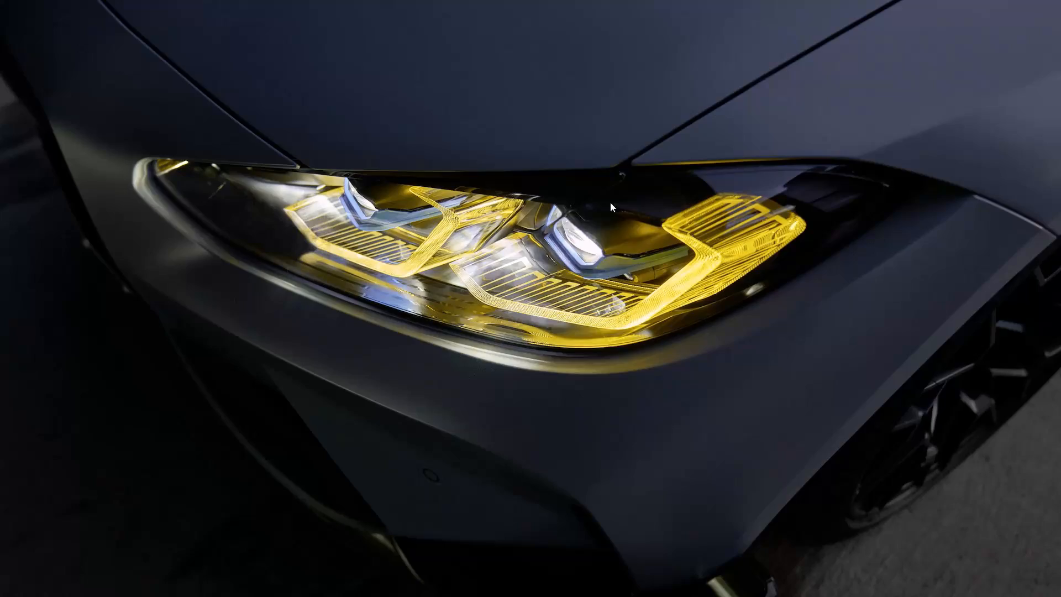
Find the CapCut app on the computer by searching for "cap" and launch it.
{"action": "left_click", "coordinate": [596, 264]}
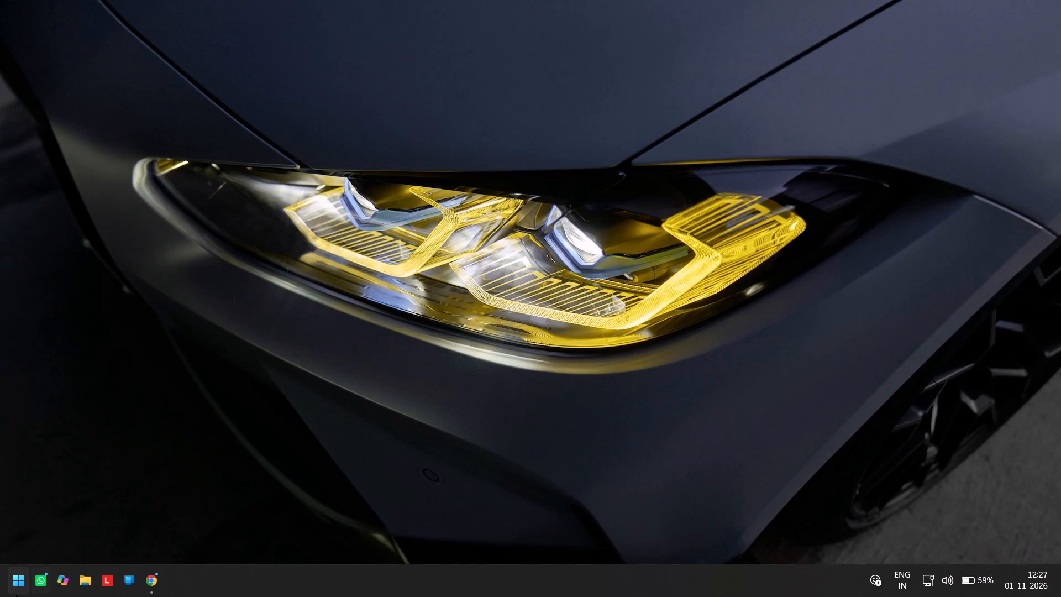
{"action": "left_click", "coordinate": [16, 595]}
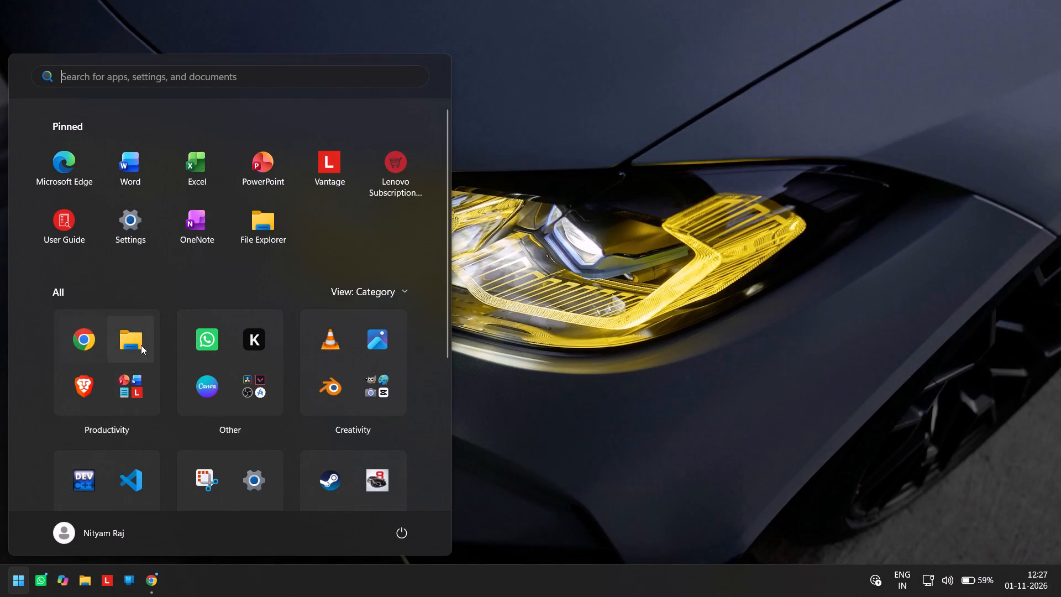
{"action": "scroll", "coordinate": [191, 347], "scroll_direction": "down", "scroll_amount": 5}
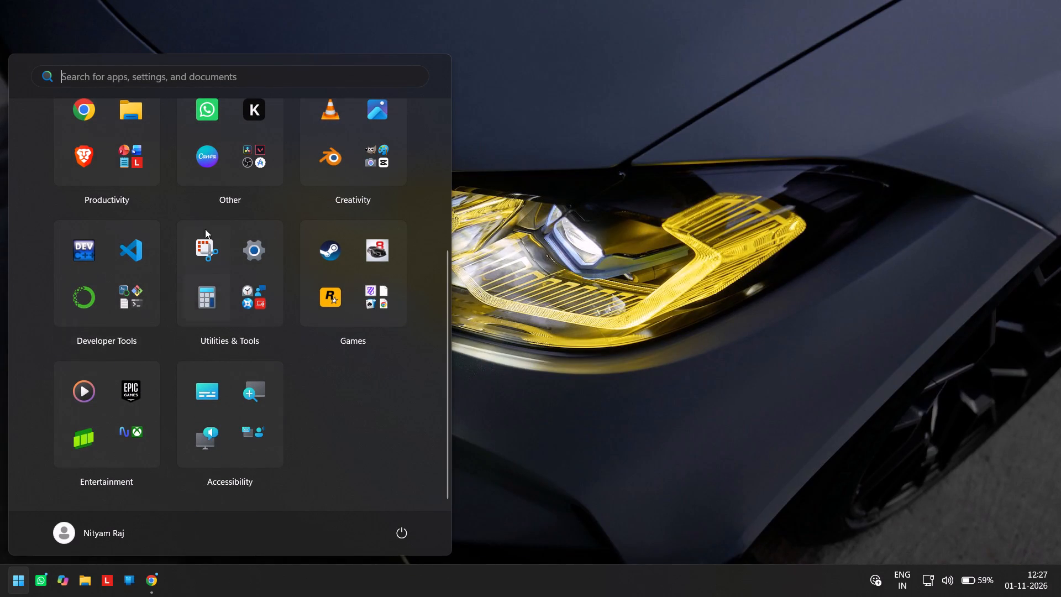
{"action": "type", "text": "ca"}
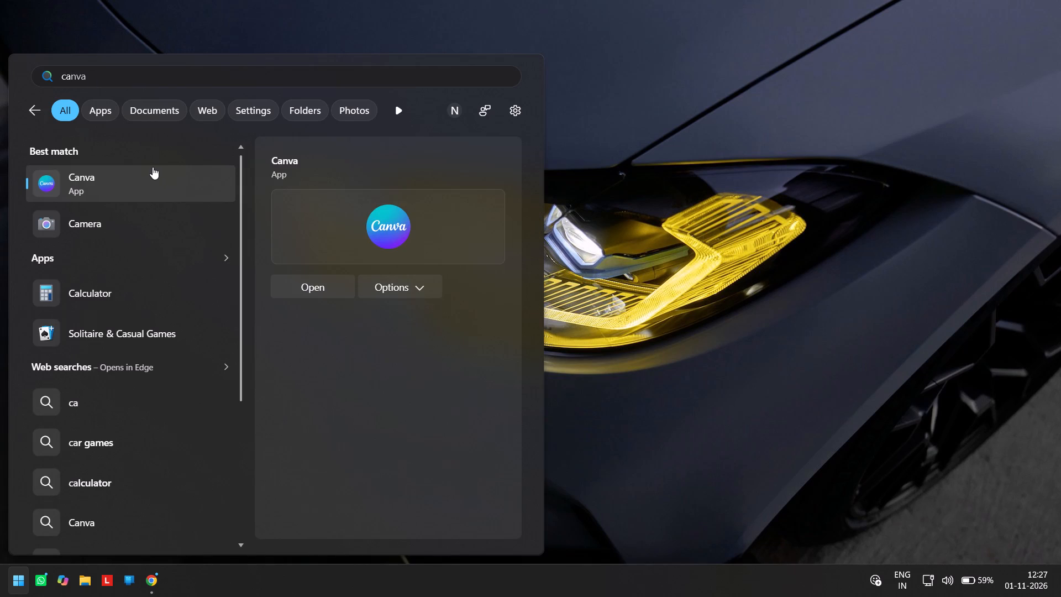
{"action": "key", "text": "p"}
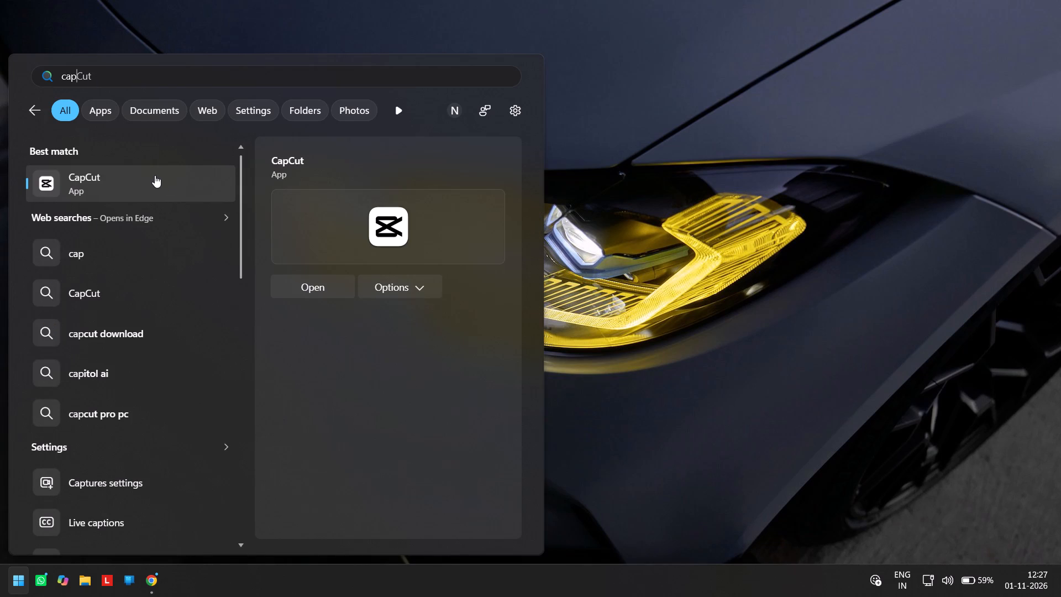
{"action": "left_click", "coordinate": [316, 287]}
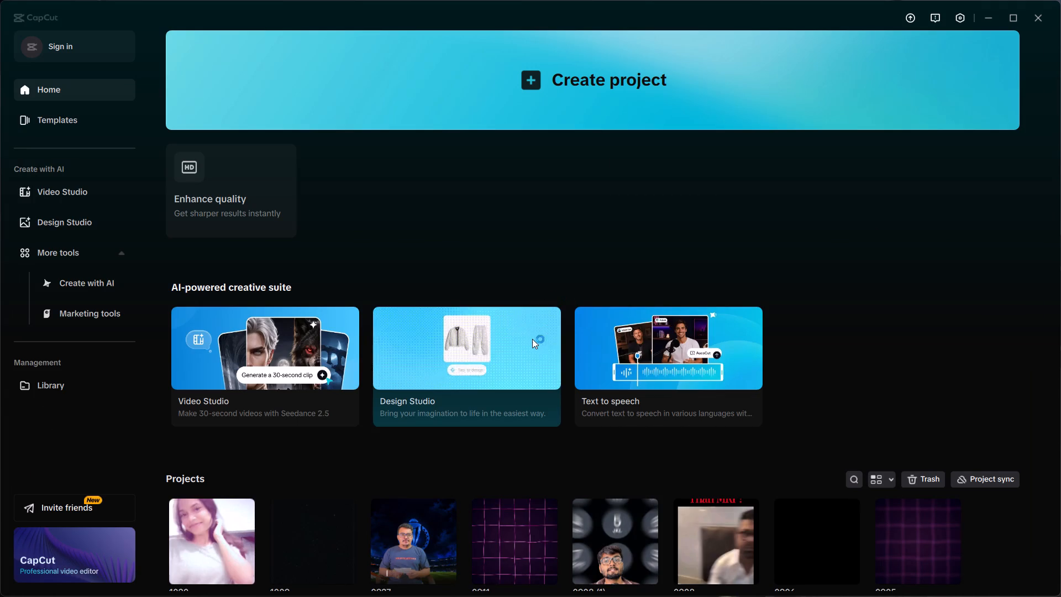
Create a new CapCut project.
{"action": "left_click", "coordinate": [591, 71]}
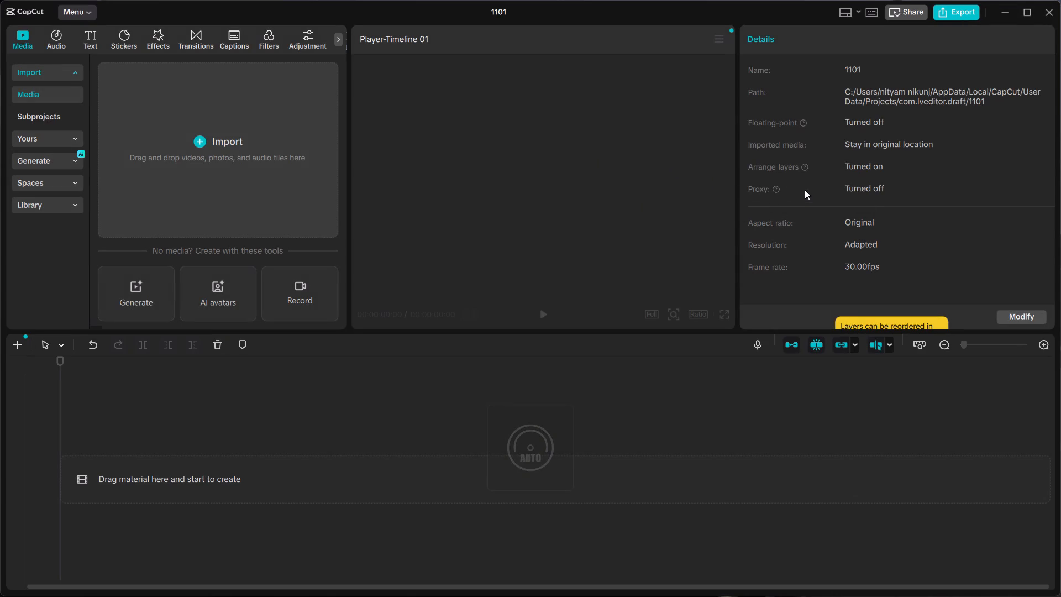
Import the image 1186 from the ytt folder on Local Disk (D:) into the project media.
{"action": "left_click", "coordinate": [251, 141]}
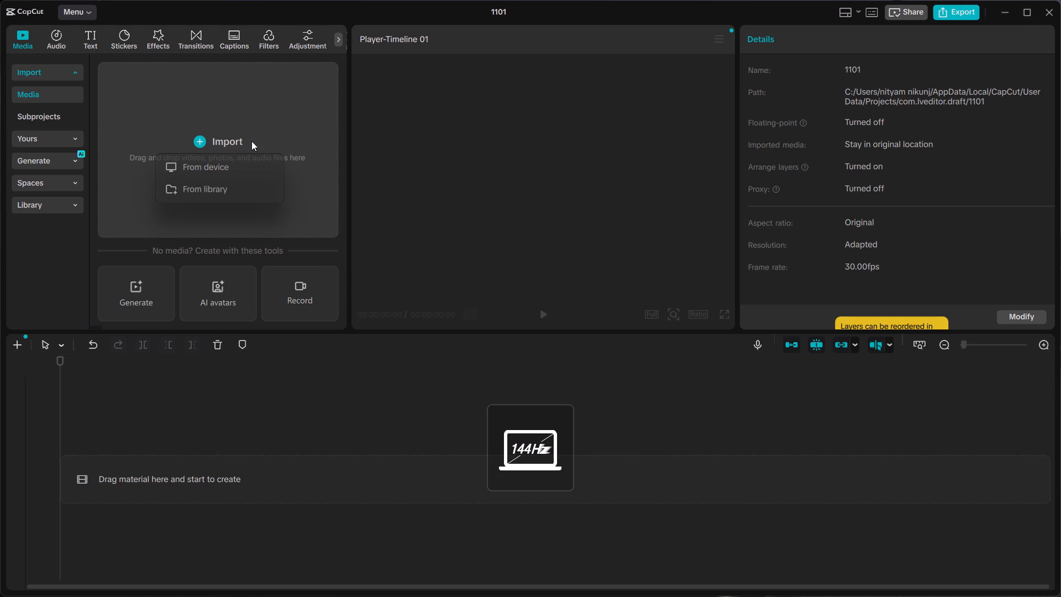
{"action": "left_click", "coordinate": [233, 161]}
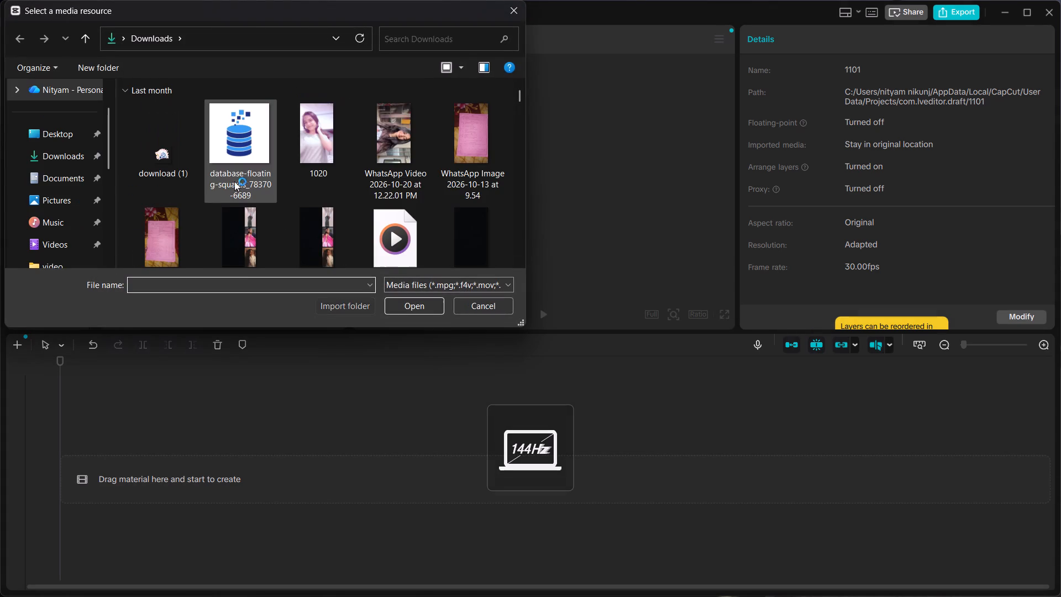
{"action": "left_click", "coordinate": [73, 190]}
{"action": "scroll", "coordinate": [73, 190], "scroll_direction": "down", "scroll_amount": 5}
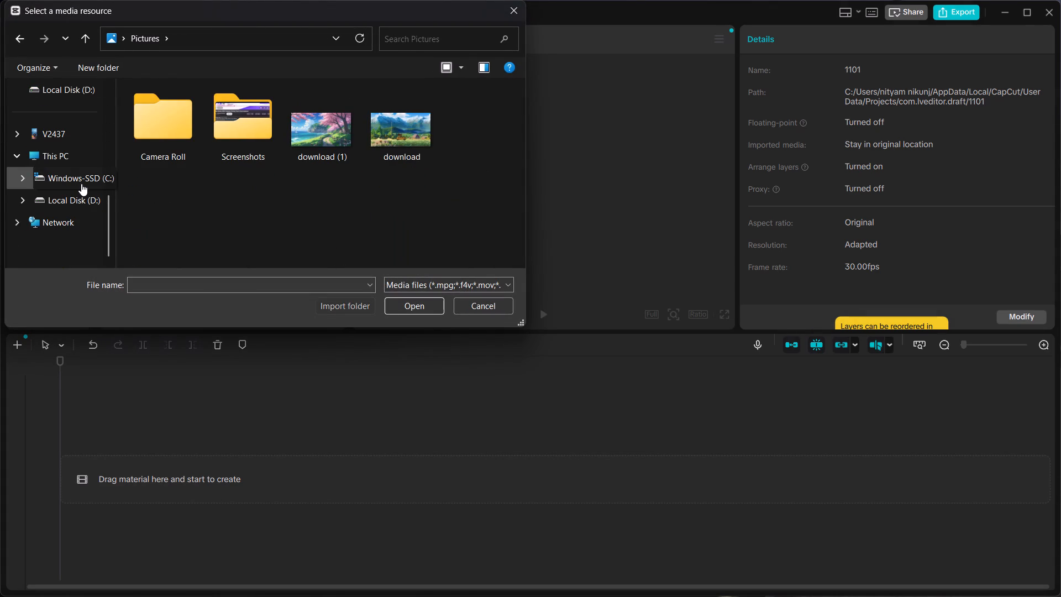
{"action": "left_click", "coordinate": [81, 184]}
{"action": "left_click", "coordinate": [84, 189]}
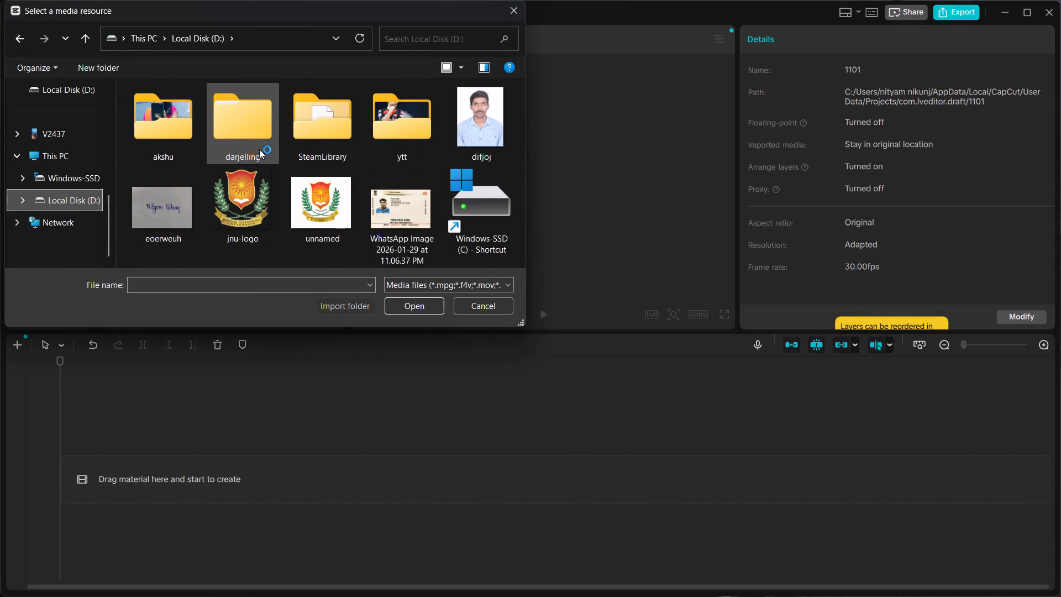
{"action": "double_click", "coordinate": [385, 149]}
{"action": "left_click", "coordinate": [139, 106]}
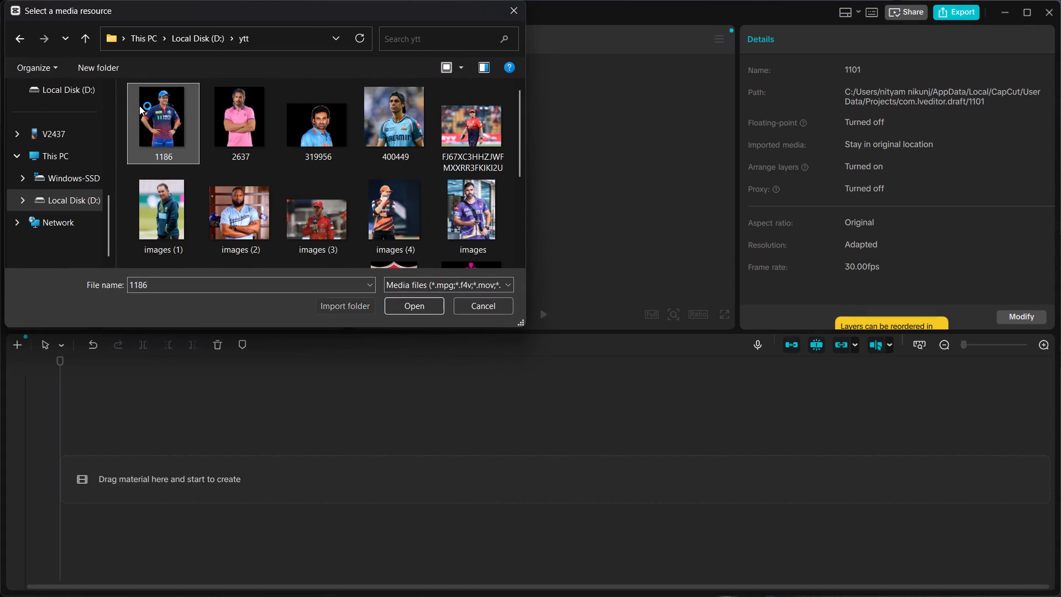
{"action": "left_click_drag", "start_coordinate": [139, 106], "coordinate": [208, 164]}
{"action": "left_click", "coordinate": [181, 179]}
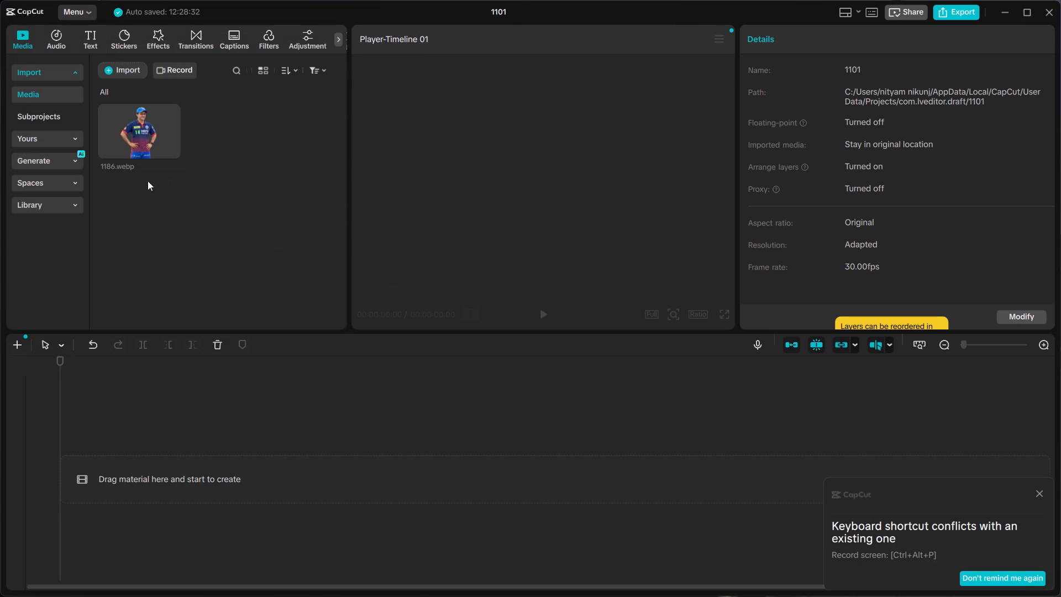
{"action": "left_click", "coordinate": [138, 183]}
Import the rest of the ytt folder, from image 2637 through the WhatsApp Audio file of 2026-10-27, into the project media.
{"action": "left_click", "coordinate": [127, 68]}
{"action": "left_click", "coordinate": [156, 108]}
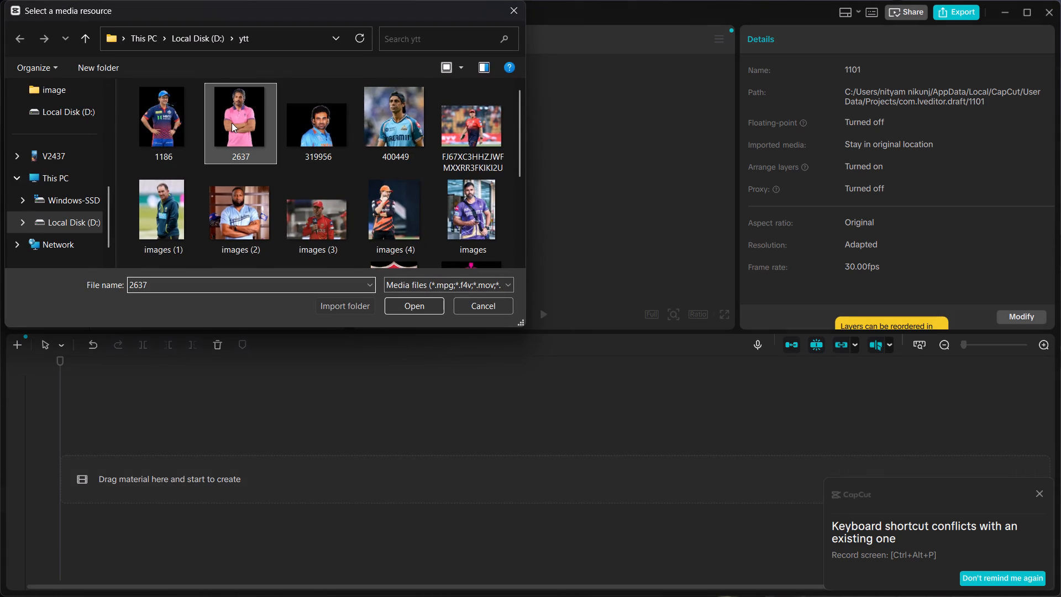
{"action": "left_click", "coordinate": [232, 123]}
{"action": "key", "text": "shift+Down"}
{"action": "key", "text": "shift+Down"}
{"action": "key", "text": "shift+Down"}
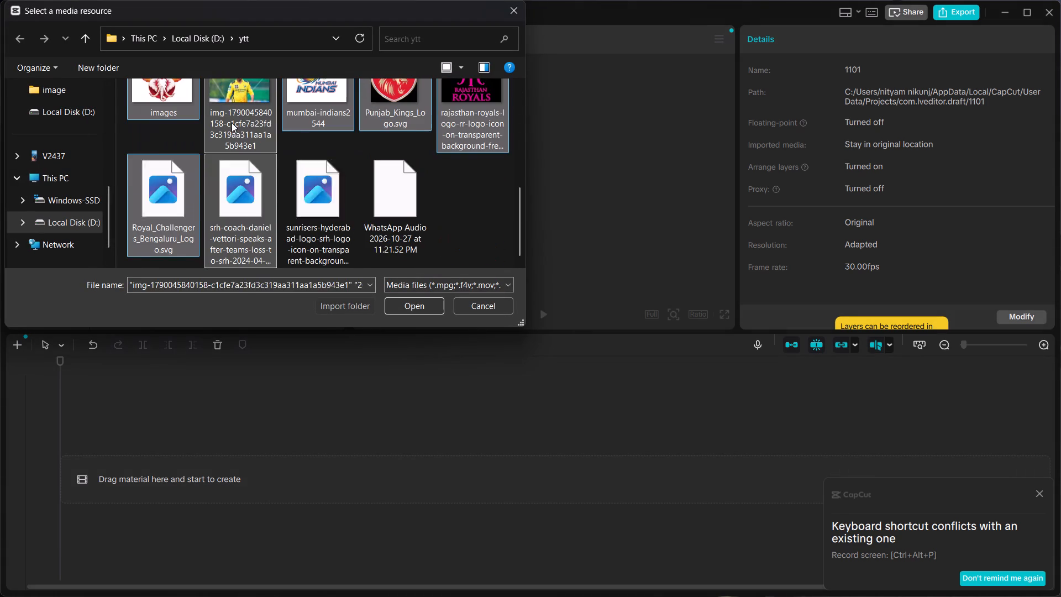
{"action": "key", "text": "shift+Down"}
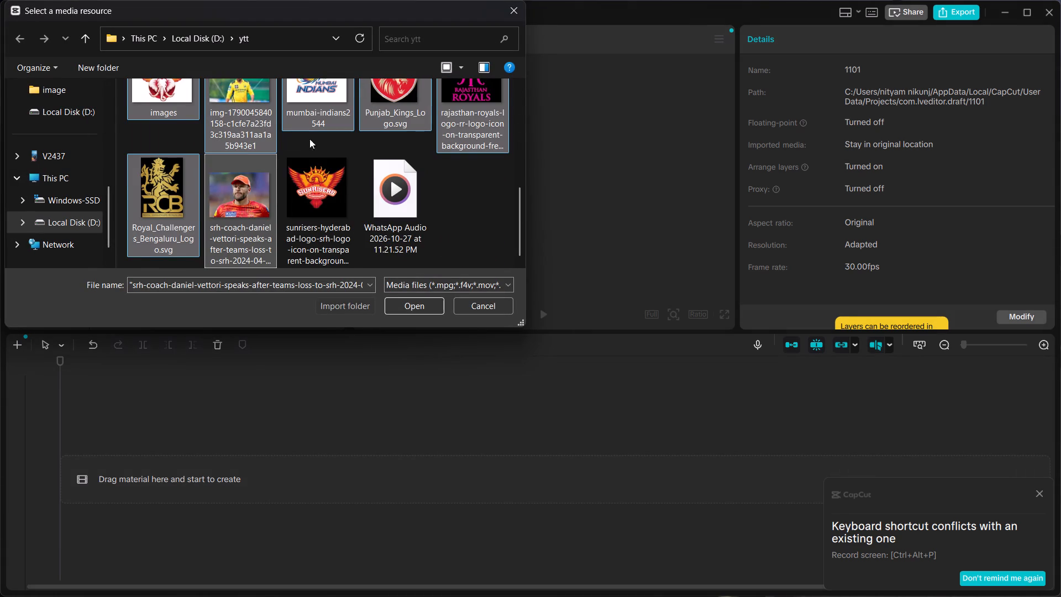
{"action": "left_click", "coordinate": [388, 207], "text": "shift"}
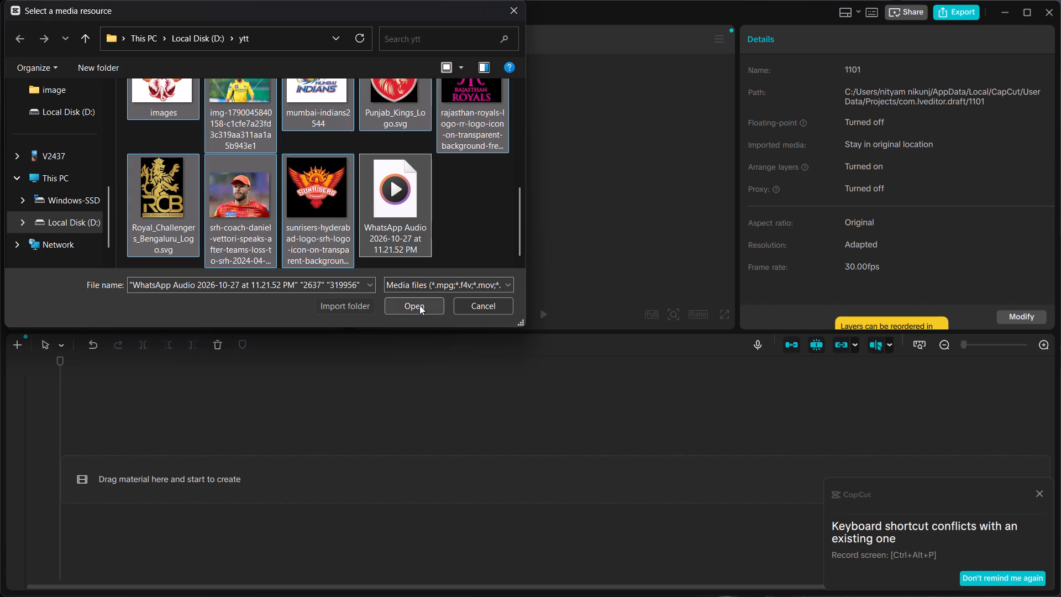
{"action": "left_click", "coordinate": [419, 305]}
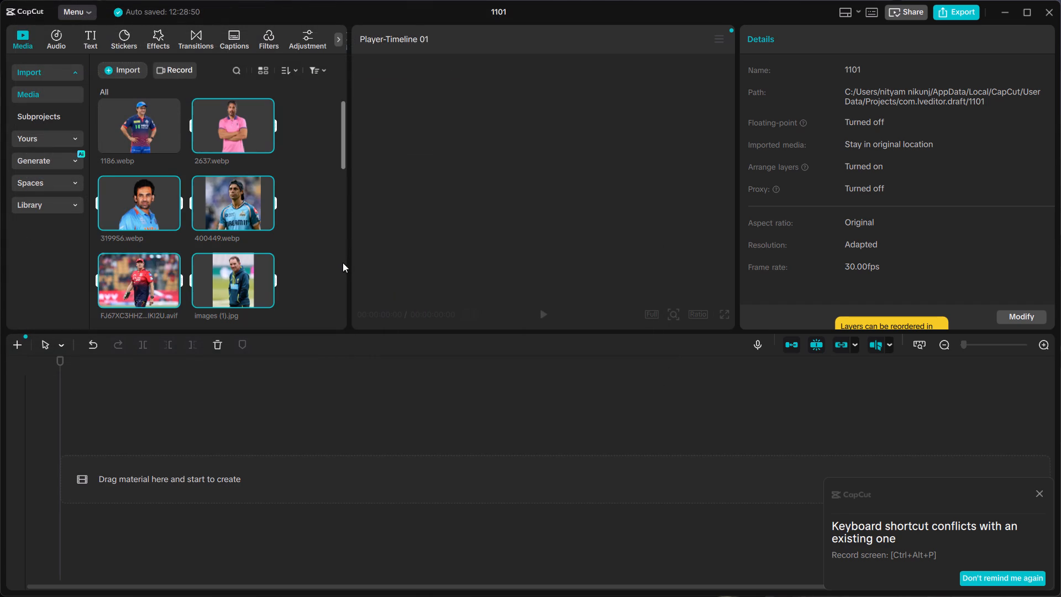
{"action": "left_click", "coordinate": [334, 258]}
Import the purple grid background video 6261af5fcd8718bec1ec24744048f9ce from the Downloads folder into the project media.
{"action": "left_click", "coordinate": [136, 71]}
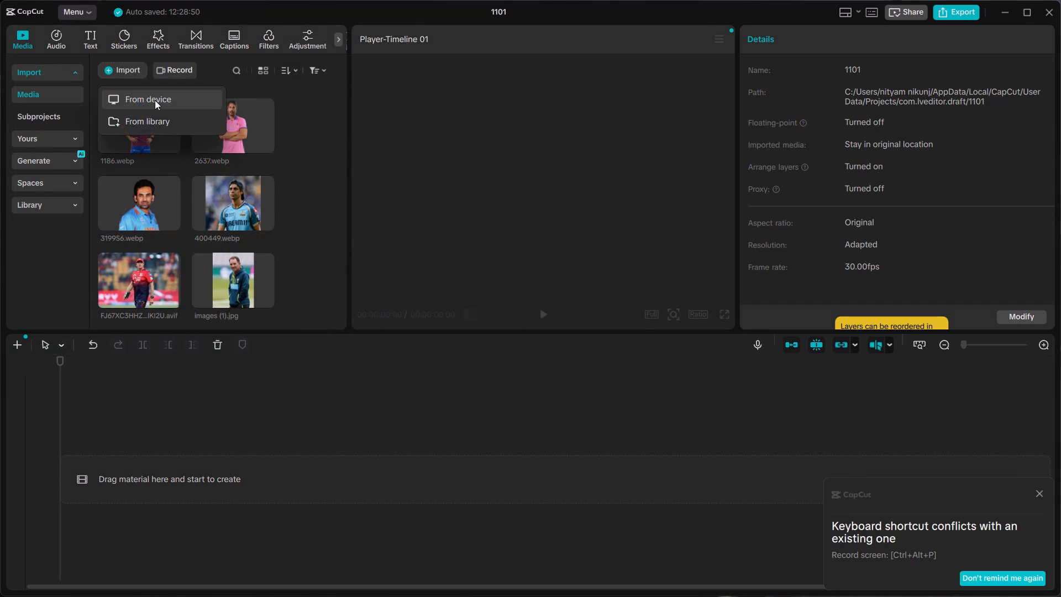
{"action": "left_click", "coordinate": [155, 100]}
{"action": "left_click", "coordinate": [86, 154]}
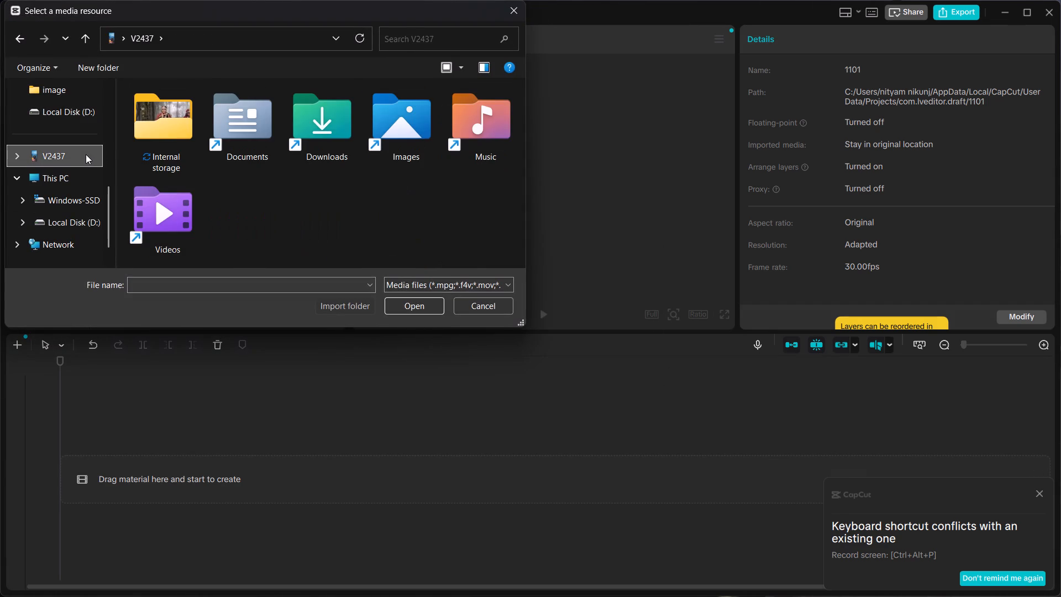
{"action": "left_click", "coordinate": [79, 187]}
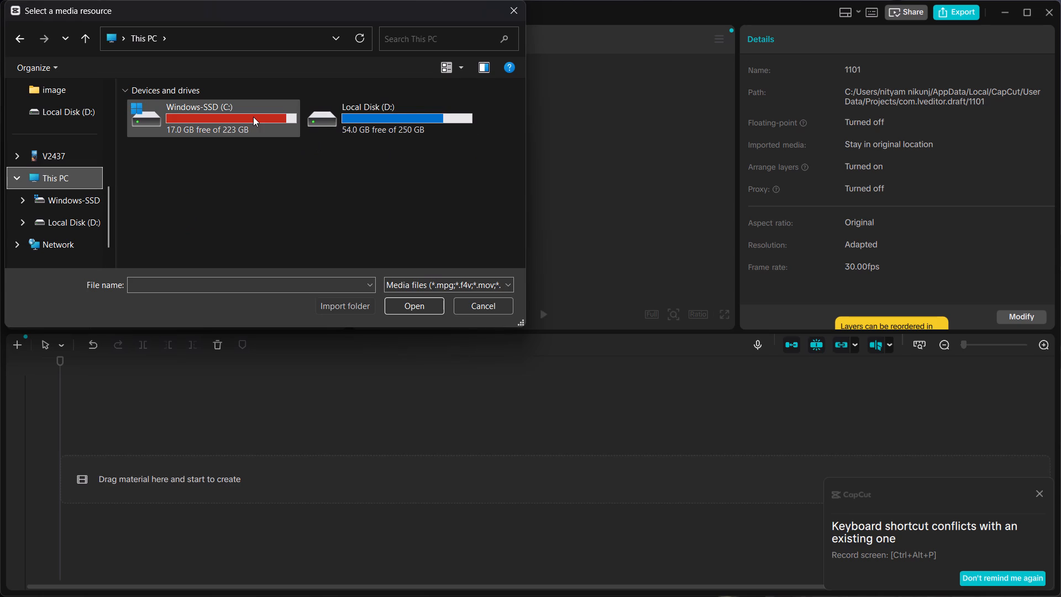
{"action": "double_click", "coordinate": [332, 118]}
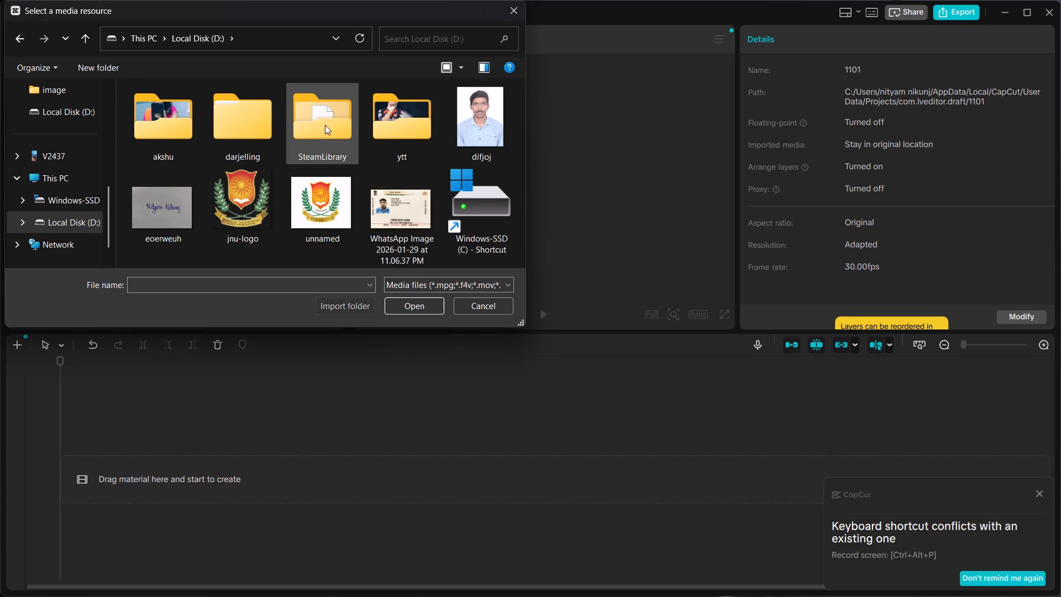
{"action": "scroll", "coordinate": [50, 180], "scroll_direction": "up", "scroll_amount": 4}
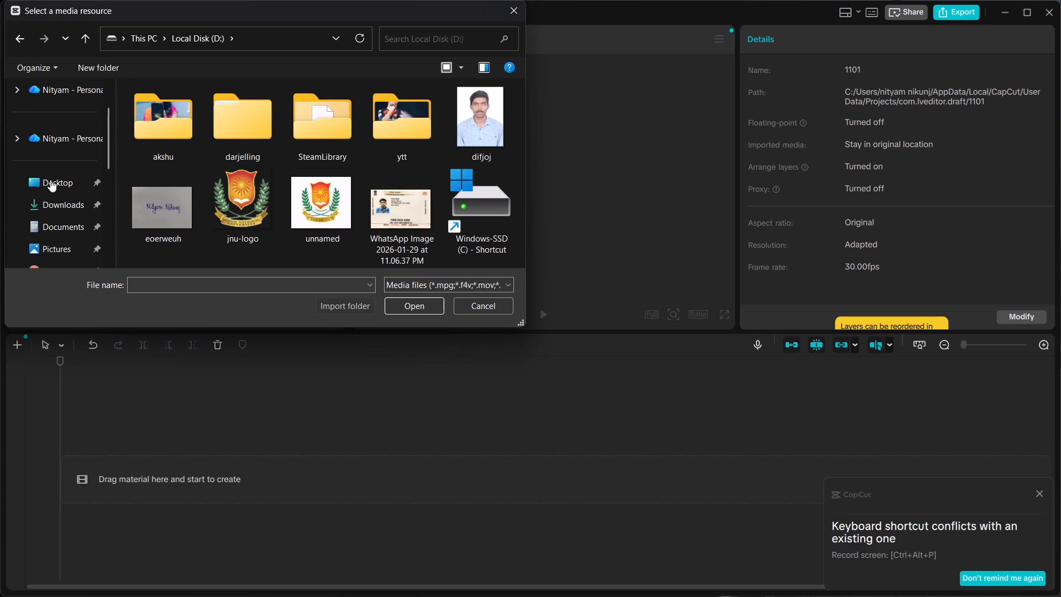
{"action": "left_click", "coordinate": [52, 205]}
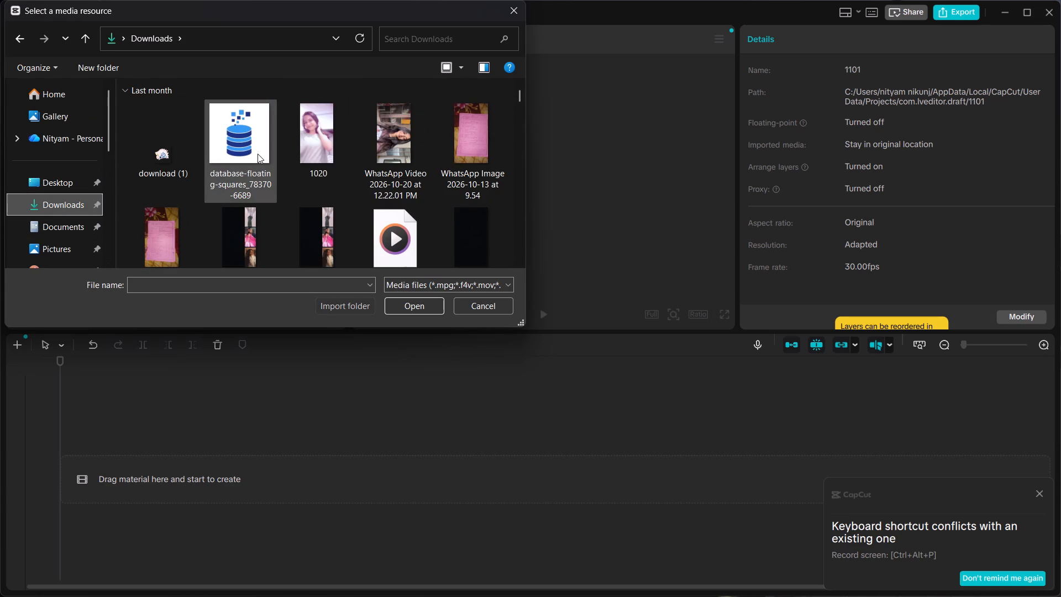
{"action": "left_click", "coordinate": [258, 154]}
{"action": "scroll", "coordinate": [258, 154], "scroll_direction": "down", "scroll_amount": 2}
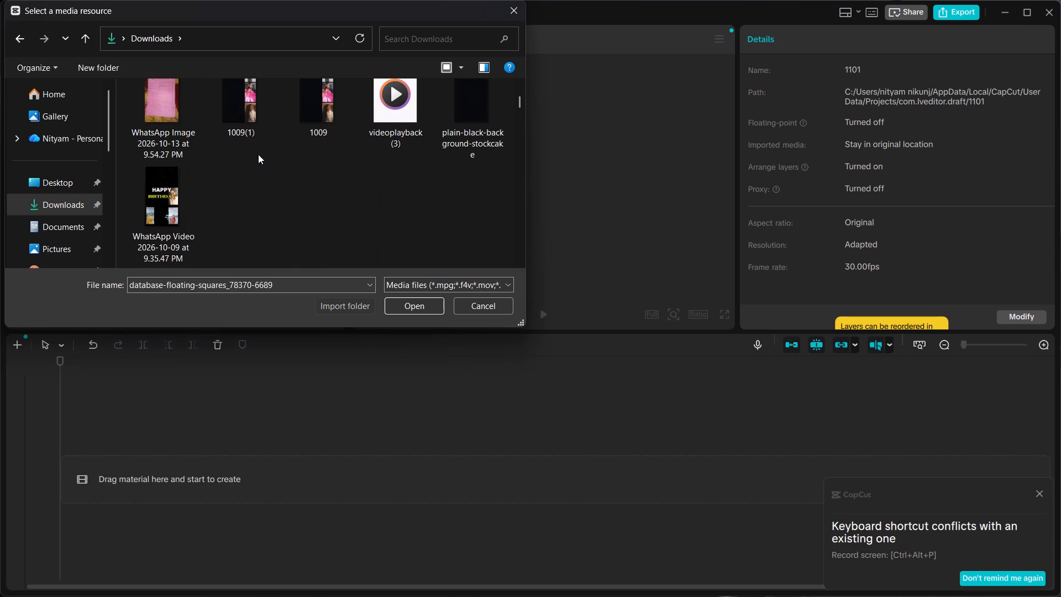
{"action": "scroll", "coordinate": [258, 154], "scroll_direction": "down", "scroll_amount": 3}
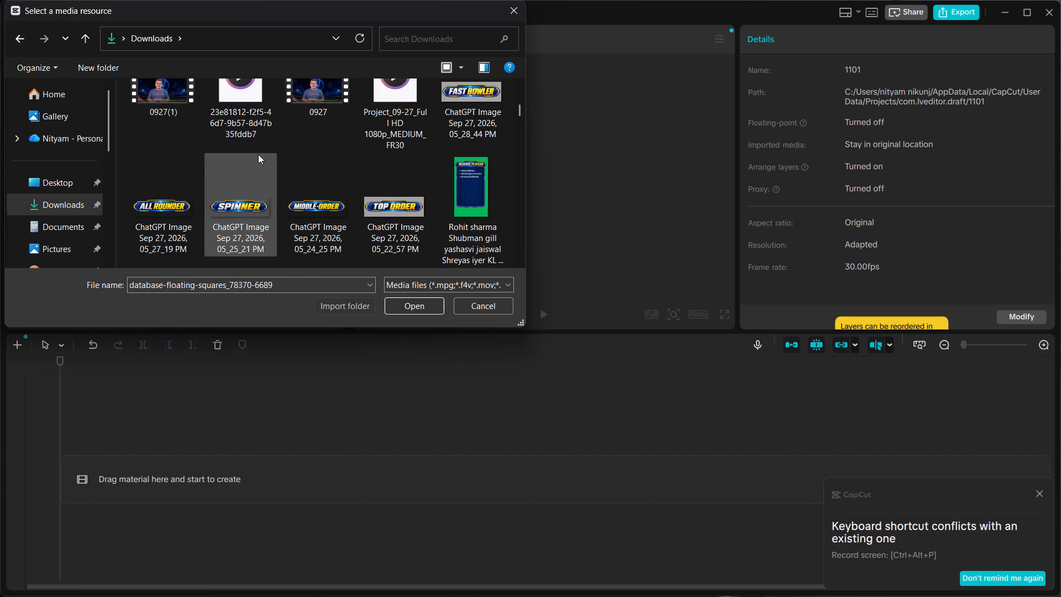
{"action": "scroll", "coordinate": [258, 154], "scroll_direction": "down", "scroll_amount": 1}
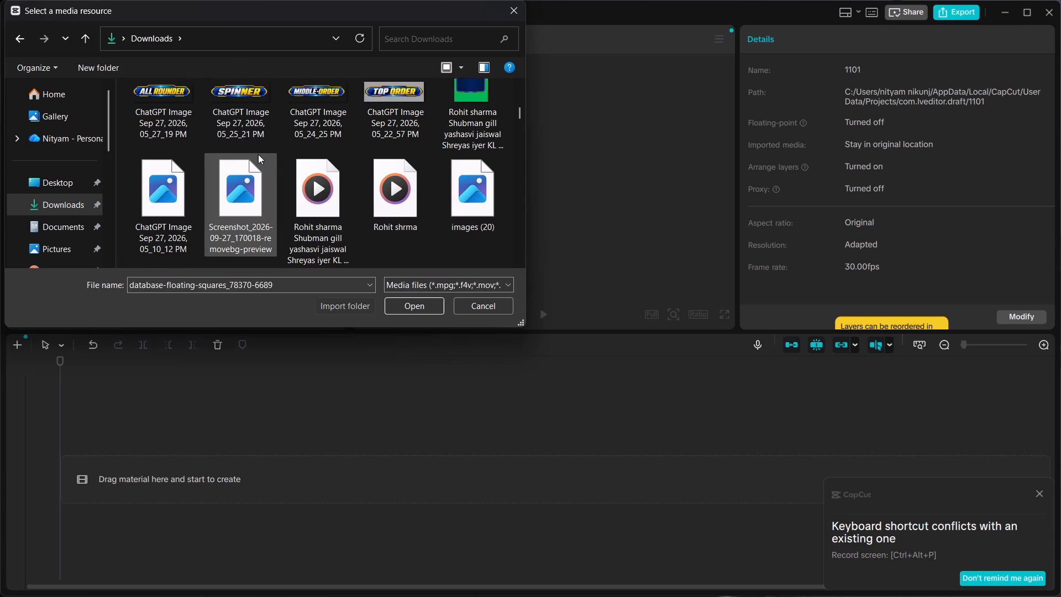
{"action": "scroll", "coordinate": [258, 154], "scroll_direction": "down", "scroll_amount": 3}
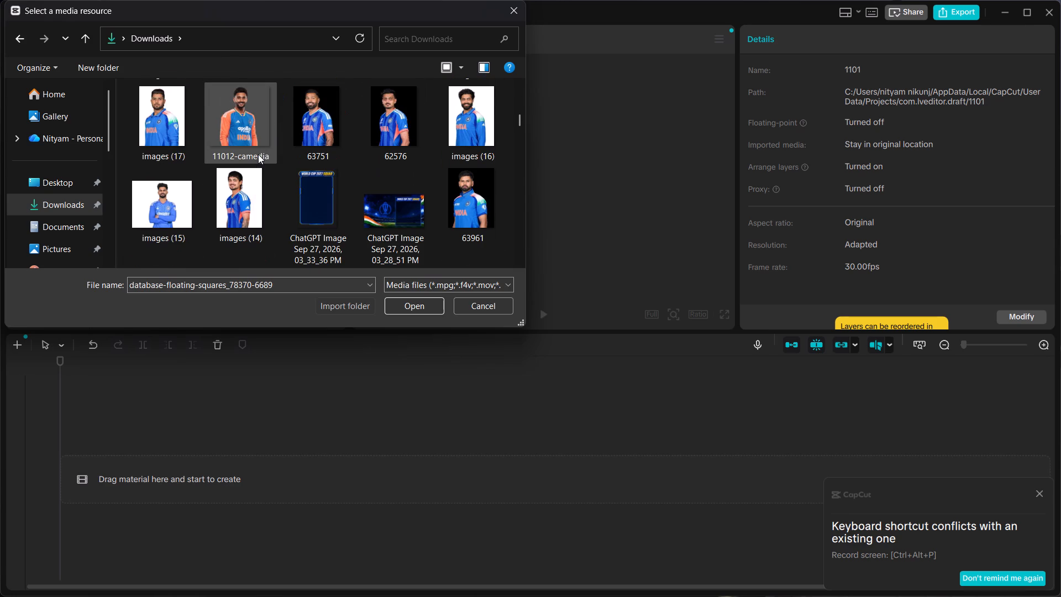
{"action": "scroll", "coordinate": [258, 154], "scroll_direction": "down", "scroll_amount": 1}
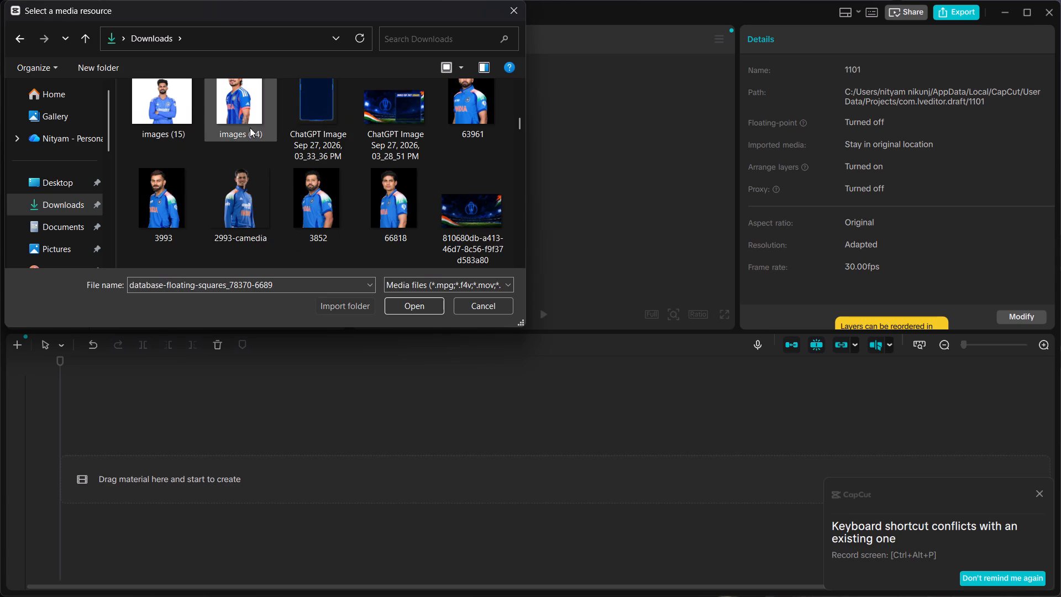
{"action": "scroll", "coordinate": [292, 184], "scroll_direction": "down", "scroll_amount": 4}
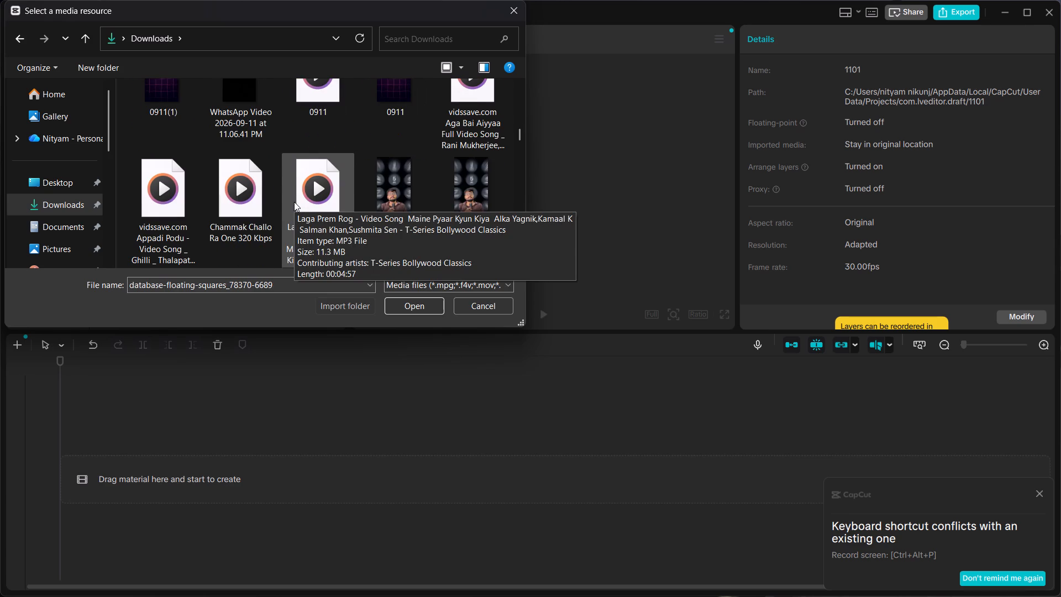
{"action": "scroll", "coordinate": [294, 202], "scroll_direction": "up", "scroll_amount": 1}
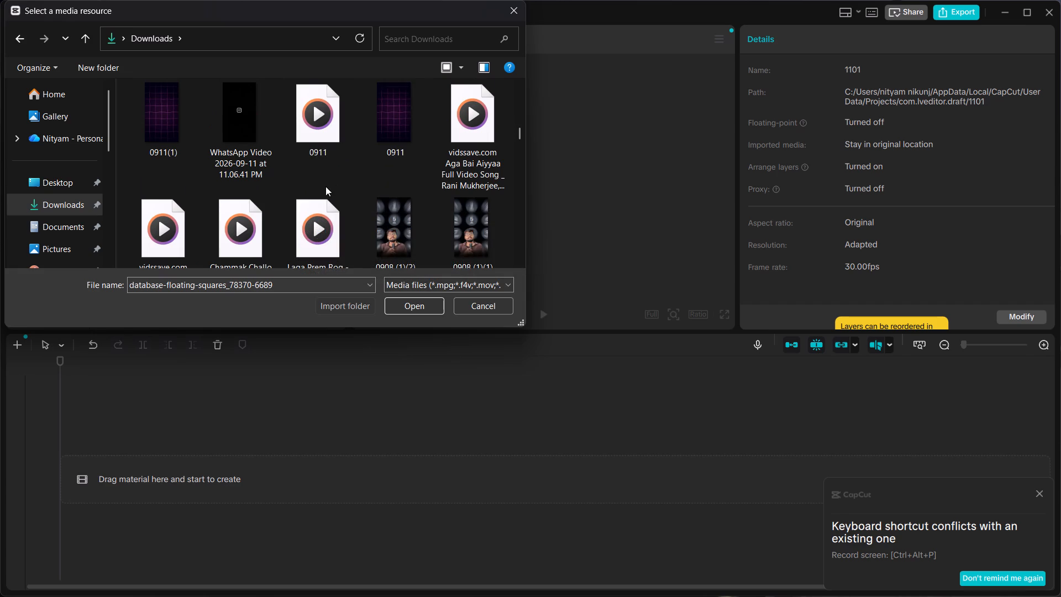
{"action": "scroll", "coordinate": [325, 186], "scroll_direction": "down", "scroll_amount": 8}
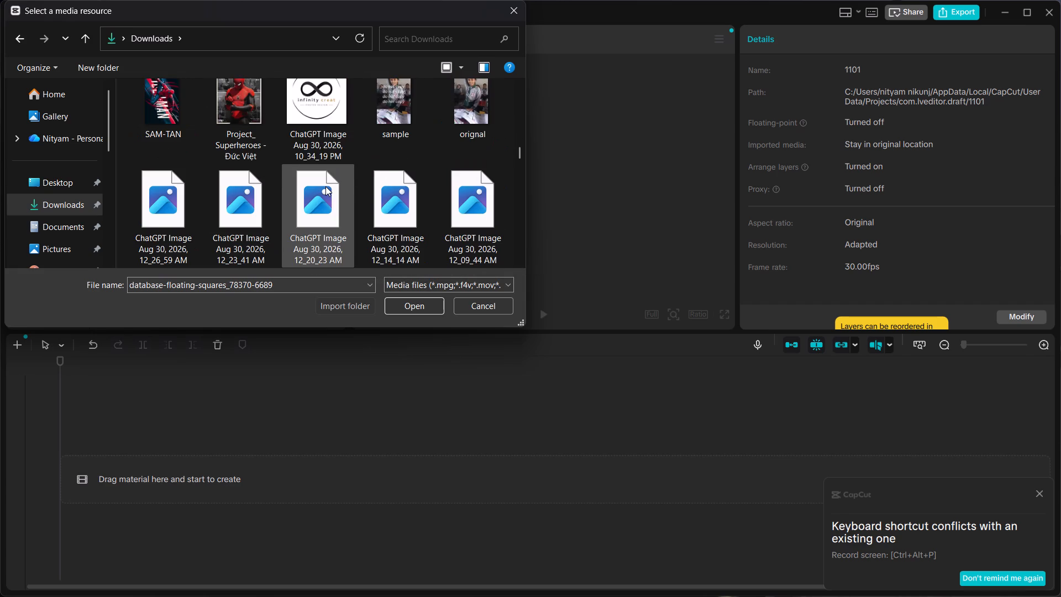
{"action": "scroll", "coordinate": [325, 186], "scroll_direction": "down", "scroll_amount": 6}
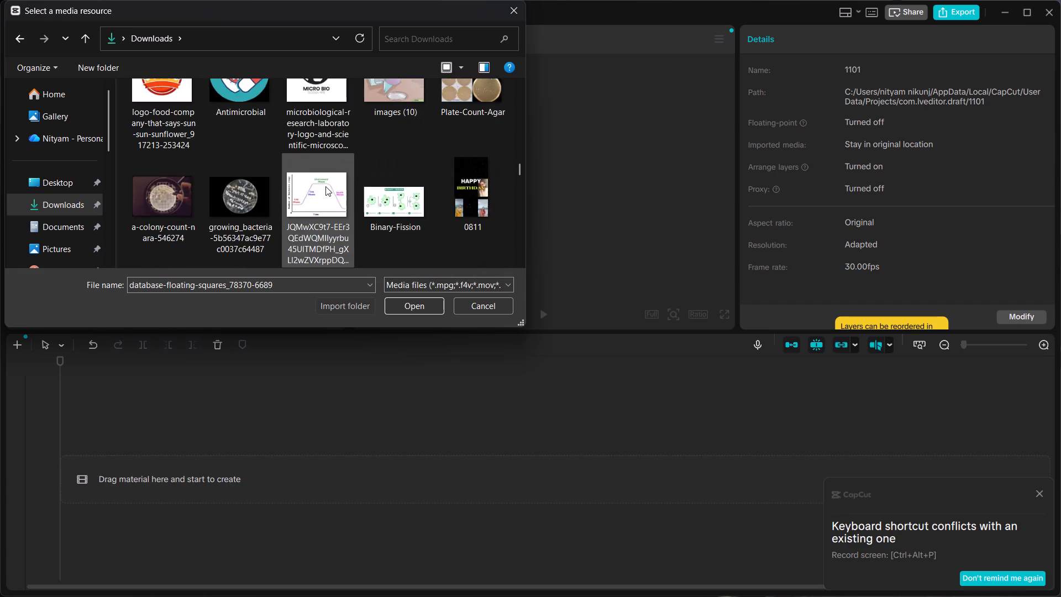
{"action": "scroll", "coordinate": [325, 186], "scroll_direction": "down", "scroll_amount": 8}
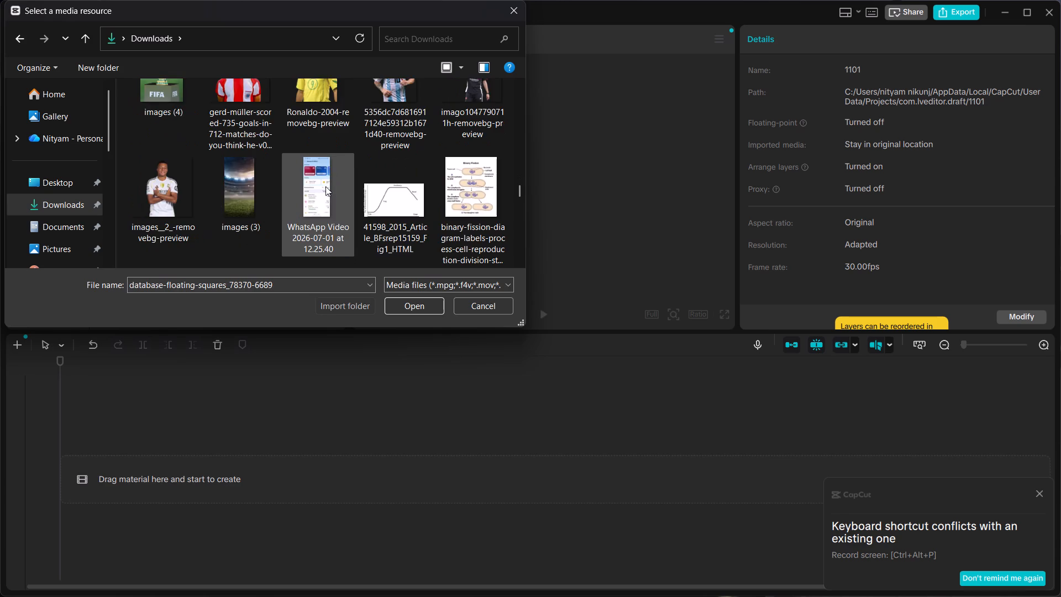
{"action": "scroll", "coordinate": [325, 186], "scroll_direction": "down", "scroll_amount": 3}
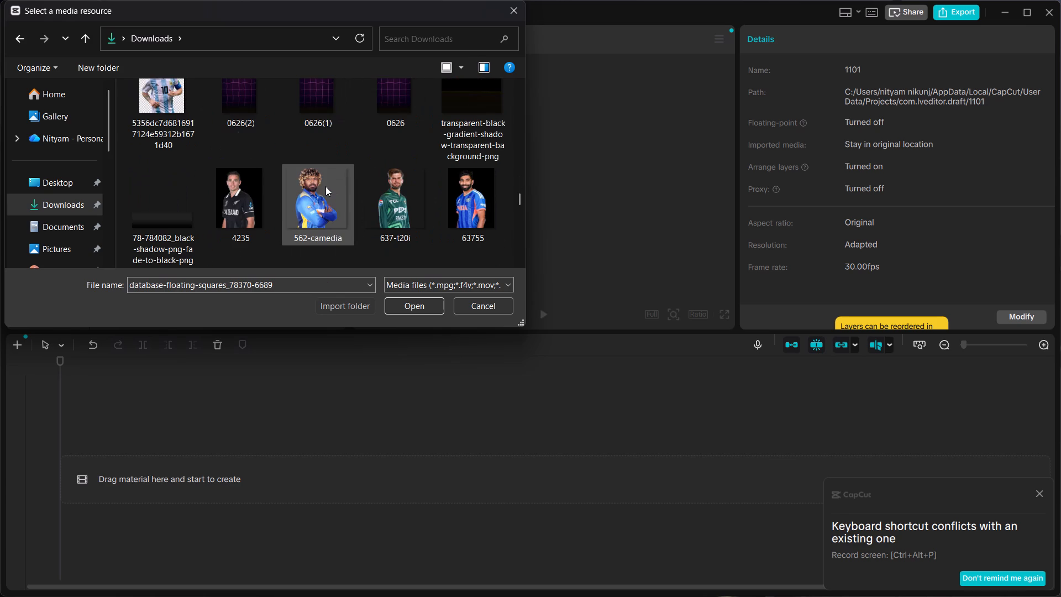
{"action": "scroll", "coordinate": [325, 186], "scroll_direction": "down", "scroll_amount": 4}
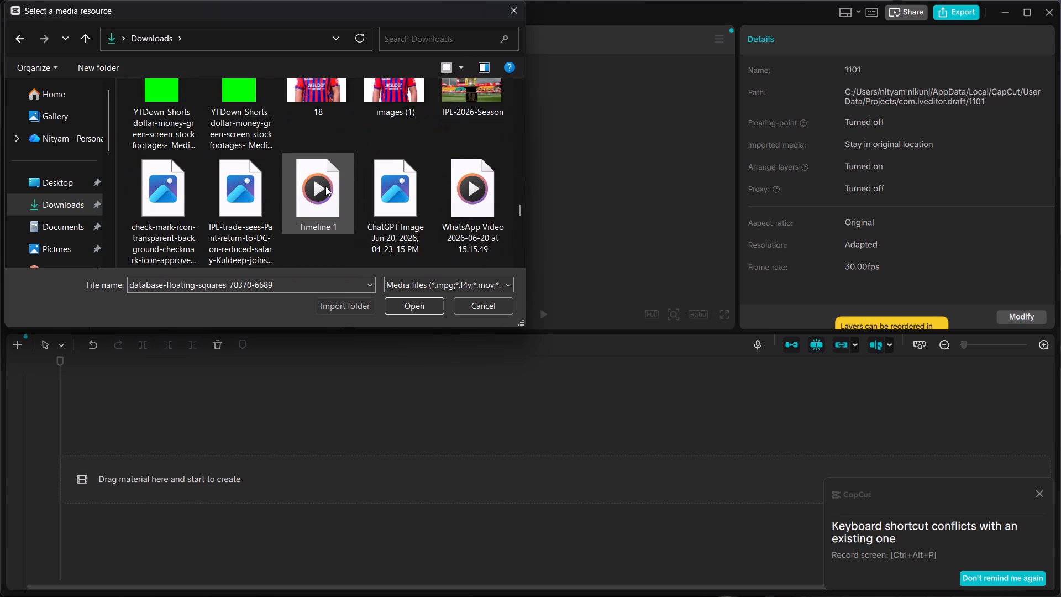
{"action": "scroll", "coordinate": [325, 186], "scroll_direction": "down", "scroll_amount": 4}
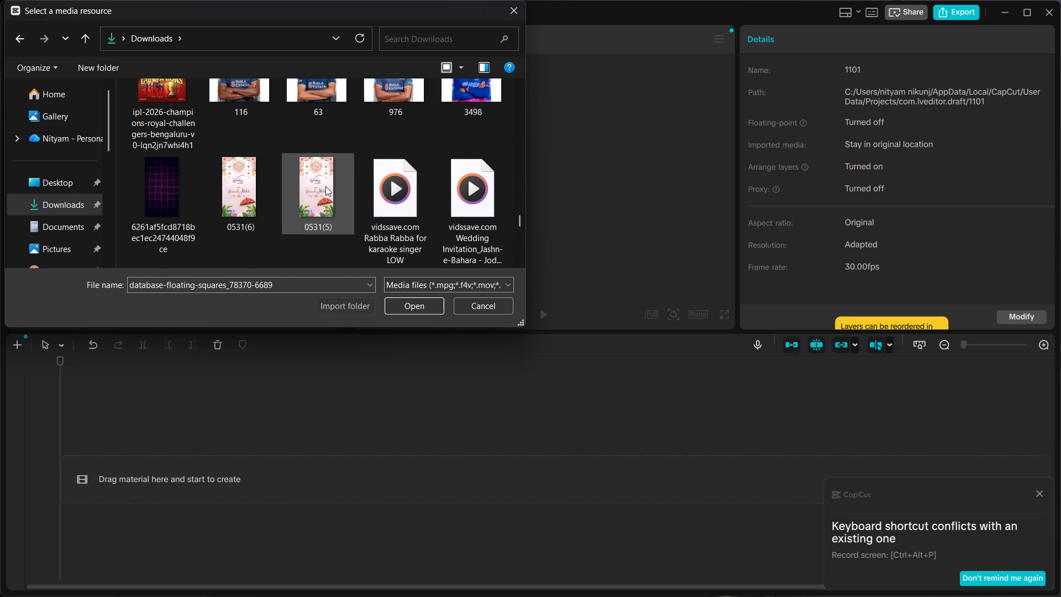
{"action": "left_click", "coordinate": [182, 192]}
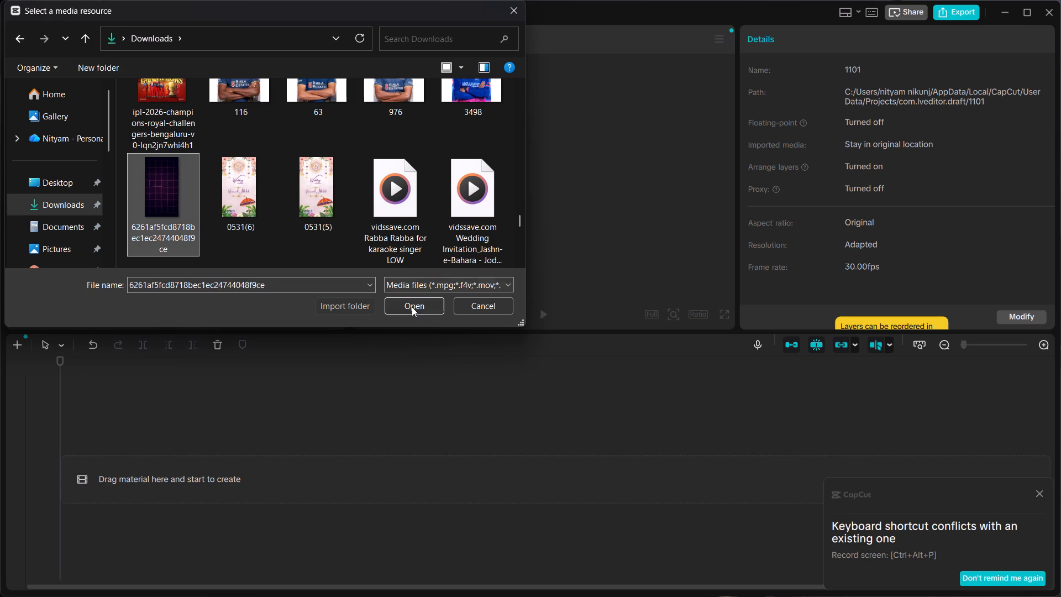
{"action": "left_click", "coordinate": [412, 306]}
Place the imported purple grid video at the start of the empty timeline and briefly preview its playback.
{"action": "left_click_drag", "start_coordinate": [240, 265], "coordinate": [240, 277]}
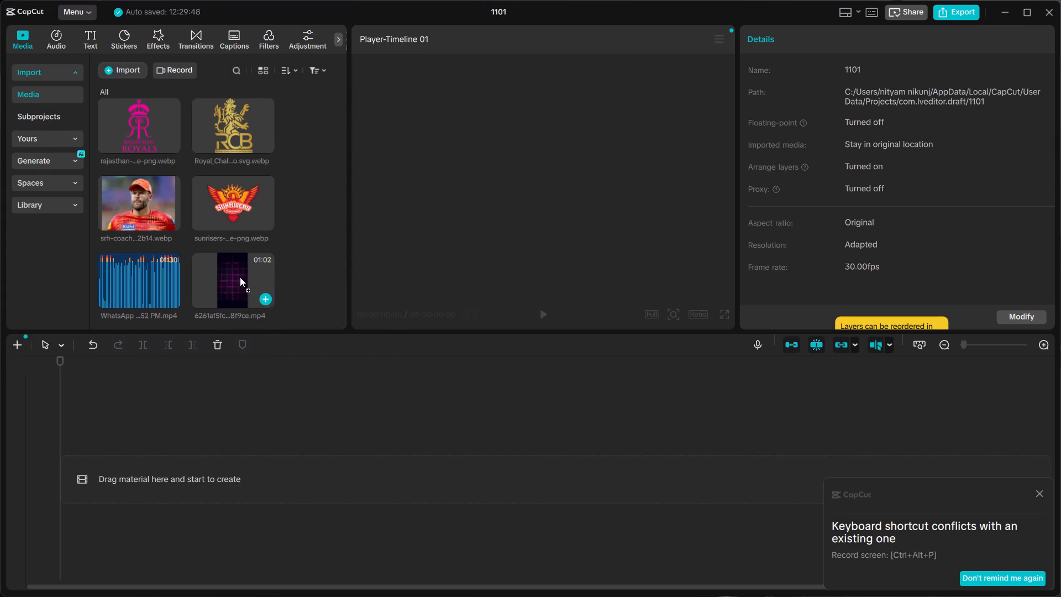
{"action": "left_click_drag", "start_coordinate": [240, 277], "coordinate": [132, 475]}
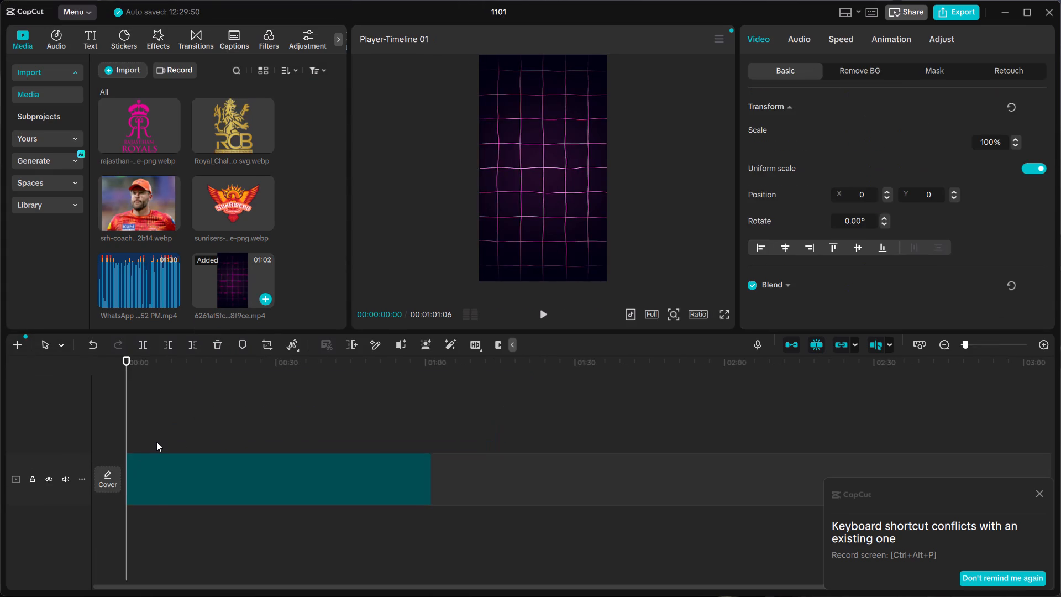
{"action": "key", "text": "space"}
{"action": "key", "text": "space"}
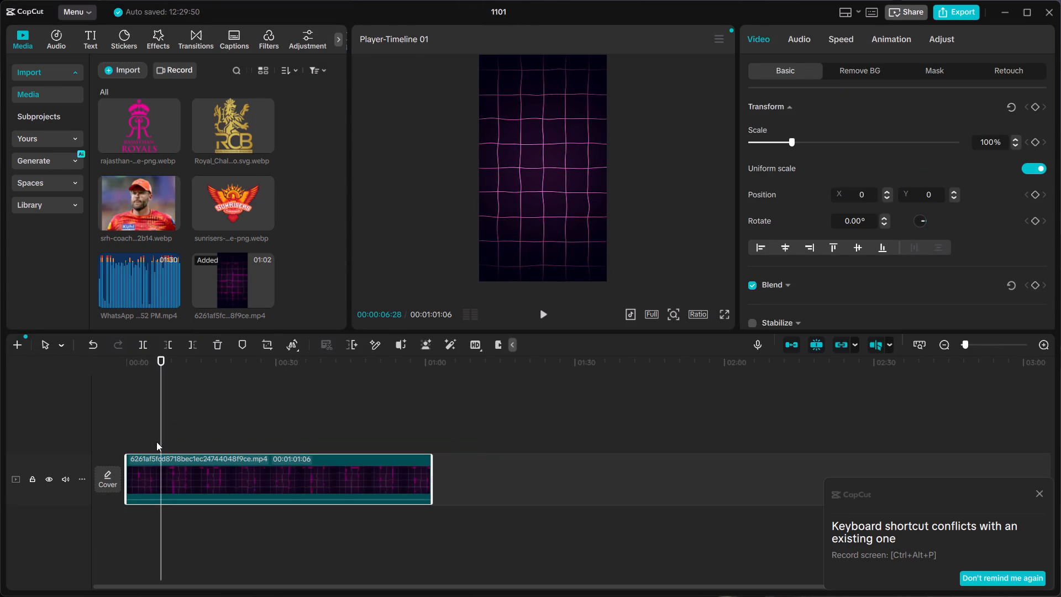
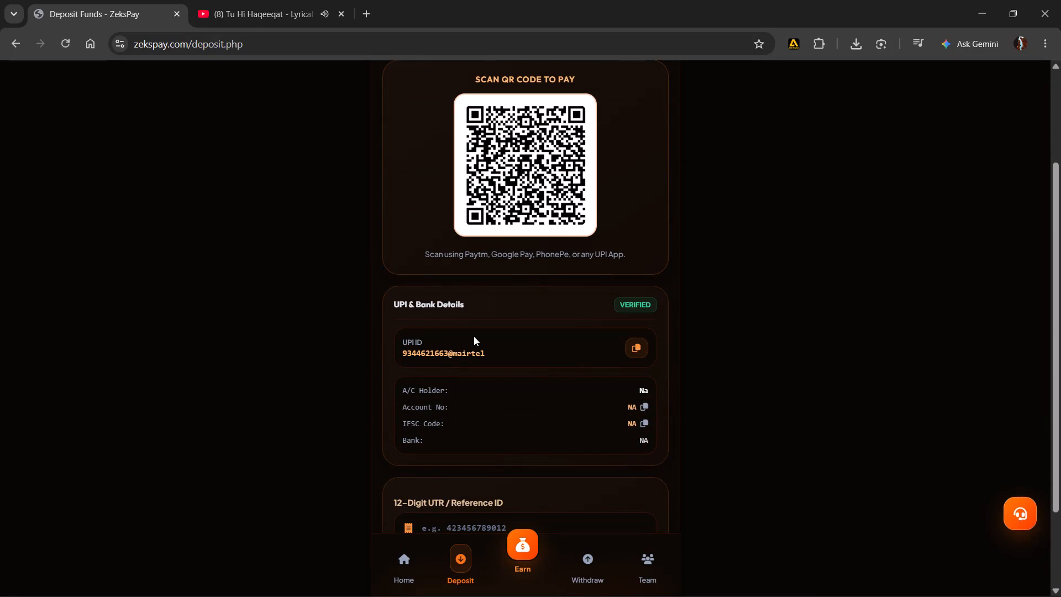
Paste the copied 12-digit UTR reference into the ZeksPay deposit form and submit the payment details.
{"action": "scroll", "coordinate": [471, 357], "scroll_direction": "down", "scroll_amount": 3}
{"action": "left_click", "coordinate": [468, 423]}
{"action": "right_click", "coordinate": [468, 423]}
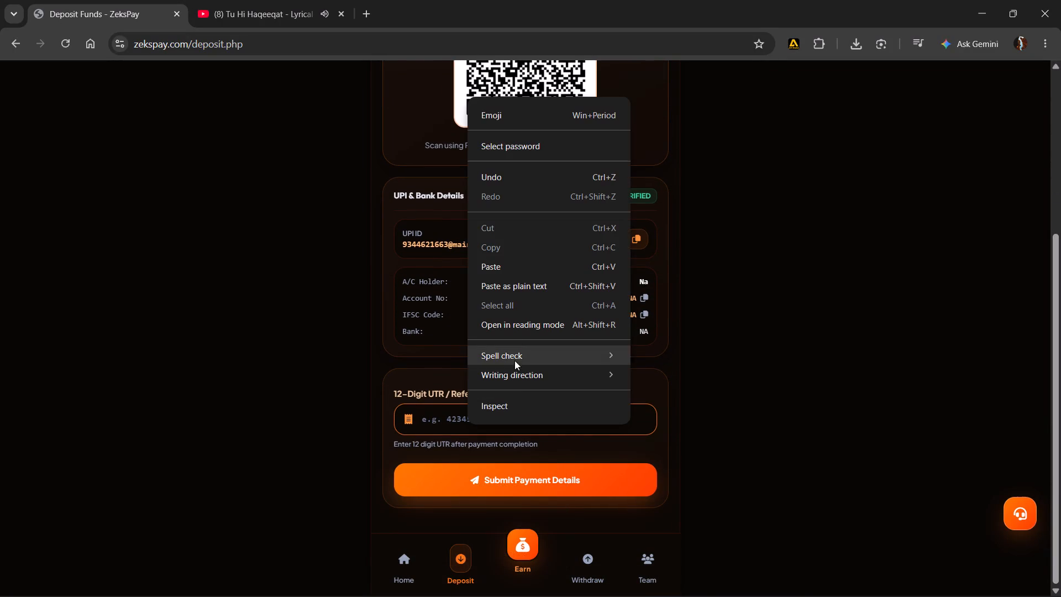
{"action": "left_click", "coordinate": [523, 260]}
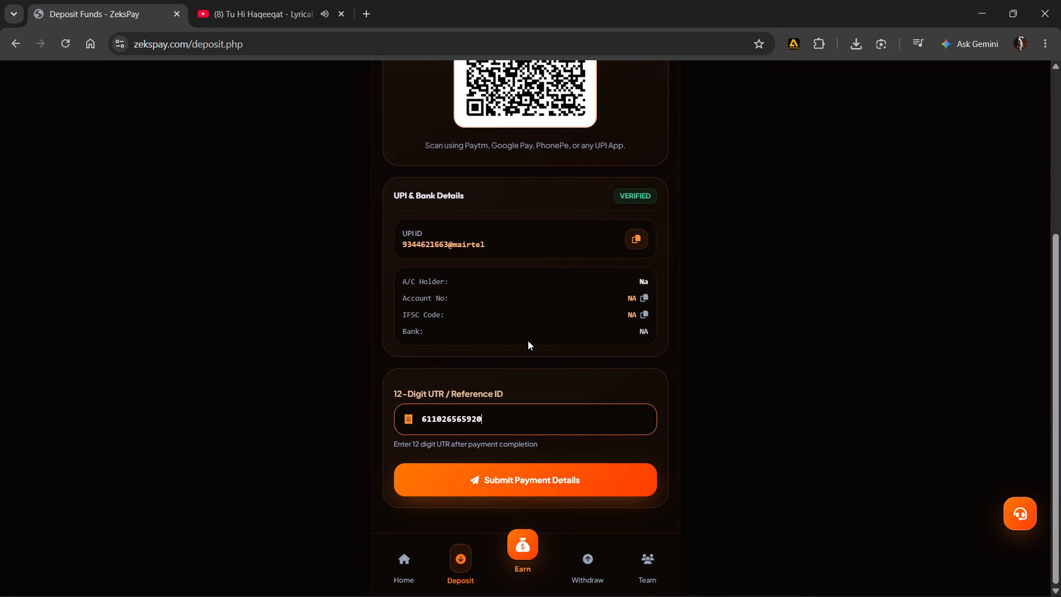
{"action": "left_click", "coordinate": [476, 488]}
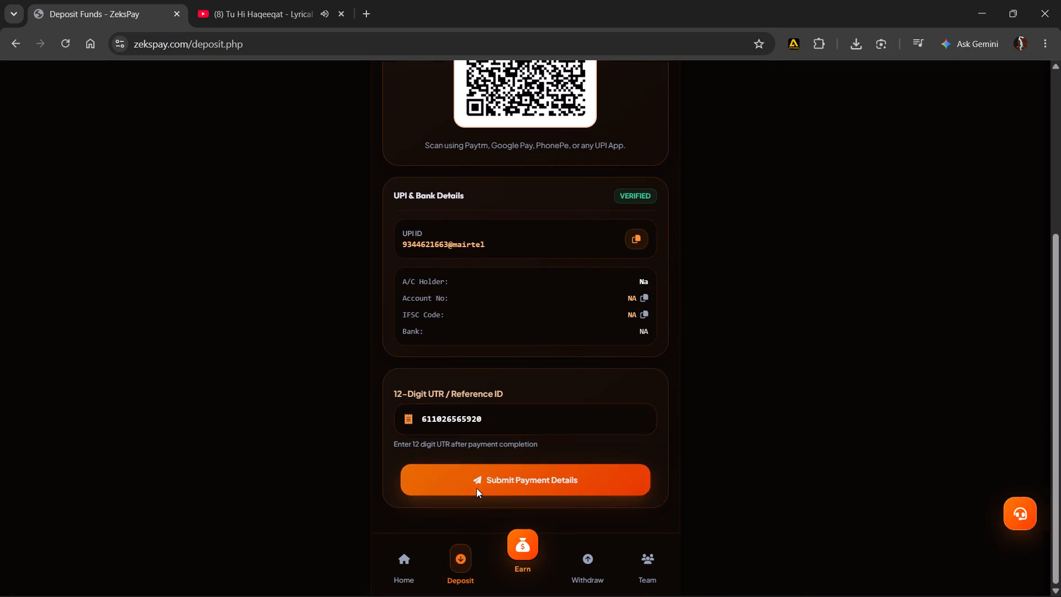
{"action": "left_click", "coordinate": [576, 413]}
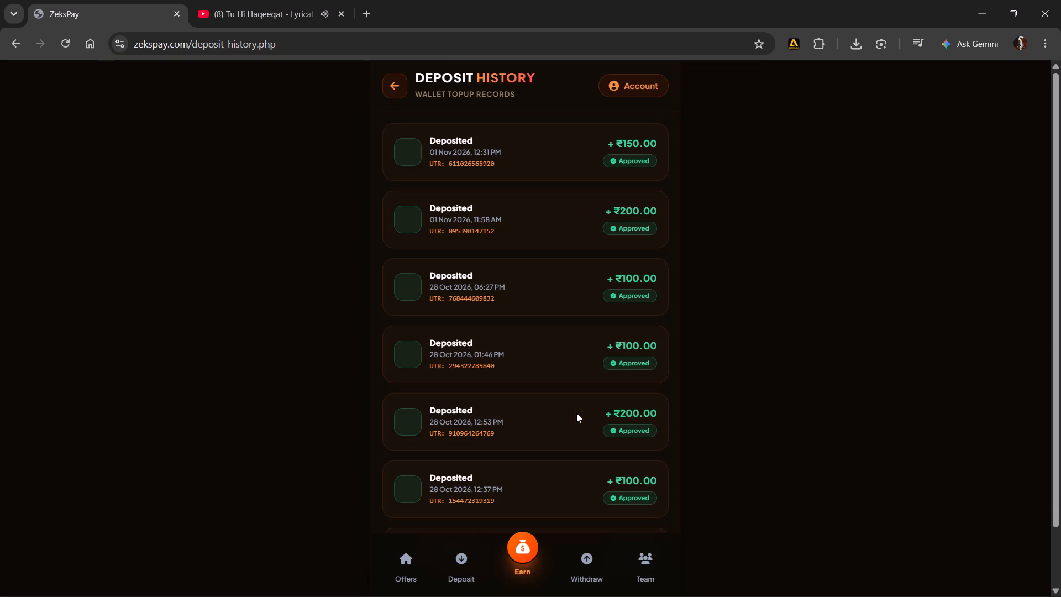
Submit a ZeksPay withdrawal request for ₹200 and open the withdrawal history.
{"action": "left_click", "coordinate": [396, 562]}
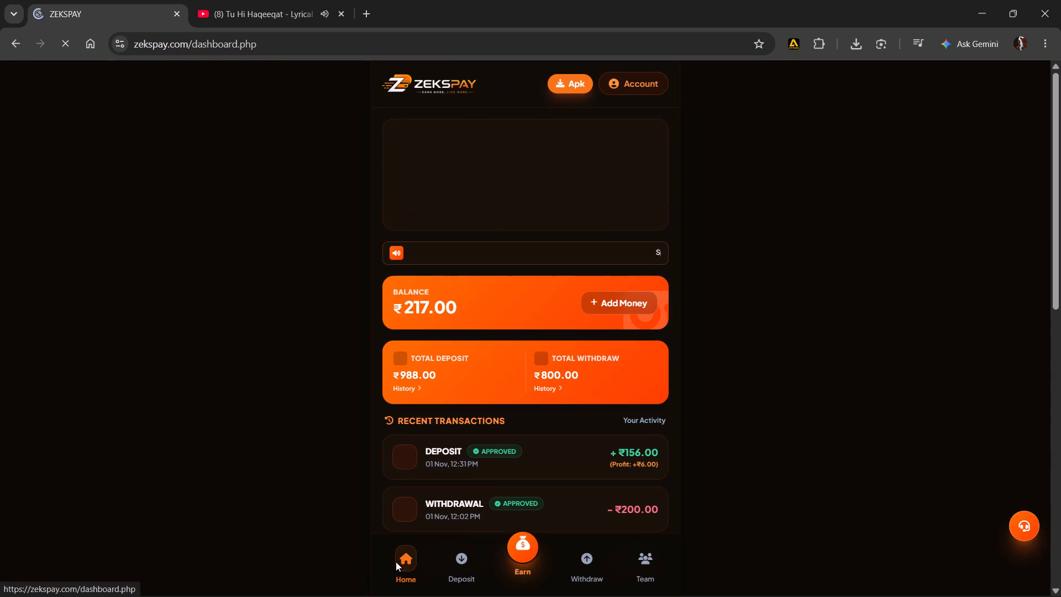
{"action": "left_click", "coordinate": [591, 570]}
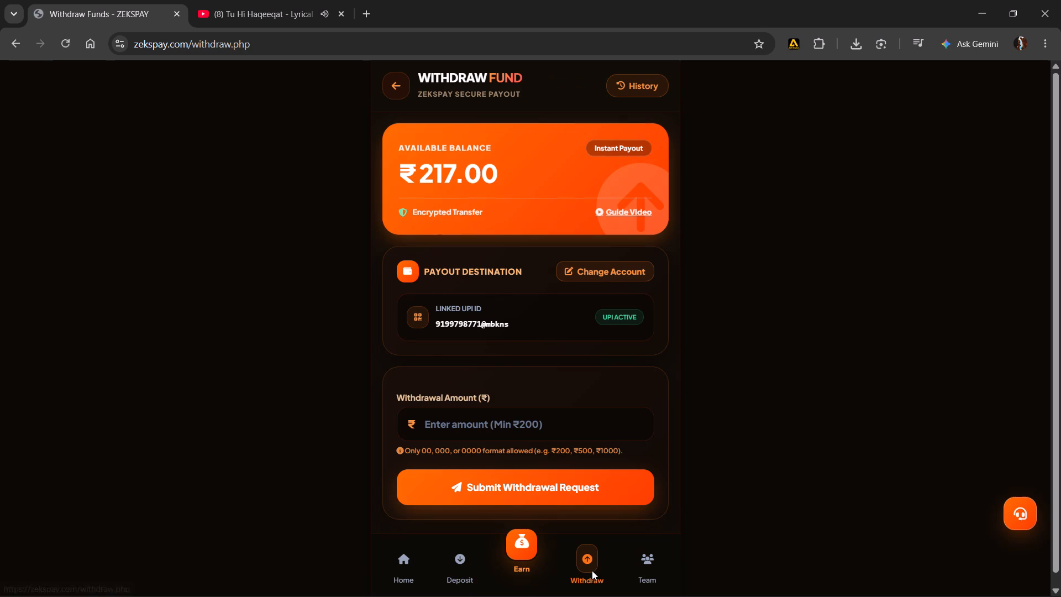
{"action": "left_click", "coordinate": [548, 425]}
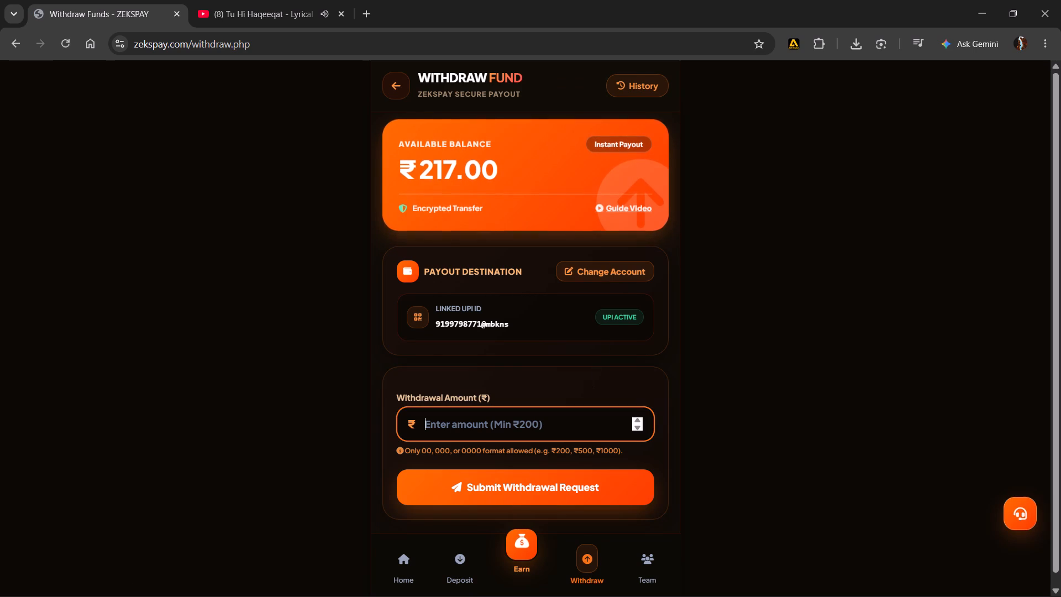
{"action": "type", "text": "200"}
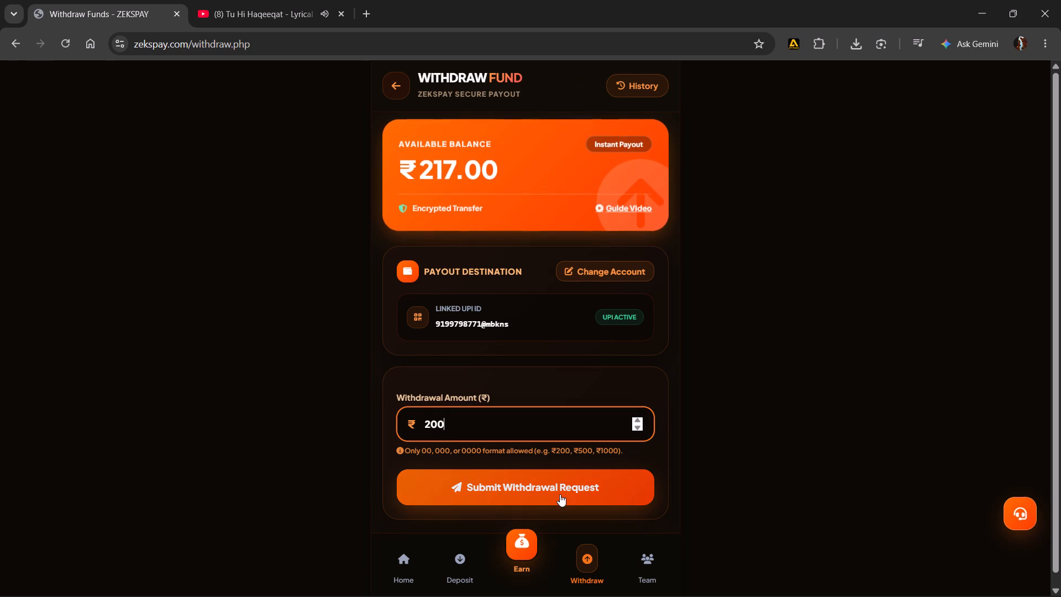
{"action": "left_click", "coordinate": [560, 494]}
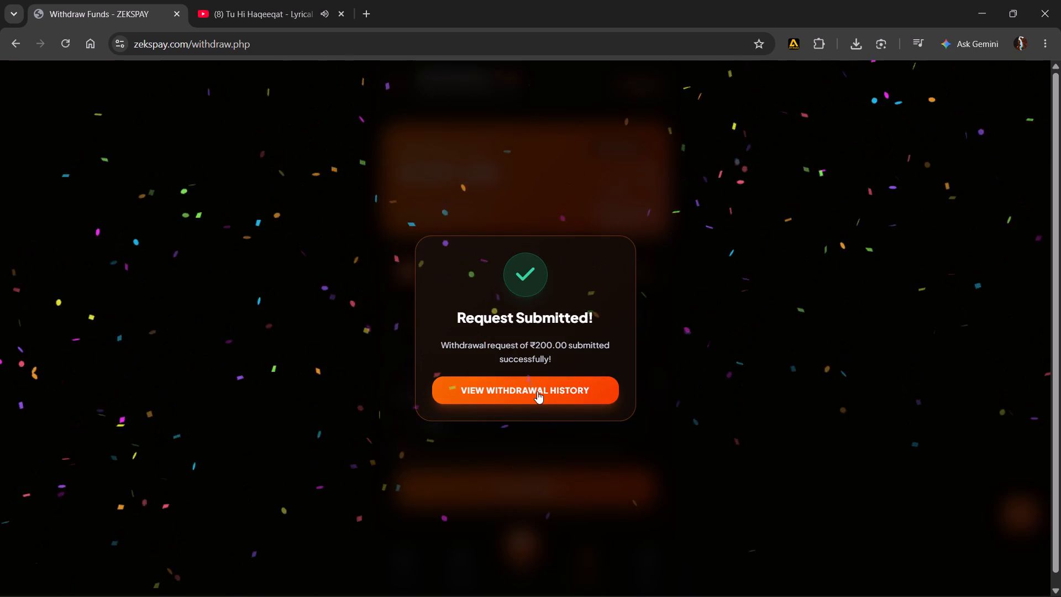
{"action": "left_click", "coordinate": [537, 391]}
Check the dashboard's recent transactions and the withdrawal history for the status of the payout request.
{"action": "left_click", "coordinate": [397, 568]}
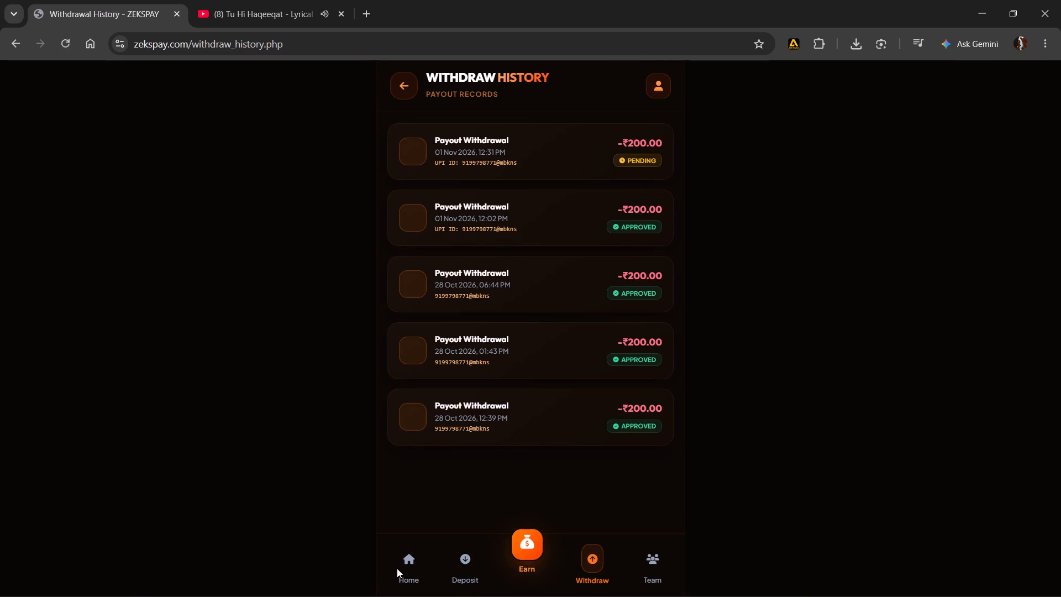
{"action": "left_click", "coordinate": [407, 564]}
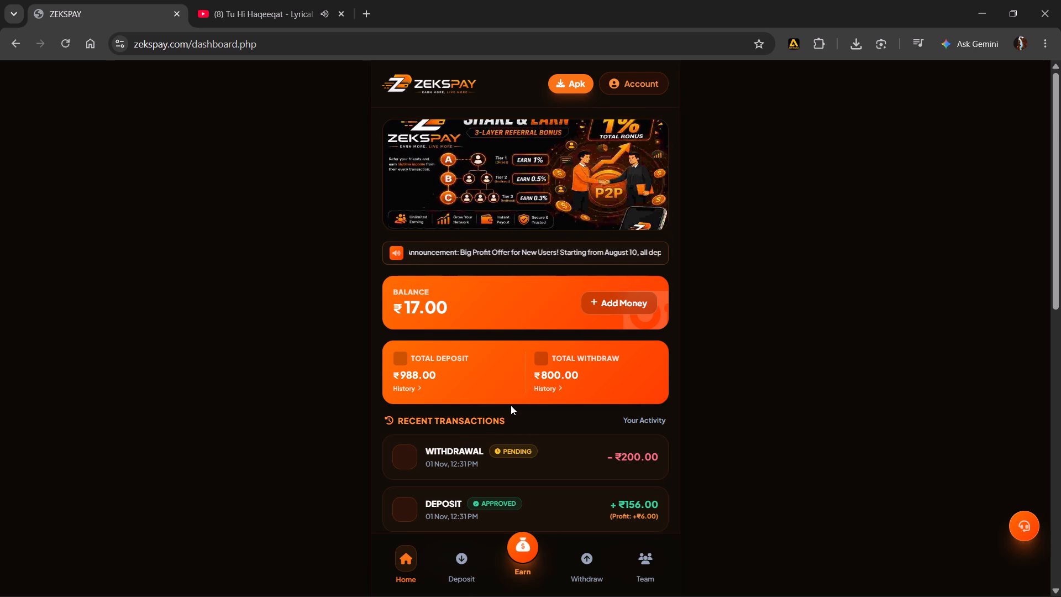
{"action": "scroll", "coordinate": [511, 405], "scroll_direction": "down", "scroll_amount": 2}
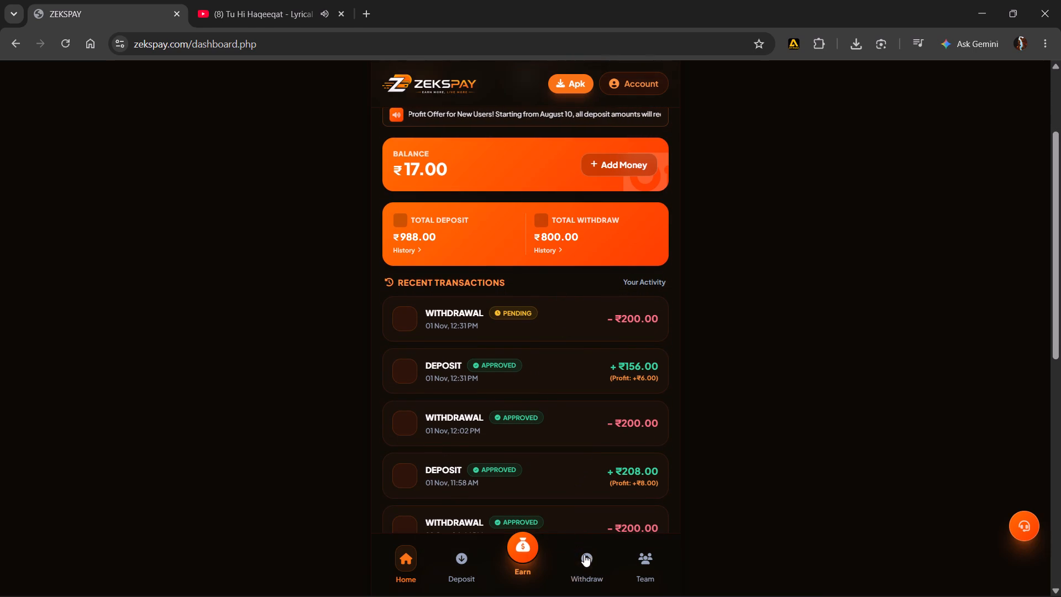
{"action": "left_click", "coordinate": [585, 557]}
{"action": "scroll", "coordinate": [551, 396], "scroll_direction": "up", "scroll_amount": 4}
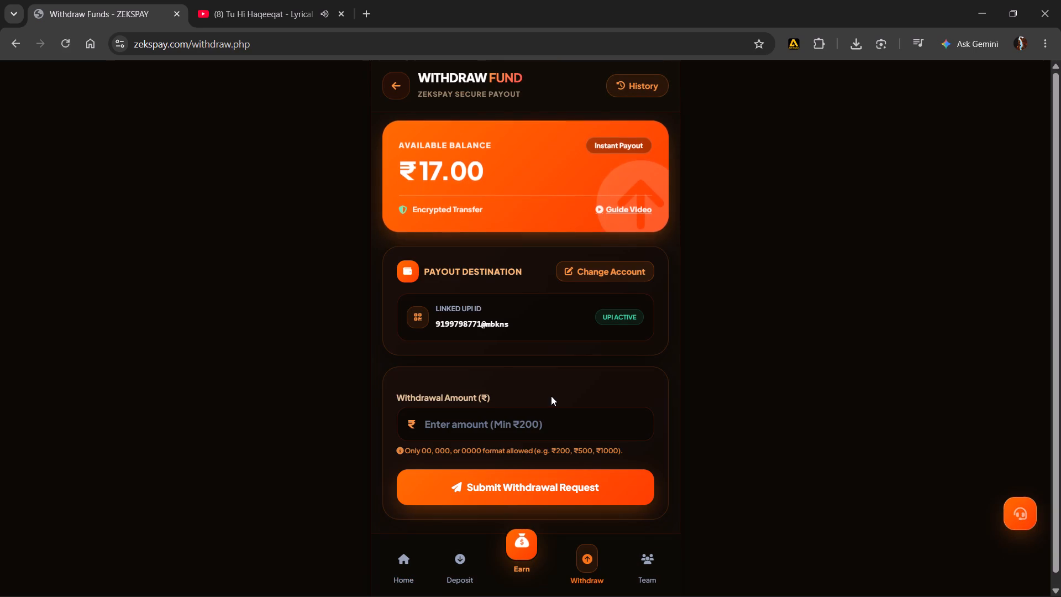
{"action": "scroll", "coordinate": [551, 395], "scroll_direction": "down", "scroll_amount": 4}
{"action": "scroll", "coordinate": [551, 395], "scroll_direction": "up", "scroll_amount": 4}
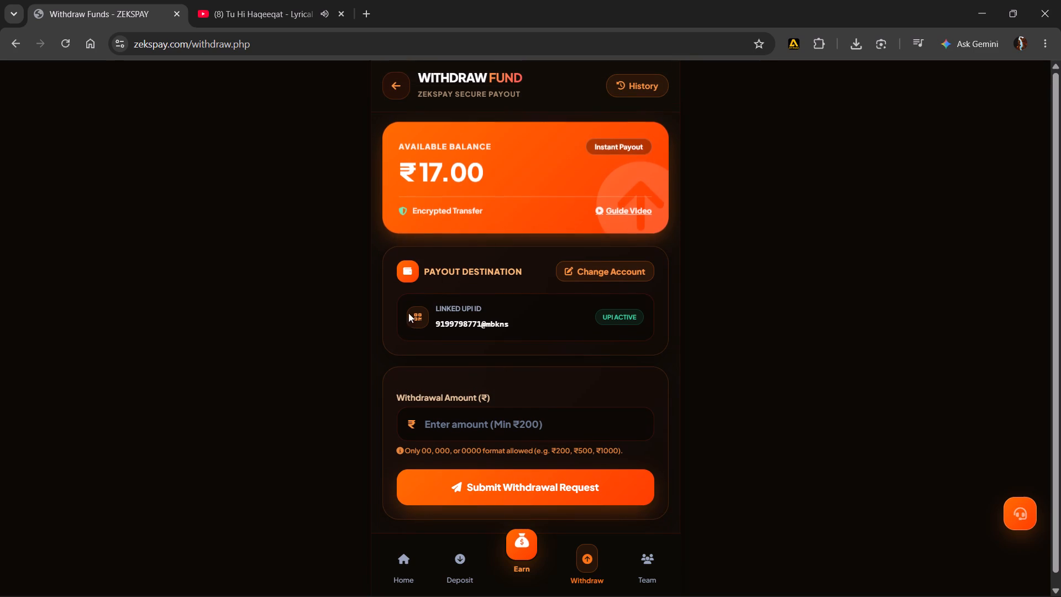
{"action": "left_click", "coordinate": [622, 90]}
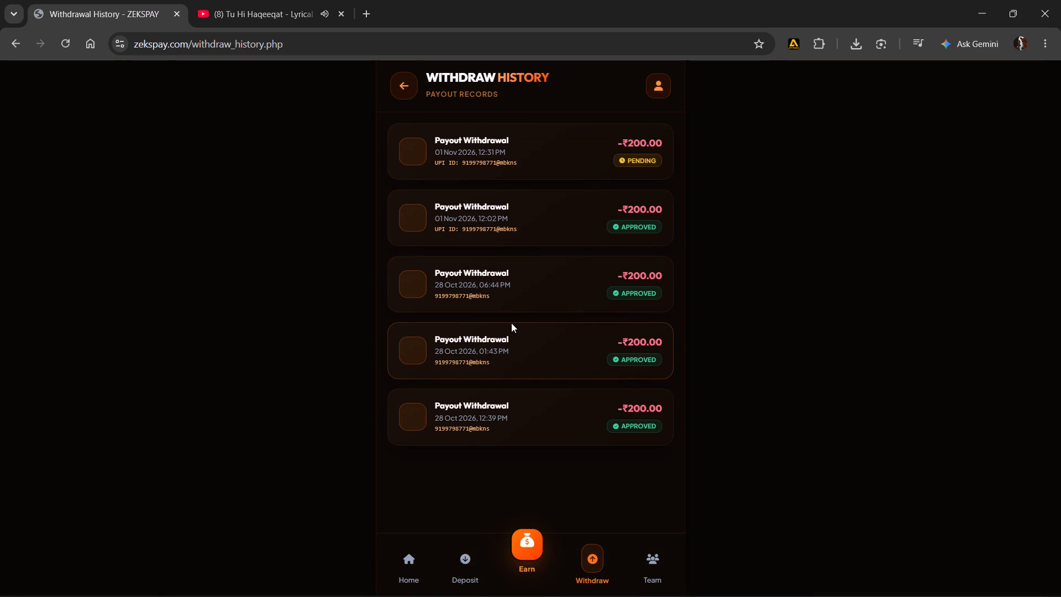
{"action": "left_click", "coordinate": [408, 94]}
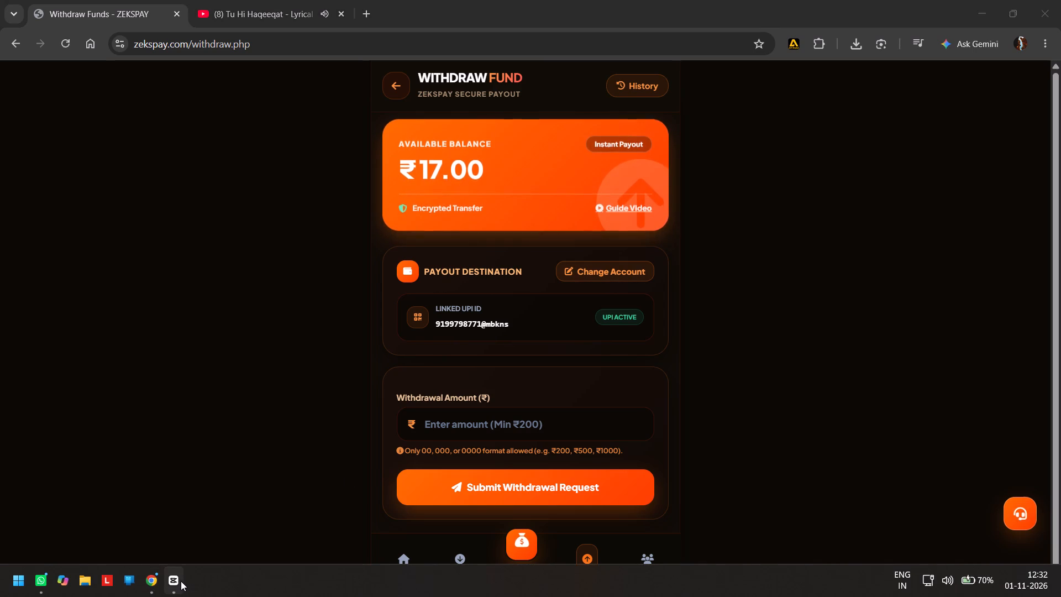
Pause the Tu Hi Haqeeqat song playing on YouTube and return to the CapCut project.
{"action": "left_click", "coordinate": [181, 581]}
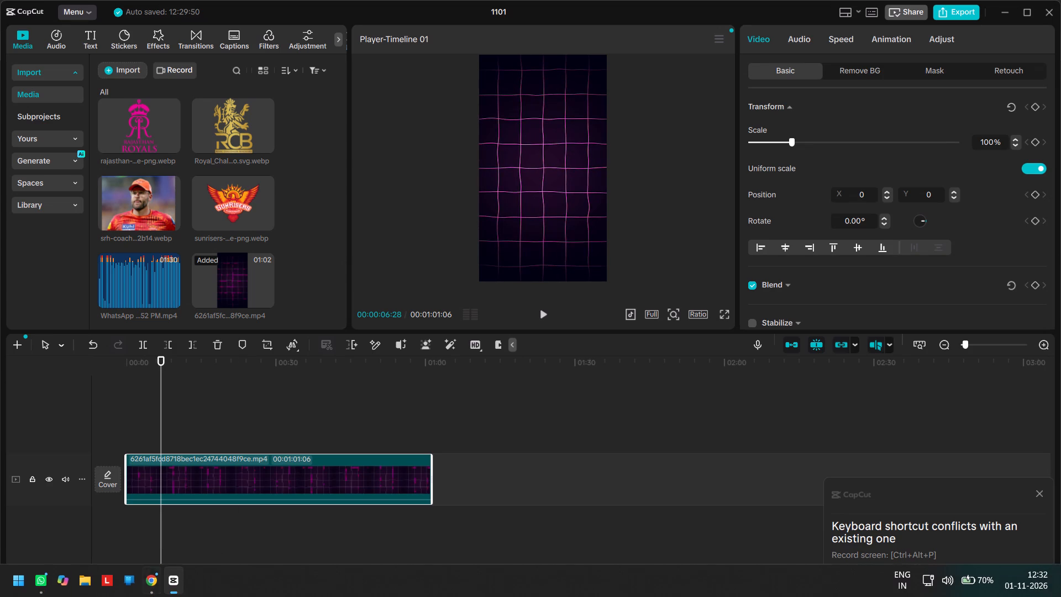
{"action": "left_click", "coordinate": [153, 586]}
{"action": "left_click", "coordinate": [240, 11]}
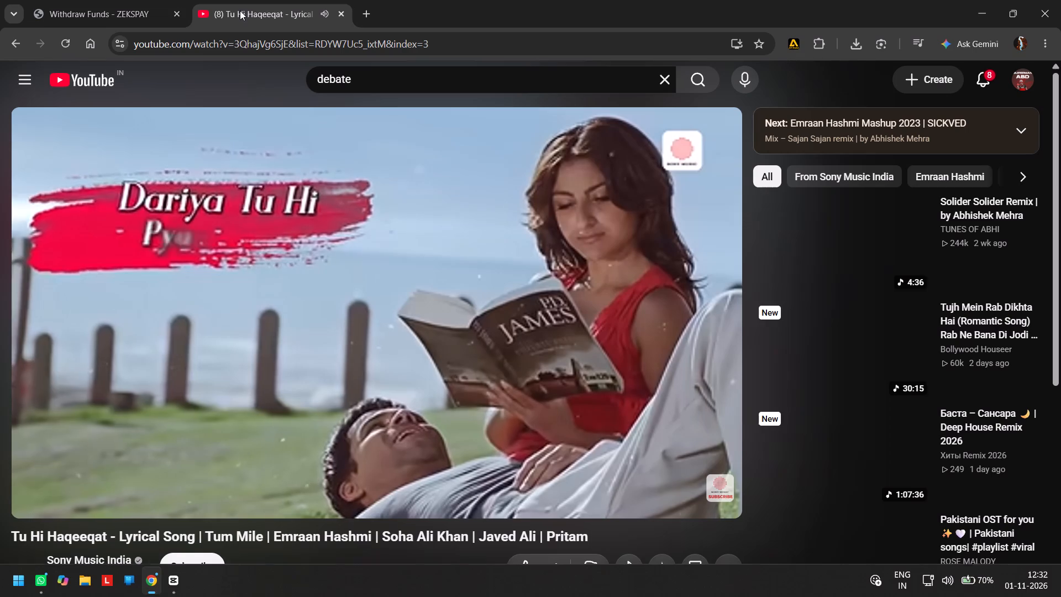
{"action": "left_click", "coordinate": [390, 244]}
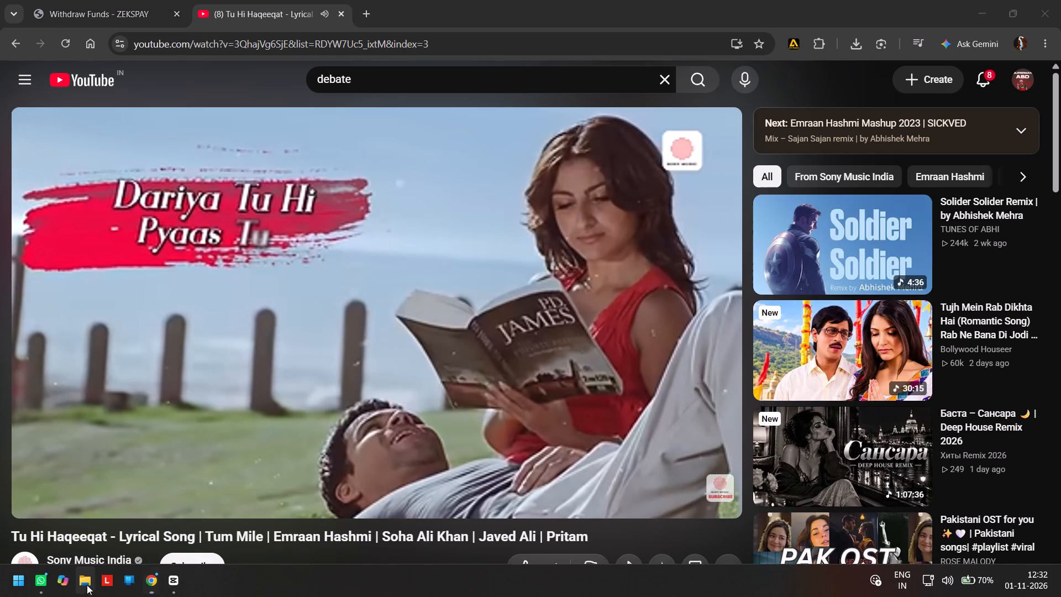
{"action": "left_click", "coordinate": [172, 583]}
Place the imported WhatsApp Audio file at the start of the timeline, beneath the purple grid video.
{"action": "left_click", "coordinate": [261, 417]}
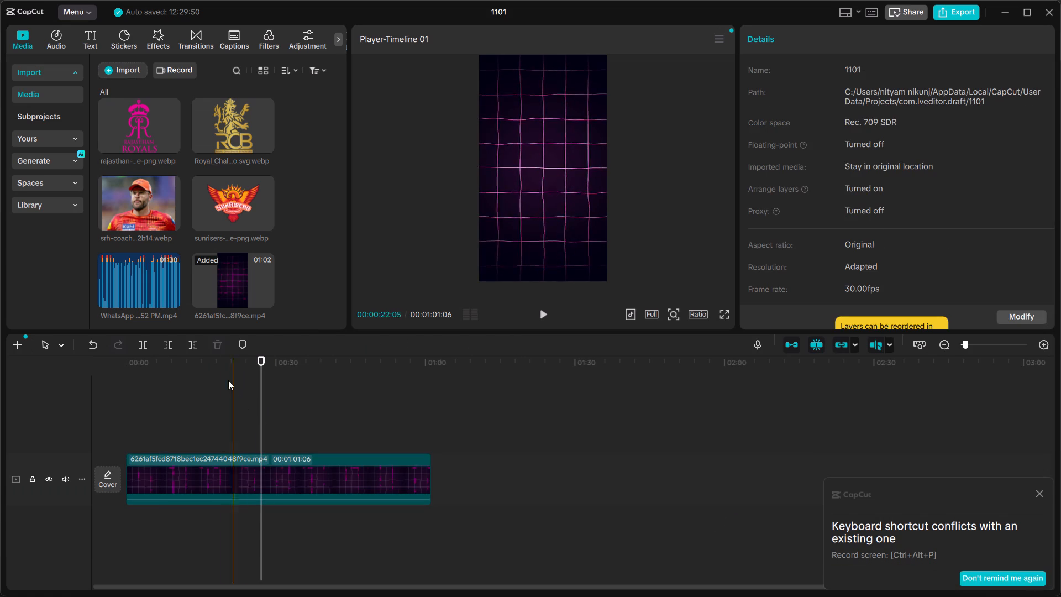
{"action": "left_click_drag", "start_coordinate": [134, 282], "coordinate": [127, 527]}
Listen to the WhatsApp audio to find where to cut, and trim off everything before 00:00:12:02.
{"action": "left_click", "coordinate": [180, 440]}
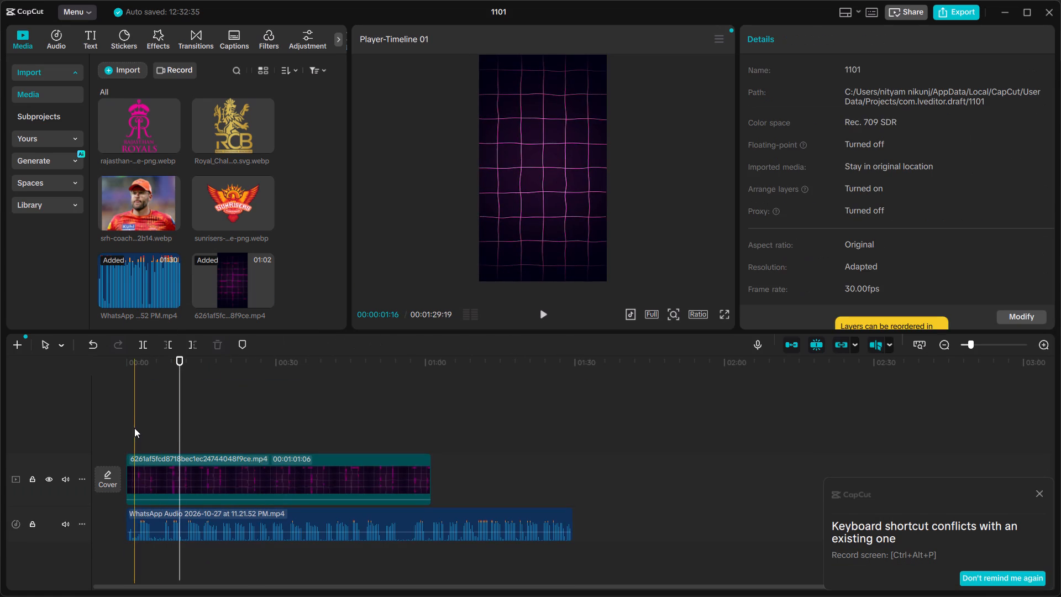
{"action": "left_click", "coordinate": [134, 428]}
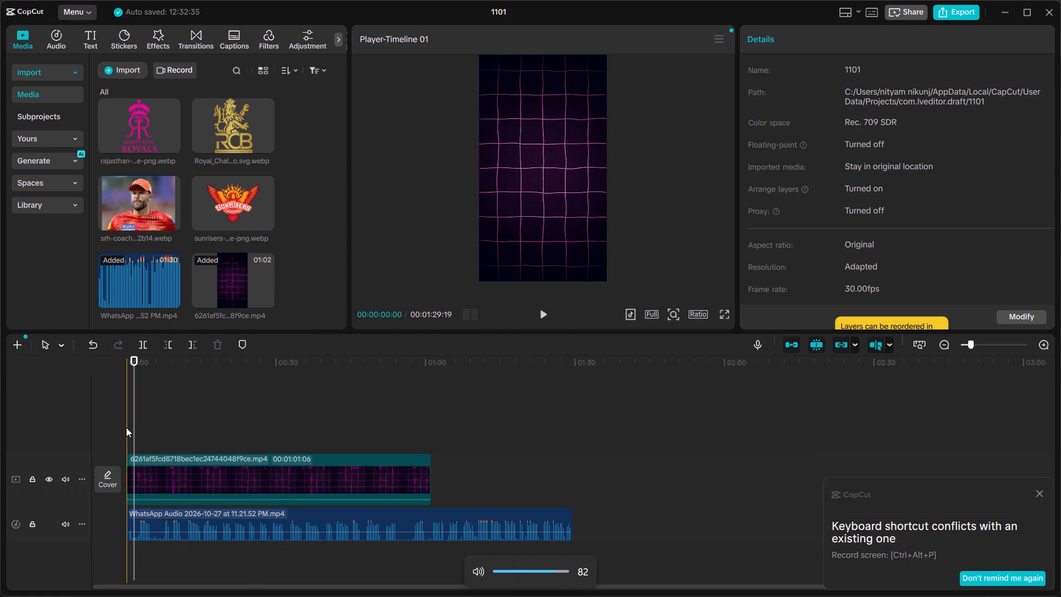
{"action": "key", "text": "space"}
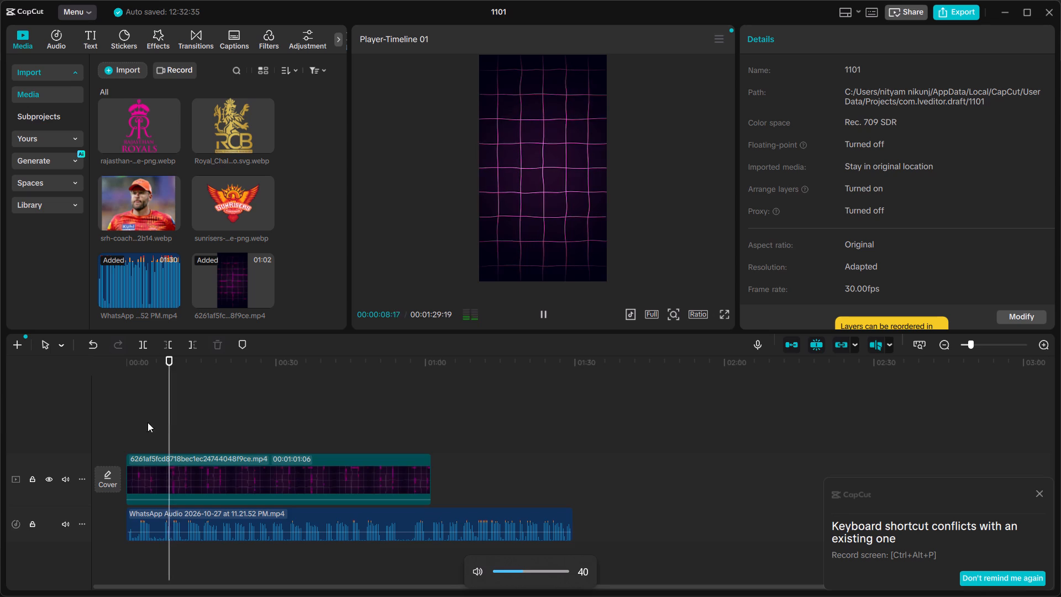
{"action": "scroll", "coordinate": [188, 484], "scroll_direction": "up", "scroll_amount": 5, "text": "ctrl"}
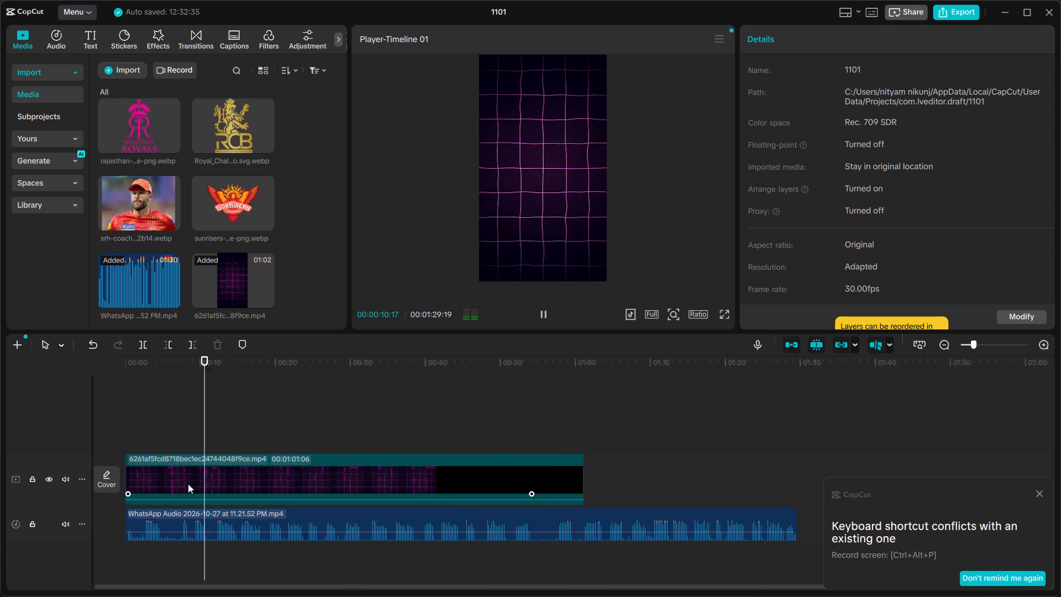
{"action": "scroll", "coordinate": [188, 484], "scroll_direction": "up", "scroll_amount": 7, "text": "ctrl"}
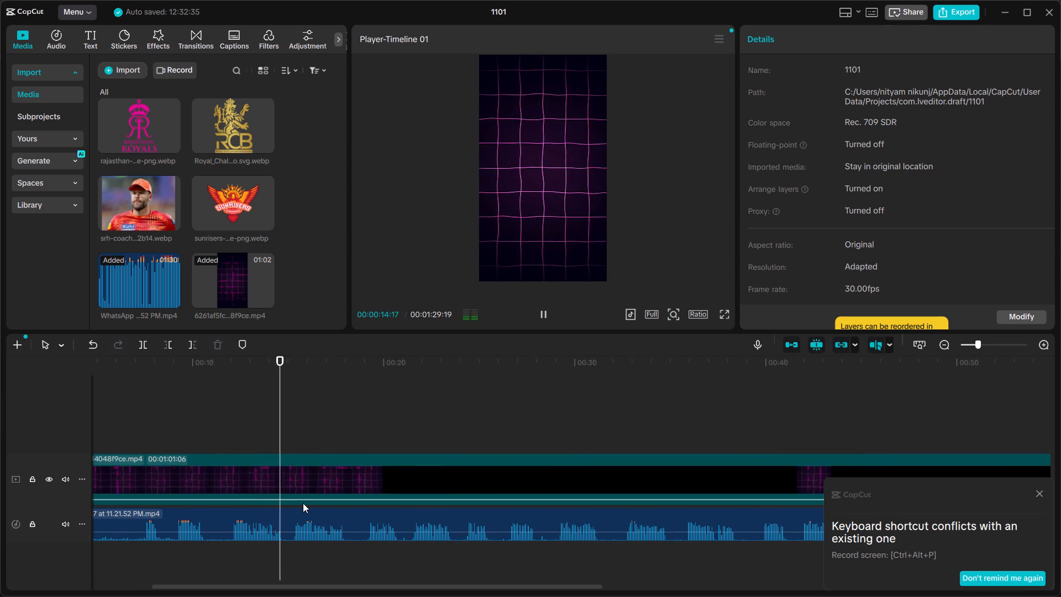
{"action": "left_click", "coordinate": [233, 513]}
{"action": "left_click", "coordinate": [238, 433]}
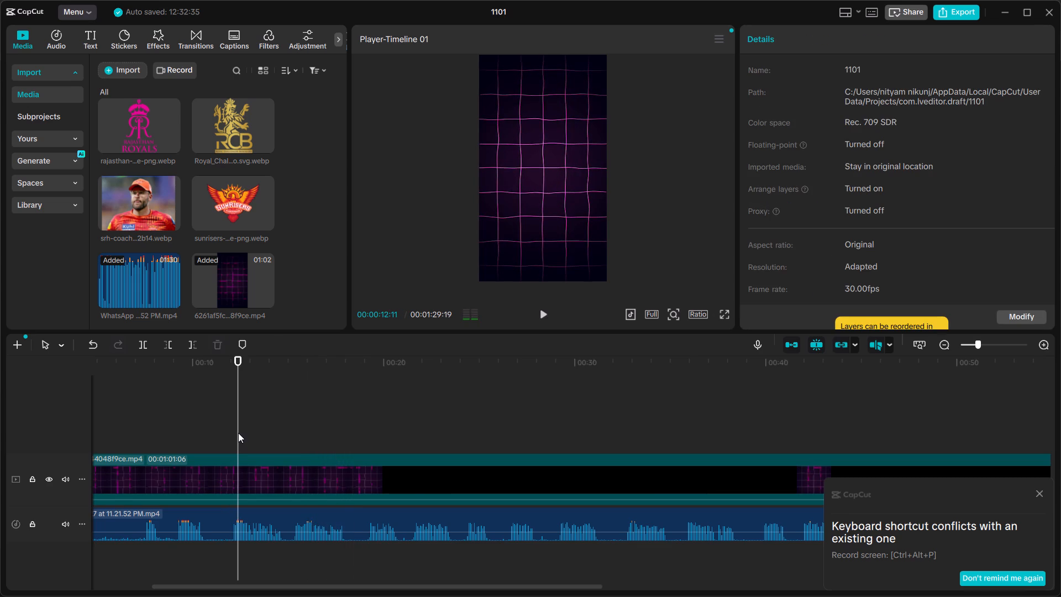
{"action": "left_click", "coordinate": [234, 433]}
{"action": "left_click", "coordinate": [234, 433]}
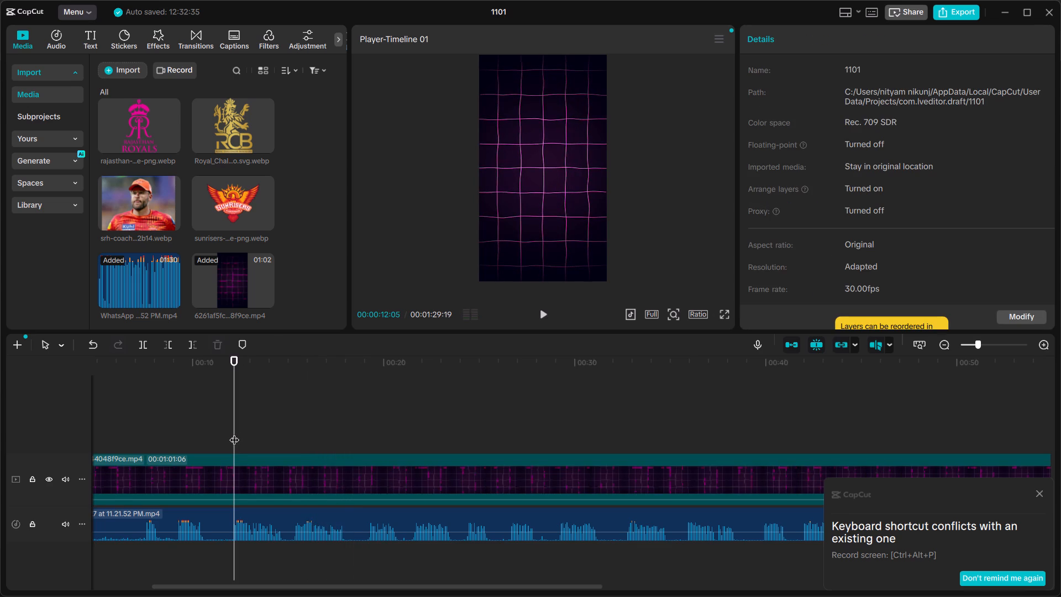
{"action": "left_click", "coordinate": [232, 433]}
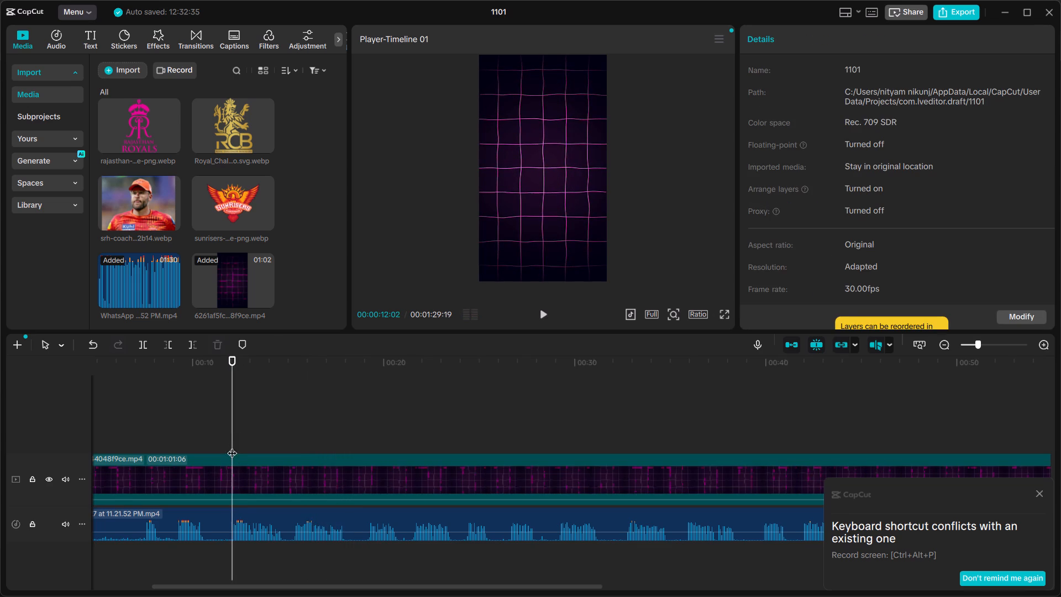
{"action": "left_click", "coordinate": [248, 516]}
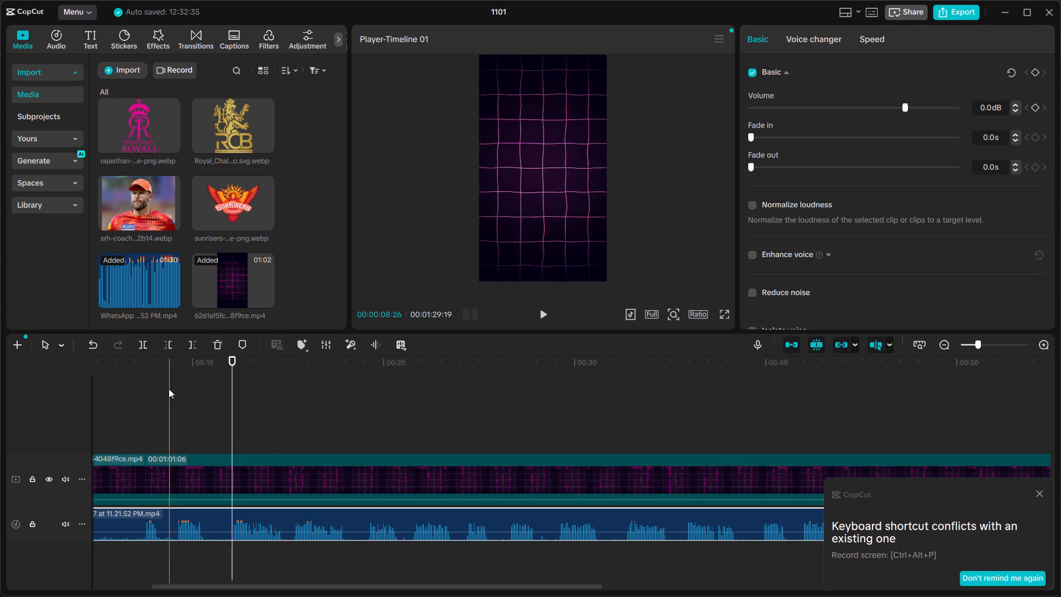
{"action": "left_click", "coordinate": [161, 342]}
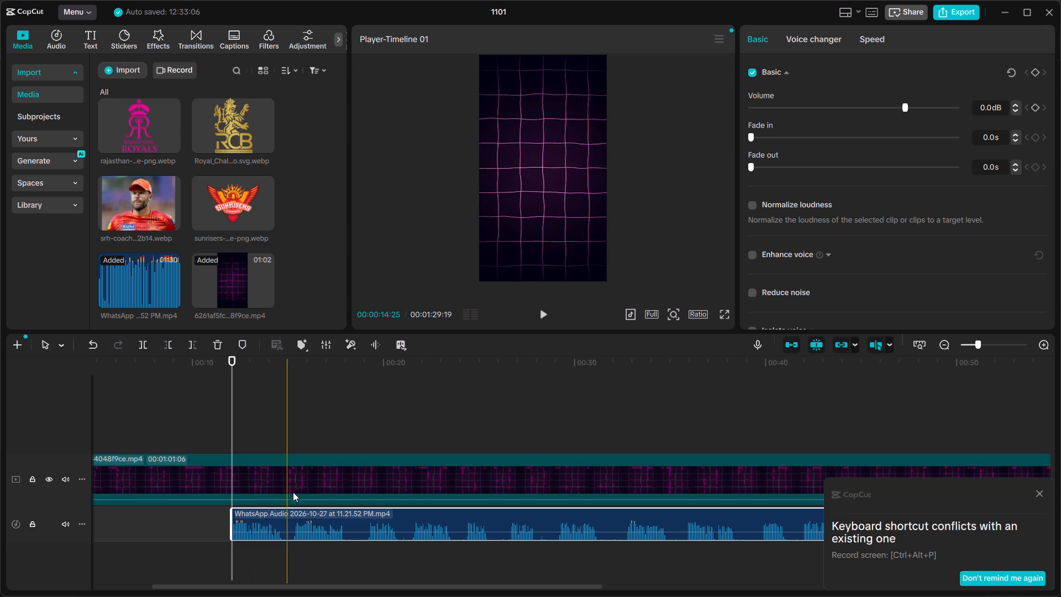
Move the trimmed WhatsApp audio clip to the start of the timeline and briefly play back its opening.
{"action": "left_click_drag", "start_coordinate": [306, 514], "coordinate": [41, 519]}
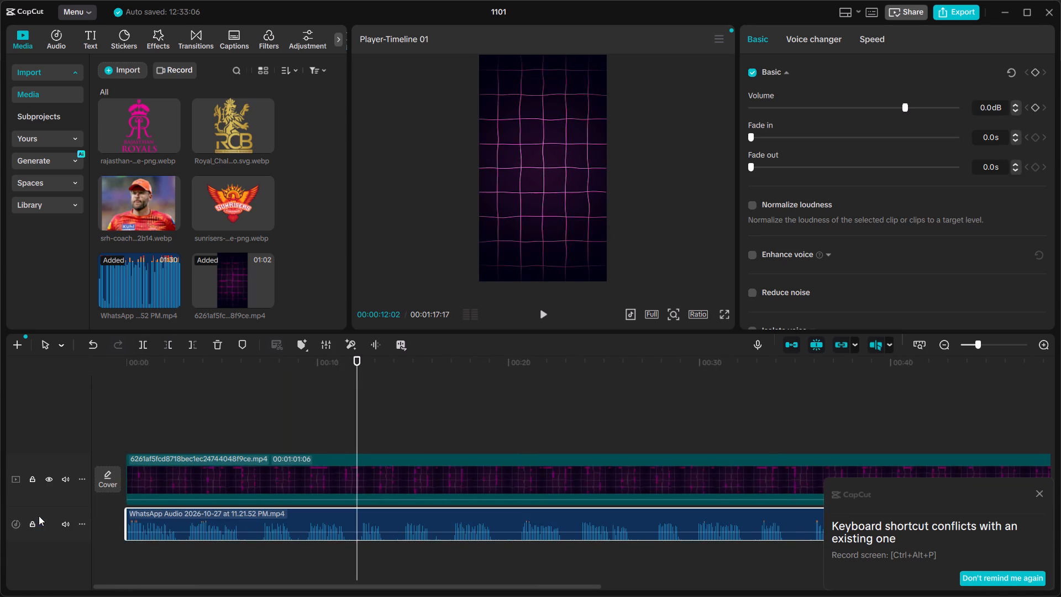
{"action": "left_click", "coordinate": [150, 417]}
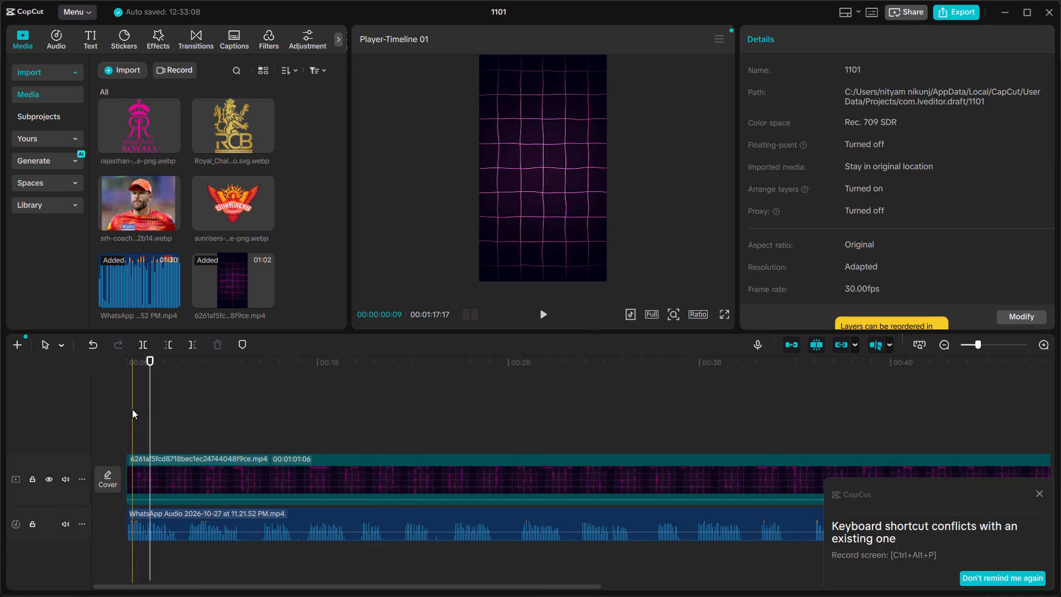
{"action": "left_click", "coordinate": [129, 409]}
{"action": "key", "text": "space"}
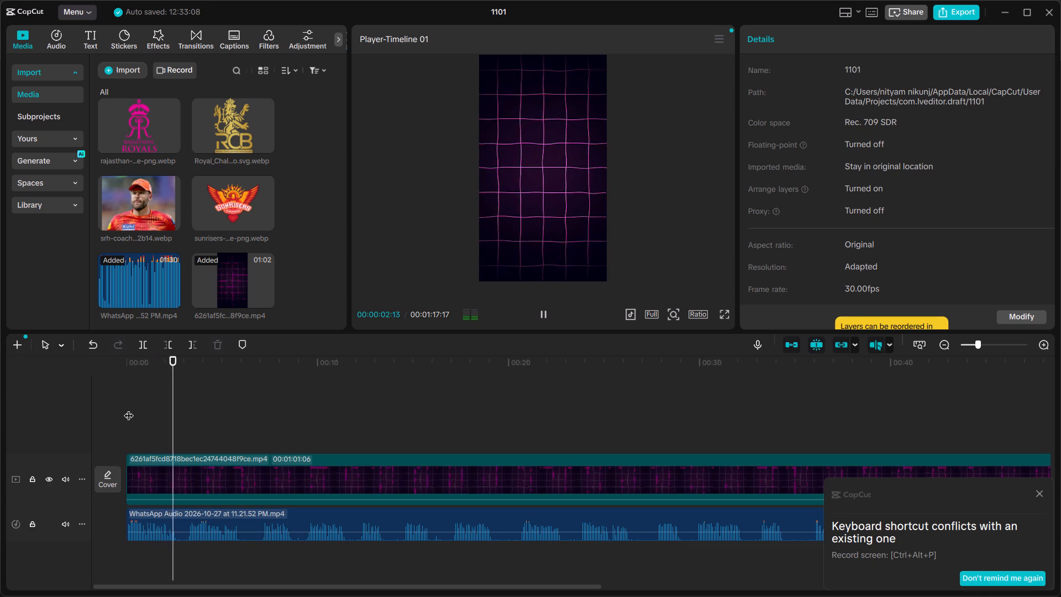
{"action": "key", "text": "space"}
Turn on Enhance voice for the WhatsApp audio clip.
{"action": "left_click", "coordinate": [223, 523]}
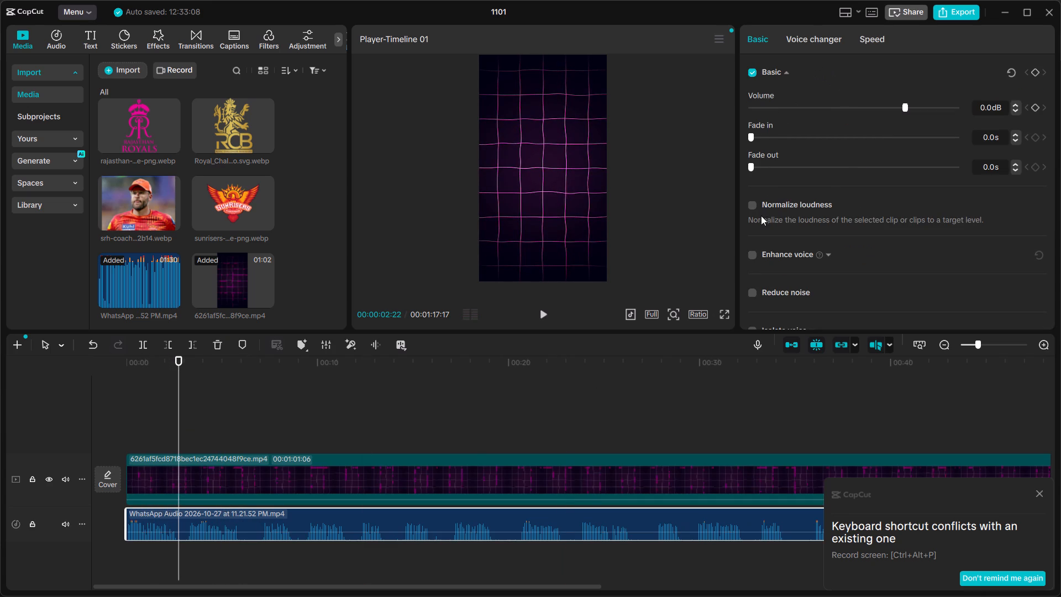
{"action": "left_click", "coordinate": [754, 252]}
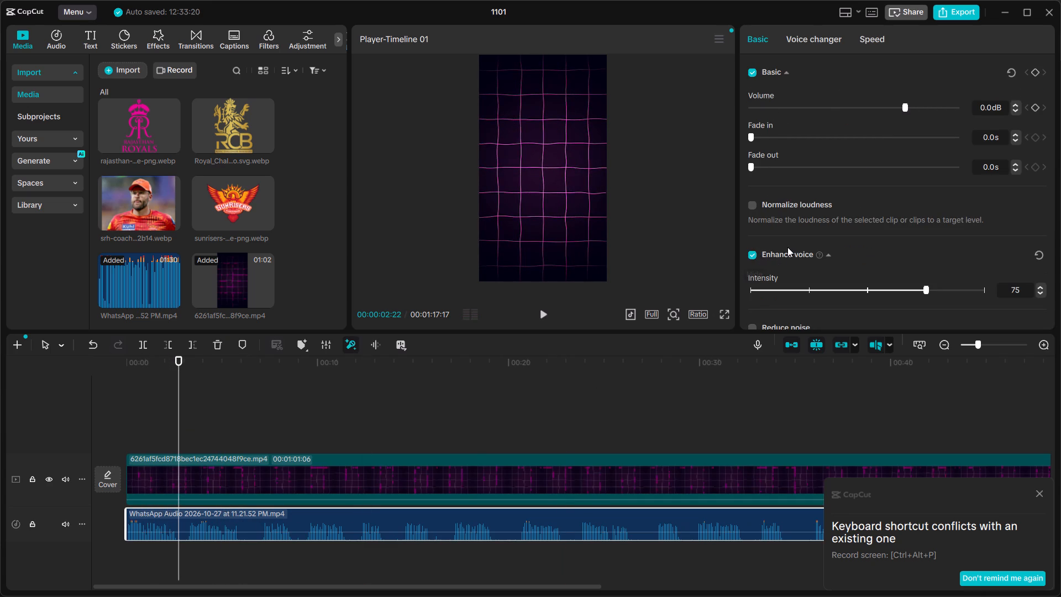
Turn on Reduce noise and Isolate voice with Keep vocal for the WhatsApp audio clip.
{"action": "scroll", "coordinate": [787, 247], "scroll_direction": "down", "scroll_amount": 2}
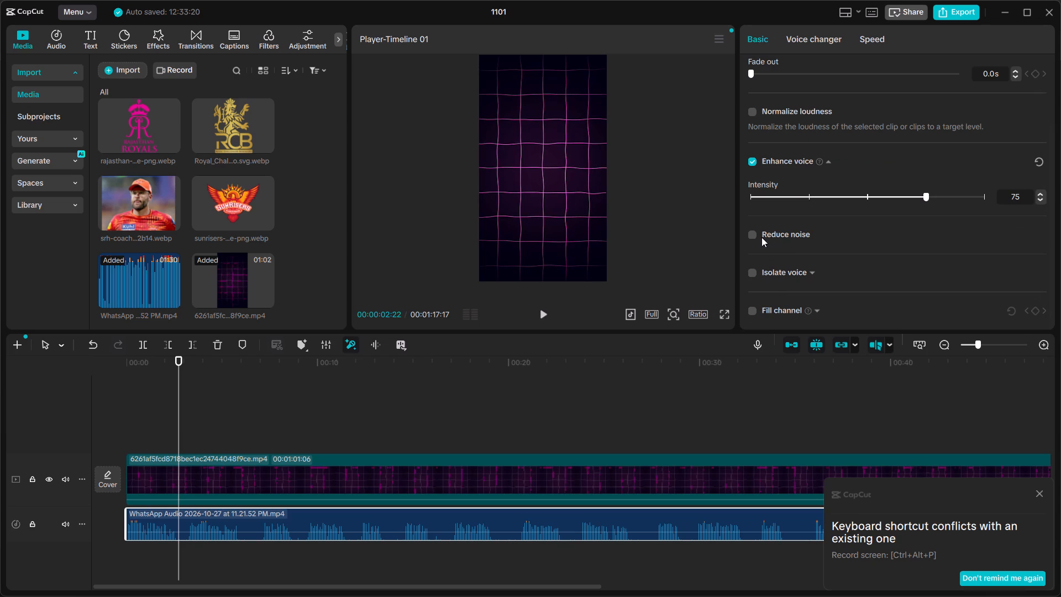
{"action": "left_click", "coordinate": [752, 234]}
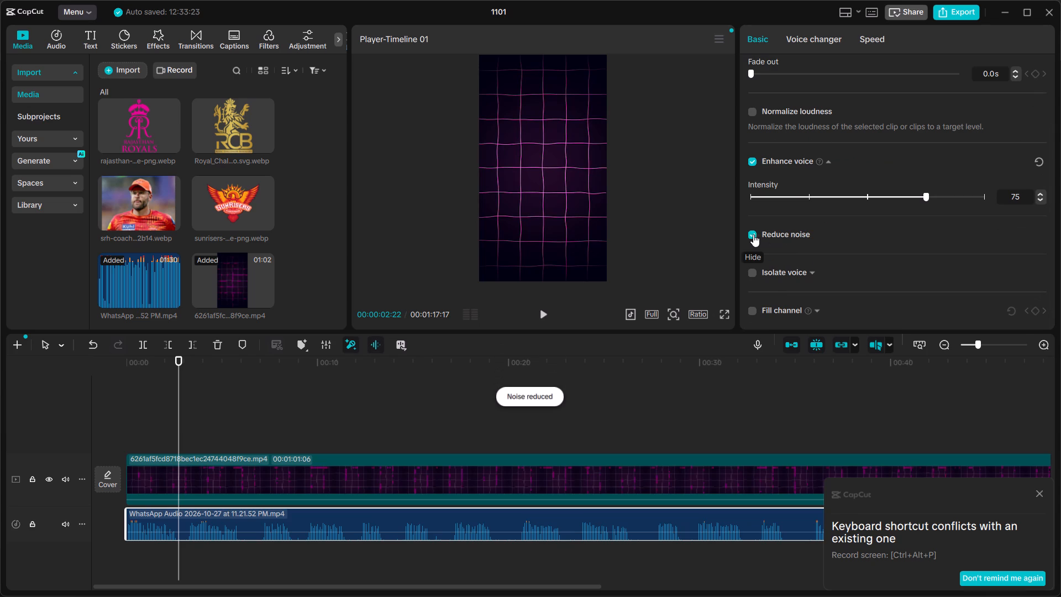
{"action": "left_click", "coordinate": [757, 273]}
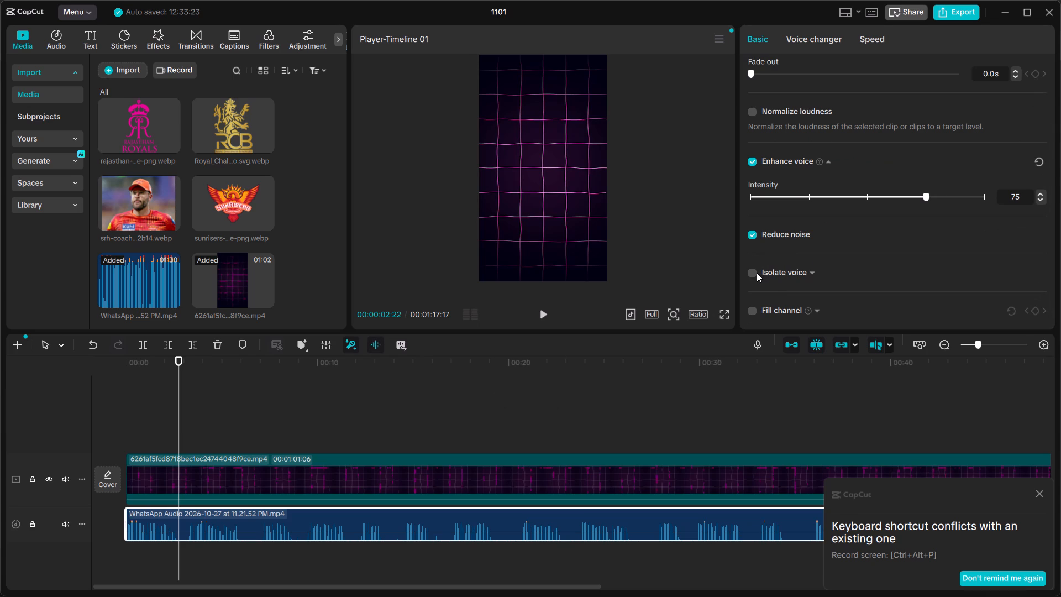
{"action": "left_click", "coordinate": [750, 273]}
{"action": "scroll", "coordinate": [782, 254], "scroll_direction": "down", "scroll_amount": 2}
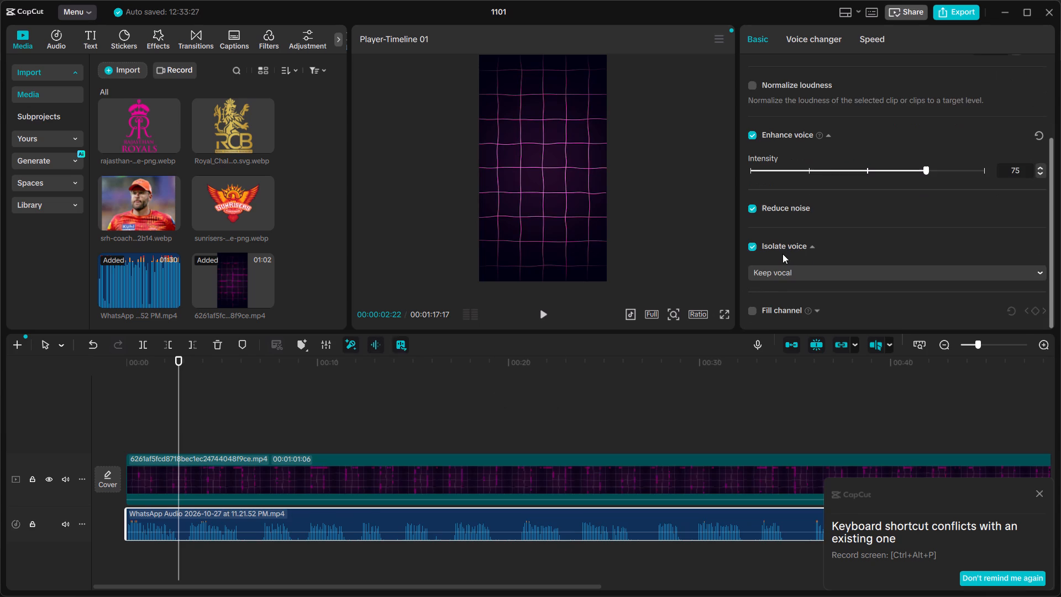
{"action": "scroll", "coordinate": [800, 238], "scroll_direction": "down", "scroll_amount": 2}
{"action": "scroll", "coordinate": [800, 238], "scroll_direction": "up", "scroll_amount": 5}
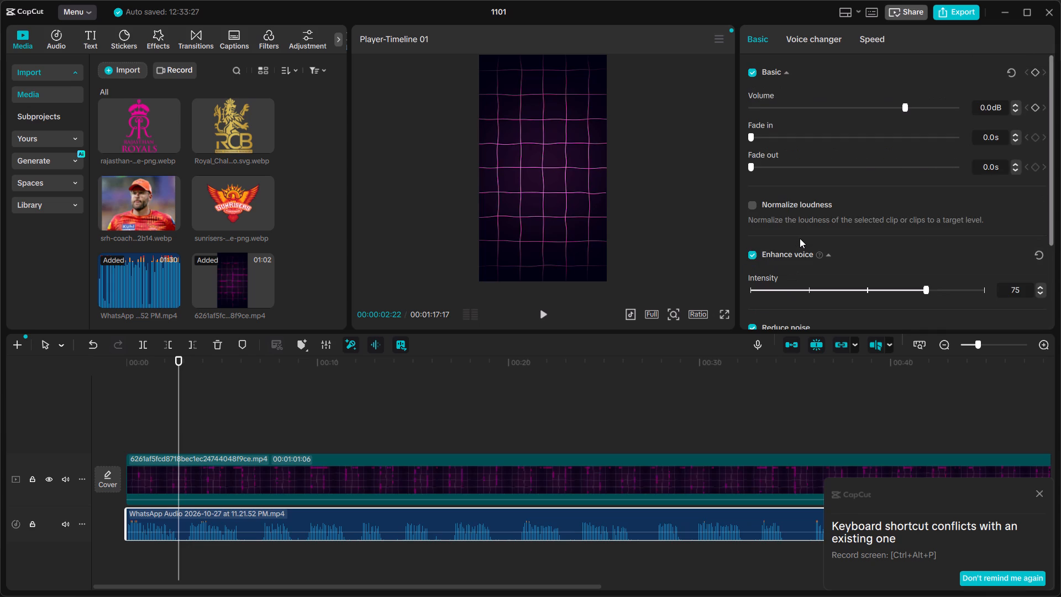
Play back the opening of the WhatsApp audio to check how the processed voice sounds.
{"action": "left_click", "coordinate": [442, 402]}
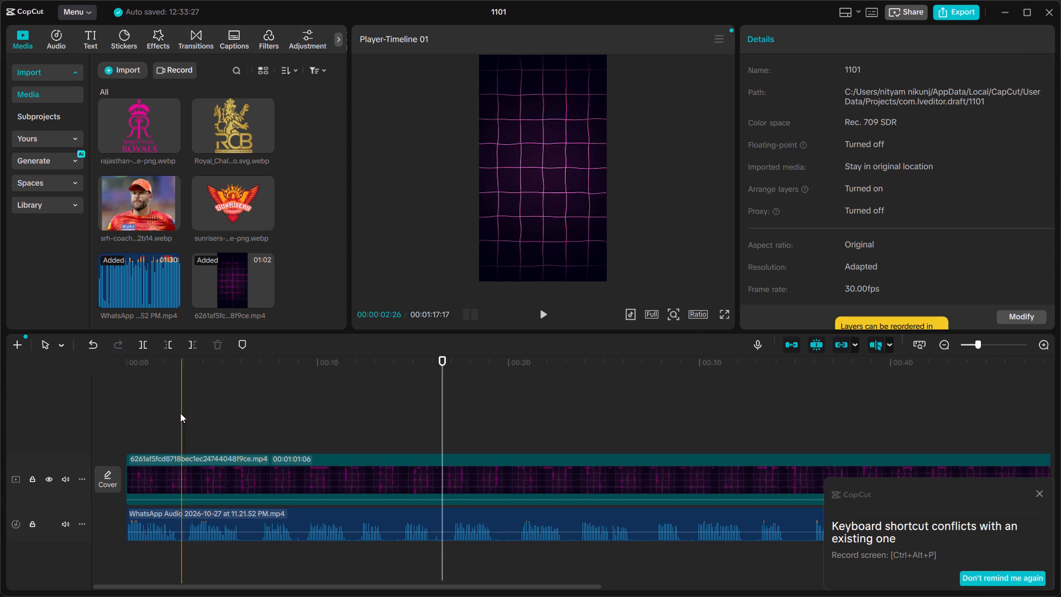
{"action": "left_click", "coordinate": [145, 414]}
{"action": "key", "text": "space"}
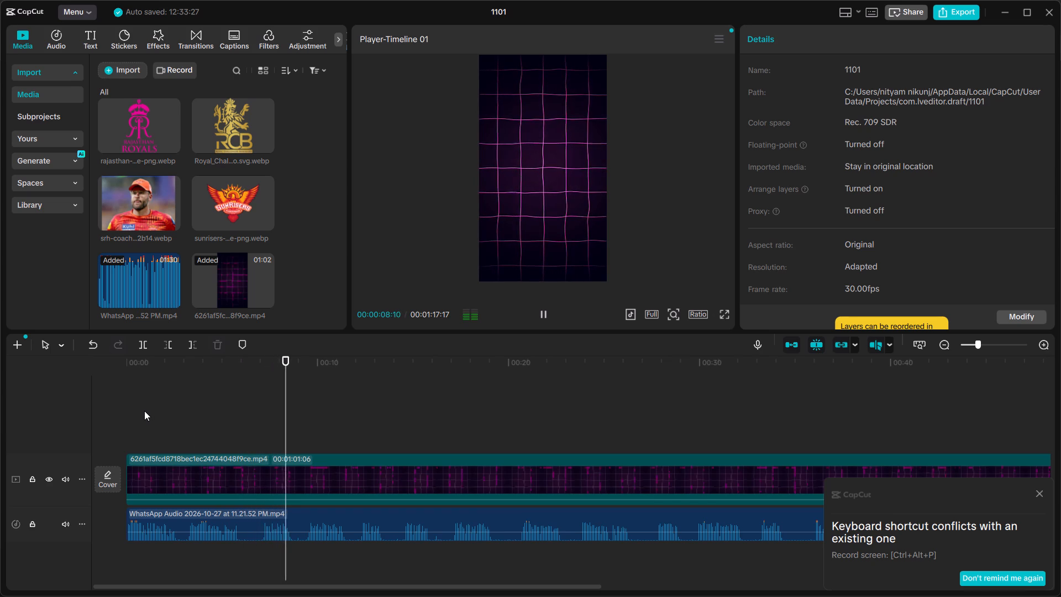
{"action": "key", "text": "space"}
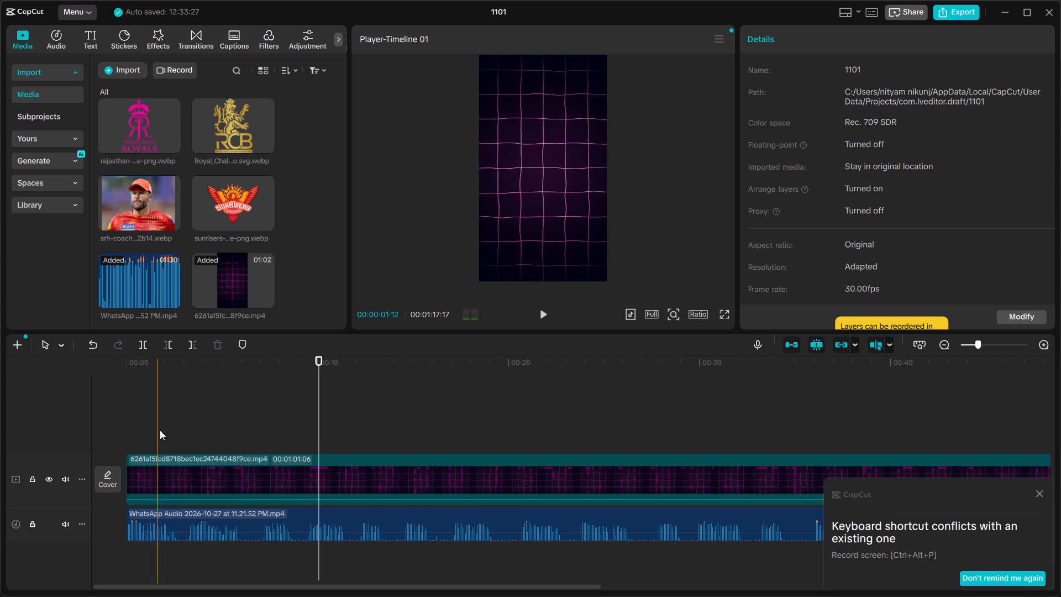
Listen to the opening phrase to find the pause after it, and split the WhatsApp audio clip at 00:00:02:17.
{"action": "scroll", "coordinate": [187, 485], "scroll_direction": "up", "scroll_amount": 18, "text": "ctrl"}
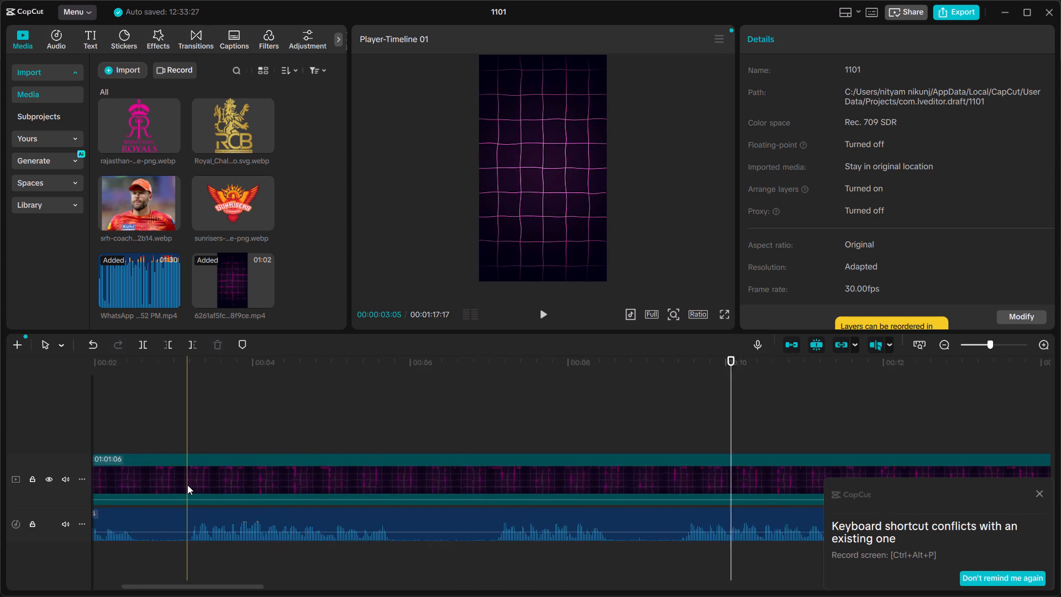
{"action": "scroll", "coordinate": [187, 485], "scroll_direction": "up", "scroll_amount": 8, "text": "ctrl"}
{"action": "scroll", "coordinate": [228, 489], "scroll_direction": "right", "scroll_amount": 1}
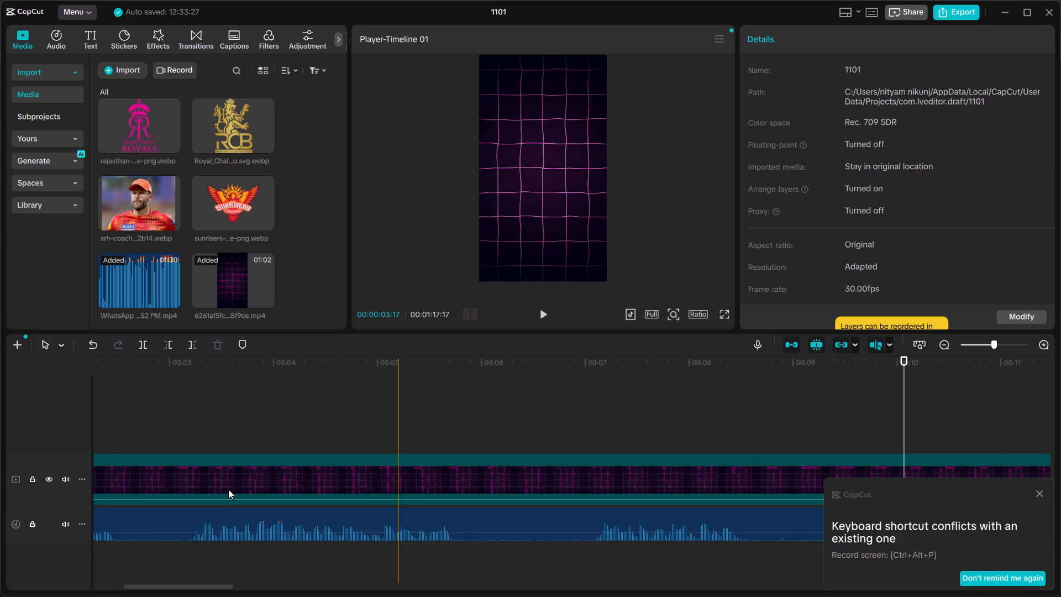
{"action": "scroll", "coordinate": [228, 489], "scroll_direction": "right", "scroll_amount": 1}
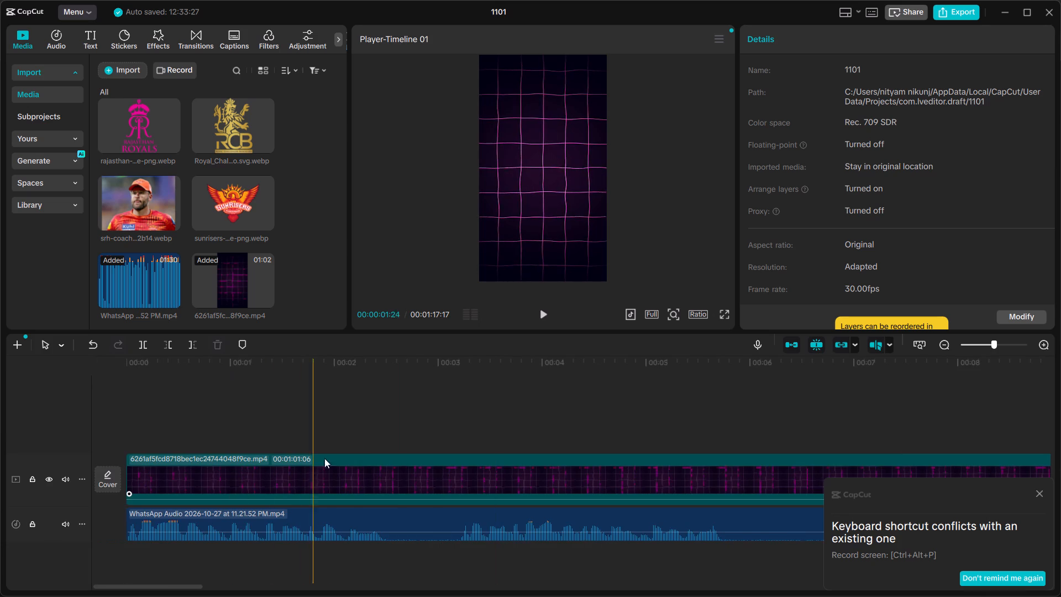
{"action": "left_click", "coordinate": [391, 443]}
{"action": "left_click_drag", "start_coordinate": [390, 443], "coordinate": [370, 459]}
{"action": "left_click", "coordinate": [357, 435]}
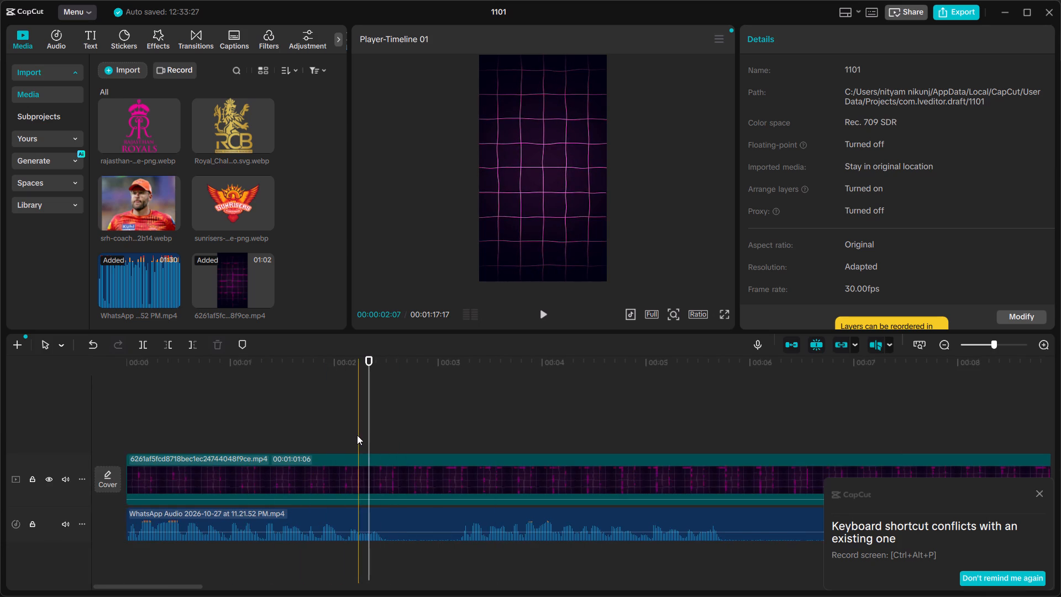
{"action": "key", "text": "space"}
{"action": "left_click", "coordinate": [132, 428]}
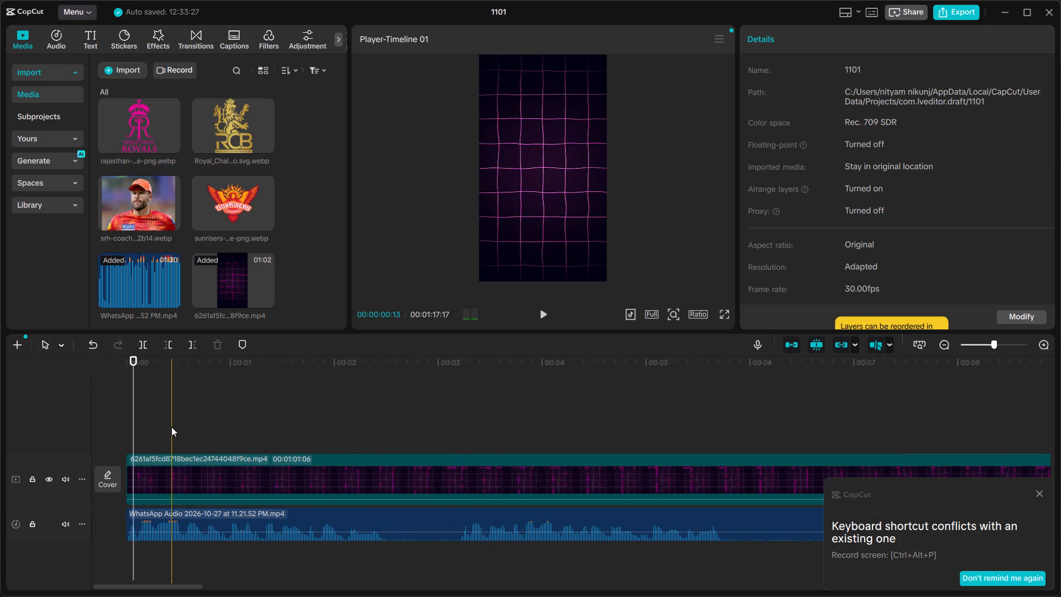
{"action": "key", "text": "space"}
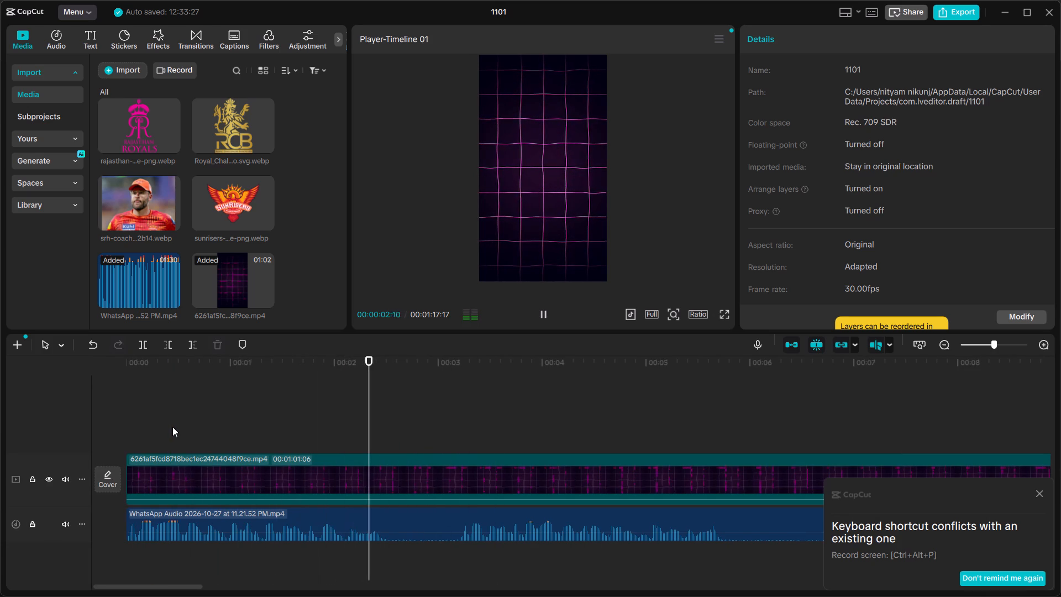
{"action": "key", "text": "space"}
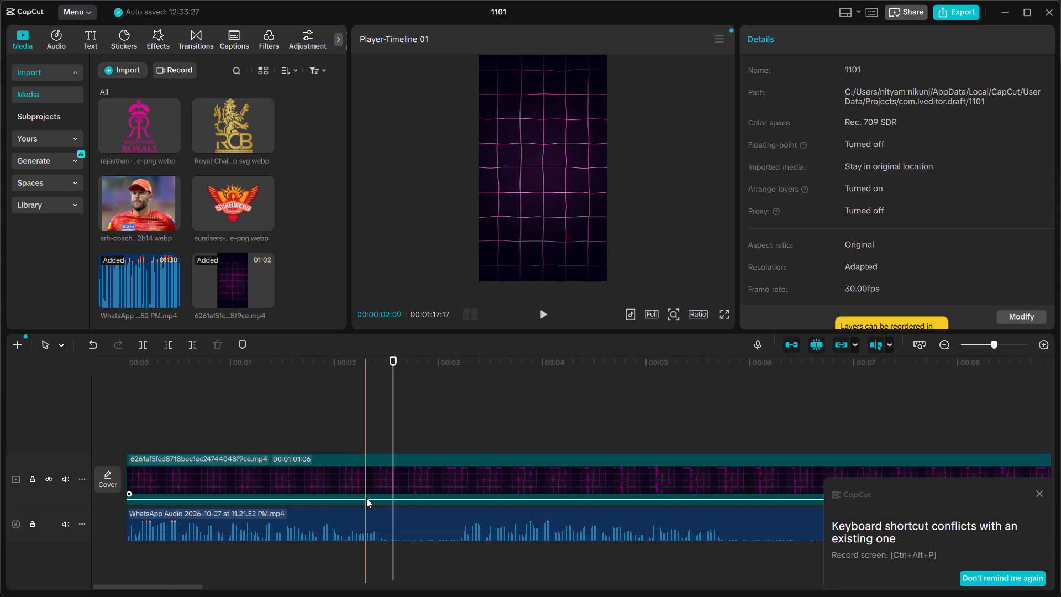
{"action": "left_click", "coordinate": [395, 509]}
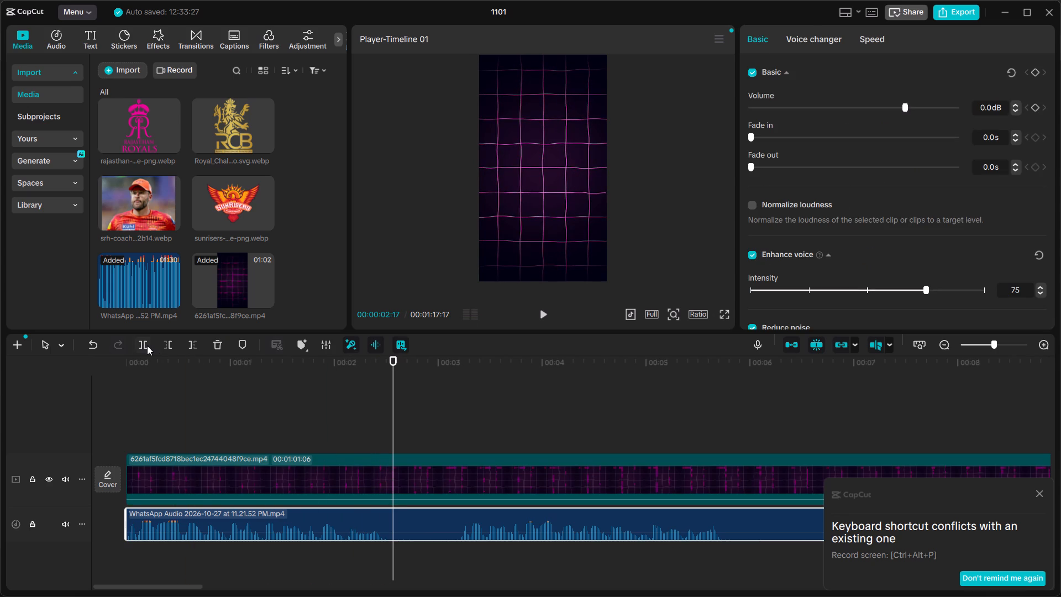
{"action": "left_click", "coordinate": [147, 345]}
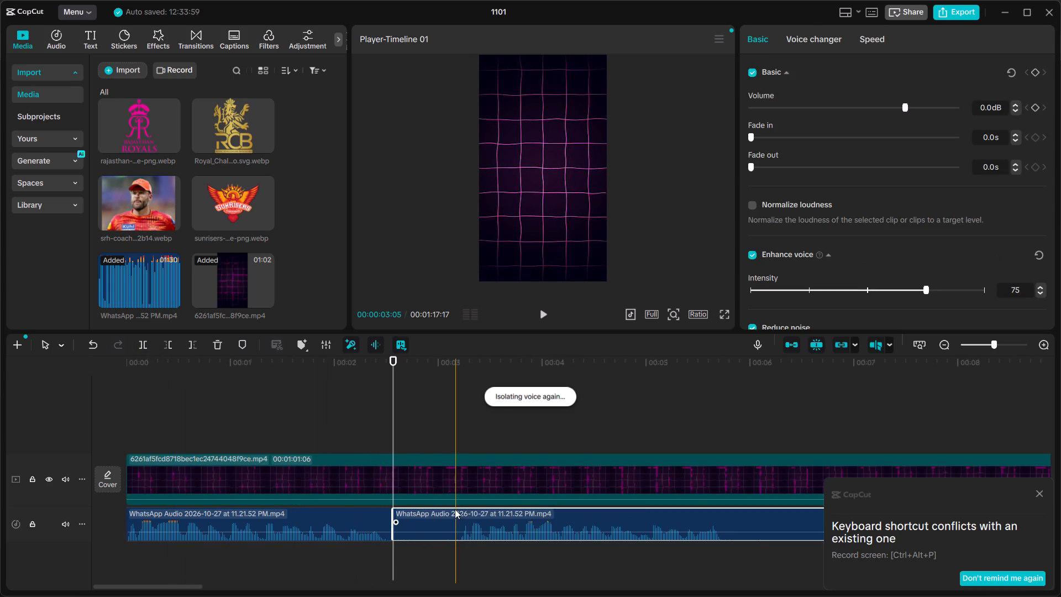
Set the playhead at 00:00:03:05, just before the second phrase, and trim off the grid background video before that point.
{"action": "left_click", "coordinate": [448, 568]}
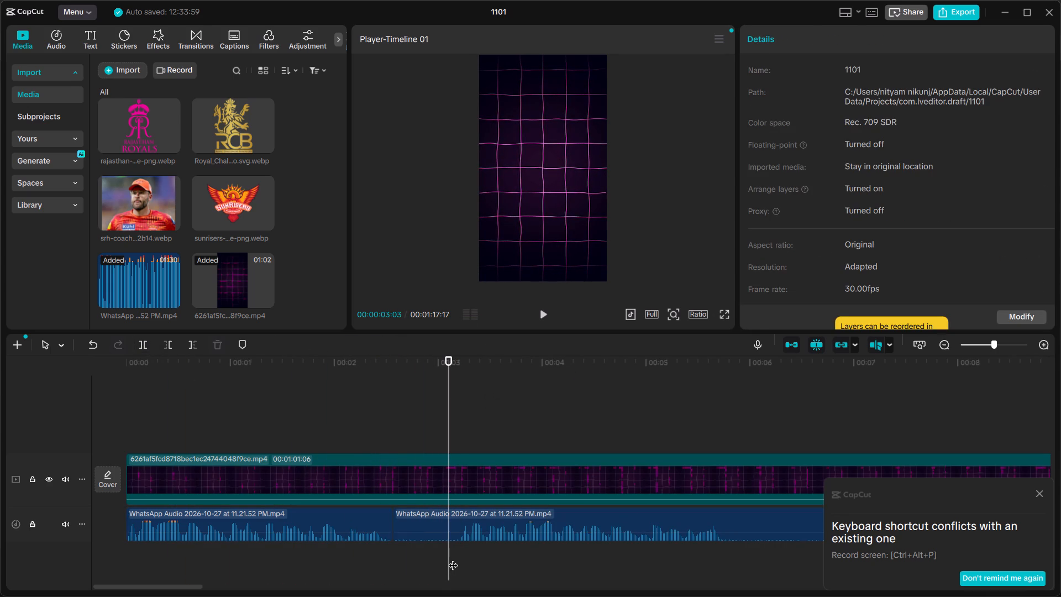
{"action": "left_click", "coordinate": [454, 557]}
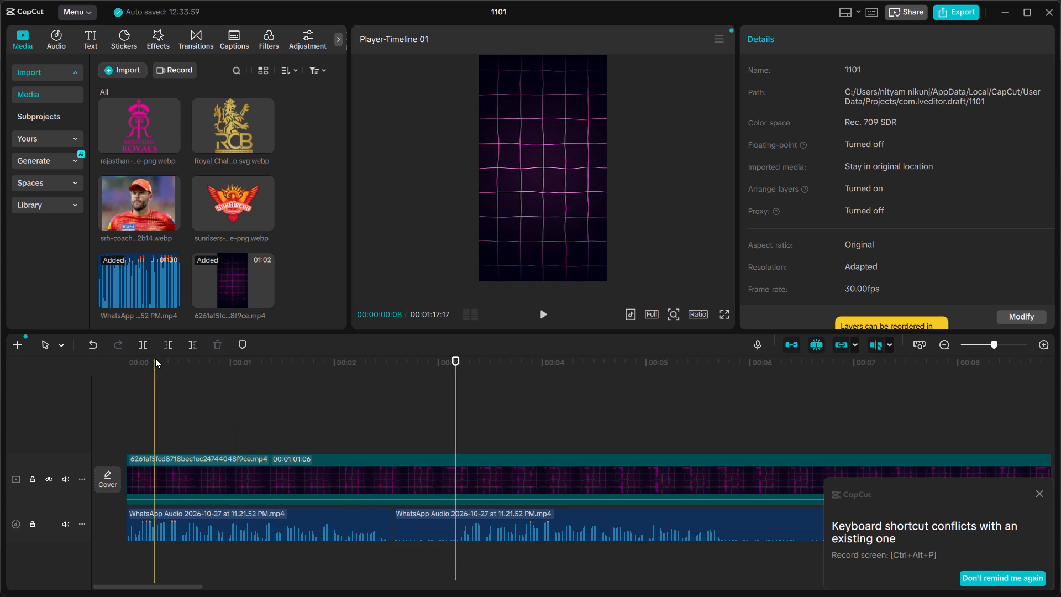
{"action": "left_click", "coordinate": [165, 352]}
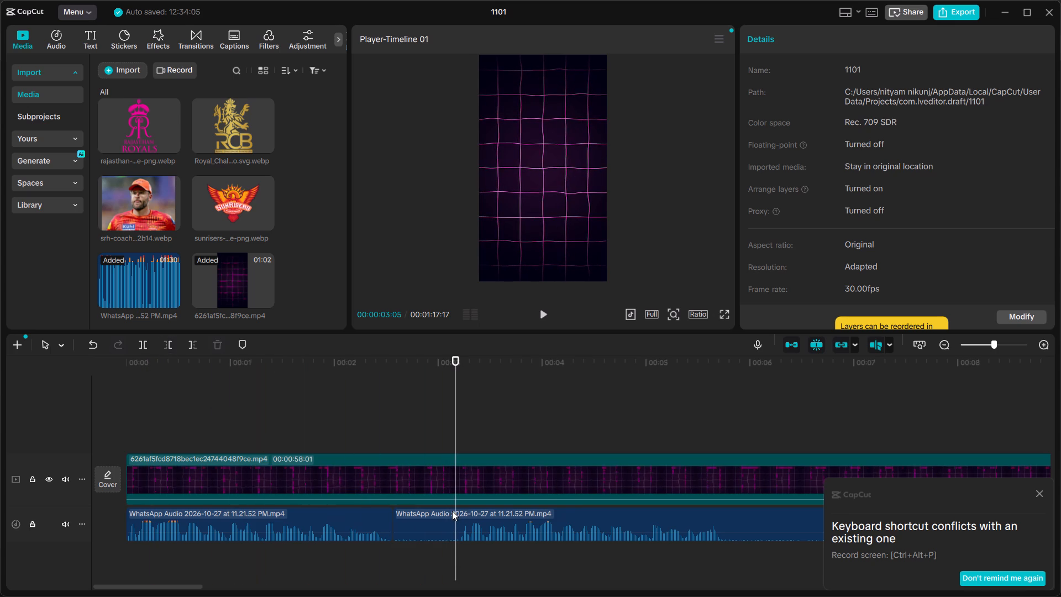
Trim off the second WhatsApp audio piece before 00:00:03:05 and move it directly against the end of the first piece.
{"action": "left_click", "coordinate": [466, 508]}
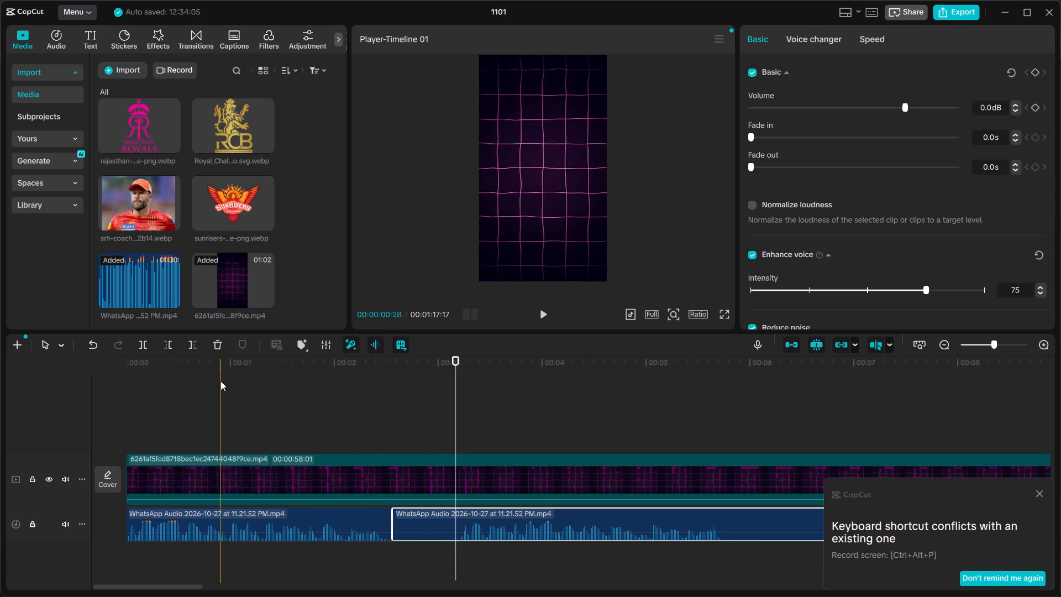
{"action": "left_click", "coordinate": [164, 348]}
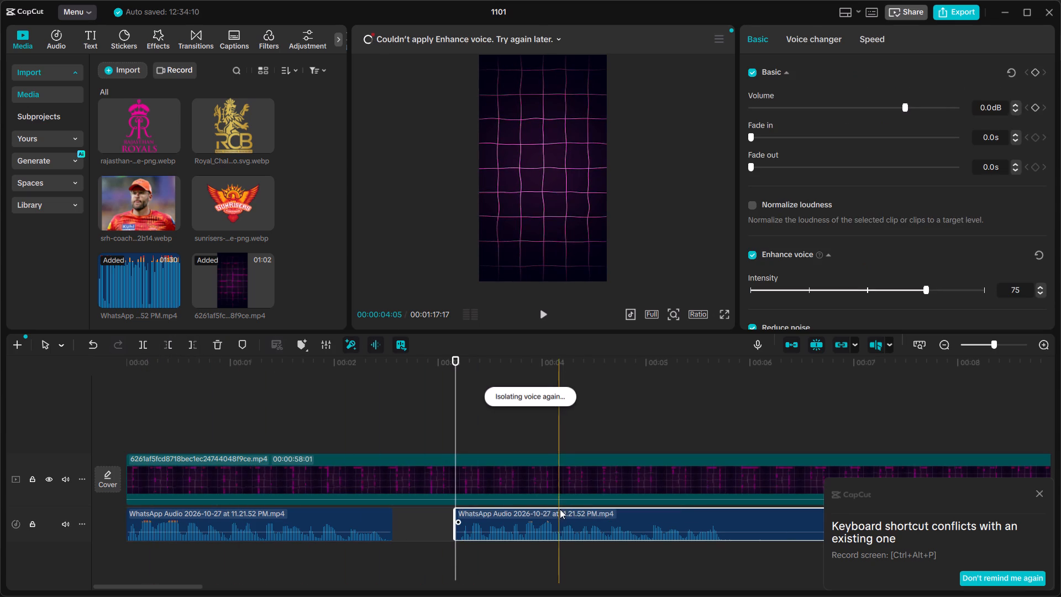
{"action": "left_click_drag", "start_coordinate": [557, 514], "coordinate": [497, 516]}
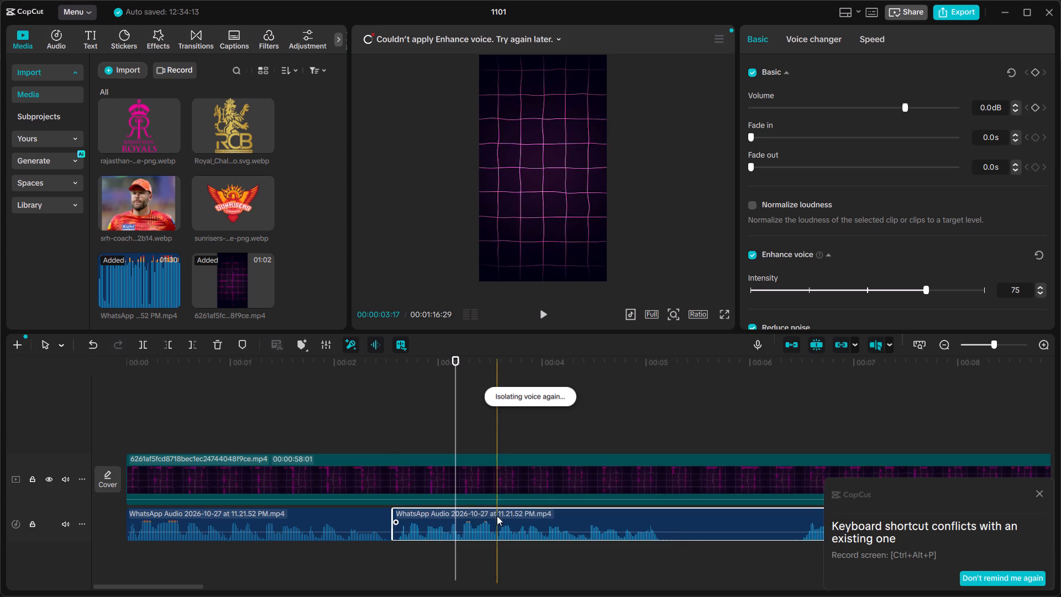
Listen across the first audio join to the next pause, and split the second WhatsApp audio piece at 00:00:05:05.
{"action": "left_click", "coordinate": [349, 416]}
{"action": "key", "text": "space"}
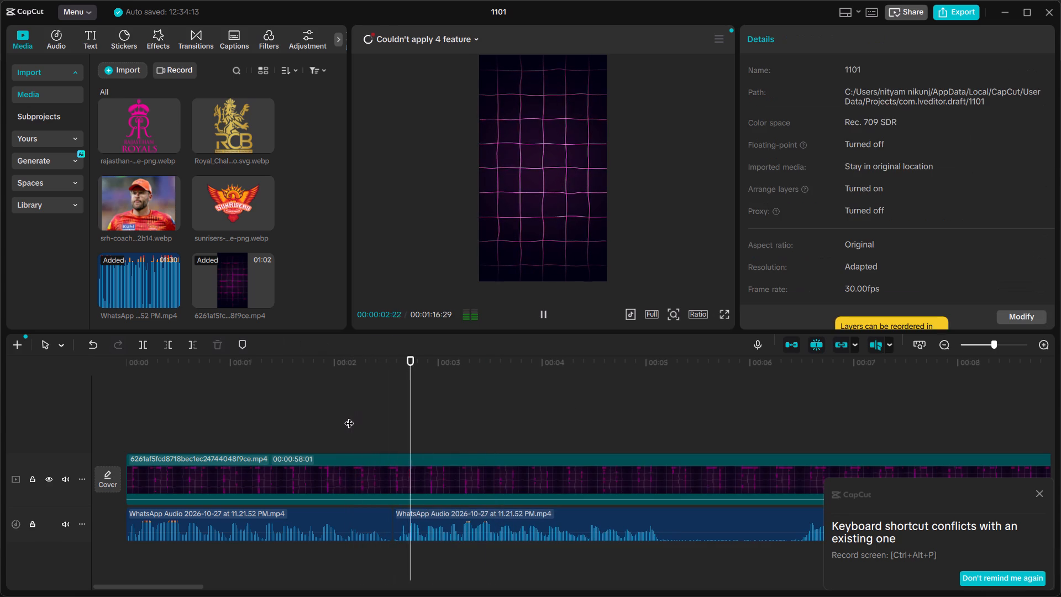
{"action": "key", "text": "space"}
{"action": "left_click", "coordinate": [299, 426]}
{"action": "key", "text": "space"}
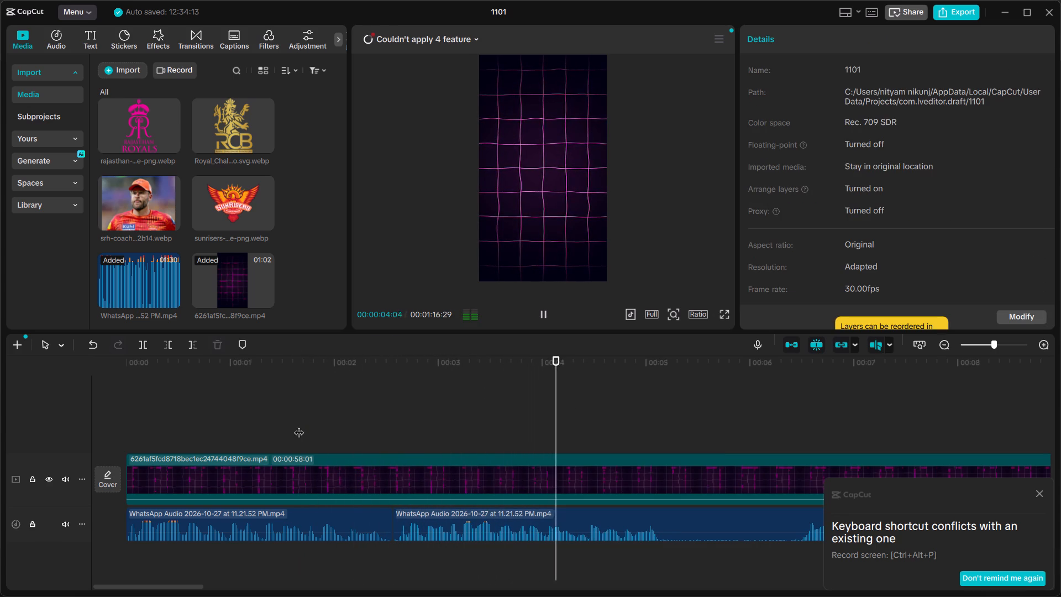
{"action": "key", "text": "space"}
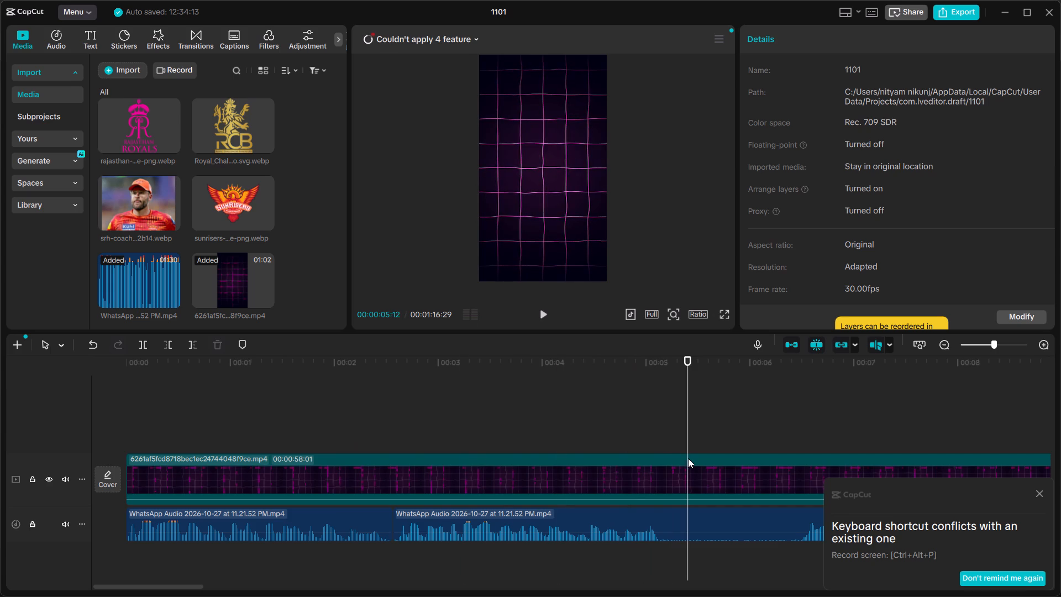
{"action": "left_click", "coordinate": [566, 427]}
{"action": "key", "text": "space"}
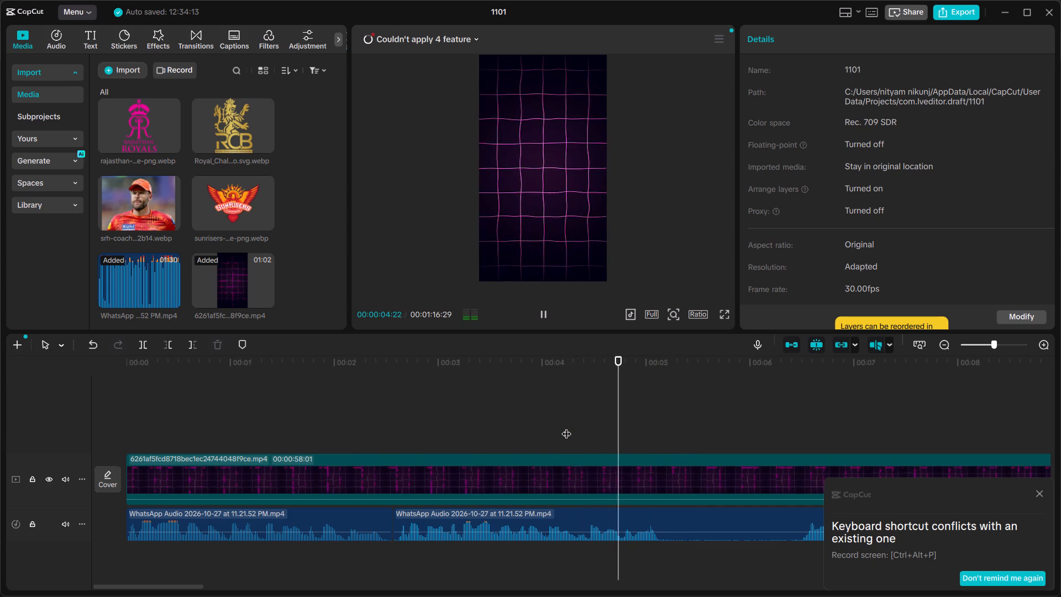
{"action": "key", "text": "space"}
{"action": "left_click", "coordinate": [671, 514]}
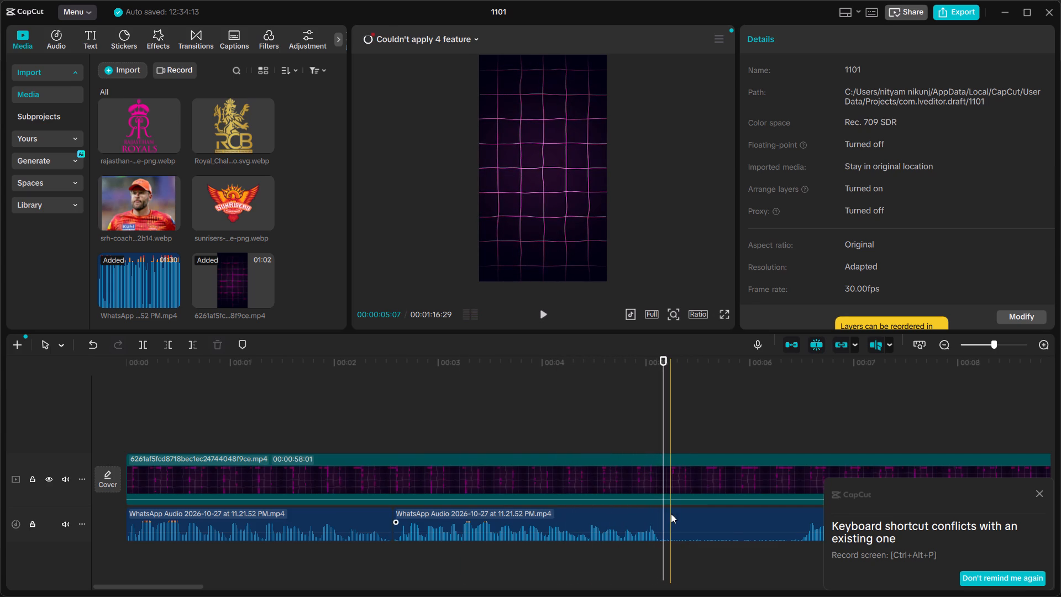
{"action": "left_click", "coordinate": [144, 344]}
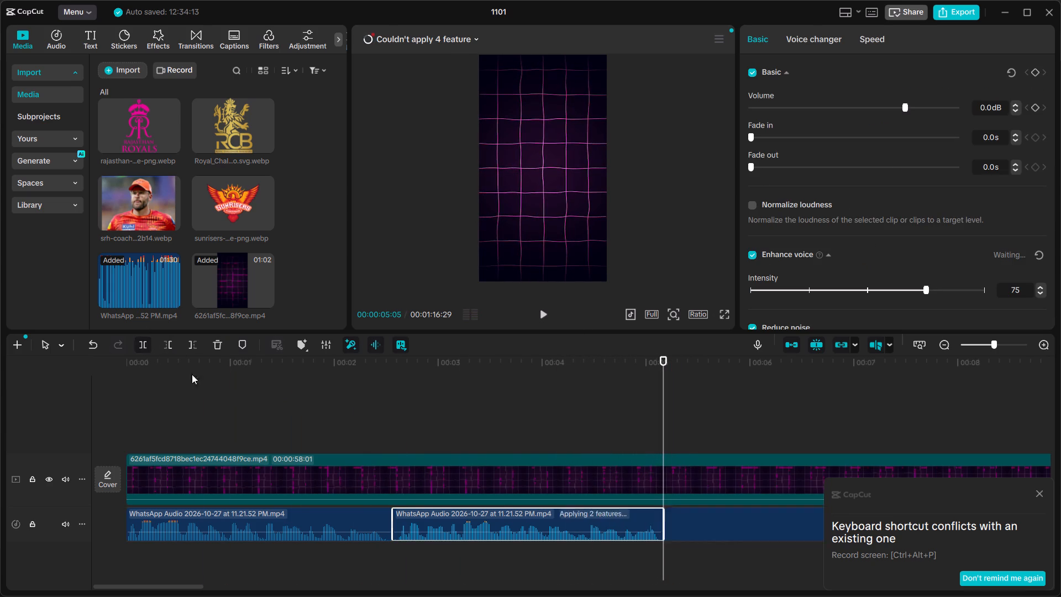
Listen further along the WhatsApp audio and trim off the start of the third piece up to 00:00:08:28.
{"action": "scroll", "coordinate": [445, 418], "scroll_direction": "left", "scroll_amount": 3}
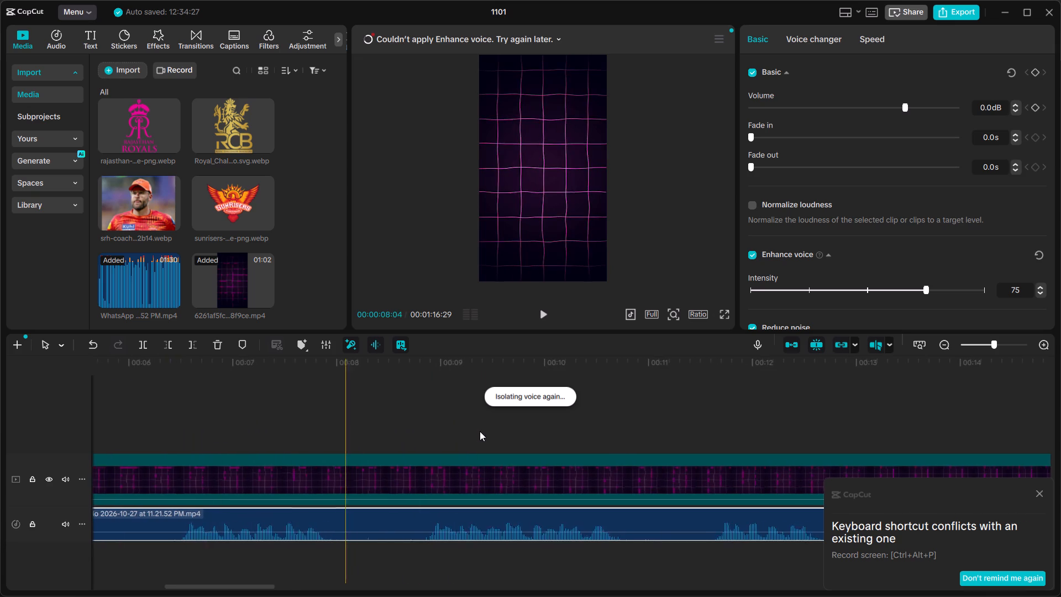
{"action": "scroll", "coordinate": [480, 431], "scroll_direction": "left", "scroll_amount": 1}
{"action": "left_click", "coordinate": [419, 411]}
{"action": "key", "text": "space"}
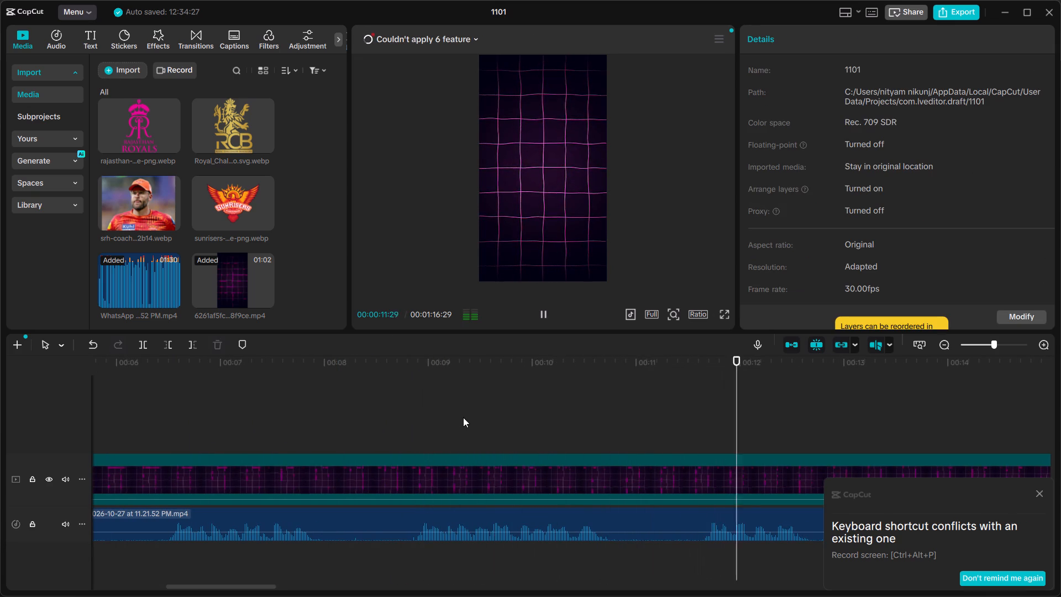
{"action": "key", "text": "space"}
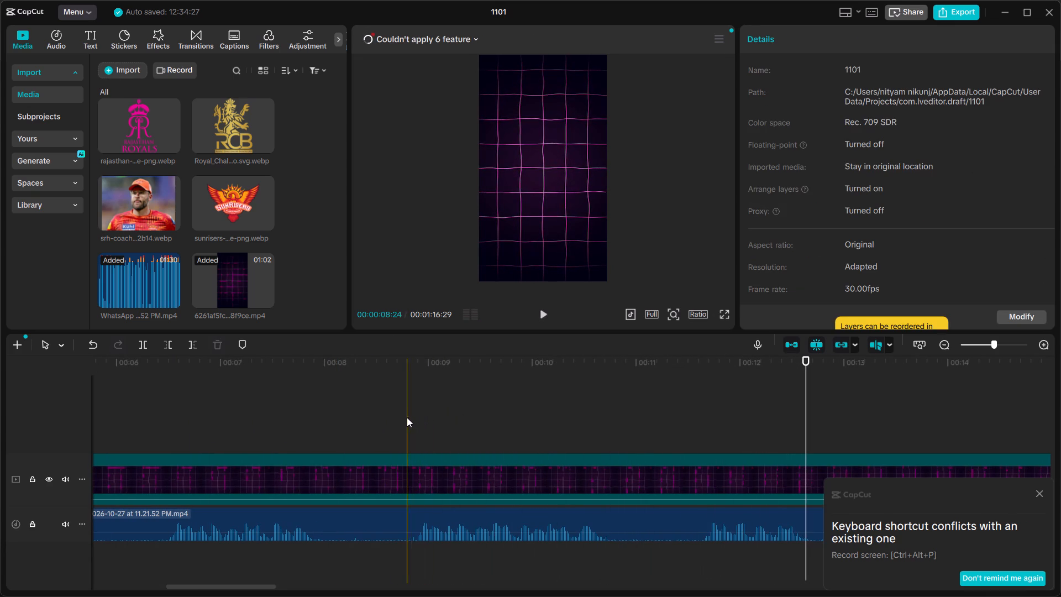
{"action": "left_click", "coordinate": [406, 417]}
{"action": "left_click", "coordinate": [412, 425]}
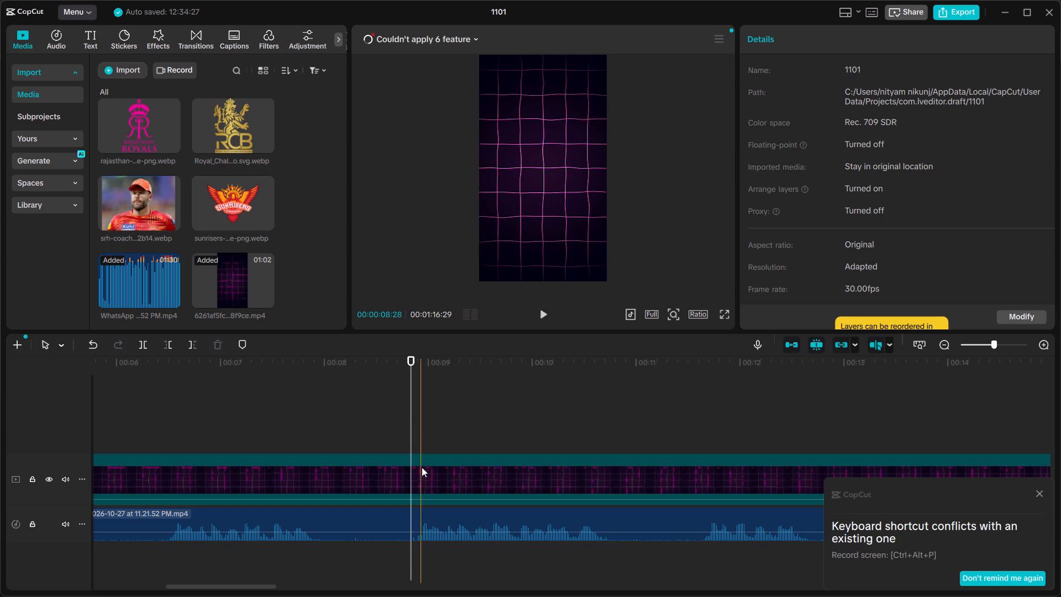
{"action": "left_click", "coordinate": [418, 513]}
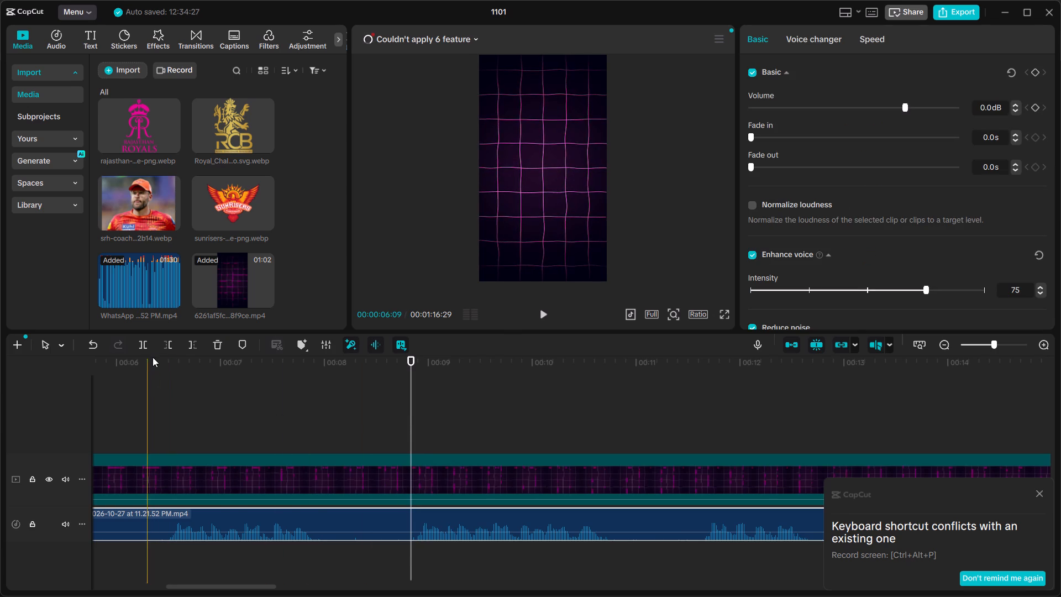
{"action": "left_click", "coordinate": [171, 344]}
Move the trimmed third WhatsApp audio piece back on the audio track so it directly follows the second piece.
{"action": "left_click_drag", "start_coordinate": [464, 515], "coordinate": [267, 510]}
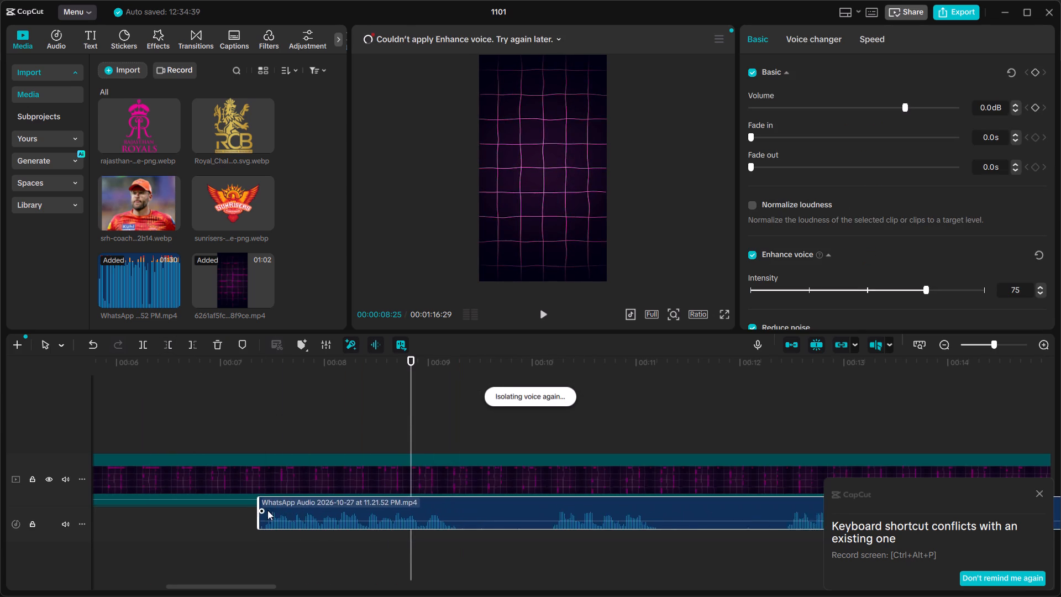
{"action": "left_click_drag", "start_coordinate": [267, 510], "coordinate": [263, 511]}
{"action": "scroll", "coordinate": [265, 511], "scroll_direction": "right", "scroll_amount": 1}
{"action": "left_click_drag", "start_coordinate": [537, 511], "coordinate": [512, 511]}
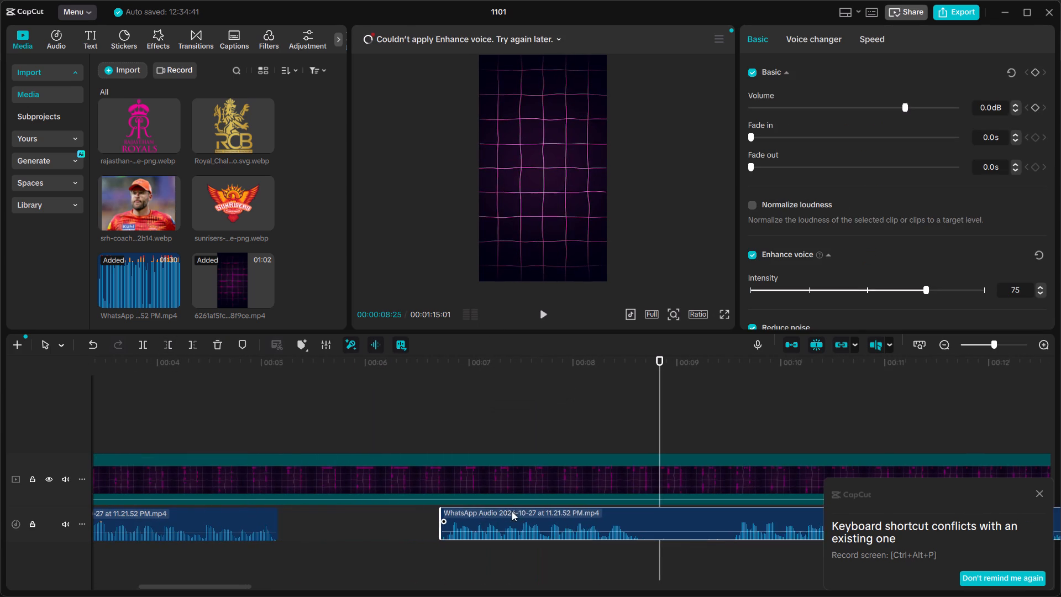
{"action": "left_click_drag", "start_coordinate": [512, 511], "coordinate": [359, 511]}
Play back the join between the second and third WhatsApp audio pieces to check how the speech flows.
{"action": "left_click", "coordinate": [209, 422]}
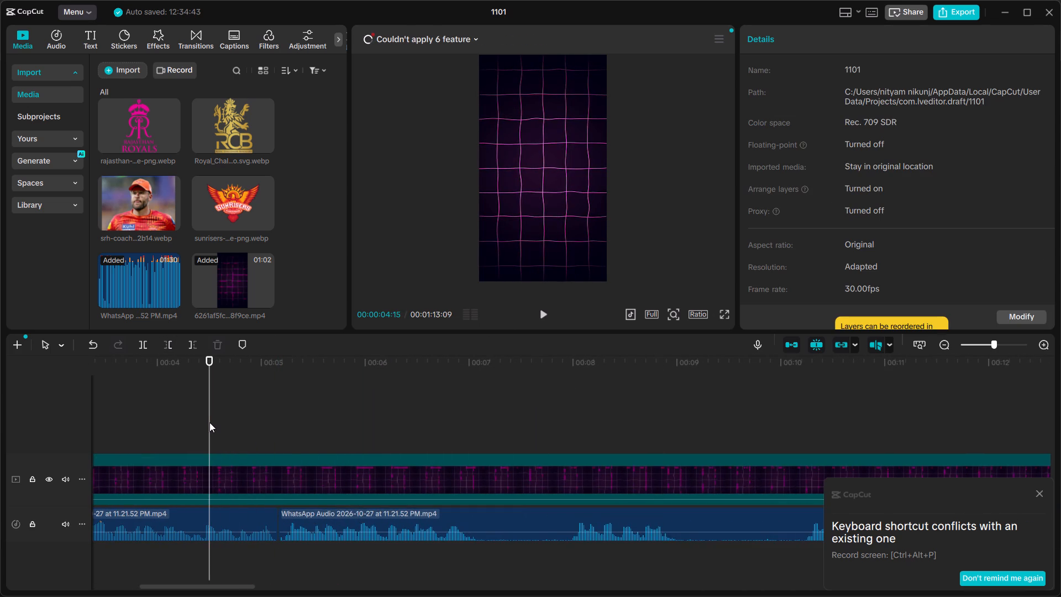
{"action": "scroll", "coordinate": [209, 422], "scroll_direction": "right", "scroll_amount": 1}
{"action": "left_click", "coordinate": [214, 421]}
{"action": "left_click", "coordinate": [214, 421]}
{"action": "key", "text": "space"}
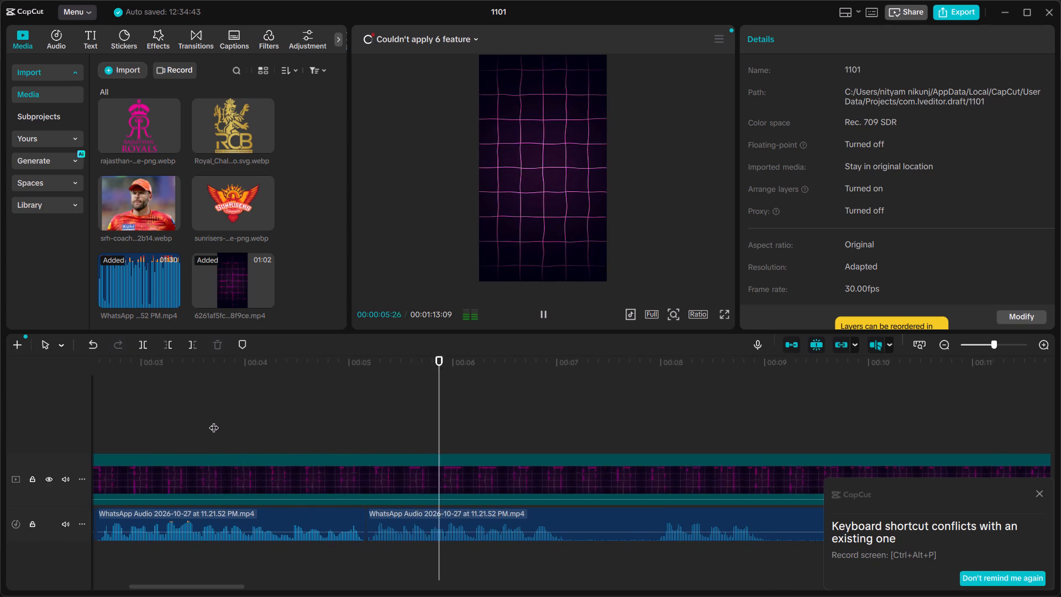
{"action": "key", "text": "space"}
{"action": "left_click", "coordinate": [267, 442]}
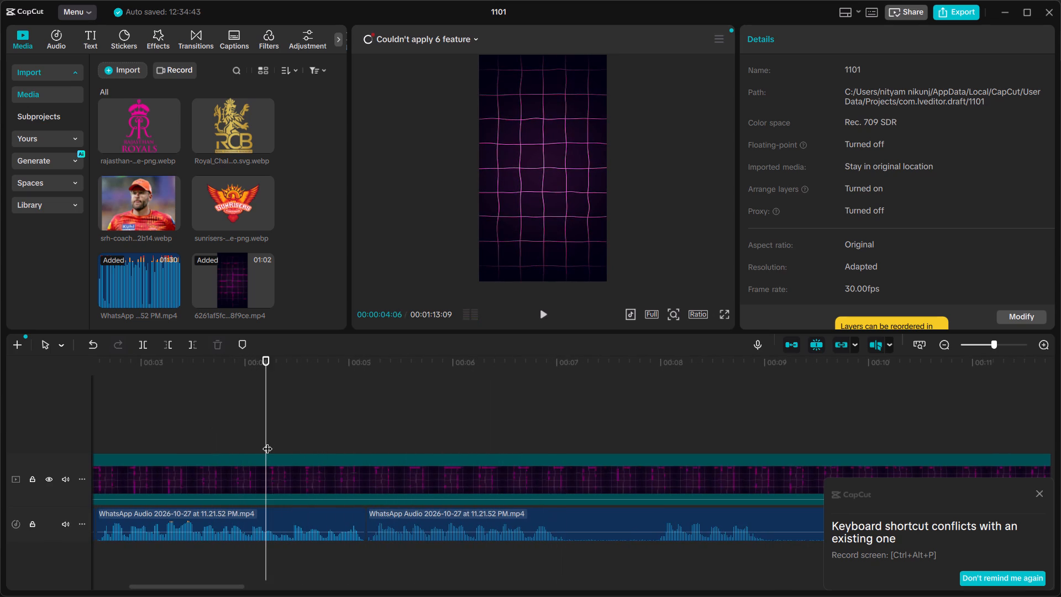
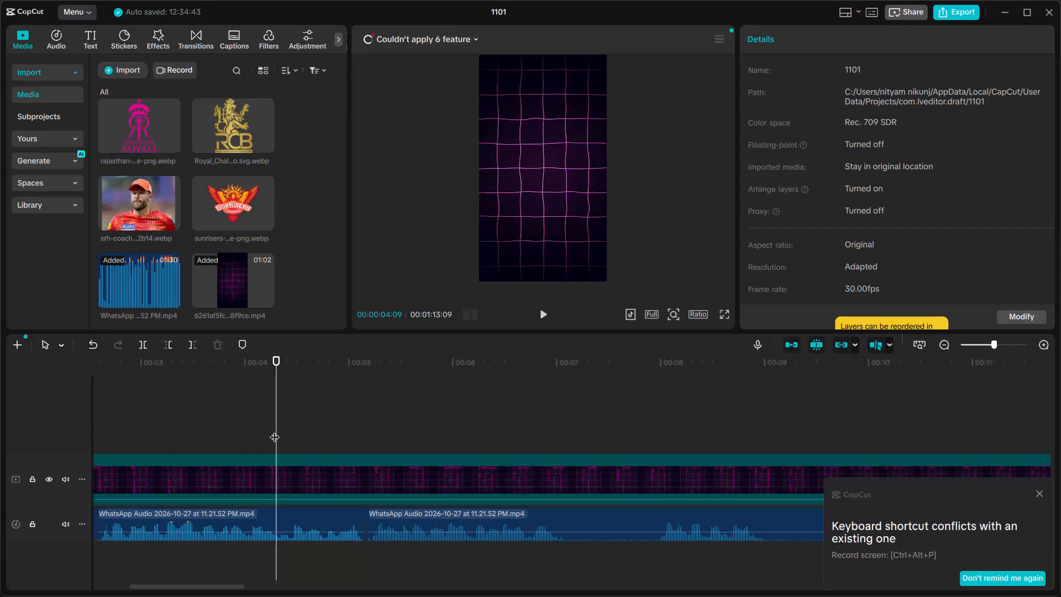
Listen across the latest WhatsApp audio join to the next pause, and split the last piece just after 00:00:07:00.
{"action": "key", "text": "space"}
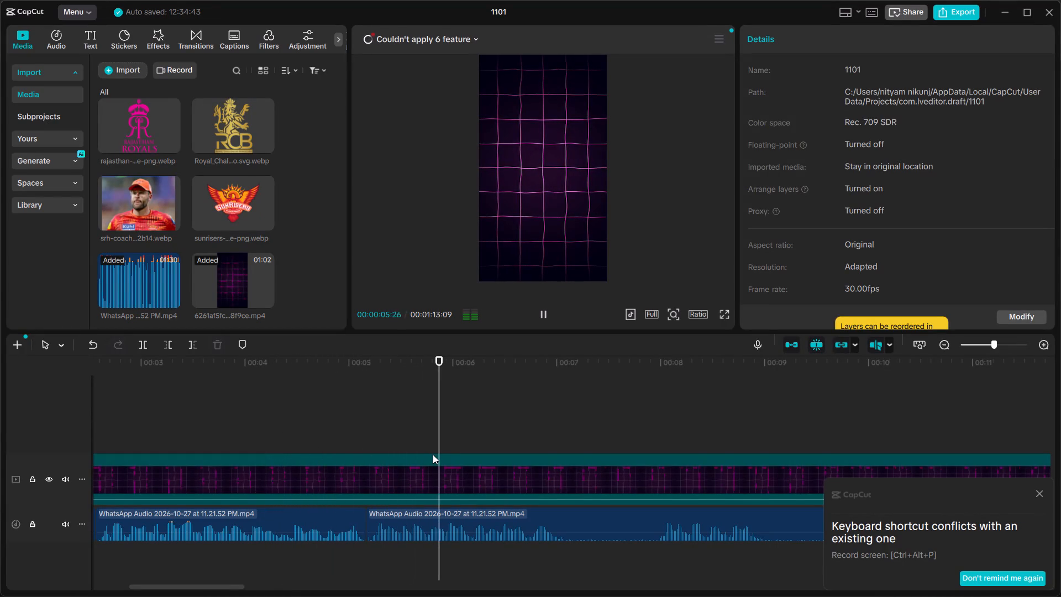
{"action": "key", "text": "space"}
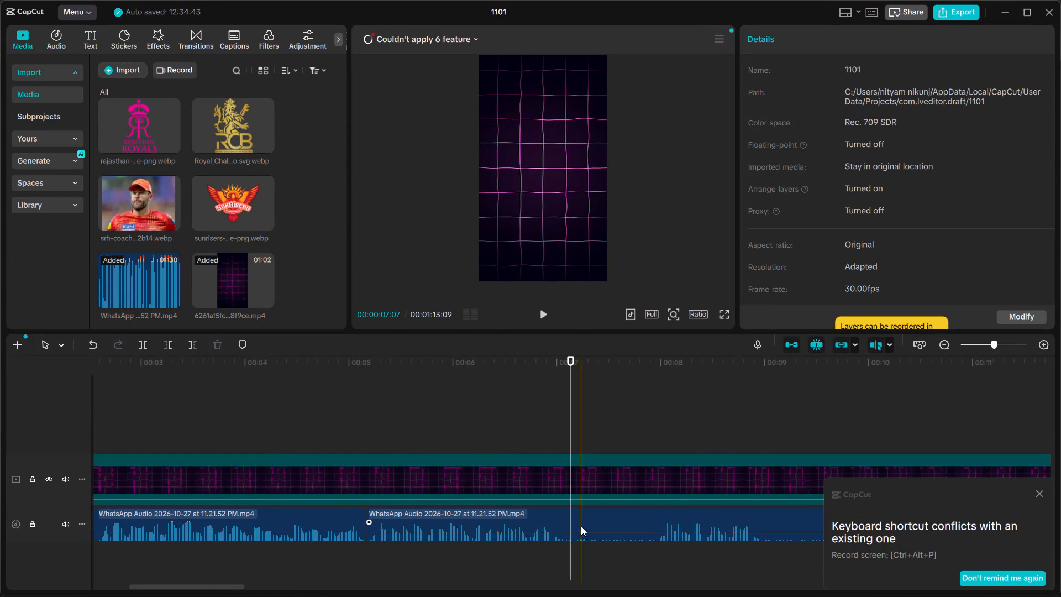
{"action": "left_click", "coordinate": [563, 521]}
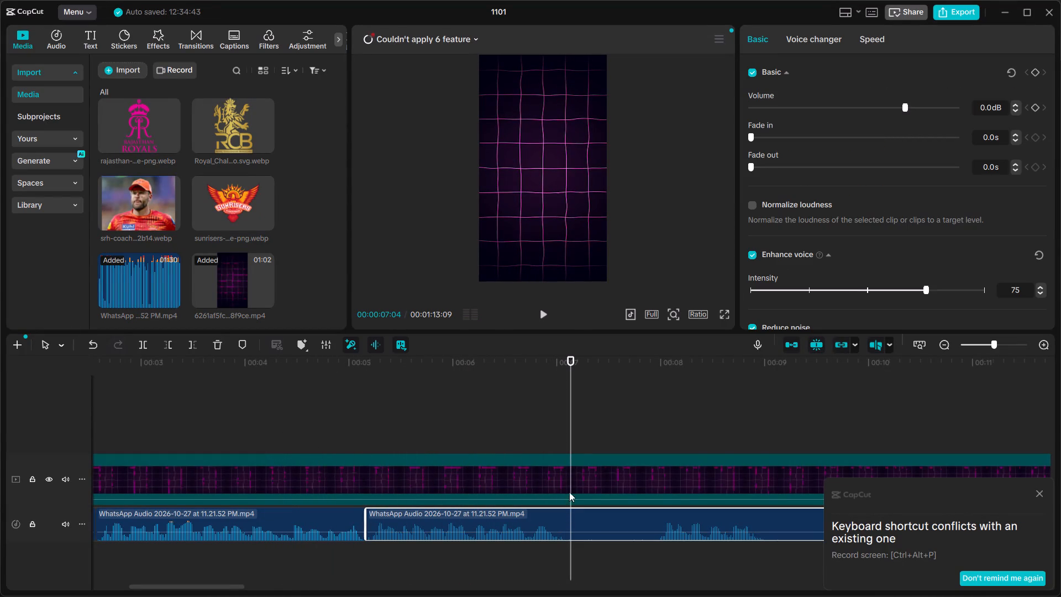
{"action": "left_click", "coordinate": [559, 437]}
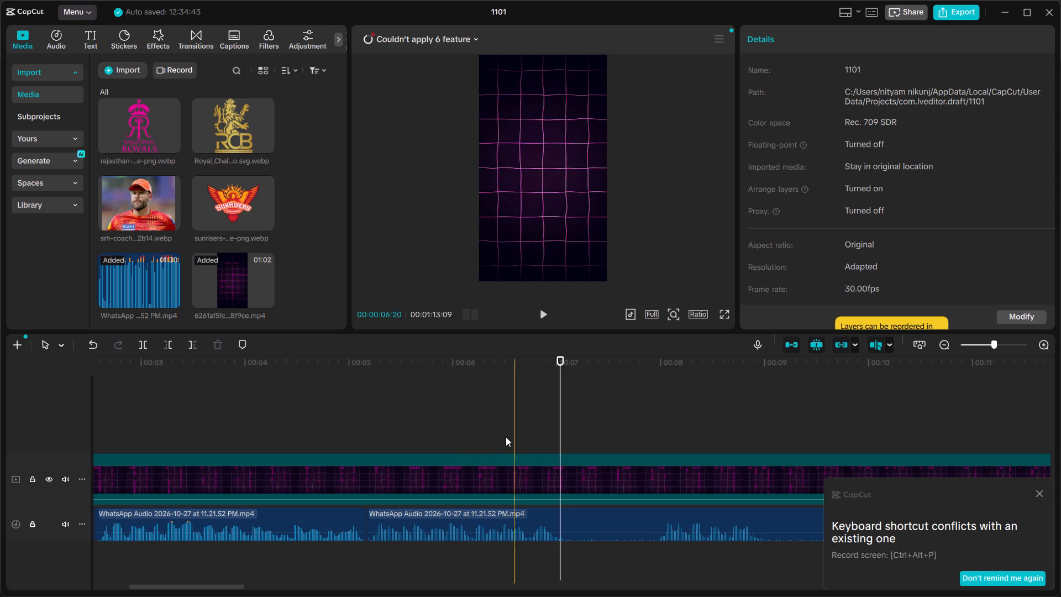
{"action": "left_click", "coordinate": [474, 436]}
{"action": "key", "text": "space"}
{"action": "key", "text": "space"}
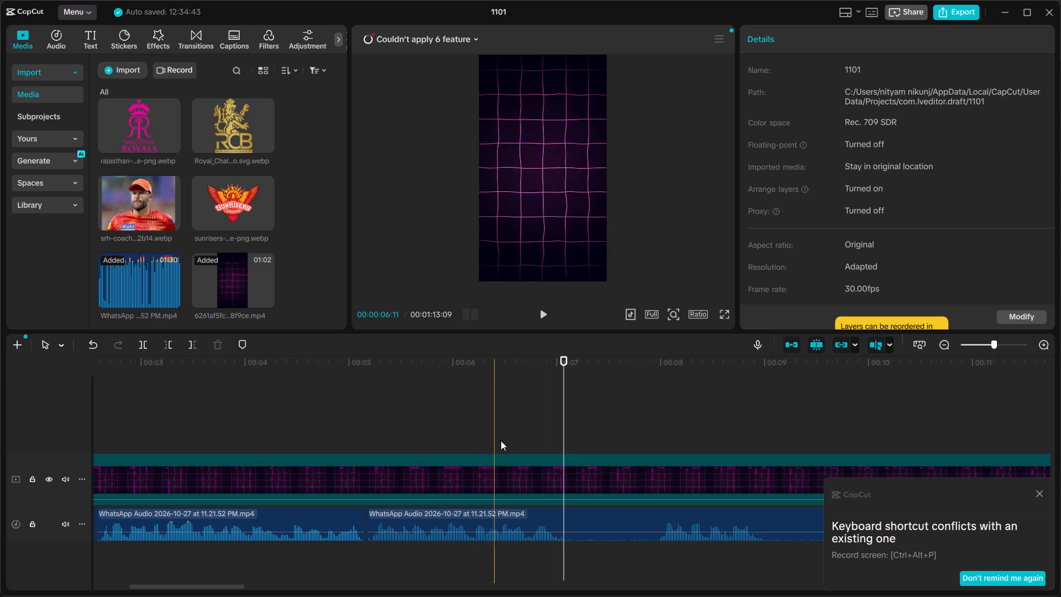
{"action": "left_click", "coordinate": [565, 511]}
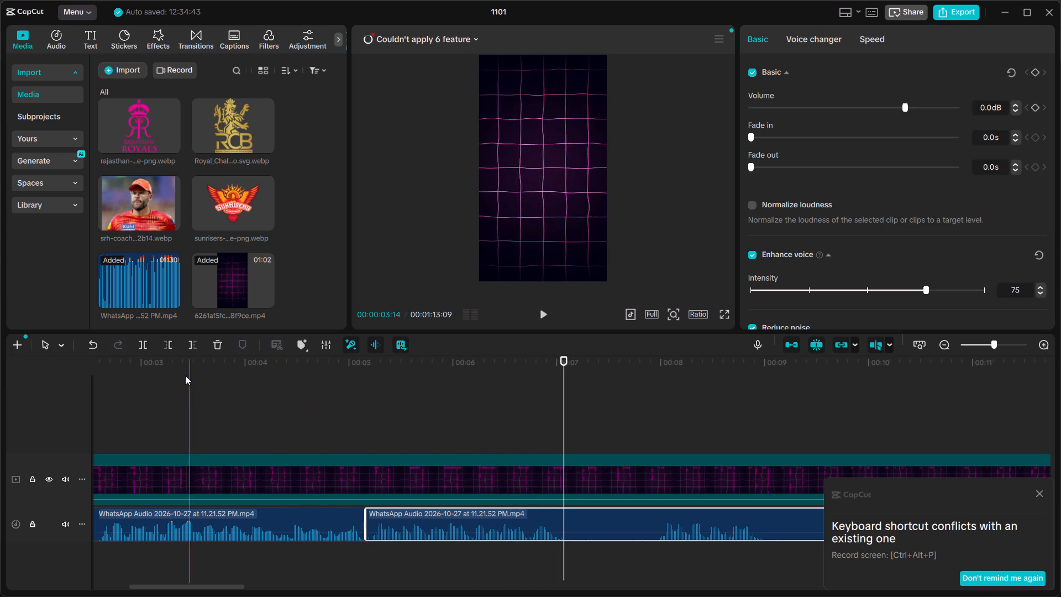
{"action": "left_click", "coordinate": [143, 344]}
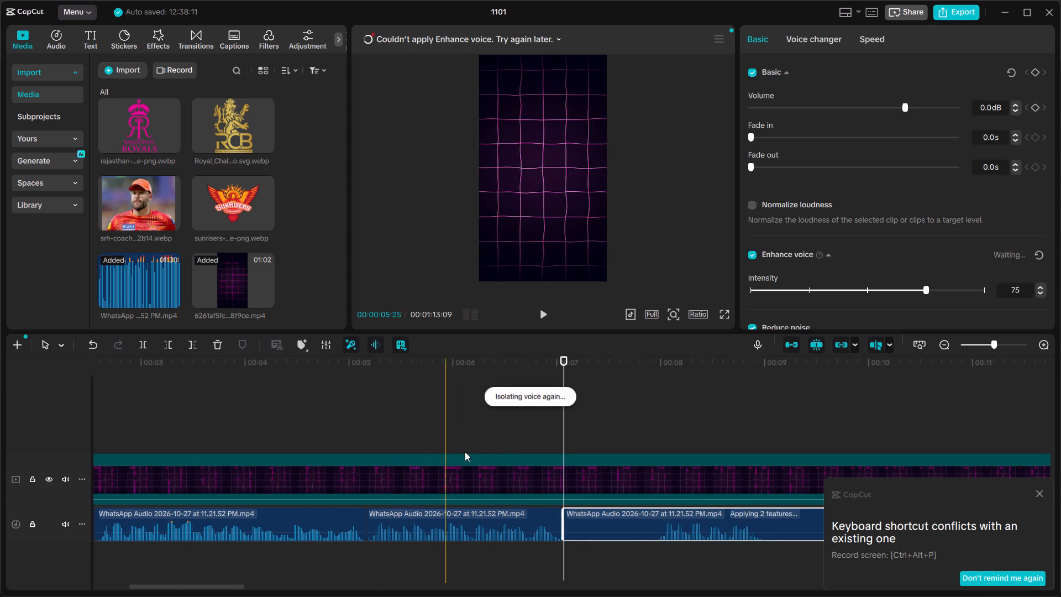
Listen to the WhatsApp audio after the new split to locate where the speech resumes.
{"action": "scroll", "coordinate": [519, 463], "scroll_direction": "left", "scroll_amount": 1}
{"action": "scroll", "coordinate": [562, 448], "scroll_direction": "left", "scroll_amount": 1}
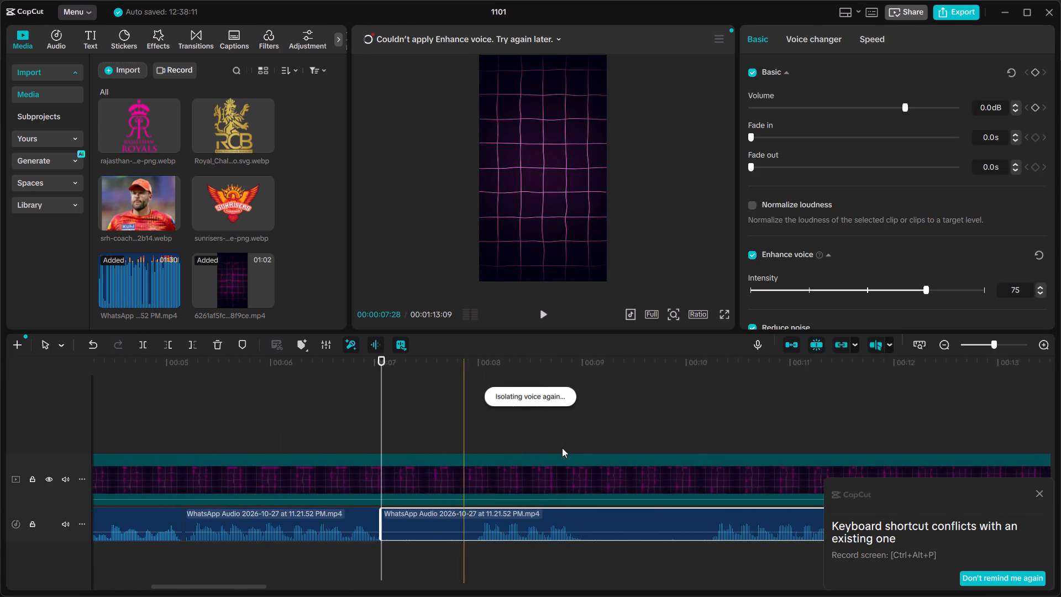
{"action": "scroll", "coordinate": [562, 448], "scroll_direction": "left", "scroll_amount": 1}
{"action": "left_click", "coordinate": [538, 441]}
{"action": "key", "text": "space"}
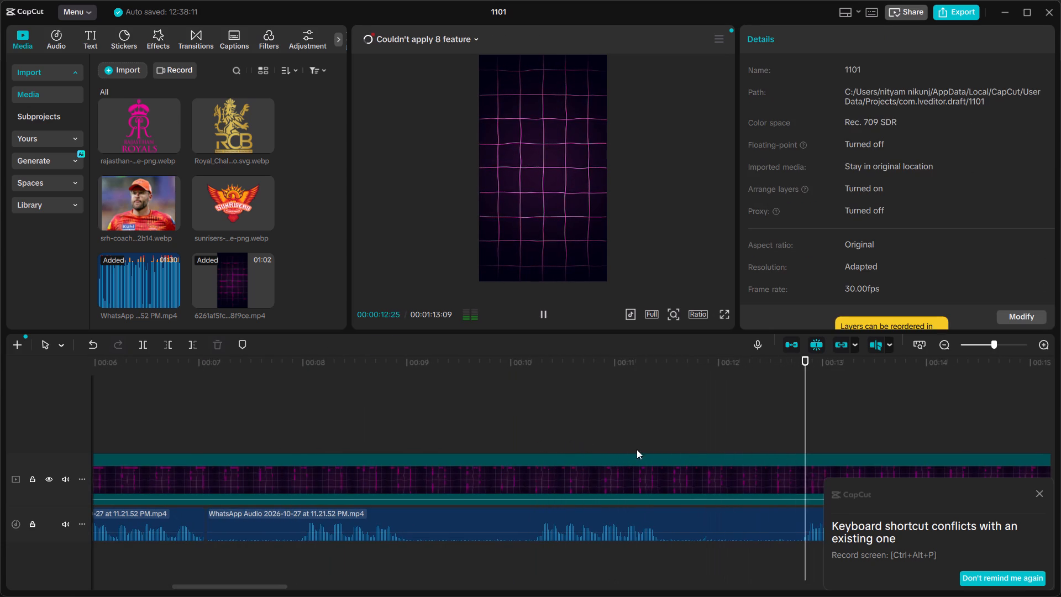
Dismiss the notification about the conflicting keyboard shortcut.
{"action": "left_click", "coordinate": [1041, 491]}
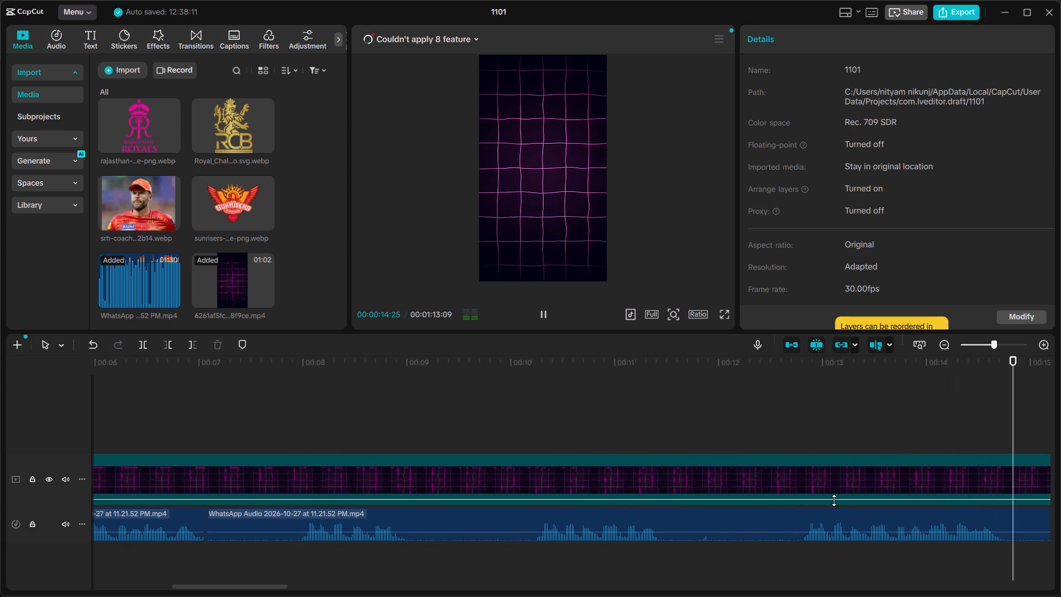
Locate where the speech resumes in the last WhatsApp audio piece and trim off everything in that piece before 00:00:12:24.
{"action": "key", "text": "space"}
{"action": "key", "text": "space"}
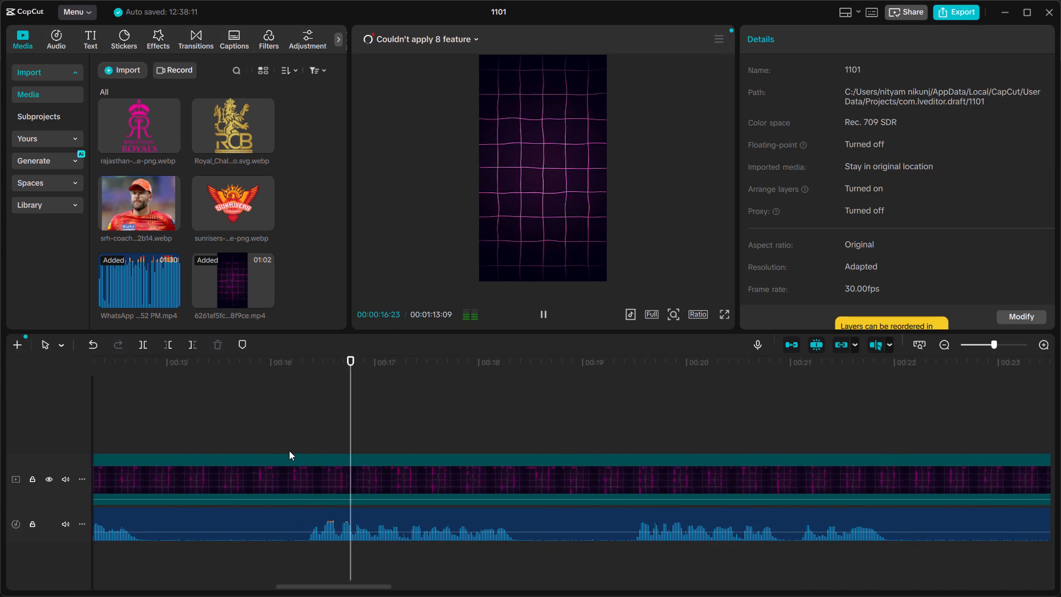
{"action": "left_click", "coordinate": [289, 451]}
{"action": "scroll", "coordinate": [289, 451], "scroll_direction": "right", "scroll_amount": 1}
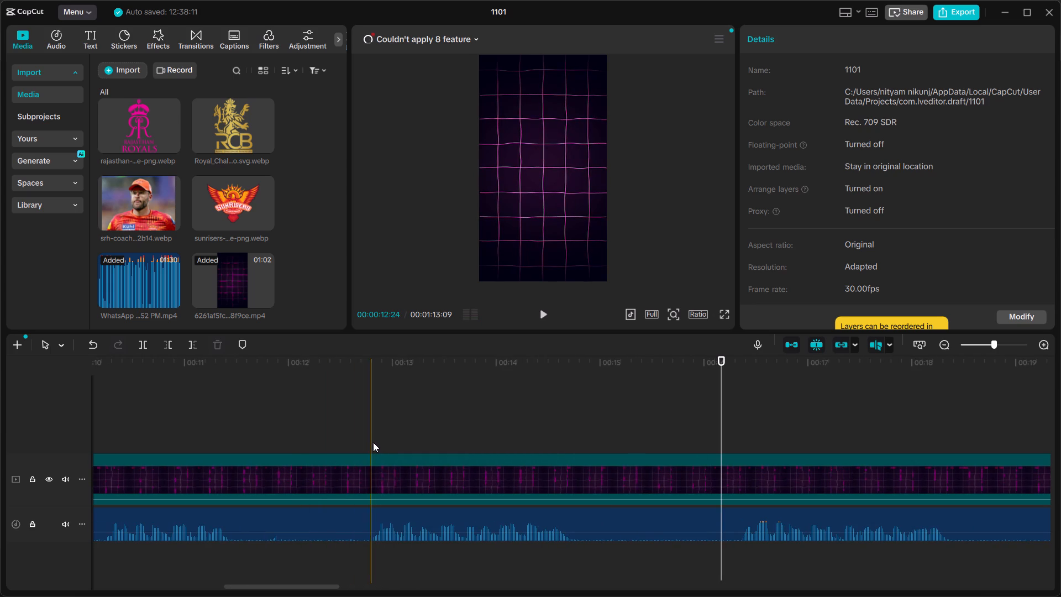
{"action": "left_click", "coordinate": [371, 439]}
{"action": "left_click", "coordinate": [374, 507]}
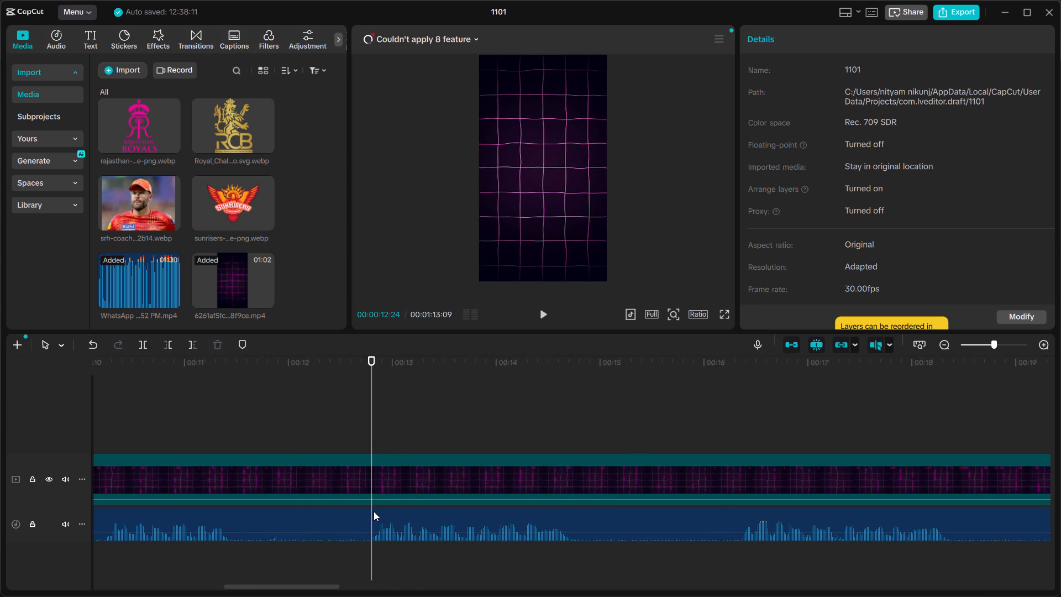
{"action": "left_click", "coordinate": [374, 511]}
{"action": "left_click", "coordinate": [174, 343]}
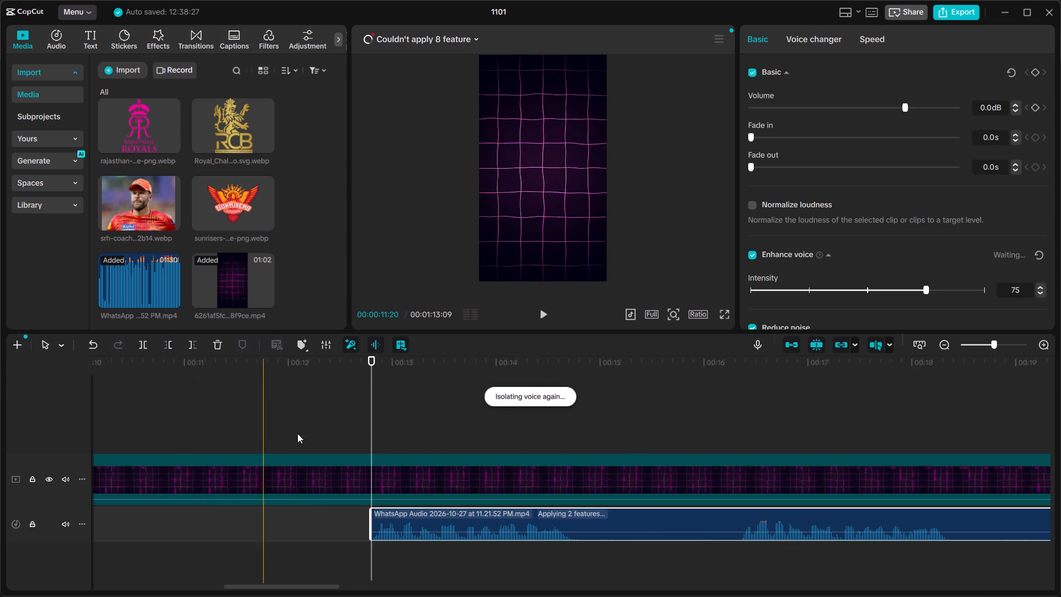
Move the trimmed WhatsApp audio piece back against the end of the preceding piece, at about 00:00:07:00.
{"action": "left_click_drag", "start_coordinate": [465, 509], "coordinate": [168, 512]}
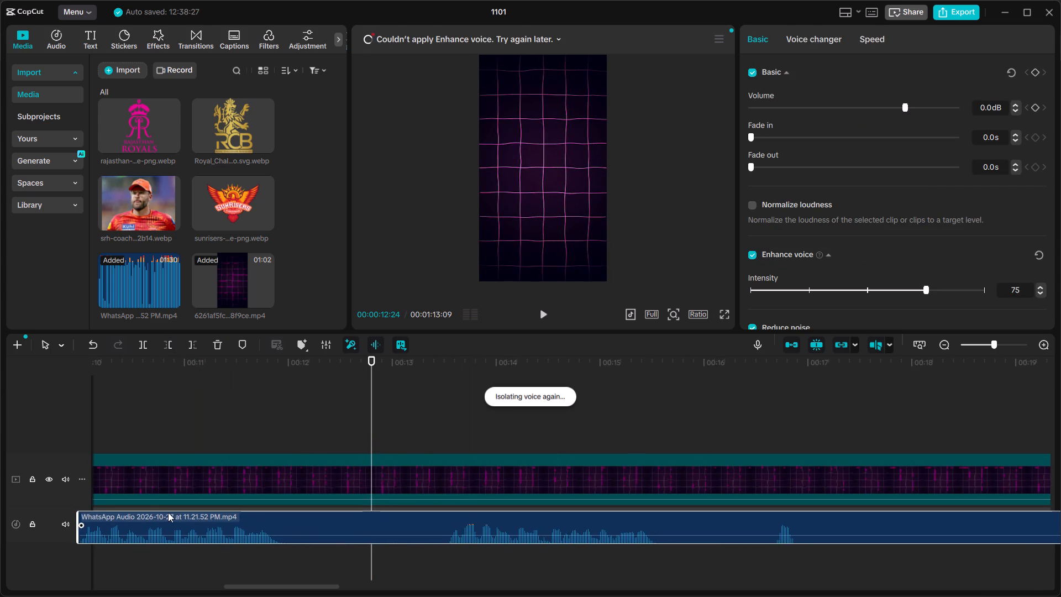
{"action": "left_click_drag", "start_coordinate": [168, 512], "coordinate": [668, 503]}
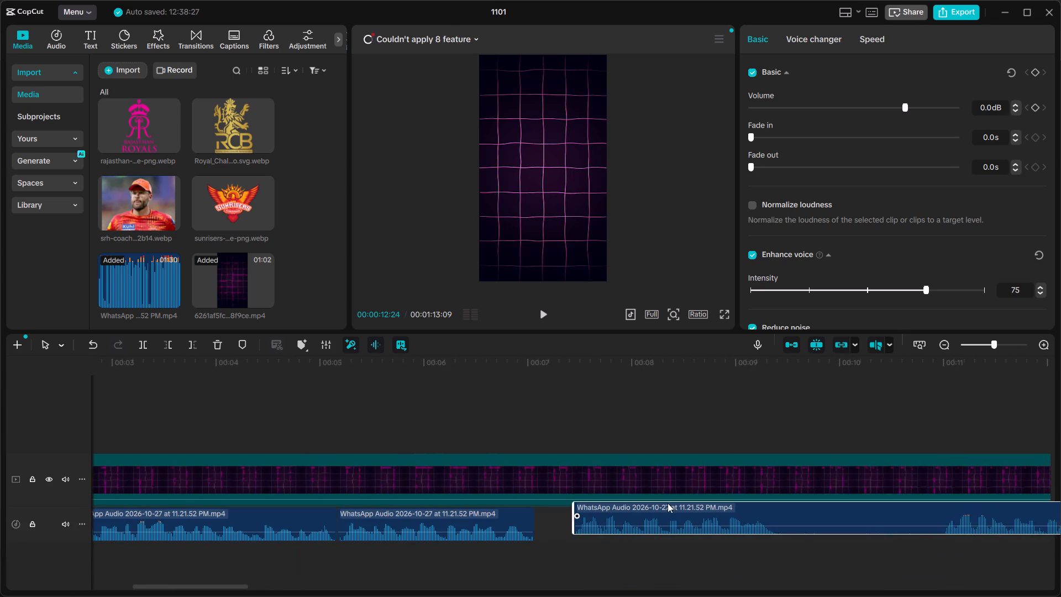
{"action": "left_click_drag", "start_coordinate": [668, 503], "coordinate": [632, 510]}
Listen across the new join from 00:00:05:16 to the next pause, and split the last WhatsApp audio piece at 00:00:08:25.
{"action": "left_click", "coordinate": [375, 442]}
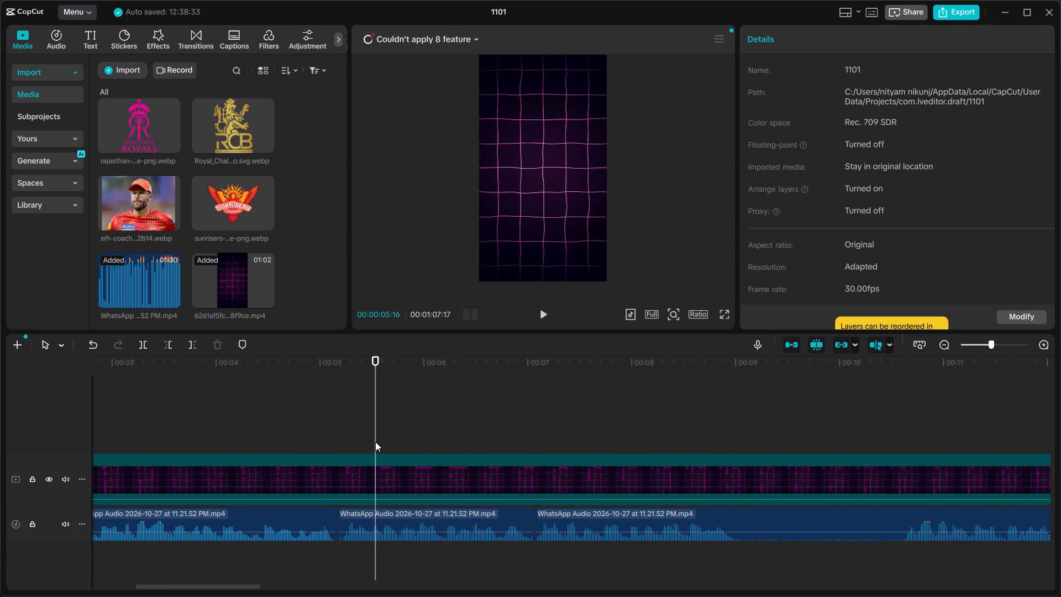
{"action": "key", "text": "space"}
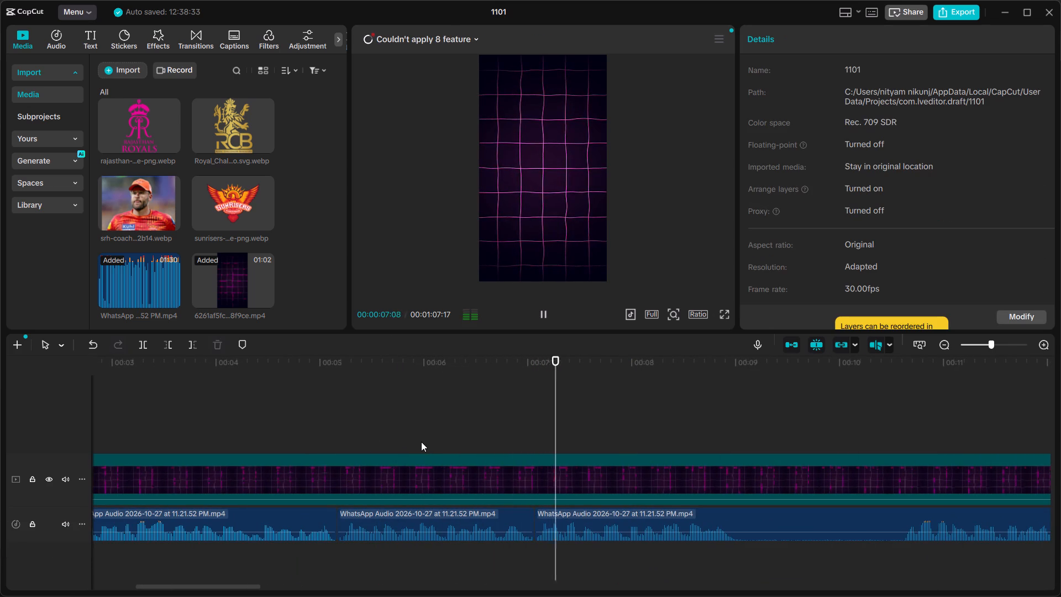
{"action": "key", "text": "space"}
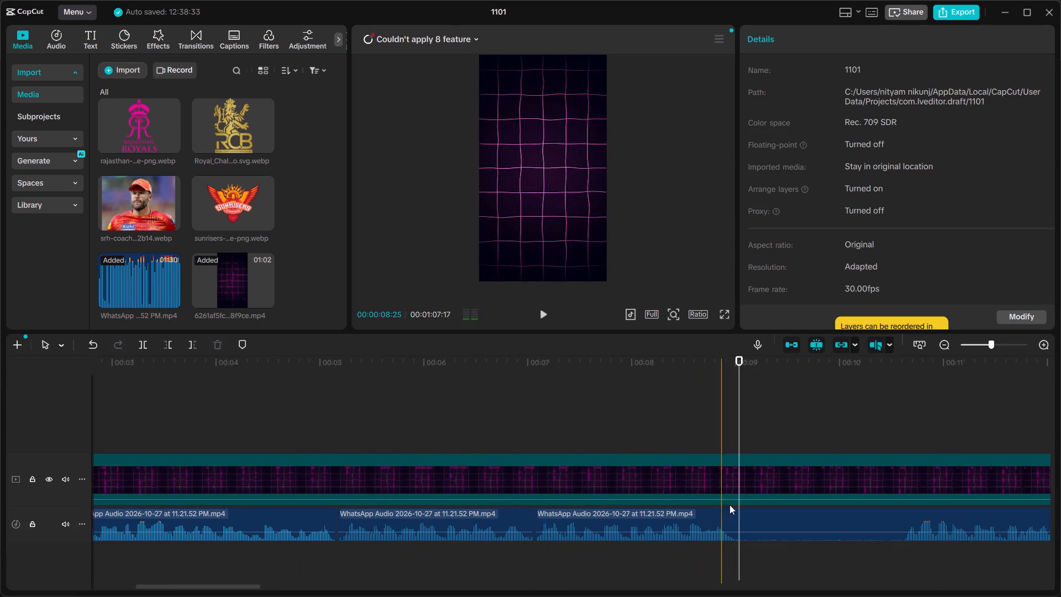
{"action": "left_click", "coordinate": [739, 514]}
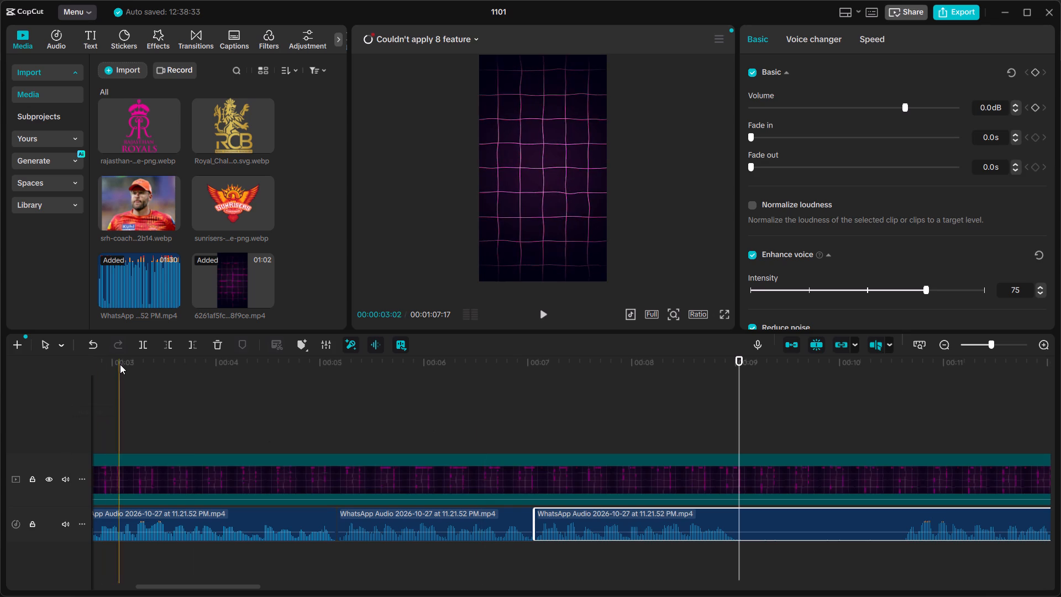
{"action": "left_click", "coordinate": [148, 344]}
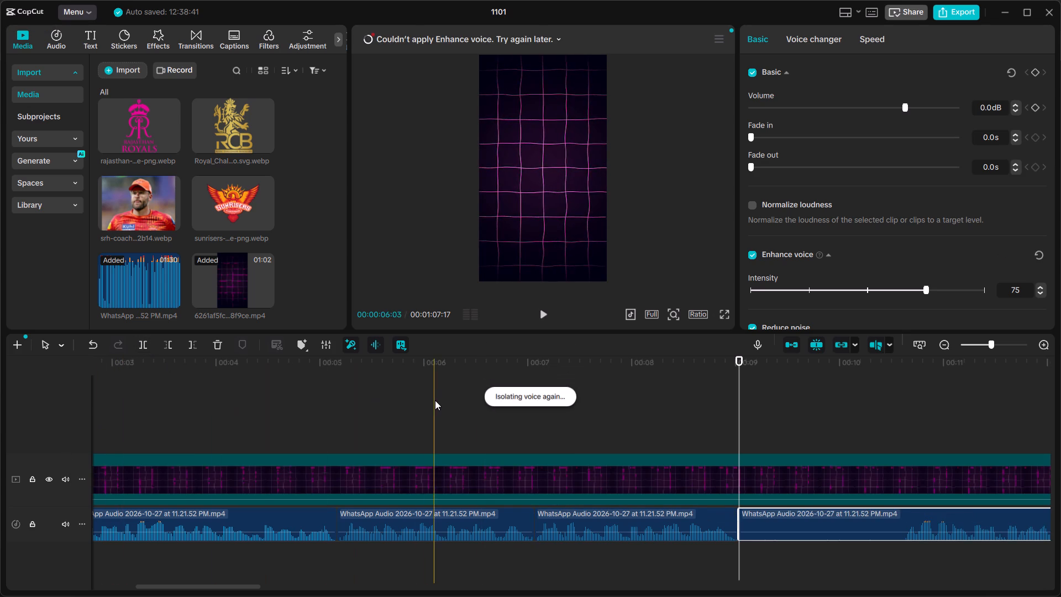
Listen past the latest split and place the playhead just before the speech resumes, between 00:10 and 00:11.
{"action": "scroll", "coordinate": [435, 400], "scroll_direction": "left", "scroll_amount": 2}
{"action": "left_click", "coordinate": [443, 418]}
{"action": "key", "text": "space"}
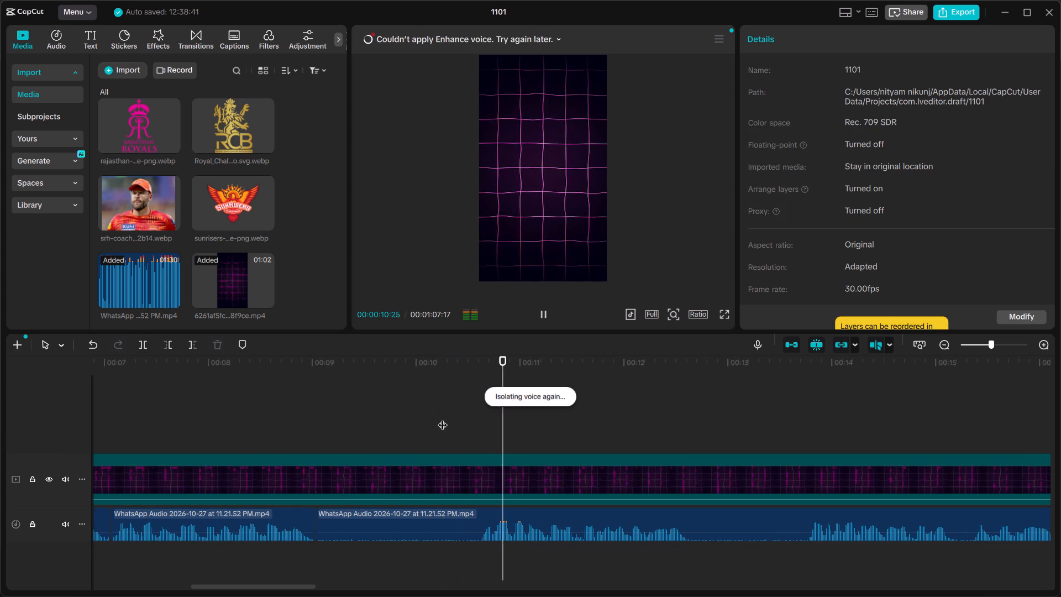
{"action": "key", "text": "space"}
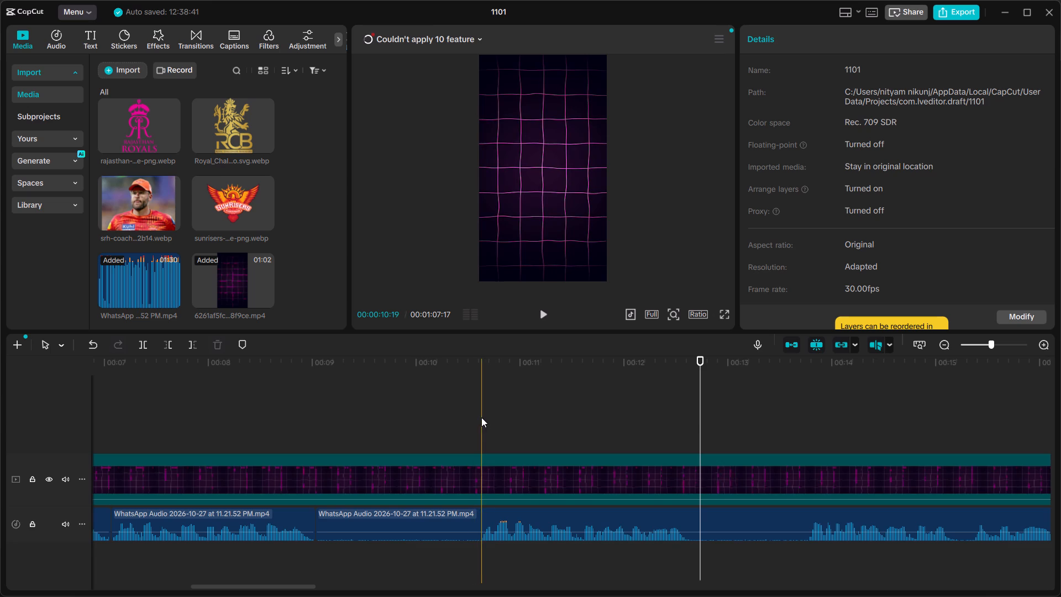
{"action": "left_click", "coordinate": [477, 416]}
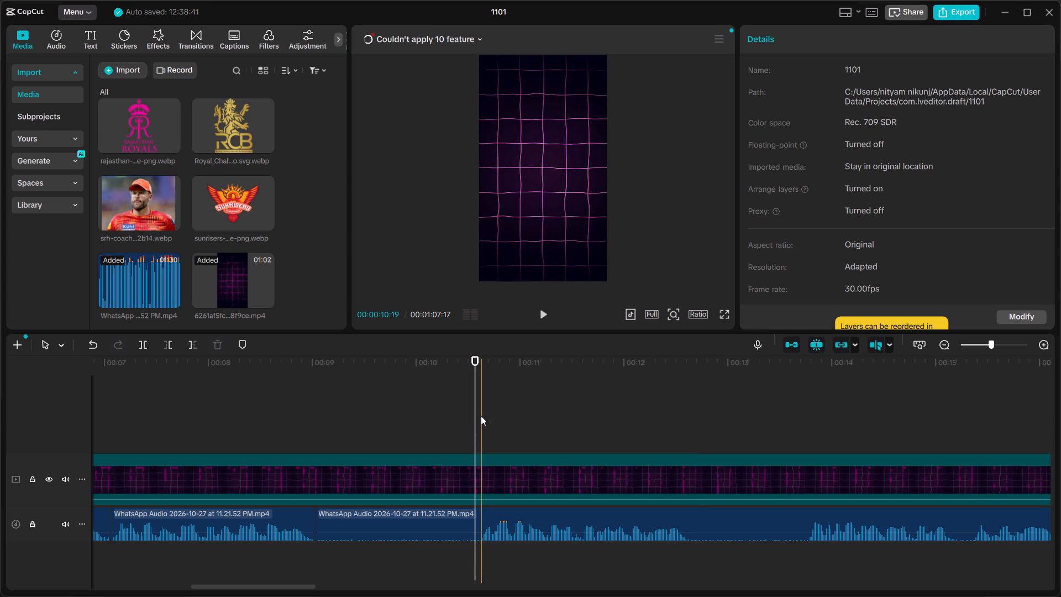
Trim off the start of the last WhatsApp audio piece up to 00:00:10:19 and move it back against the preceding piece.
{"action": "left_click", "coordinate": [481, 416]}
{"action": "left_click", "coordinate": [456, 524]}
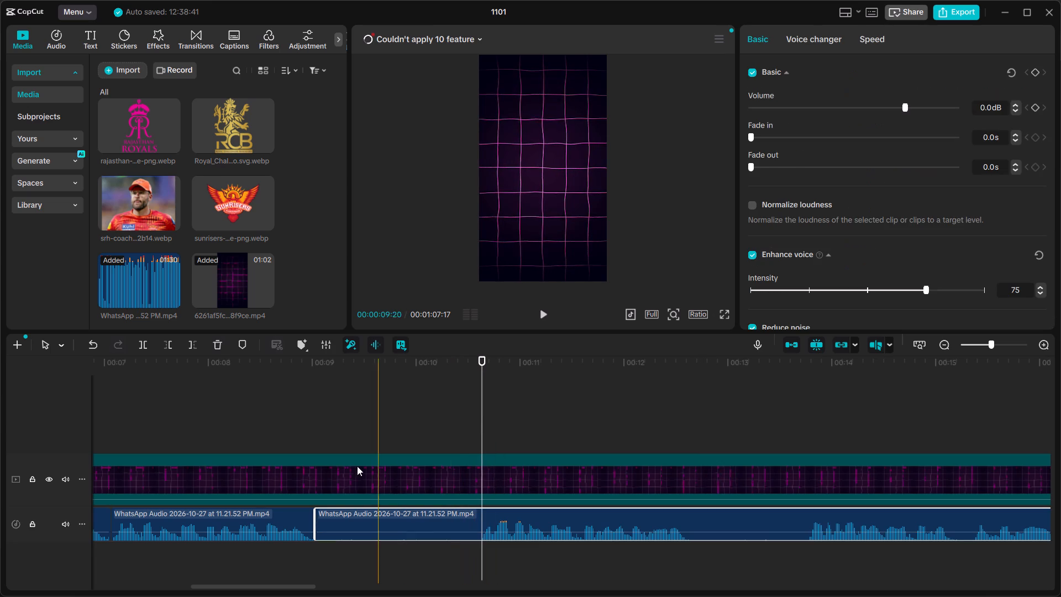
{"action": "left_click", "coordinate": [166, 347]}
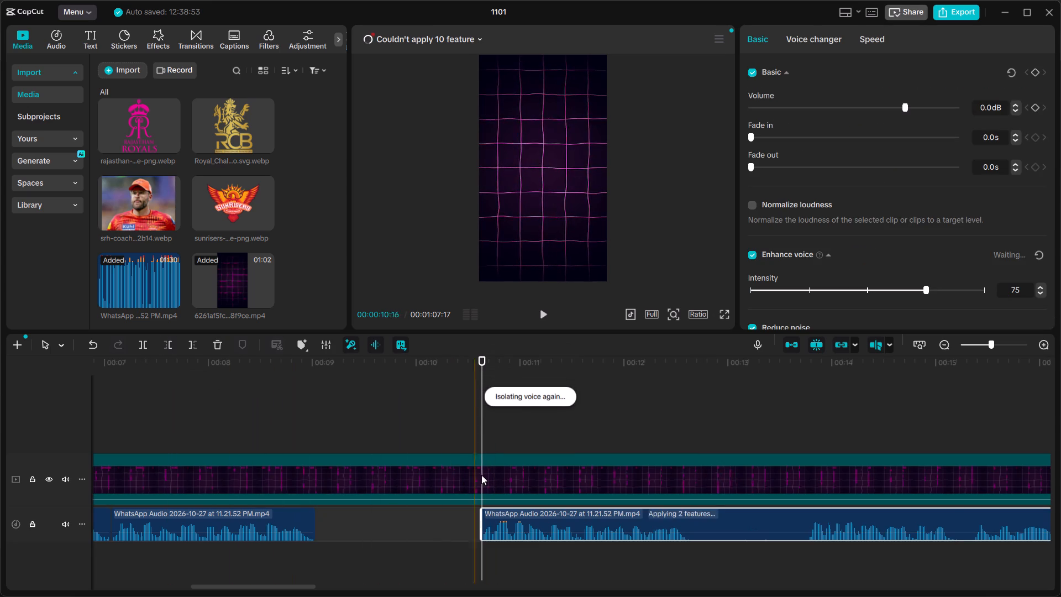
{"action": "left_click_drag", "start_coordinate": [536, 514], "coordinate": [373, 517]}
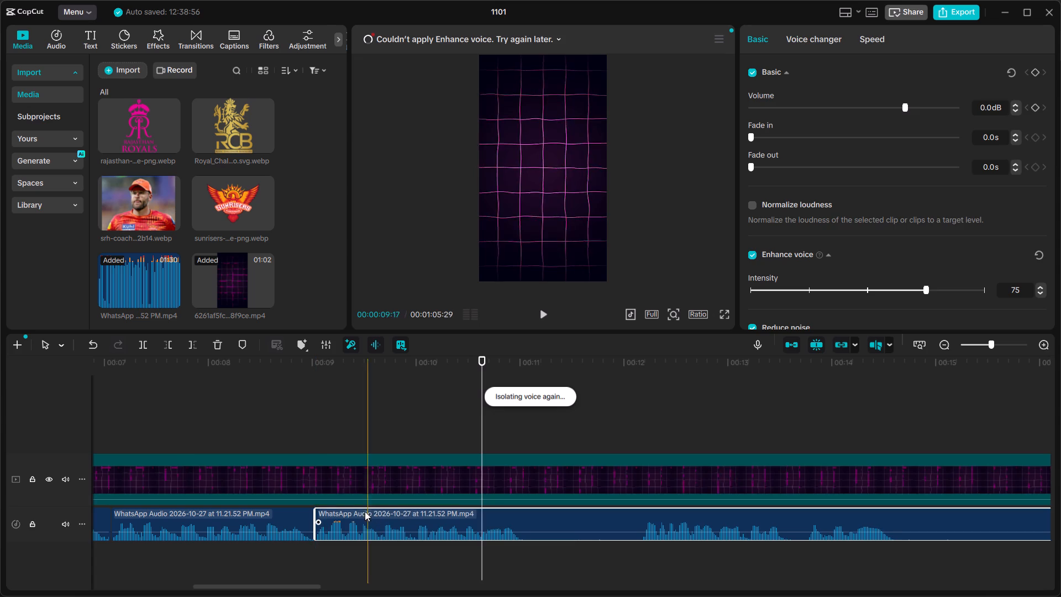
Play back the newly closed join to the next pause, and split the last WhatsApp audio piece at 00:00:11:00.
{"action": "left_click", "coordinate": [185, 436]}
{"action": "key", "text": "space"}
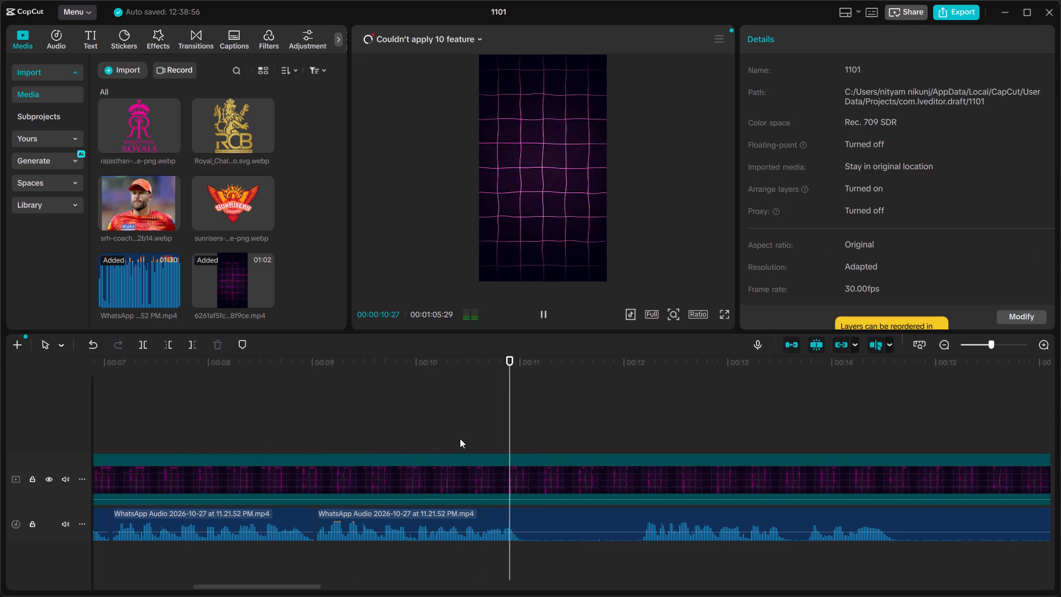
{"action": "key", "text": "space"}
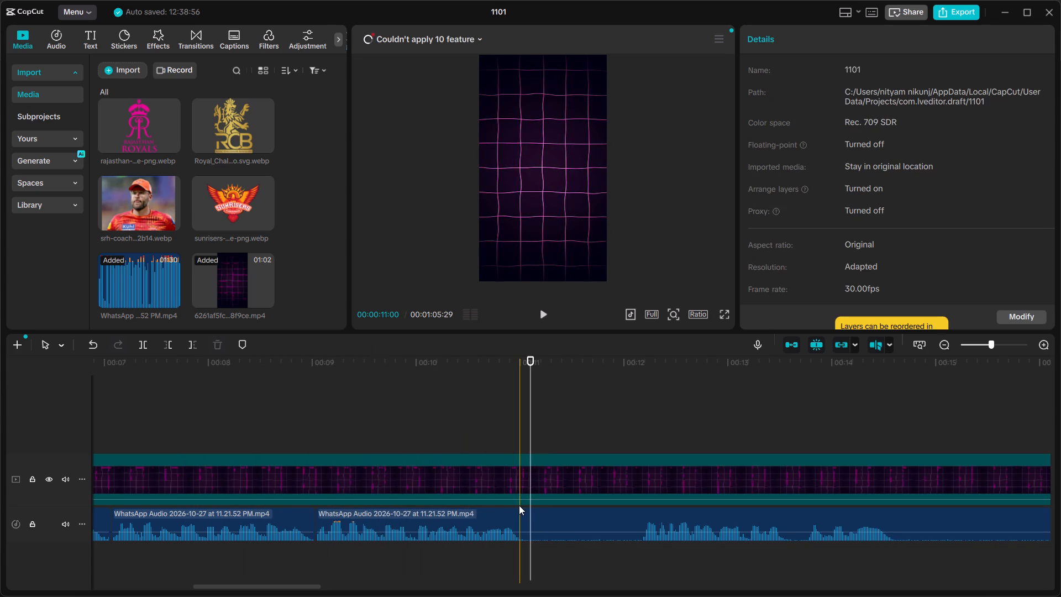
{"action": "left_click", "coordinate": [519, 505]}
{"action": "left_click", "coordinate": [527, 511]}
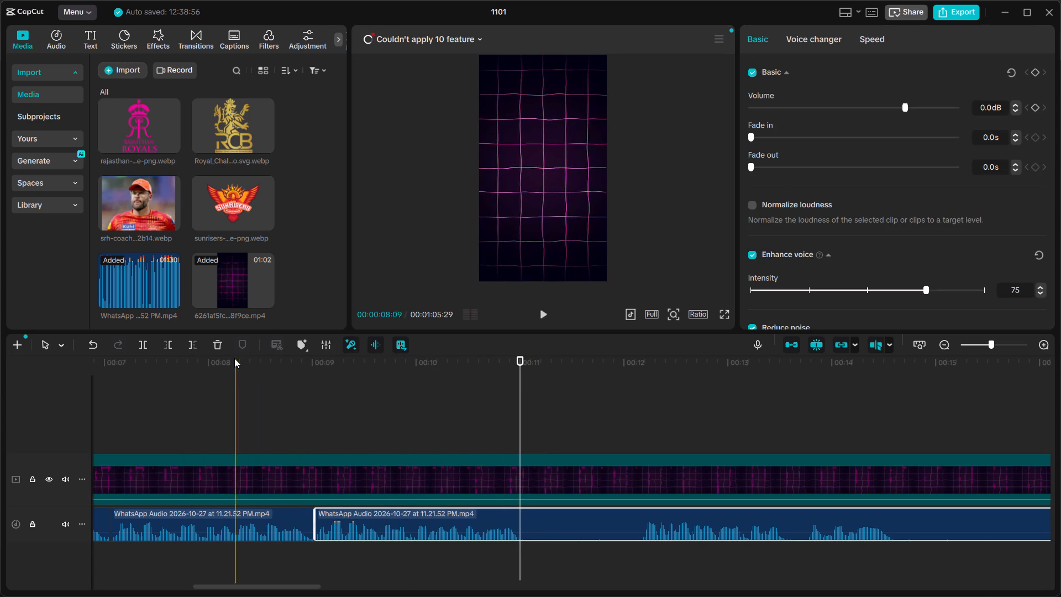
{"action": "left_click", "coordinate": [146, 345]}
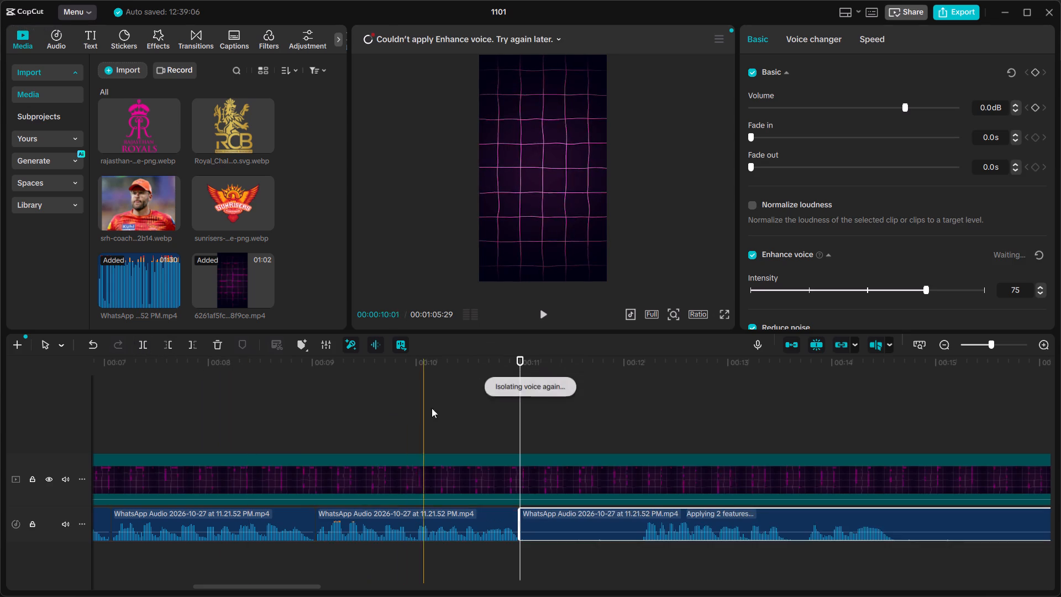
Listen further along the last WhatsApp audio piece, then place the playhead at 00:00:18:07 and select that piece.
{"action": "scroll", "coordinate": [443, 407], "scroll_direction": "left", "scroll_amount": 2}
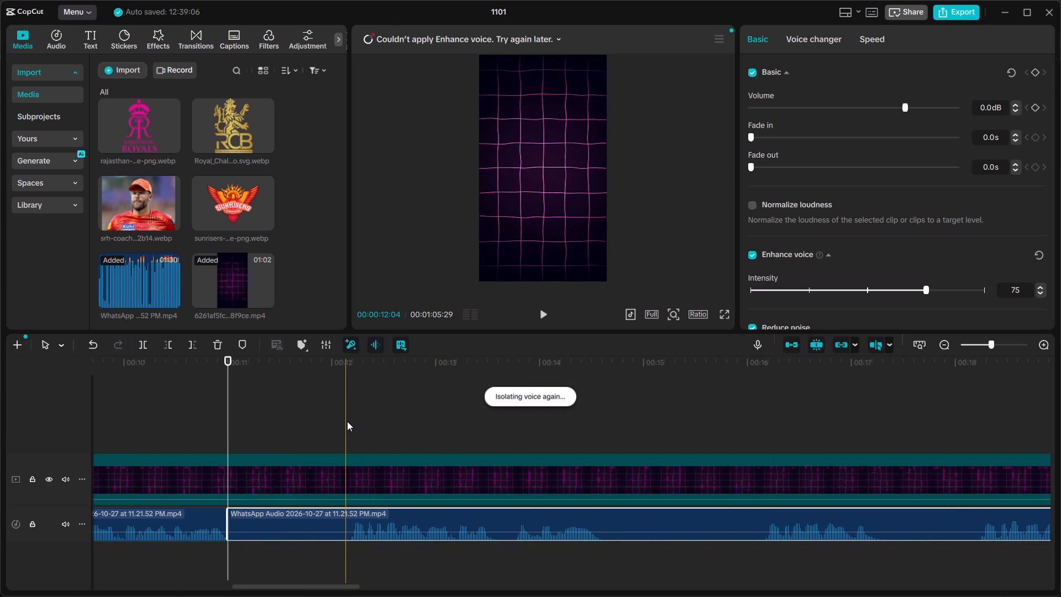
{"action": "left_click", "coordinate": [349, 421]}
{"action": "key", "text": "space"}
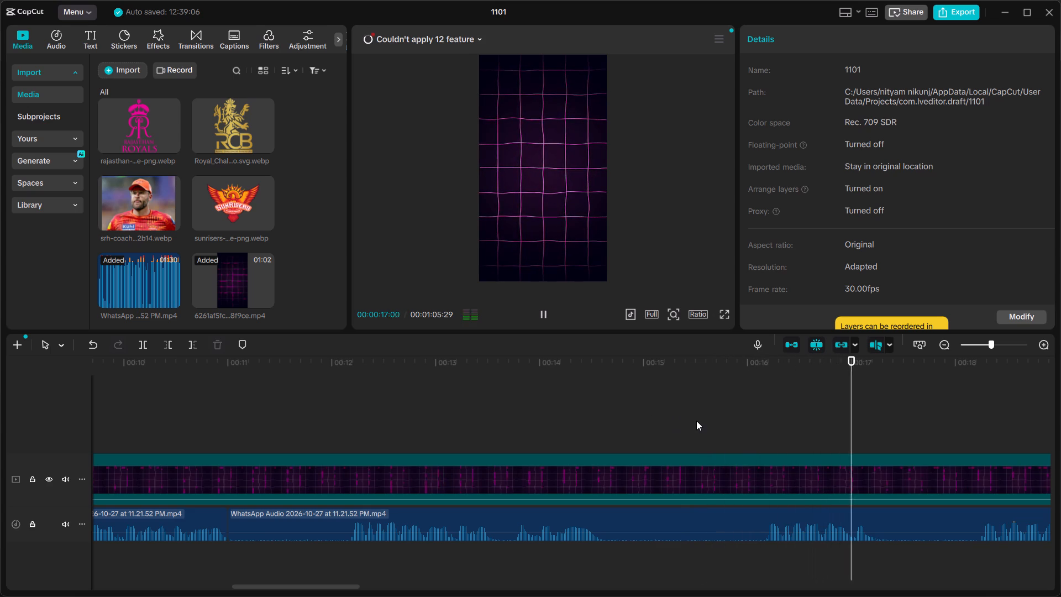
{"action": "scroll", "coordinate": [697, 422], "scroll_direction": "left", "scroll_amount": 2}
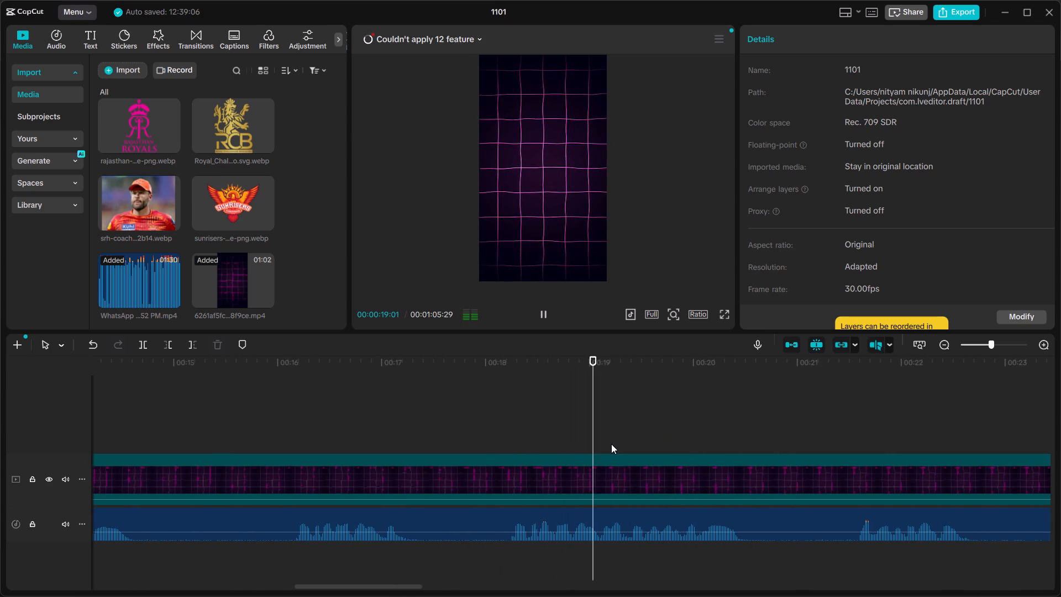
{"action": "key", "text": "space"}
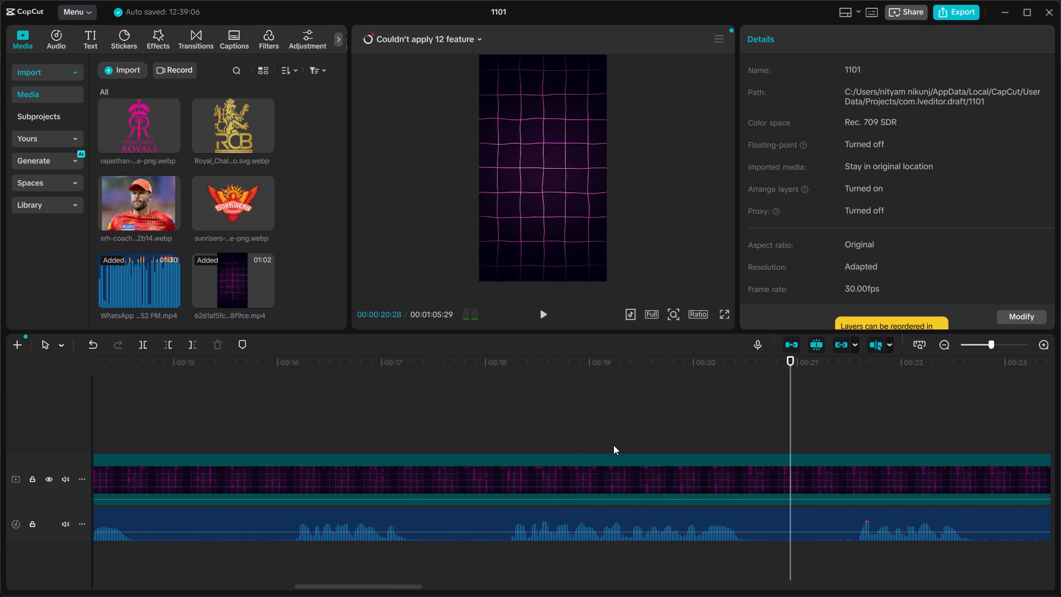
{"action": "left_click", "coordinate": [509, 439]}
{"action": "left_click", "coordinate": [503, 511]}
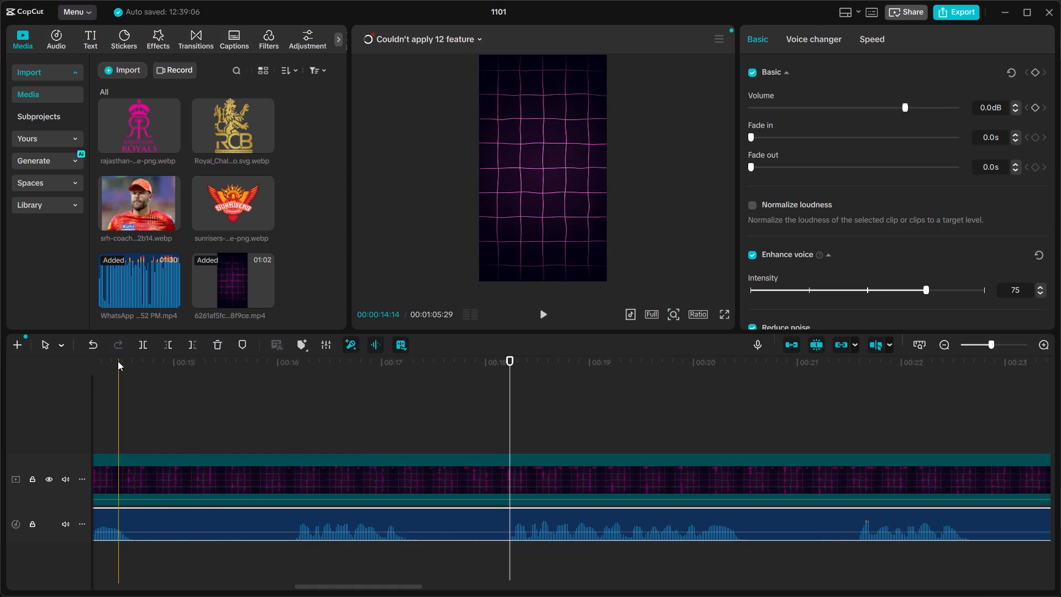
Split the last WhatsApp audio piece at 00:00:18:07 and delete the part before the cut.
{"action": "left_click", "coordinate": [140, 346]}
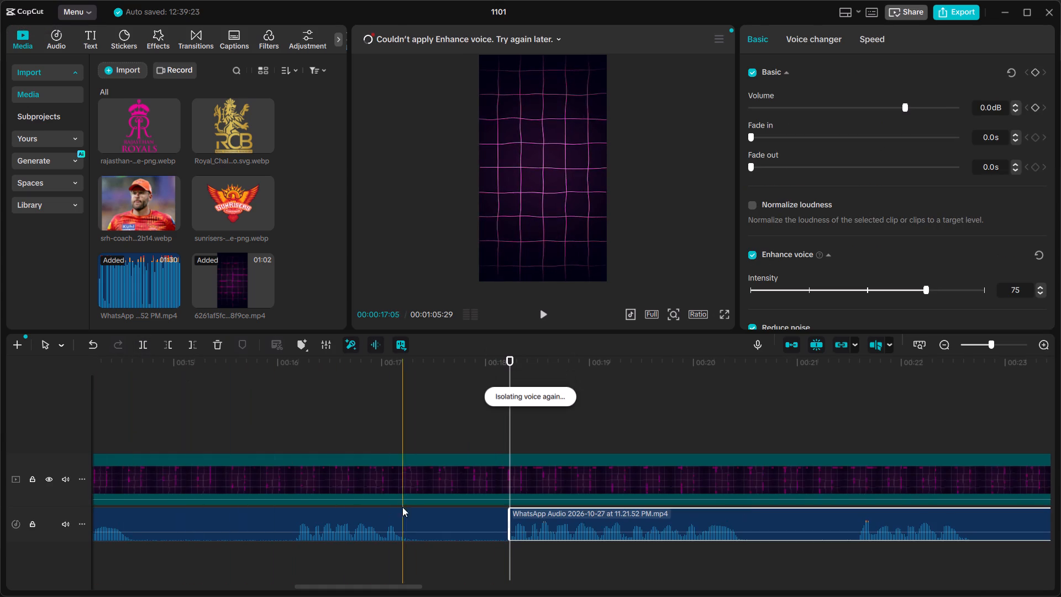
{"action": "left_click", "coordinate": [422, 518]}
{"action": "key", "text": "BackSpace"}
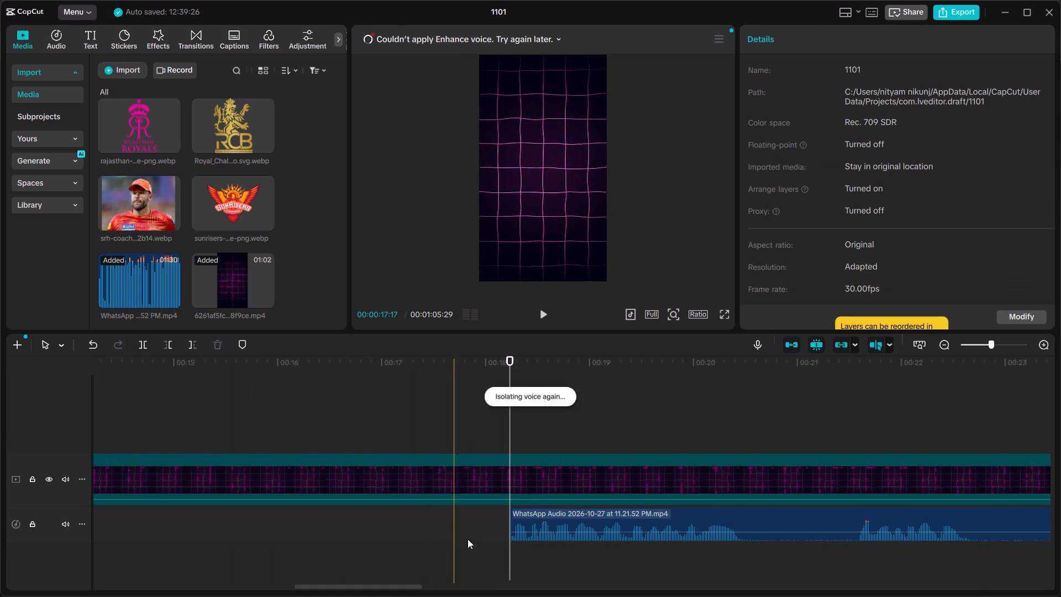
Move the remaining last WhatsApp audio piece back against the end of the preceding piece, near 00:00:11:00.
{"action": "left_click_drag", "start_coordinate": [603, 507], "coordinate": [170, 523]}
{"action": "left_click_drag", "start_coordinate": [572, 517], "coordinate": [0, 511]}
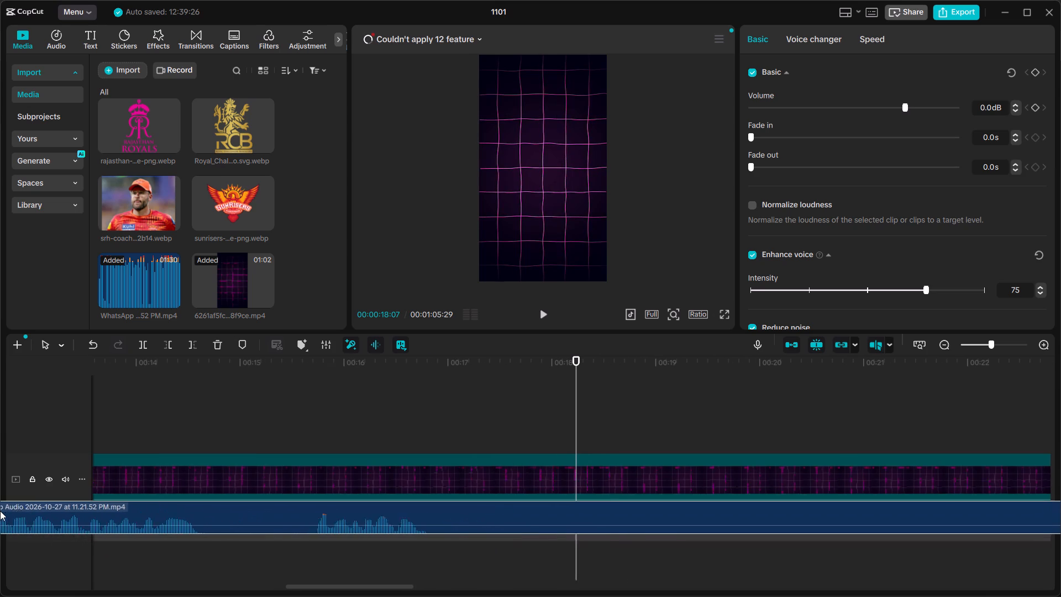
{"action": "left_click_drag", "start_coordinate": [0, 511], "coordinate": [526, 523]}
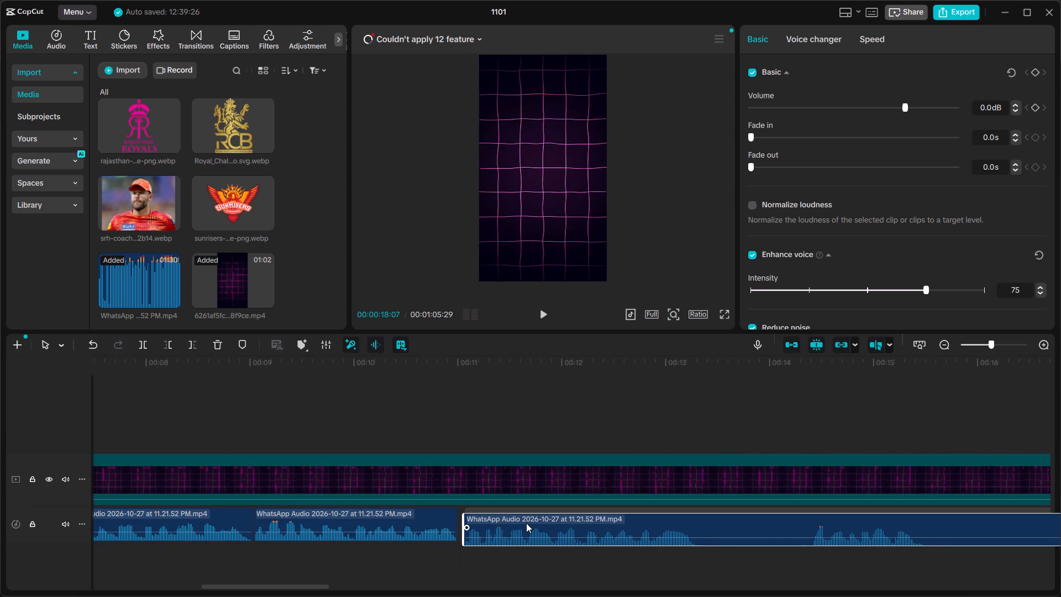
{"action": "left_click_drag", "start_coordinate": [526, 523], "coordinate": [518, 517]}
Play back the join from 00:00:09:01, extend the last audio piece's start slightly earlier, and set it back against the preceding piece.
{"action": "left_click", "coordinate": [258, 412]}
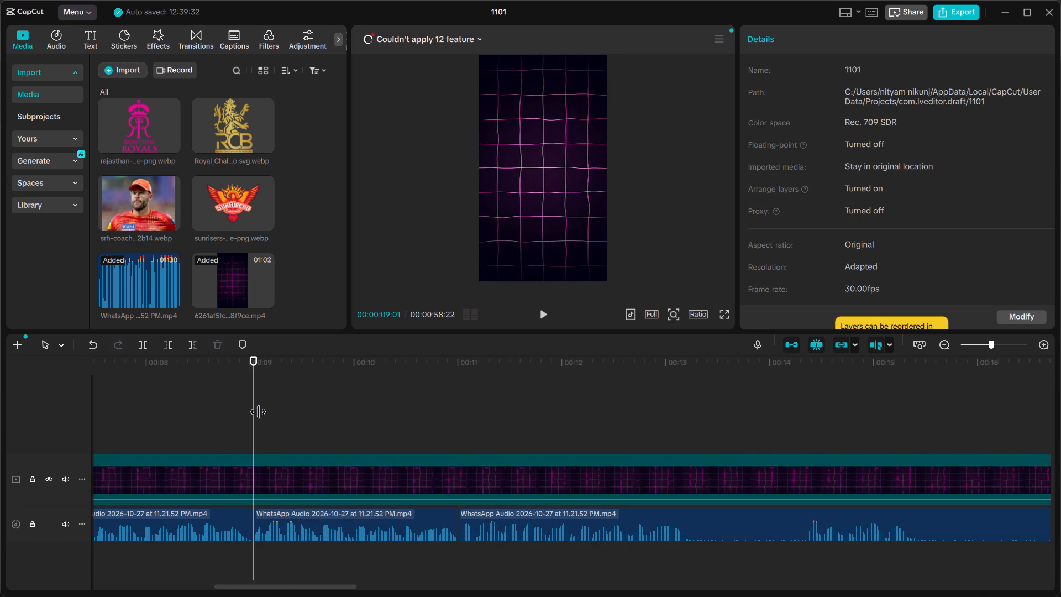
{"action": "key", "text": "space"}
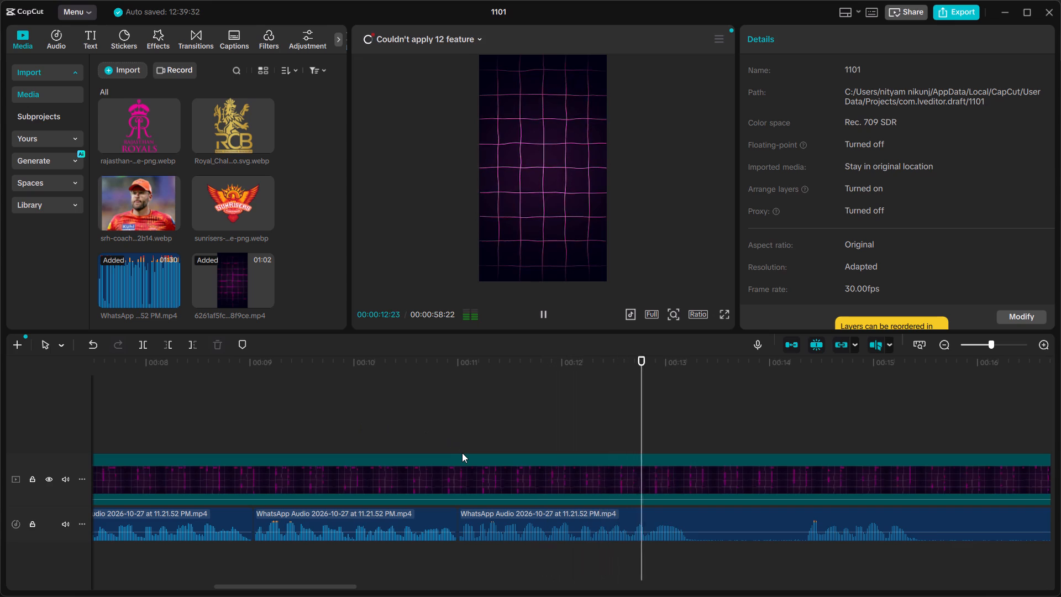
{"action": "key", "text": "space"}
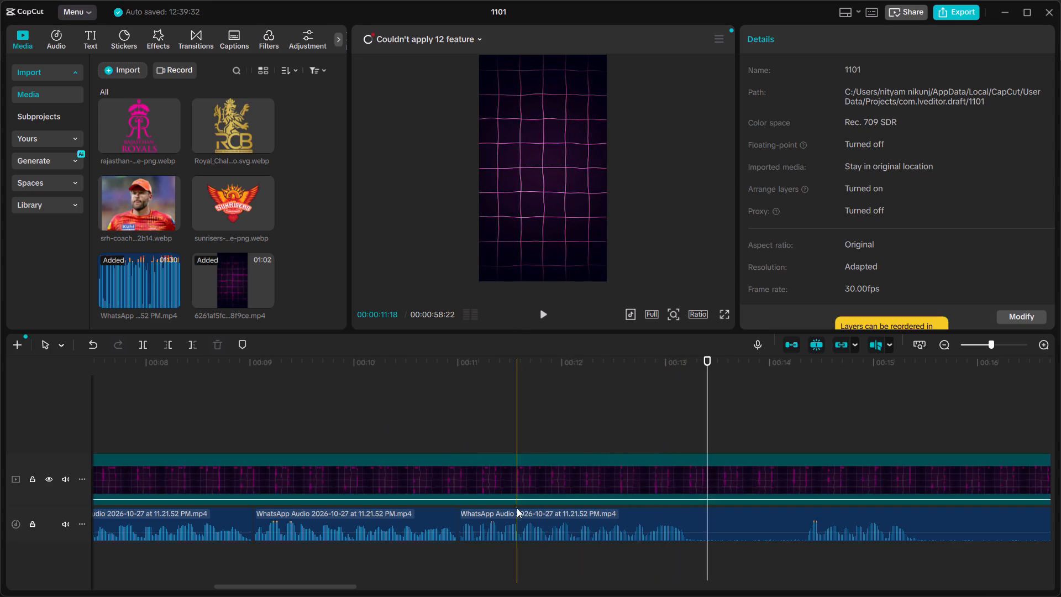
{"action": "left_click", "coordinate": [513, 514]}
{"action": "left_click_drag", "start_coordinate": [512, 517], "coordinate": [528, 518]}
{"action": "left_click_drag", "start_coordinate": [475, 520], "coordinate": [469, 520]}
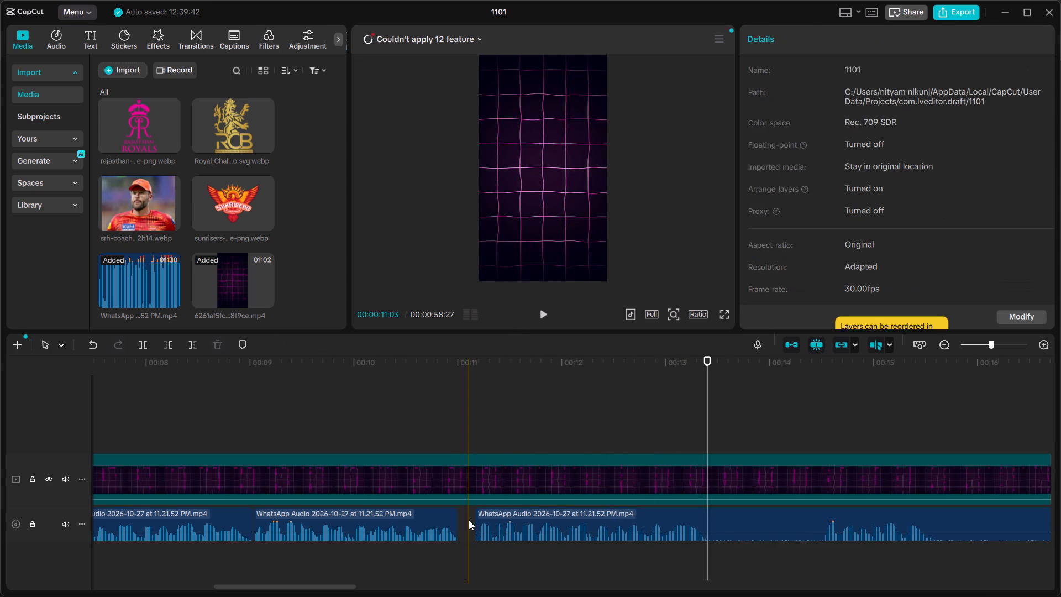
{"action": "left_click_drag", "start_coordinate": [469, 520], "coordinate": [468, 520]}
{"action": "left_click", "coordinate": [480, 517]}
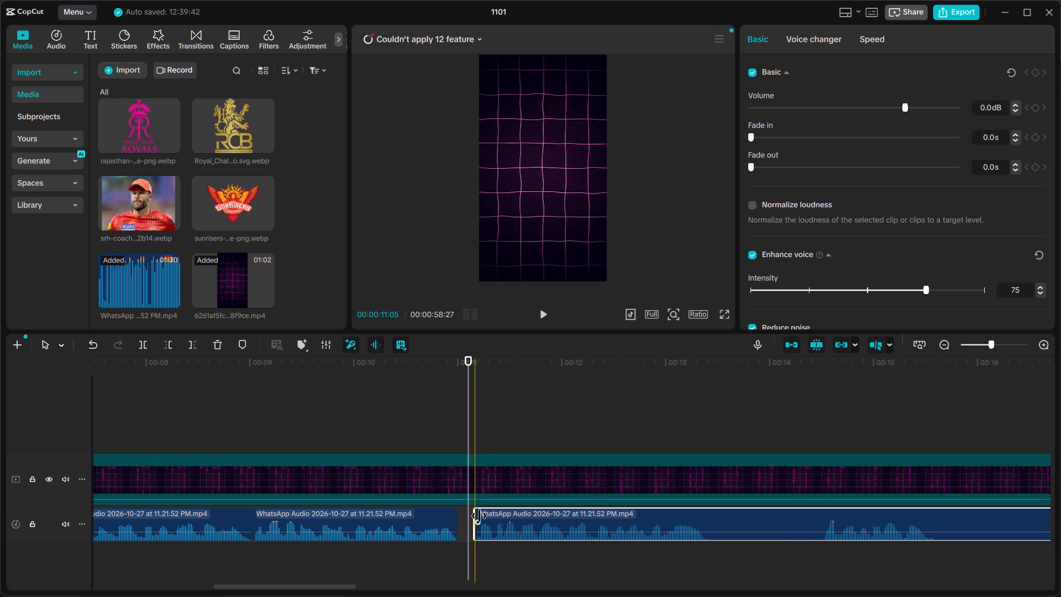
{"action": "left_click", "coordinate": [478, 515]}
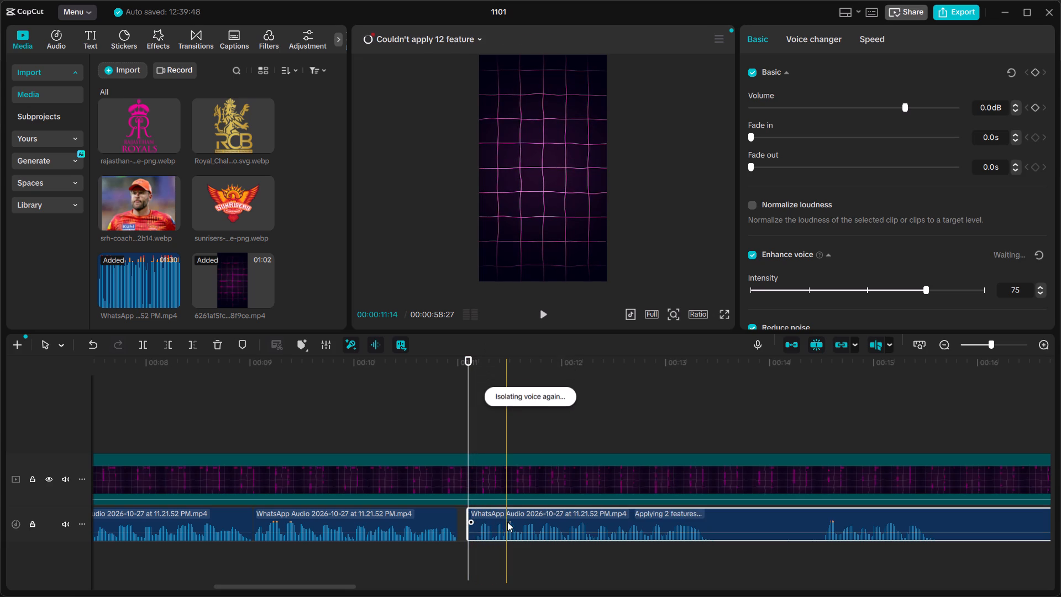
{"action": "left_click_drag", "start_coordinate": [507, 515], "coordinate": [500, 514]}
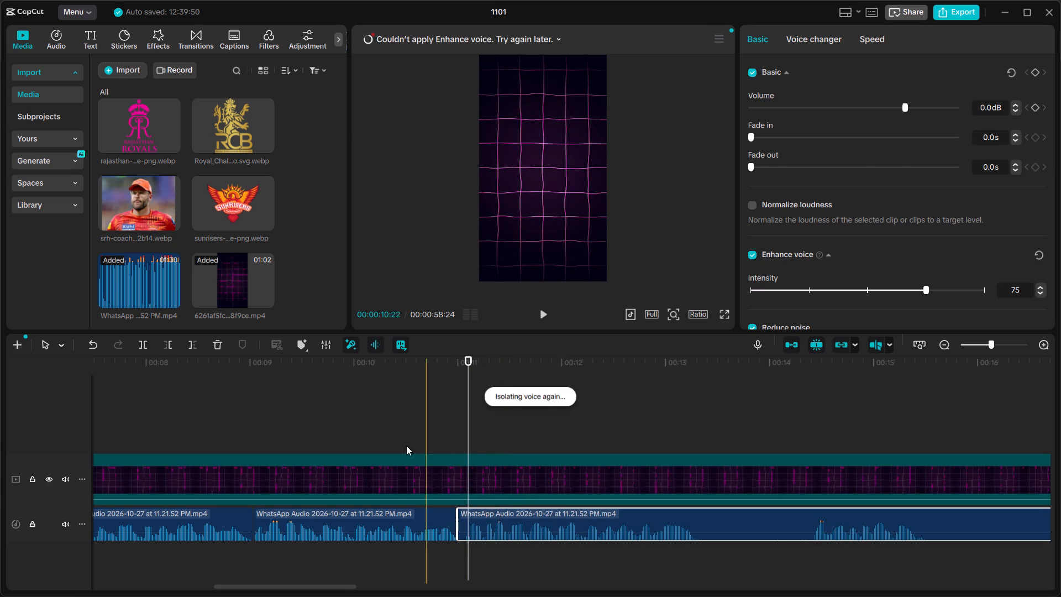
Listen across the join near 00:00:11:00 to the next pause, and split the last WhatsApp audio piece at 00:00:13:10.
{"action": "left_click", "coordinate": [372, 427]}
{"action": "key", "text": "space"}
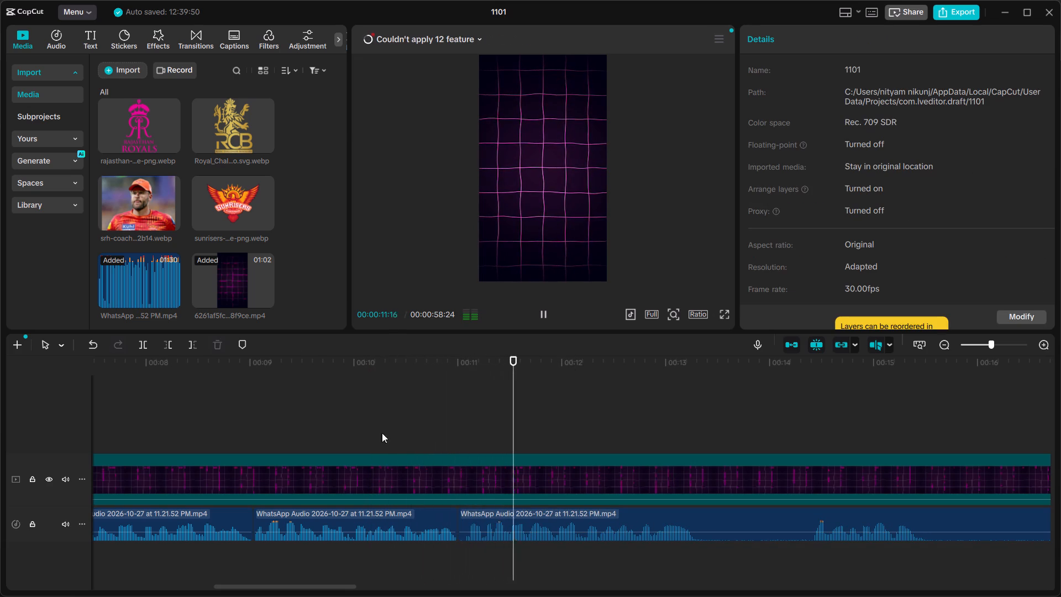
{"action": "key", "text": "space"}
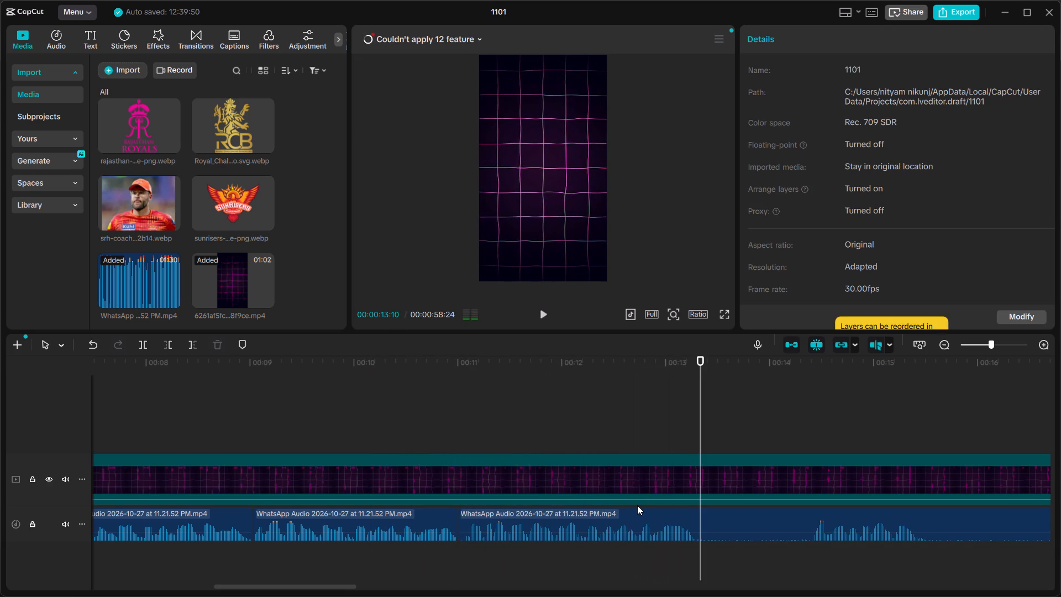
{"action": "key", "text": "space"}
{"action": "key", "text": "space"}
{"action": "key", "text": "space"}
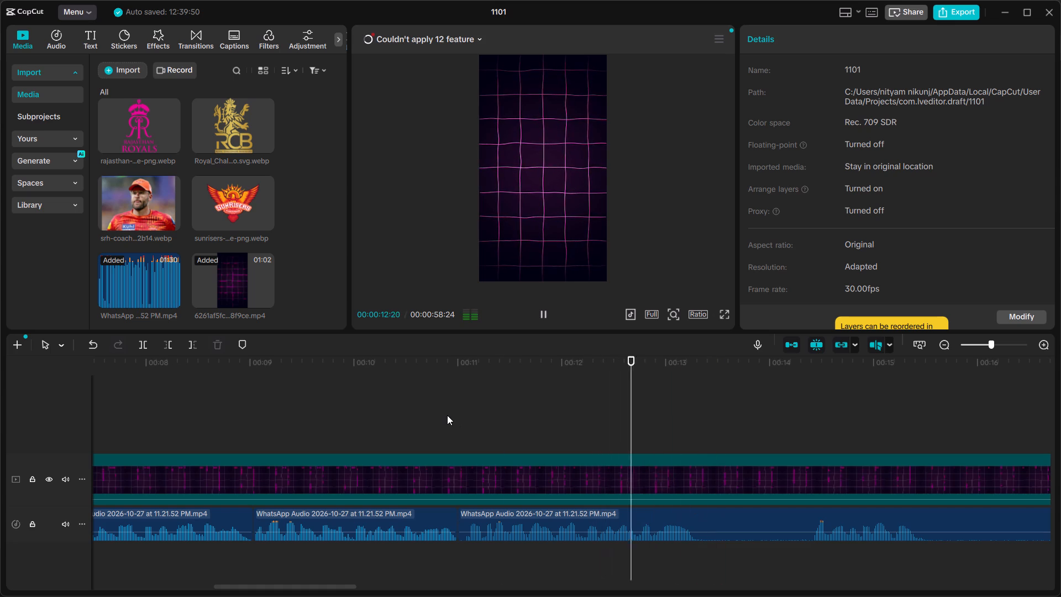
{"action": "key", "text": "space"}
{"action": "left_click", "coordinate": [700, 519]}
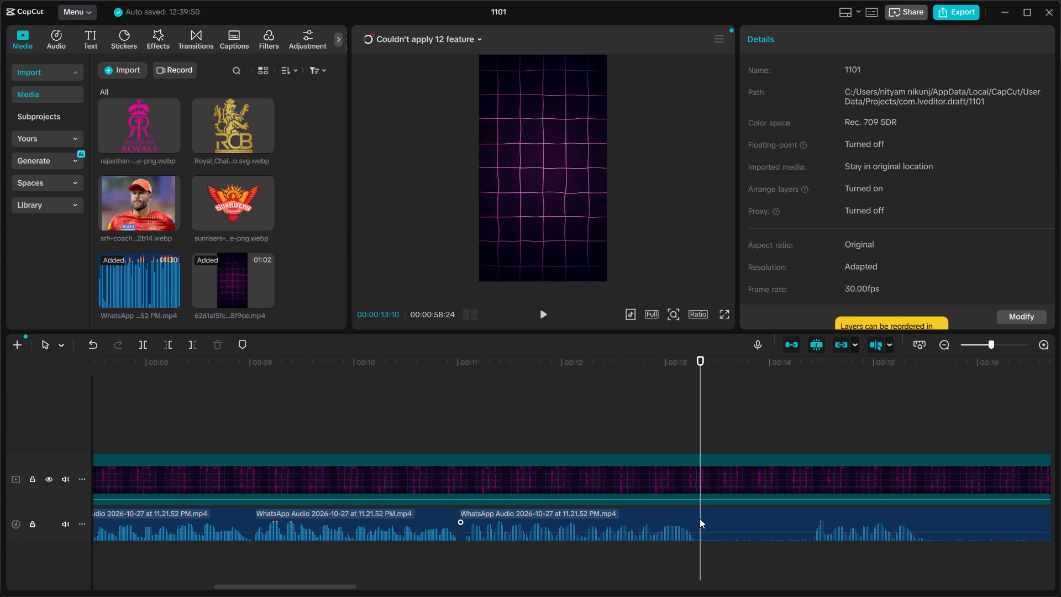
{"action": "left_click", "coordinate": [145, 347]}
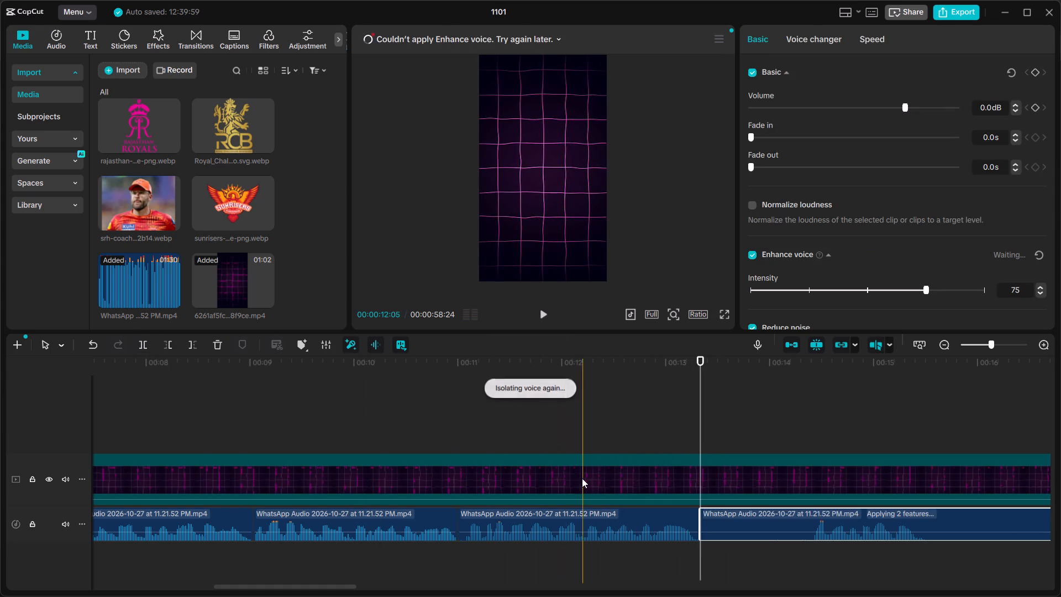
Listen further along the WhatsApp audio and trim off the start of the last piece up to 00:00:17:06.
{"action": "scroll", "coordinate": [584, 478], "scroll_direction": "left", "scroll_amount": 1}
{"action": "left_click", "coordinate": [555, 446]}
{"action": "key", "text": "space"}
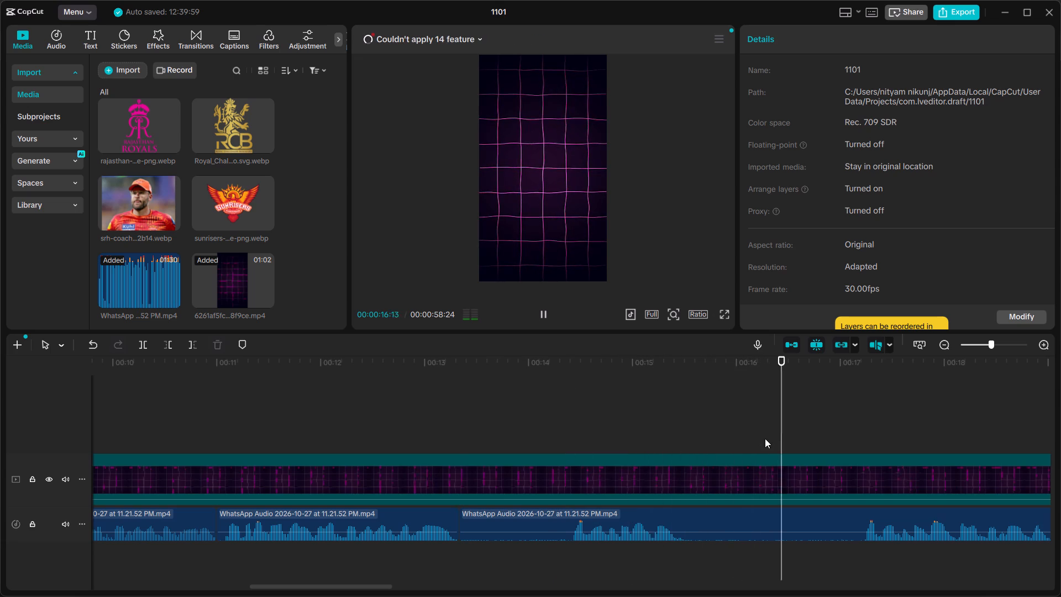
{"action": "scroll", "coordinate": [767, 443], "scroll_direction": "left", "scroll_amount": 2}
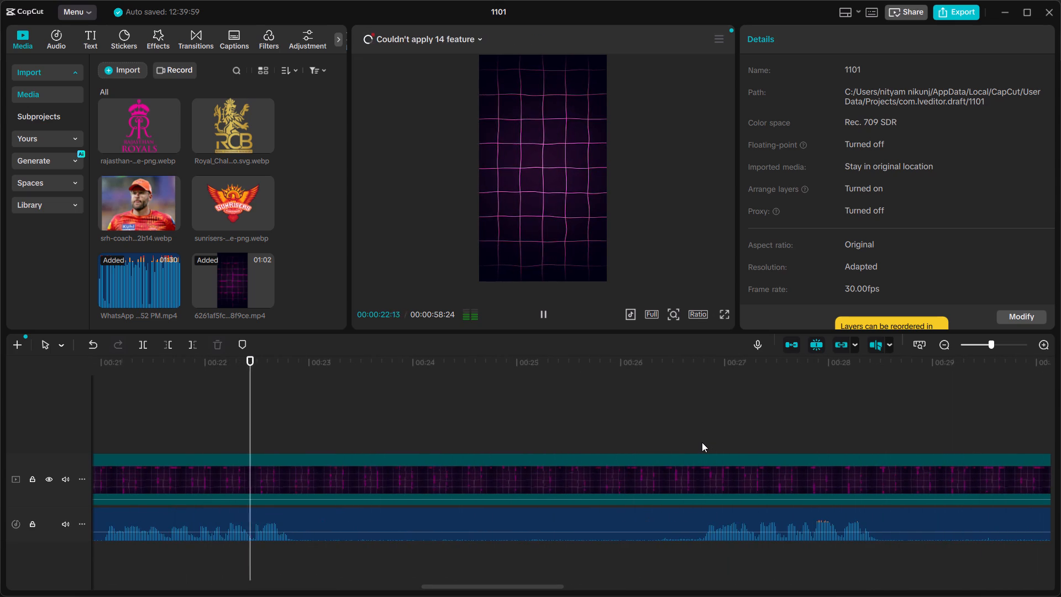
{"action": "key", "text": "space"}
{"action": "scroll", "coordinate": [507, 455], "scroll_direction": "right", "scroll_amount": 2}
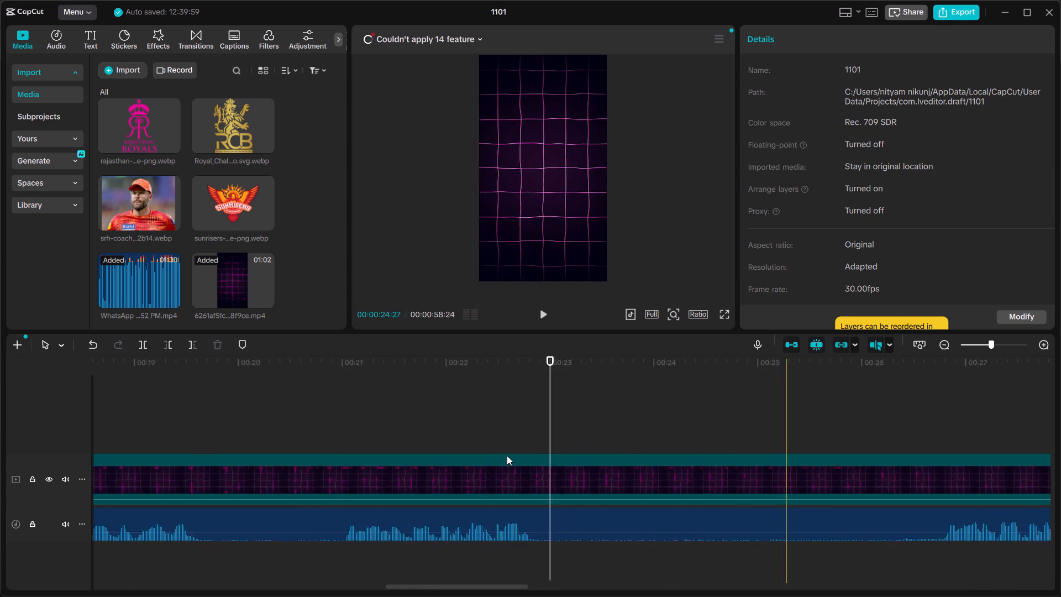
{"action": "scroll", "coordinate": [507, 455], "scroll_direction": "right", "scroll_amount": 2}
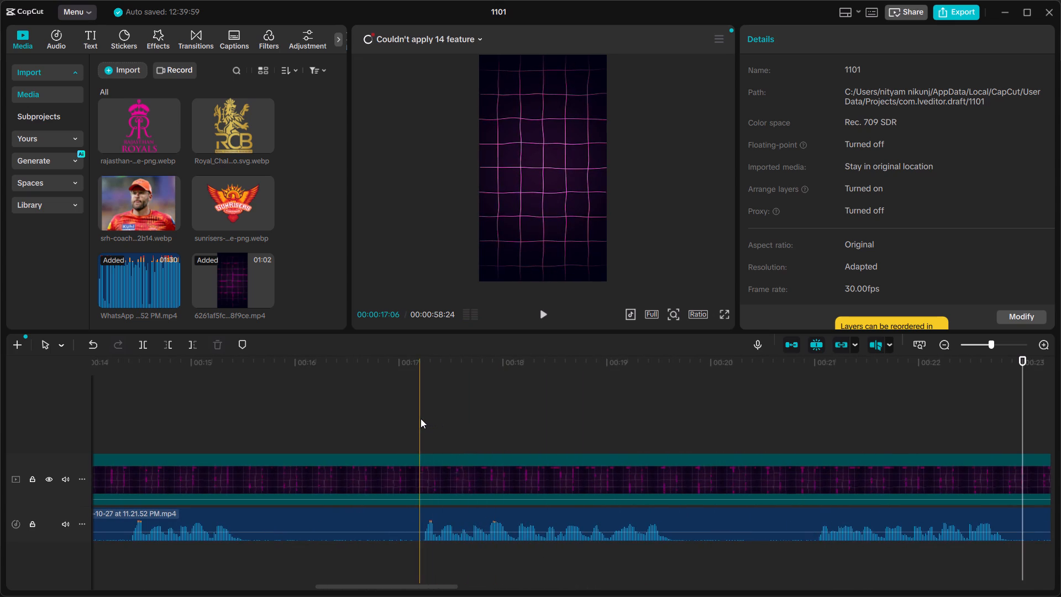
{"action": "left_click", "coordinate": [421, 418]}
{"action": "left_click", "coordinate": [414, 516]}
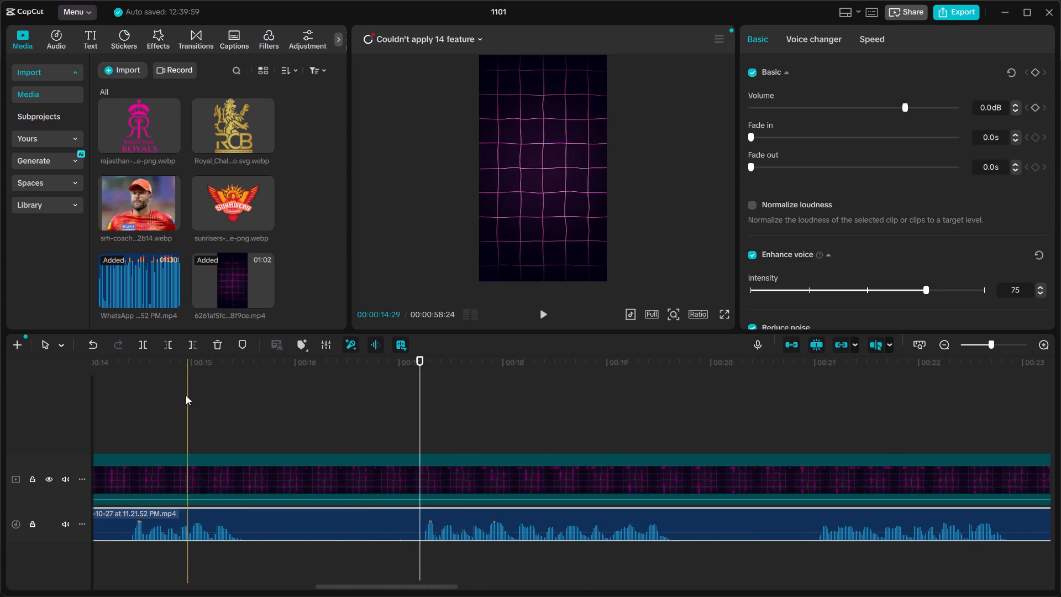
{"action": "left_click", "coordinate": [164, 345]}
Move the trimmed last WhatsApp audio piece back along the audio track toward the preceding piece.
{"action": "left_click_drag", "start_coordinate": [721, 517], "coordinate": [537, 525]}
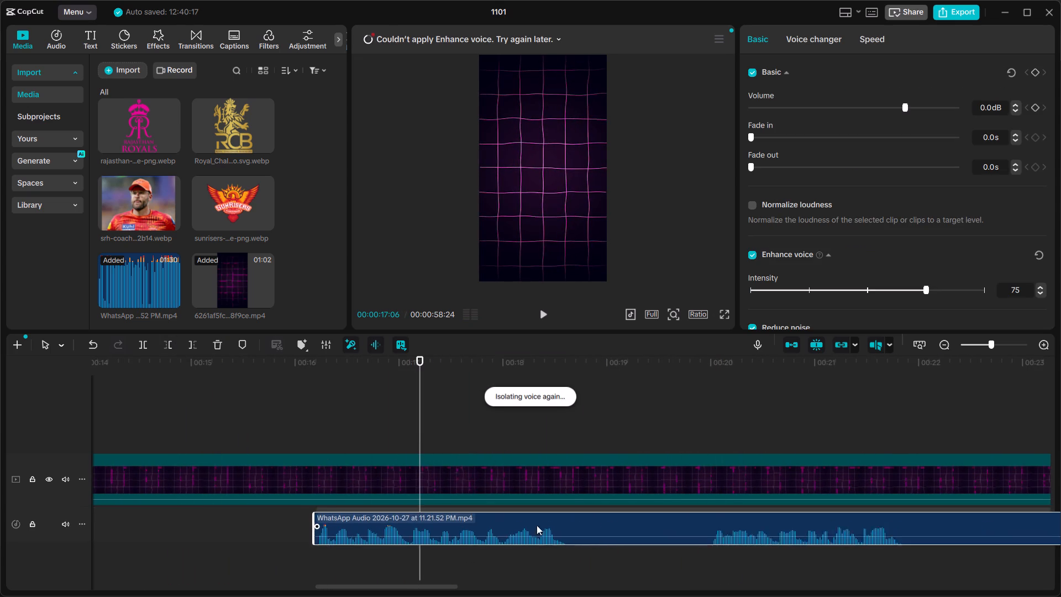
{"action": "left_click_drag", "start_coordinate": [537, 525], "coordinate": [0, 506]}
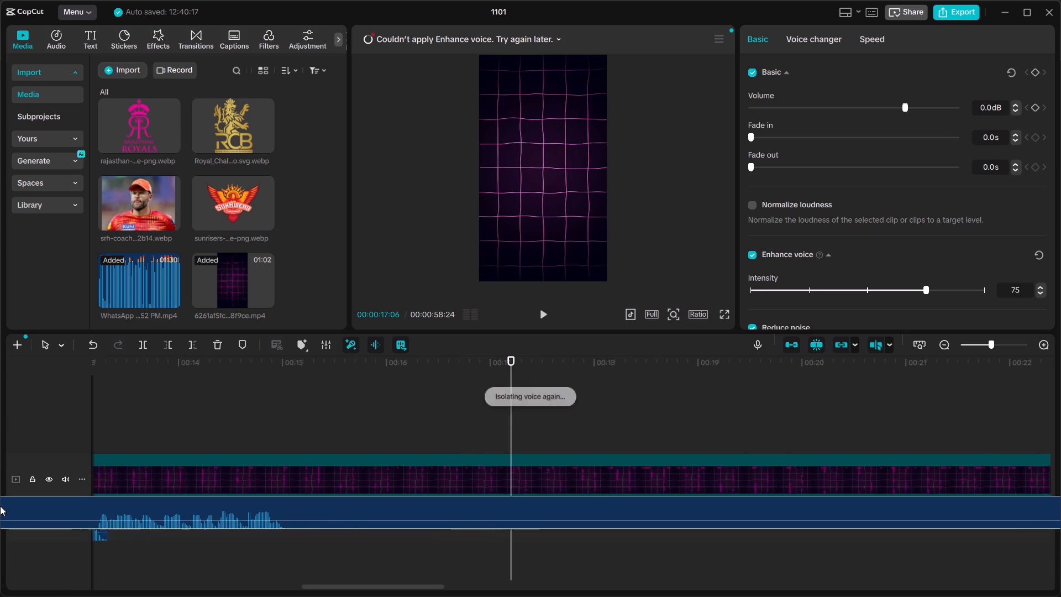
Place the trimmed last WhatsApp audio piece directly against the end of the preceding piece, near 00:00:13:10.
{"action": "left_click_drag", "start_coordinate": [0, 506], "coordinate": [797, 515]}
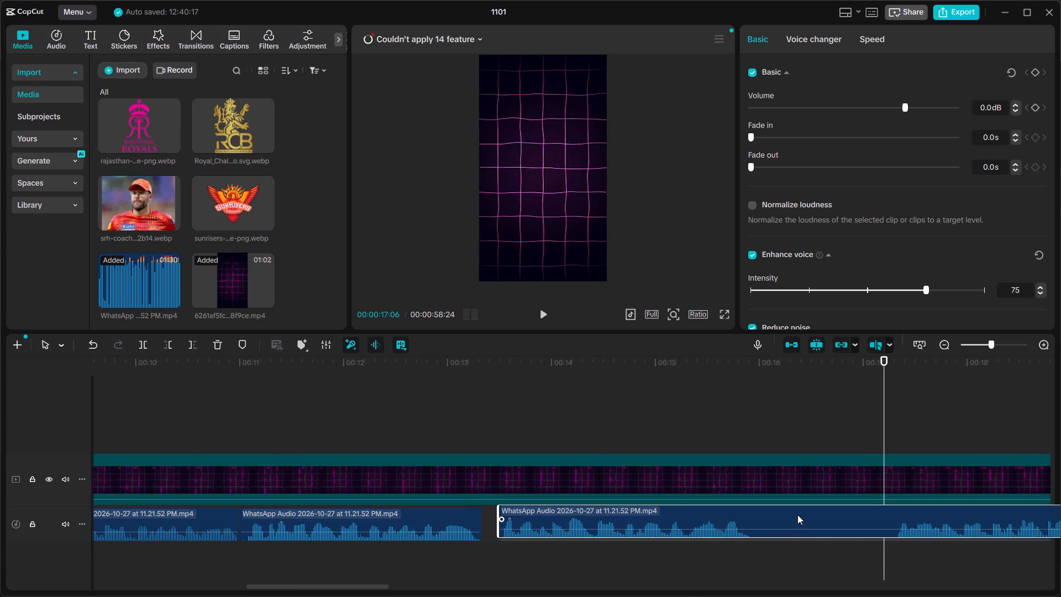
{"action": "left_click_drag", "start_coordinate": [797, 515], "coordinate": [787, 515]}
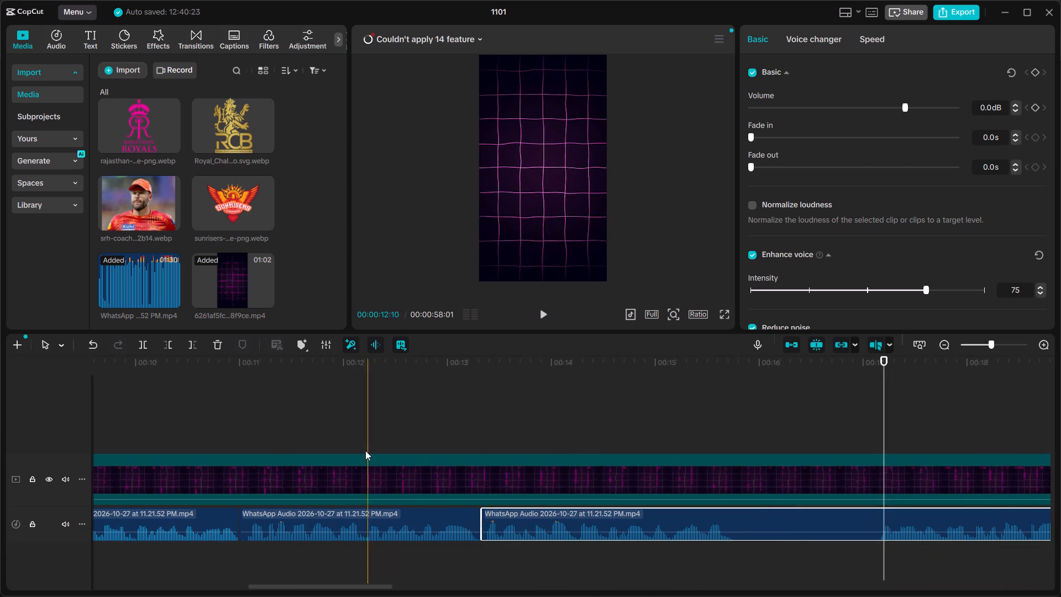
Listen across the join near 00:00:13:10 to the next pause, and split the last WhatsApp audio piece at 00:00:15:26.
{"action": "left_click", "coordinate": [338, 425]}
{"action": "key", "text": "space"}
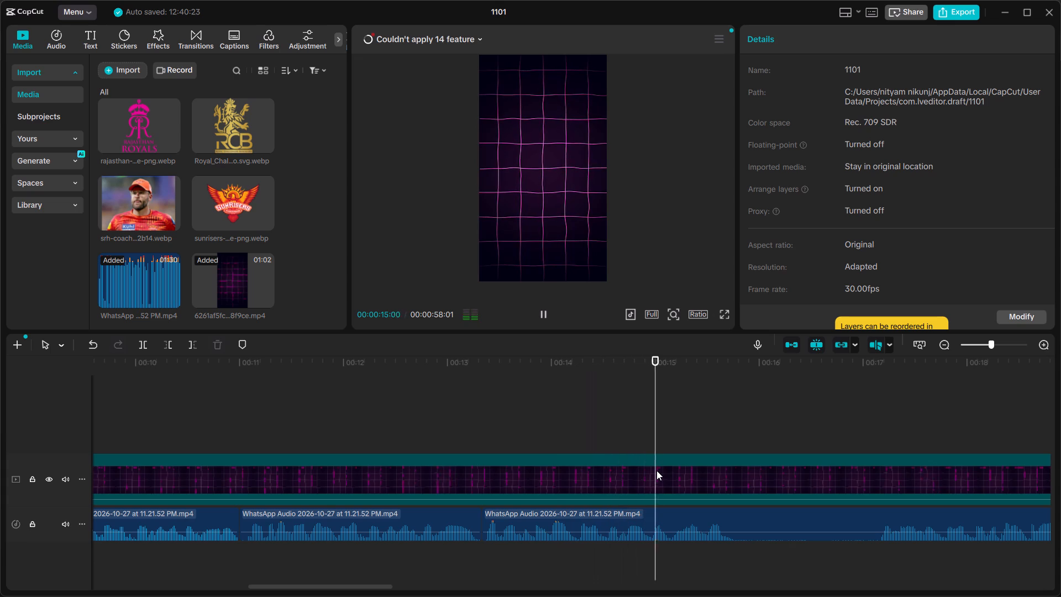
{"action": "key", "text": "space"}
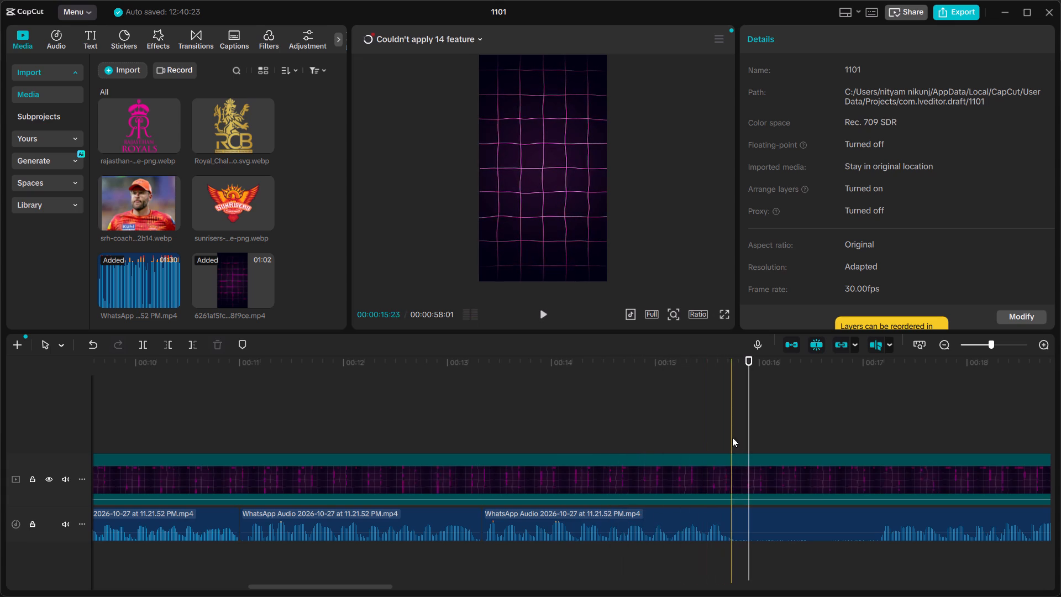
{"action": "left_click", "coordinate": [604, 402]}
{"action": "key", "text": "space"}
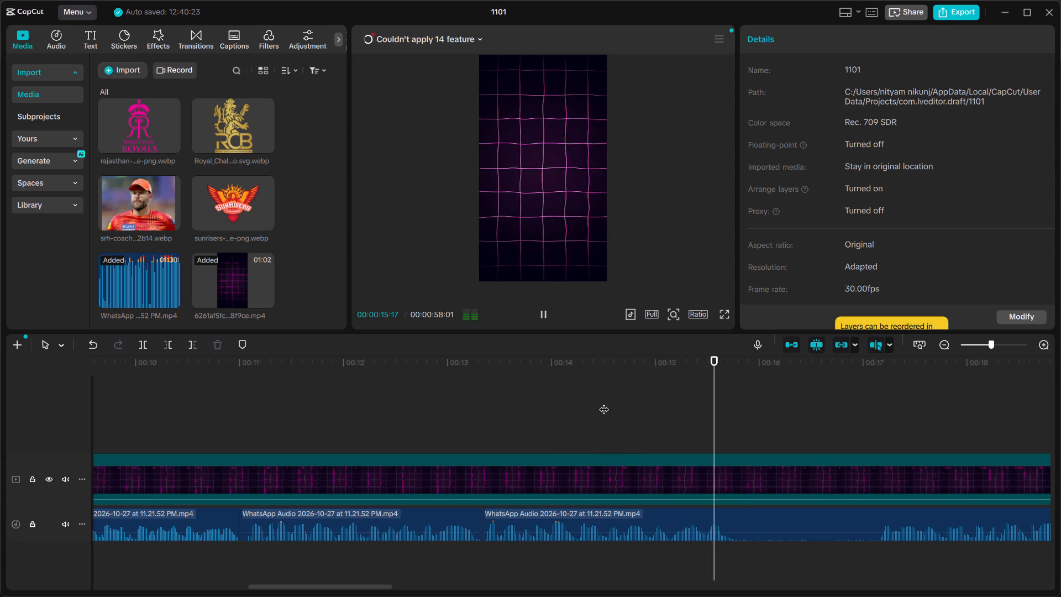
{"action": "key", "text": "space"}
{"action": "left_click", "coordinate": [740, 514]}
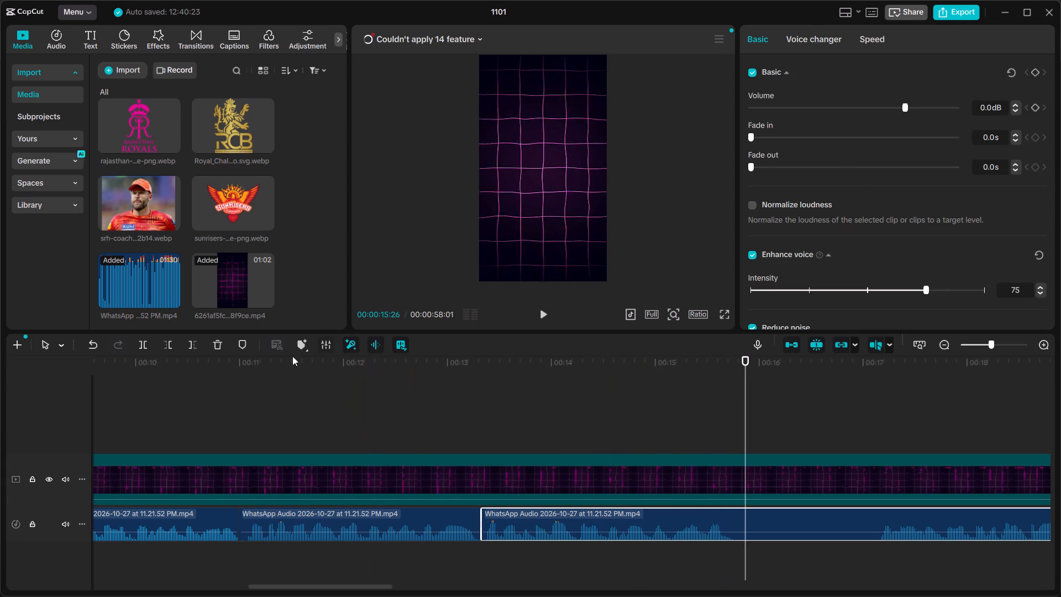
{"action": "left_click", "coordinate": [140, 344]}
Listen through the last WhatsApp audio piece from about 00:00:29 onward for the point where the voice-over should resume.
{"action": "scroll", "coordinate": [532, 412], "scroll_direction": "left", "scroll_amount": 1}
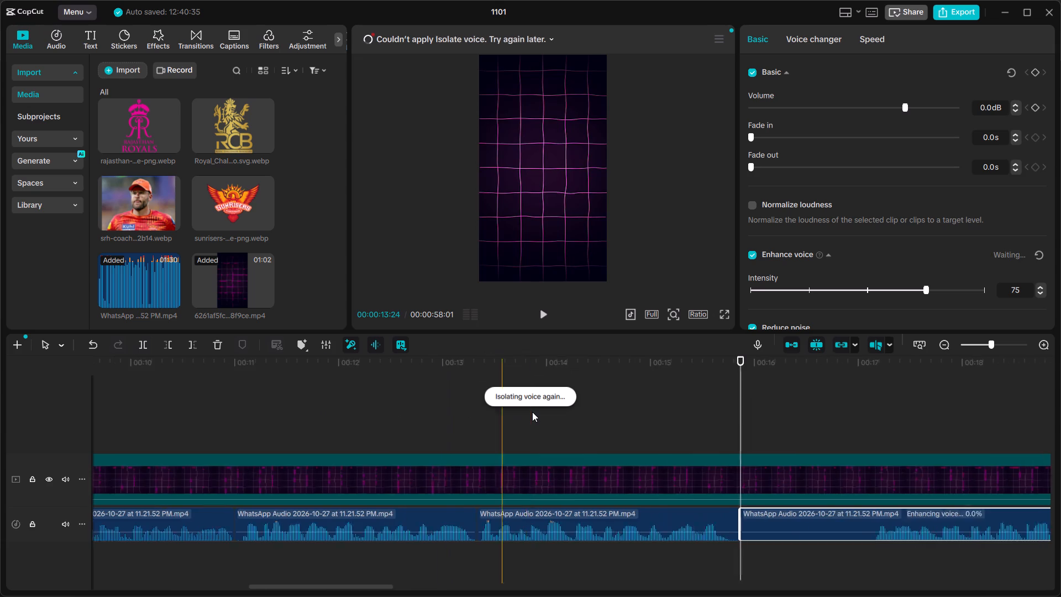
{"action": "scroll", "coordinate": [532, 412], "scroll_direction": "left", "scroll_amount": 4}
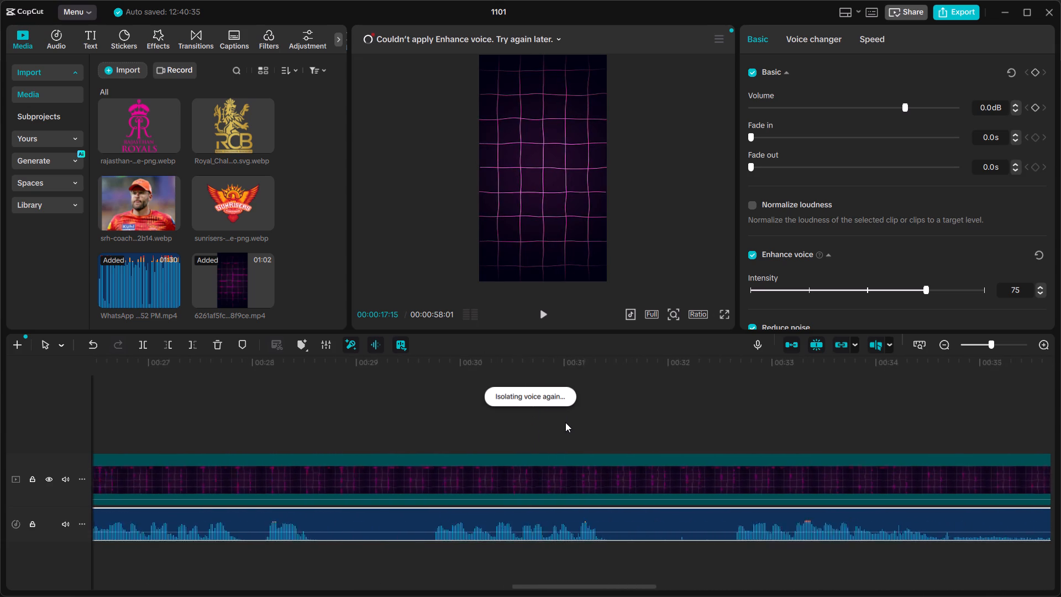
{"action": "scroll", "coordinate": [565, 422], "scroll_direction": "left", "scroll_amount": 1}
{"action": "left_click", "coordinate": [381, 420]}
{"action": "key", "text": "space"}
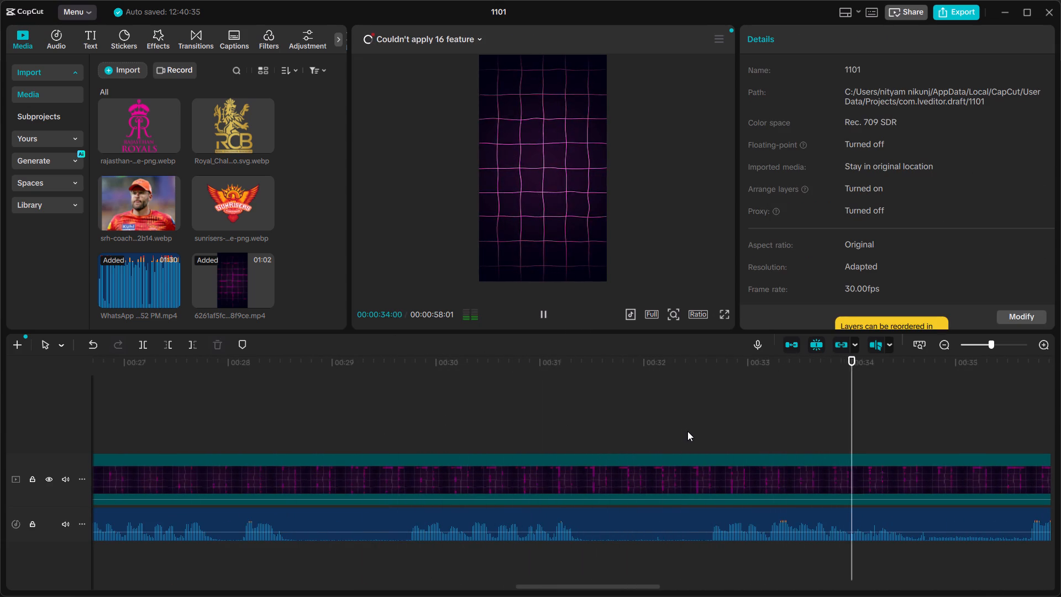
{"action": "scroll", "coordinate": [728, 431], "scroll_direction": "left", "scroll_amount": 2}
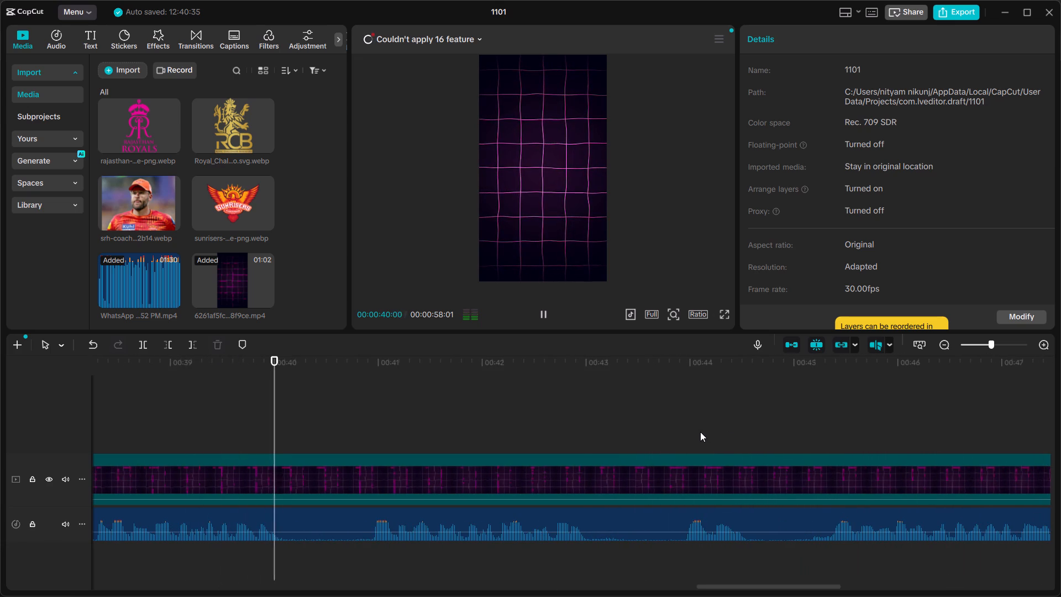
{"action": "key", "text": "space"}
Listen again from about 00:00:33 and trim off the start of the last WhatsApp audio piece up to 00:00:35:17.
{"action": "scroll", "coordinate": [542, 439], "scroll_direction": "right", "scroll_amount": 3}
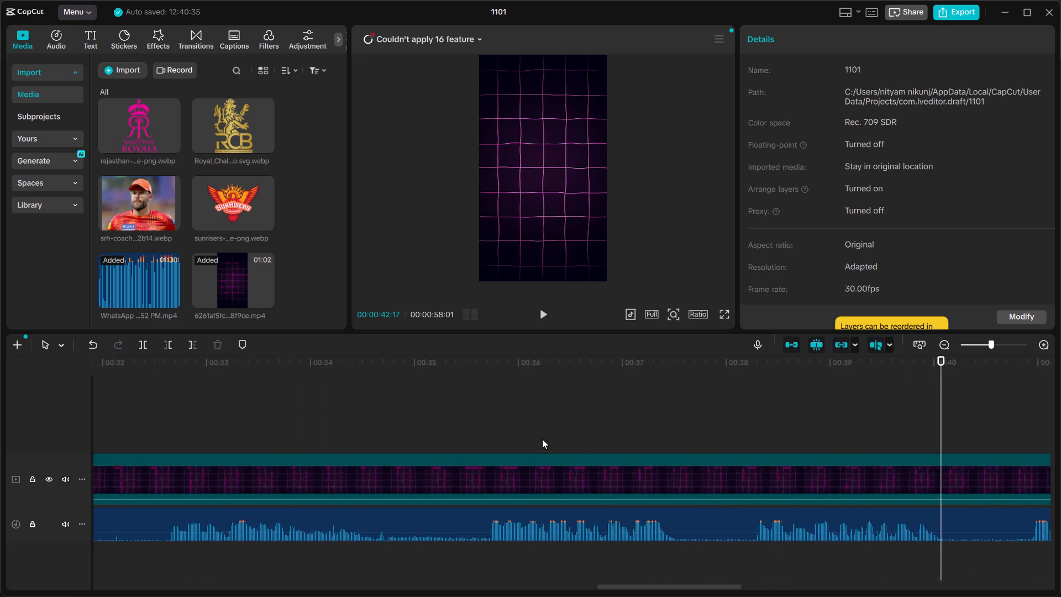
{"action": "scroll", "coordinate": [542, 439], "scroll_direction": "right", "scroll_amount": 1}
{"action": "left_click", "coordinate": [486, 420]}
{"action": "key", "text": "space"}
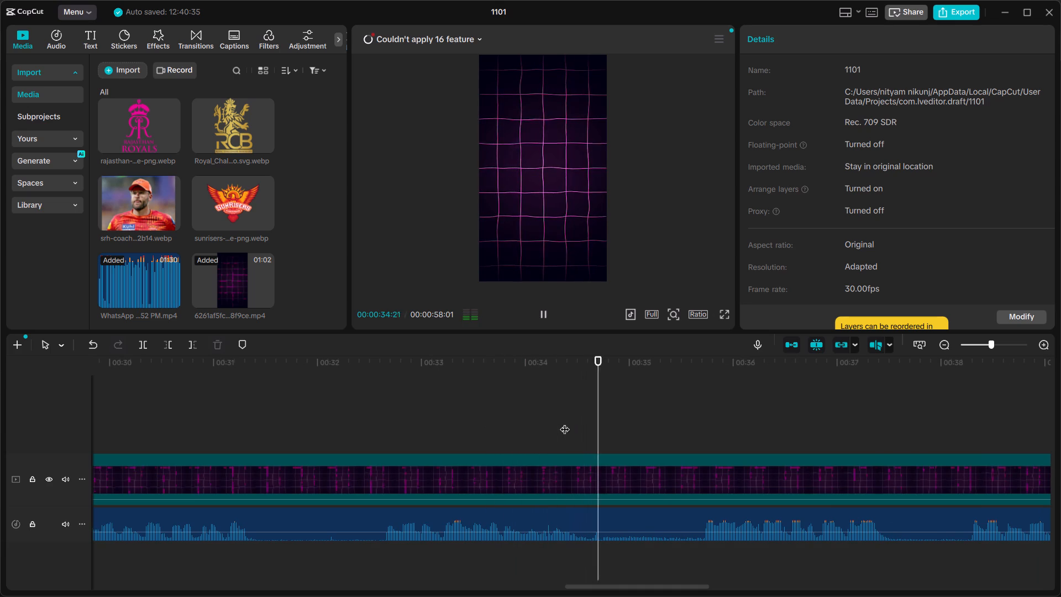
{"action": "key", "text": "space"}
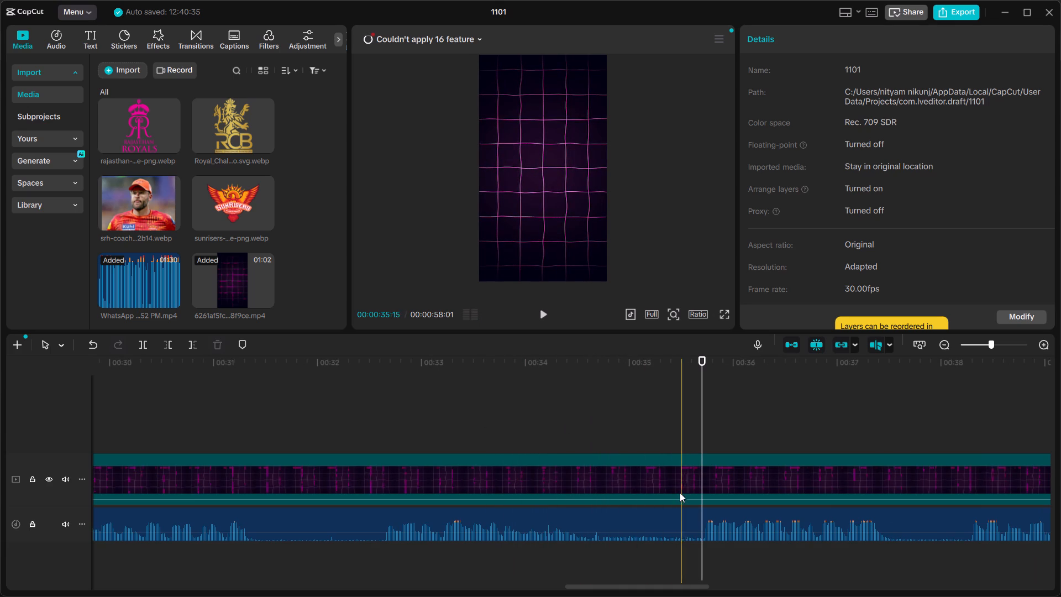
{"action": "key", "text": "Left"}
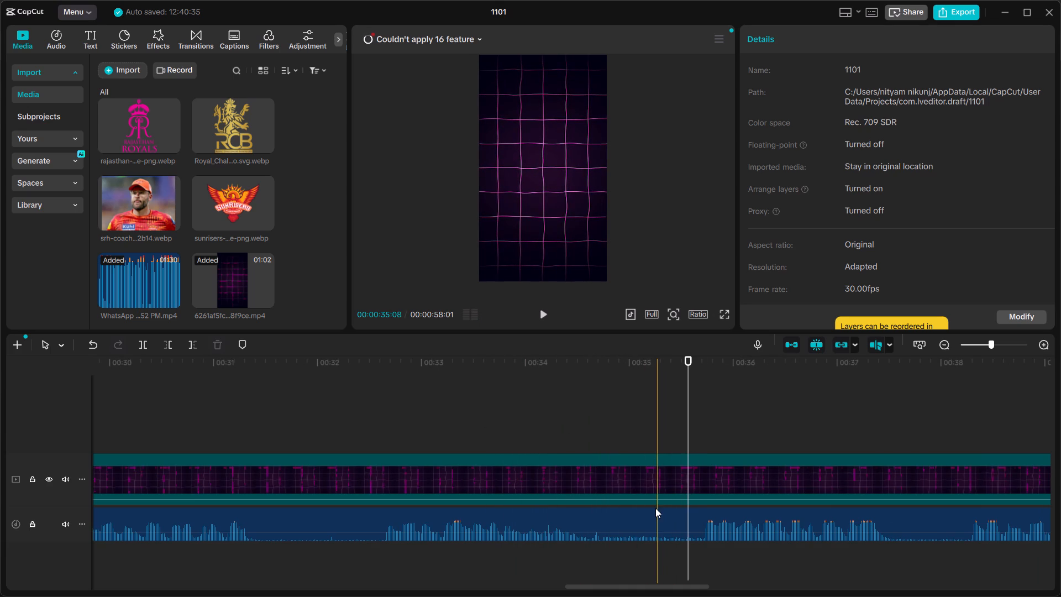
{"action": "left_click", "coordinate": [656, 508]}
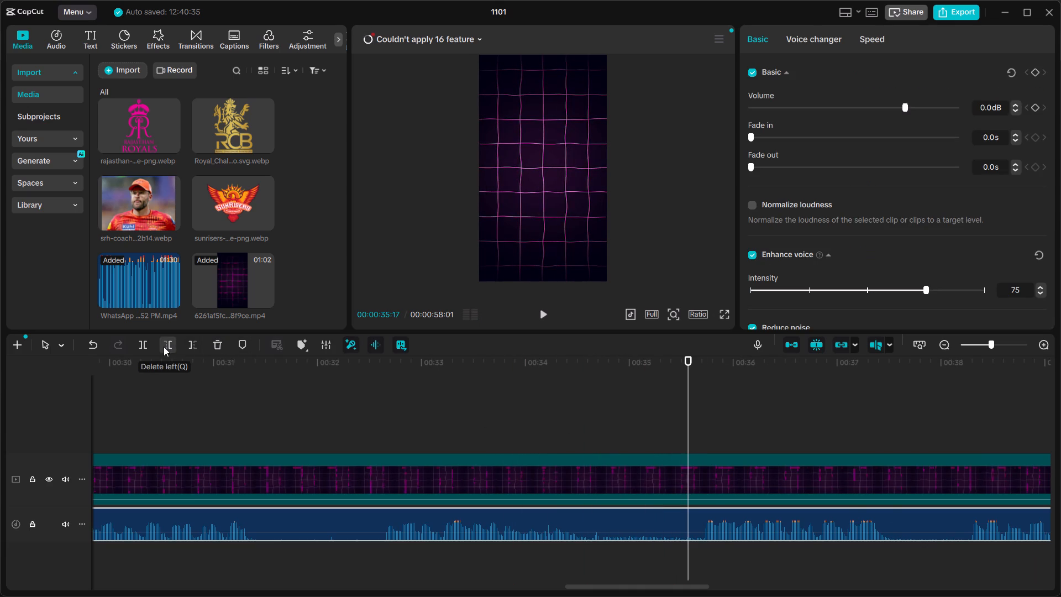
{"action": "left_click", "coordinate": [164, 347]}
Move the trimmed last WhatsApp audio piece back against the end of the preceding piece, near 00:00:15:26.
{"action": "left_click_drag", "start_coordinate": [750, 513], "coordinate": [201, 496]}
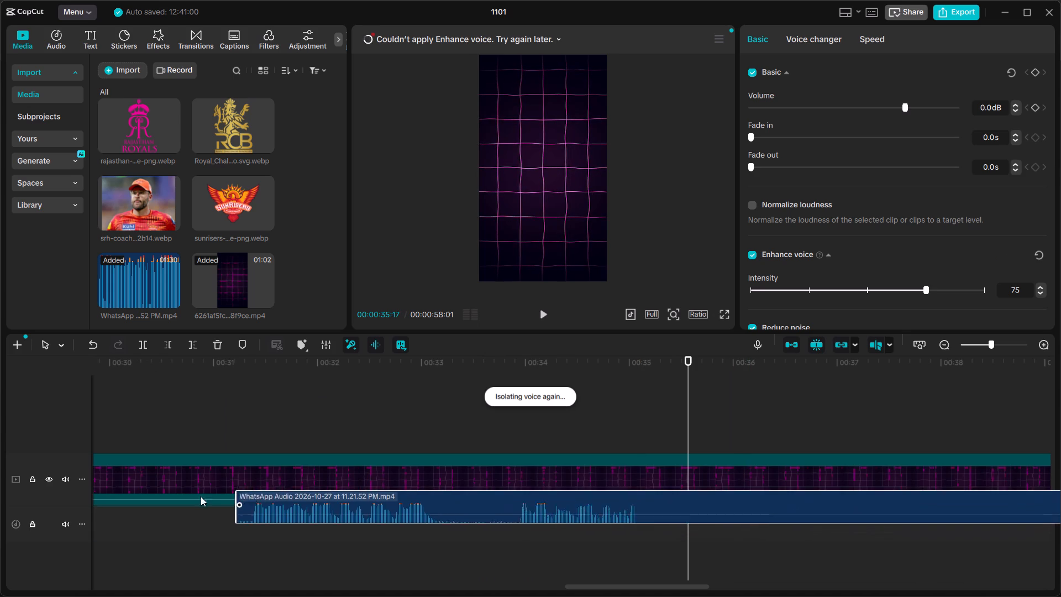
{"action": "left_click_drag", "start_coordinate": [201, 496], "coordinate": [586, 497]}
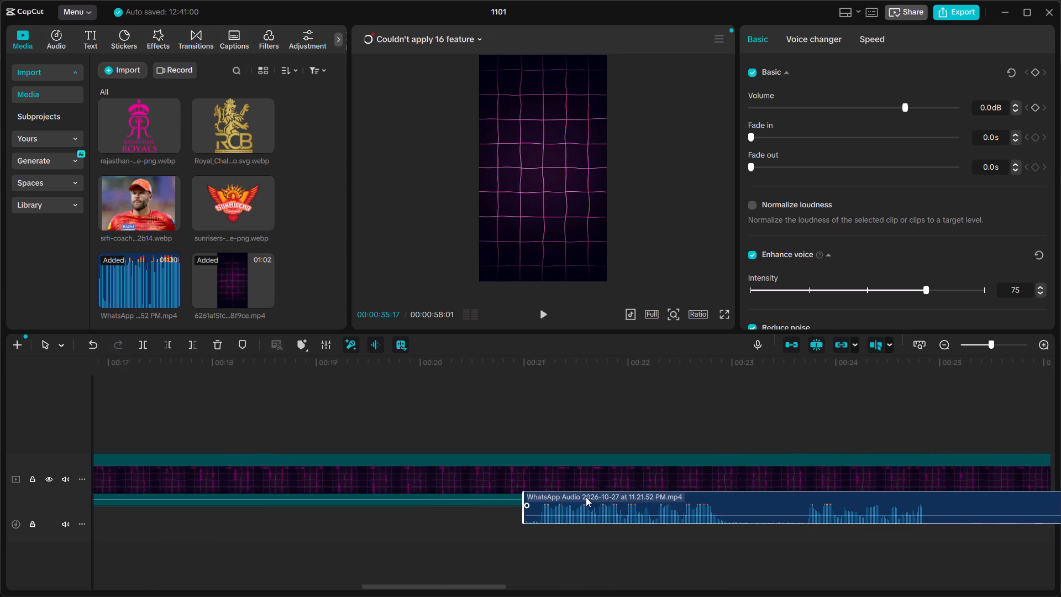
{"action": "left_click_drag", "start_coordinate": [586, 497], "coordinate": [508, 516]}
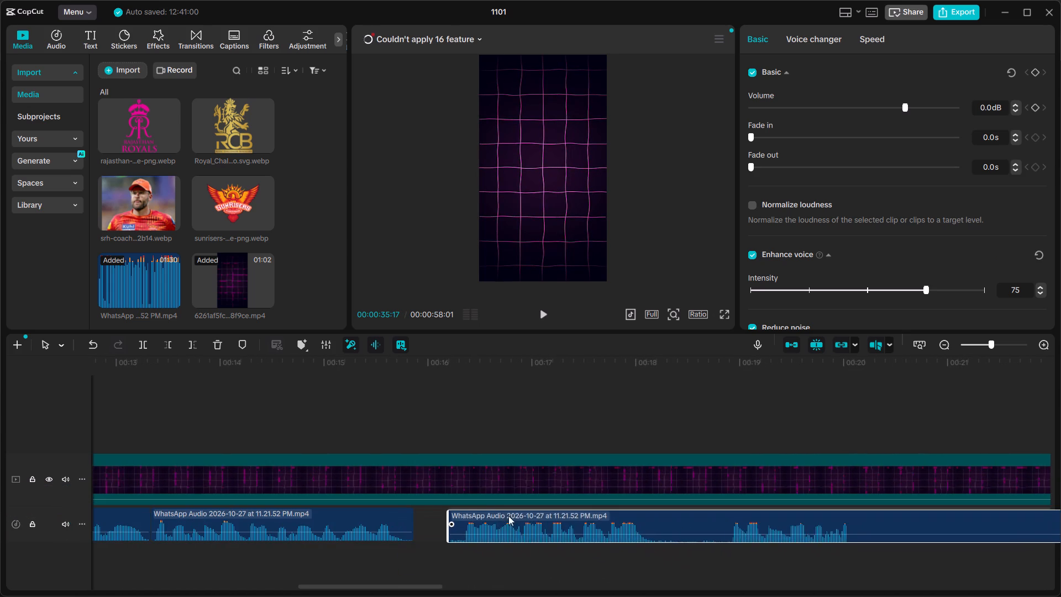
{"action": "left_click_drag", "start_coordinate": [508, 516], "coordinate": [480, 514]}
Listen across the join near 00:00:15:26, trim the short silence off the last WhatsApp audio piece's start and close the gap.
{"action": "left_click", "coordinate": [341, 431]}
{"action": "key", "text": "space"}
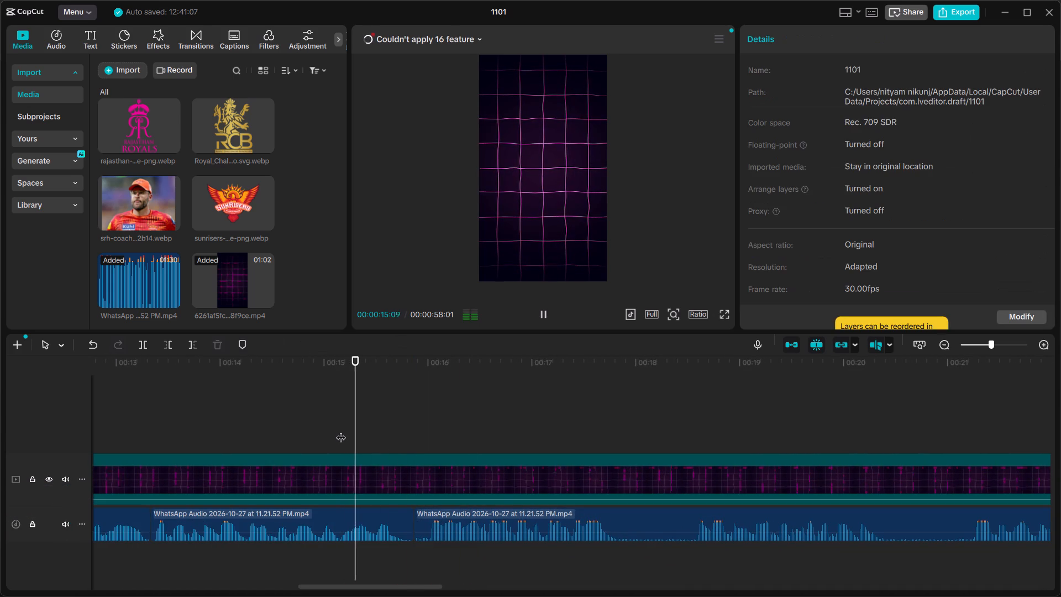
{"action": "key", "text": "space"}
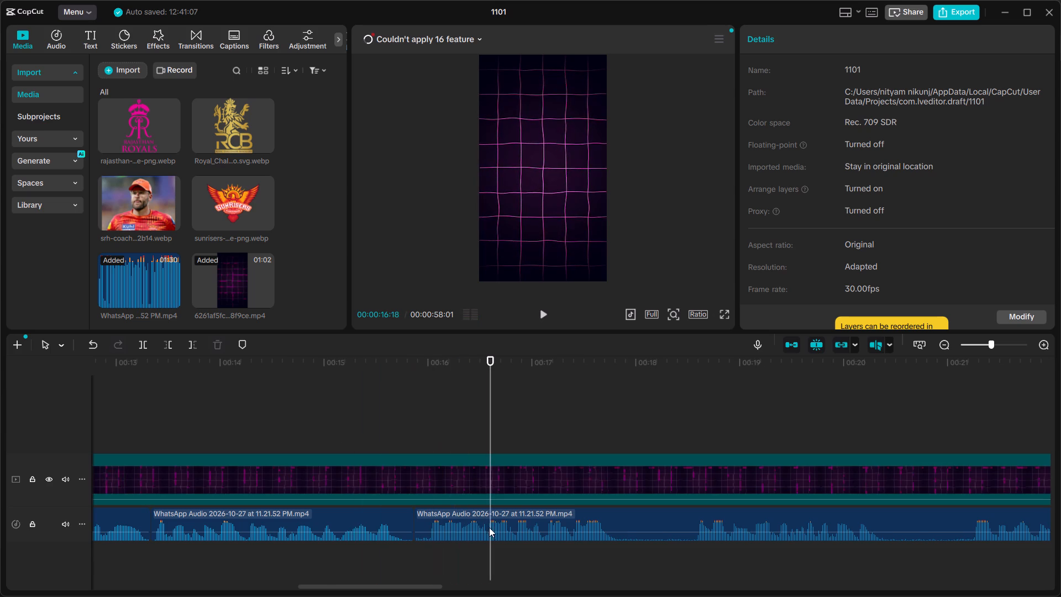
{"action": "scroll", "coordinate": [490, 528], "scroll_direction": "up", "scroll_amount": 9, "text": "ctrl"}
{"action": "left_click", "coordinate": [386, 510]}
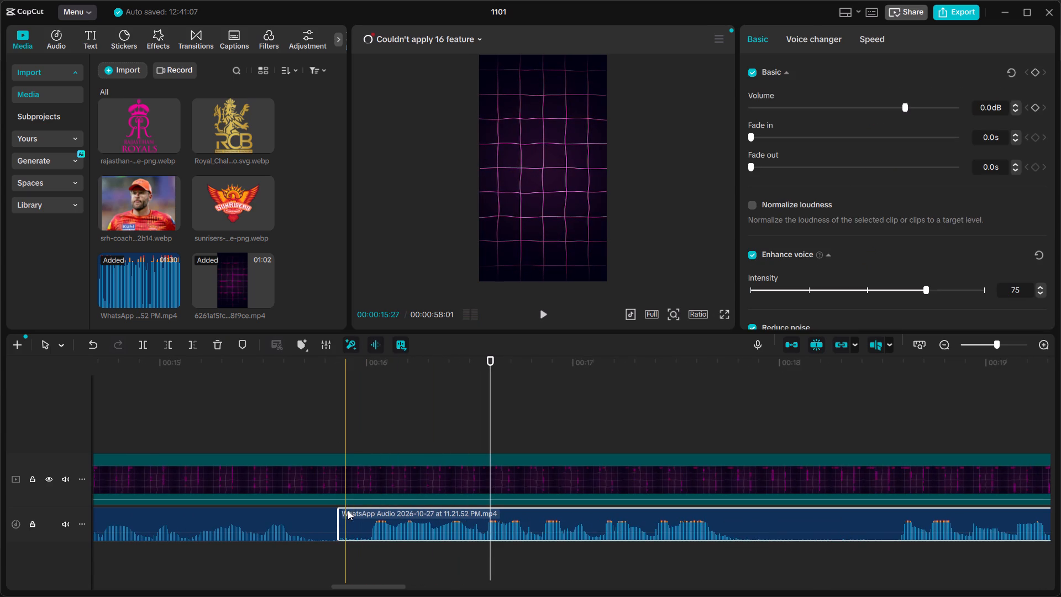
{"action": "left_click_drag", "start_coordinate": [342, 509], "coordinate": [365, 510]}
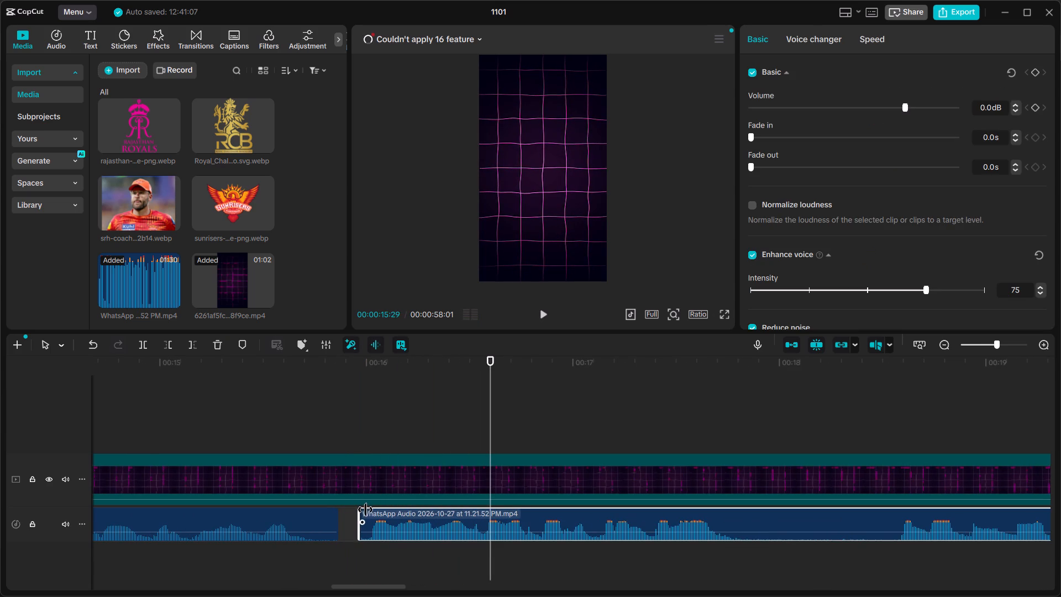
{"action": "left_click_drag", "start_coordinate": [365, 510], "coordinate": [368, 510]}
{"action": "left_click_drag", "start_coordinate": [418, 511], "coordinate": [394, 510]}
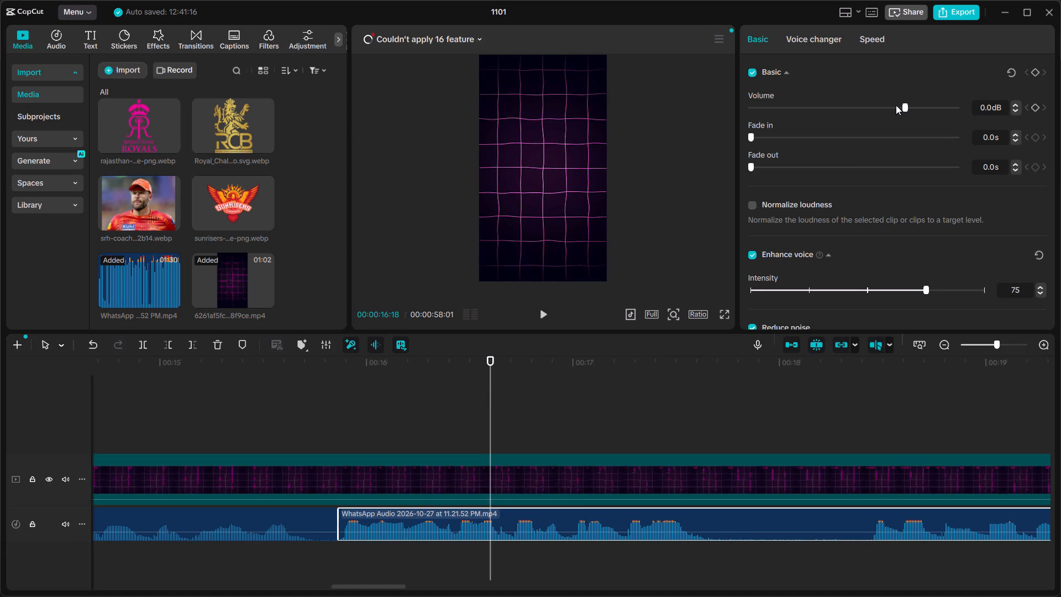
Lower the volume of the last WhatsApp audio piece to -5.4 dB.
{"action": "left_click", "coordinate": [896, 105]}
{"action": "left_click", "coordinate": [893, 106]}
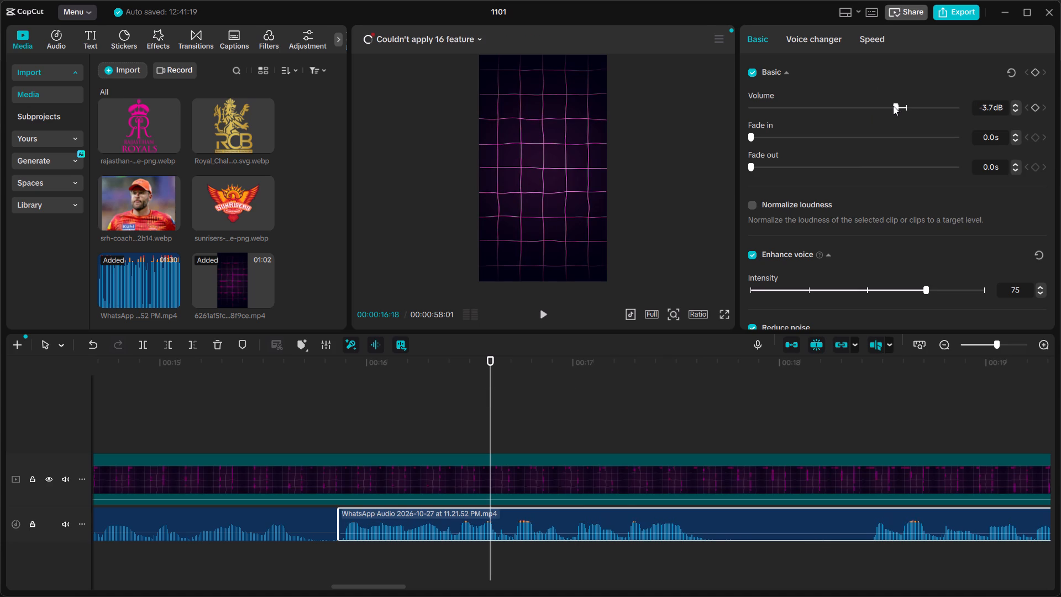
{"action": "left_click", "coordinate": [889, 107]}
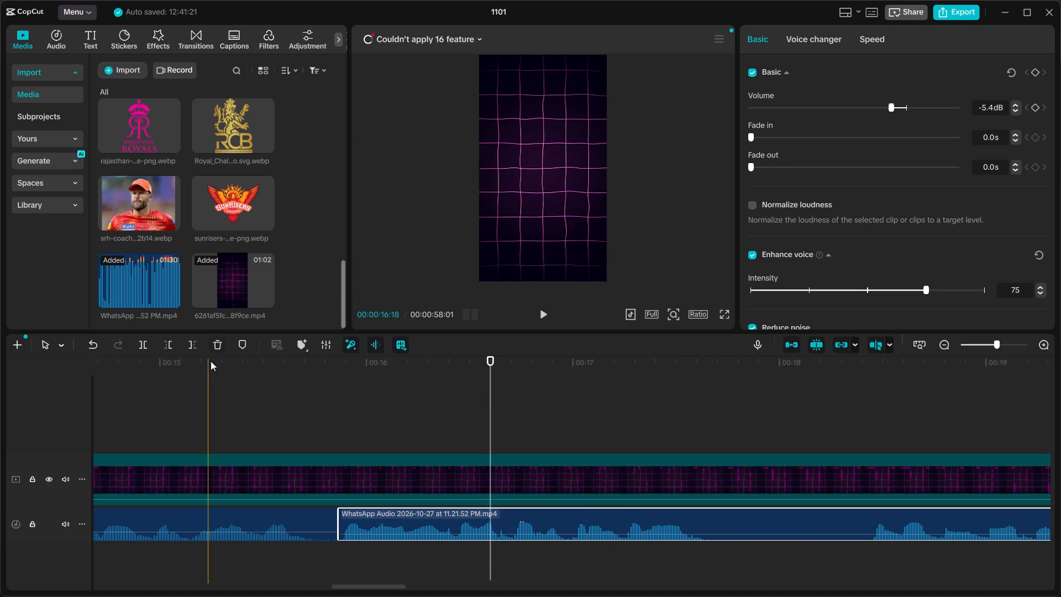
Listen to the quieter last WhatsApp audio piece up to its next pause and split it at 00:00:17:22.
{"action": "left_click", "coordinate": [216, 388]}
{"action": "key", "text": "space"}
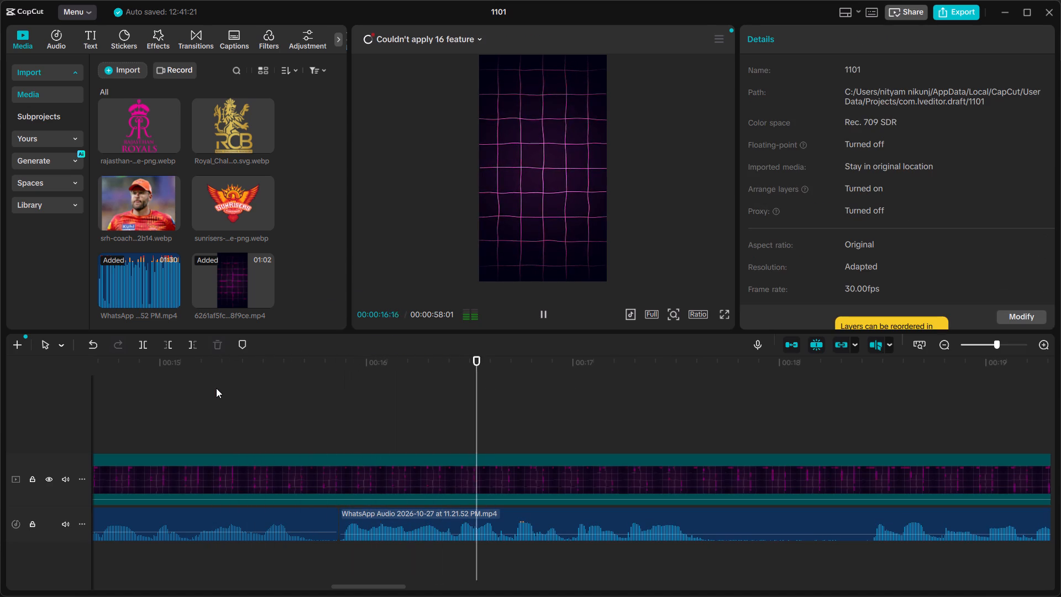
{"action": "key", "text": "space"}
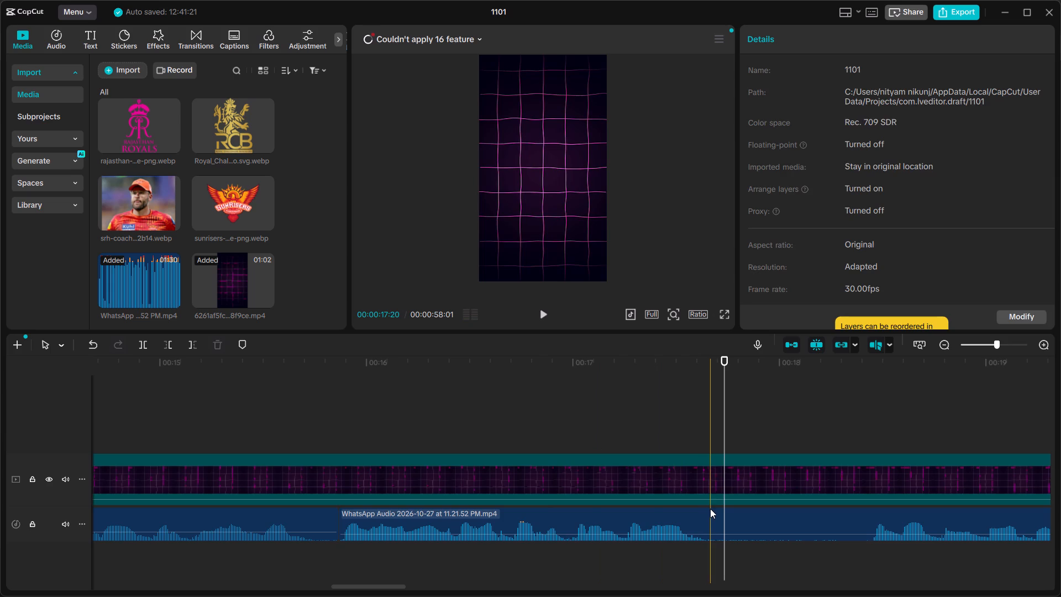
{"action": "left_click", "coordinate": [710, 509]}
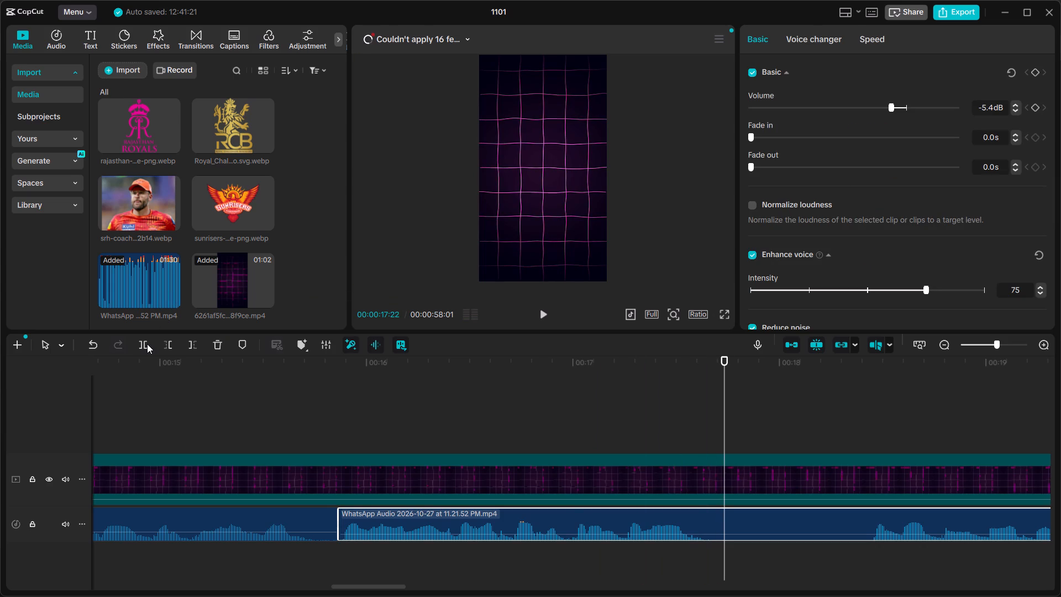
{"action": "left_click", "coordinate": [147, 344]}
Listen past the pause and trim off the start of the last WhatsApp audio piece up to 00:00:18:13.
{"action": "scroll", "coordinate": [763, 443], "scroll_direction": "left", "scroll_amount": 1}
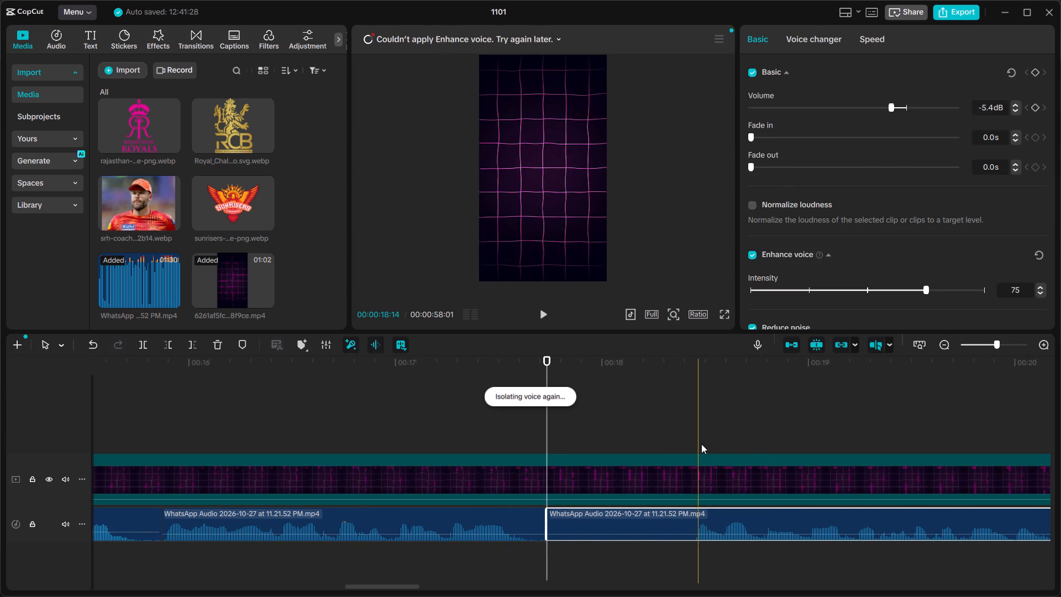
{"action": "left_click", "coordinate": [701, 444]}
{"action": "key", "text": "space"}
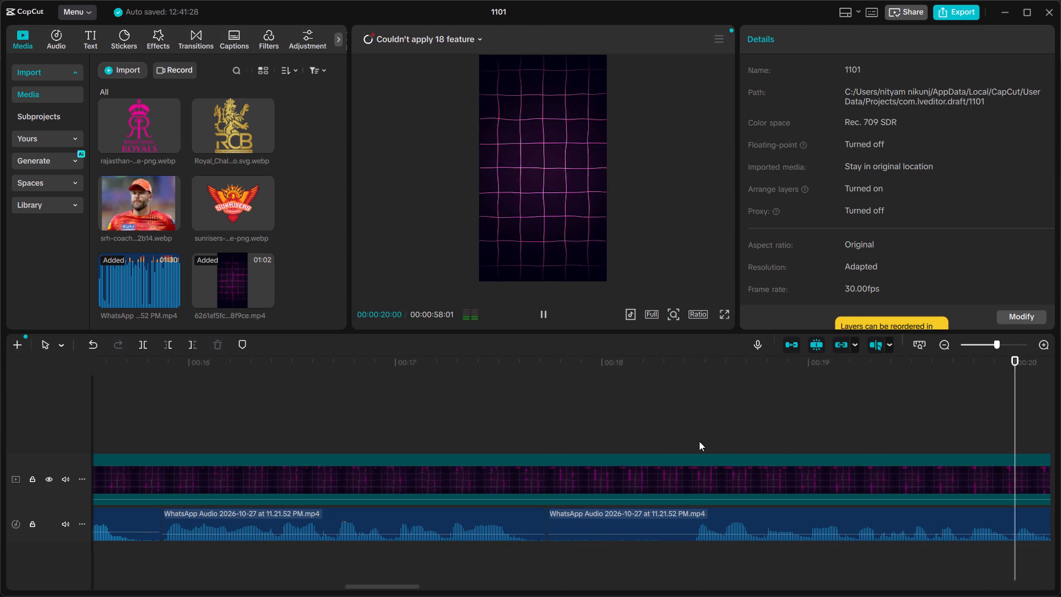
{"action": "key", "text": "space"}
{"action": "scroll", "coordinate": [518, 485], "scroll_direction": "right", "scroll_amount": 2}
{"action": "scroll", "coordinate": [473, 485], "scroll_direction": "right", "scroll_amount": 1}
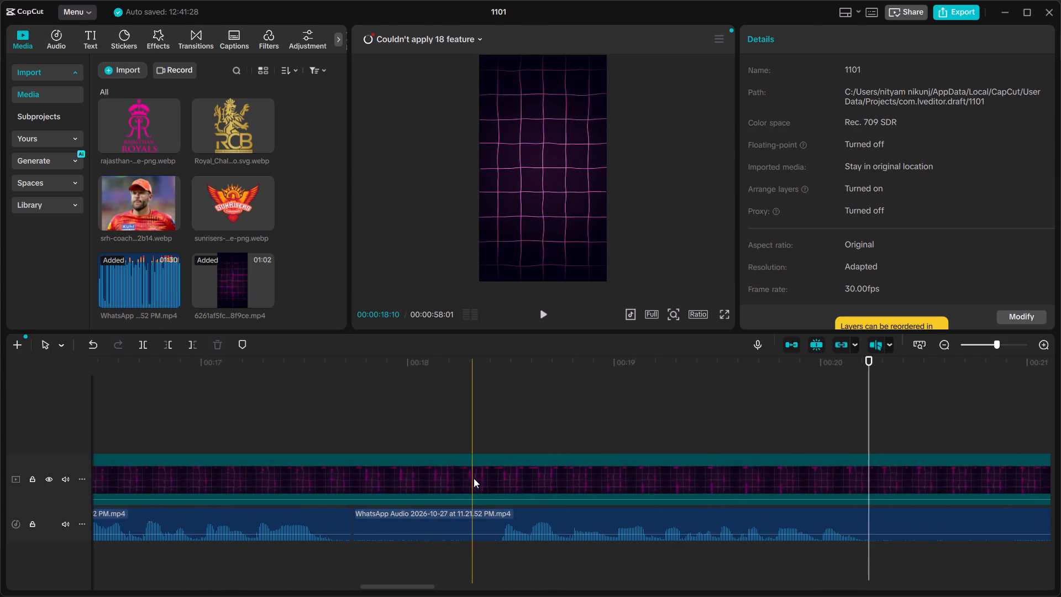
{"action": "left_click", "coordinate": [502, 446]}
{"action": "left_click", "coordinate": [482, 527]}
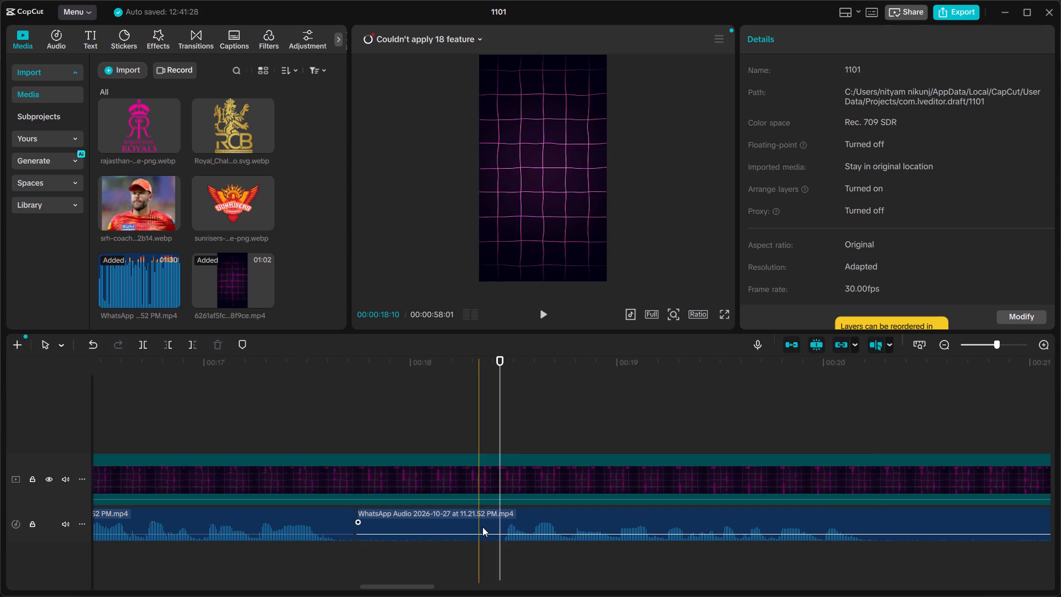
{"action": "left_click", "coordinate": [167, 342]}
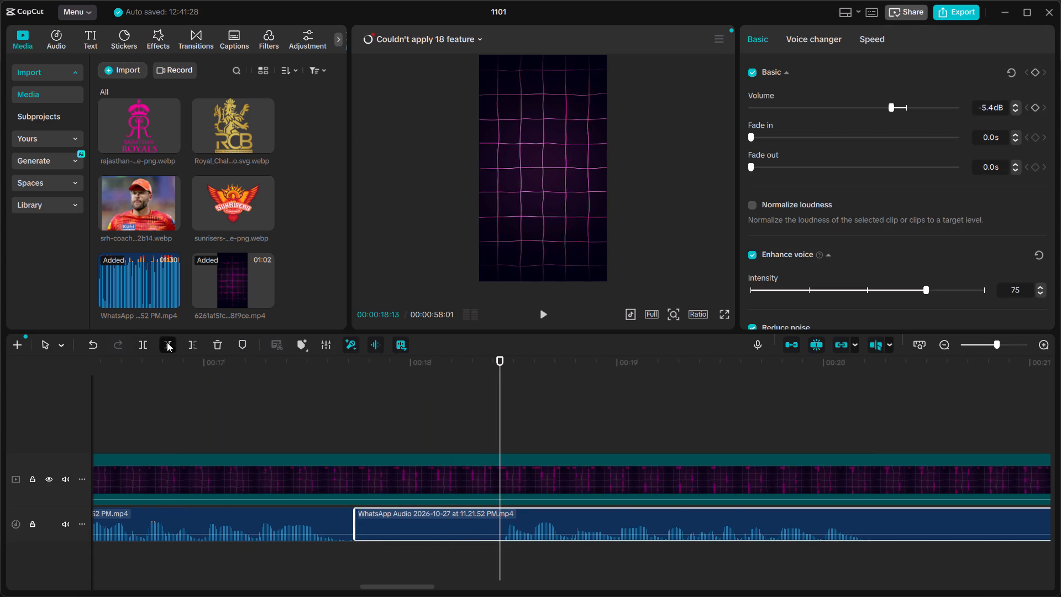
Move the trimmed last WhatsApp audio piece back against the end of the preceding piece, near 00:00:17:22.
{"action": "left_click_drag", "start_coordinate": [564, 519], "coordinate": [431, 519]}
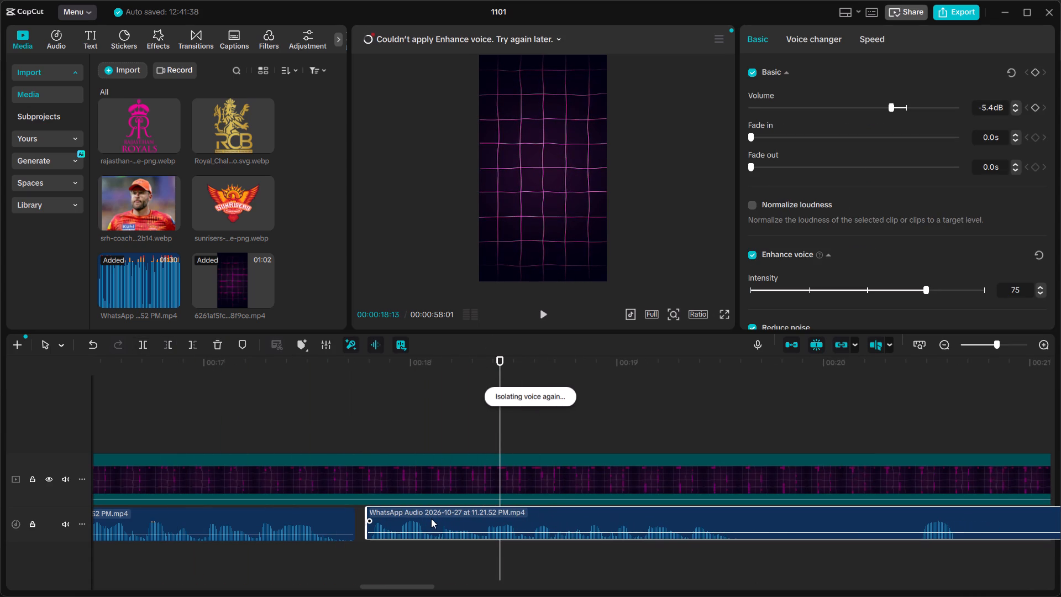
{"action": "left_click_drag", "start_coordinate": [431, 519], "coordinate": [422, 519]}
Listen across the join near 00:00:17:22 and split the last WhatsApp audio piece at the next pause, about 00:00:19:19.
{"action": "left_click", "coordinate": [249, 421]}
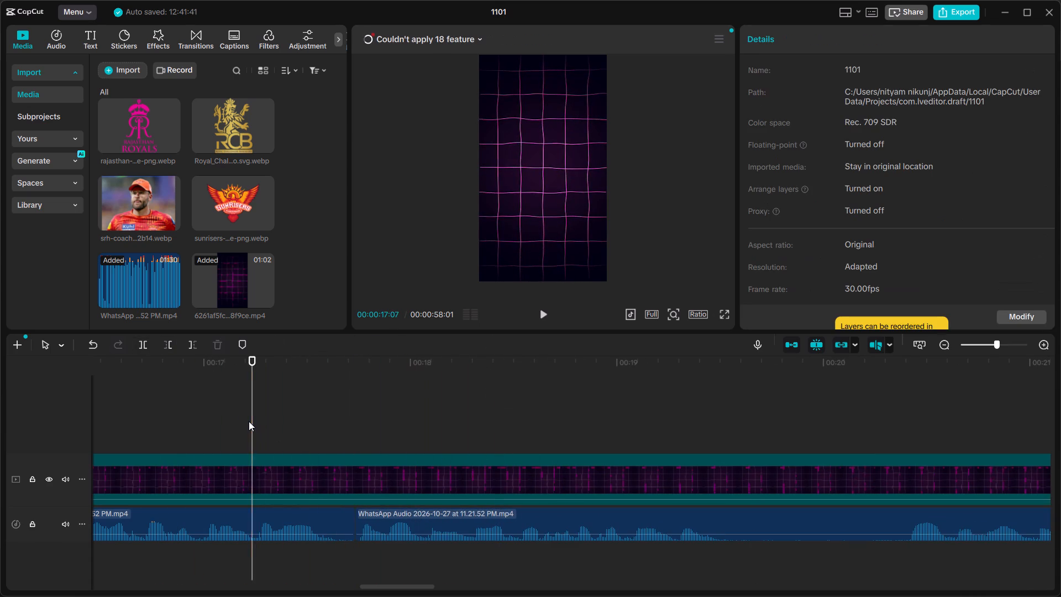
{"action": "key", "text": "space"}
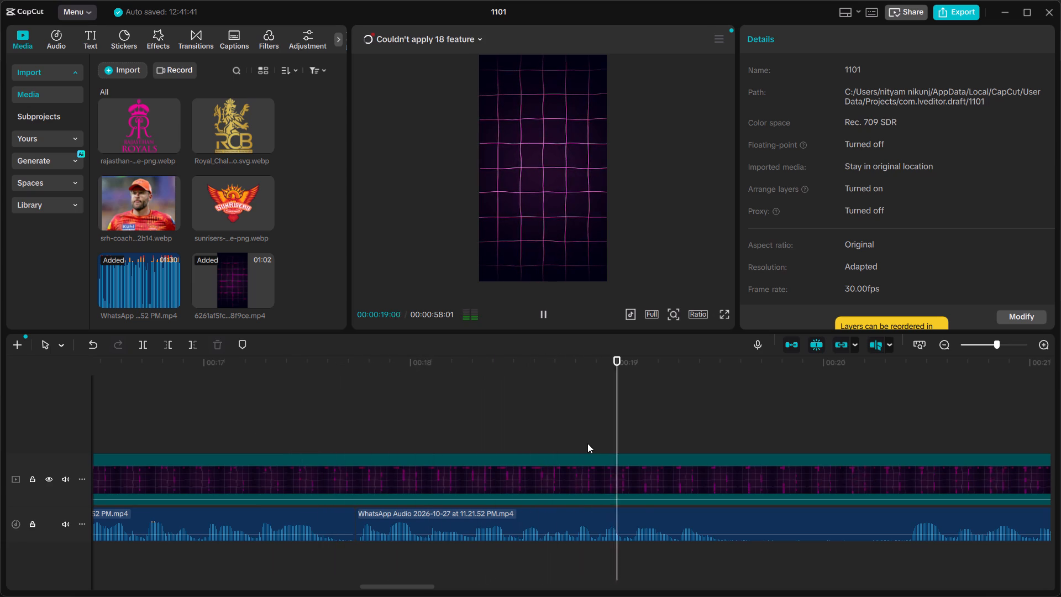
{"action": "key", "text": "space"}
{"action": "left_click", "coordinate": [721, 511]}
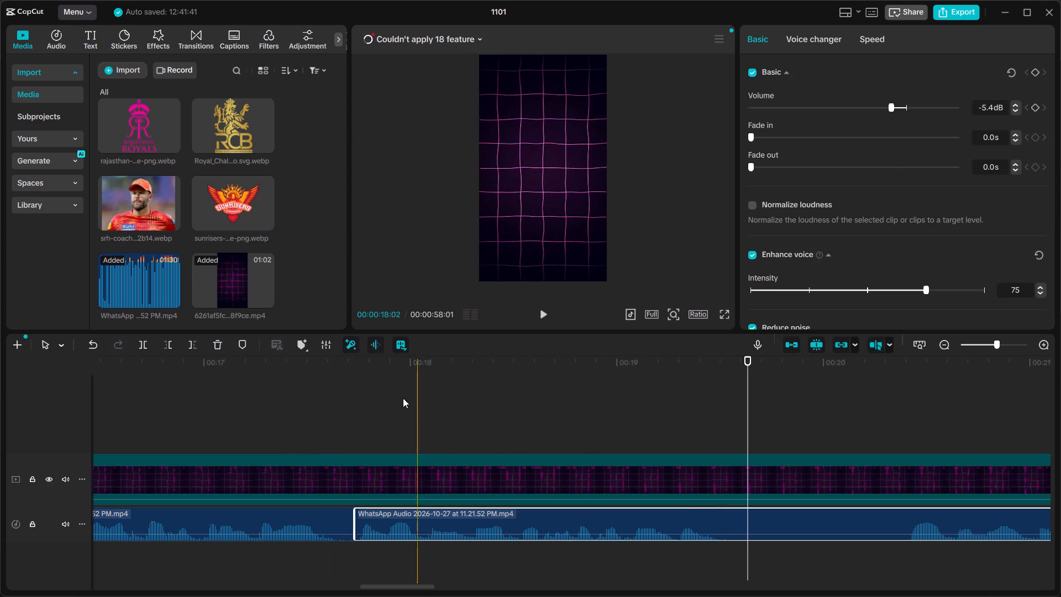
{"action": "left_click", "coordinate": [150, 347]}
Listen further along the last WhatsApp audio piece from about 00:00:20:09.
{"action": "scroll", "coordinate": [569, 412], "scroll_direction": "left", "scroll_amount": 1}
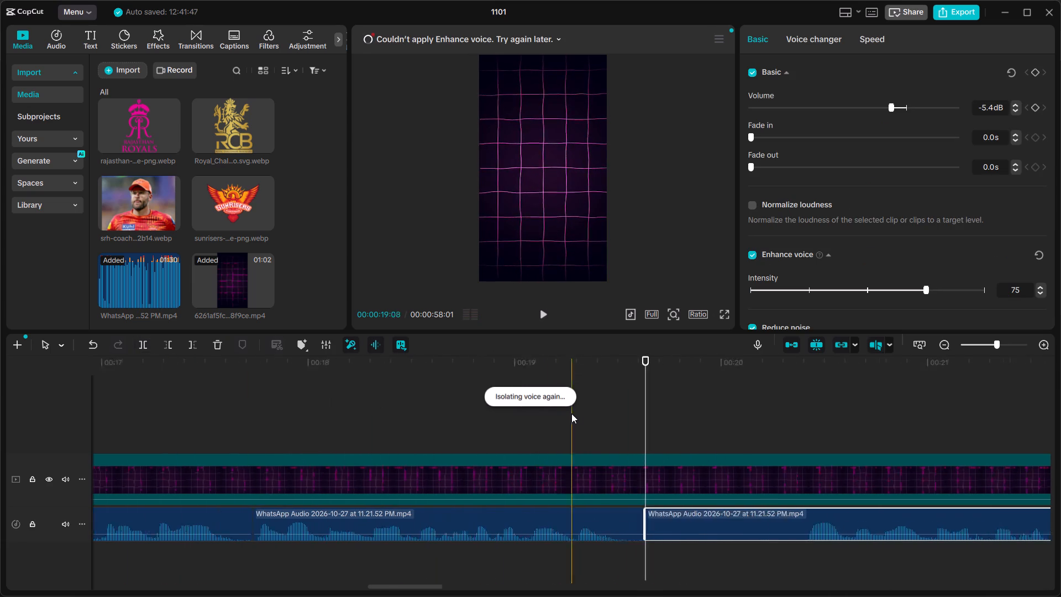
{"action": "scroll", "coordinate": [571, 413], "scroll_direction": "left", "scroll_amount": 1}
{"action": "left_click", "coordinate": [569, 422]}
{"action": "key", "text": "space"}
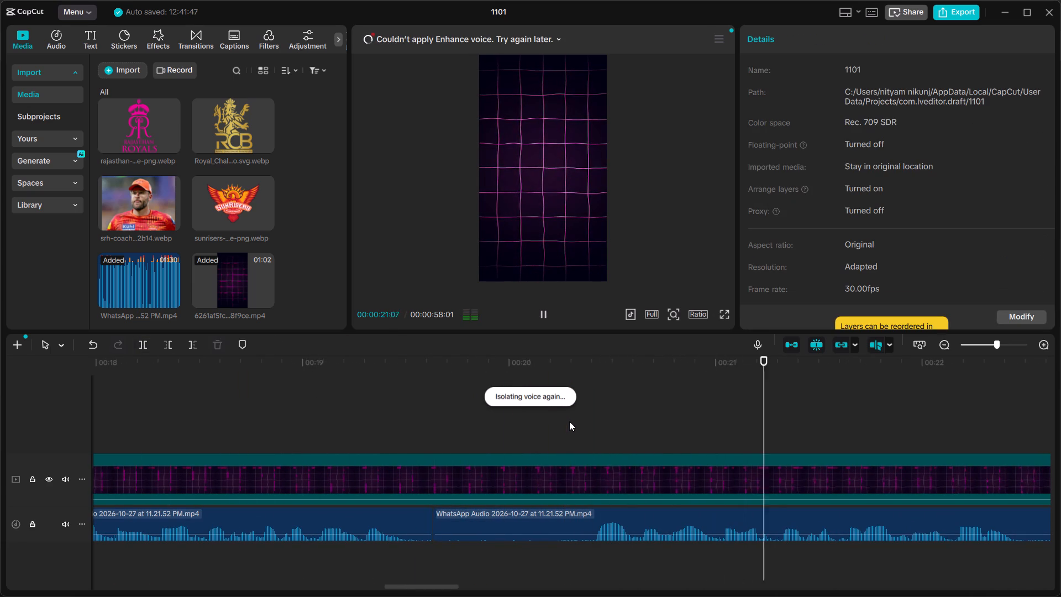
Trim off the start of the last WhatsApp audio piece up to about 00:00:20:12 and move it against the preceding piece.
{"action": "key", "text": "space"}
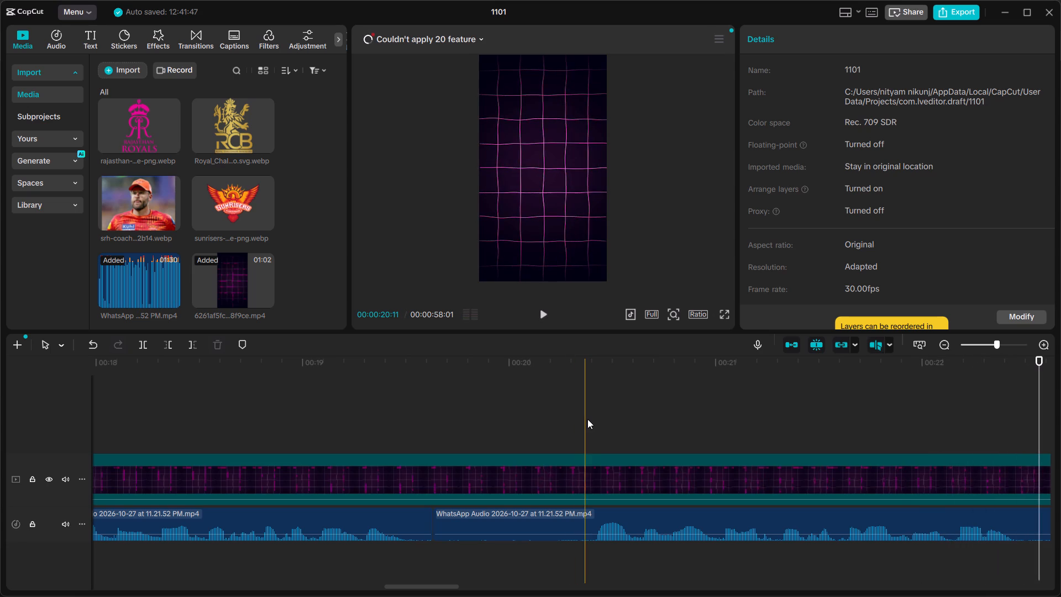
{"action": "left_click", "coordinate": [592, 418]}
{"action": "left_click", "coordinate": [575, 517]}
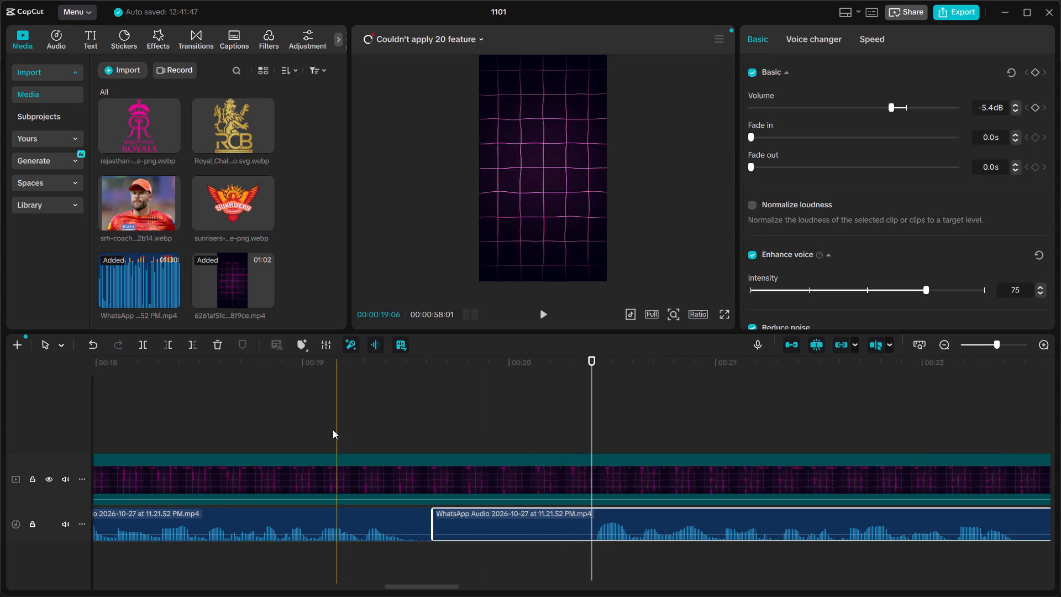
{"action": "left_click", "coordinate": [171, 347]}
{"action": "left_click_drag", "start_coordinate": [746, 515], "coordinate": [726, 515]}
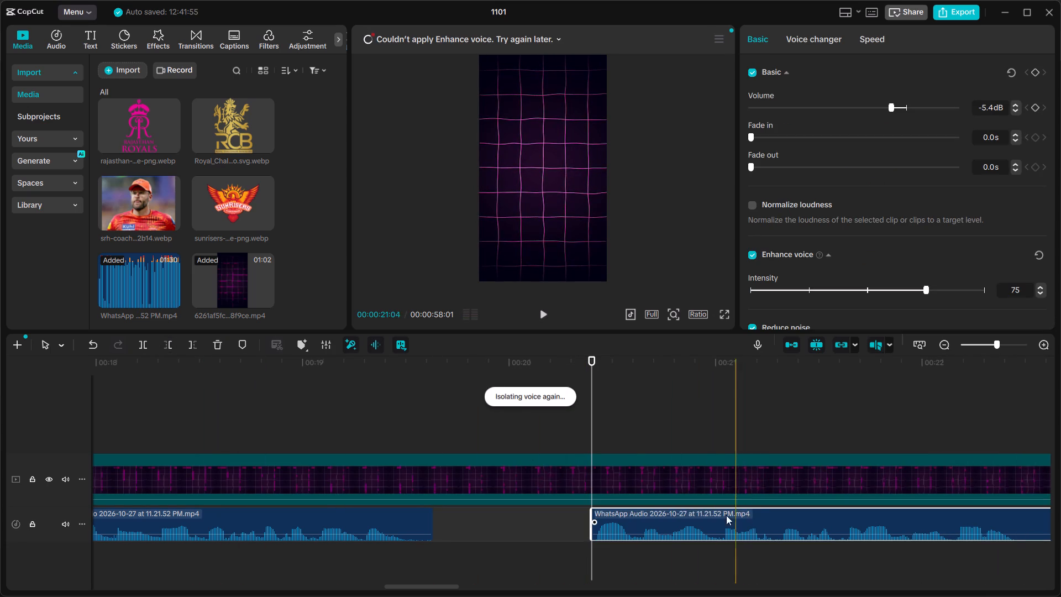
{"action": "left_click_drag", "start_coordinate": [726, 515], "coordinate": [589, 510]}
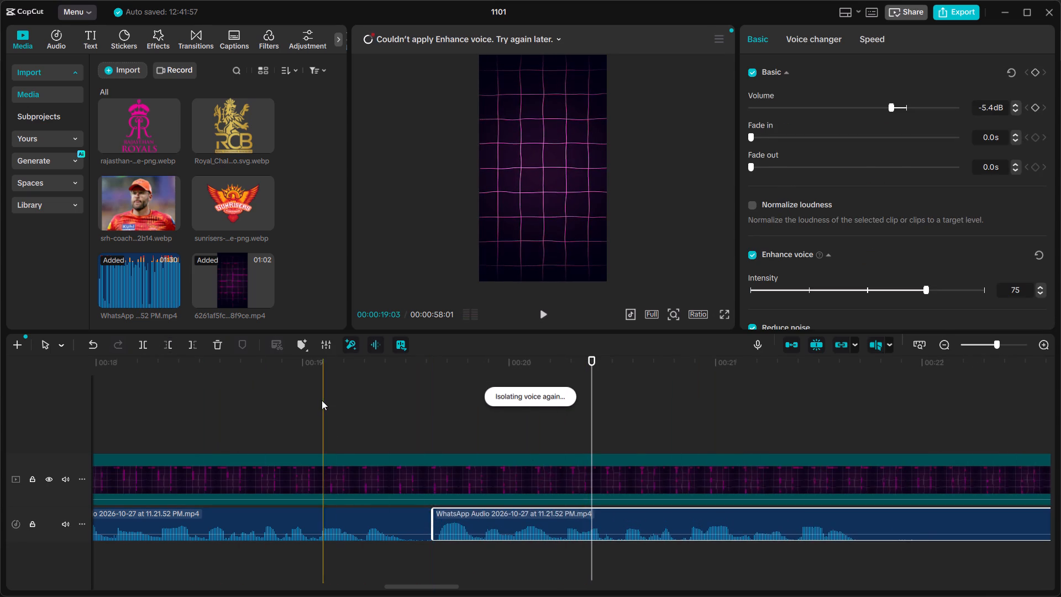
Listen across the new join to the next pause, and split the last WhatsApp audio piece and background clip at about 00:00:21:22.
{"action": "left_click", "coordinate": [322, 400]}
{"action": "key", "text": "space"}
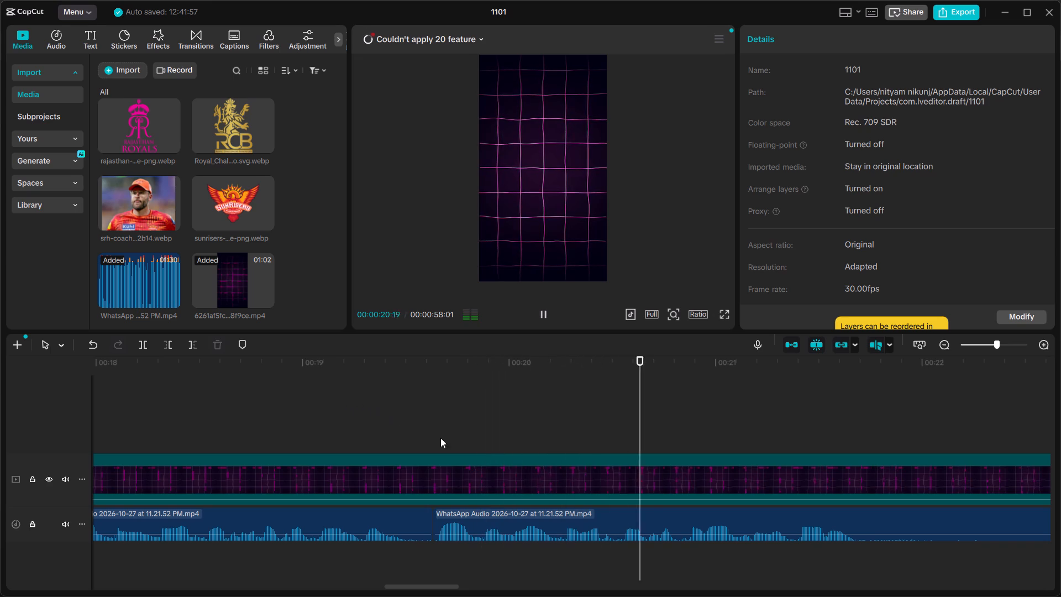
{"action": "key", "text": "space"}
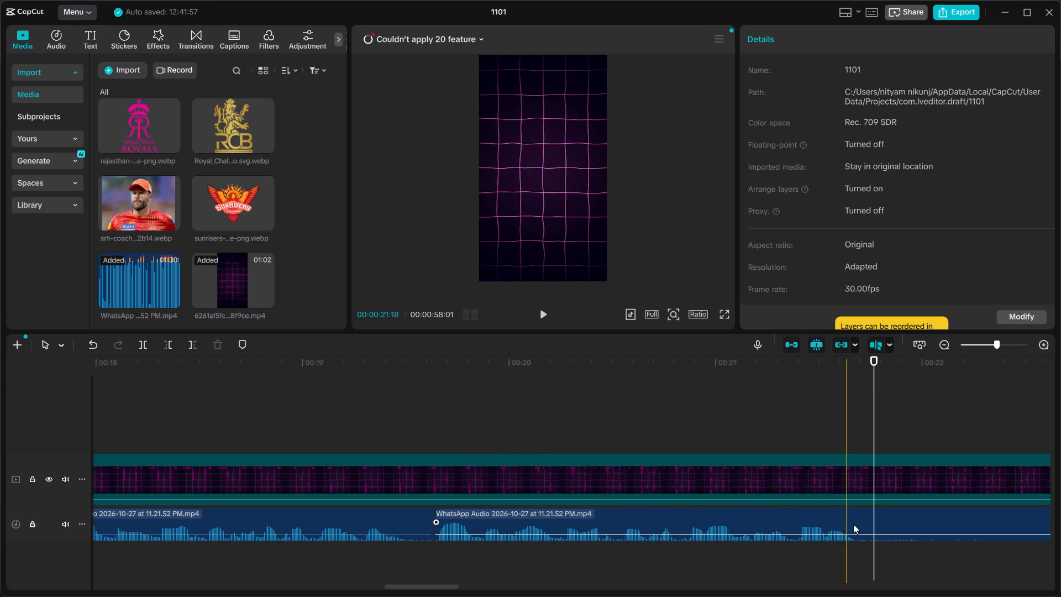
{"action": "left_click", "coordinate": [854, 523]}
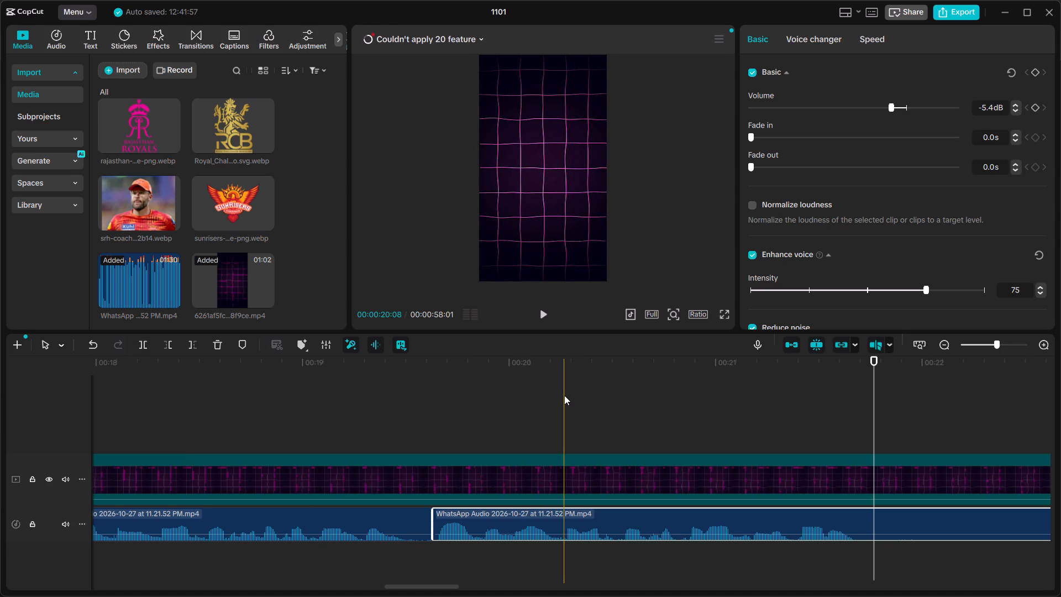
{"action": "key", "text": "ctrl+b"}
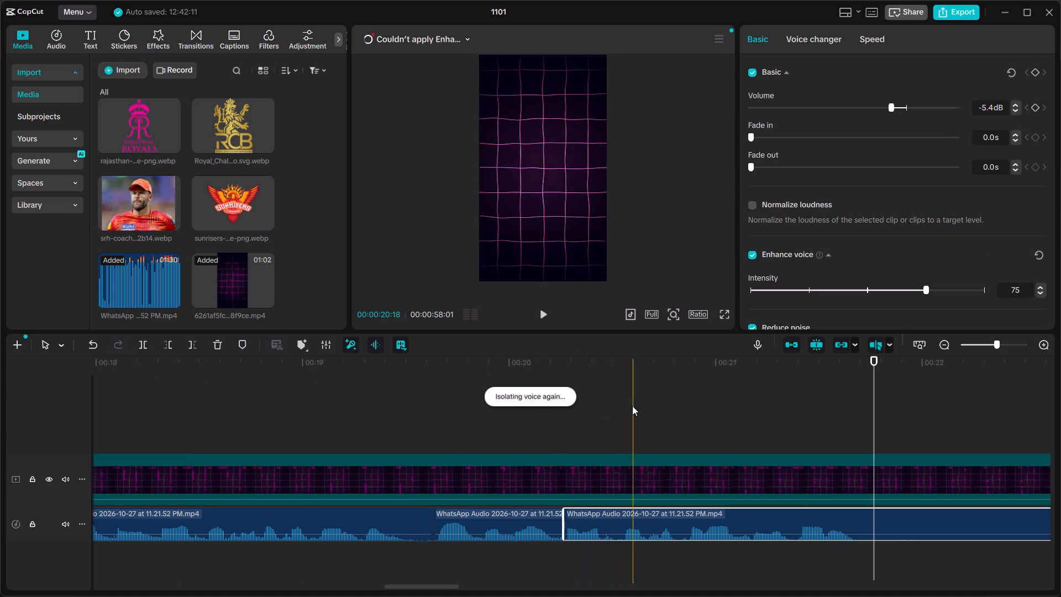
Listen to the WhatsApp audio from about 00:00:20:18 into the next pause, and undo the last audio split just after 00:00:20.
{"action": "left_click", "coordinate": [428, 400]}
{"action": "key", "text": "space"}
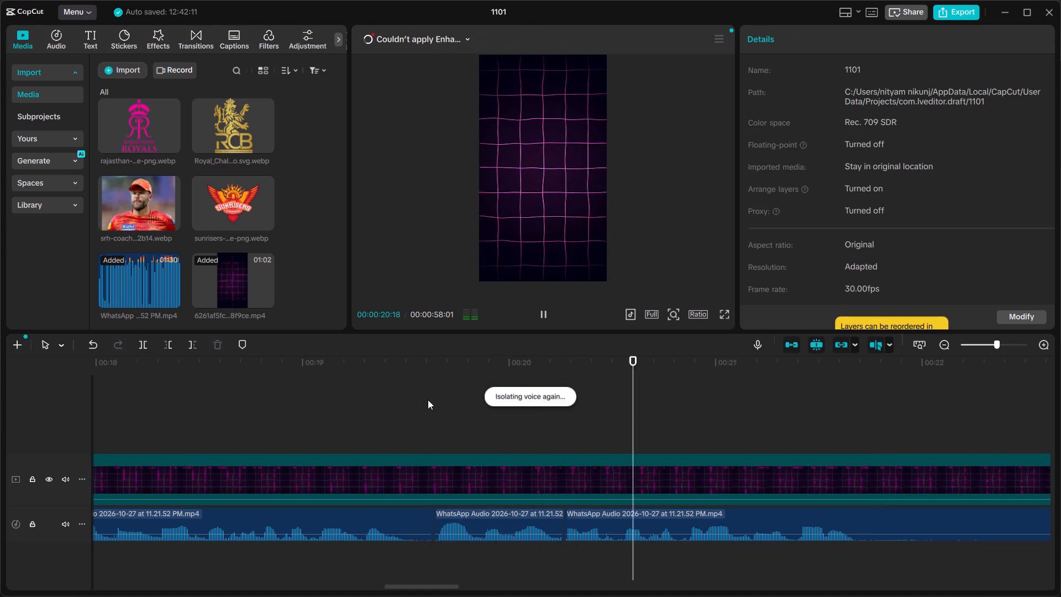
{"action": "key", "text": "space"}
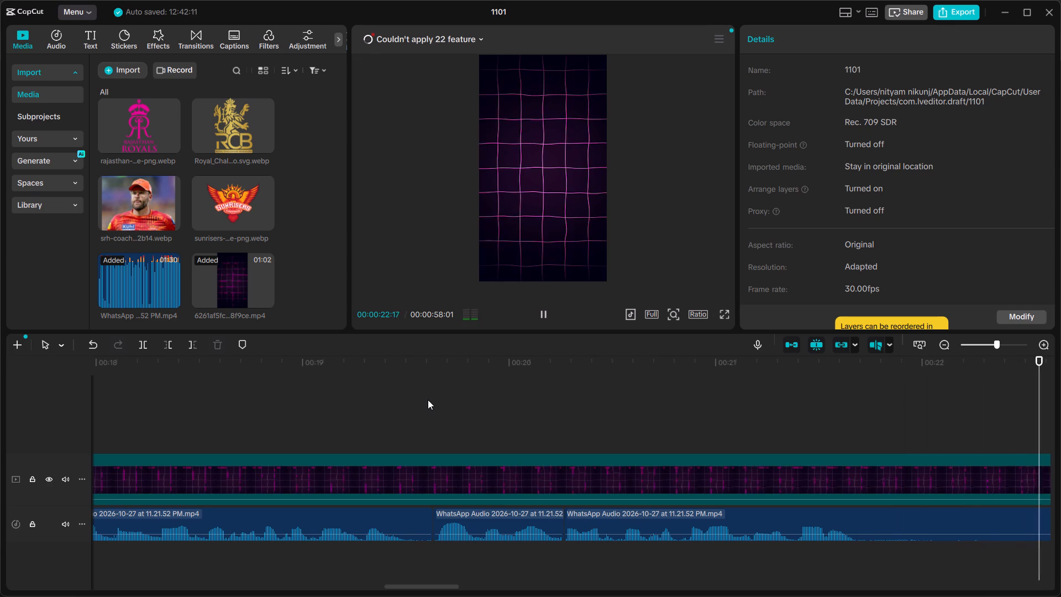
{"action": "left_click", "coordinate": [301, 415]}
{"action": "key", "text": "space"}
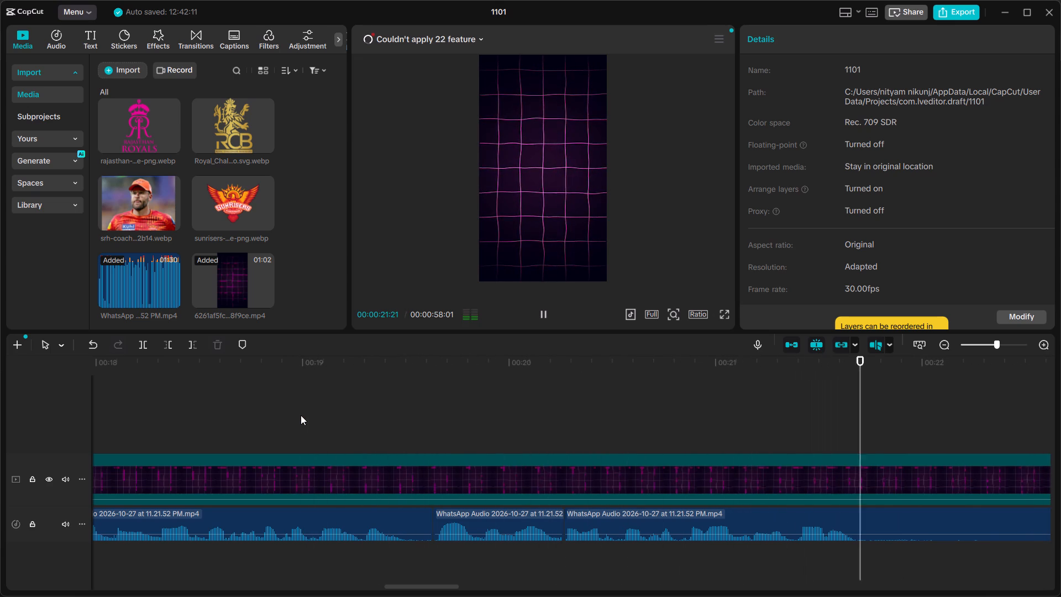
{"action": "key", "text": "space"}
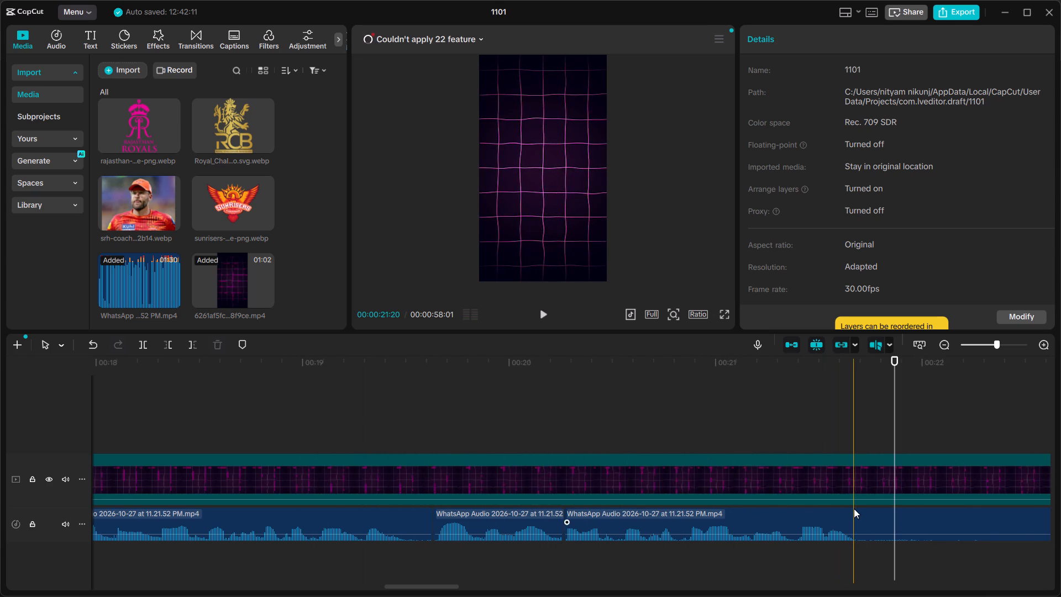
{"action": "left_click", "coordinate": [854, 509]}
{"action": "left_click", "coordinate": [872, 509]}
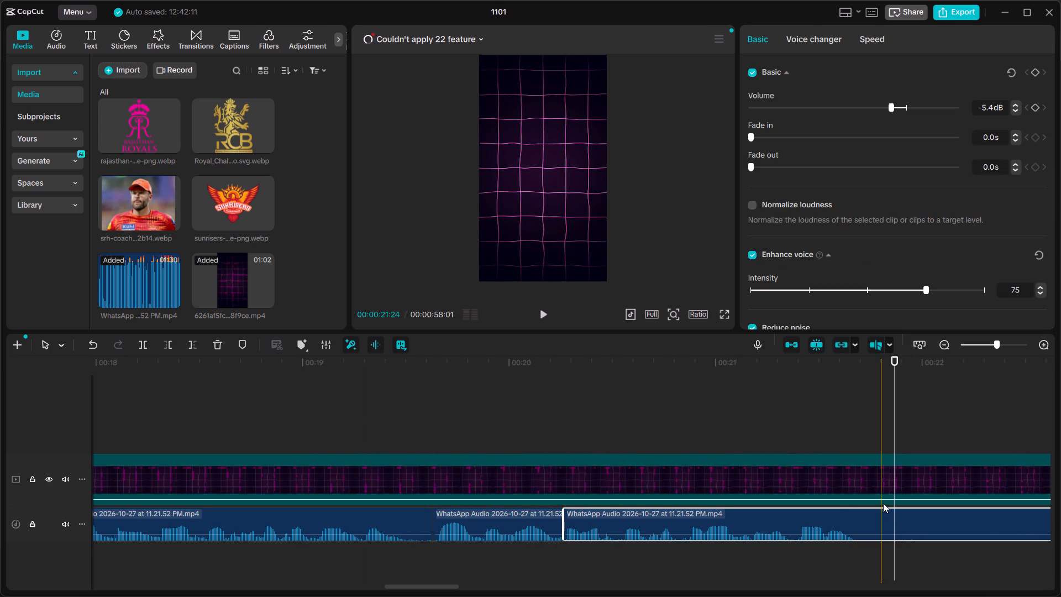
{"action": "left_click", "coordinate": [873, 419]}
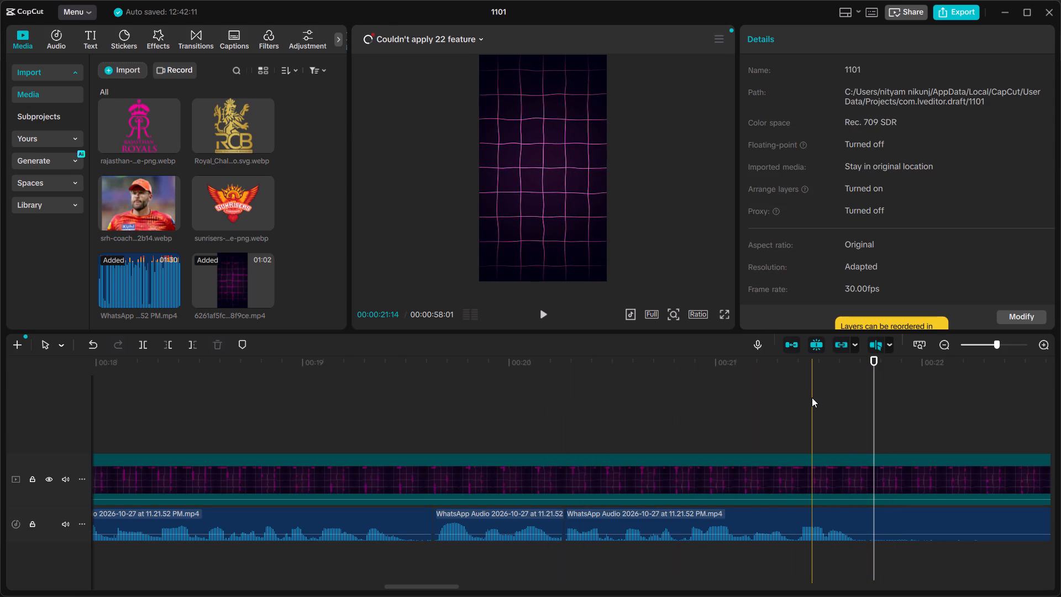
{"action": "key", "text": "ctrl+z"}
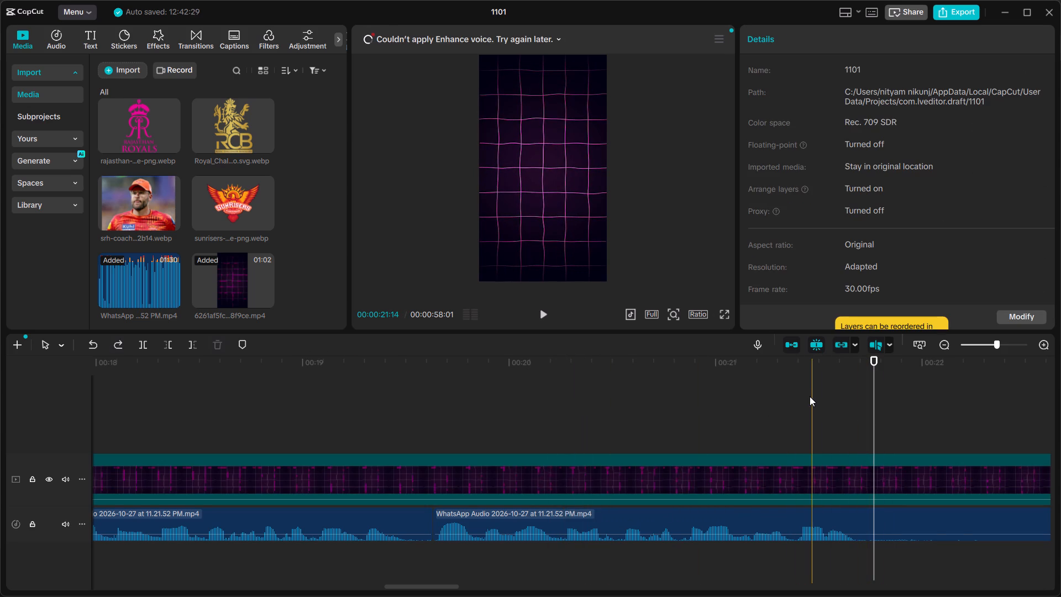
Replay the audio up to the pause, and split the background clip and the last WhatsApp audio piece at 00:00:21:22.
{"action": "left_click", "coordinate": [447, 400]}
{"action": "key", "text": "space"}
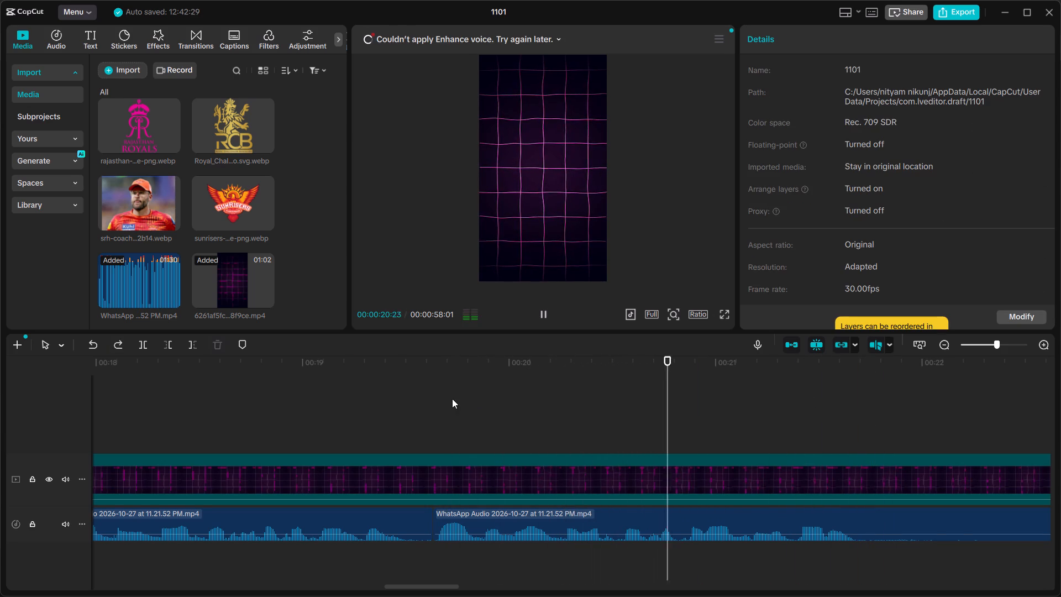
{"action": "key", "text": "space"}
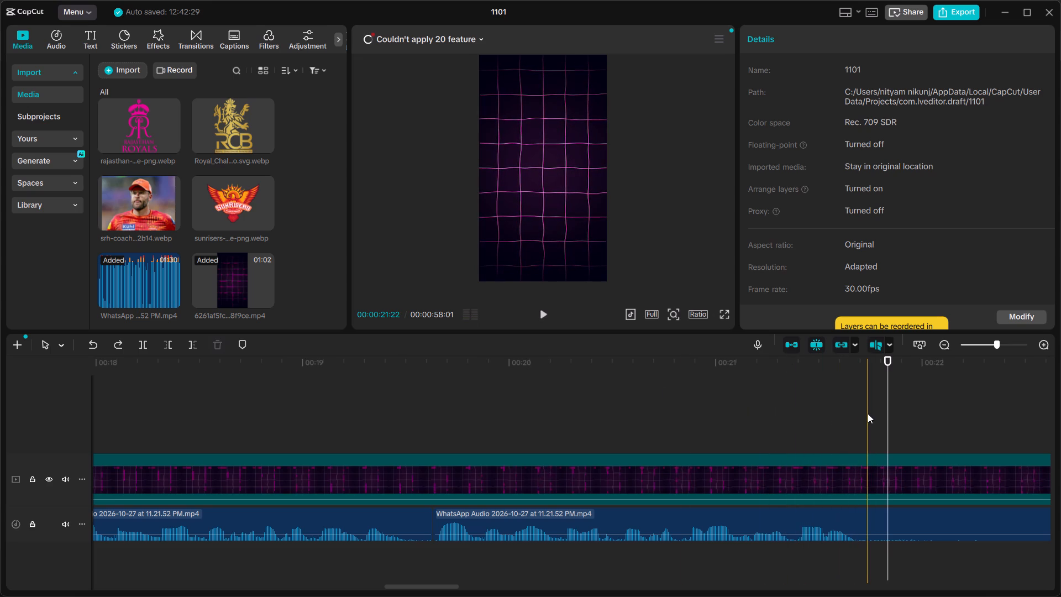
{"action": "key", "text": "ctrl+b"}
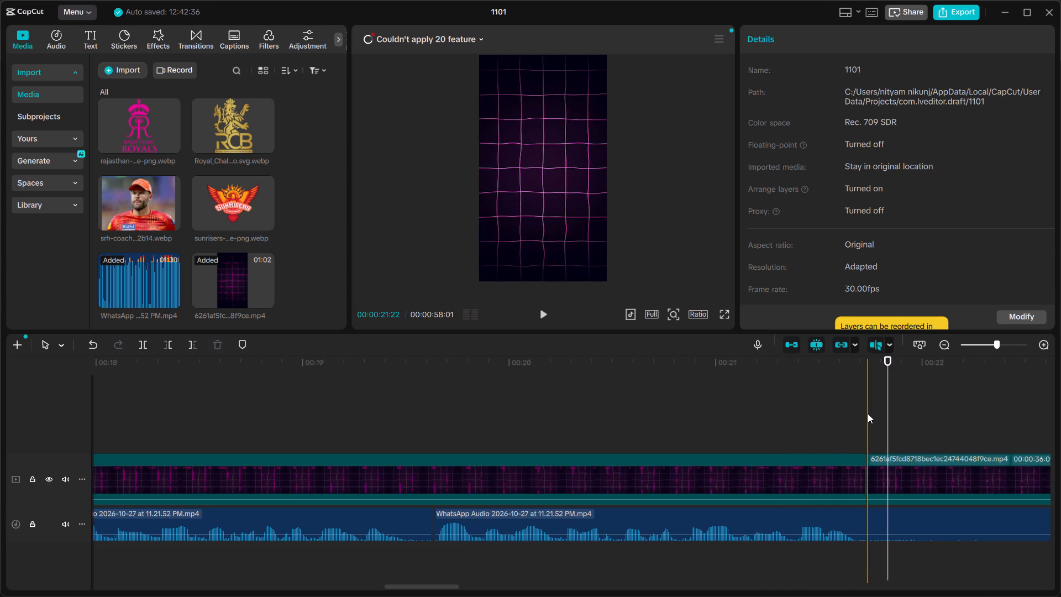
{"action": "left_click", "coordinate": [870, 512]}
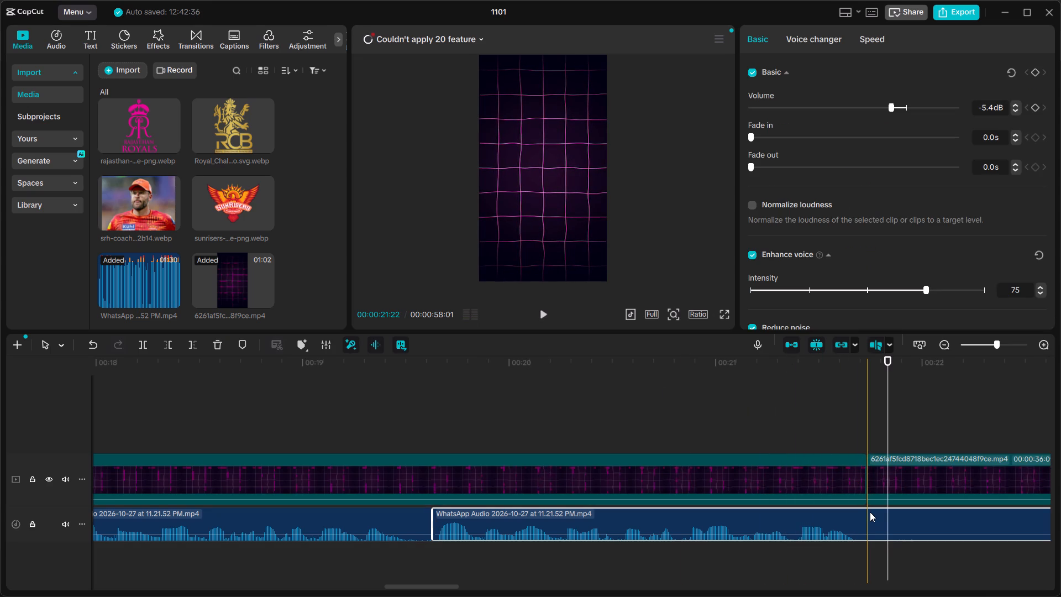
{"action": "key", "text": "ctrl+b"}
{"action": "left_click", "coordinate": [845, 443]}
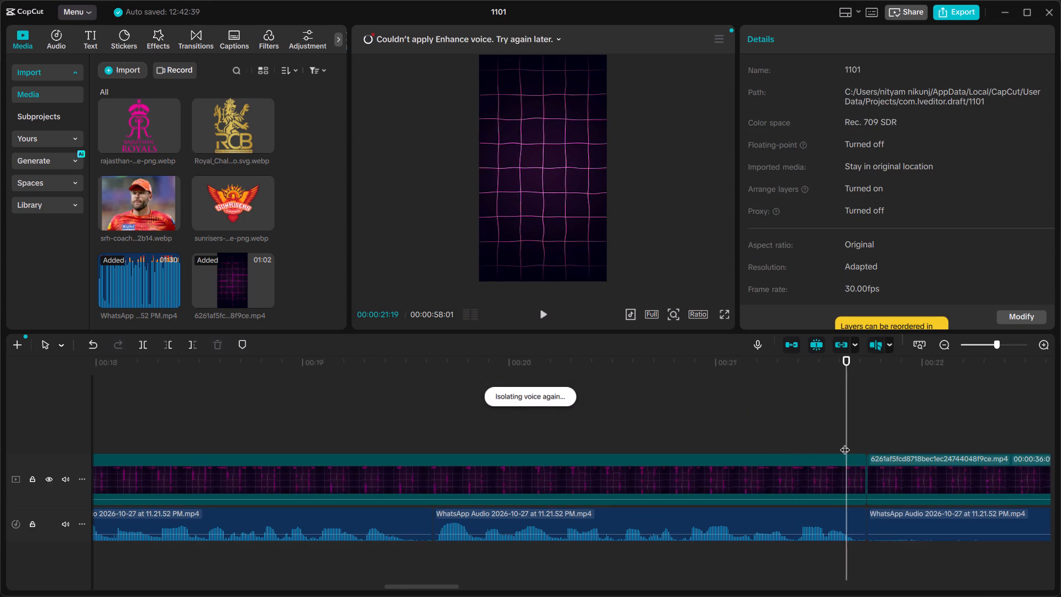
{"action": "scroll", "coordinate": [845, 443], "scroll_direction": "left", "scroll_amount": 1}
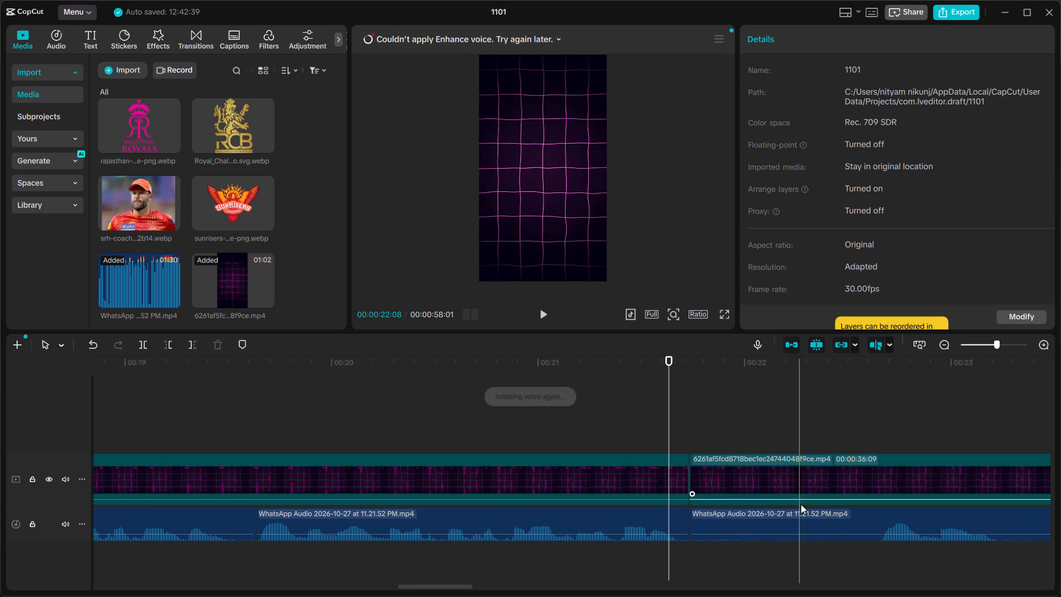
Listen further along the audio, split the last piece at 00:00:23:26, and delete the segment between about 00:00:21:22 and that split.
{"action": "scroll", "coordinate": [801, 504], "scroll_direction": "left", "scroll_amount": 1}
{"action": "left_click", "coordinate": [447, 447]}
{"action": "key", "text": "space"}
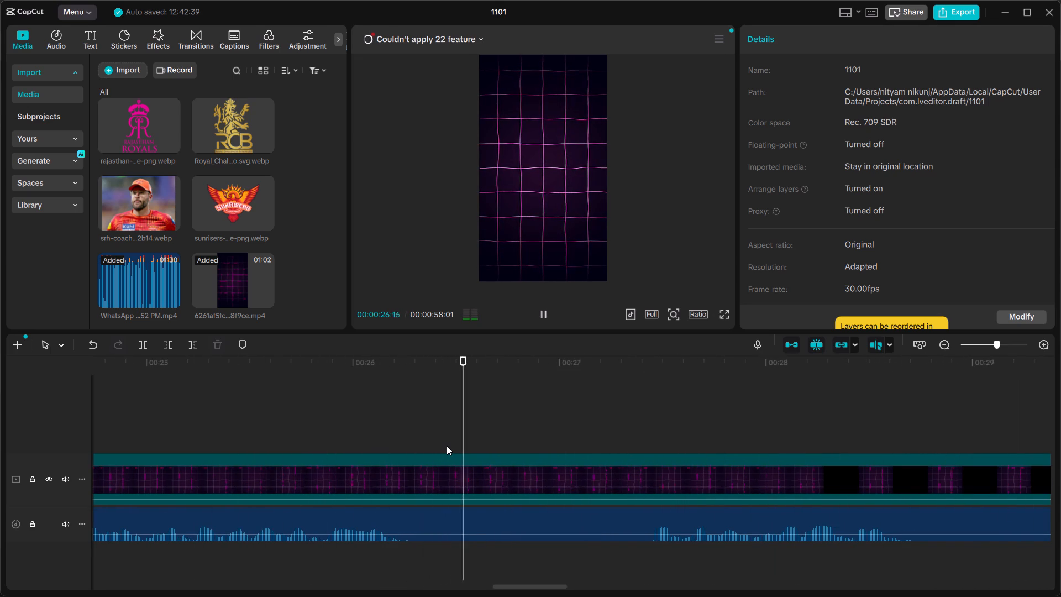
{"action": "key", "text": "space"}
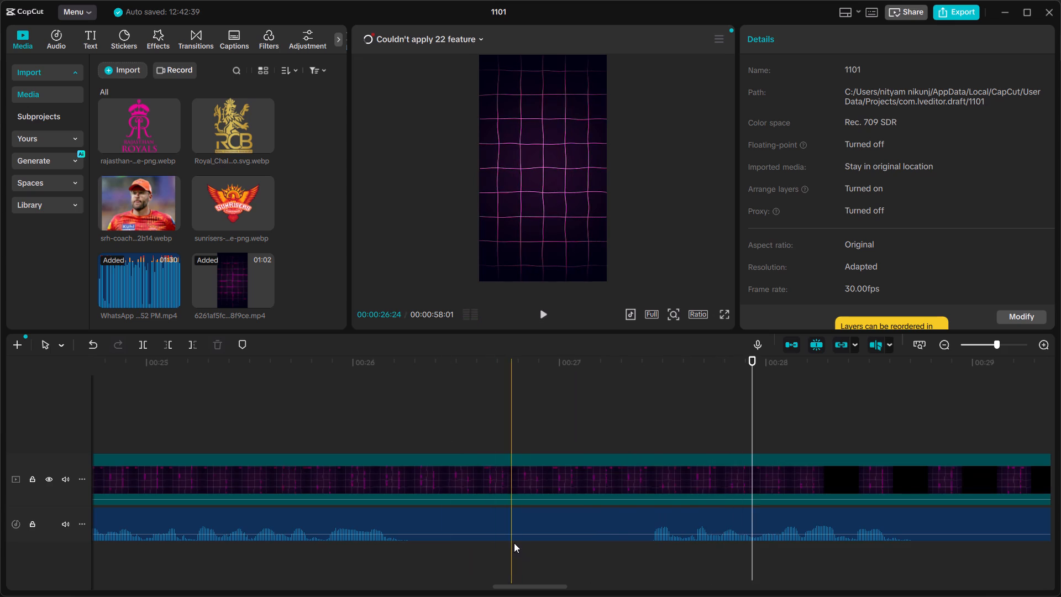
{"action": "scroll", "coordinate": [512, 538], "scroll_direction": "right", "scroll_amount": 2}
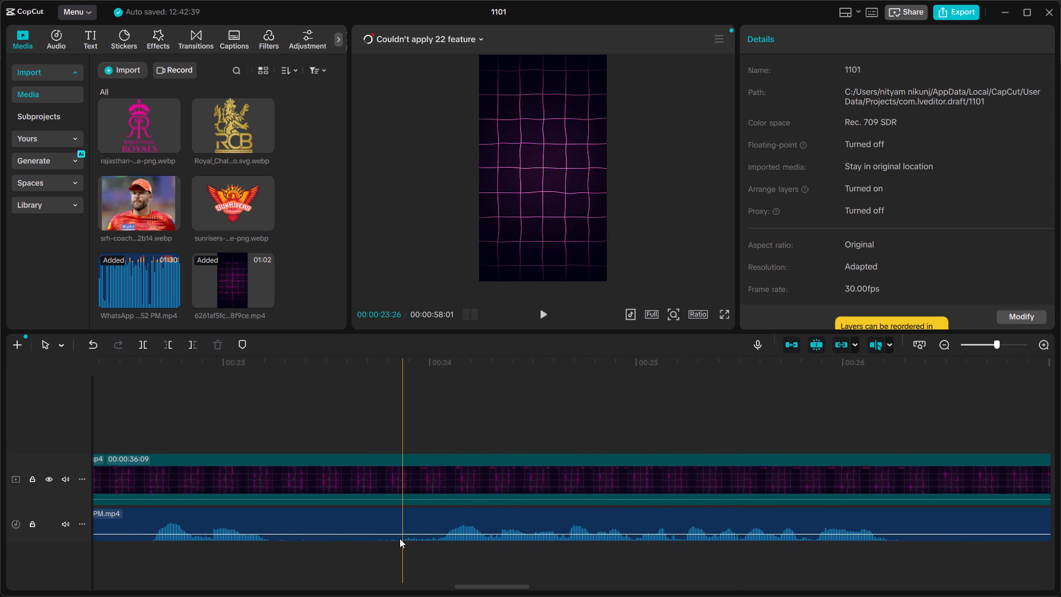
{"action": "left_click", "coordinate": [342, 435]}
{"action": "key", "text": "space"}
{"action": "key", "text": "space"}
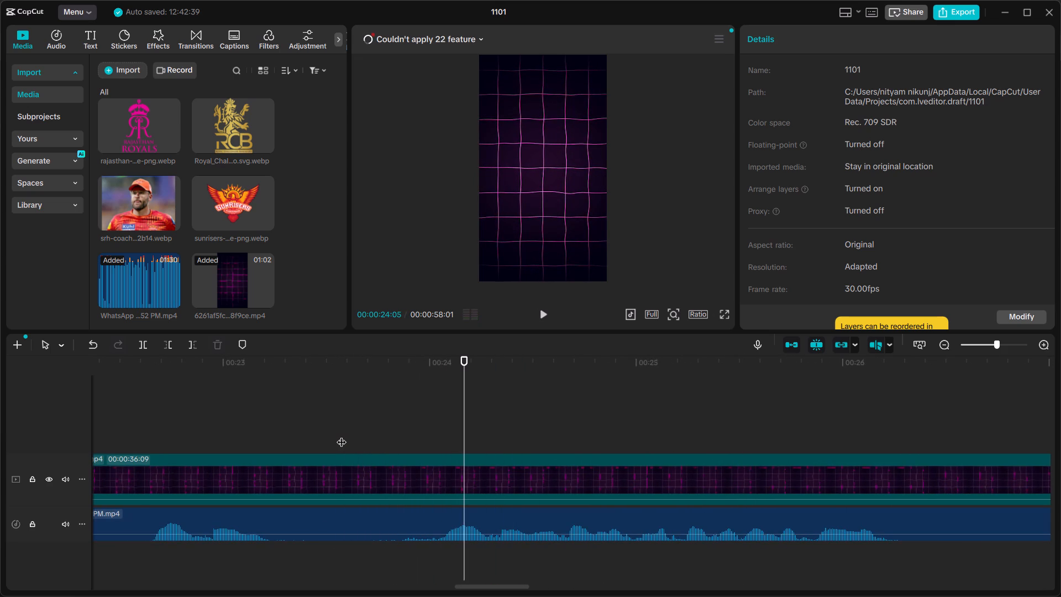
{"action": "left_click", "coordinate": [401, 548]}
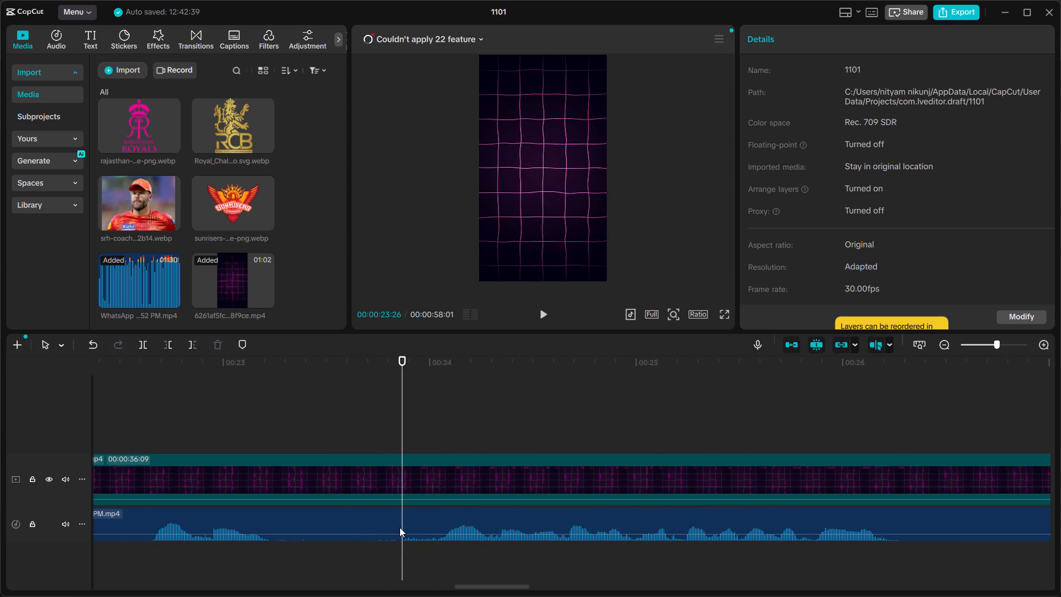
{"action": "left_click", "coordinate": [400, 517]}
{"action": "key", "text": "ctrl+b"}
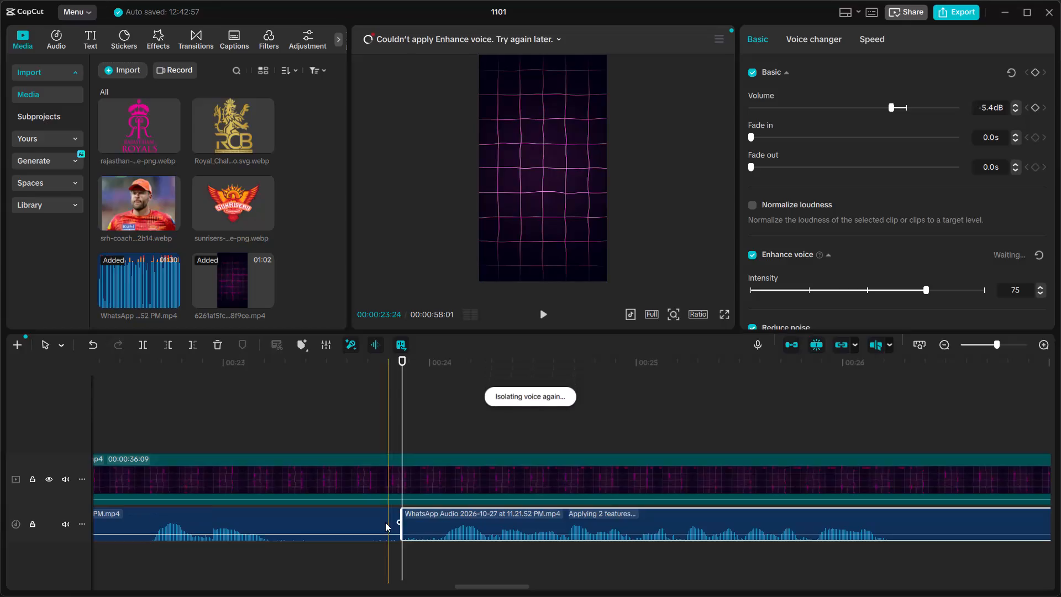
{"action": "left_click", "coordinate": [381, 523]}
{"action": "key", "text": "BackSpace"}
Move the last WhatsApp audio piece back along the audio track against the preceding piece, at about 00:00:21:22.
{"action": "left_click_drag", "start_coordinate": [443, 512], "coordinate": [217, 515]}
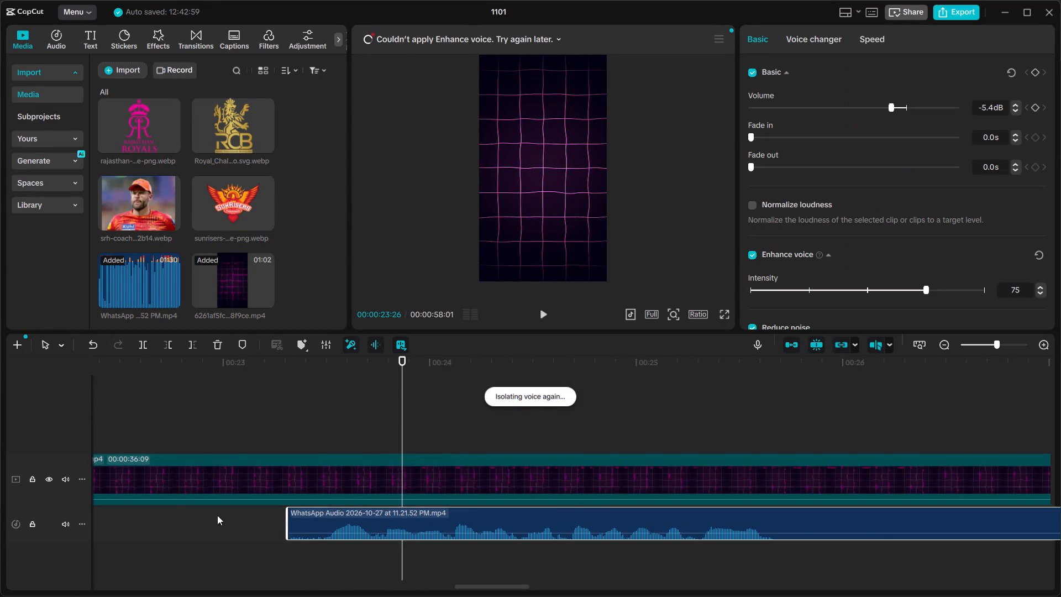
{"action": "left_click_drag", "start_coordinate": [217, 515], "coordinate": [105, 522]}
{"action": "scroll", "coordinate": [169, 524], "scroll_direction": "right", "scroll_amount": 1}
{"action": "left_click_drag", "start_coordinate": [397, 512], "coordinate": [364, 514]}
{"action": "left_click_drag", "start_coordinate": [300, 527], "coordinate": [313, 497]}
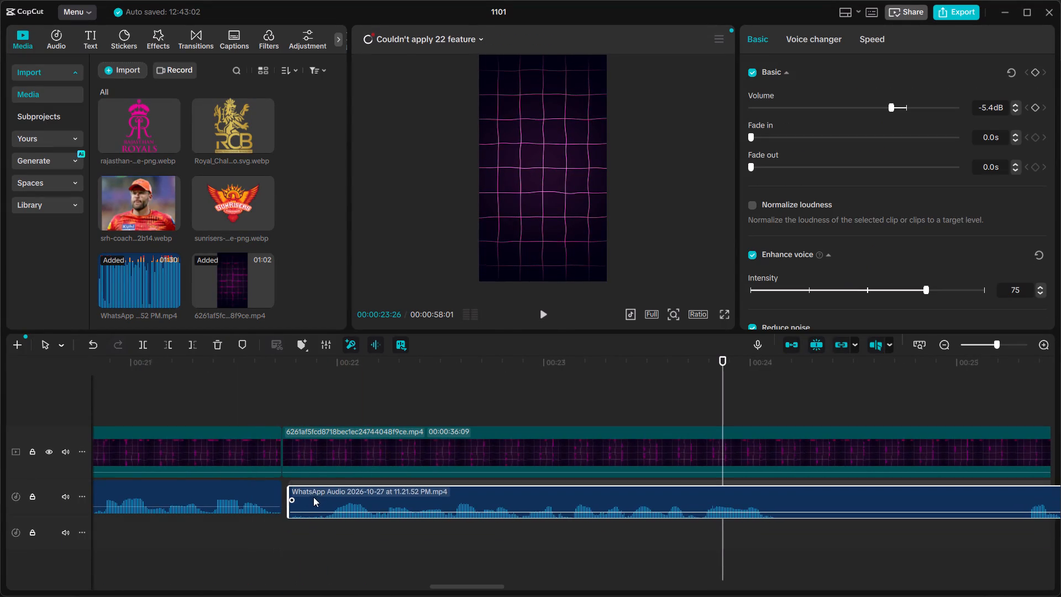
{"action": "left_click_drag", "start_coordinate": [313, 497], "coordinate": [310, 494]}
Listen across the join to the next pause, and split both the background clip and the last WhatsApp audio piece at 00:00:24:04.
{"action": "left_click", "coordinate": [200, 552]}
{"action": "key", "text": "space"}
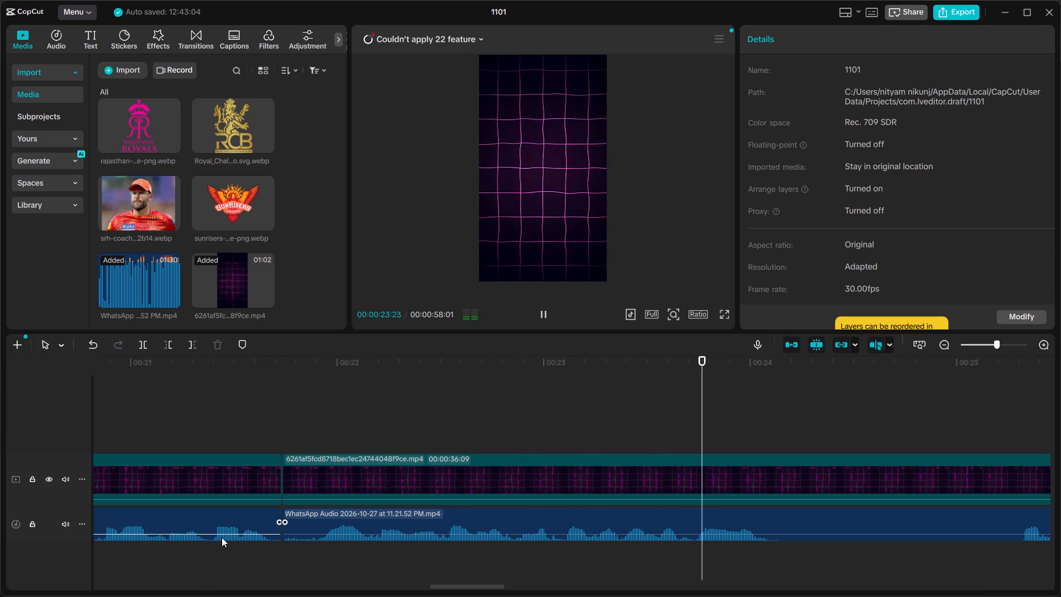
{"action": "key", "text": "space"}
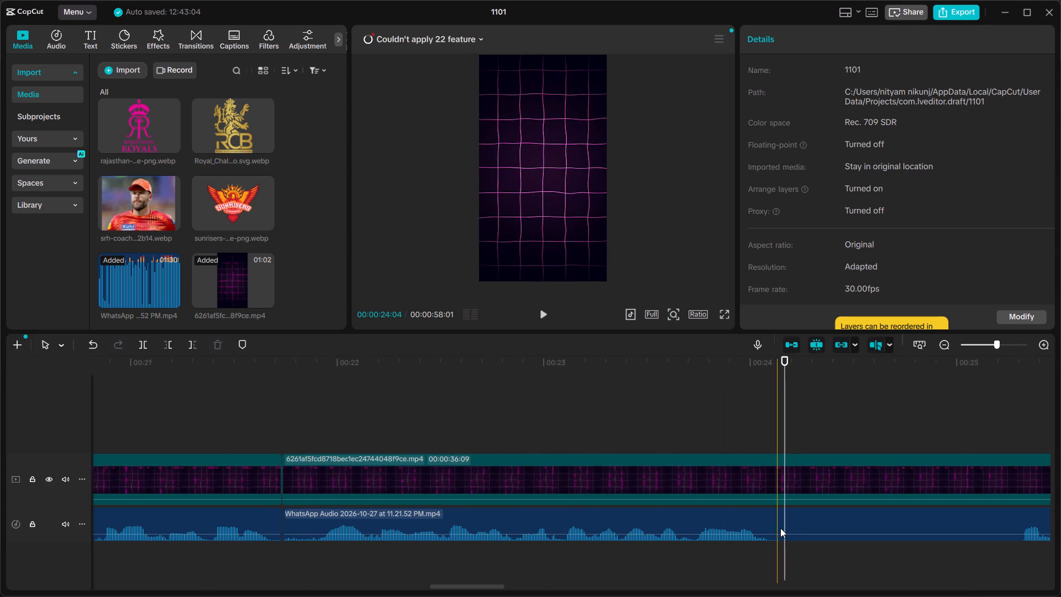
{"action": "key", "text": "ctrl+b"}
{"action": "left_click", "coordinate": [778, 527]}
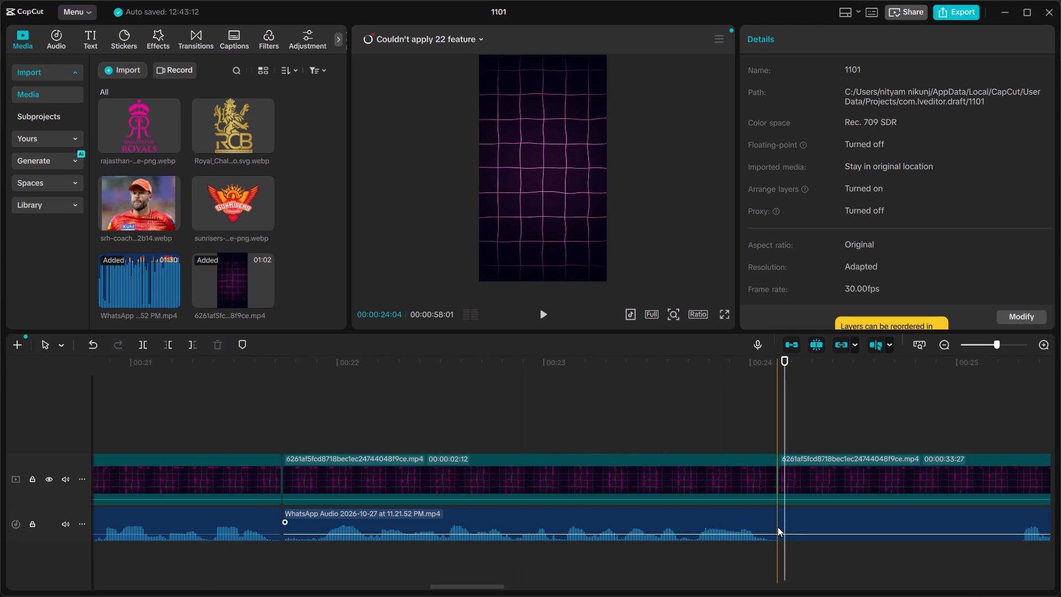
{"action": "key", "text": "ctrl+b"}
Listen along the last WhatsApp audio piece past 00:00:29:00, then place the playhead at the speech start near 00:00:27:09.
{"action": "scroll", "coordinate": [794, 540], "scroll_direction": "left", "scroll_amount": 1}
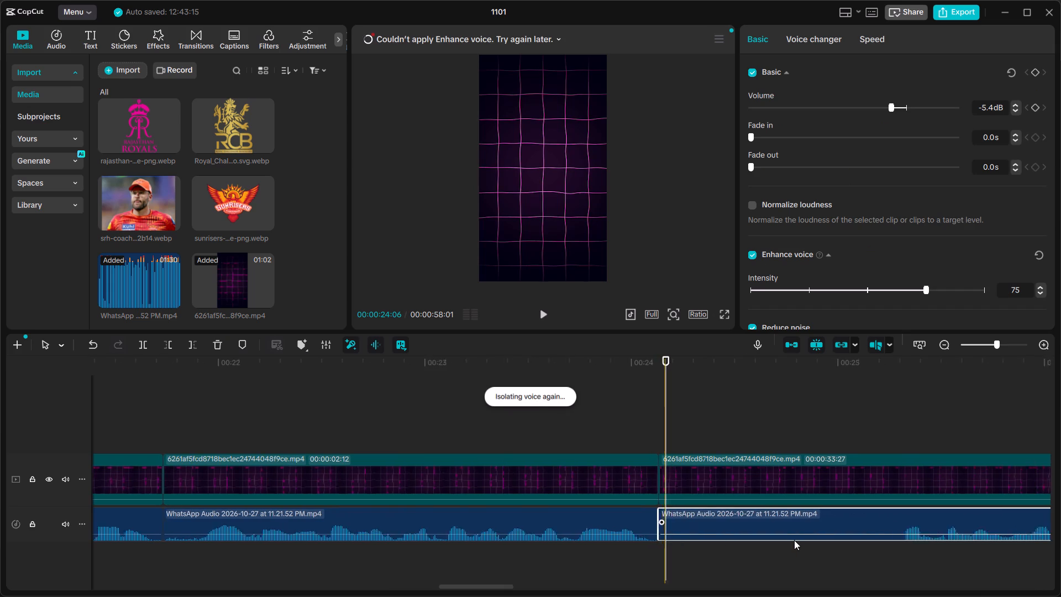
{"action": "scroll", "coordinate": [794, 540], "scroll_direction": "left", "scroll_amount": 1}
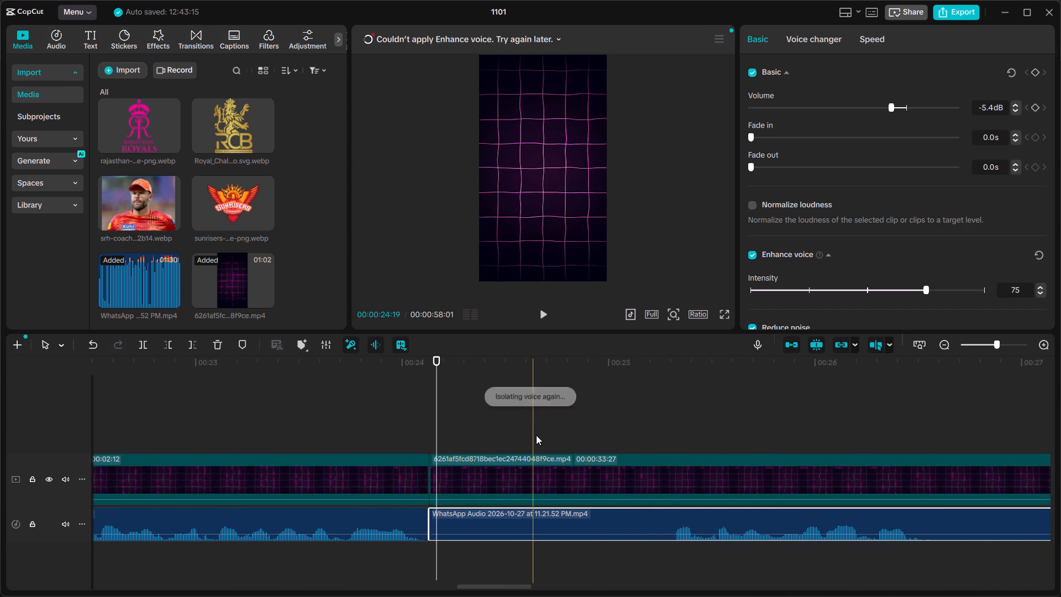
{"action": "key", "text": "space"}
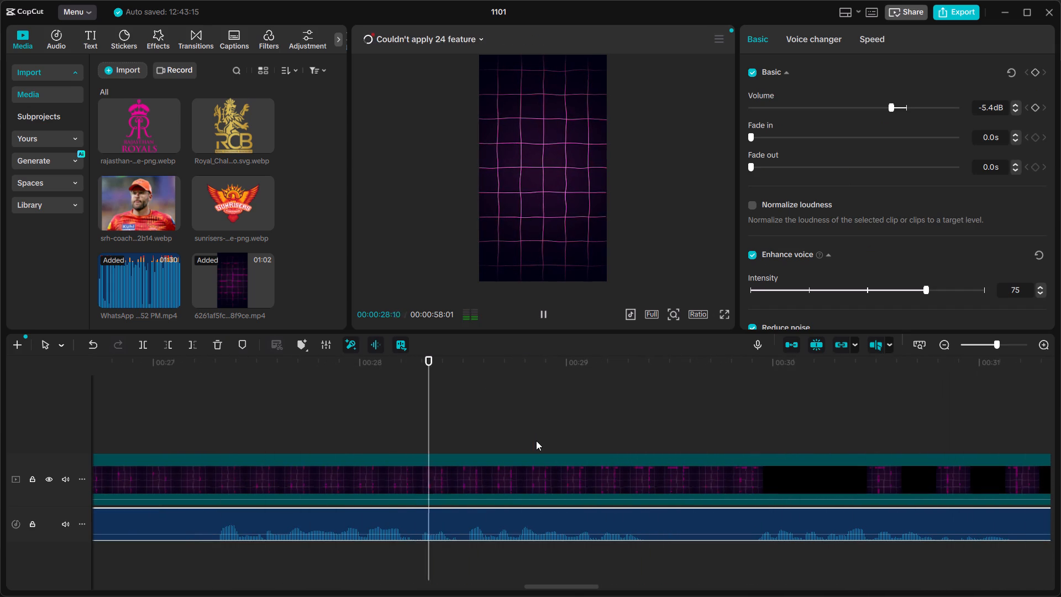
{"action": "key", "text": "space"}
{"action": "scroll", "coordinate": [414, 487], "scroll_direction": "right", "scroll_amount": 1}
{"action": "left_click", "coordinate": [370, 536]}
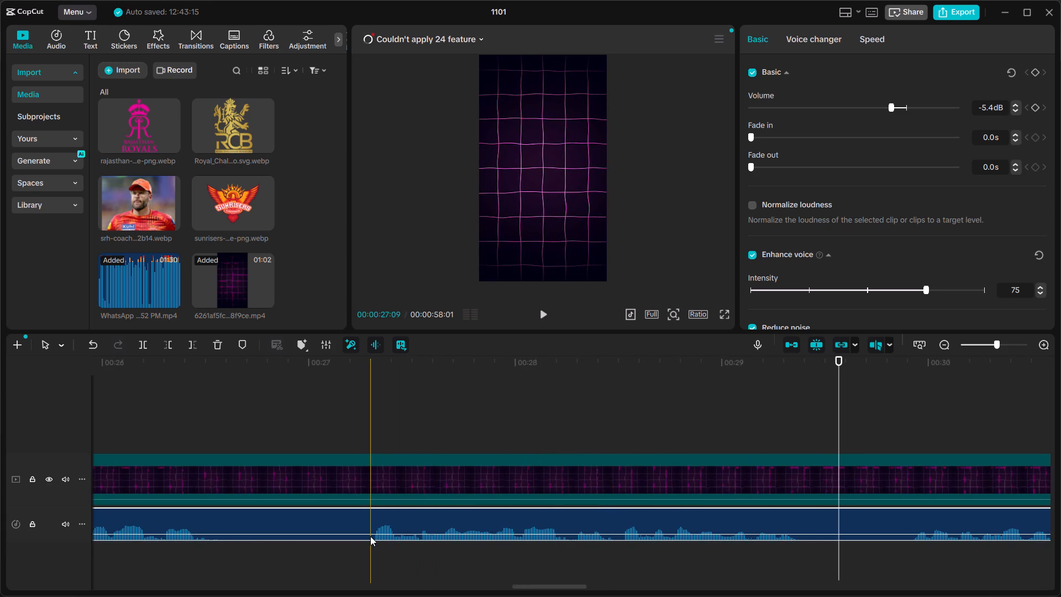
{"action": "left_click", "coordinate": [365, 551]}
{"action": "left_click", "coordinate": [367, 551]}
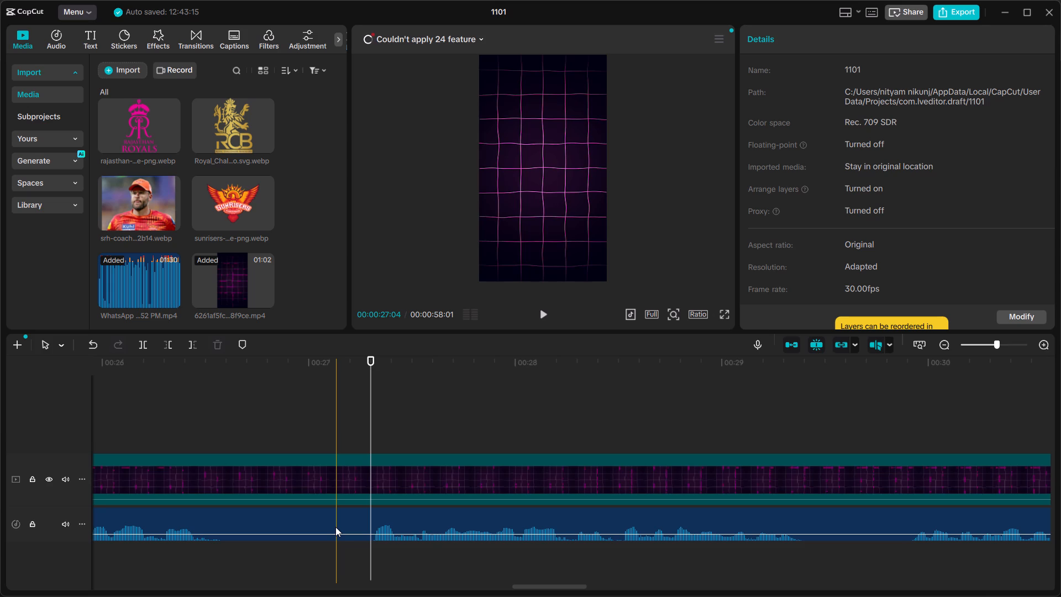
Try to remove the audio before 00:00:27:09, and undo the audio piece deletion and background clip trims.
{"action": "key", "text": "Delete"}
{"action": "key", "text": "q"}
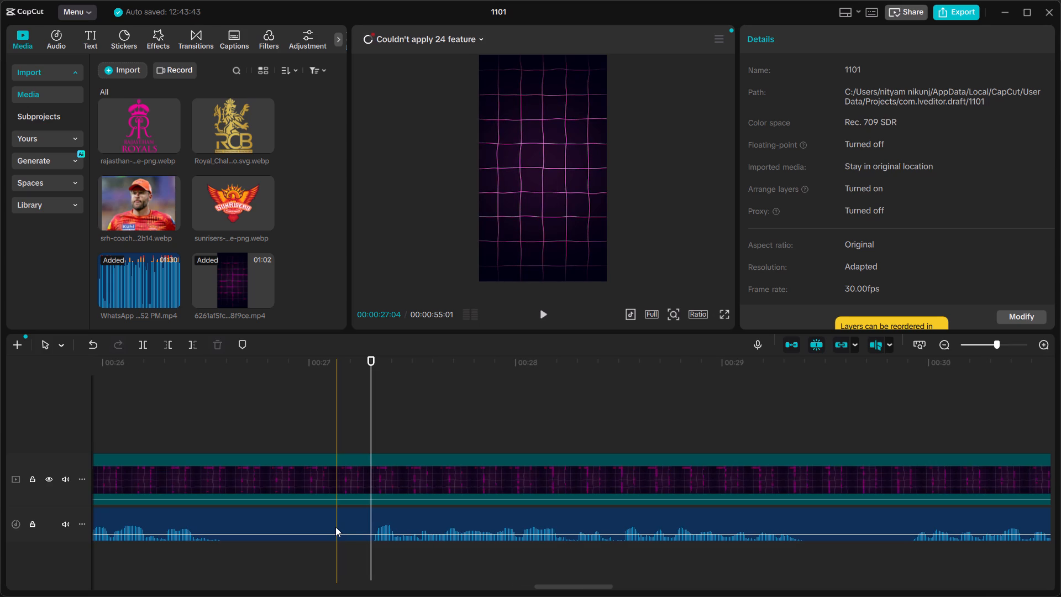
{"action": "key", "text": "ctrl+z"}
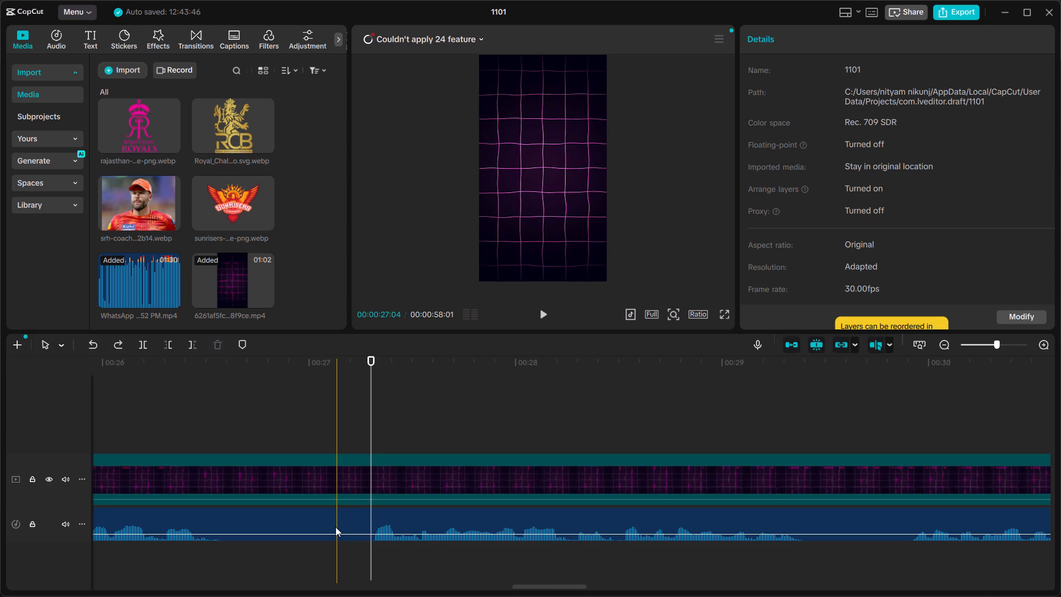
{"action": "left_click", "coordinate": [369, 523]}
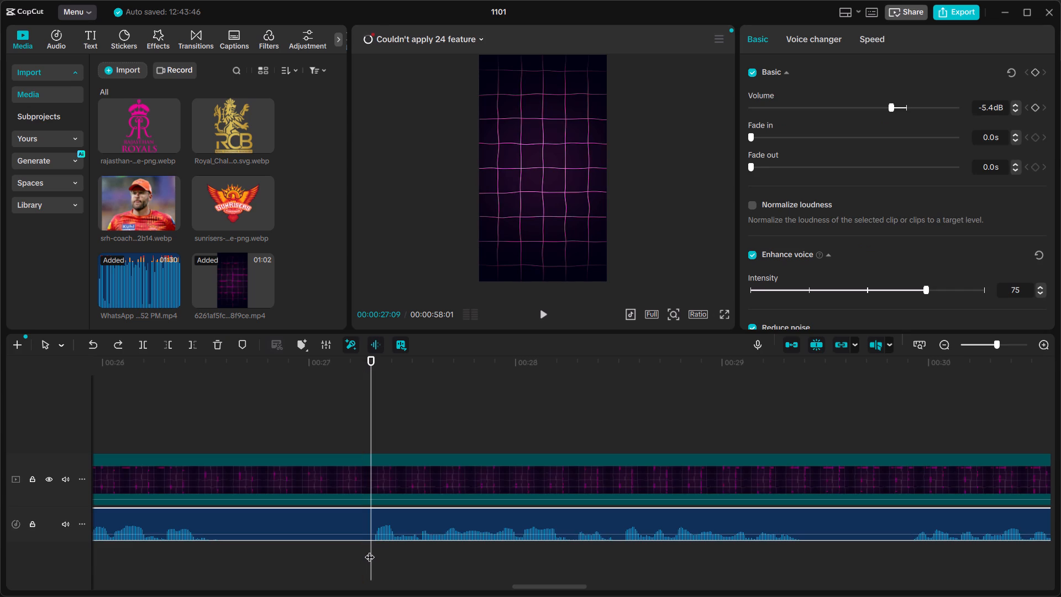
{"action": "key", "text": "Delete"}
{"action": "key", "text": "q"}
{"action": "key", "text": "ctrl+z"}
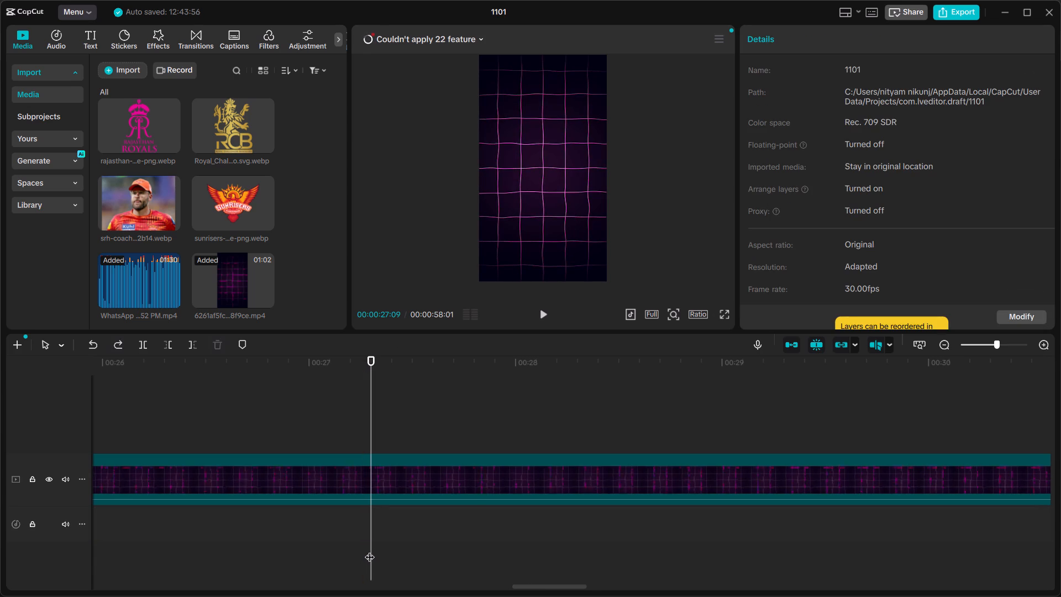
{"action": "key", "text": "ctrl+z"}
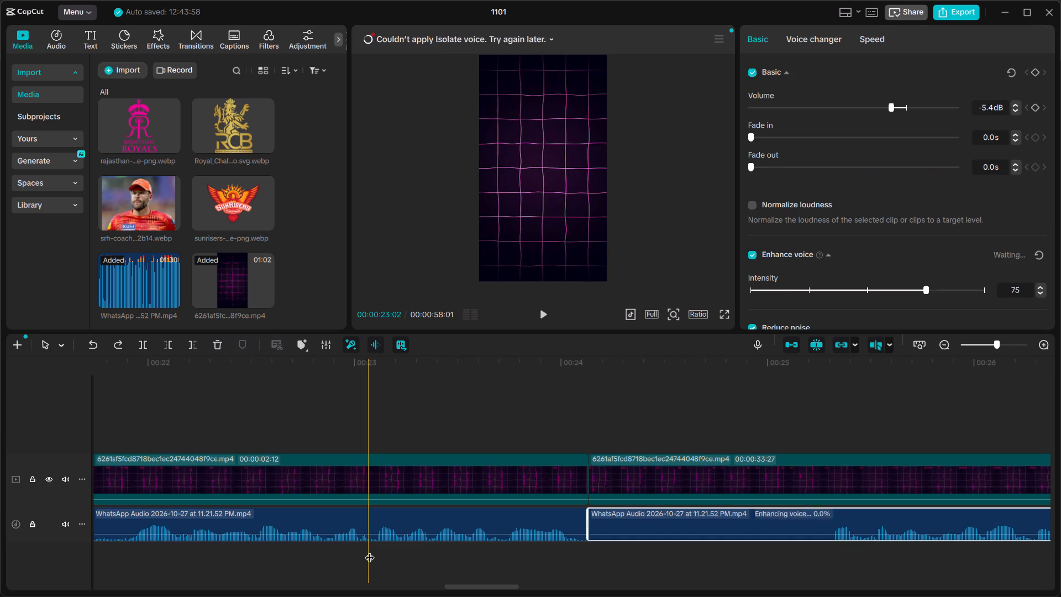
Listen through the pause again and trim off the start of the last WhatsApp audio piece up to 00:00:27:09.
{"action": "left_click", "coordinate": [527, 558]}
{"action": "key", "text": "space"}
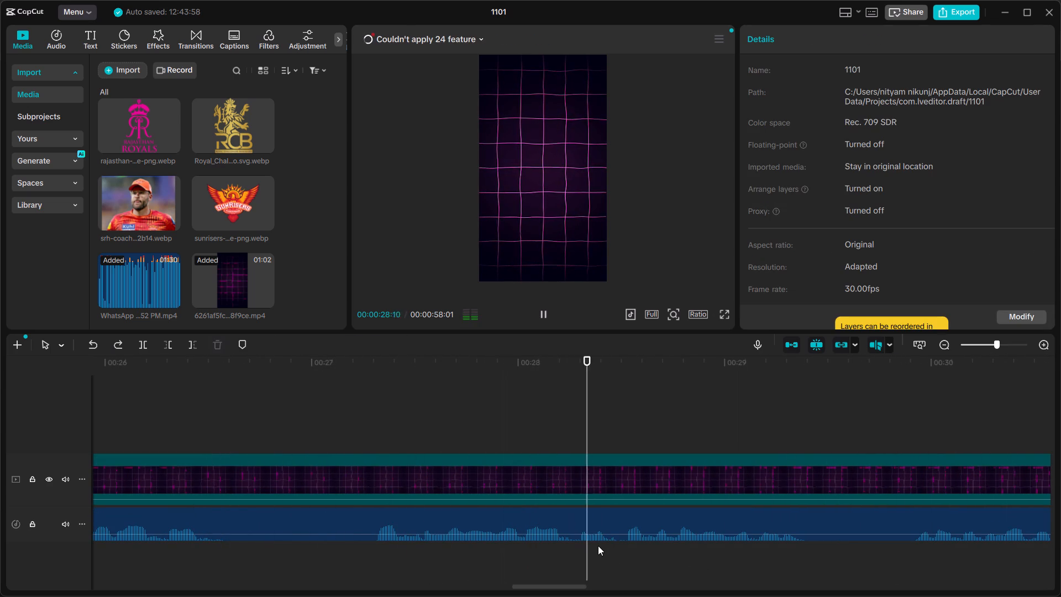
{"action": "key", "text": "space"}
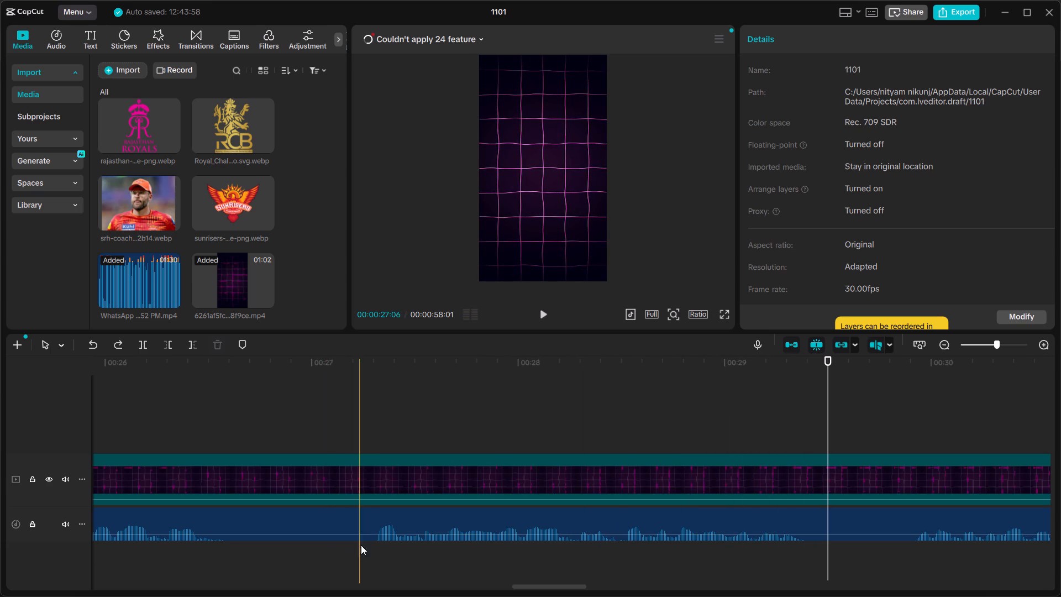
{"action": "left_click", "coordinate": [374, 552]}
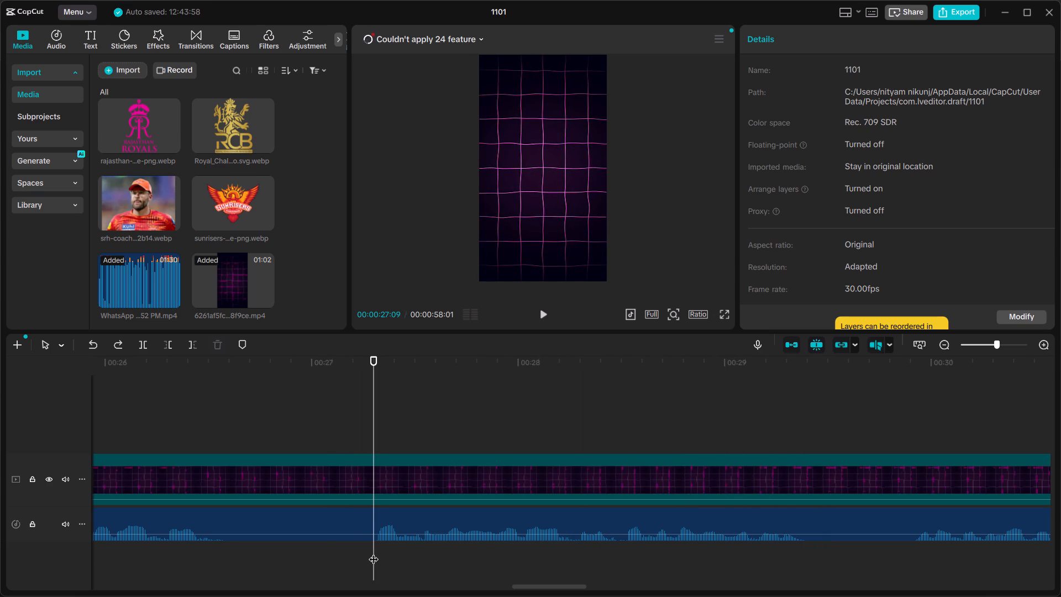
{"action": "left_click", "coordinate": [371, 523]}
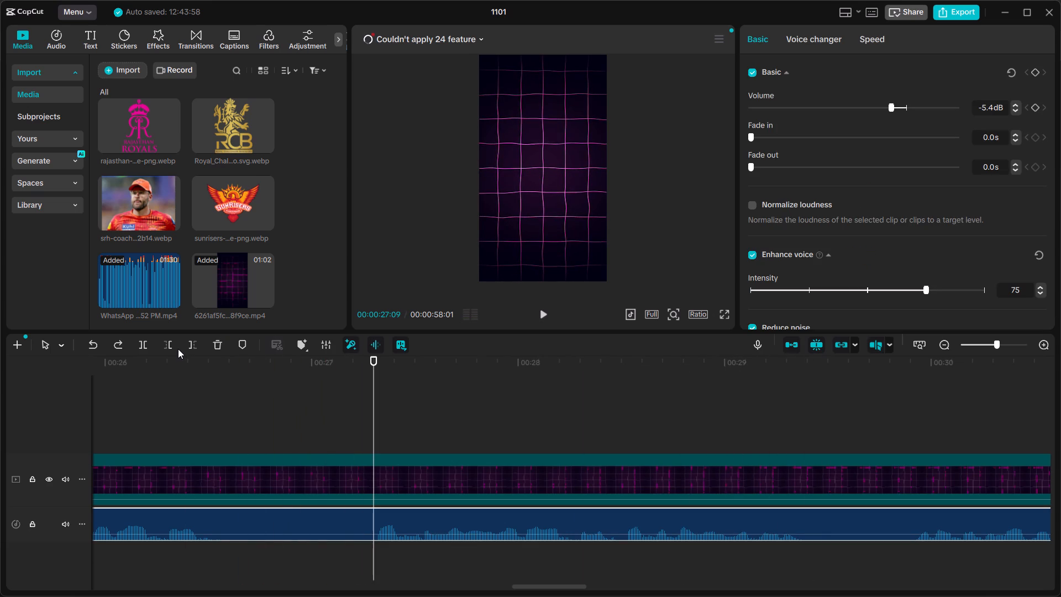
{"action": "left_click", "coordinate": [176, 347]}
Move the trimmed last WhatsApp audio piece back along the audio track to the end of the preceding piece, near 00:00:24:04.
{"action": "left_click_drag", "start_coordinate": [465, 514], "coordinate": [285, 514]}
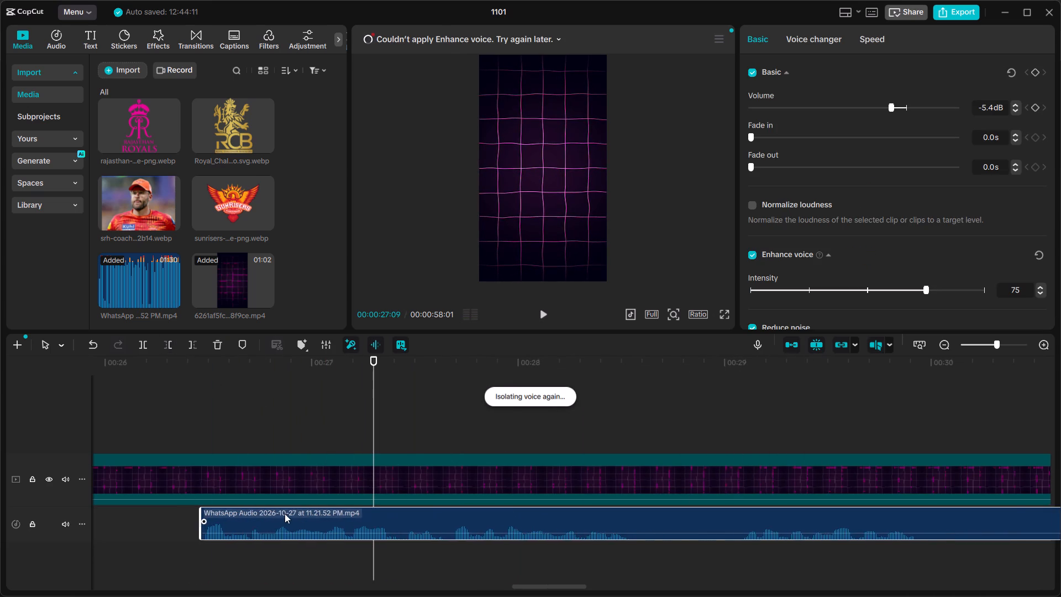
{"action": "left_click_drag", "start_coordinate": [285, 514], "coordinate": [248, 514]}
{"action": "scroll", "coordinate": [260, 514], "scroll_direction": "right", "scroll_amount": 1}
{"action": "left_click_drag", "start_coordinate": [682, 515], "coordinate": [244, 516]}
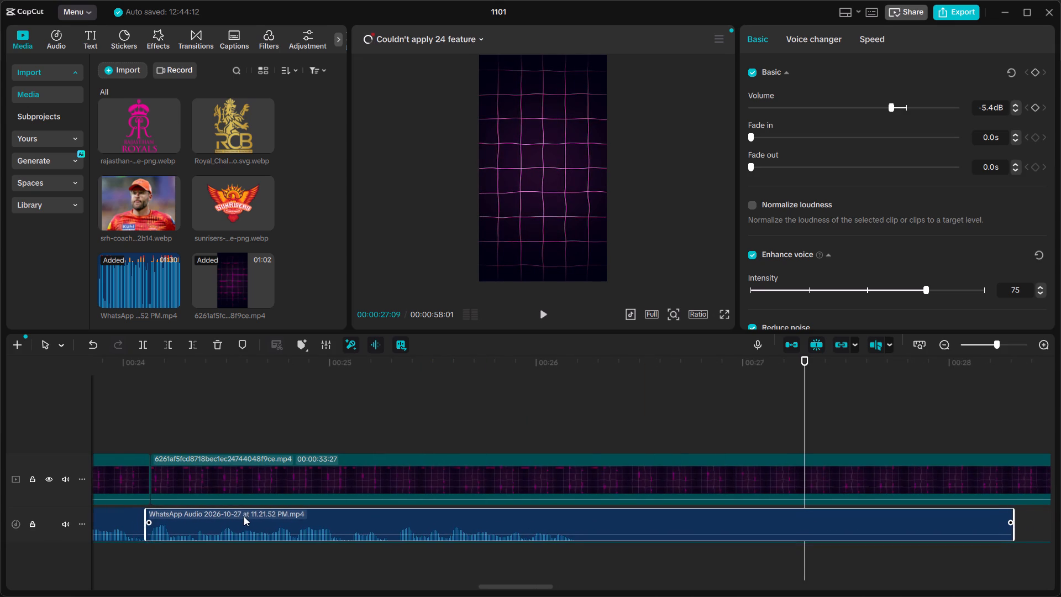
Nudge the last WhatsApp audio piece into place near 00:00:24:04 and listen across the join from 00:00:23:10.
{"action": "left_click_drag", "start_coordinate": [244, 516], "coordinate": [247, 517]}
{"action": "scroll", "coordinate": [175, 580], "scroll_direction": "right", "scroll_amount": 1}
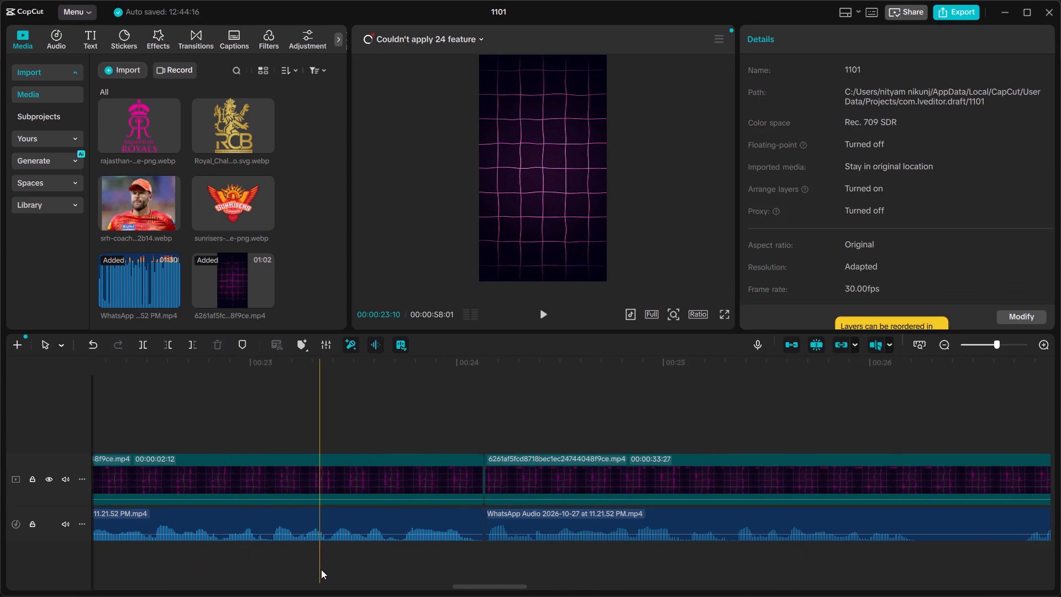
{"action": "left_click", "coordinate": [321, 569]}
{"action": "key", "text": "space"}
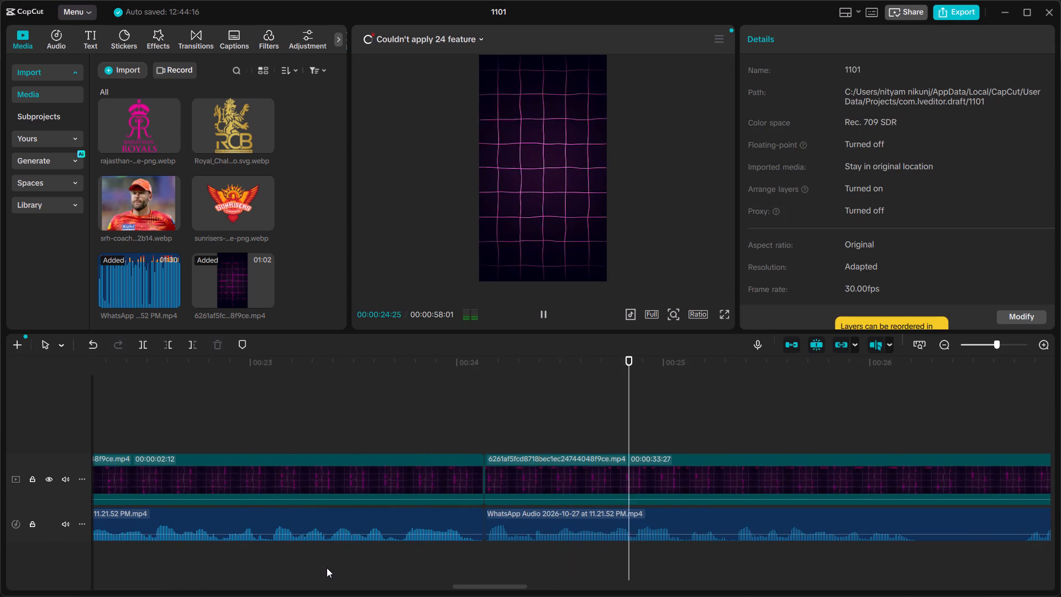
{"action": "key", "text": "space"}
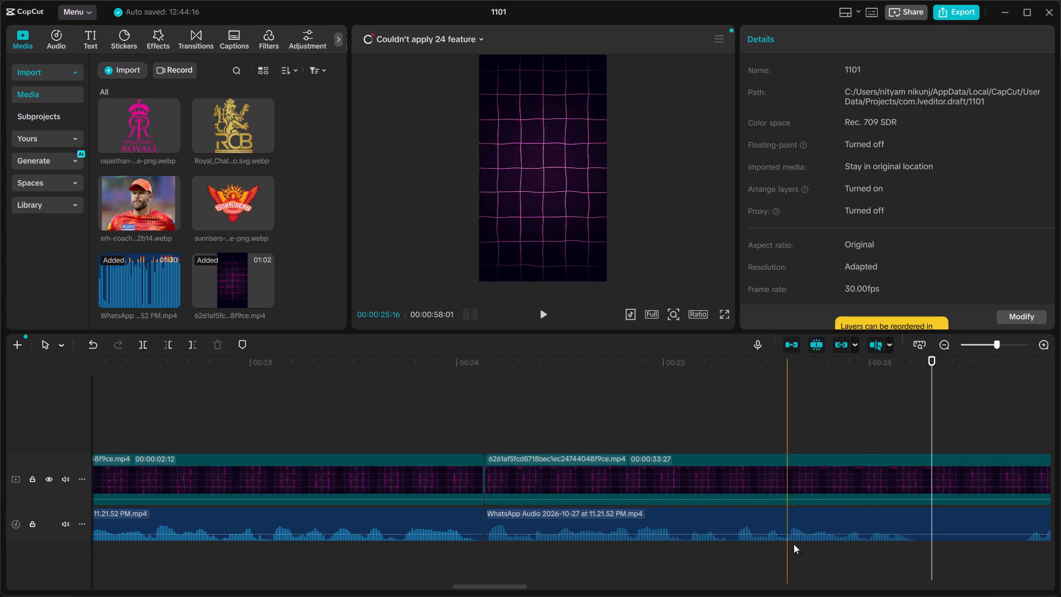
Split the last WhatsApp audio piece at 00:00:26:08, in the pause between the spoken phrases.
{"action": "left_click", "coordinate": [924, 521]}
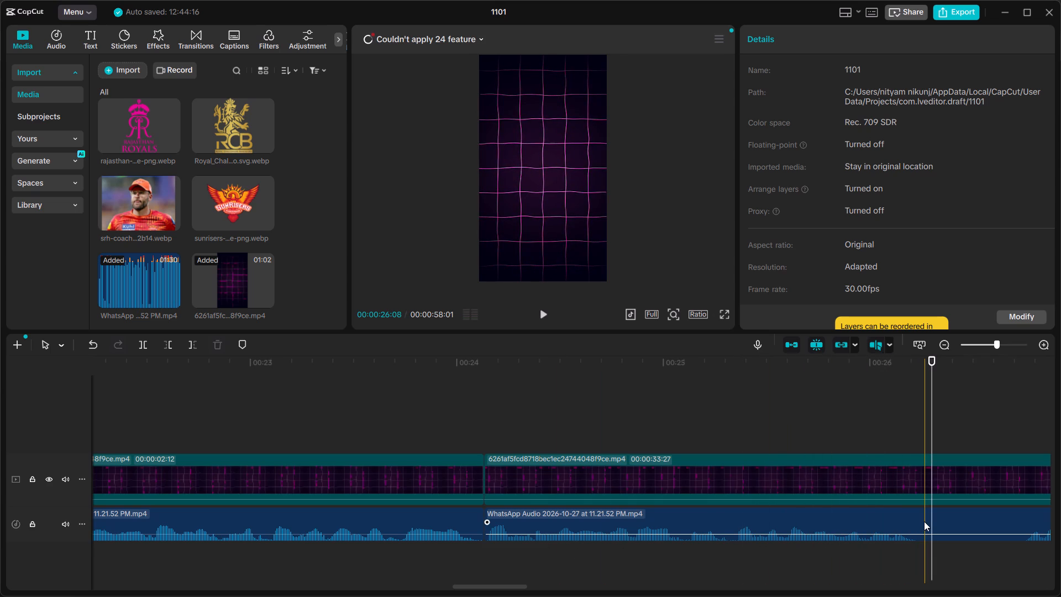
{"action": "left_click", "coordinate": [921, 549]}
{"action": "left_click", "coordinate": [922, 549]}
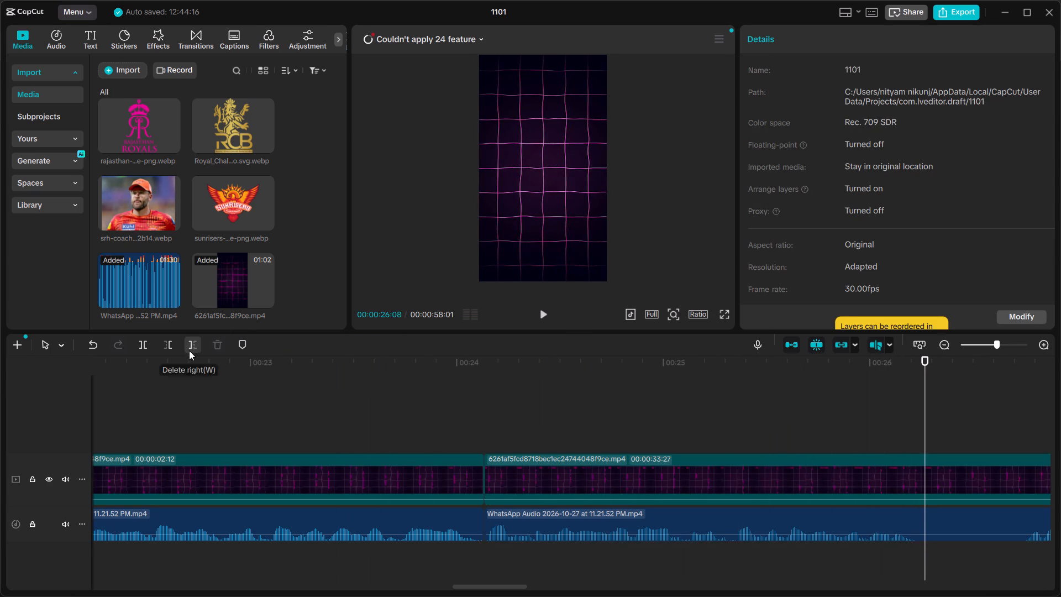
{"action": "left_click", "coordinate": [912, 525]}
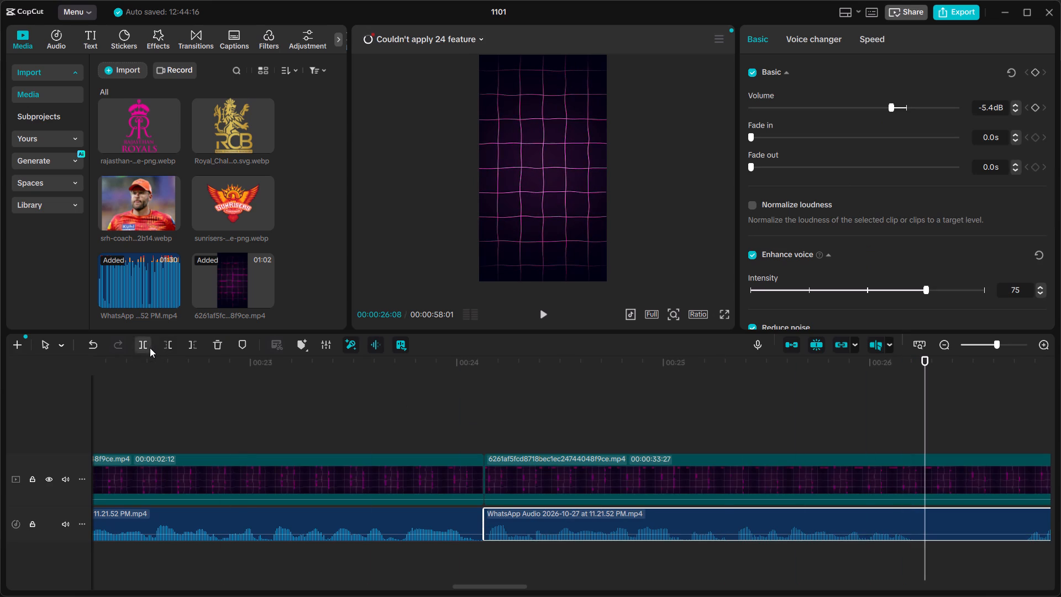
{"action": "left_click", "coordinate": [150, 348]}
Listen across the split, and trim both ends of the last WhatsApp audio piece to keep about 00:00:26:22 to 00:00:28:00.
{"action": "scroll", "coordinate": [504, 421], "scroll_direction": "left", "scroll_amount": 2}
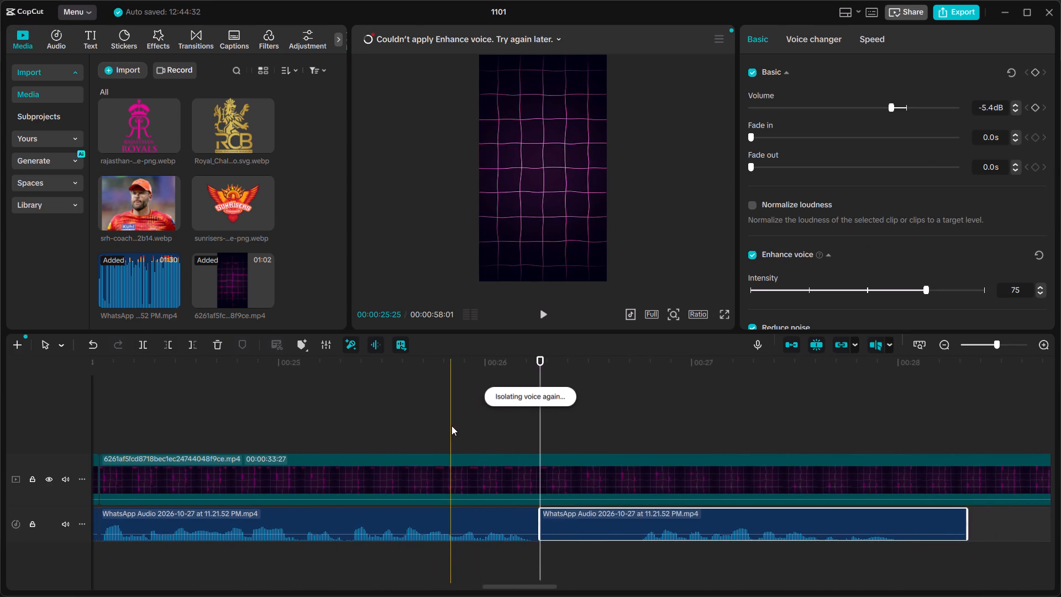
{"action": "left_click", "coordinate": [451, 426]}
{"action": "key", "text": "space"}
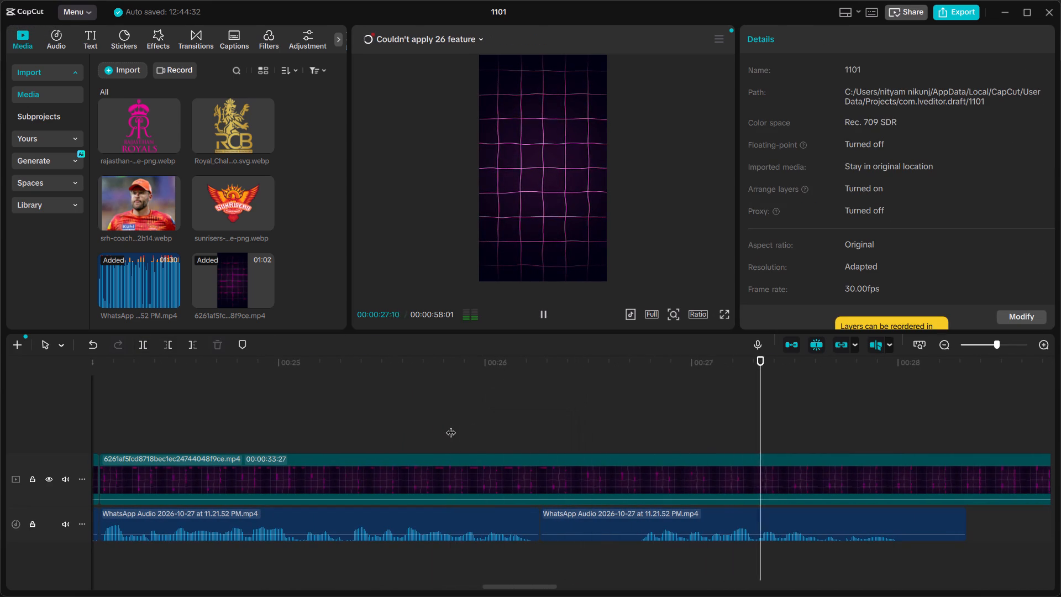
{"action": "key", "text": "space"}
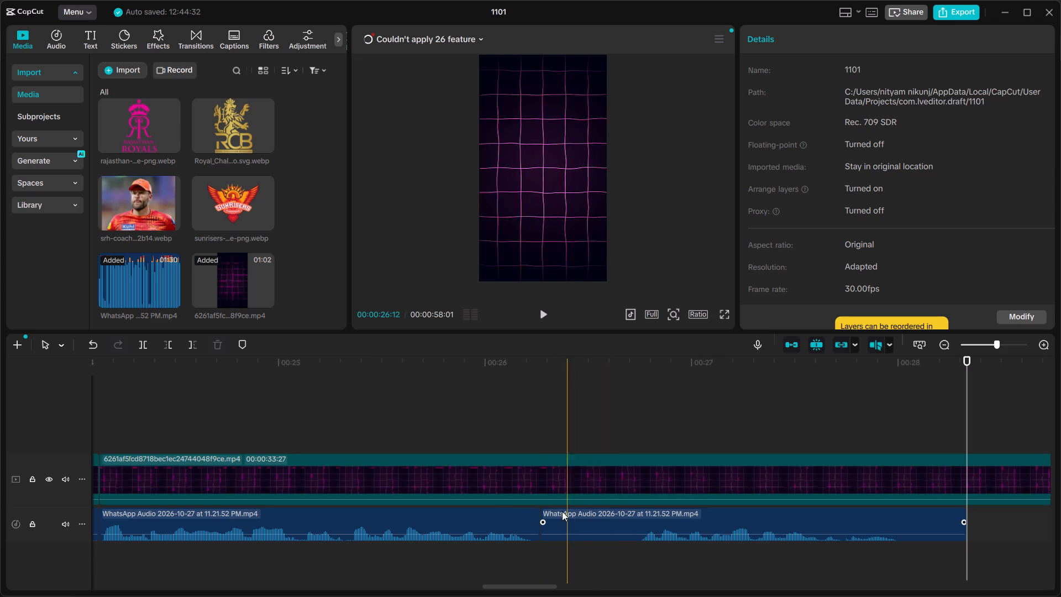
{"action": "left_click_drag", "start_coordinate": [545, 511], "coordinate": [585, 516]}
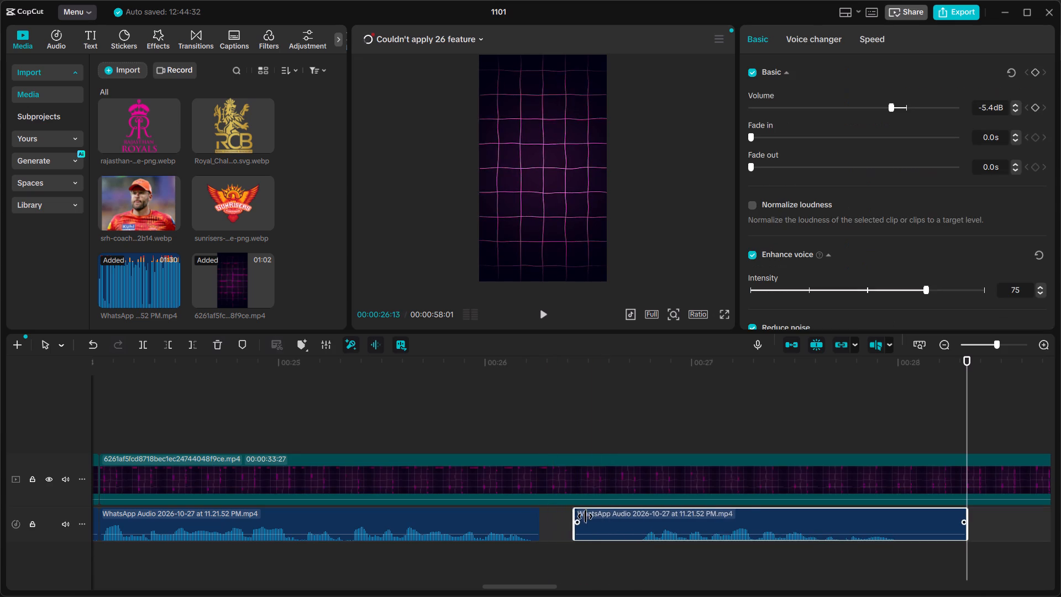
{"action": "left_click_drag", "start_coordinate": [585, 516], "coordinate": [643, 518]}
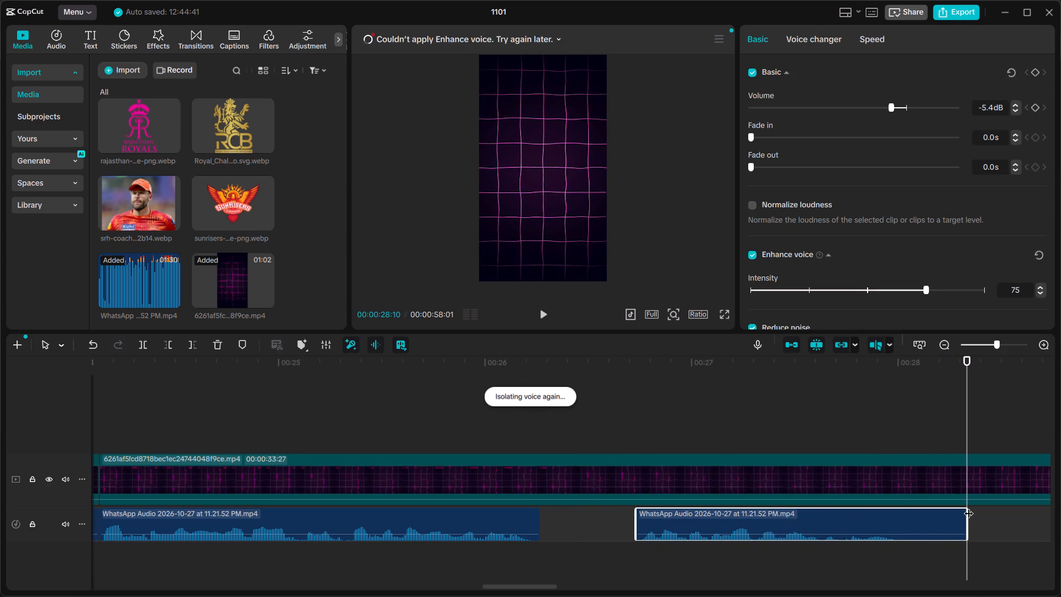
{"action": "left_click_drag", "start_coordinate": [969, 506], "coordinate": [911, 509]}
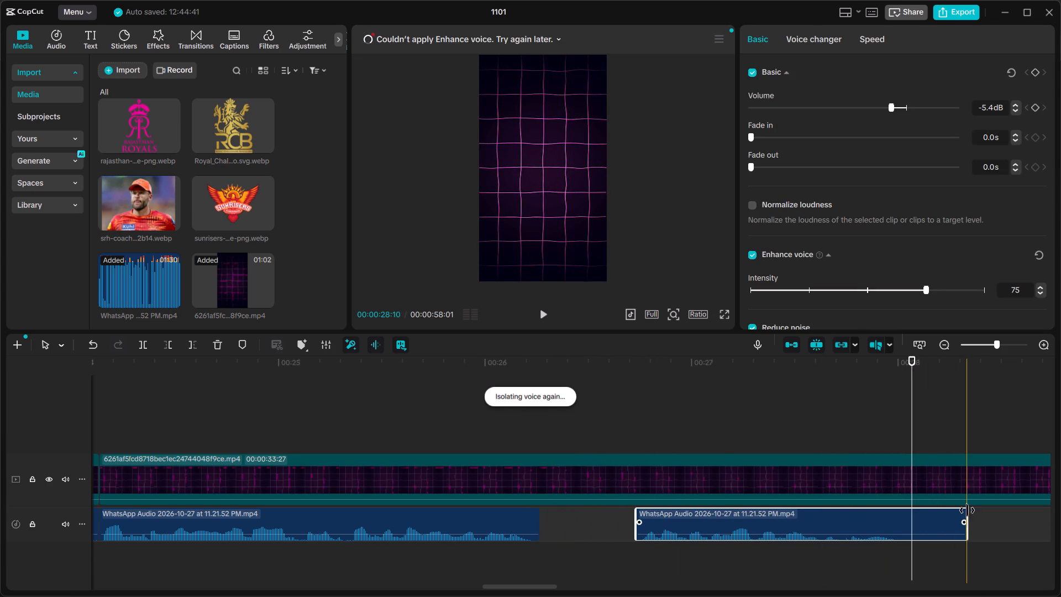
{"action": "left_click_drag", "start_coordinate": [969, 510], "coordinate": [899, 518]}
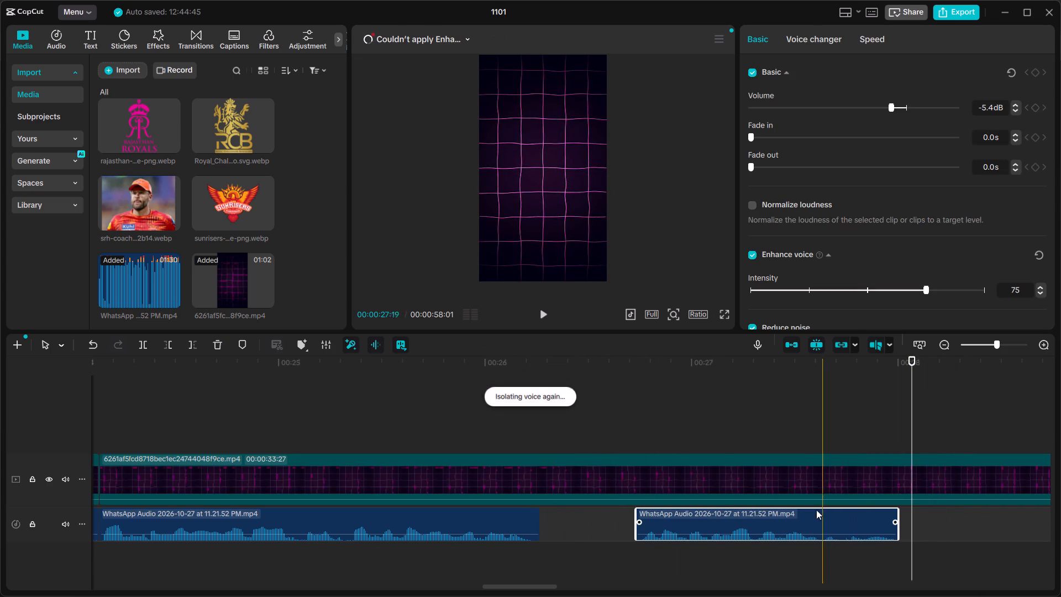
Move the trimmed last WhatsApp audio piece back against the preceding piece near 00:00:26:08 and listen across the join.
{"action": "left_click_drag", "start_coordinate": [778, 515], "coordinate": [684, 517]}
{"action": "left_click", "coordinate": [459, 555]}
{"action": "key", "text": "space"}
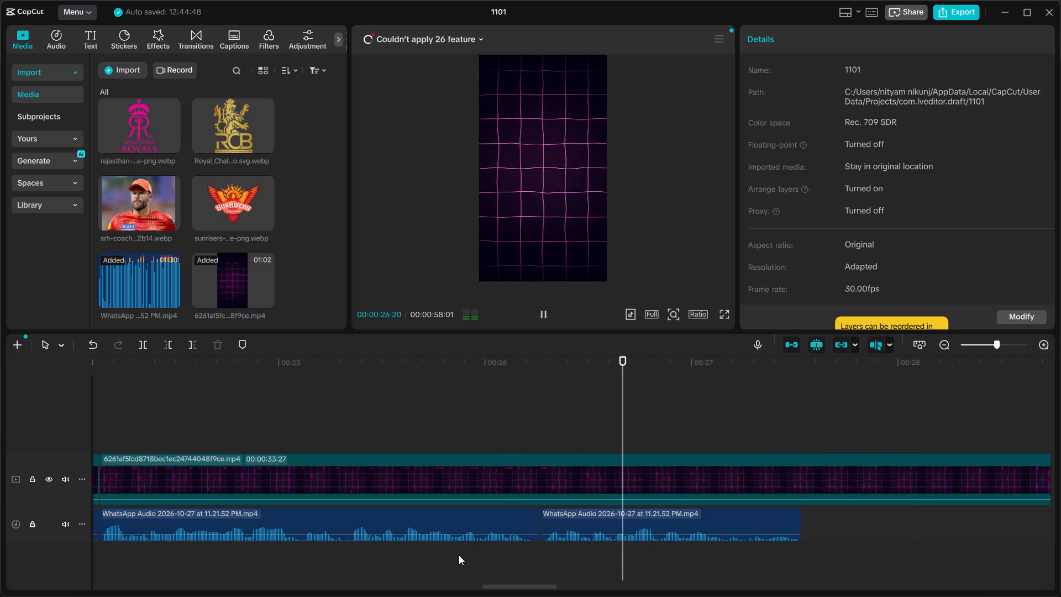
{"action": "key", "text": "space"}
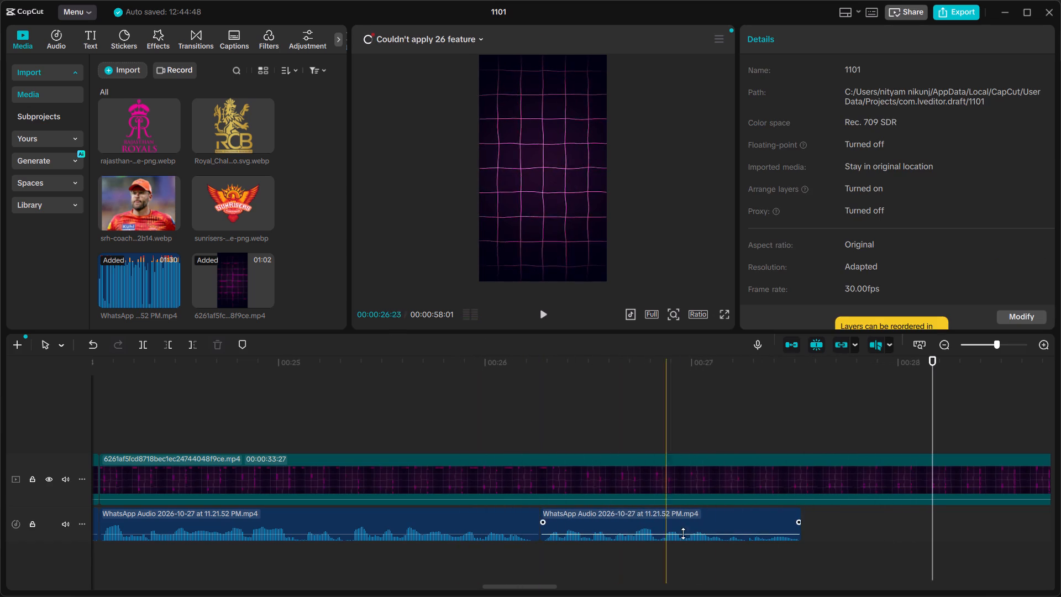
Play the edited voice-over from the start of the timeline to about 00:00:16:22 to review the cuts.
{"action": "scroll", "coordinate": [559, 553], "scroll_direction": "right", "scroll_amount": 8}
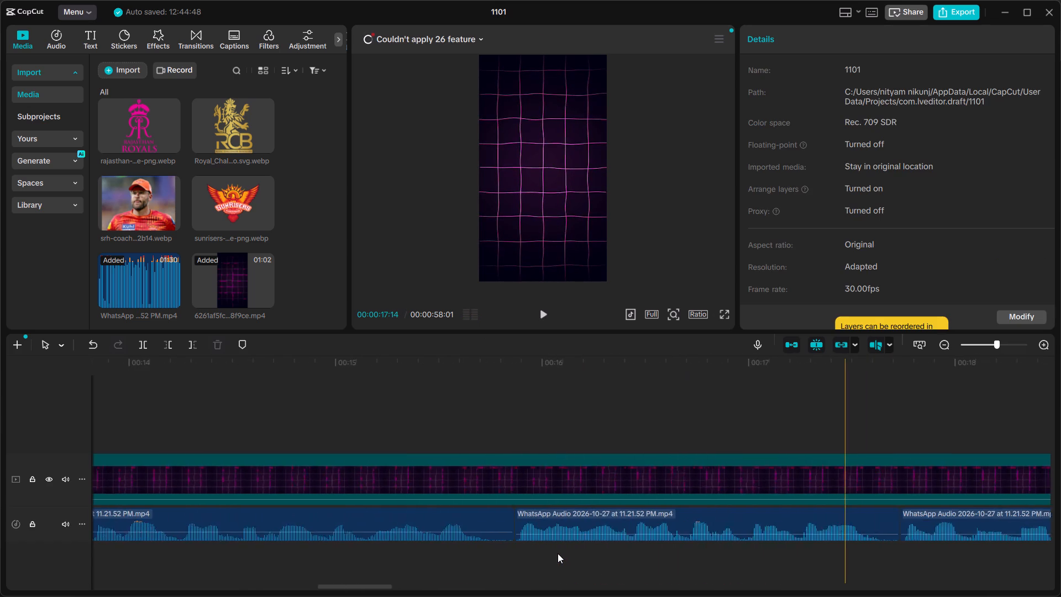
{"action": "scroll", "coordinate": [558, 553], "scroll_direction": "right", "scroll_amount": 16}
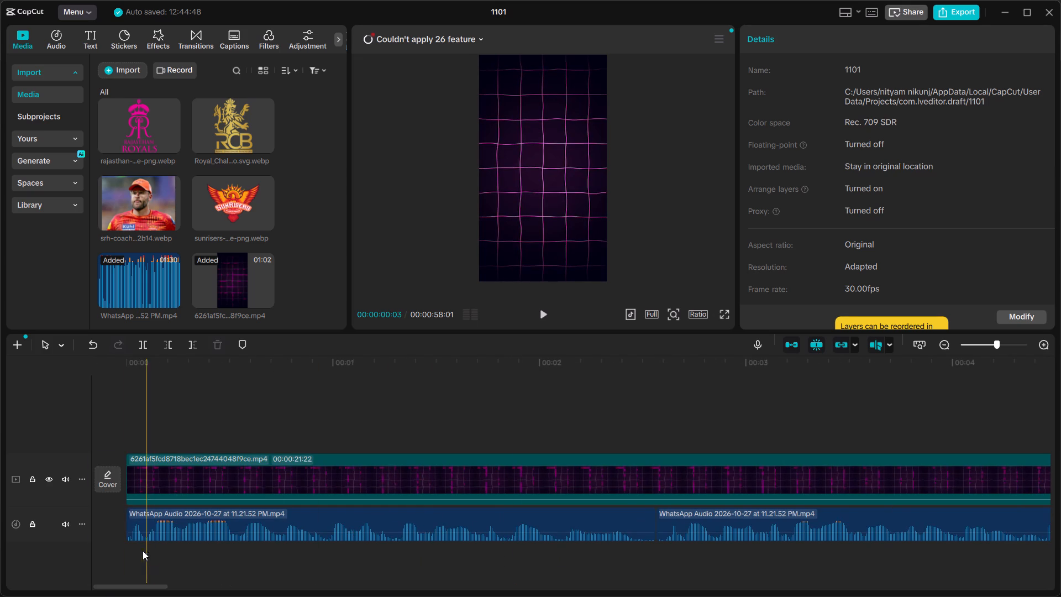
{"action": "left_click", "coordinate": [129, 553]}
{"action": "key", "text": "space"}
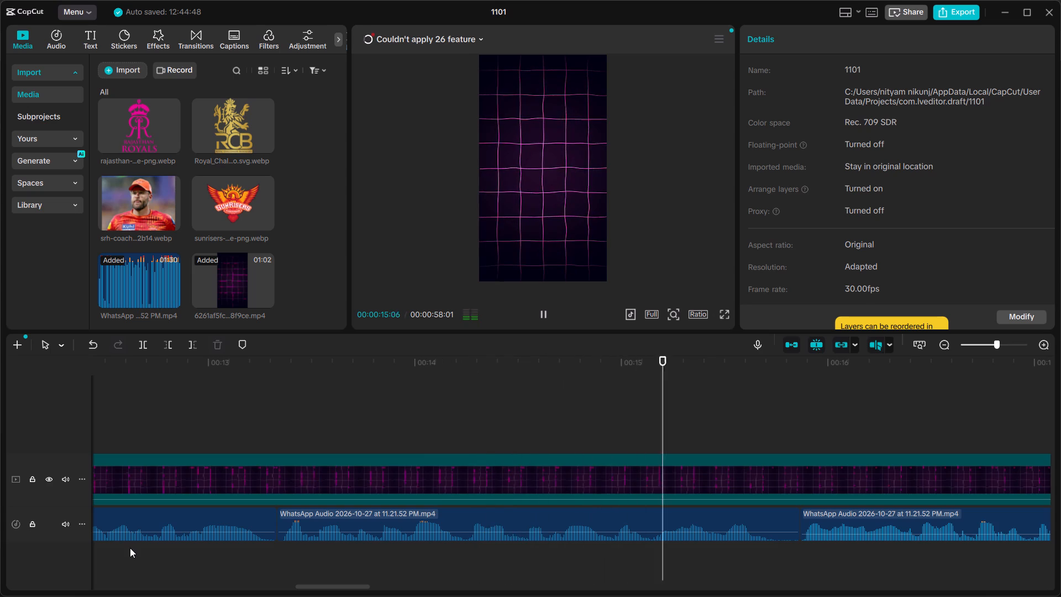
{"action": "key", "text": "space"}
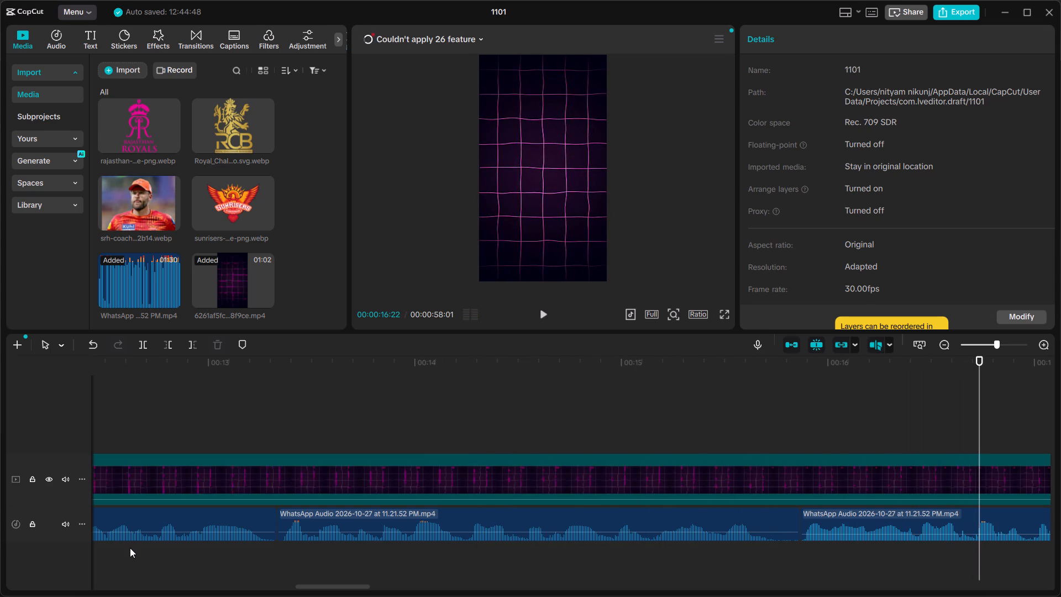
Place the playhead at 00:00:02:16, just before the join between the first two WhatsApp audio pieces.
{"action": "scroll", "coordinate": [256, 535], "scroll_direction": "right", "scroll_amount": 7}
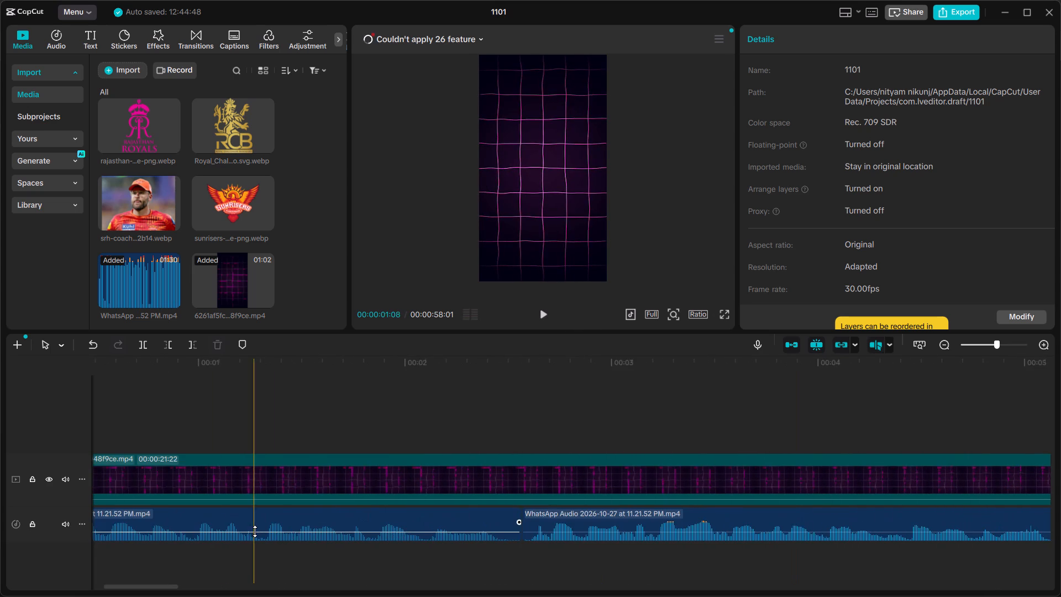
{"action": "scroll", "coordinate": [255, 531], "scroll_direction": "right", "scroll_amount": 6}
{"action": "left_click", "coordinate": [669, 417]}
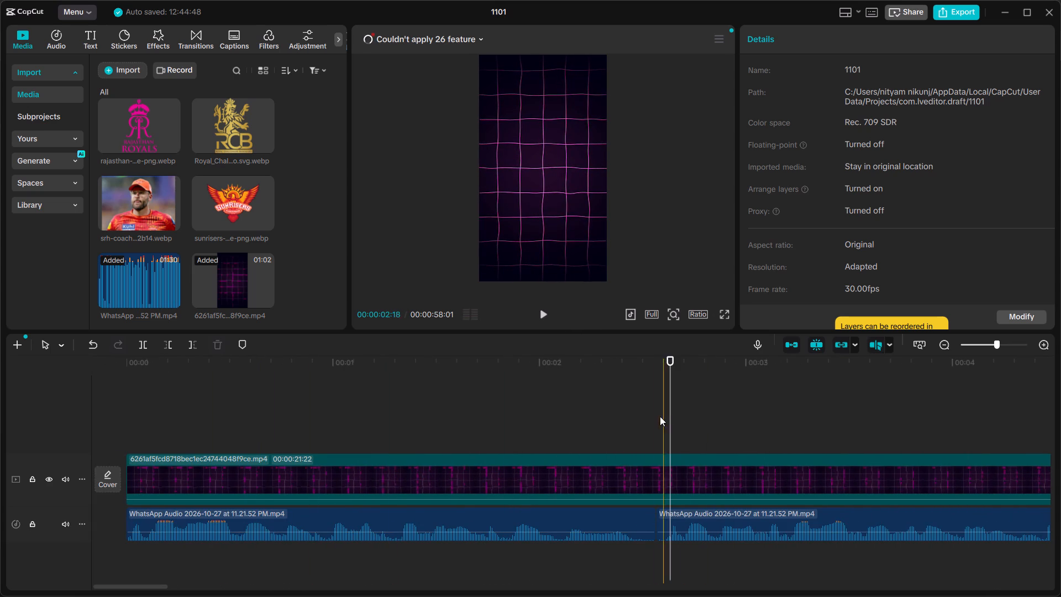
{"action": "left_click", "coordinate": [648, 413]}
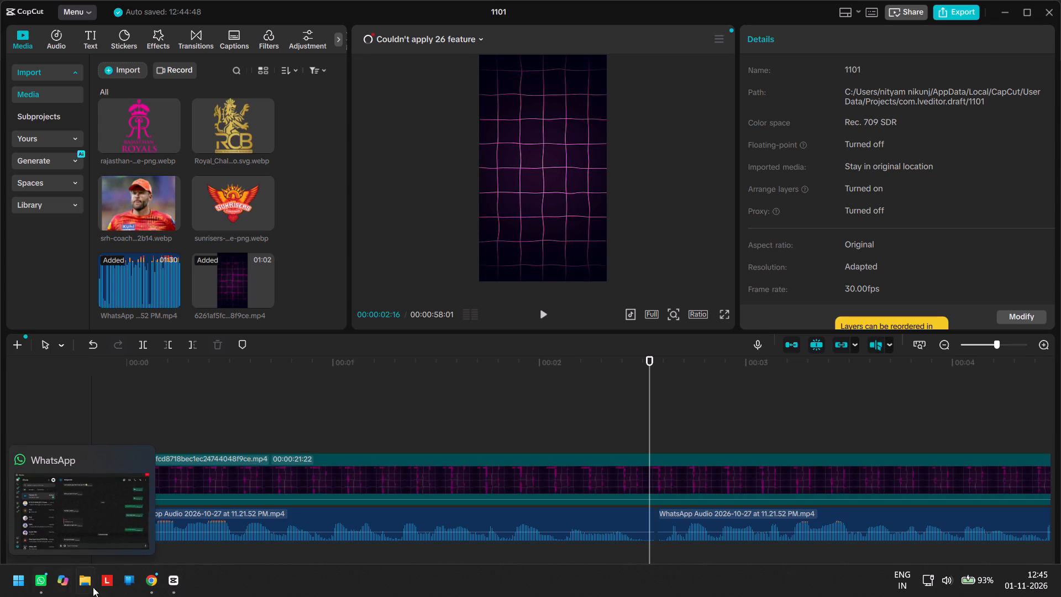
Switch to Chrome, open a new tab and resume the paused YouTube song "Tu Hi Haqeeqat".
{"action": "left_click", "coordinate": [148, 579]}
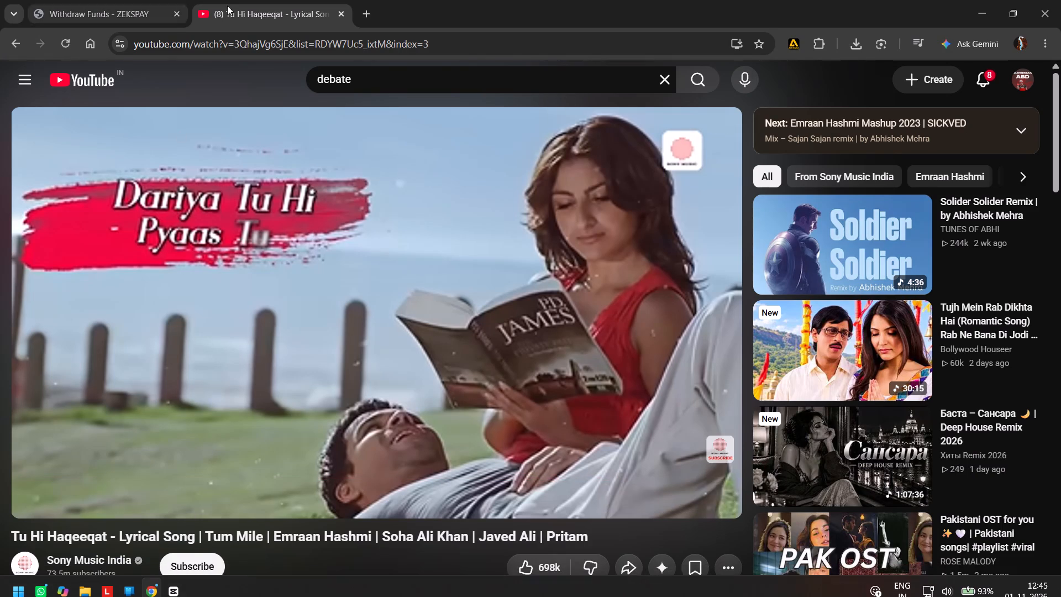
{"action": "left_click", "coordinate": [359, 13]}
{"action": "left_click", "coordinate": [266, 4]}
{"action": "left_click", "coordinate": [314, 260]}
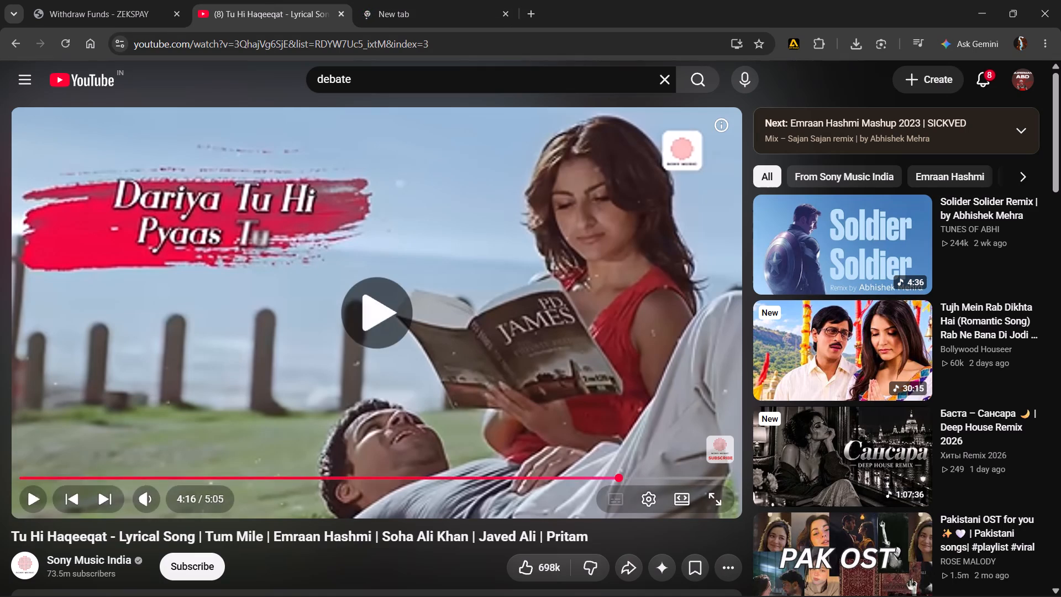
Search Google for "cricket background" in the new tab and open the image results.
{"action": "left_click", "coordinate": [401, 13]}
{"action": "left_click", "coordinate": [426, 276]}
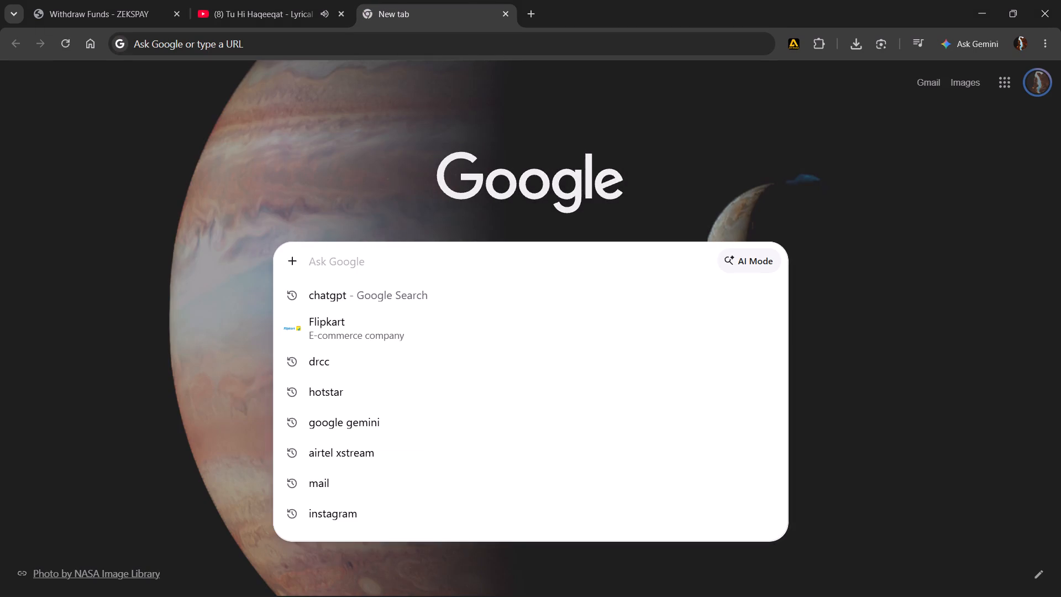
{"action": "type", "text": "cri"}
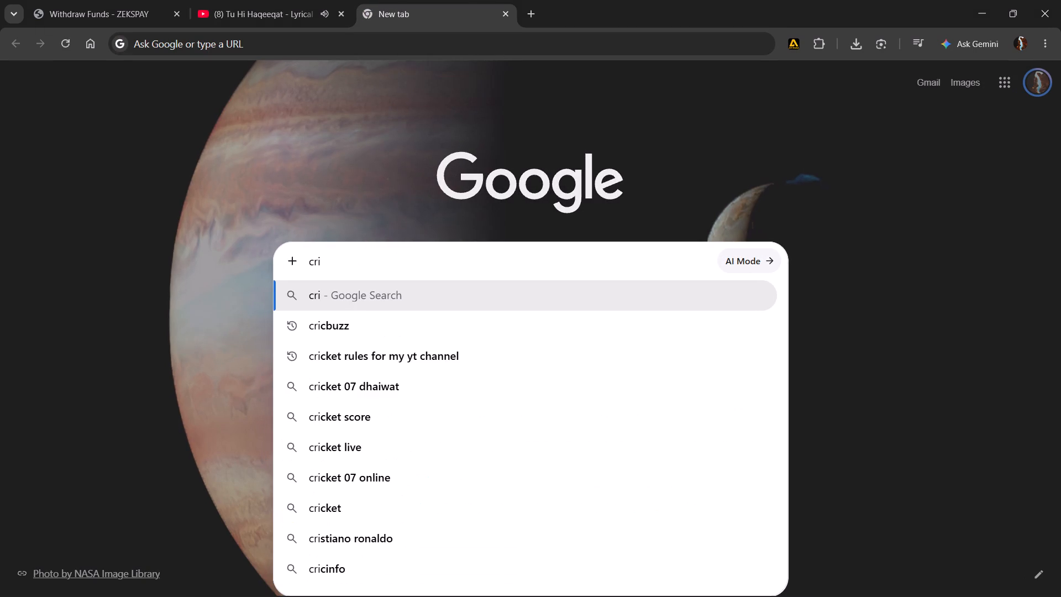
{"action": "type", "text": "ck"}
{"action": "type", "text": "et"}
{"action": "key", "text": "space"}
{"action": "type", "text": "bac"}
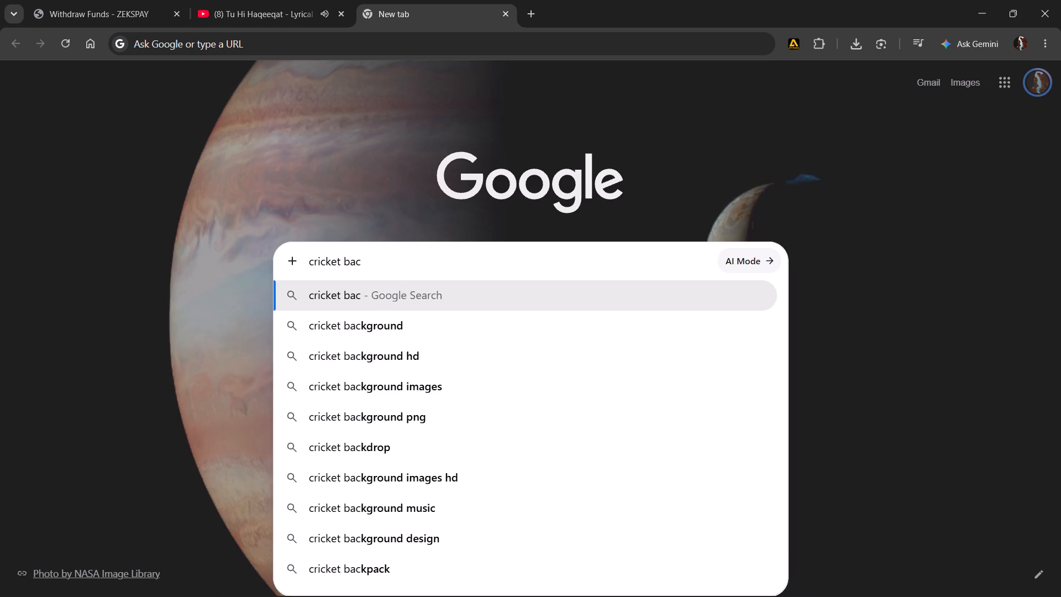
{"action": "left_click", "coordinate": [396, 331]}
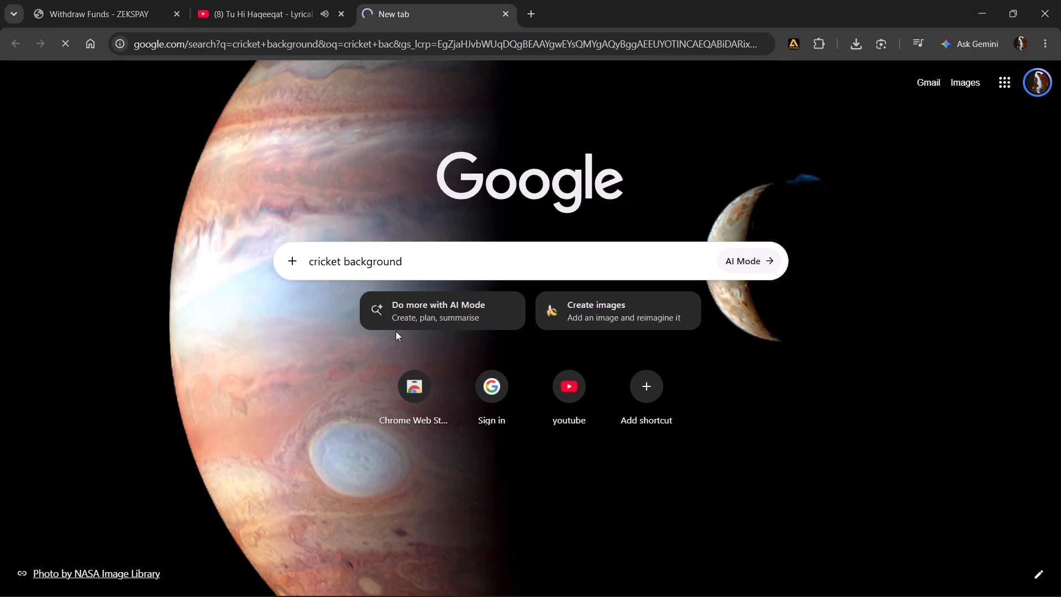
{"action": "scroll", "coordinate": [337, 378], "scroll_direction": "down", "scroll_amount": 2}
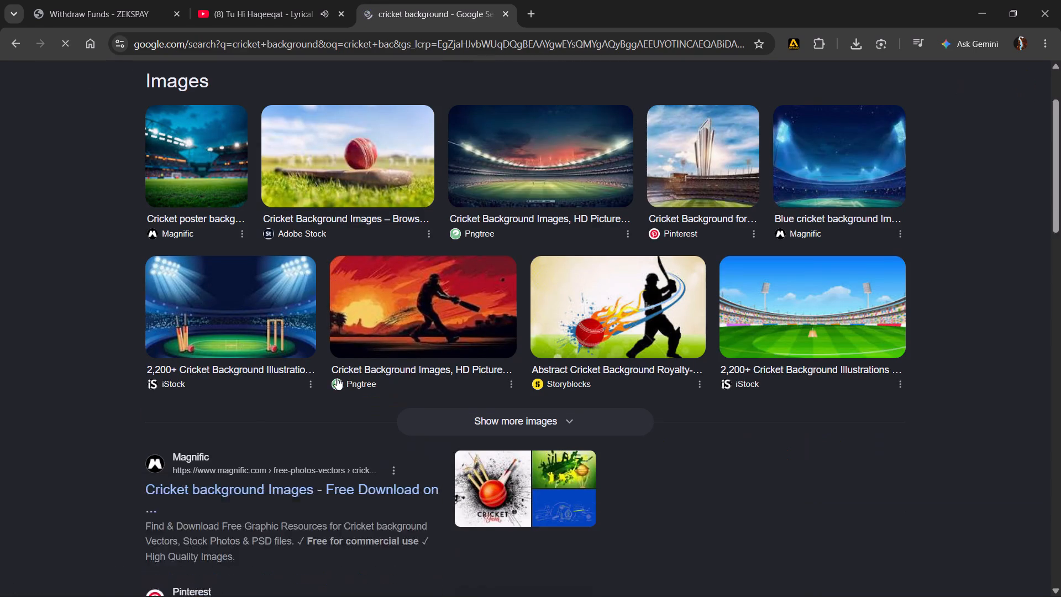
{"action": "scroll", "coordinate": [337, 378], "scroll_direction": "down", "scroll_amount": 2}
{"action": "scroll", "coordinate": [337, 378], "scroll_direction": "up", "scroll_amount": 4}
{"action": "left_click", "coordinate": [226, 145]}
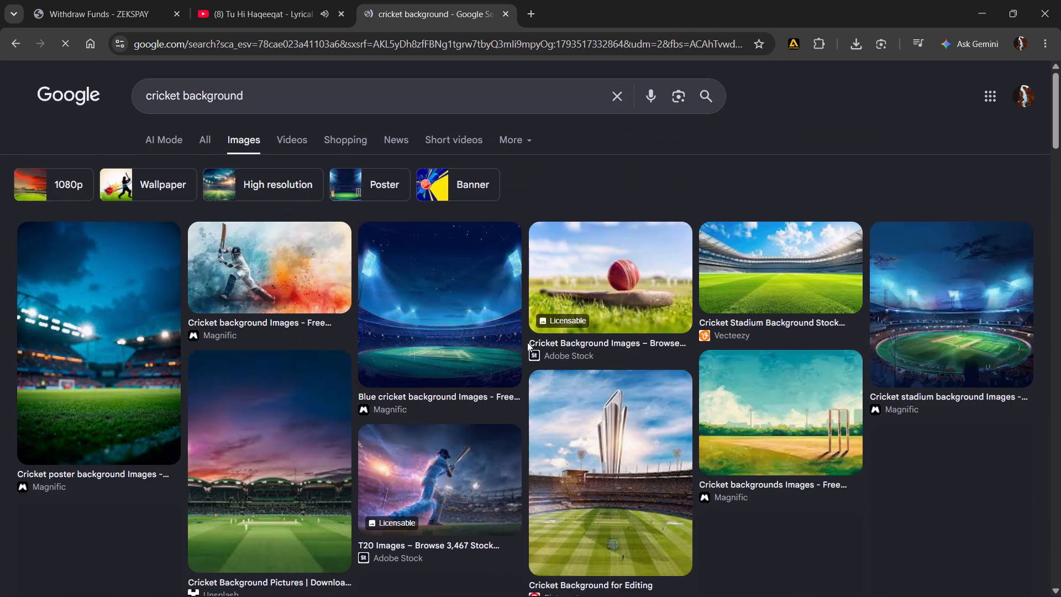
Look through the cricket background image results for a stadium picture that suits the vertical video.
{"action": "scroll", "coordinate": [399, 373], "scroll_direction": "down", "scroll_amount": 2}
{"action": "scroll", "coordinate": [399, 373], "scroll_direction": "up", "scroll_amount": 2}
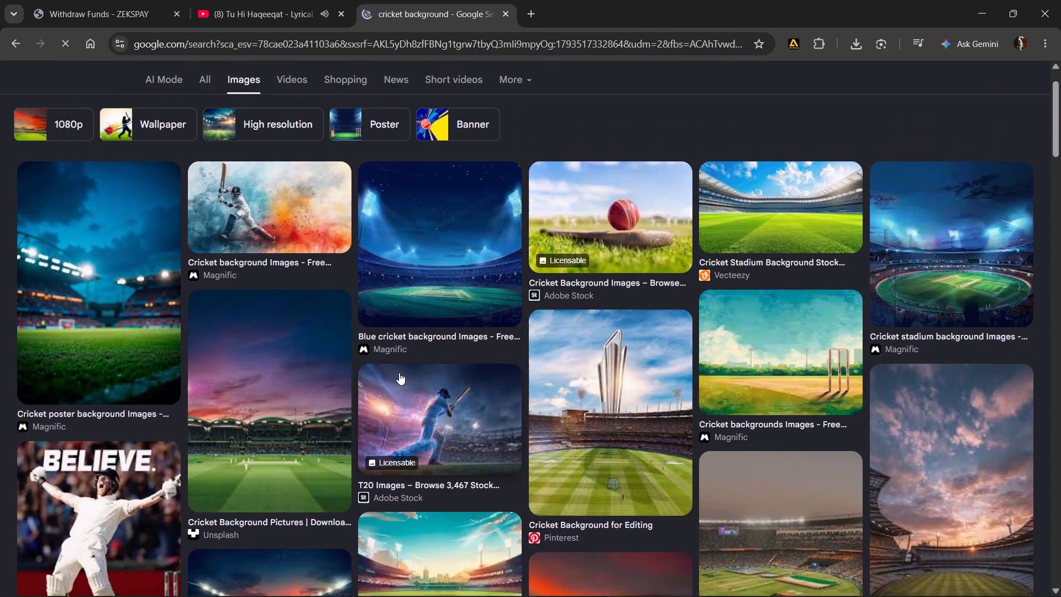
{"action": "scroll", "coordinate": [107, 370], "scroll_direction": "down", "scroll_amount": 13}
{"action": "scroll", "coordinate": [107, 370], "scroll_direction": "up", "scroll_amount": 2}
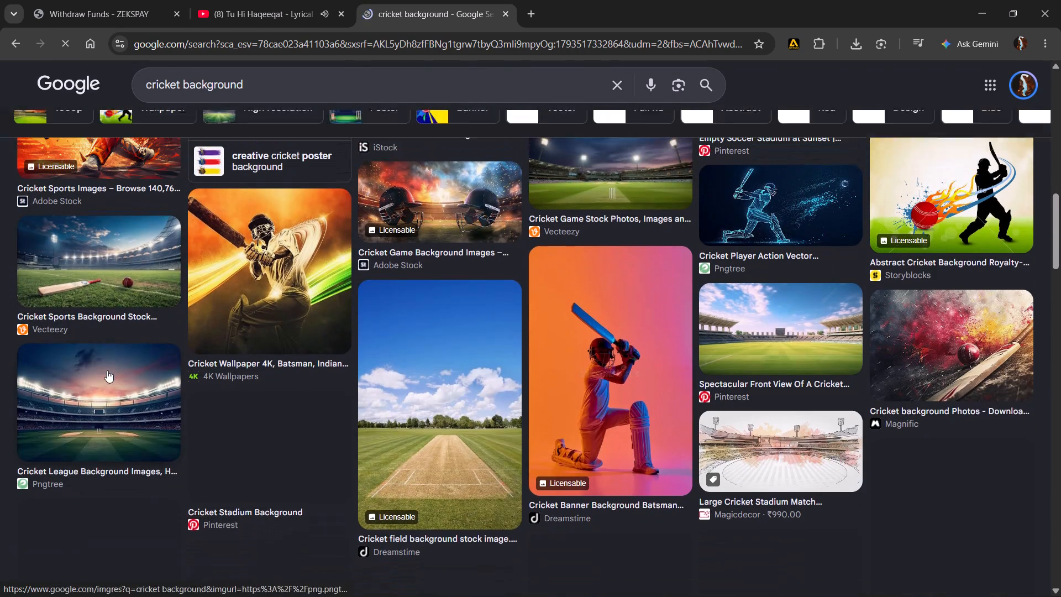
{"action": "scroll", "coordinate": [107, 370], "scroll_direction": "up", "scroll_amount": 1}
{"action": "scroll", "coordinate": [107, 370], "scroll_direction": "down", "scroll_amount": 8}
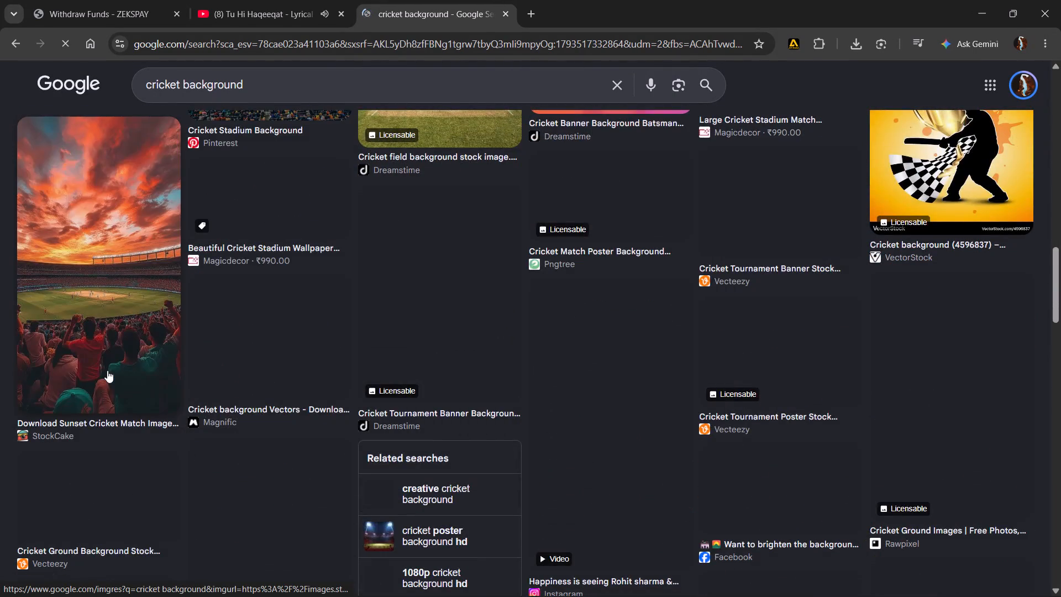
{"action": "scroll", "coordinate": [107, 370], "scroll_direction": "down", "scroll_amount": 6}
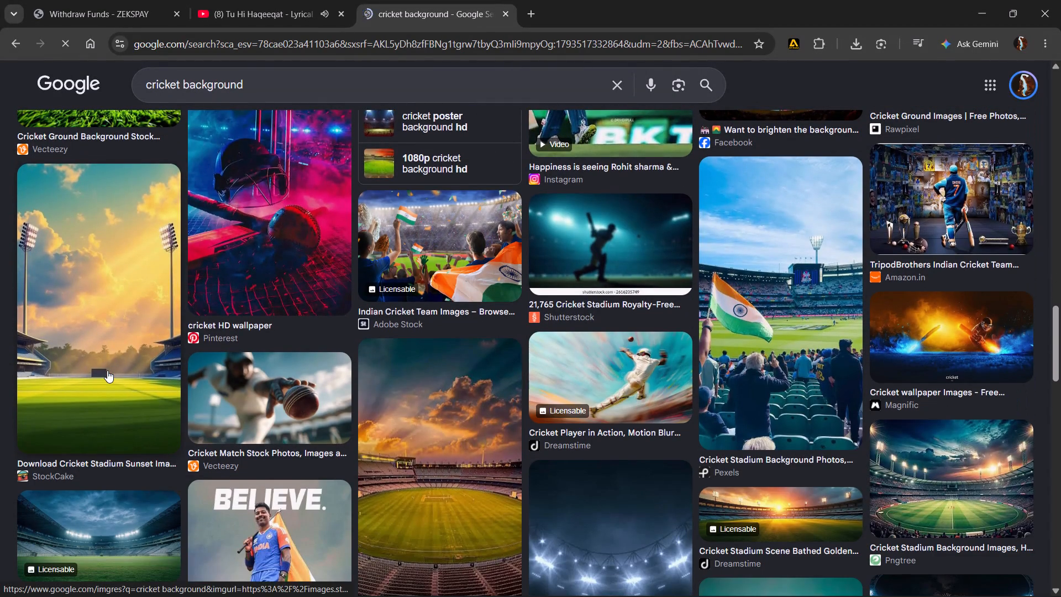
{"action": "scroll", "coordinate": [107, 370], "scroll_direction": "down", "scroll_amount": 7}
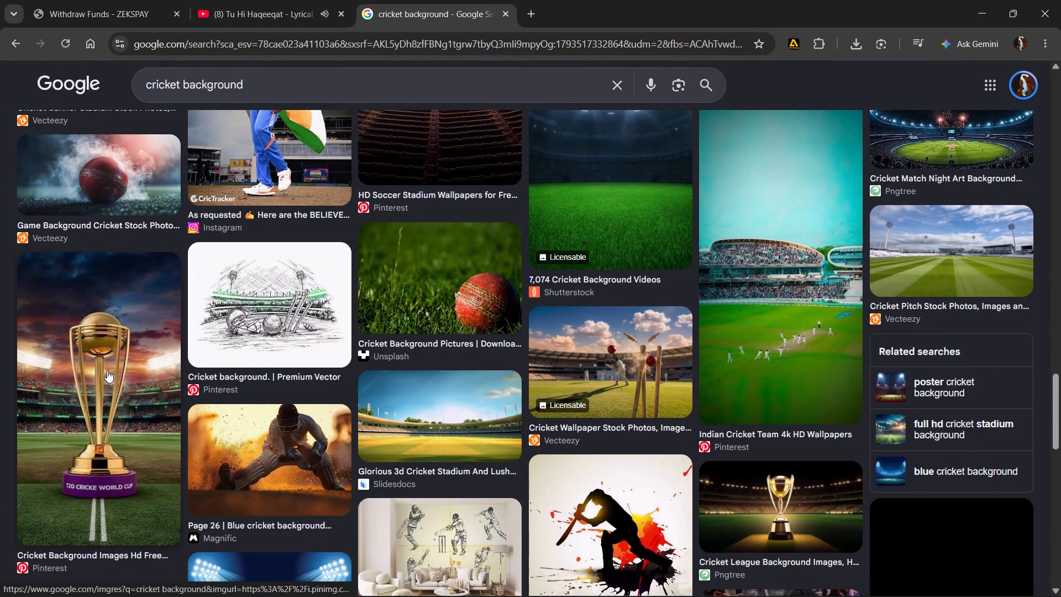
{"action": "scroll", "coordinate": [107, 370], "scroll_direction": "up", "scroll_amount": 2}
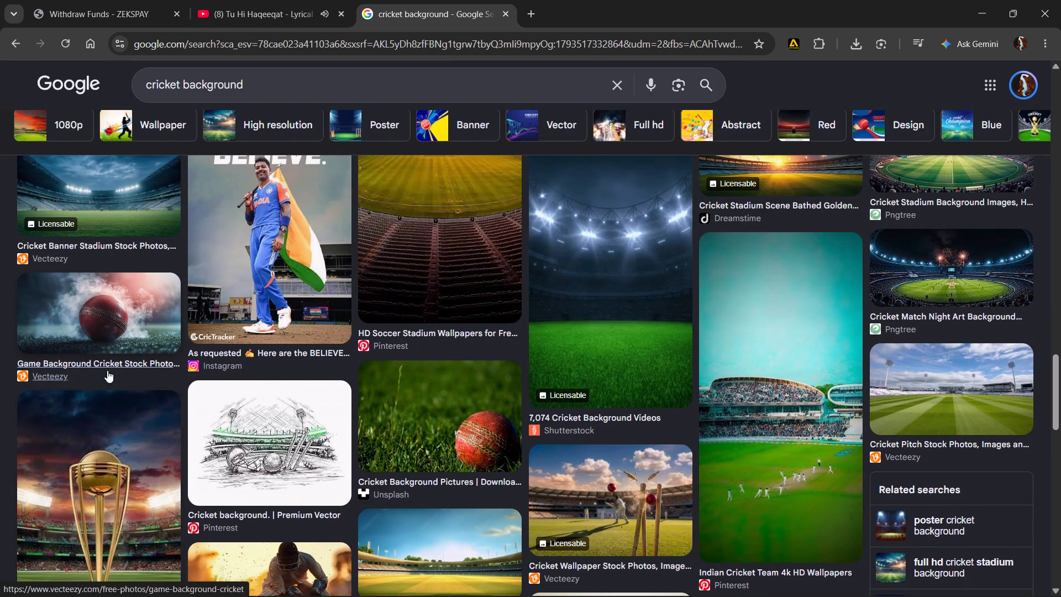
{"action": "scroll", "coordinate": [107, 370], "scroll_direction": "down", "scroll_amount": 6}
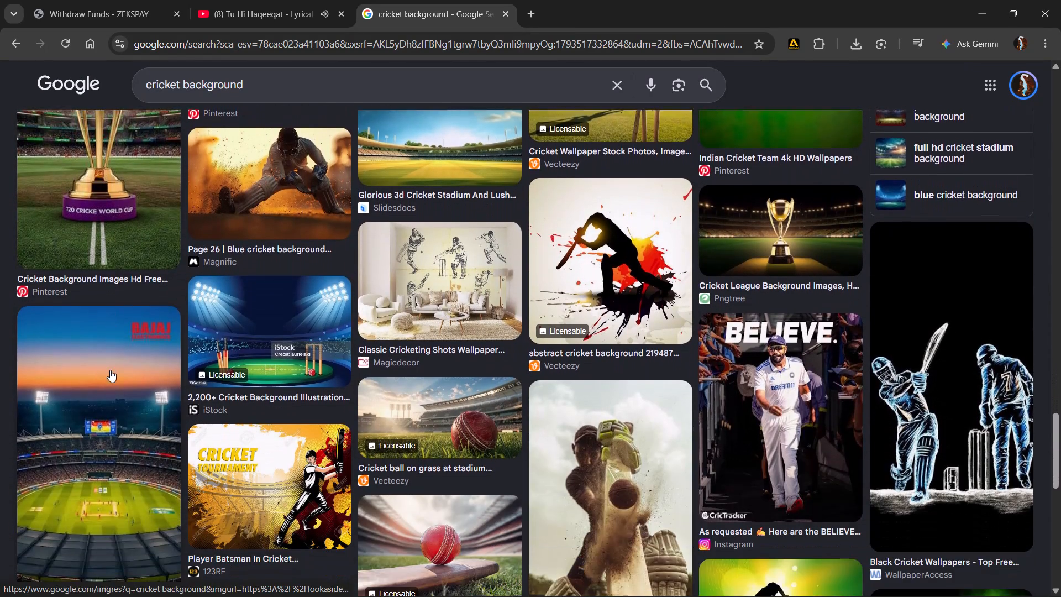
{"action": "scroll", "coordinate": [110, 370], "scroll_direction": "down", "scroll_amount": 5}
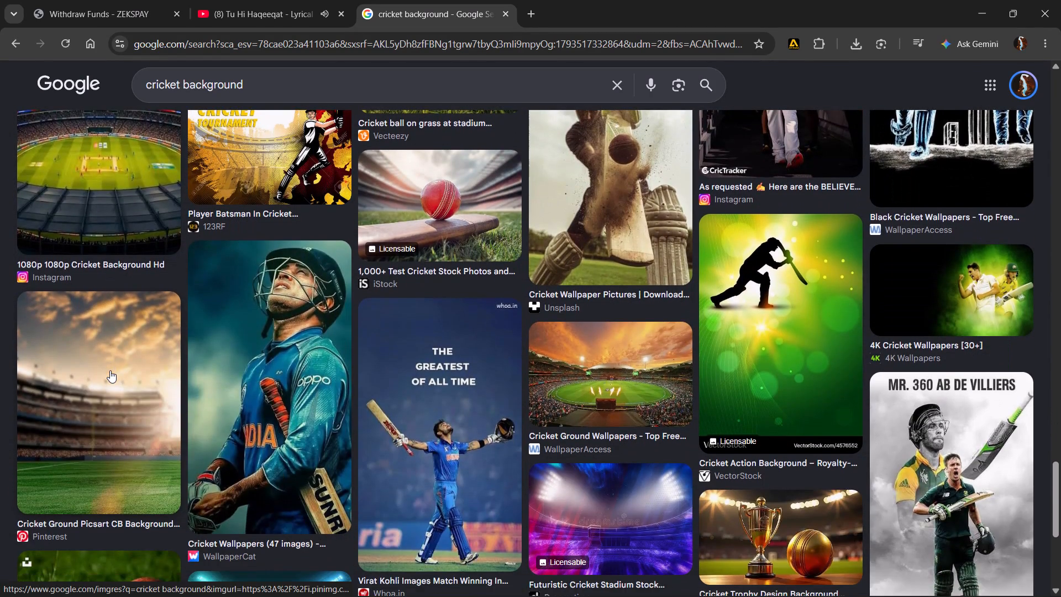
{"action": "scroll", "coordinate": [110, 370], "scroll_direction": "down", "scroll_amount": 8}
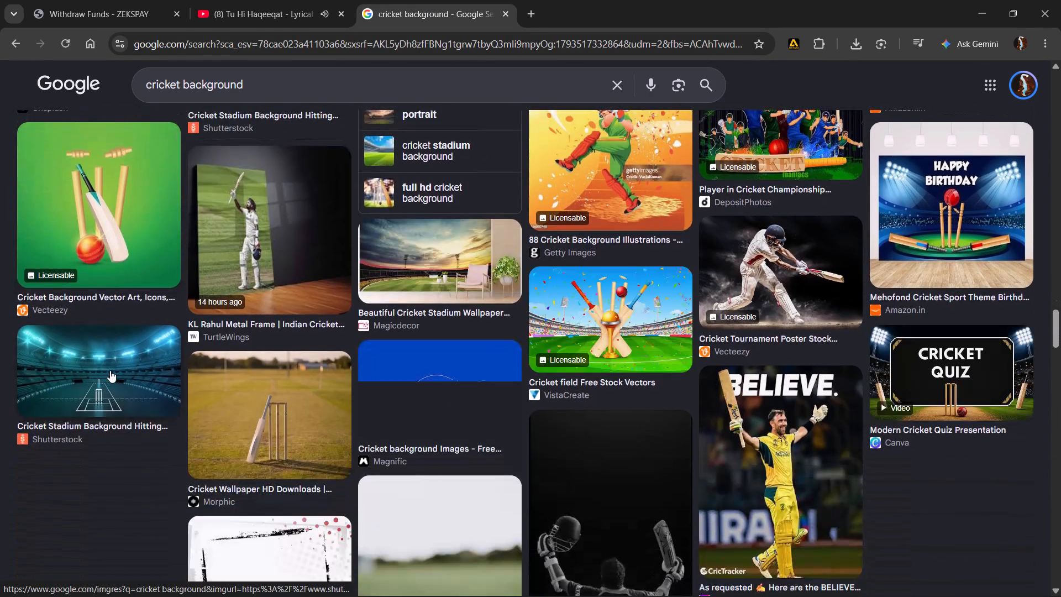
{"action": "scroll", "coordinate": [110, 370], "scroll_direction": "down", "scroll_amount": 9}
{"action": "scroll", "coordinate": [110, 370], "scroll_direction": "up", "scroll_amount": 7}
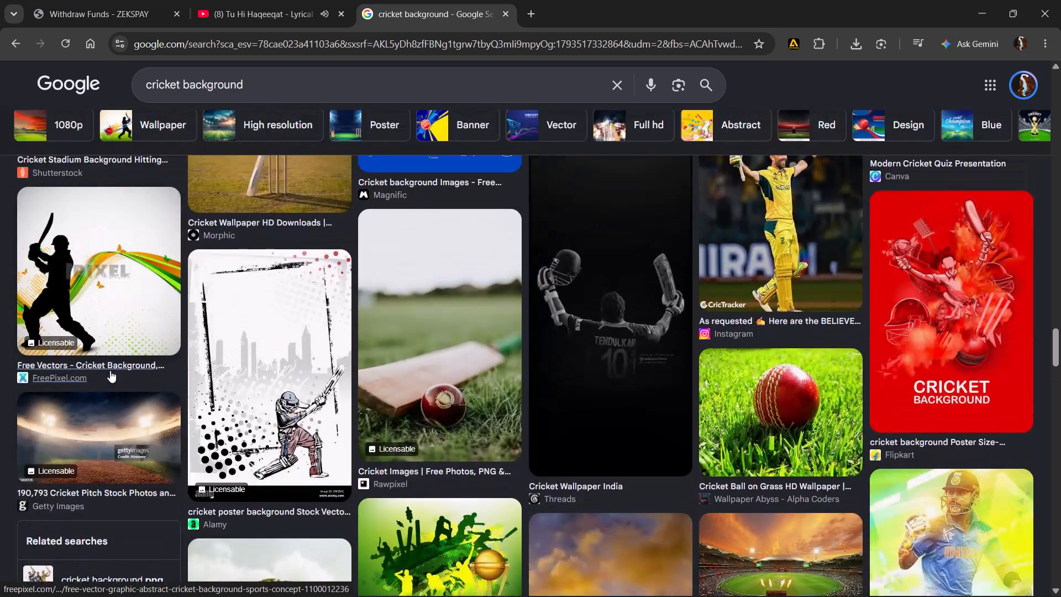
{"action": "scroll", "coordinate": [110, 370], "scroll_direction": "up", "scroll_amount": 20}
{"action": "scroll", "coordinate": [110, 370], "scroll_direction": "up", "scroll_amount": 10}
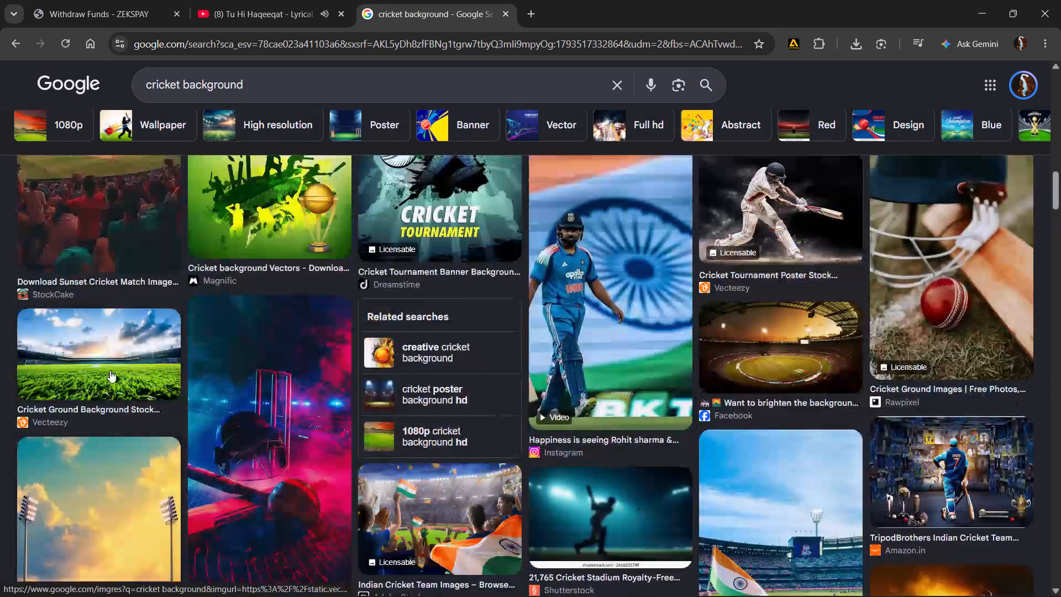
{"action": "scroll", "coordinate": [110, 370], "scroll_direction": "up", "scroll_amount": 4}
{"action": "scroll", "coordinate": [110, 370], "scroll_direction": "down", "scroll_amount": 7}
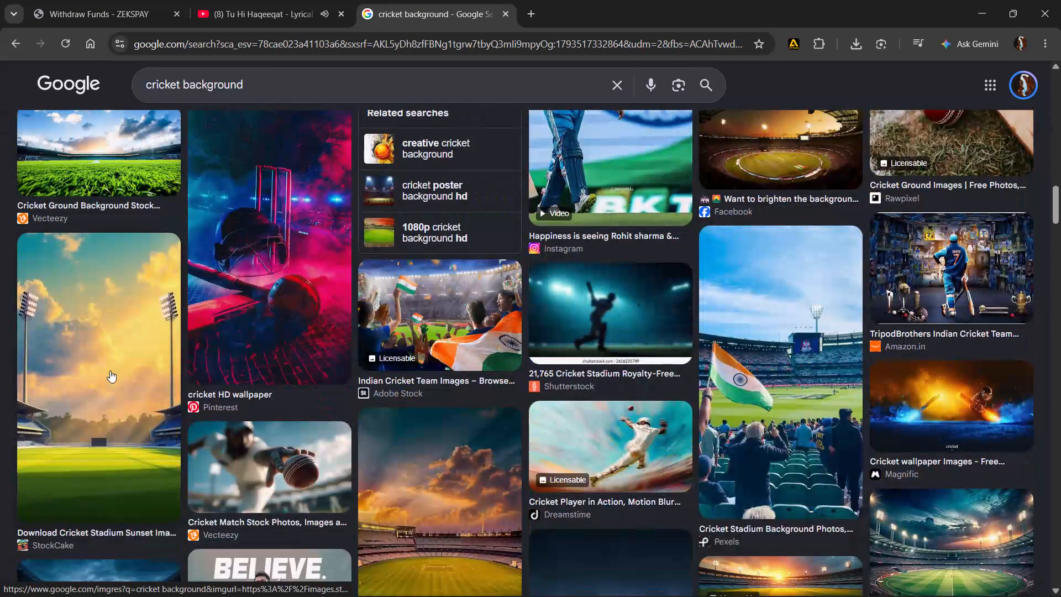
Save the StockCake cricket stadium sunset image as a JPG in the ytt folder on Local Disk (D:).
{"action": "left_click", "coordinate": [110, 370]}
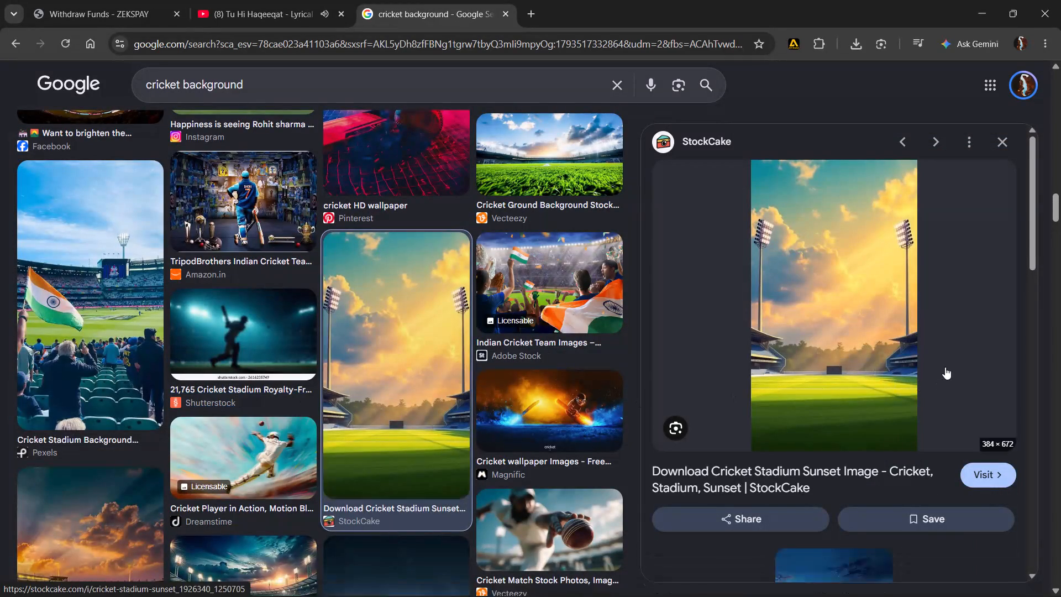
{"action": "right_click", "coordinate": [803, 277]}
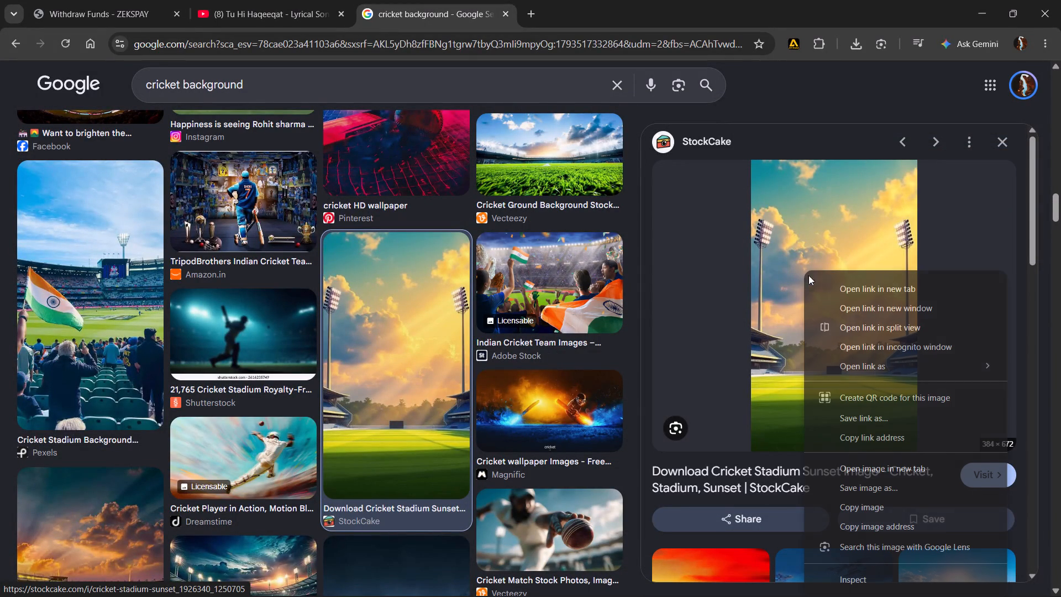
{"action": "left_click", "coordinate": [874, 478]}
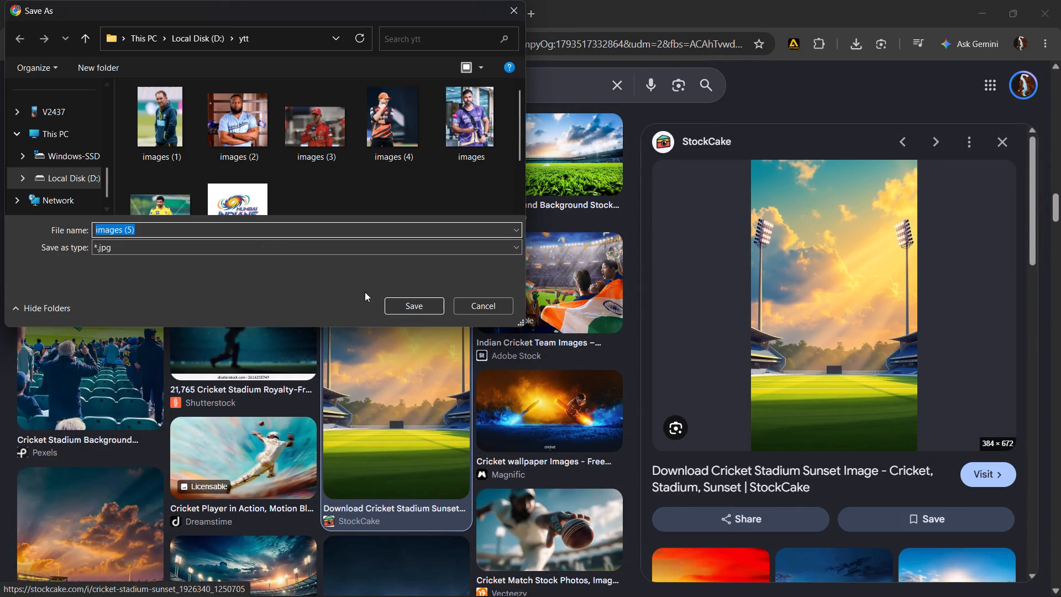
{"action": "left_click", "coordinate": [417, 310]}
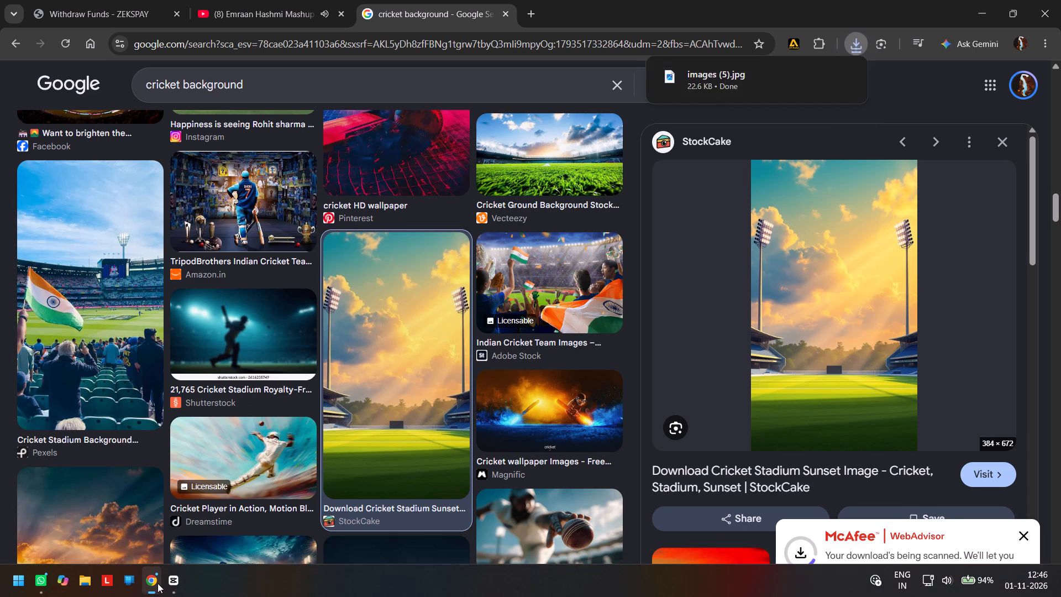
Switch to CapCut and import the stadium image images (5) from the ytt folder on Local Disk (D:).
{"action": "left_click", "coordinate": [170, 583]}
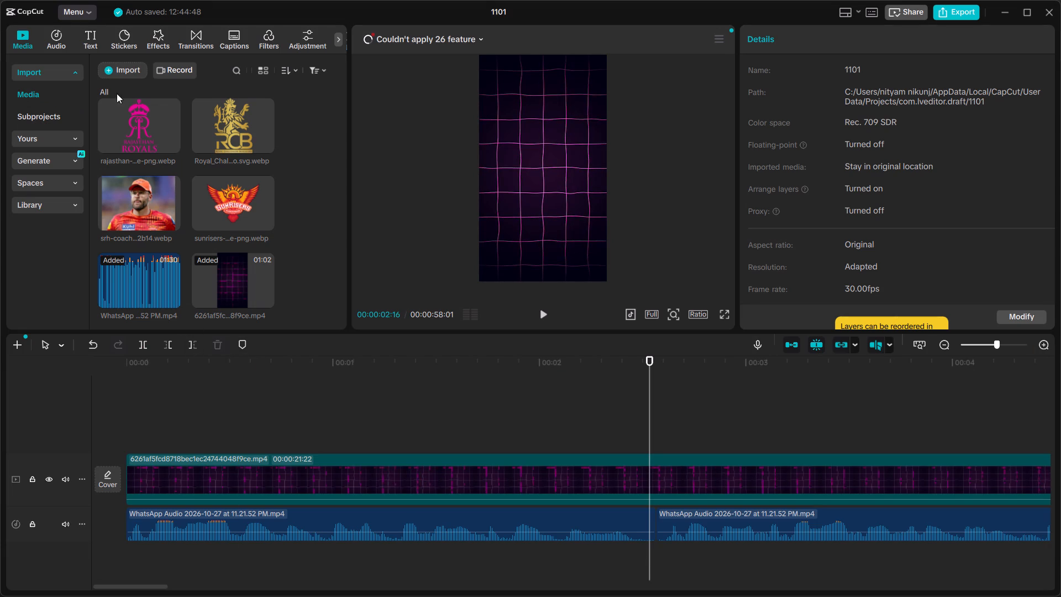
{"action": "left_click", "coordinate": [117, 66]}
{"action": "left_click", "coordinate": [179, 101]}
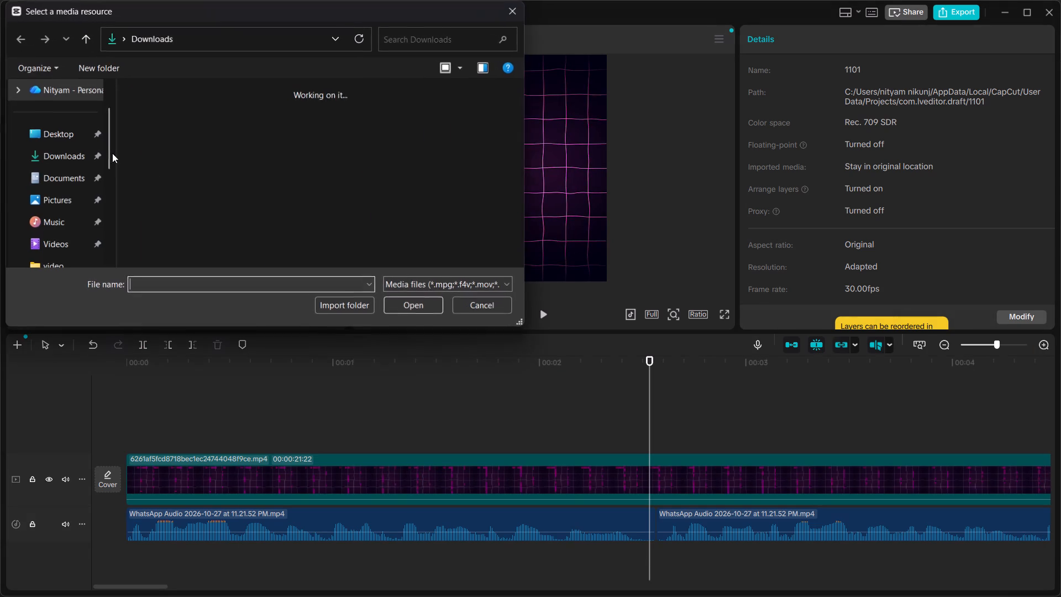
{"action": "left_click", "coordinate": [54, 211]}
{"action": "scroll", "coordinate": [54, 211], "scroll_direction": "down", "scroll_amount": 5}
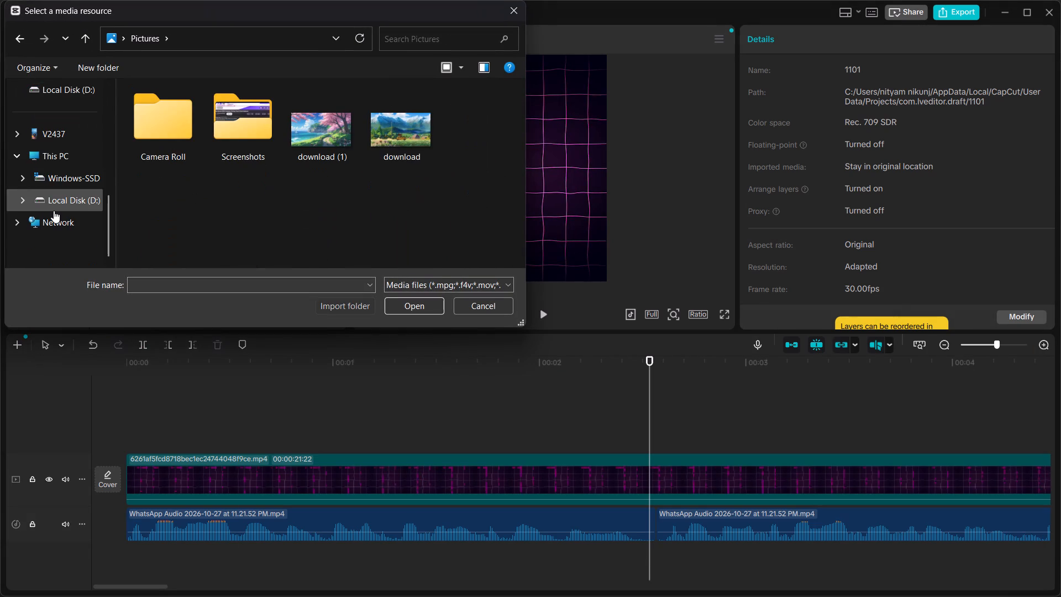
{"action": "left_click", "coordinate": [54, 211]}
{"action": "double_click", "coordinate": [372, 133]}
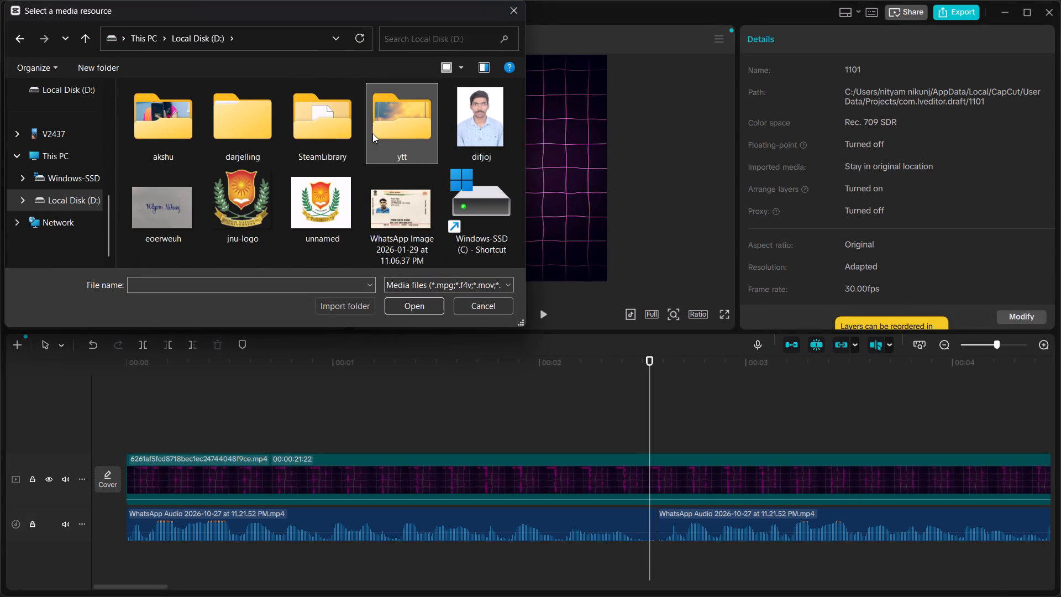
{"action": "left_click", "coordinate": [371, 130]}
{"action": "scroll", "coordinate": [370, 129], "scroll_direction": "down", "scroll_amount": 4}
{"action": "scroll", "coordinate": [370, 129], "scroll_direction": "up", "scroll_amount": 2}
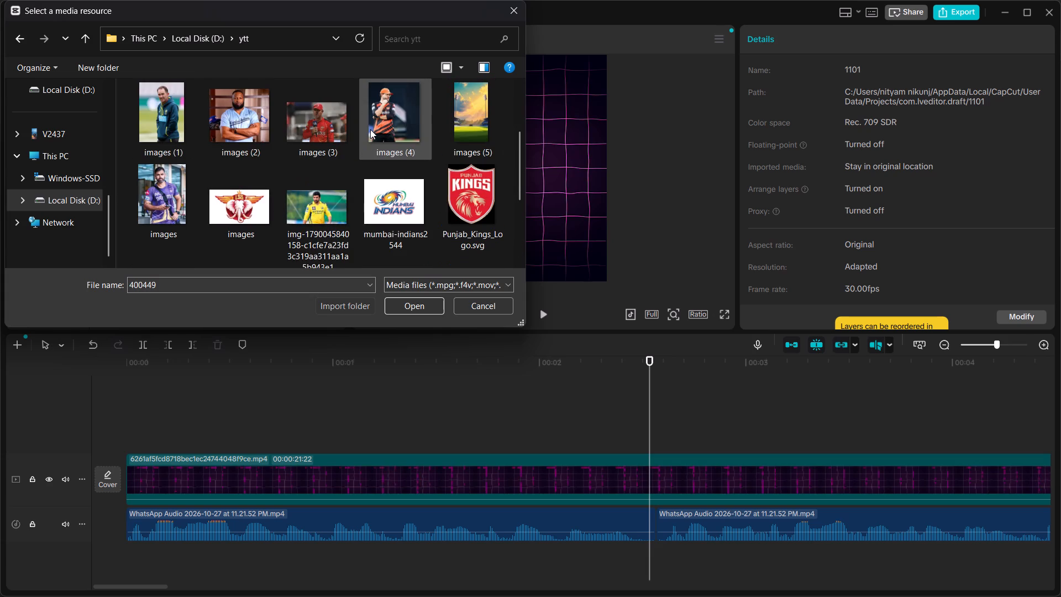
{"action": "left_click", "coordinate": [451, 112]}
{"action": "left_click", "coordinate": [415, 309]}
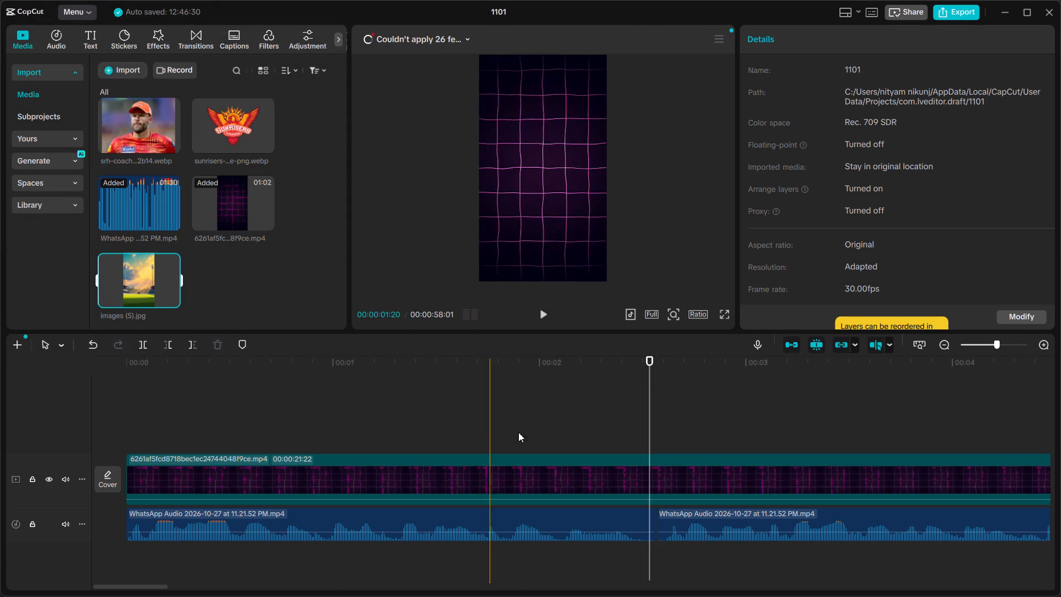
Play the voice audio and split the grid background clip where the audio segment just after 00:05 begins.
{"action": "left_click", "coordinate": [483, 404]}
{"action": "key", "text": "space"}
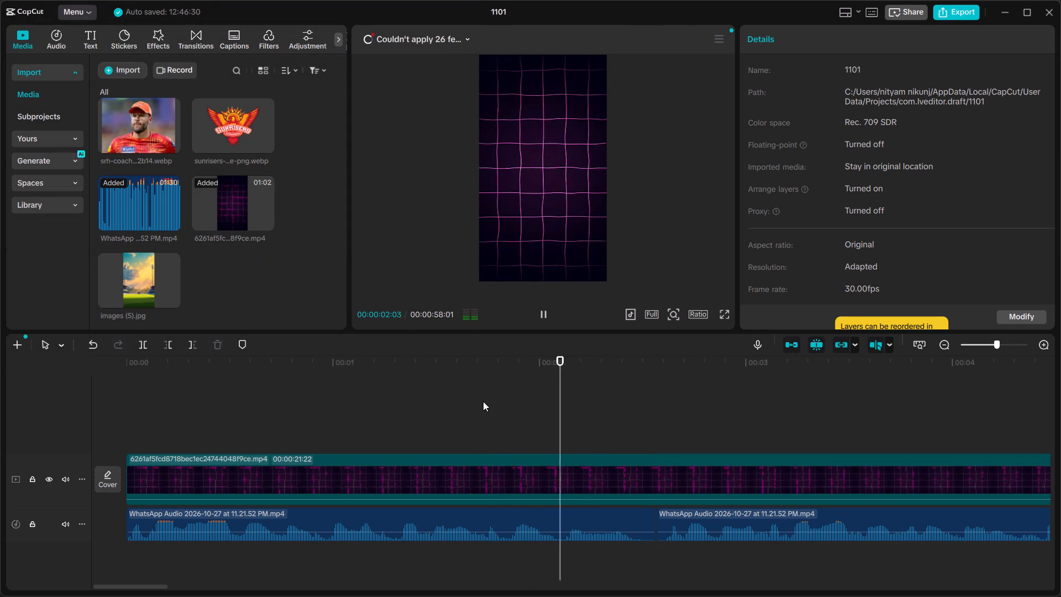
{"action": "key", "text": "space"}
{"action": "key", "text": "space"}
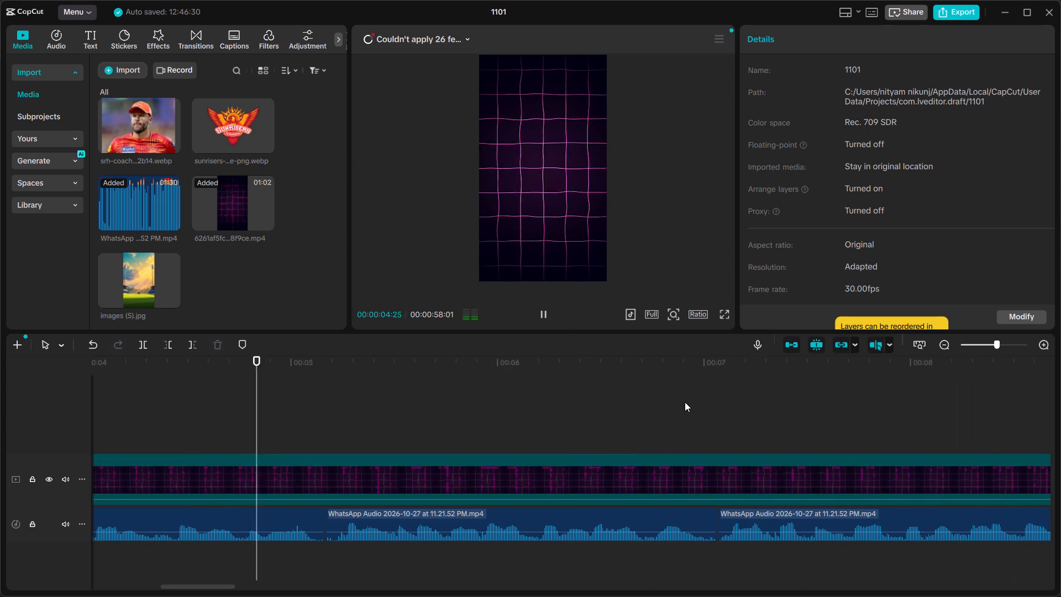
{"action": "key", "text": "space"}
{"action": "left_click", "coordinate": [329, 404]}
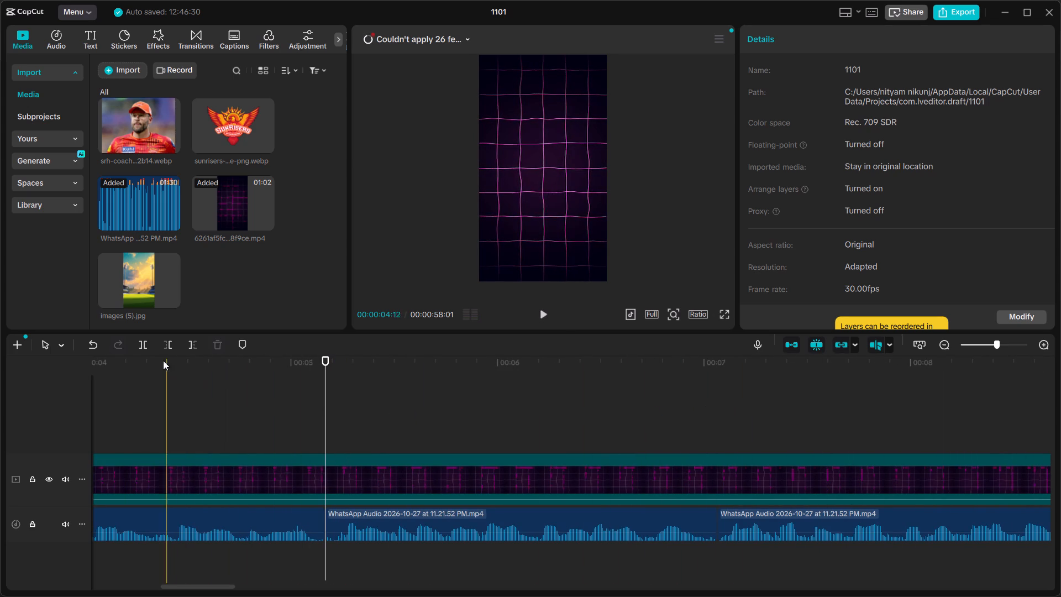
{"action": "left_click", "coordinate": [150, 343]}
Insert the stadium image images (5).jpg into the main track at the split and play back that section.
{"action": "left_click", "coordinate": [369, 415]}
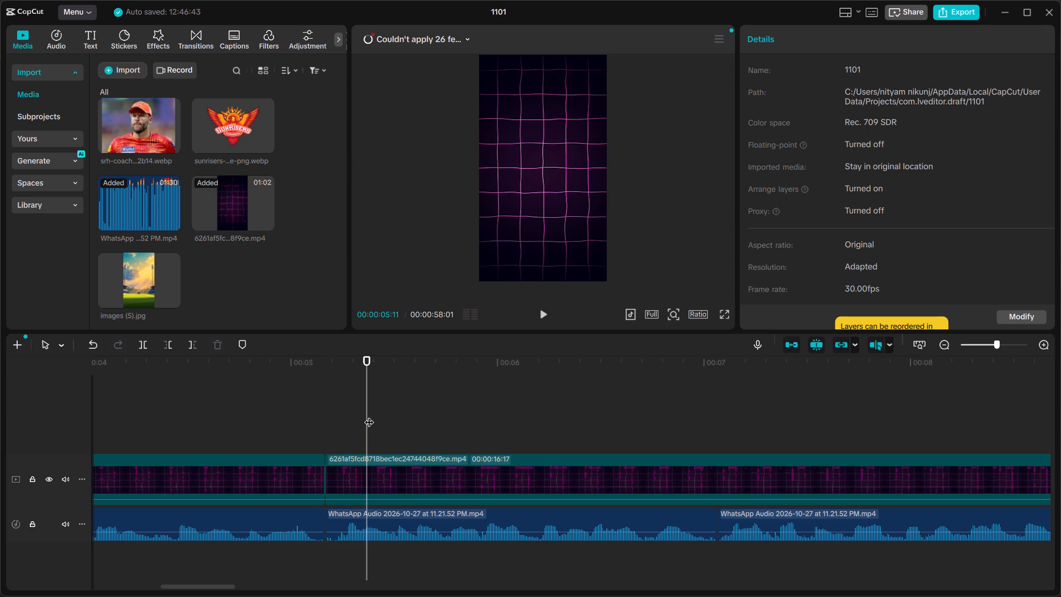
{"action": "left_click_drag", "start_coordinate": [130, 266], "coordinate": [313, 433]}
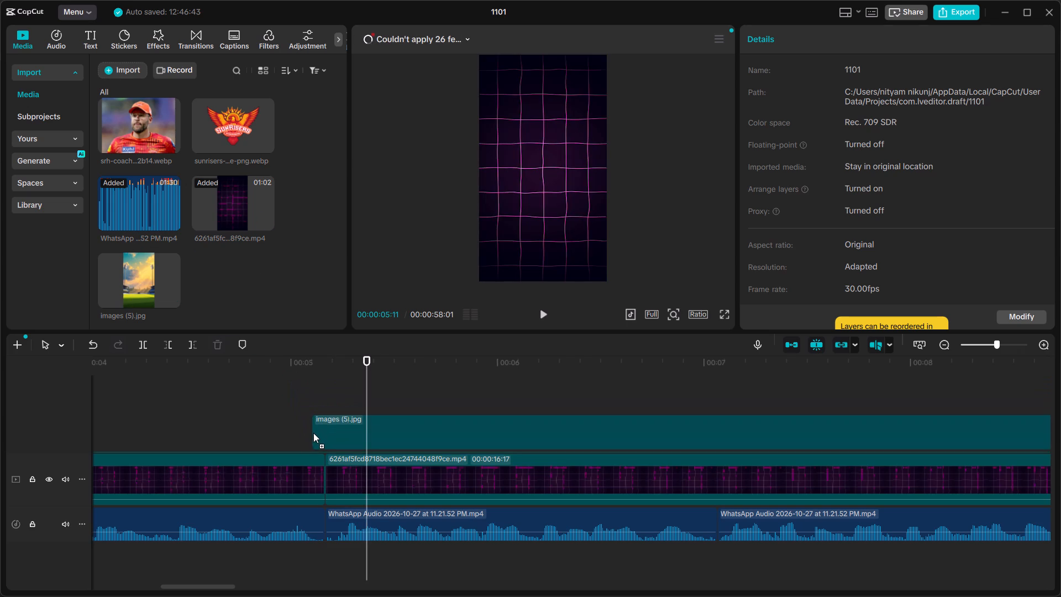
{"action": "left_click_drag", "start_coordinate": [313, 433], "coordinate": [330, 457]}
{"action": "left_click", "coordinate": [296, 418]}
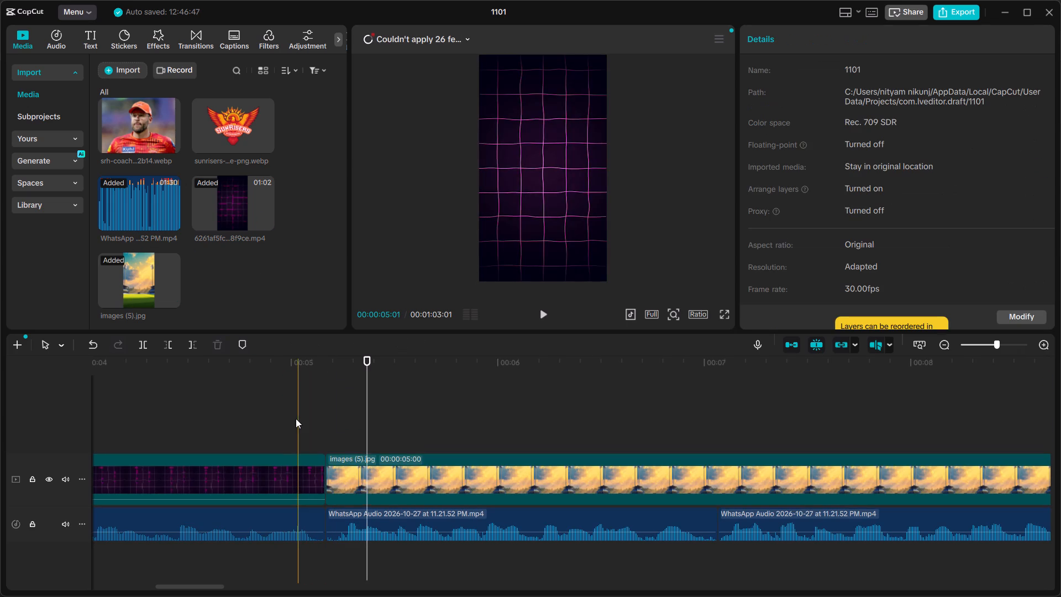
{"action": "key", "text": "space"}
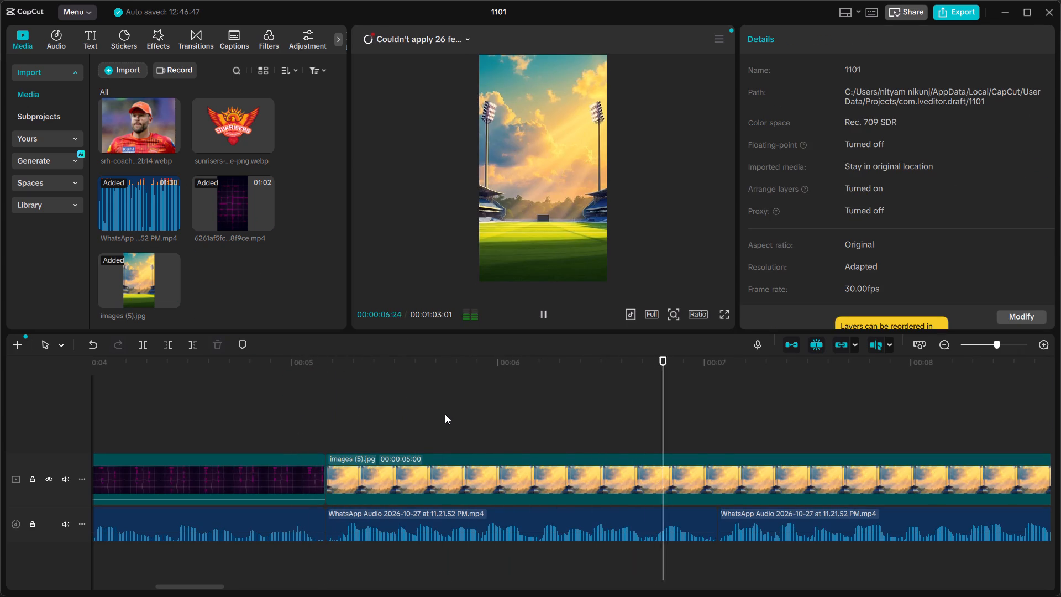
{"action": "key", "text": "space"}
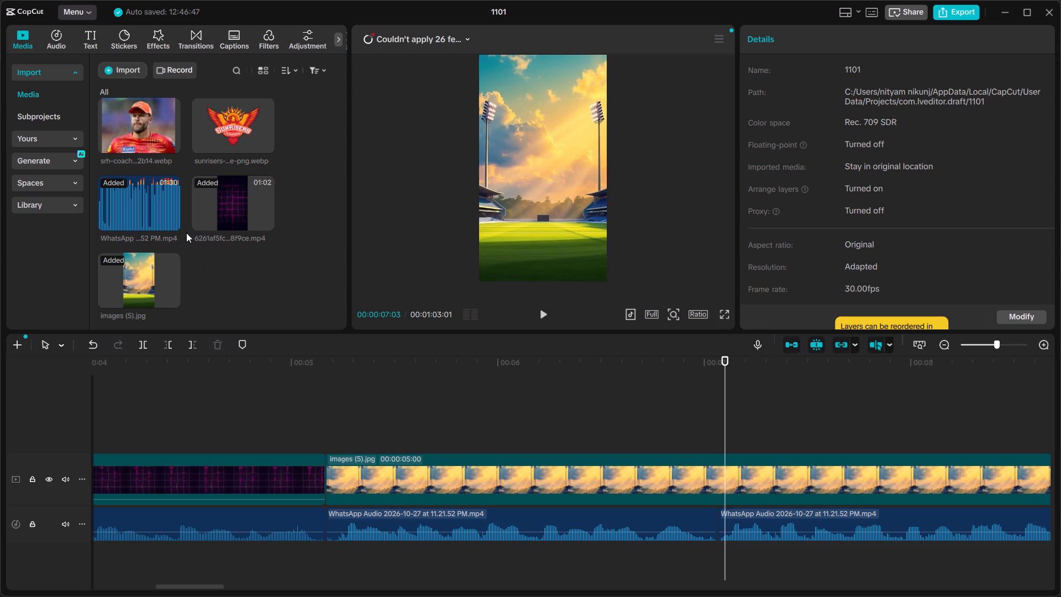
Find the 78-784082_black-shadow-png-fade-to-black image in the Downloads folder and import it into the project media.
{"action": "left_click", "coordinate": [107, 72]}
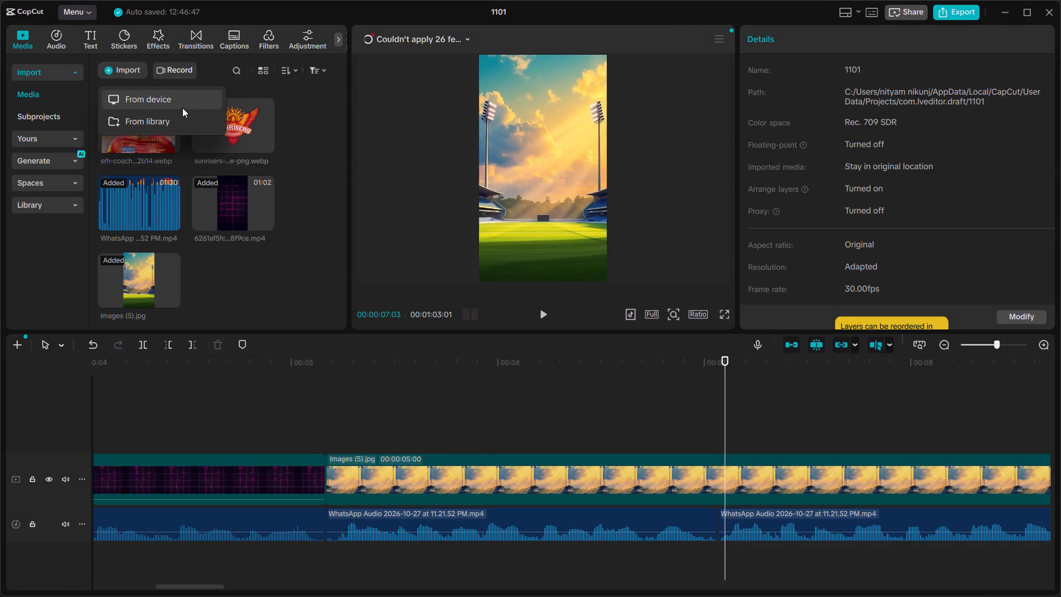
{"action": "left_click", "coordinate": [182, 108]}
{"action": "left_click", "coordinate": [48, 171]}
{"action": "scroll", "coordinate": [54, 169], "scroll_direction": "up", "scroll_amount": 6}
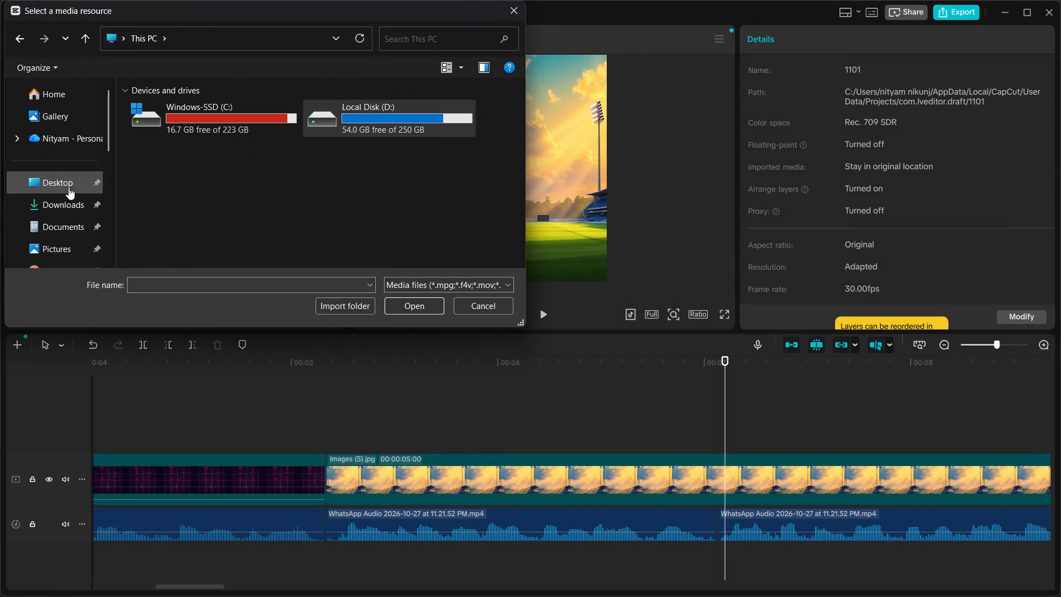
{"action": "left_click", "coordinate": [71, 204]}
{"action": "left_click", "coordinate": [280, 198]}
{"action": "scroll", "coordinate": [287, 193], "scroll_direction": "down", "scroll_amount": 1}
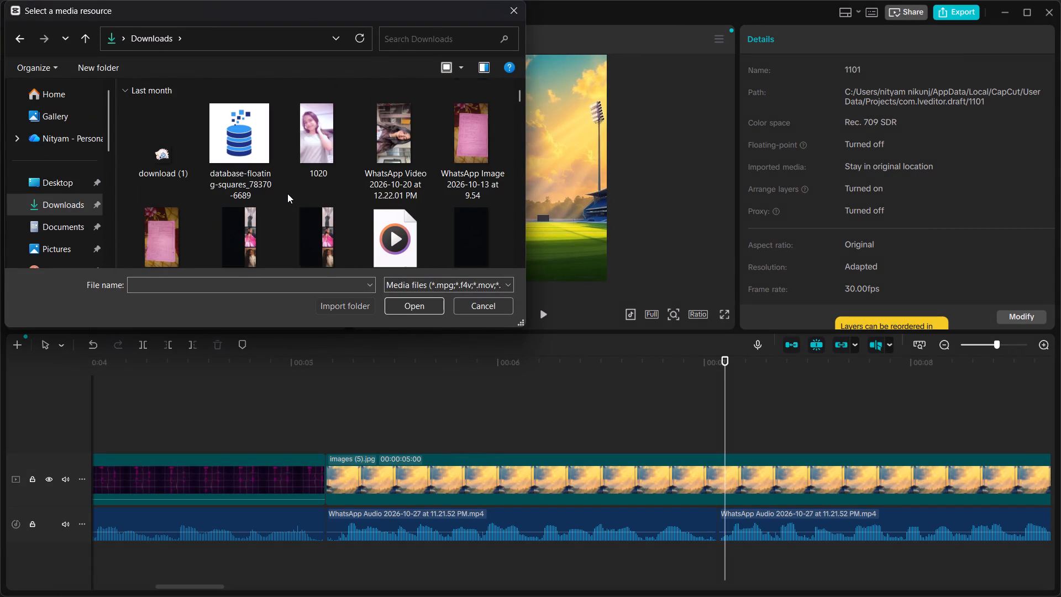
{"action": "scroll", "coordinate": [287, 193], "scroll_direction": "down", "scroll_amount": 8}
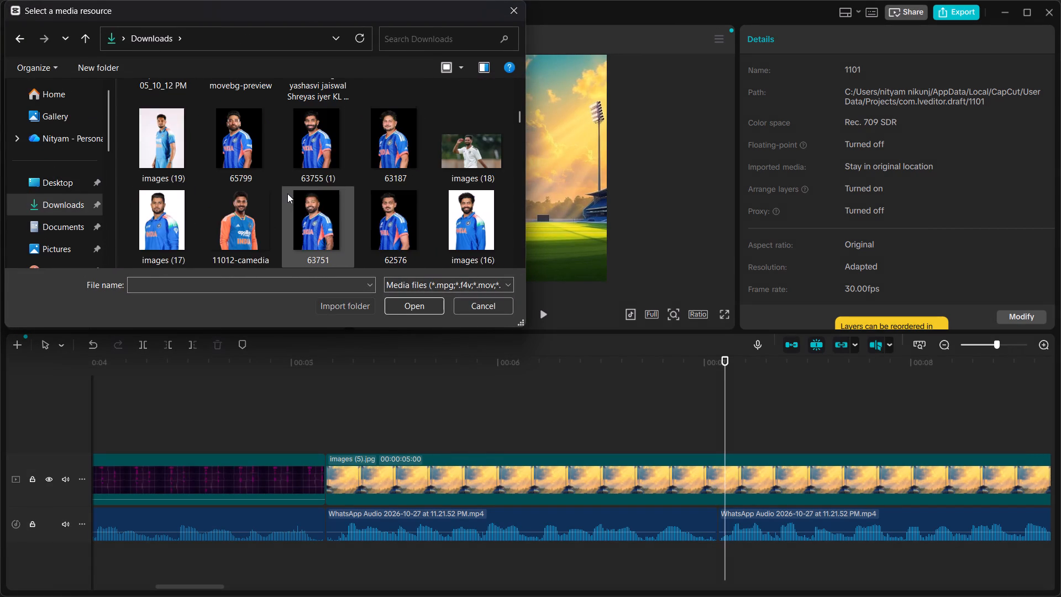
{"action": "scroll", "coordinate": [287, 193], "scroll_direction": "down", "scroll_amount": 7}
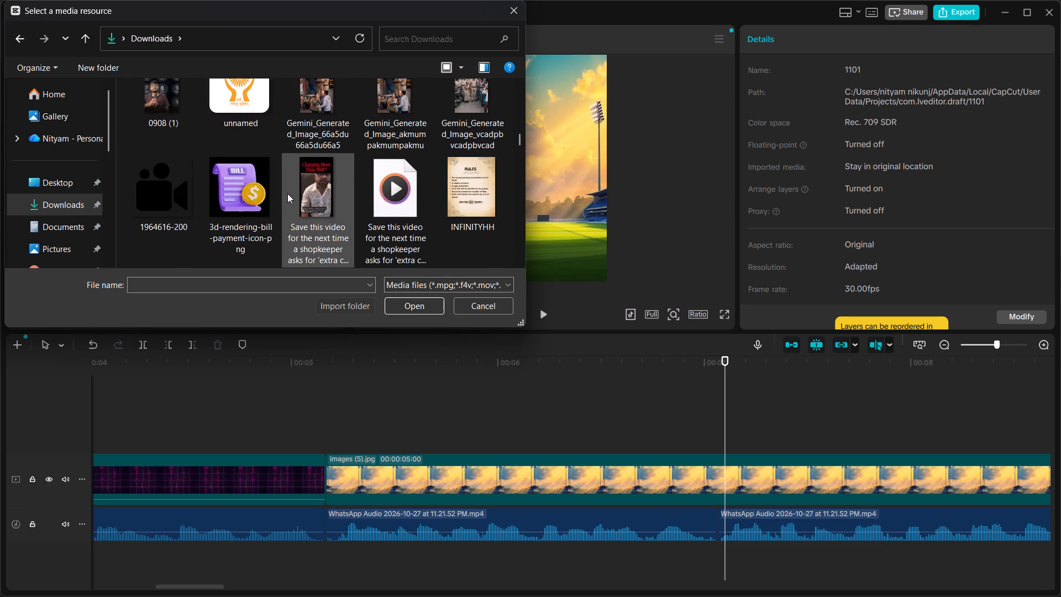
{"action": "scroll", "coordinate": [287, 193], "scroll_direction": "down", "scroll_amount": 8}
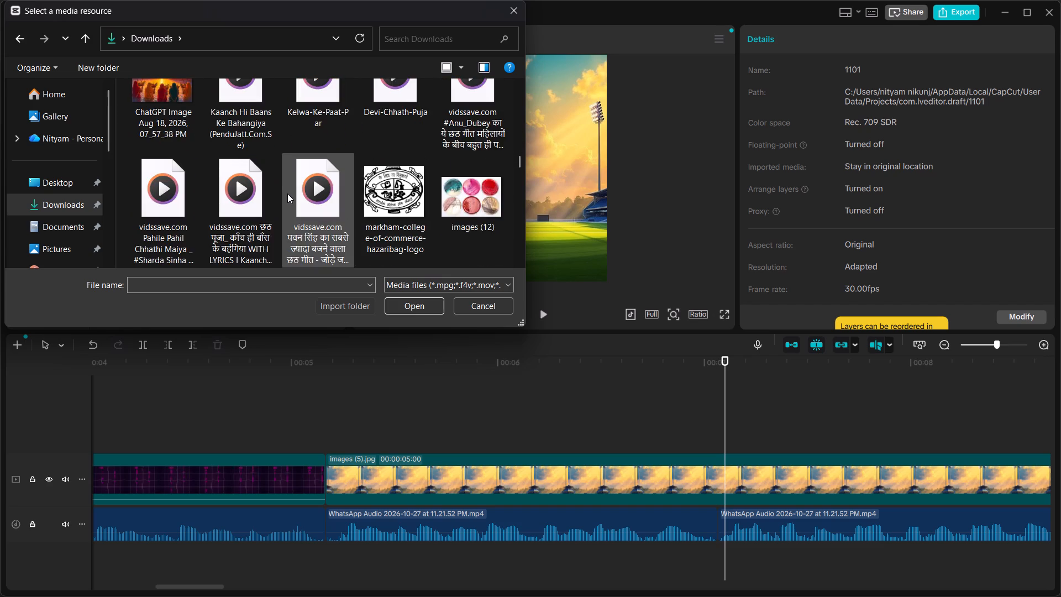
{"action": "scroll", "coordinate": [287, 193], "scroll_direction": "down", "scroll_amount": 6}
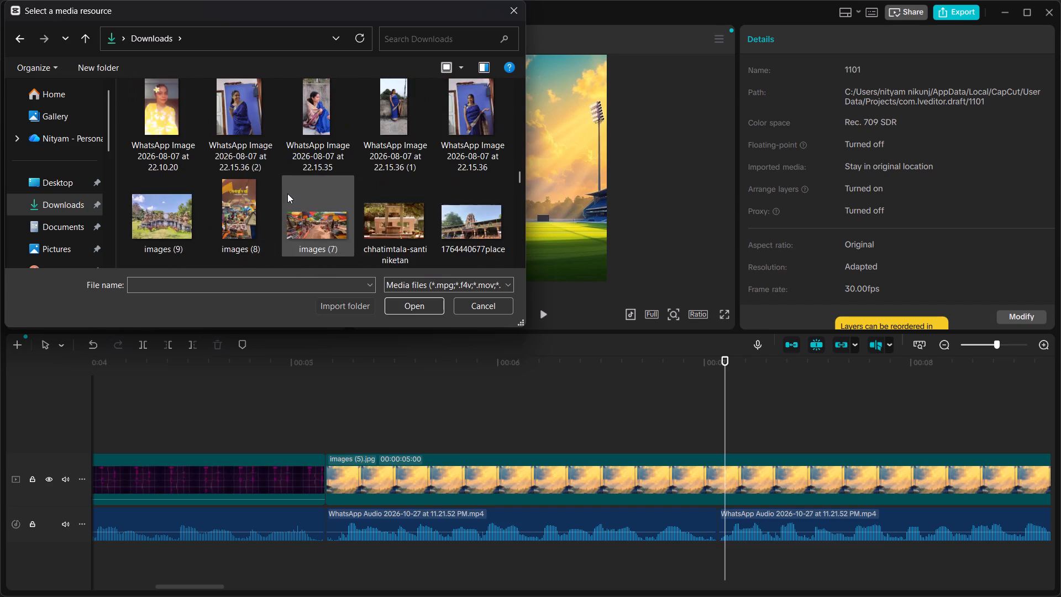
{"action": "scroll", "coordinate": [287, 193], "scroll_direction": "down", "scroll_amount": 5}
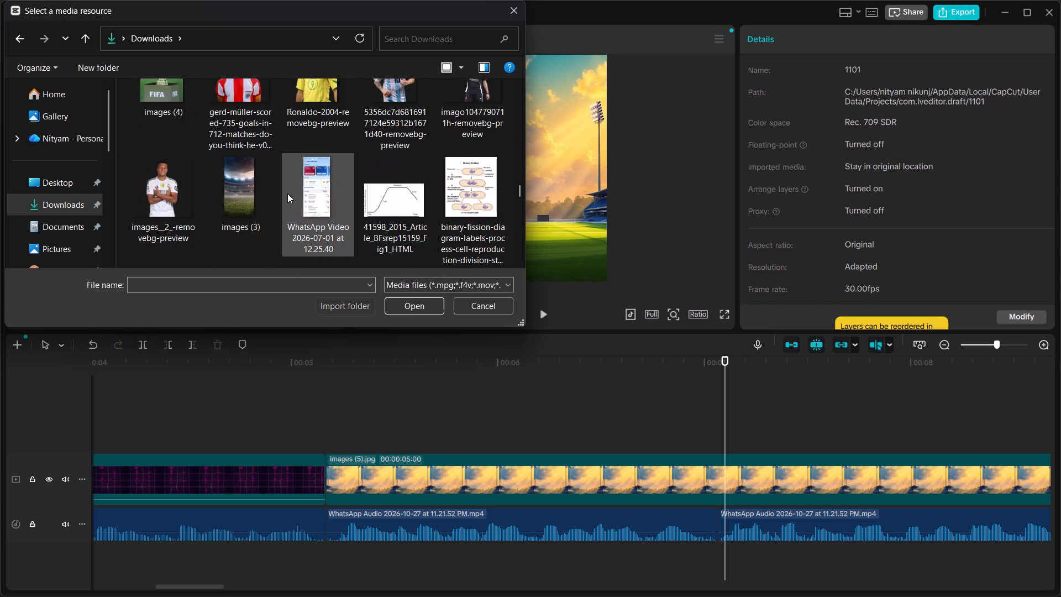
{"action": "scroll", "coordinate": [287, 193], "scroll_direction": "down", "scroll_amount": 4}
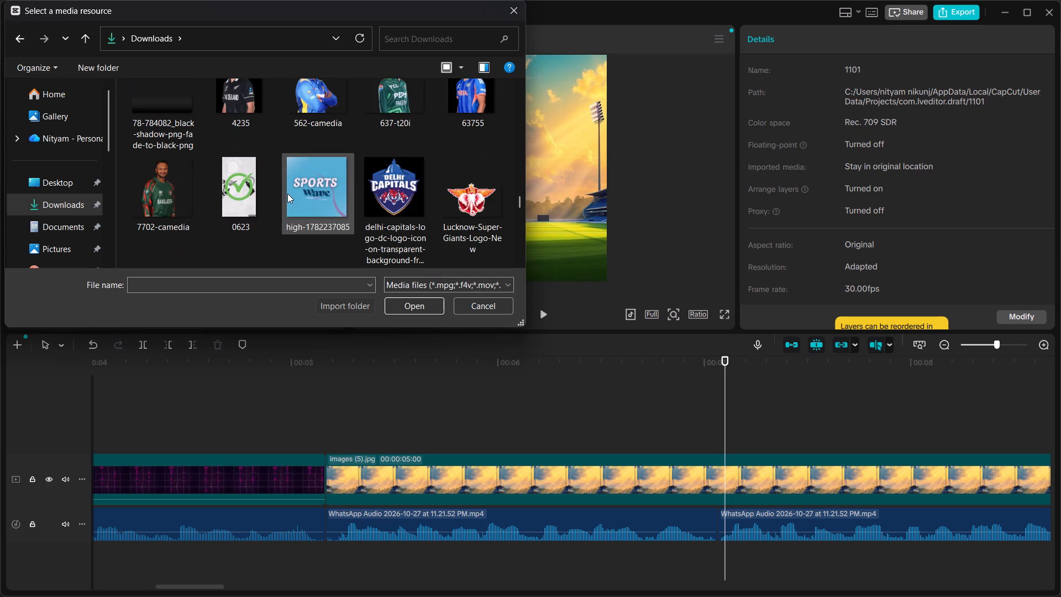
{"action": "scroll", "coordinate": [287, 193], "scroll_direction": "up", "scroll_amount": 2}
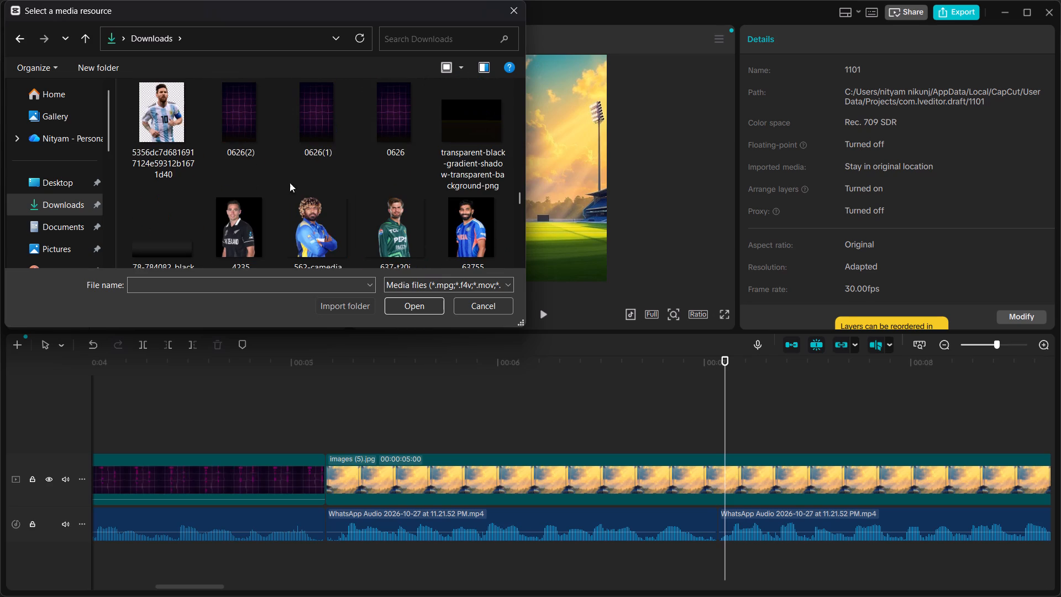
{"action": "left_click", "coordinate": [445, 134]}
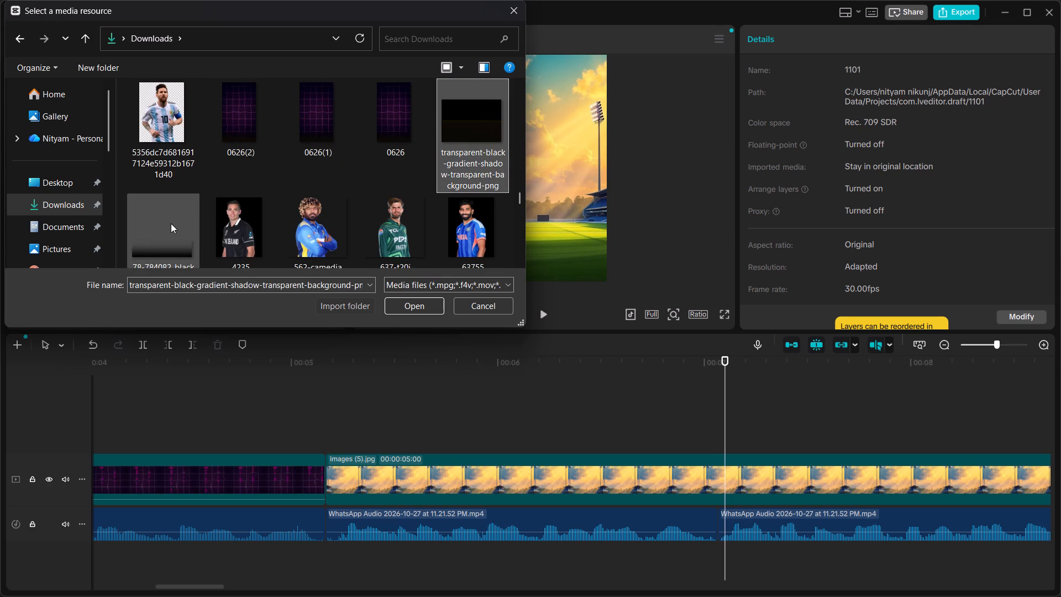
{"action": "left_click", "coordinate": [171, 223]}
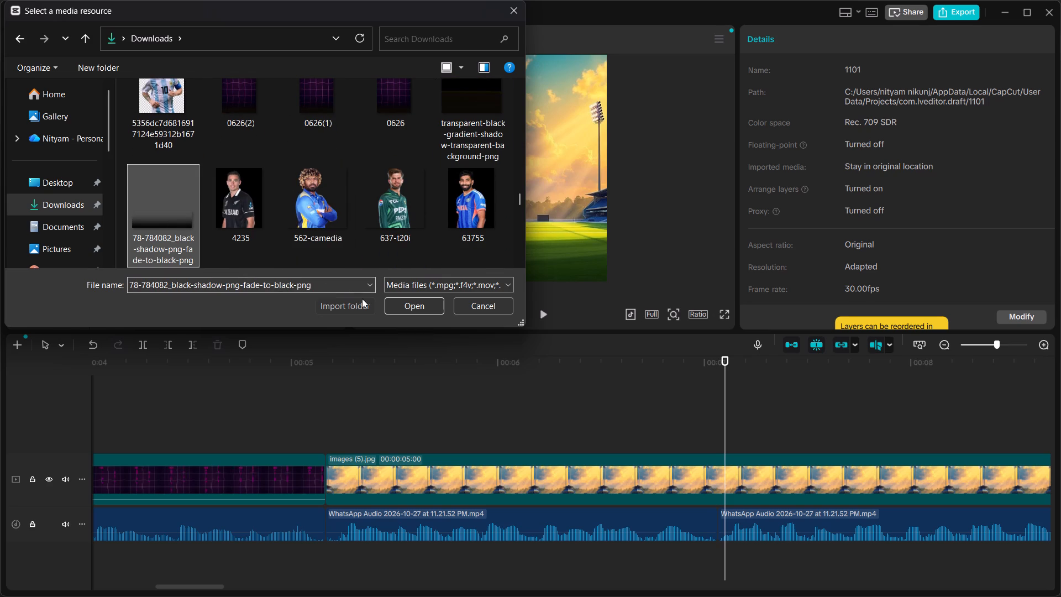
{"action": "left_click", "coordinate": [403, 305]}
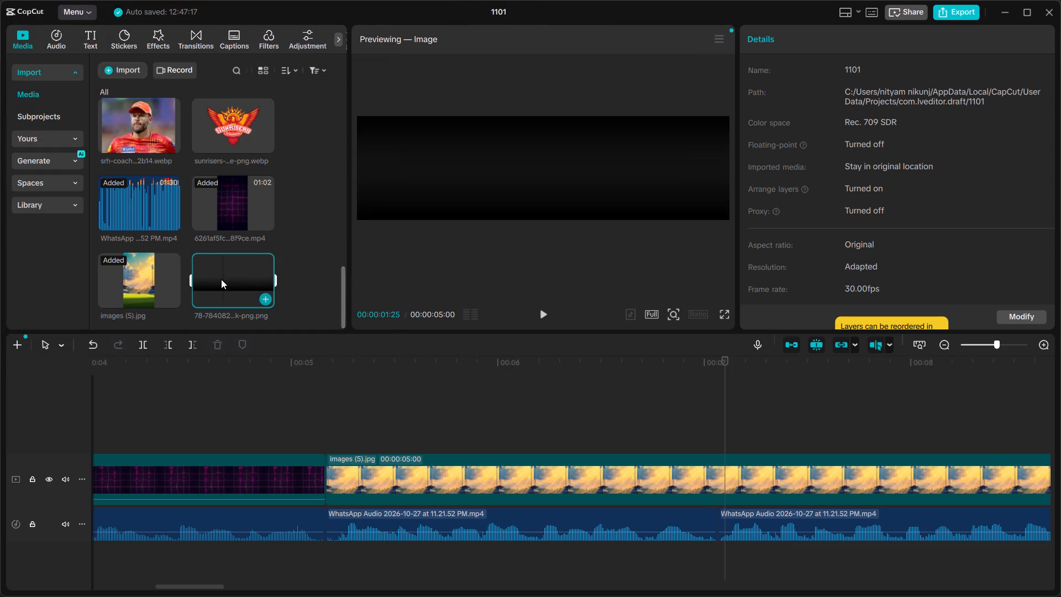
Place the black shadow image on a track above the stadium image, aligned with the stadium clip's start.
{"action": "left_click_drag", "start_coordinate": [221, 279], "coordinate": [327, 436]}
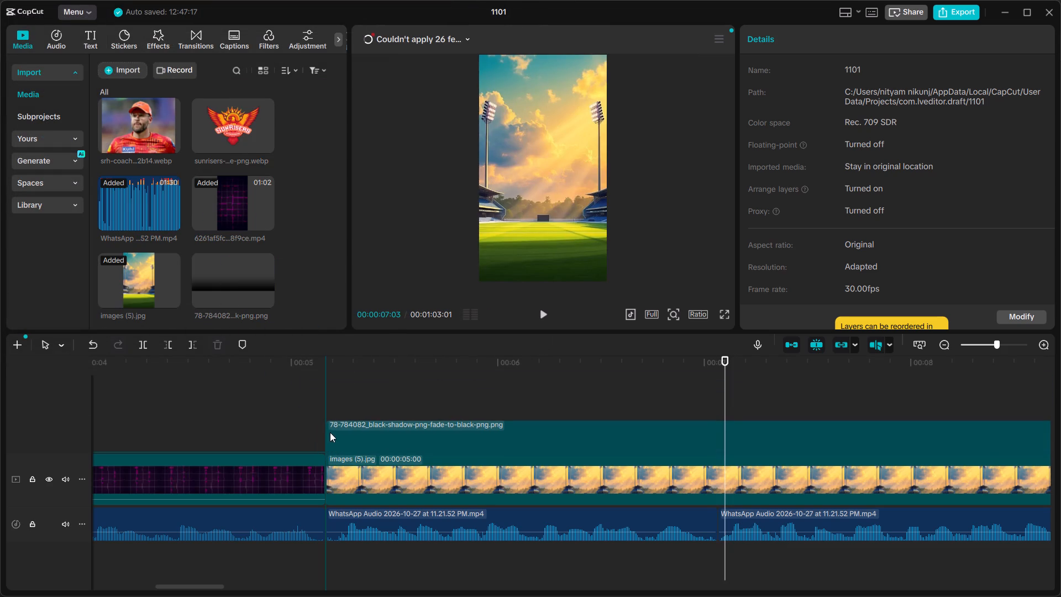
Enlarge the black shadow overlay to 225% and position it over the bottom of the frame at about X 88, Y -1240.
{"action": "left_click_drag", "start_coordinate": [547, 167], "coordinate": [547, 224]}
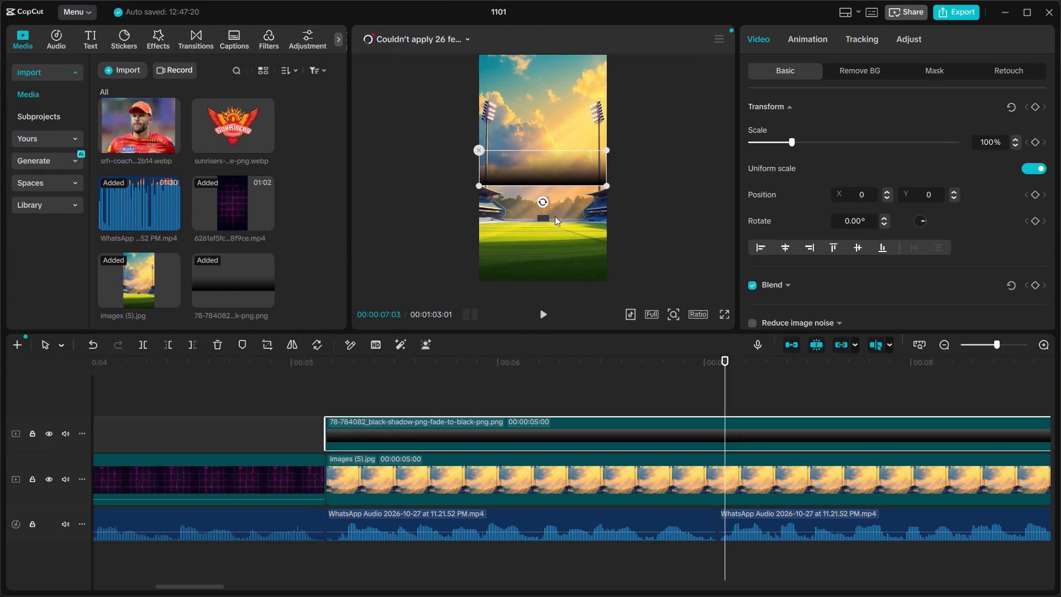
{"action": "left_click_drag", "start_coordinate": [573, 175], "coordinate": [575, 276]}
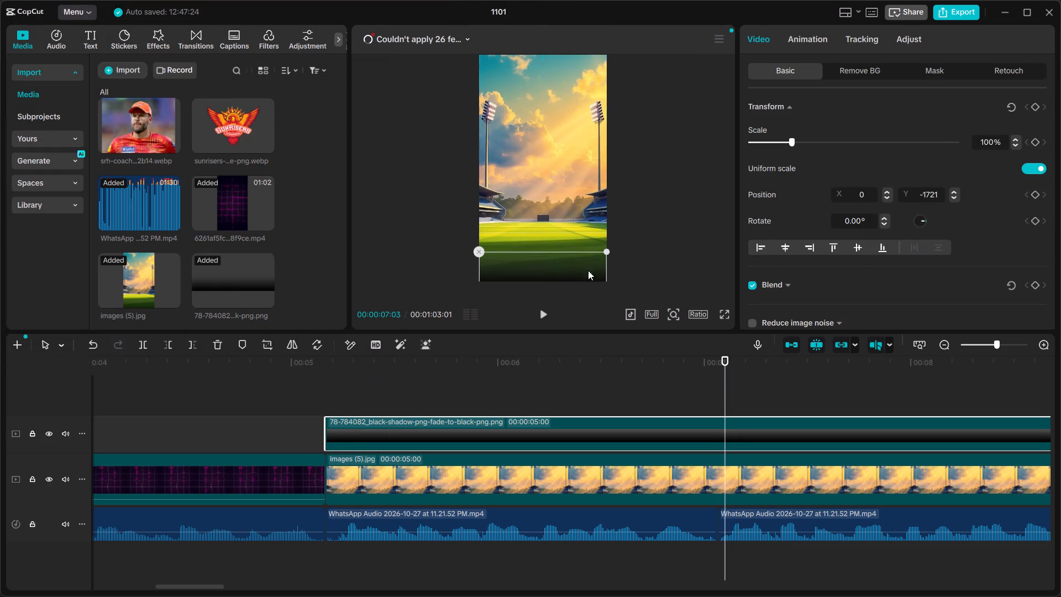
{"action": "left_click_drag", "start_coordinate": [607, 248], "coordinate": [644, 226]}
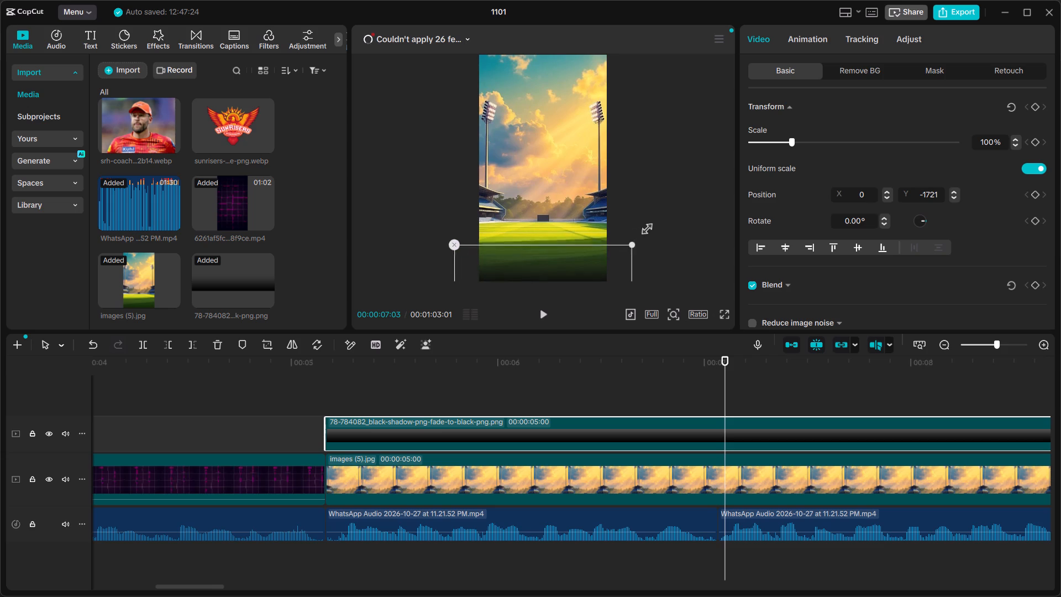
{"action": "left_click_drag", "start_coordinate": [644, 226], "coordinate": [684, 206]}
{"action": "left_click_drag", "start_coordinate": [555, 264], "coordinate": [555, 241]}
{"action": "left_click_drag", "start_coordinate": [660, 212], "coordinate": [696, 185]}
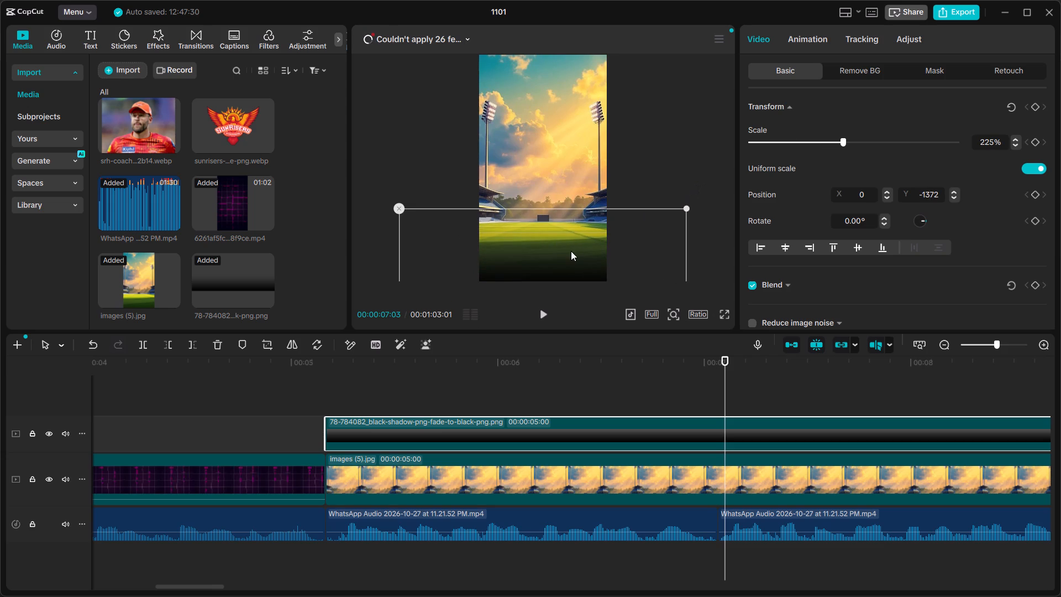
{"action": "left_click_drag", "start_coordinate": [570, 251], "coordinate": [570, 224]}
{"action": "left_click_drag", "start_coordinate": [565, 239], "coordinate": [565, 227]}
{"action": "left_click_drag", "start_coordinate": [565, 227], "coordinate": [570, 234]}
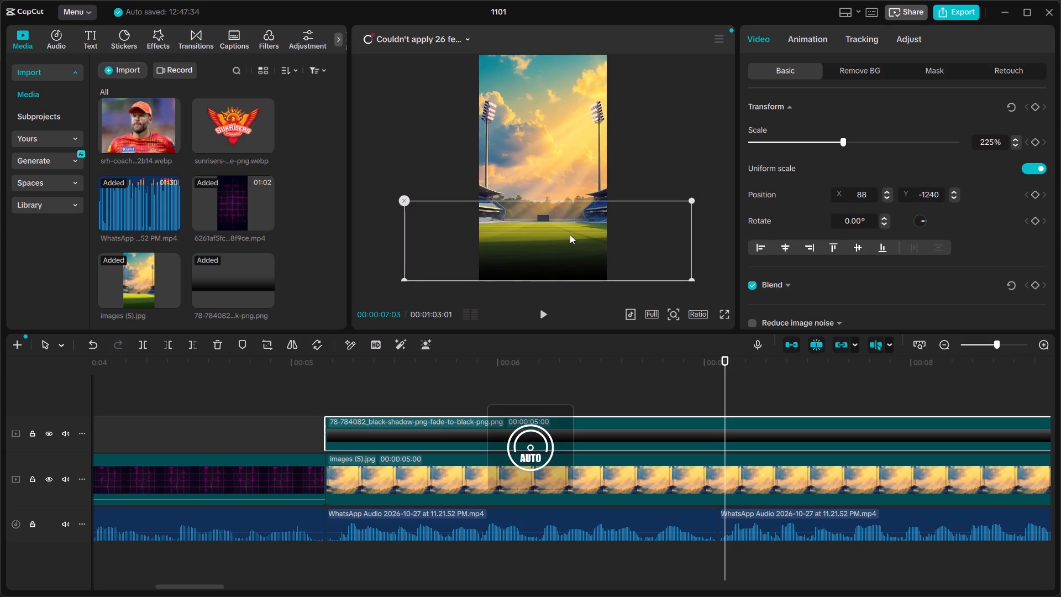
{"action": "left_click", "coordinate": [403, 148]}
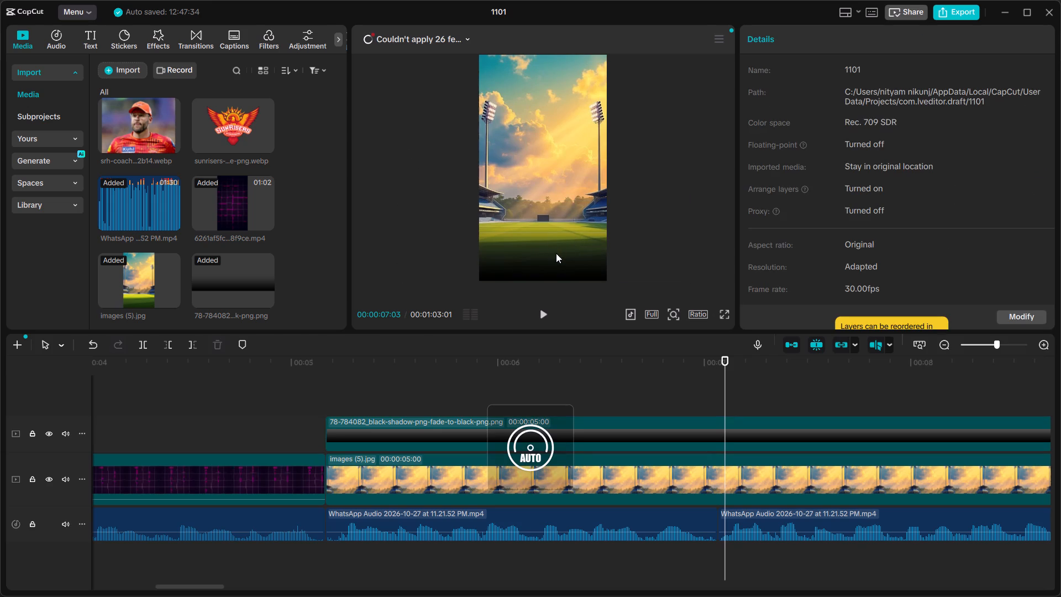
Enlarge the black shadow overlay to 262% and reposition it along the bottom of the frame at about X 134, Y -1128.
{"action": "left_click", "coordinate": [556, 253]}
{"action": "left_click_drag", "start_coordinate": [692, 196], "coordinate": [708, 179]}
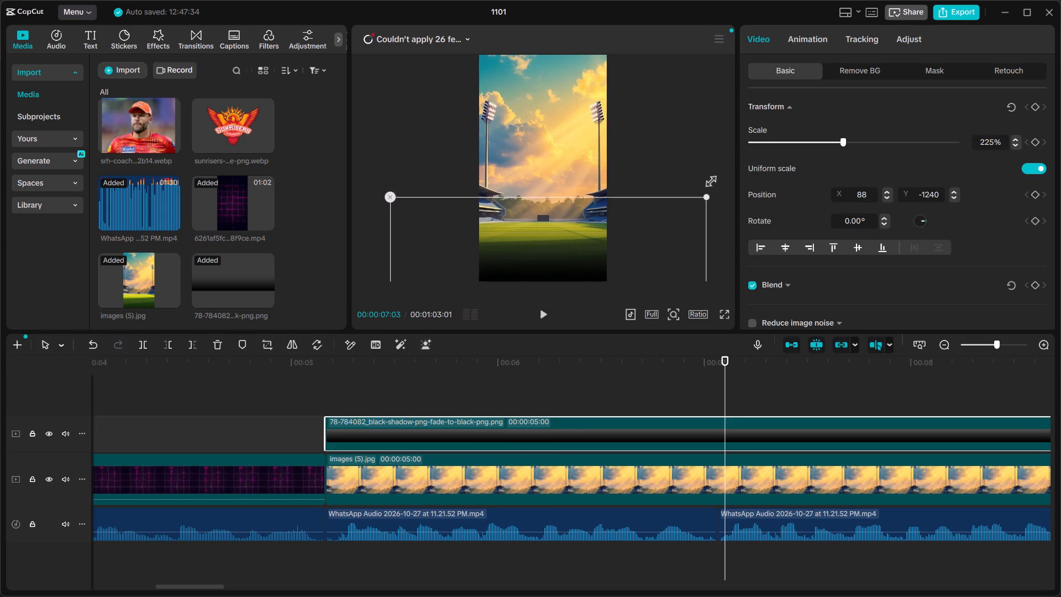
{"action": "left_click_drag", "start_coordinate": [708, 179], "coordinate": [719, 169]}
{"action": "left_click_drag", "start_coordinate": [592, 243], "coordinate": [597, 227]}
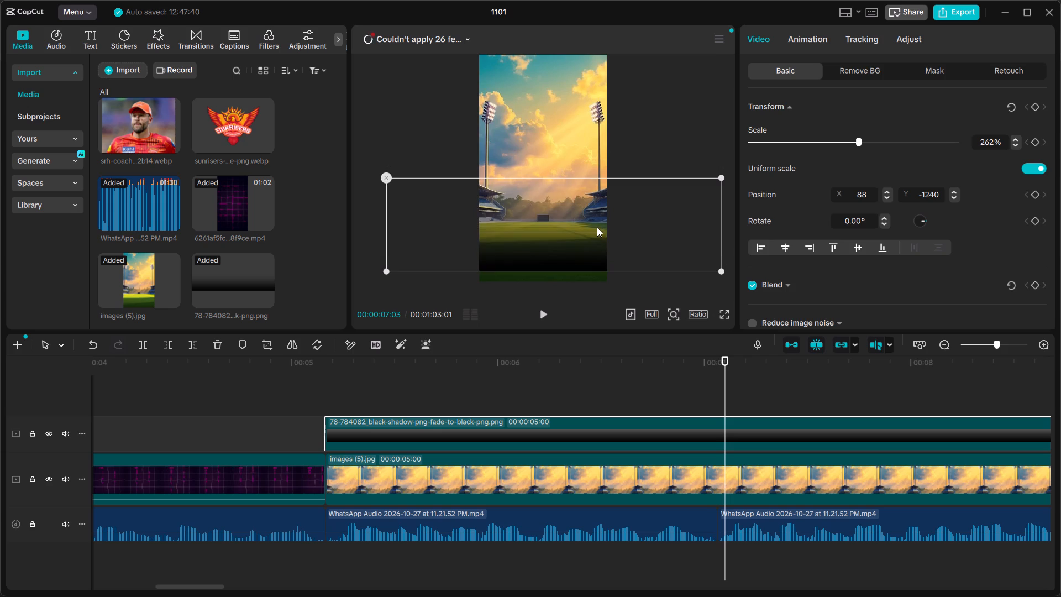
{"action": "left_click_drag", "start_coordinate": [597, 227], "coordinate": [595, 235]}
{"action": "left_click", "coordinate": [659, 161]}
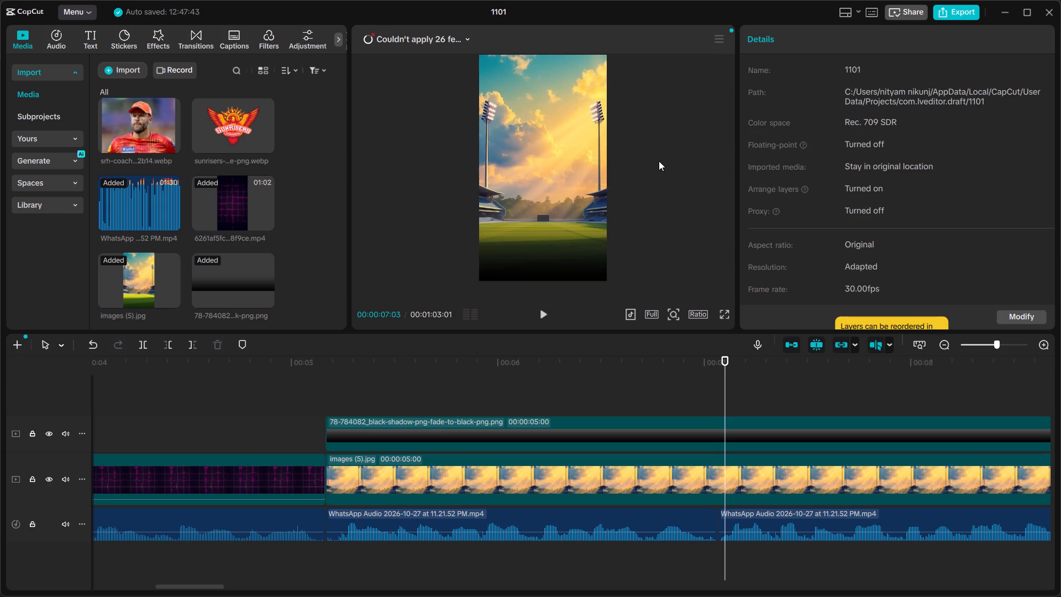
{"action": "left_click", "coordinate": [548, 264]}
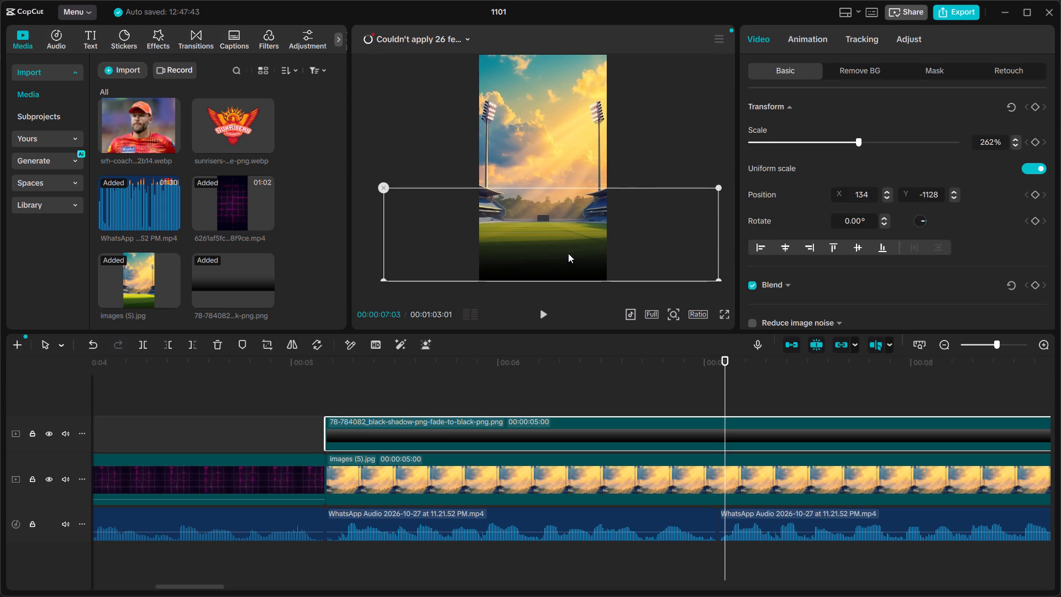
Copy the black shadow clip and paste the duplicate on a new track at the stadium clip's start, 00:00:05:05.
{"action": "right_click", "coordinate": [557, 223]}
{"action": "key", "text": "ctrl+c"}
{"action": "left_click", "coordinate": [328, 380]}
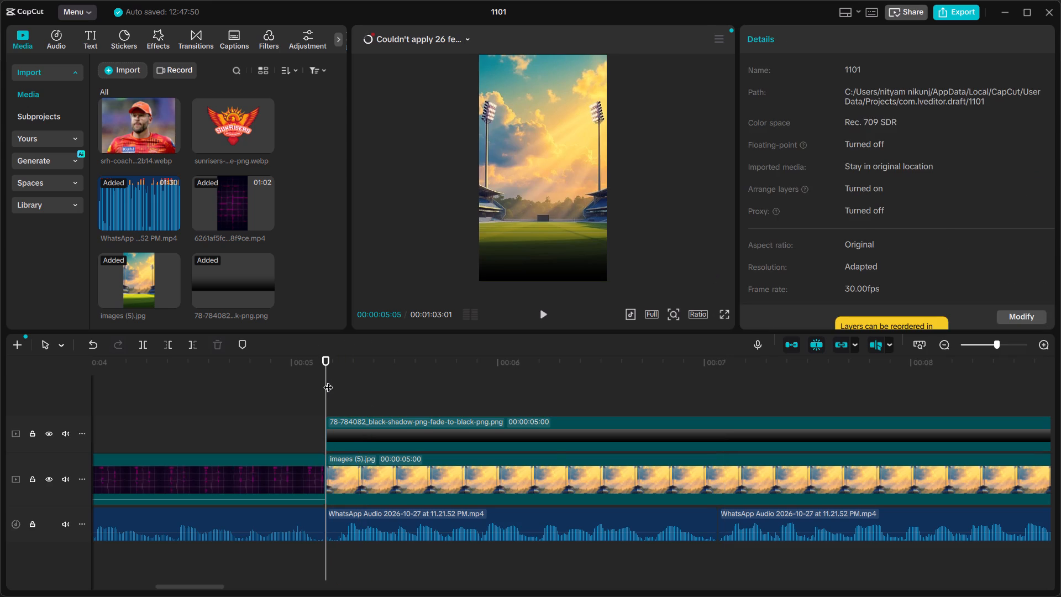
{"action": "key", "text": "ctrl+v"}
Move the duplicated shadow to the upper part of the frame at about X 298, Y 1425 and rotate it 180°.
{"action": "left_click_drag", "start_coordinate": [542, 275], "coordinate": [552, 124]}
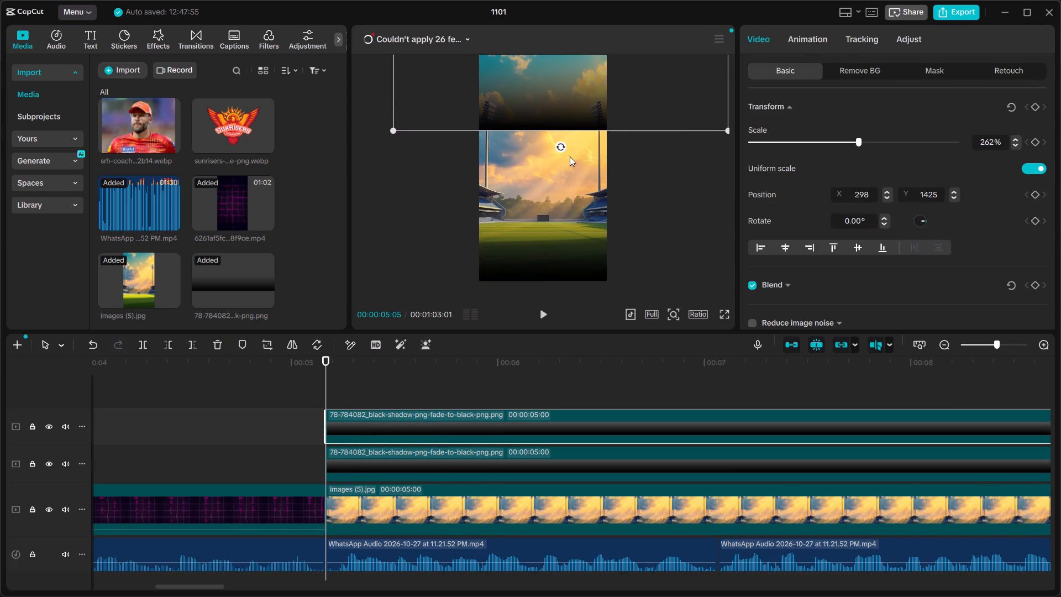
{"action": "left_click_drag", "start_coordinate": [563, 146], "coordinate": [526, 159]}
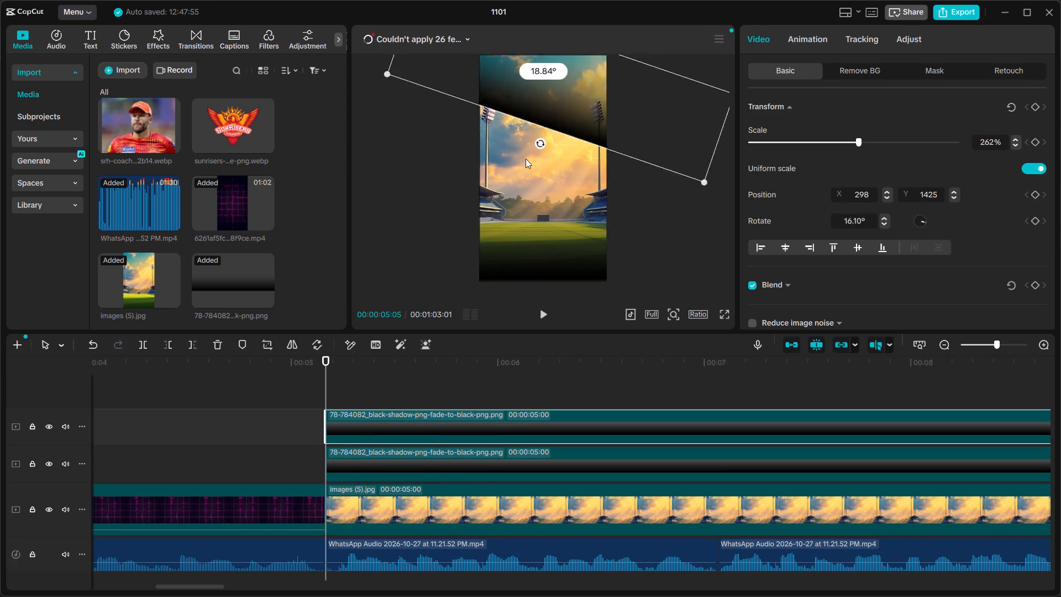
{"action": "left_click_drag", "start_coordinate": [526, 159], "coordinate": [523, 7]}
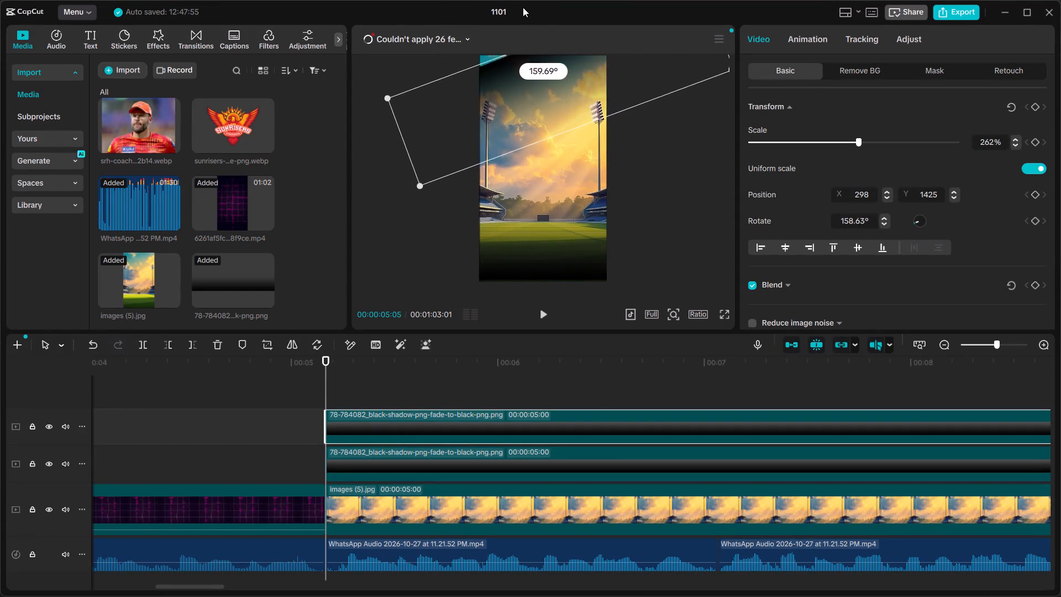
{"action": "left_click_drag", "start_coordinate": [523, 7], "coordinate": [550, 1]}
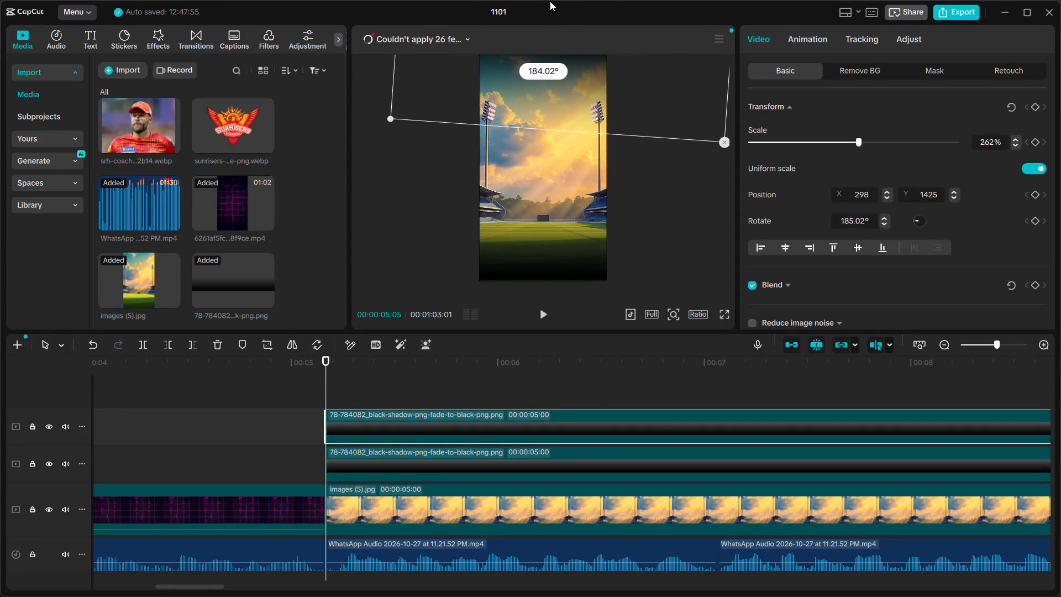
{"action": "left_click_drag", "start_coordinate": [550, 1], "coordinate": [548, 0]}
Shrink the upper shadow to 137% and place it over the top edge of the frame at about X 64, Y 1665.
{"action": "left_click_drag", "start_coordinate": [585, 72], "coordinate": [584, 61]}
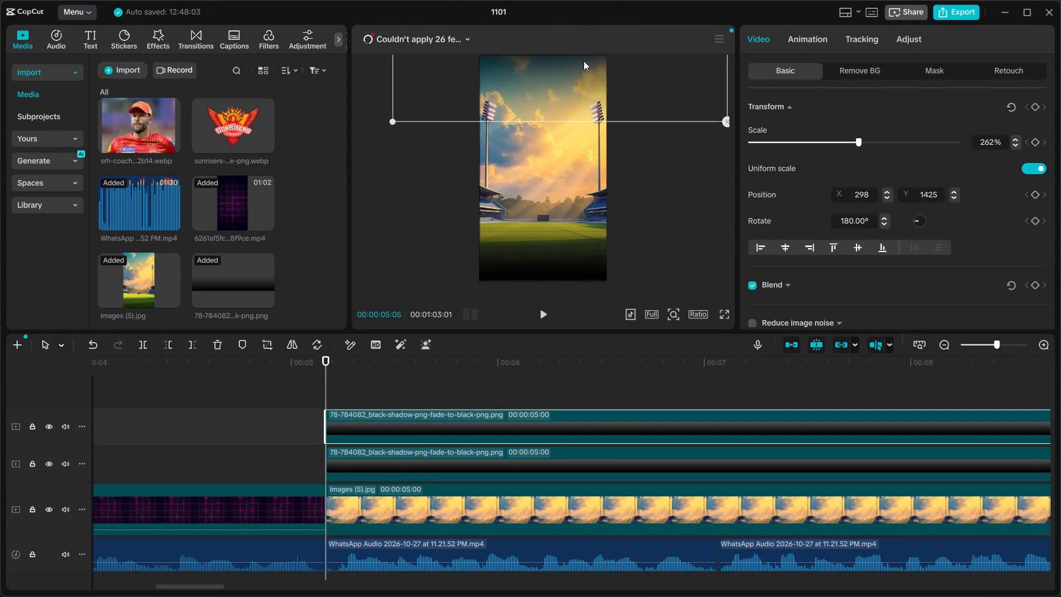
{"action": "left_click_drag", "start_coordinate": [584, 61], "coordinate": [581, 90]}
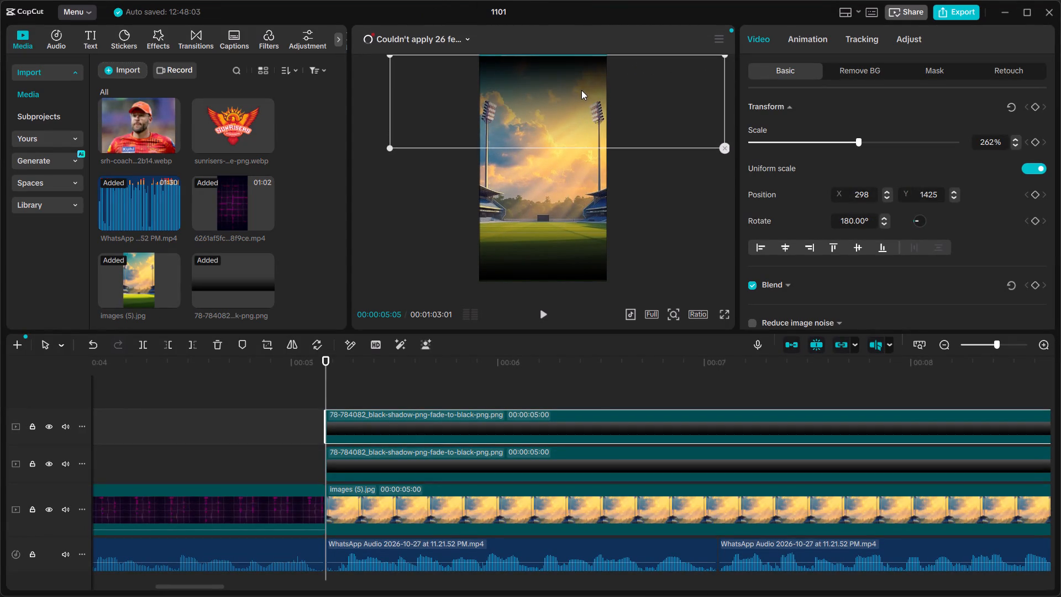
{"action": "left_click_drag", "start_coordinate": [581, 90], "coordinate": [580, 86]}
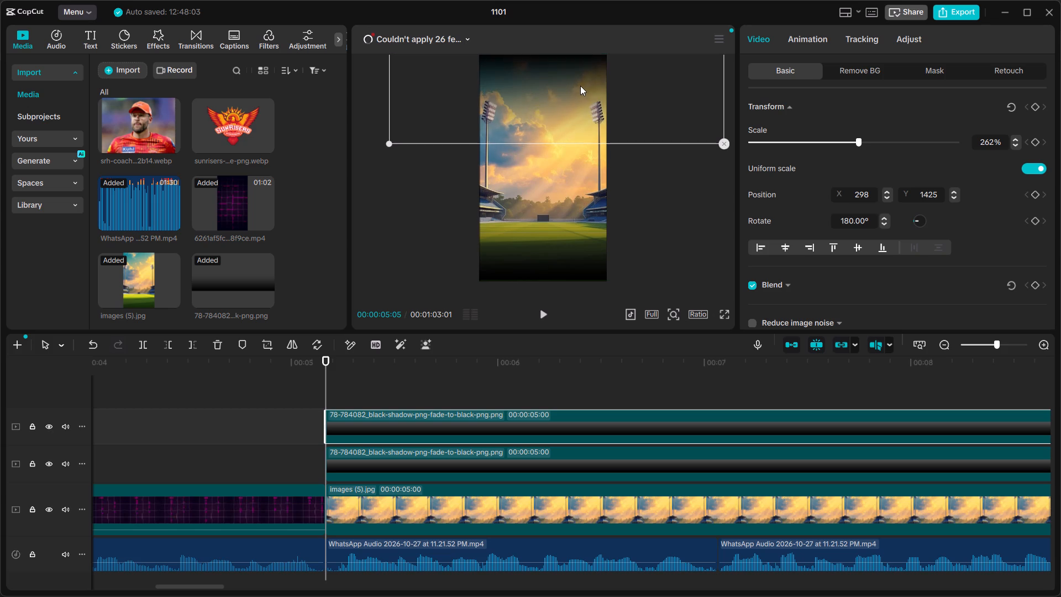
{"action": "left_click_drag", "start_coordinate": [580, 86], "coordinate": [566, 100]}
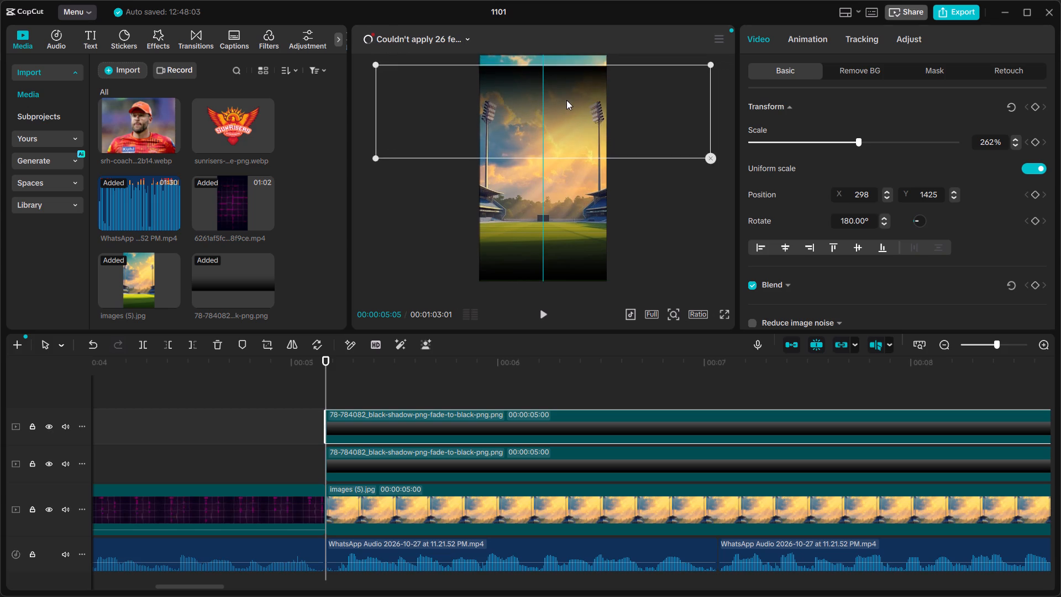
{"action": "left_click_drag", "start_coordinate": [566, 100], "coordinate": [568, 79]}
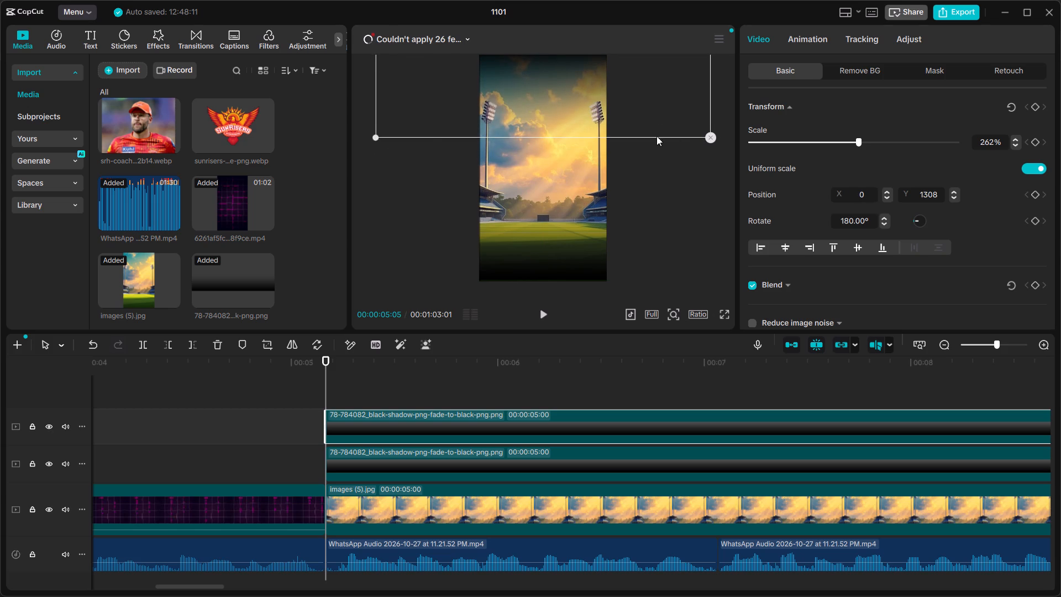
{"action": "left_click_drag", "start_coordinate": [378, 139], "coordinate": [463, 104]}
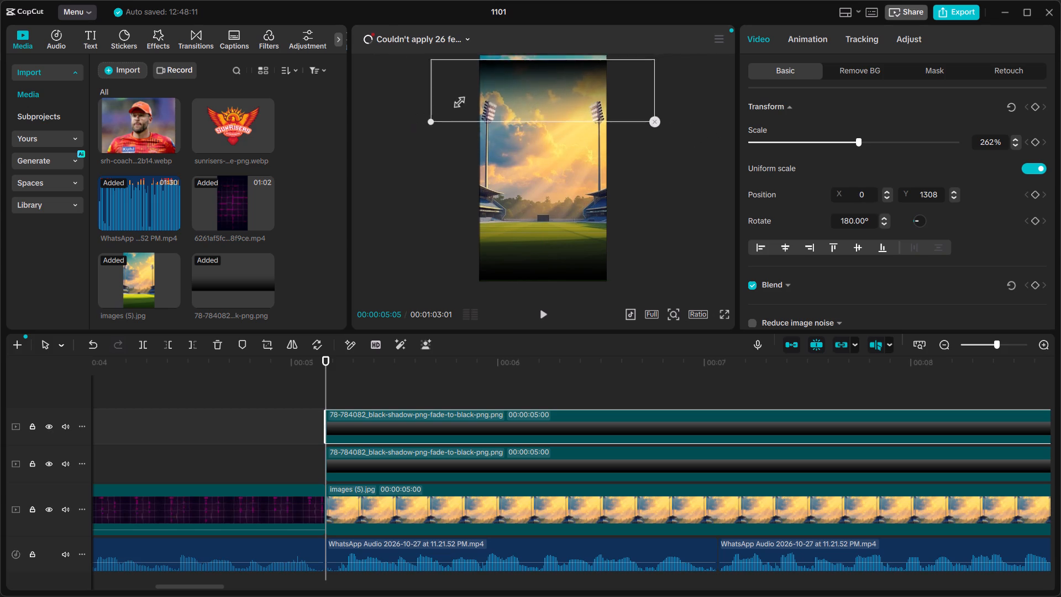
{"action": "left_click_drag", "start_coordinate": [463, 104], "coordinate": [502, 92]}
{"action": "left_click_drag", "start_coordinate": [536, 87], "coordinate": [540, 70]}
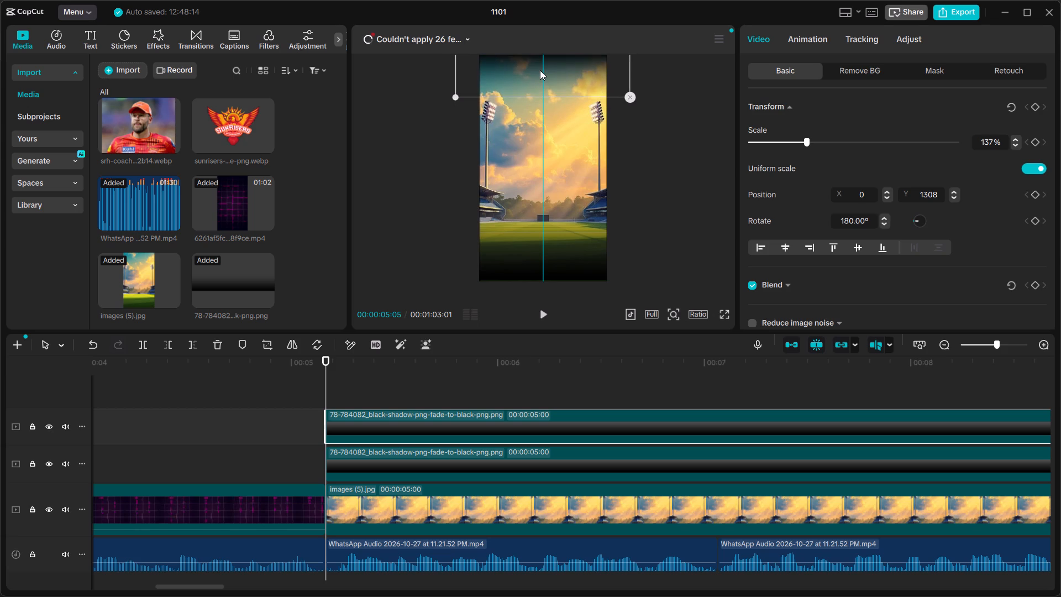
{"action": "left_click_drag", "start_coordinate": [540, 70], "coordinate": [540, 67]}
{"action": "left_click", "coordinate": [656, 165]}
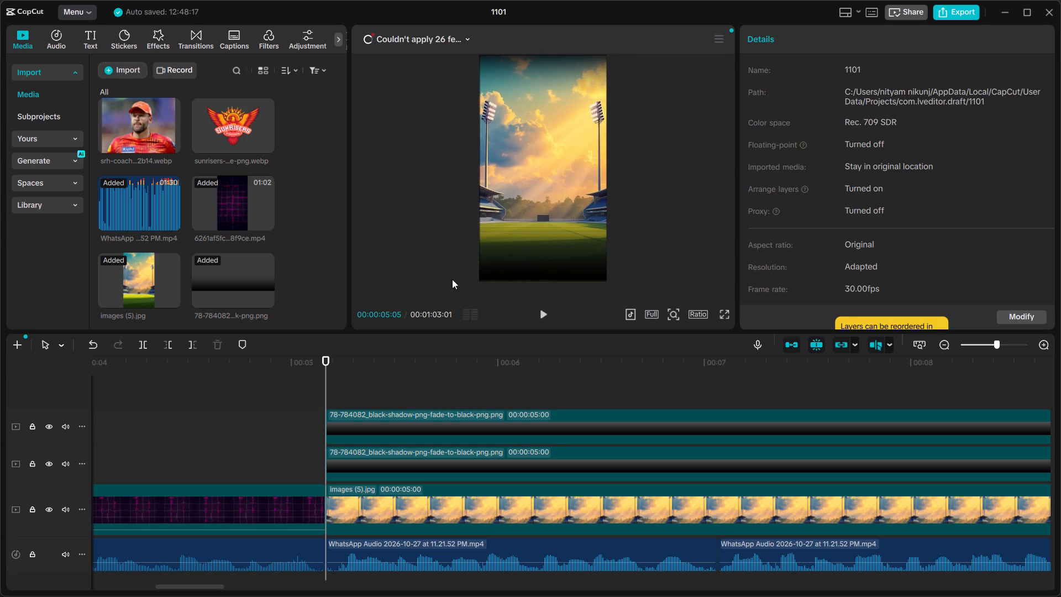
Shift the bottom shadow overlay slightly lower so it darkens less of the pitch.
{"action": "left_click", "coordinate": [528, 240]}
{"action": "left_click", "coordinate": [543, 248]}
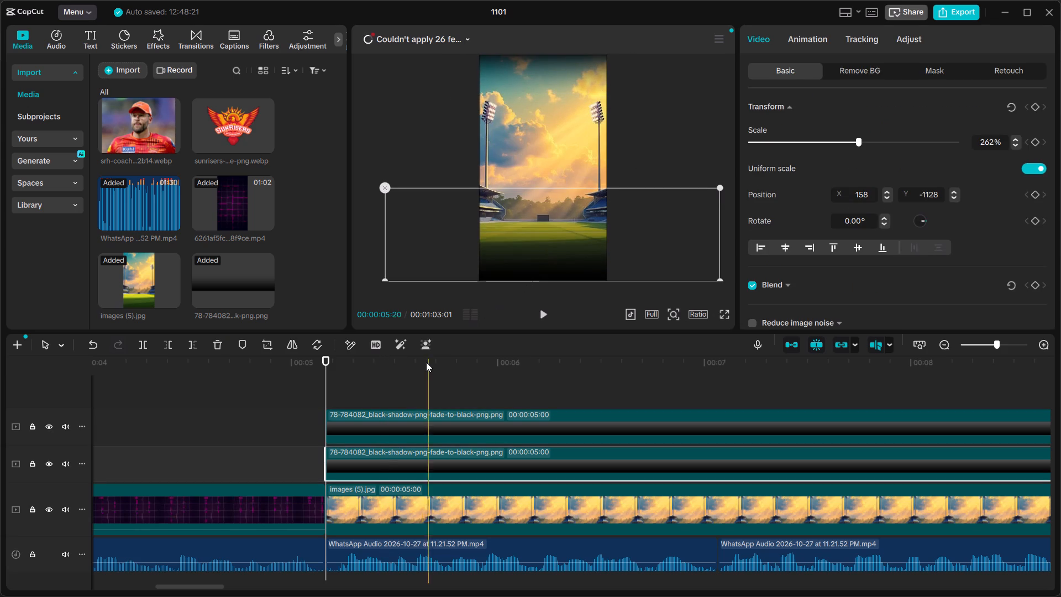
{"action": "left_click", "coordinate": [421, 369]}
{"action": "left_click", "coordinate": [404, 399]}
{"action": "left_click", "coordinate": [523, 243]}
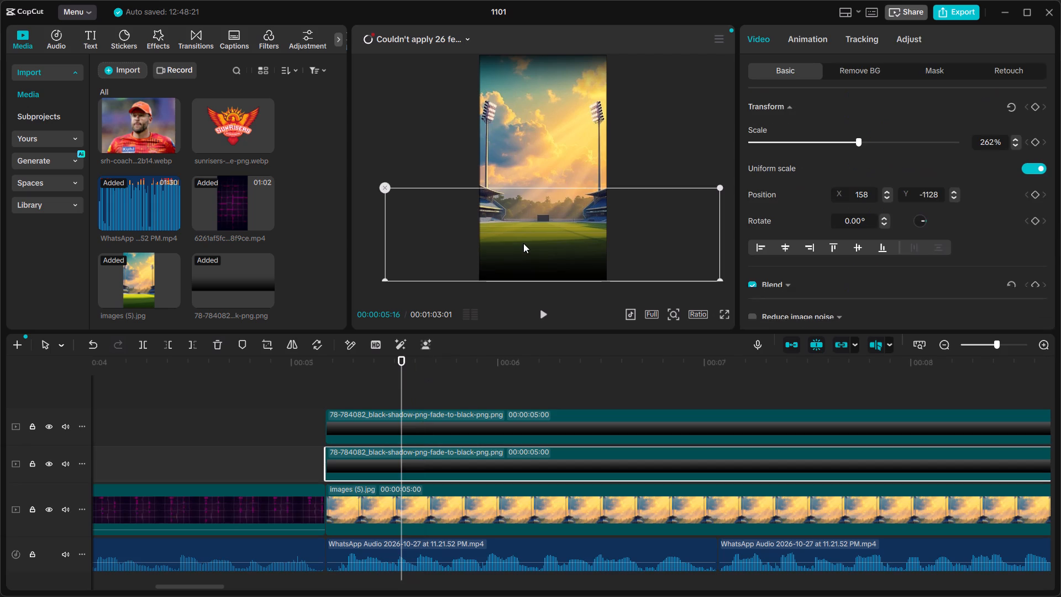
{"action": "left_click_drag", "start_coordinate": [526, 244], "coordinate": [528, 256]}
{"action": "left_click", "coordinate": [455, 388]}
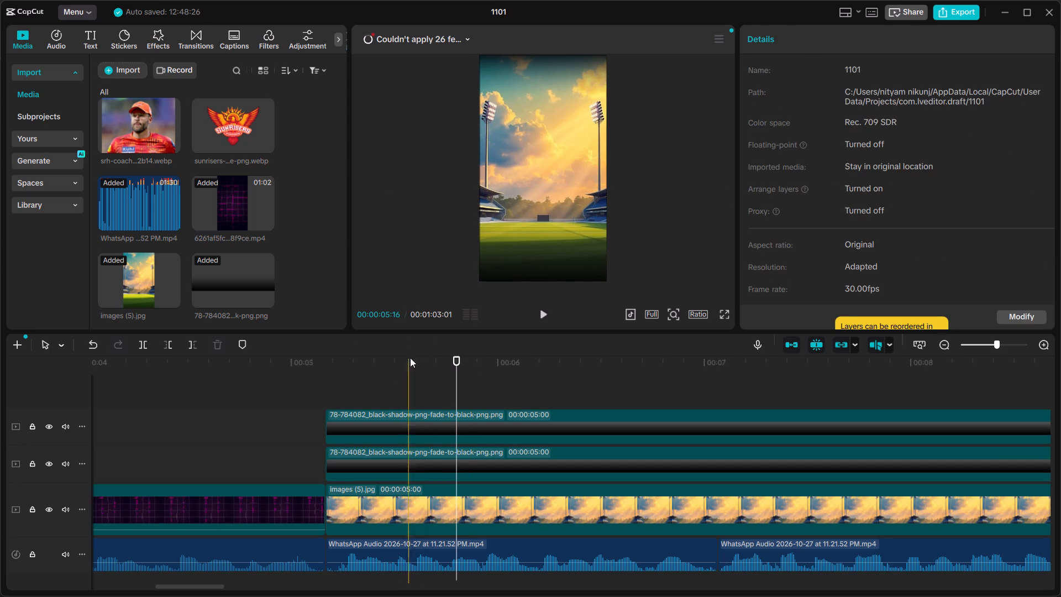
Fine-tune the upper shadow's placement over the top of the frame to about X 111, Y 1618.
{"action": "left_click", "coordinate": [581, 66]}
{"action": "left_click_drag", "start_coordinate": [562, 68], "coordinate": [562, 82]}
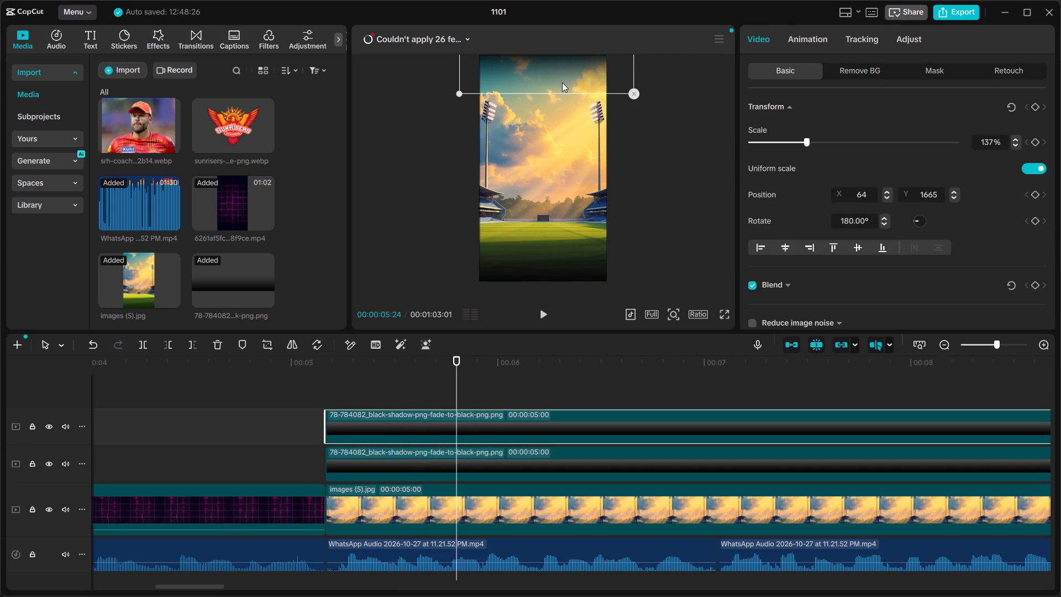
{"action": "left_click_drag", "start_coordinate": [562, 82], "coordinate": [557, 93]}
{"action": "left_click_drag", "start_coordinate": [547, 88], "coordinate": [553, 72]}
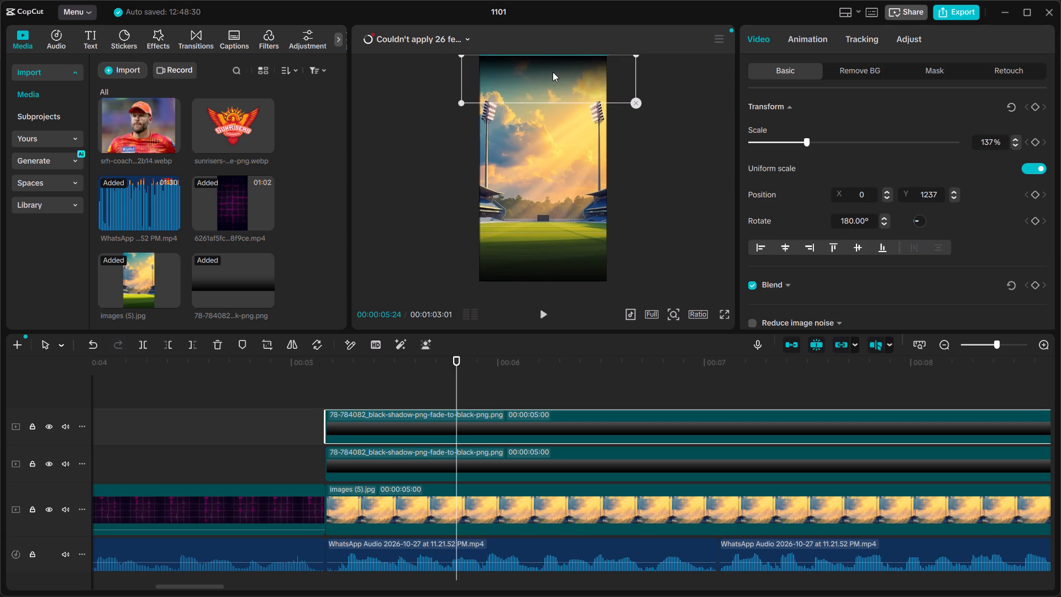
{"action": "left_click_drag", "start_coordinate": [553, 72], "coordinate": [553, 66]}
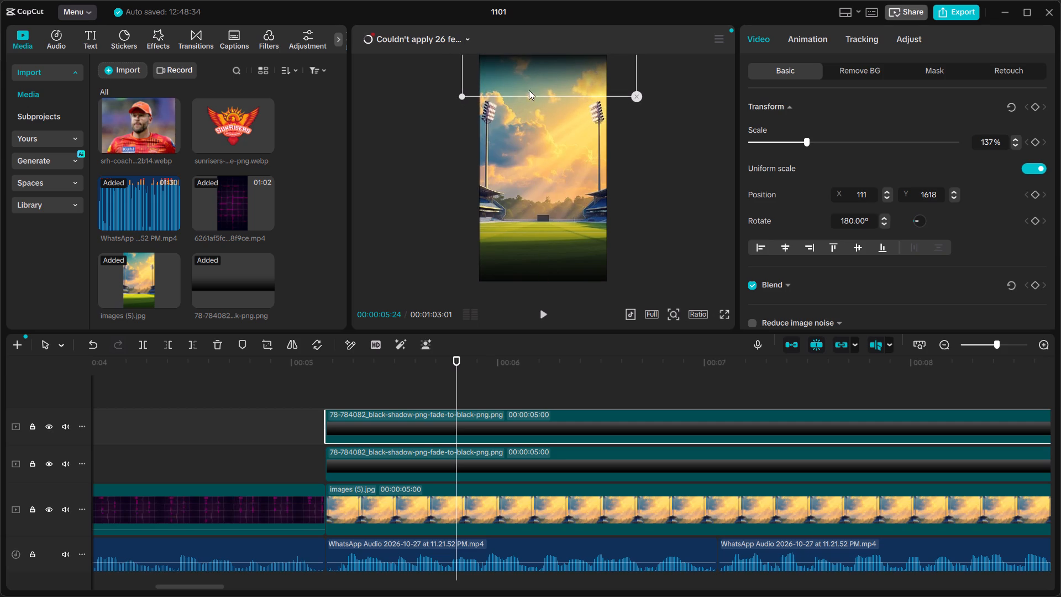
{"action": "left_click", "coordinate": [451, 132]}
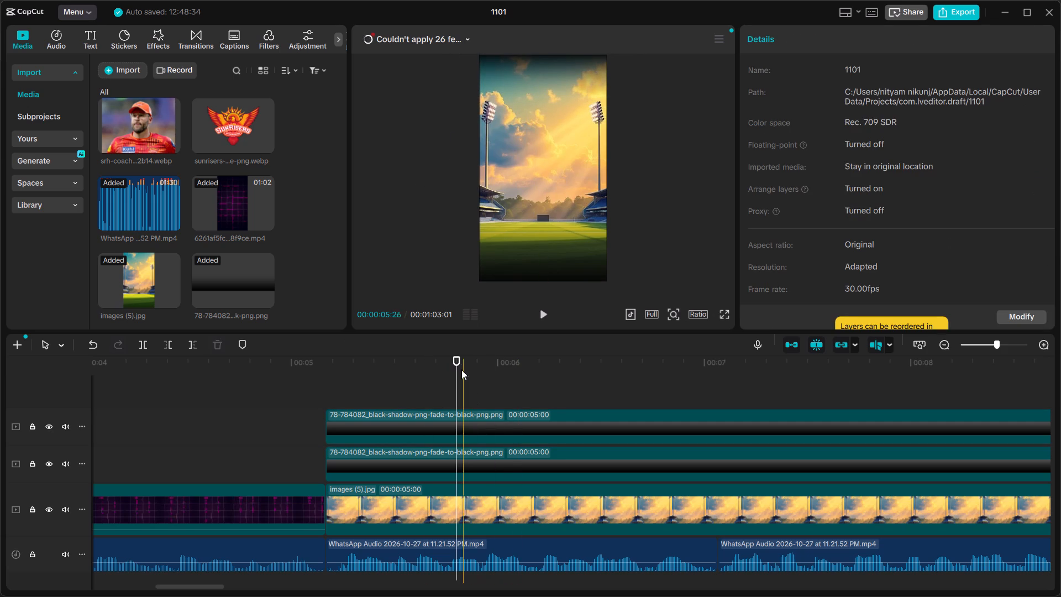
Add the yellow-jersey coach image img-17900…943e1.jpg on a new track above both shadows, near the stadium clip's start.
{"action": "left_click_drag", "start_coordinate": [452, 362], "coordinate": [330, 368]}
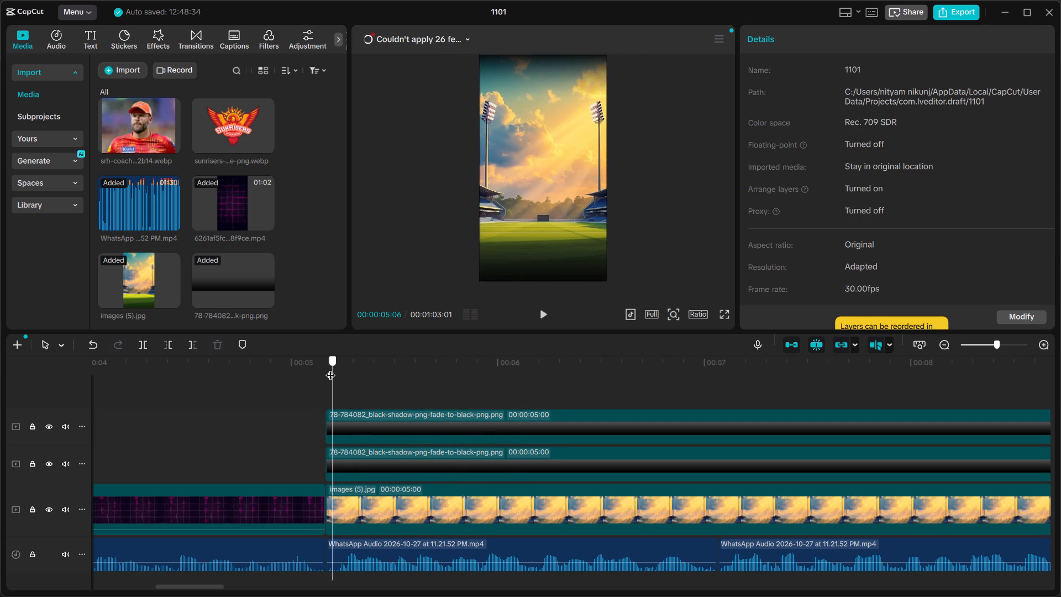
{"action": "left_click_drag", "start_coordinate": [330, 368], "coordinate": [330, 377]}
{"action": "left_click_drag", "start_coordinate": [330, 377], "coordinate": [324, 376]}
{"action": "scroll", "coordinate": [225, 223], "scroll_direction": "up", "scroll_amount": 5}
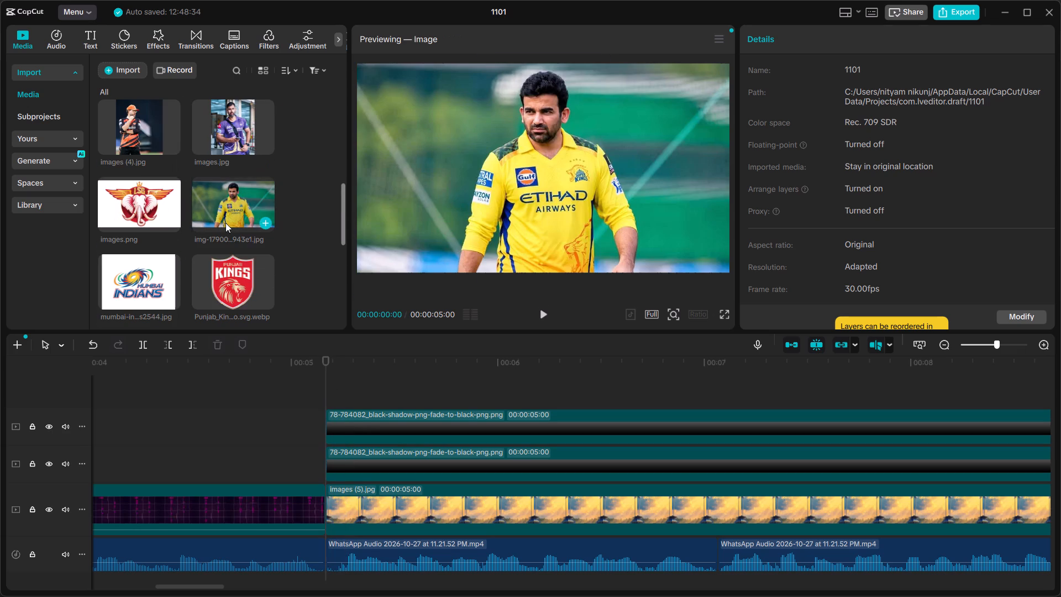
{"action": "left_click", "coordinate": [224, 222]}
{"action": "left_click_drag", "start_coordinate": [224, 210], "coordinate": [348, 386]}
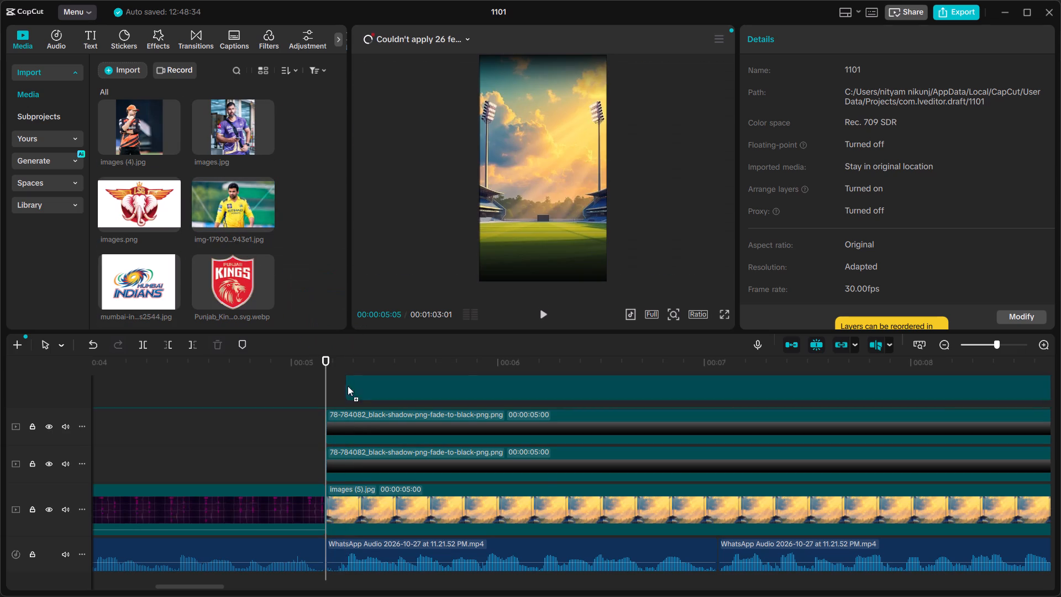
{"action": "left_click_drag", "start_coordinate": [348, 386], "coordinate": [356, 392]}
Enlarge the coach image to 225% and lower it to the bottom of the frame at X 0, Y -551.
{"action": "left_click", "coordinate": [428, 398]}
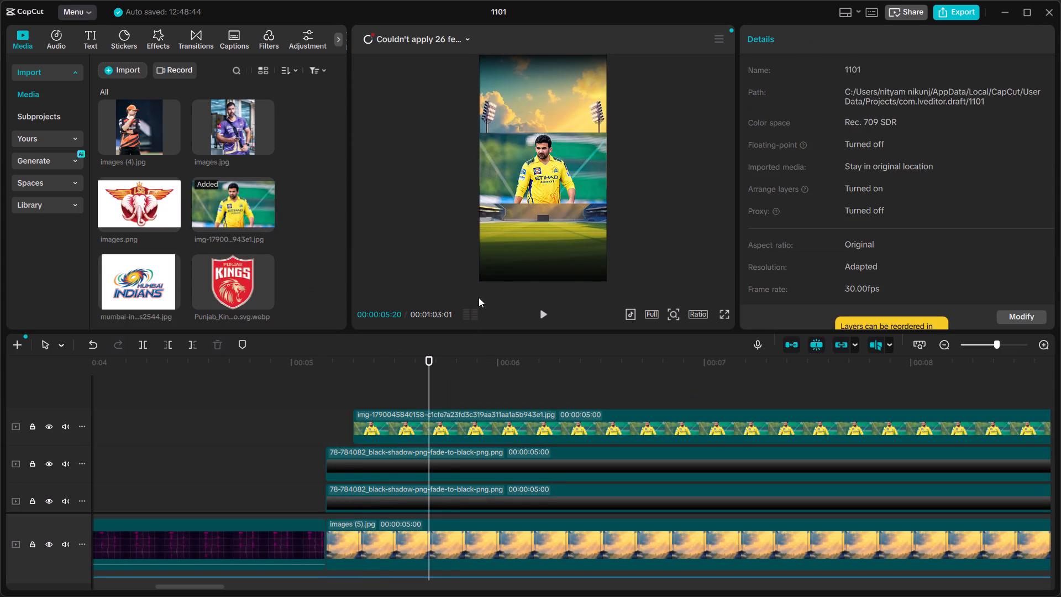
{"action": "left_click", "coordinate": [538, 188]}
{"action": "left_click_drag", "start_coordinate": [604, 205], "coordinate": [638, 275]}
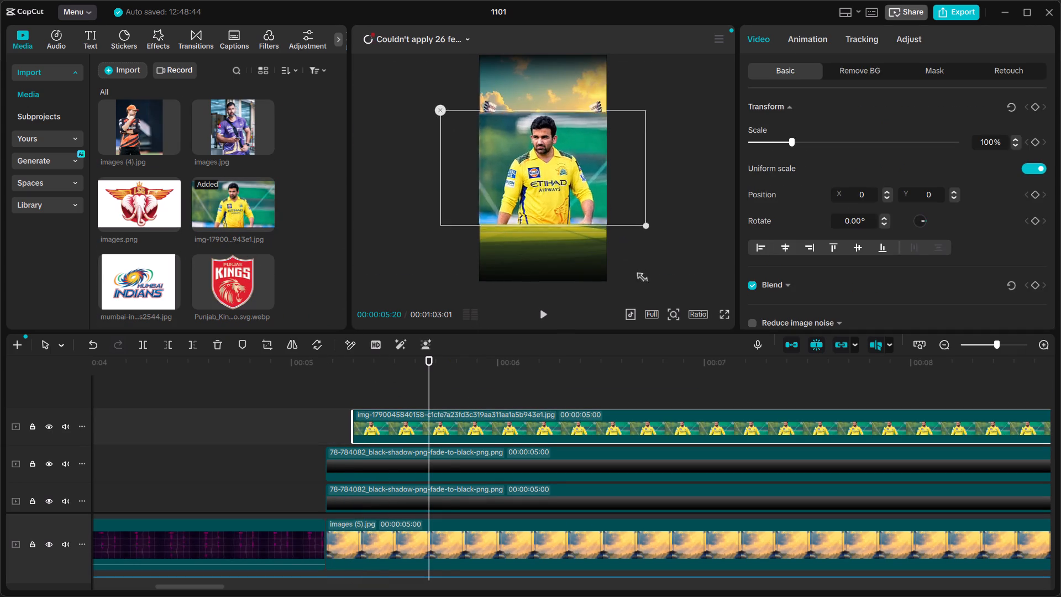
{"action": "left_click_drag", "start_coordinate": [638, 275], "coordinate": [697, 313]}
{"action": "left_click_drag", "start_coordinate": [566, 198], "coordinate": [564, 231]}
Remove the background from the coach image using automatic human-subject detection.
{"action": "left_click", "coordinate": [428, 346]}
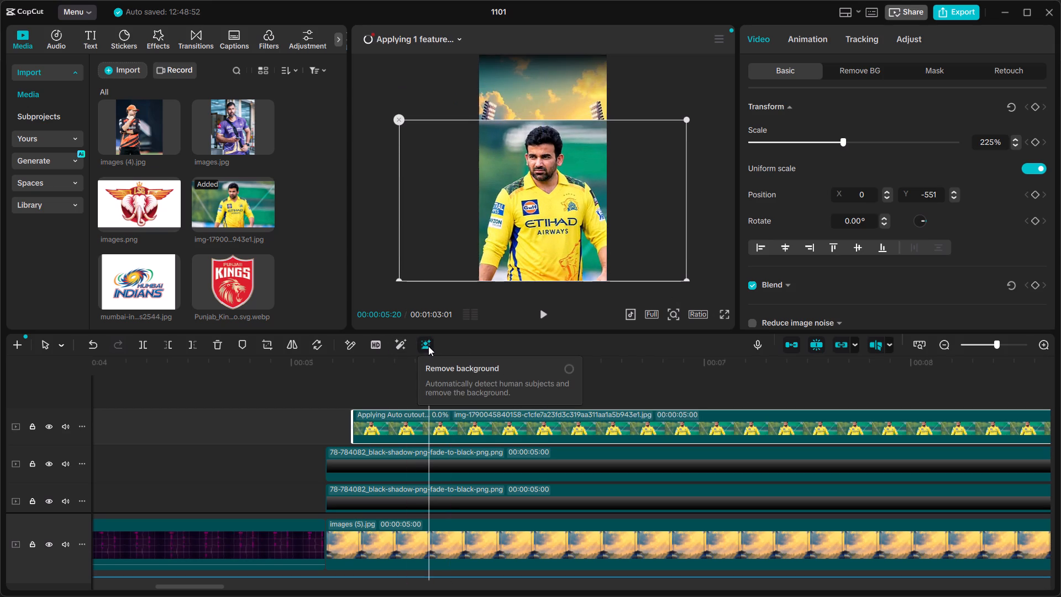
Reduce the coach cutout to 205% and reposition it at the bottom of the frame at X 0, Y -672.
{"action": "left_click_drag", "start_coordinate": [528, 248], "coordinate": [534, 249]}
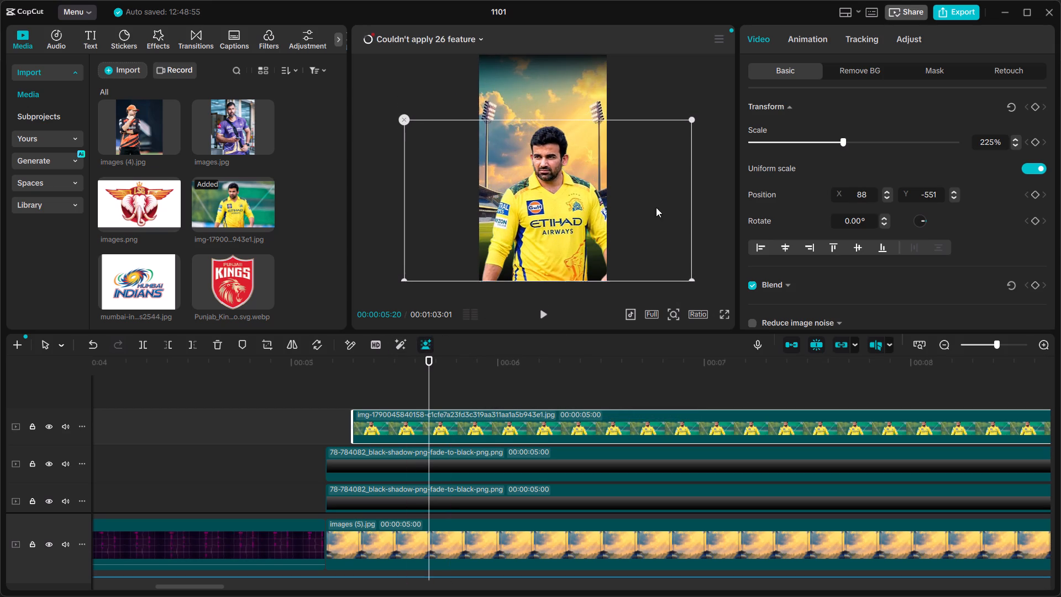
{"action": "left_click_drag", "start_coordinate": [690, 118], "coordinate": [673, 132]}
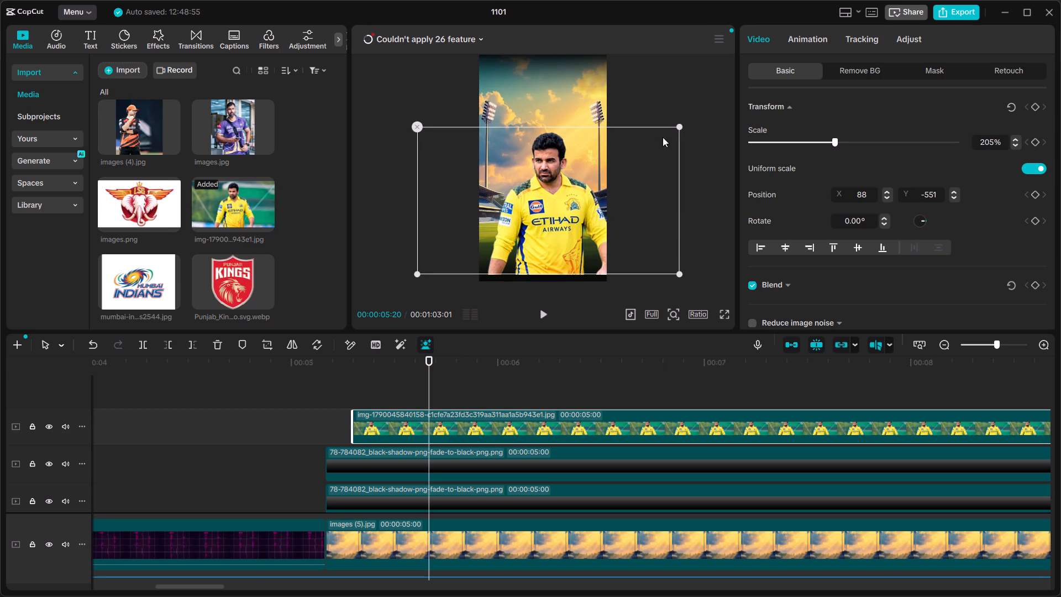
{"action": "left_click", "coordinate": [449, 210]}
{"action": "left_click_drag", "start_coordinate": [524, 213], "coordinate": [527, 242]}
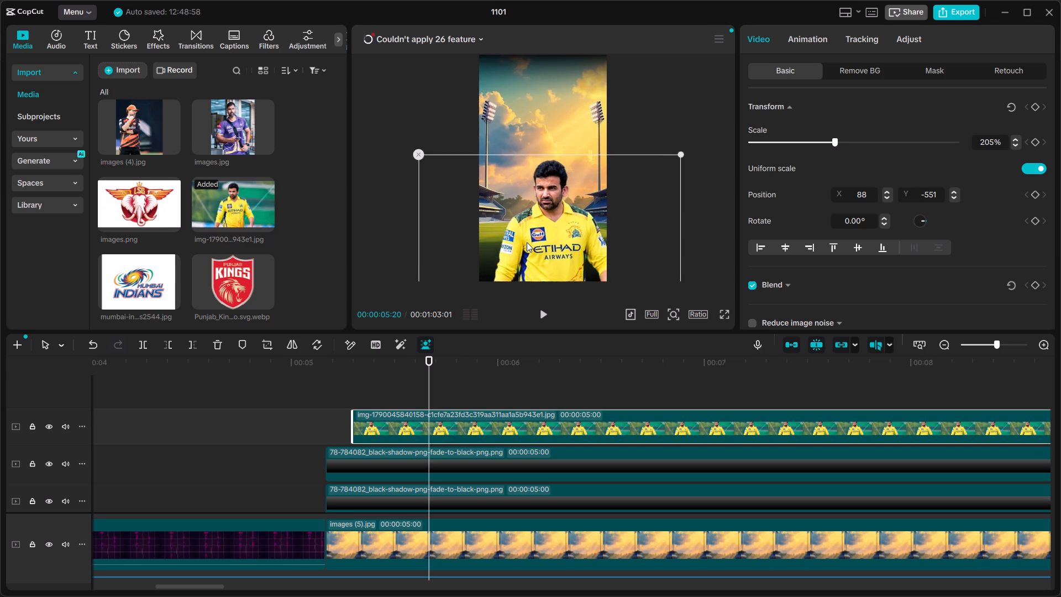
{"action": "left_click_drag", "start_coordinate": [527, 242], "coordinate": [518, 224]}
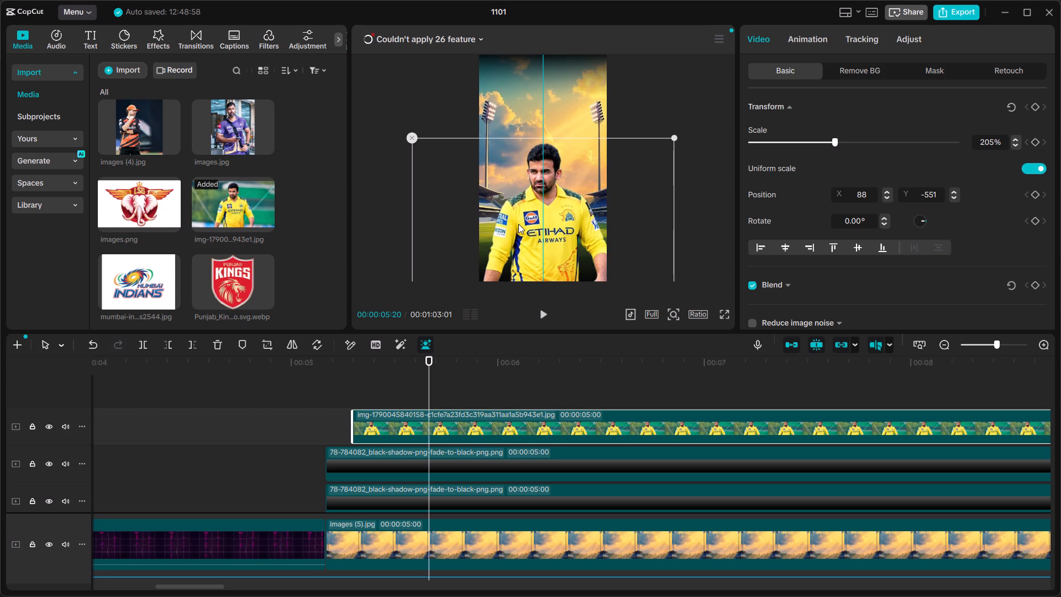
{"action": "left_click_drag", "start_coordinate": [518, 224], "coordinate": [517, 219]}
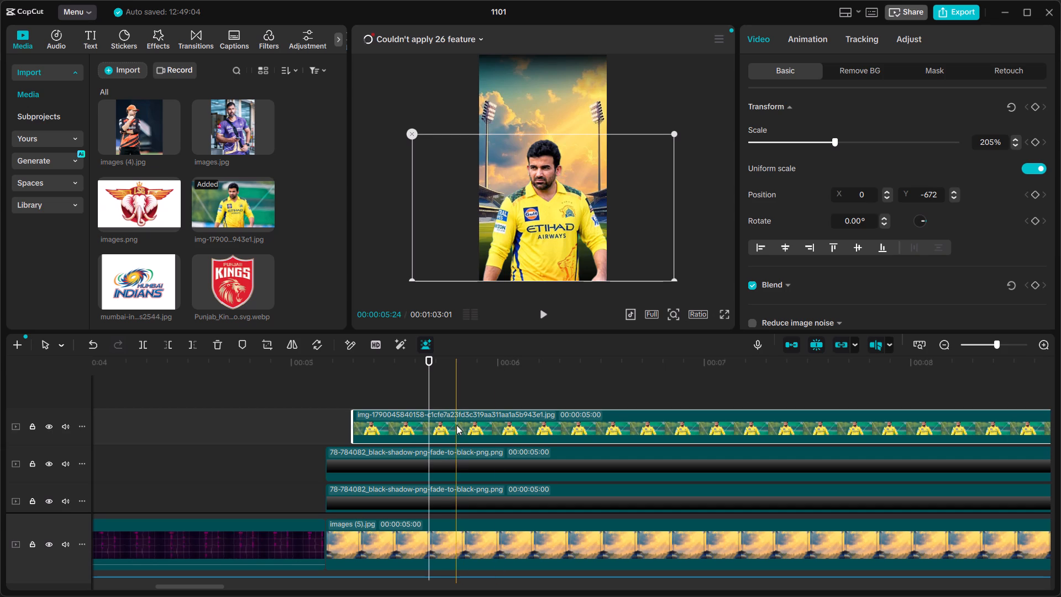
Reorder the overlay tracks so both black shadow clips sit above the yellow-jersey coach clip.
{"action": "left_click", "coordinate": [445, 455]}
{"action": "left_click_drag", "start_coordinate": [445, 455], "coordinate": [445, 400]}
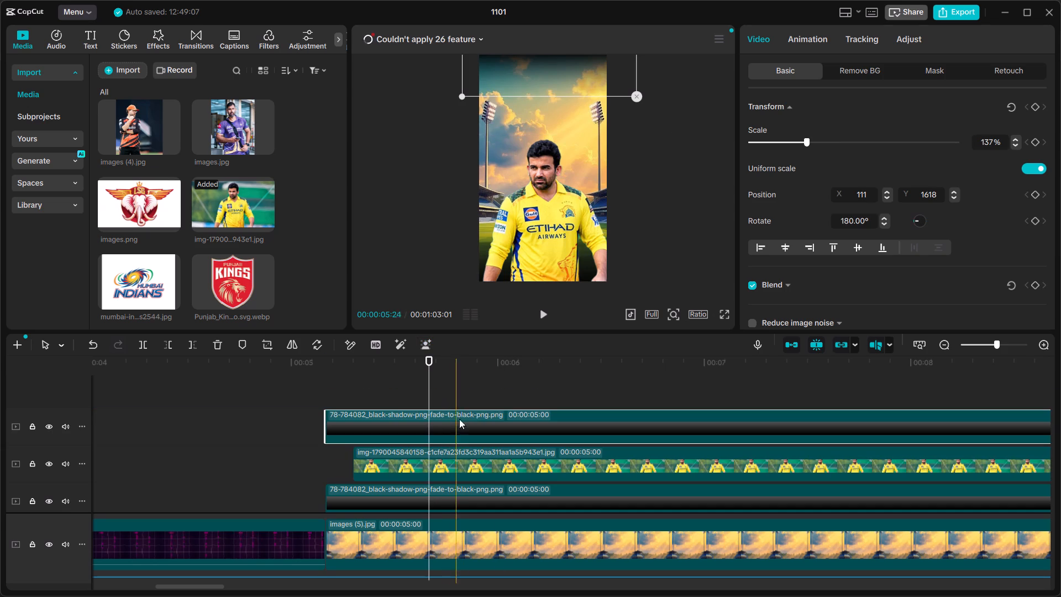
{"action": "left_click", "coordinate": [462, 459]}
{"action": "left_click_drag", "start_coordinate": [462, 459], "coordinate": [460, 495]}
{"action": "left_click", "coordinate": [464, 495]}
{"action": "left_click_drag", "start_coordinate": [464, 495], "coordinate": [464, 488]}
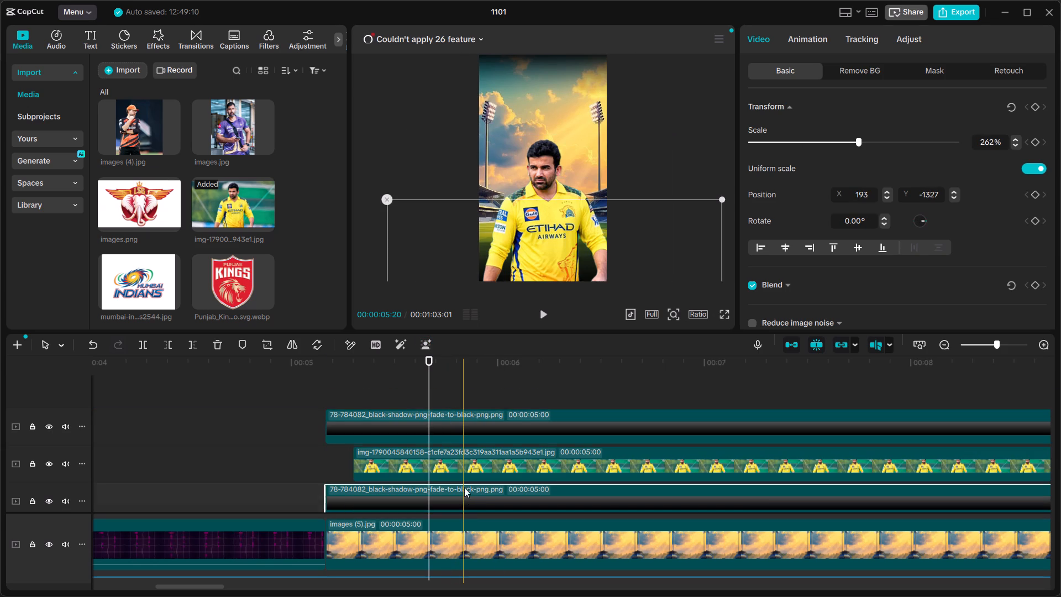
{"action": "left_click_drag", "start_coordinate": [464, 488], "coordinate": [465, 448]}
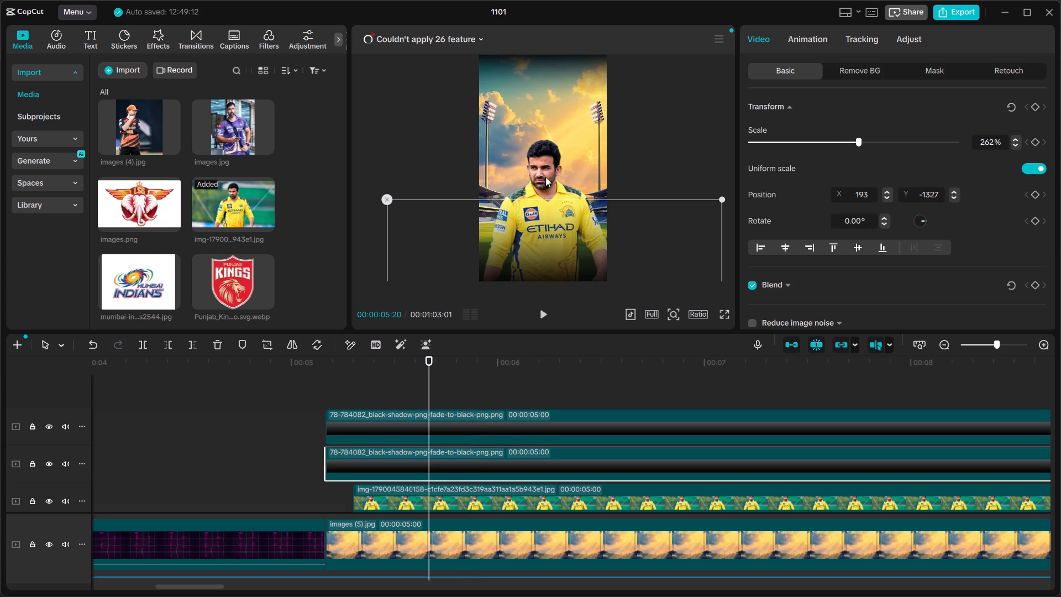
Enlarge the coach cutout to 250% and reposition it centred at about X 0, Y -496.
{"action": "left_click", "coordinate": [545, 177]}
{"action": "left_click_drag", "start_coordinate": [677, 130], "coordinate": [722, 107]}
{"action": "left_click_drag", "start_coordinate": [565, 212], "coordinate": [565, 205]}
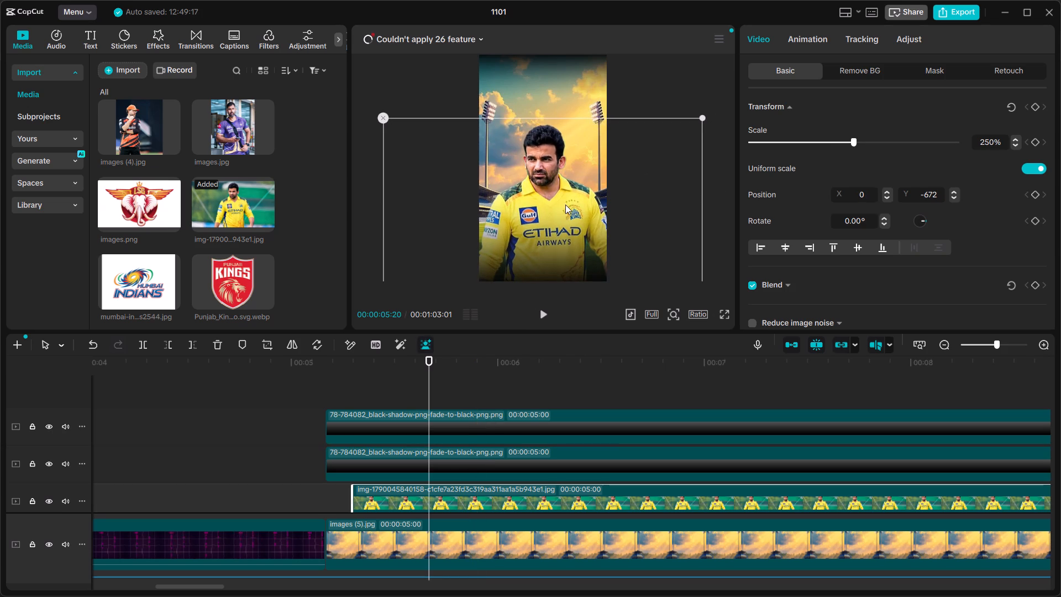
{"action": "left_click_drag", "start_coordinate": [565, 205], "coordinate": [544, 206]}
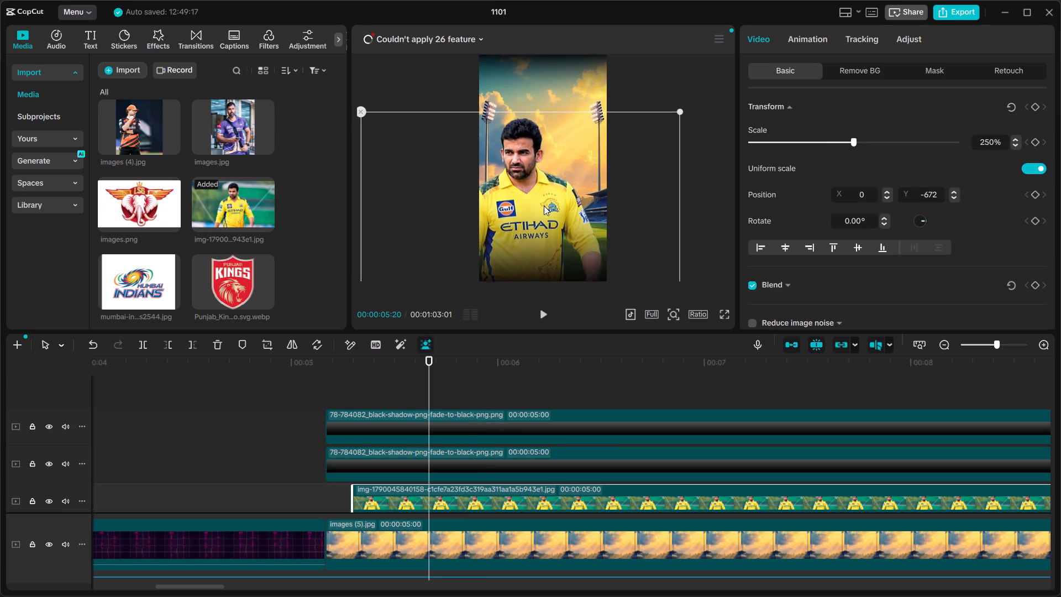
{"action": "left_click_drag", "start_coordinate": [544, 206], "coordinate": [565, 201]}
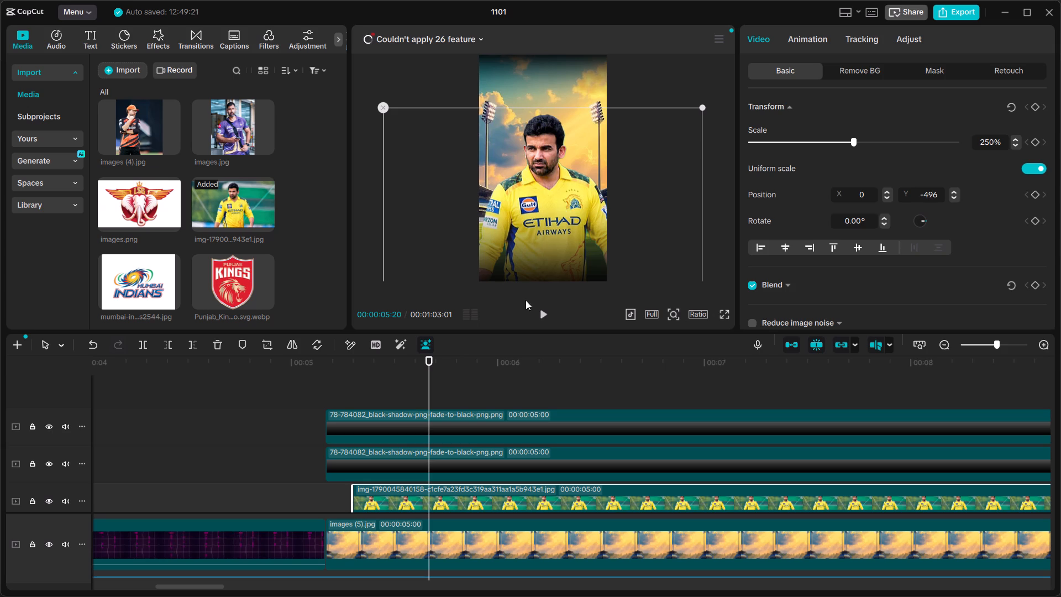
Extend the coach clip's beginning back to the start of the stadium clip, for a duration of 00:00:05:04.
{"action": "left_click", "coordinate": [485, 368]}
{"action": "left_click", "coordinate": [414, 375]}
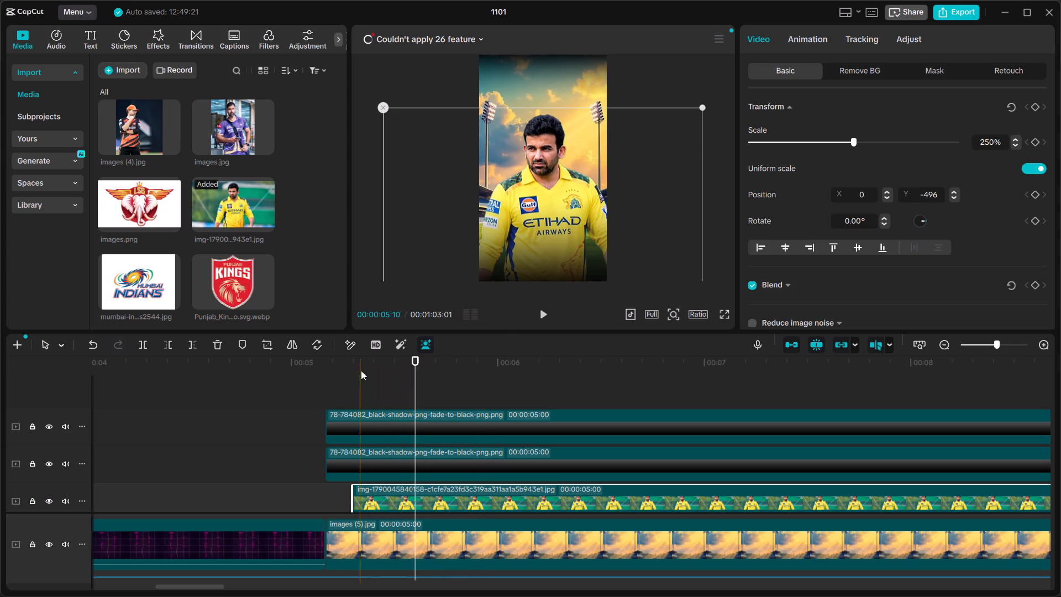
{"action": "left_click", "coordinate": [372, 499]}
{"action": "left_click_drag", "start_coordinate": [353, 498], "coordinate": [337, 498]}
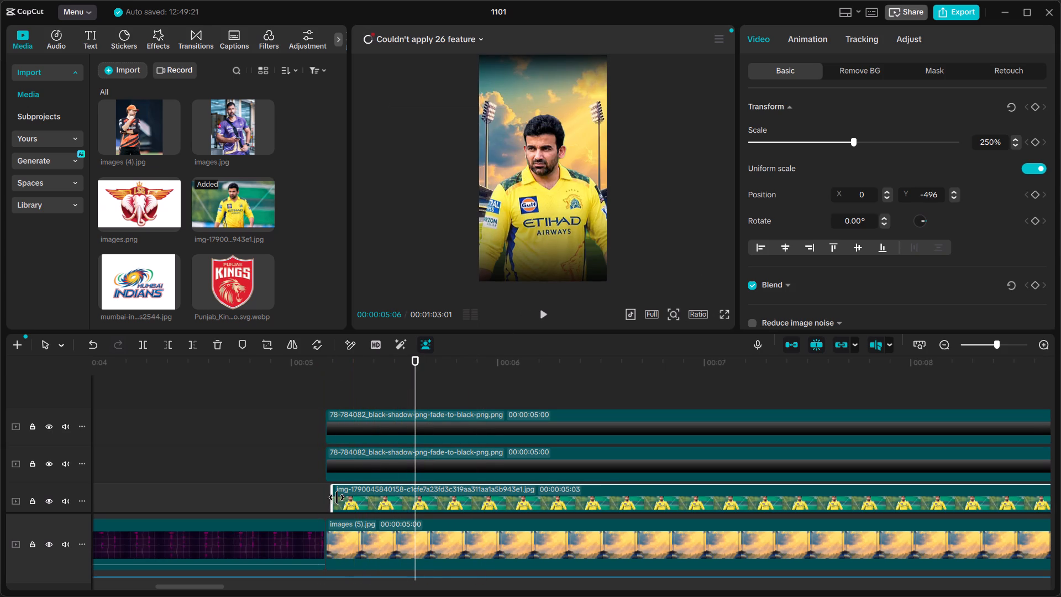
{"action": "left_click_drag", "start_coordinate": [337, 498], "coordinate": [330, 498]}
{"action": "left_click", "coordinate": [291, 467]}
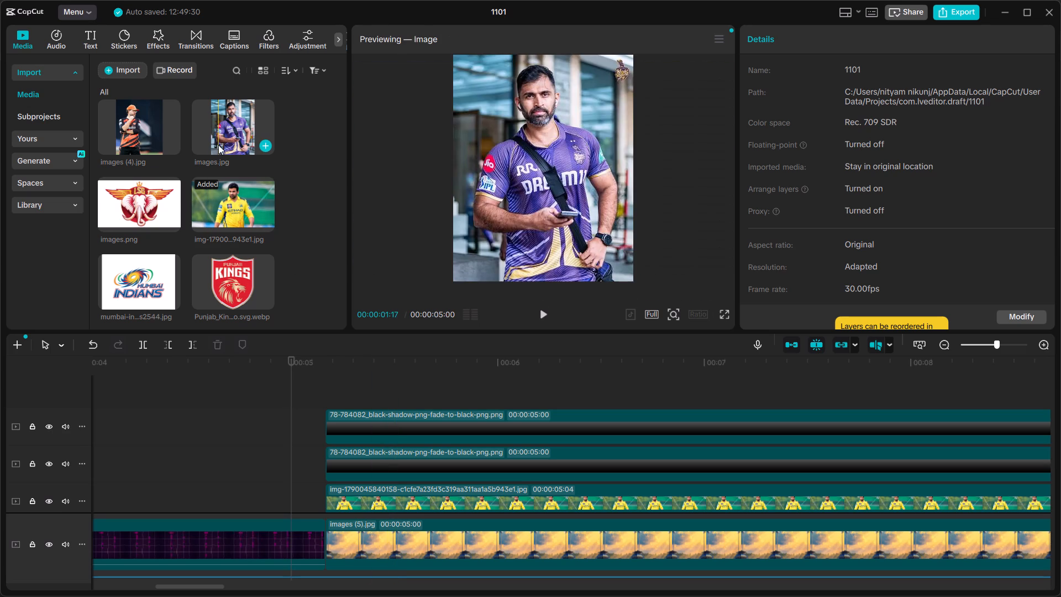
Look through the imported project media for the next coach image or team logo to use.
{"action": "scroll", "coordinate": [162, 208], "scroll_direction": "up", "scroll_amount": 7}
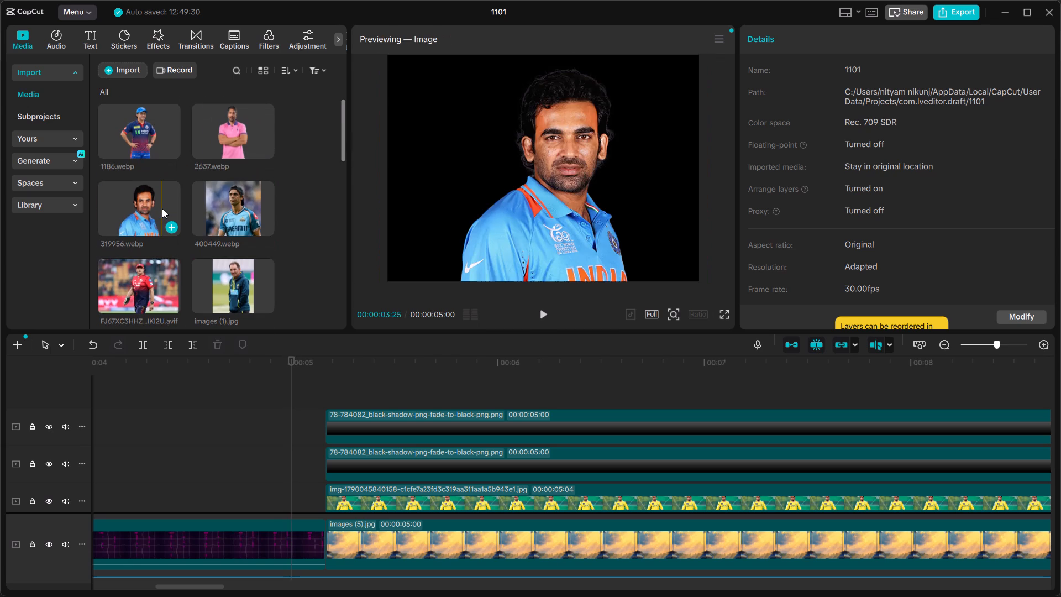
{"action": "scroll", "coordinate": [162, 208], "scroll_direction": "up", "scroll_amount": 6}
{"action": "scroll", "coordinate": [162, 208], "scroll_direction": "down", "scroll_amount": 7}
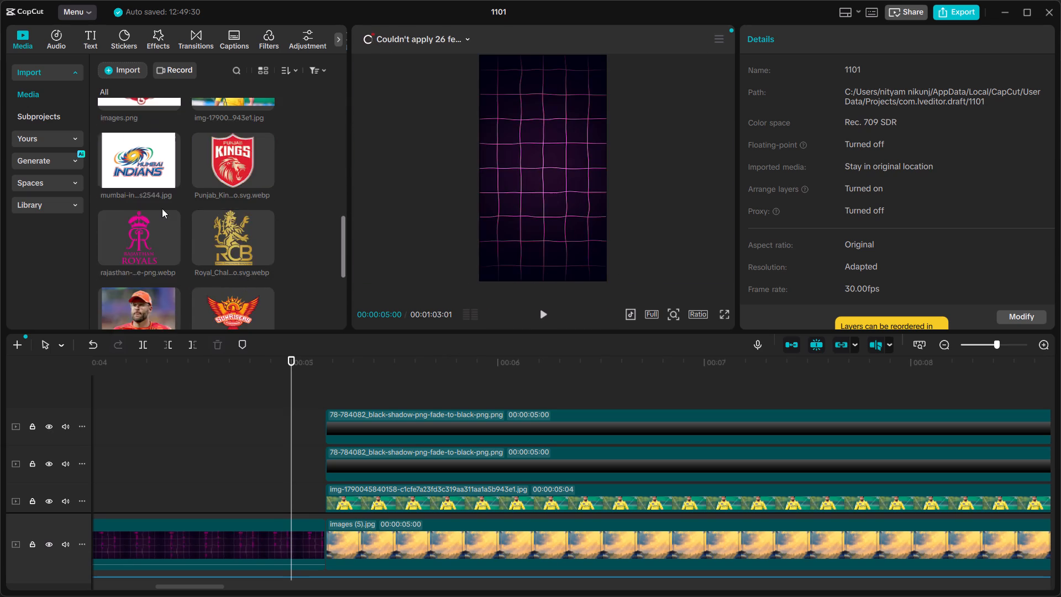
{"action": "scroll", "coordinate": [162, 208], "scroll_direction": "down", "scroll_amount": 8}
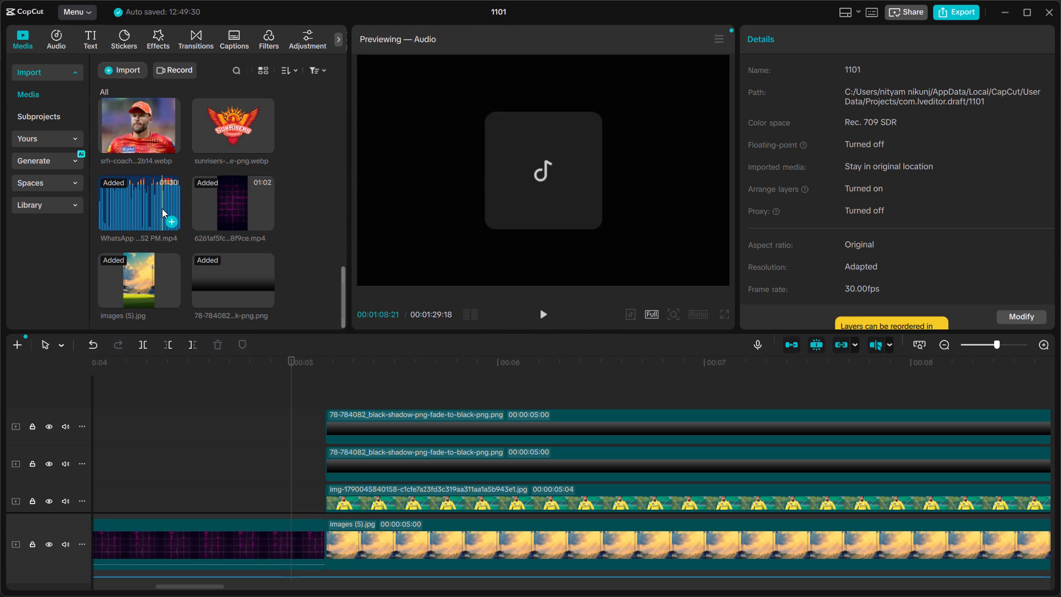
{"action": "scroll", "coordinate": [162, 208], "scroll_direction": "up", "scroll_amount": 15}
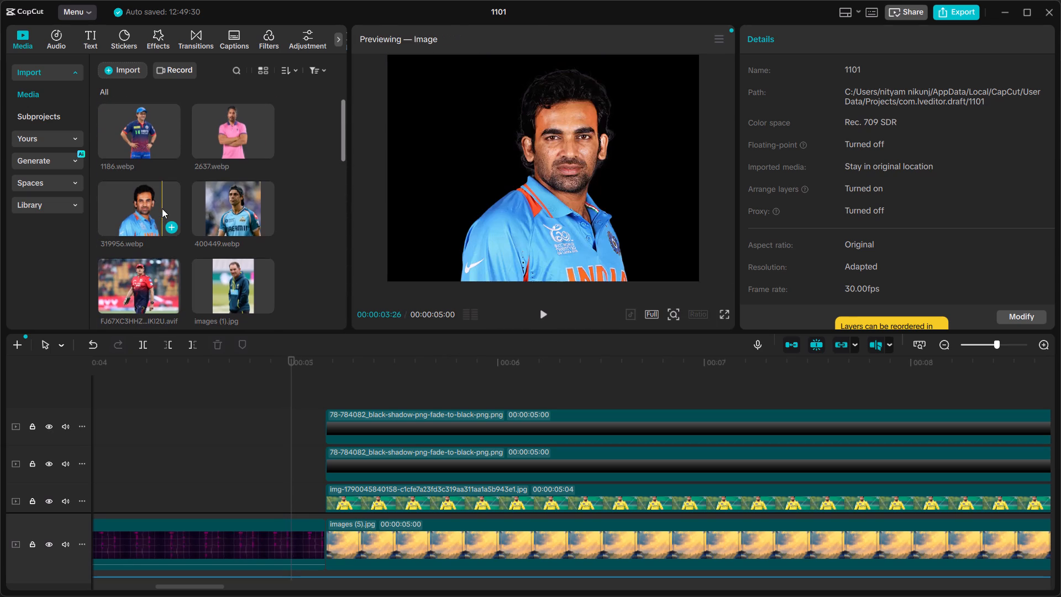
Check the Downloads folder and the ytt folder on Local Disk (D:) for further media to import.
{"action": "left_click", "coordinate": [103, 75]}
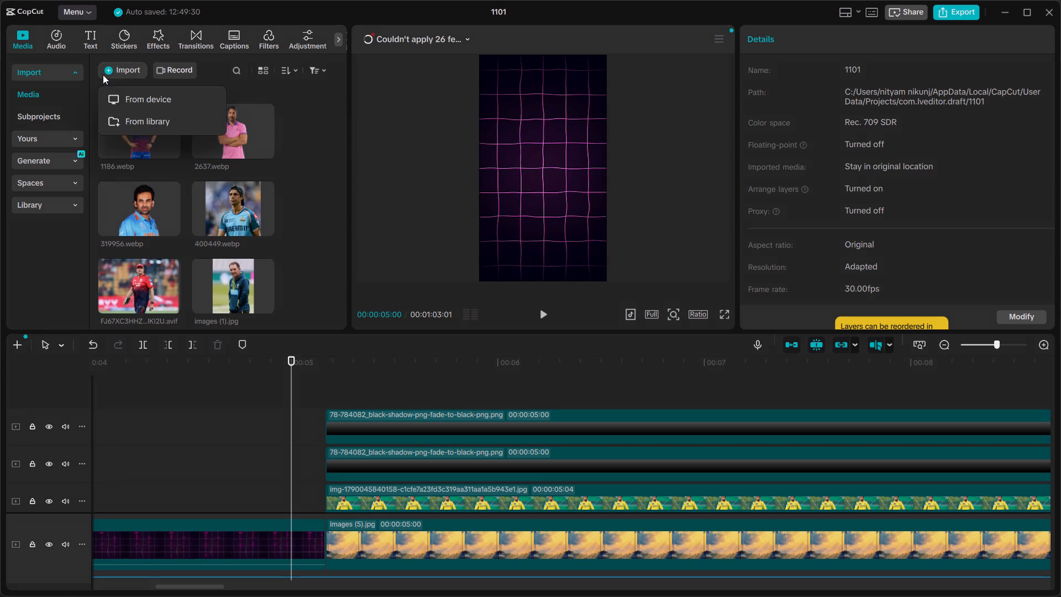
{"action": "left_click", "coordinate": [124, 104]}
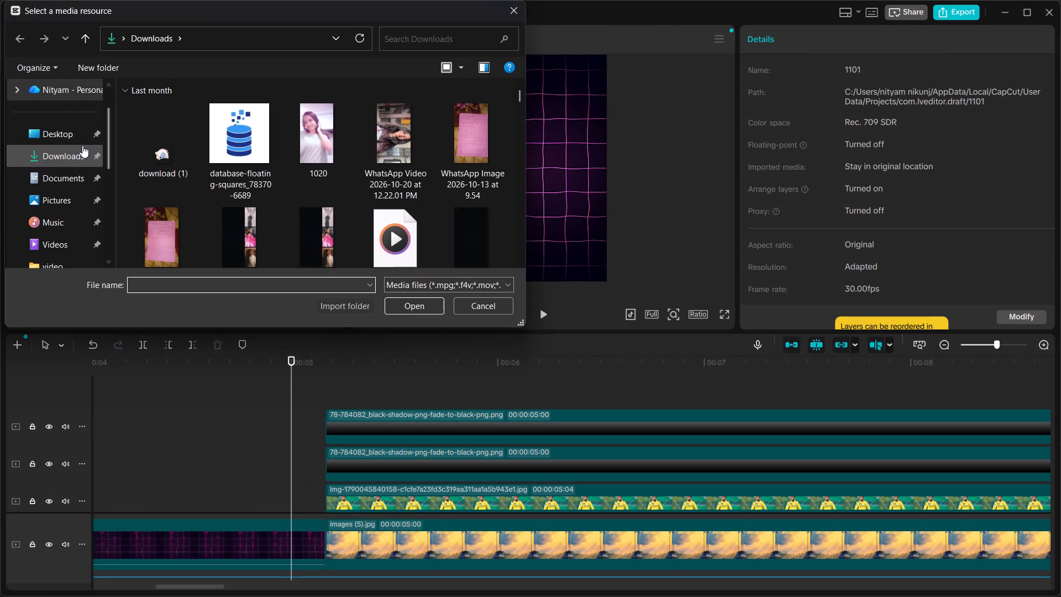
{"action": "left_click", "coordinate": [82, 145]}
{"action": "scroll", "coordinate": [177, 174], "scroll_direction": "down", "scroll_amount": 3}
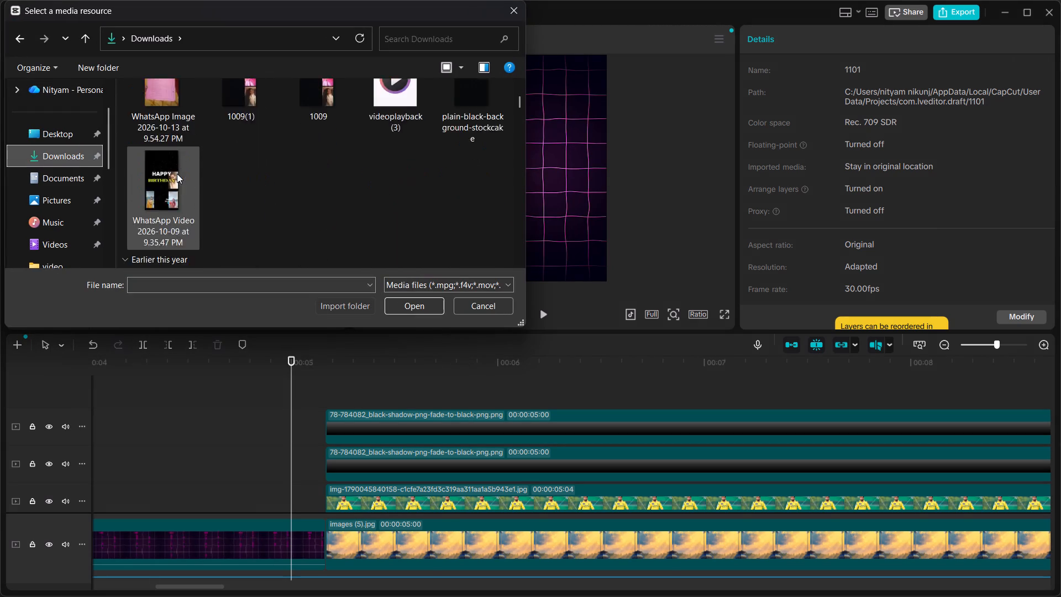
{"action": "scroll", "coordinate": [177, 174], "scroll_direction": "down", "scroll_amount": 1}
{"action": "scroll", "coordinate": [70, 211], "scroll_direction": "down", "scroll_amount": 6}
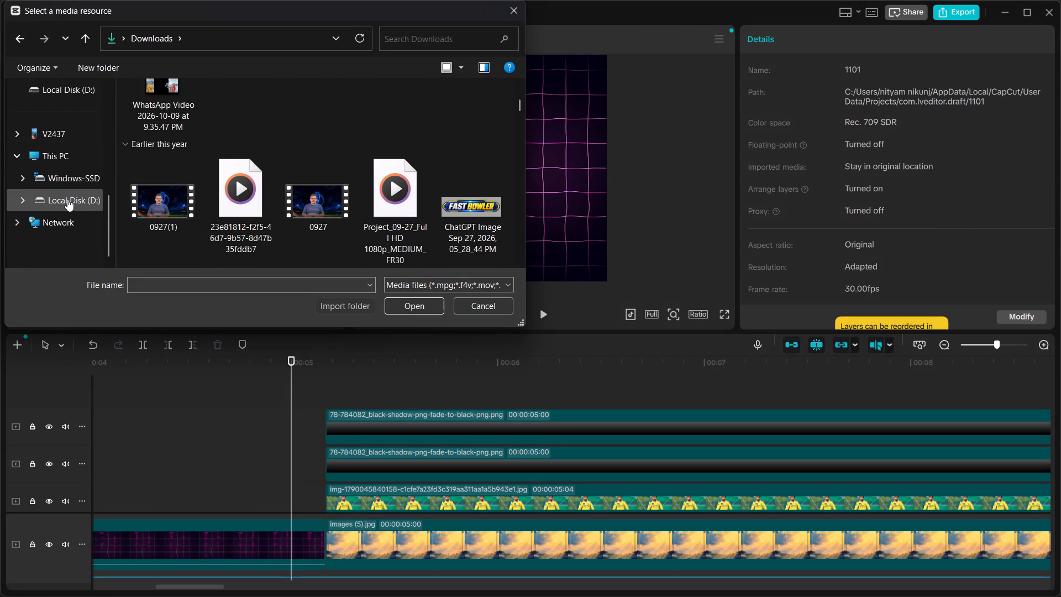
{"action": "left_click", "coordinate": [67, 199]}
{"action": "left_click", "coordinate": [67, 184]}
{"action": "left_click", "coordinate": [67, 198]}
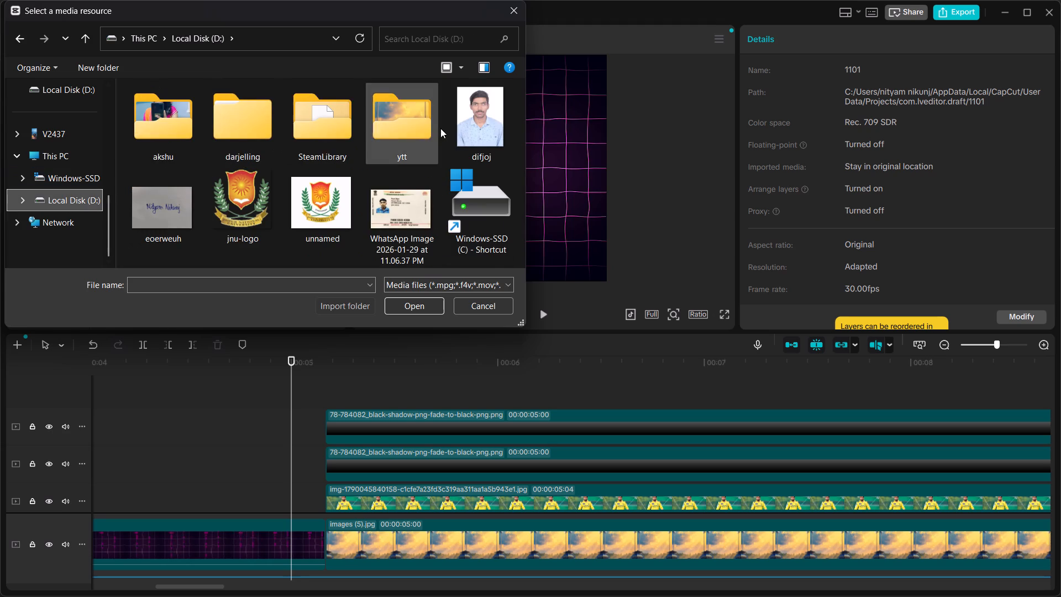
{"action": "double_click", "coordinate": [417, 123]}
{"action": "left_click", "coordinate": [344, 121]}
{"action": "scroll", "coordinate": [344, 121], "scroll_direction": "down", "scroll_amount": 6}
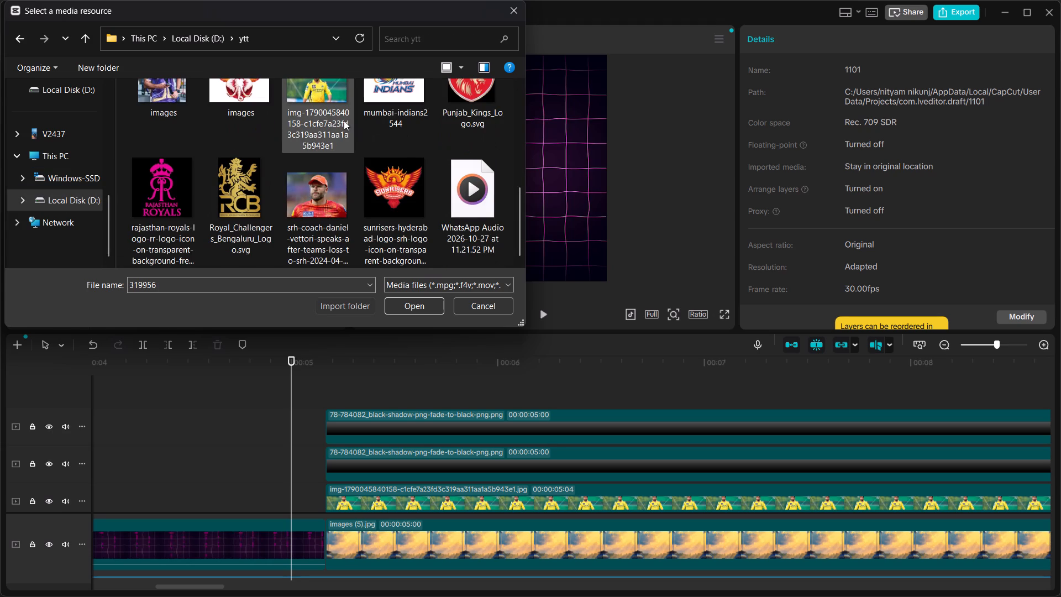
{"action": "scroll", "coordinate": [344, 121], "scroll_direction": "down", "scroll_amount": 4}
{"action": "scroll", "coordinate": [344, 121], "scroll_direction": "up", "scroll_amount": 4}
{"action": "scroll", "coordinate": [344, 121], "scroll_direction": "down", "scroll_amount": 4}
{"action": "left_click", "coordinate": [483, 310]}
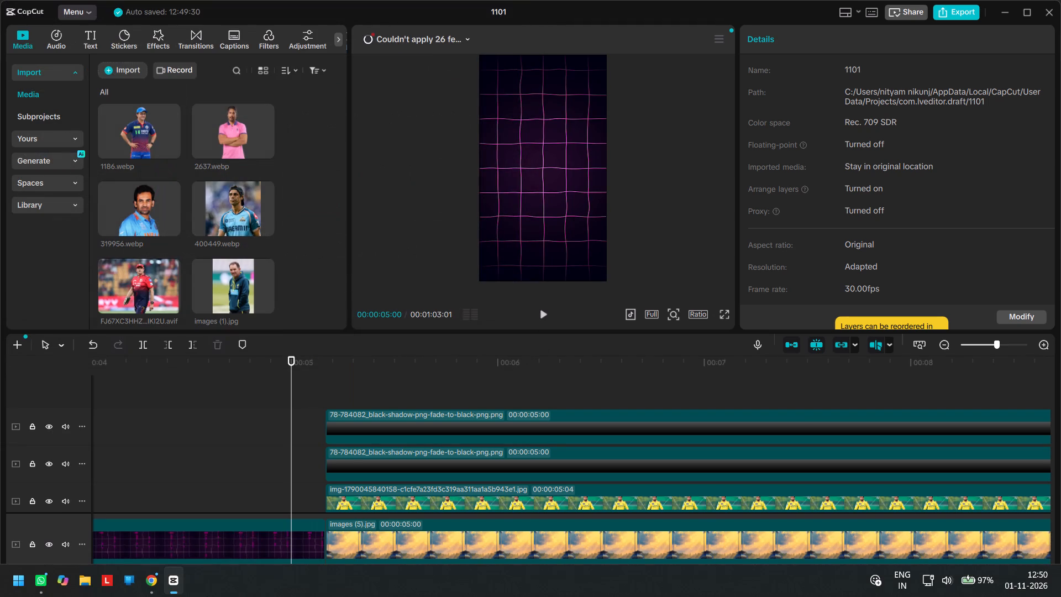
Launch the app with the K icon from the Other category of installed apps.
{"action": "left_click", "coordinate": [9, 582]}
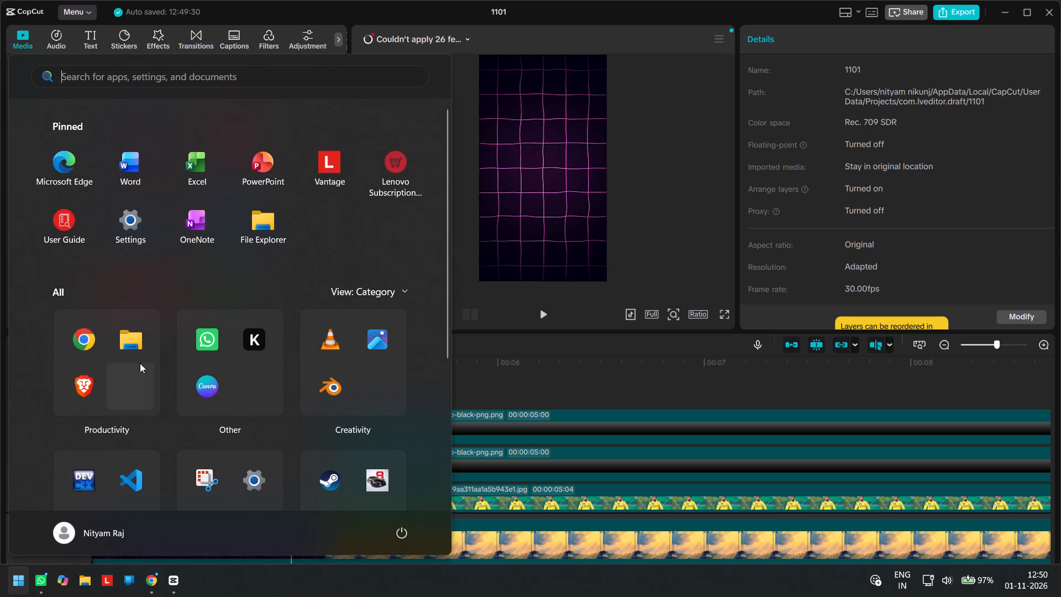
{"action": "left_click", "coordinate": [237, 341]}
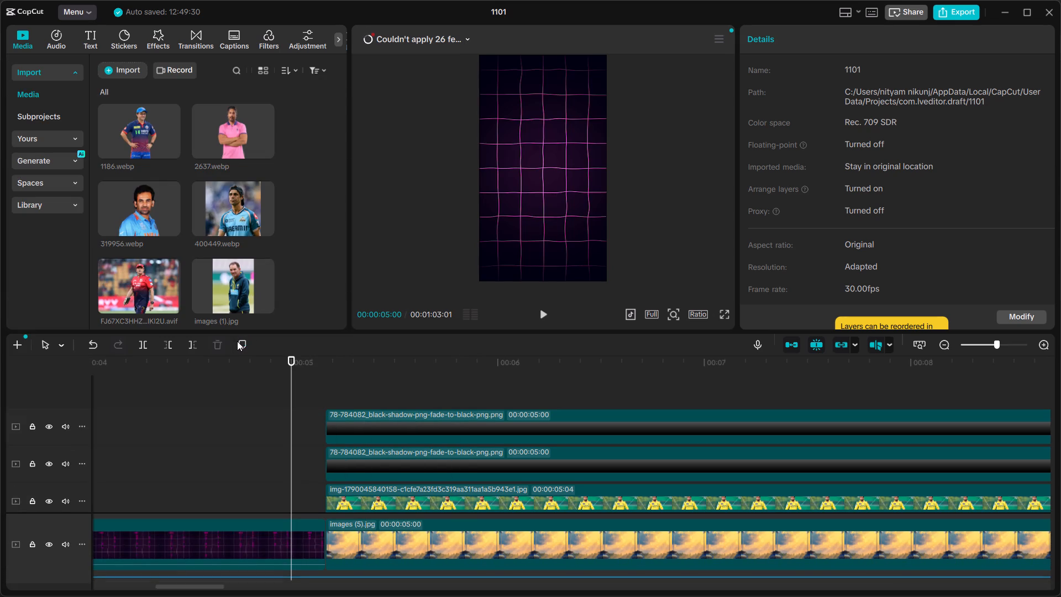
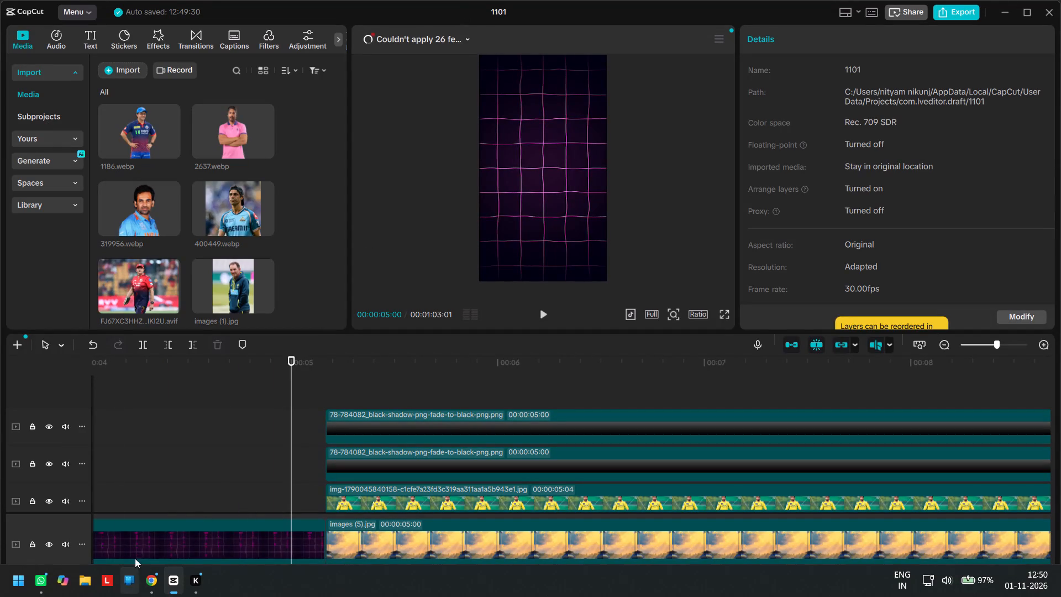
Switch to Chrome and search Google Images for csk logo.
{"action": "left_click", "coordinate": [13, 589]}
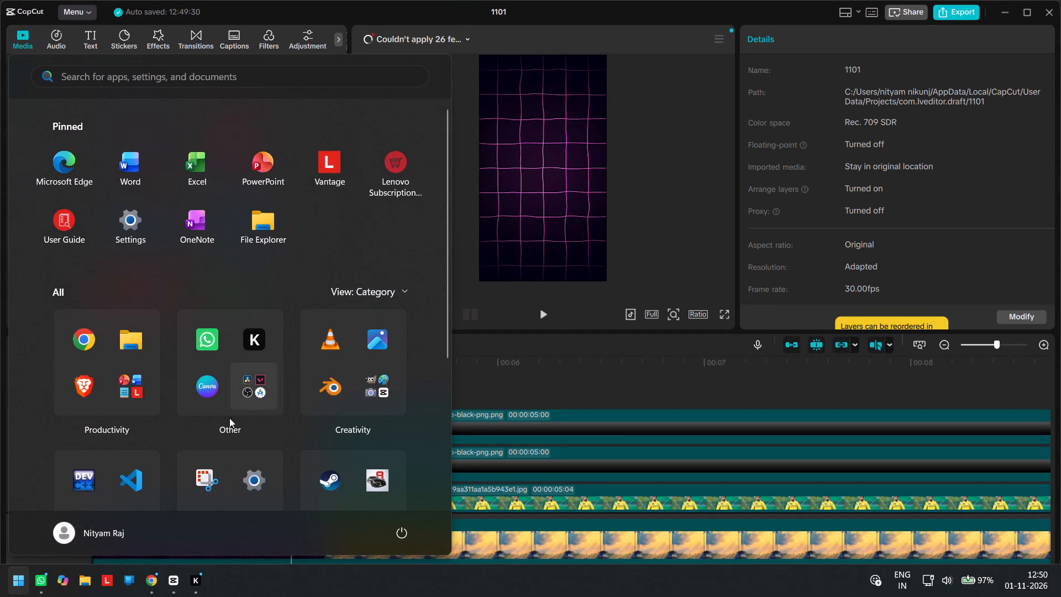
{"action": "left_click", "coordinate": [149, 580]}
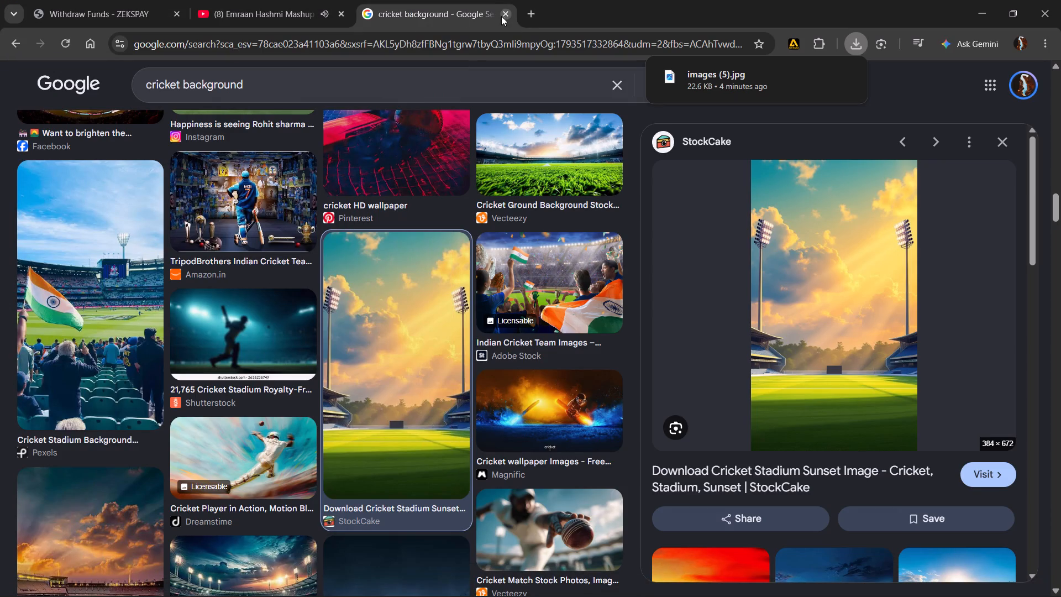
{"action": "left_click", "coordinate": [610, 92]}
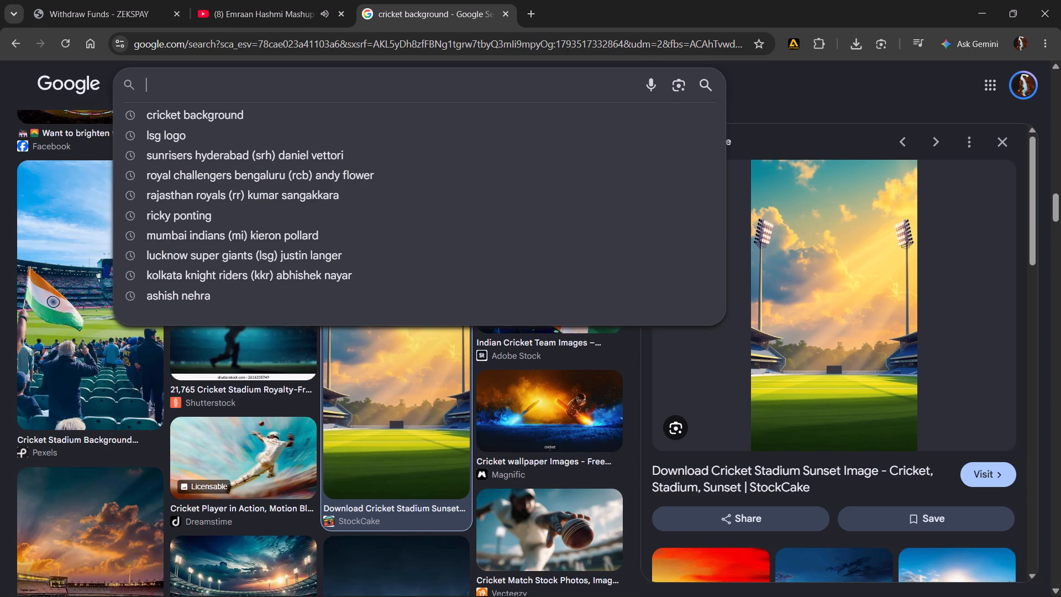
{"action": "type", "text": "cs"}
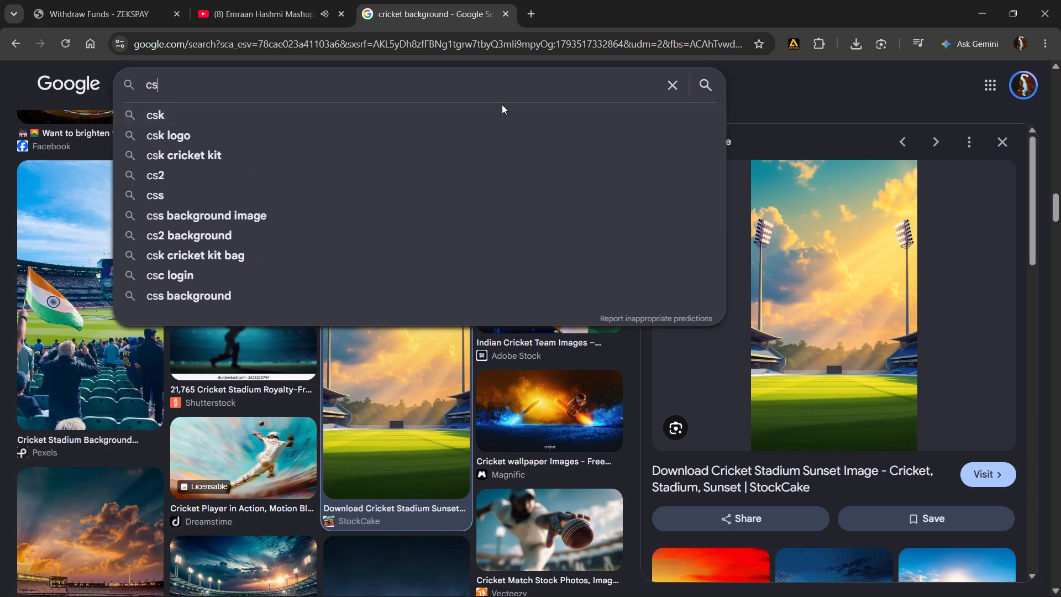
{"action": "left_click", "coordinate": [465, 137]}
Save the en.wikipedia.org Chennai Super Kings logo as Chennai_Super_Kings_Logo.svg in WebP format in the ytt folder.
{"action": "left_click", "coordinate": [85, 263]}
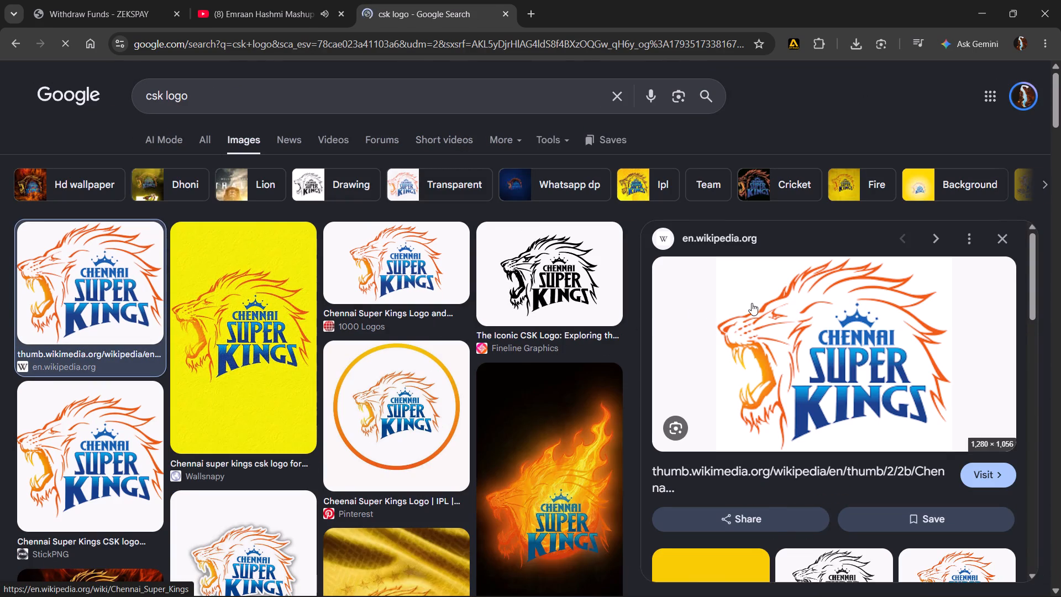
{"action": "right_click", "coordinate": [757, 301]}
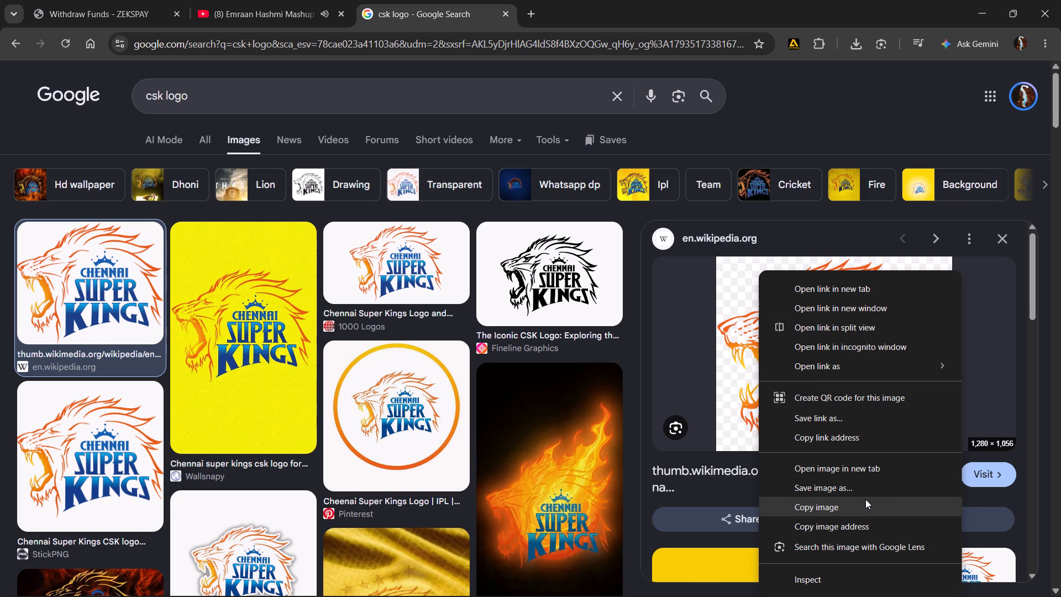
{"action": "left_click", "coordinate": [859, 488]}
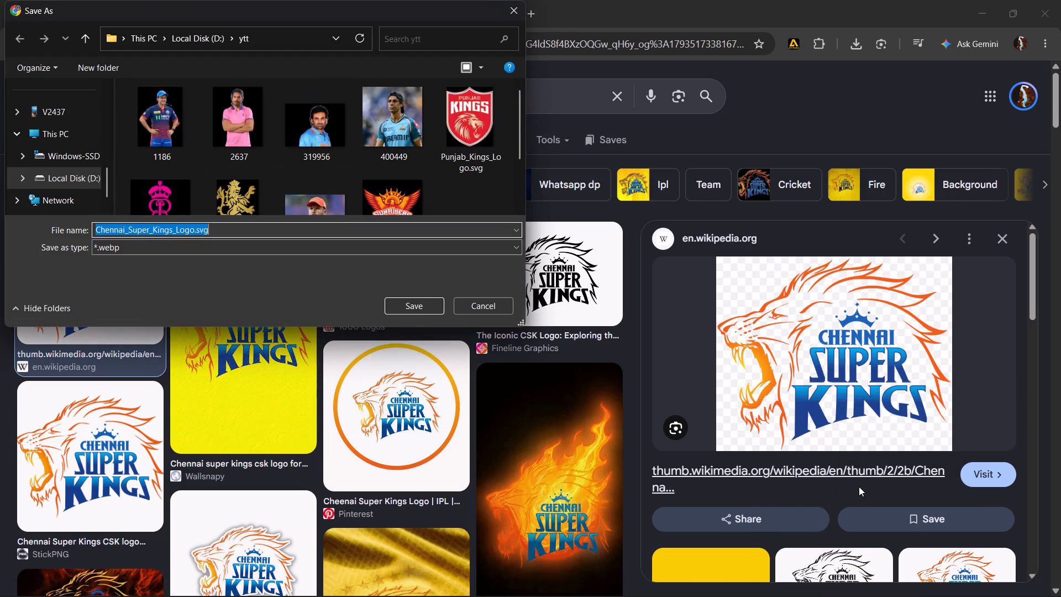
{"action": "left_click", "coordinate": [417, 305]}
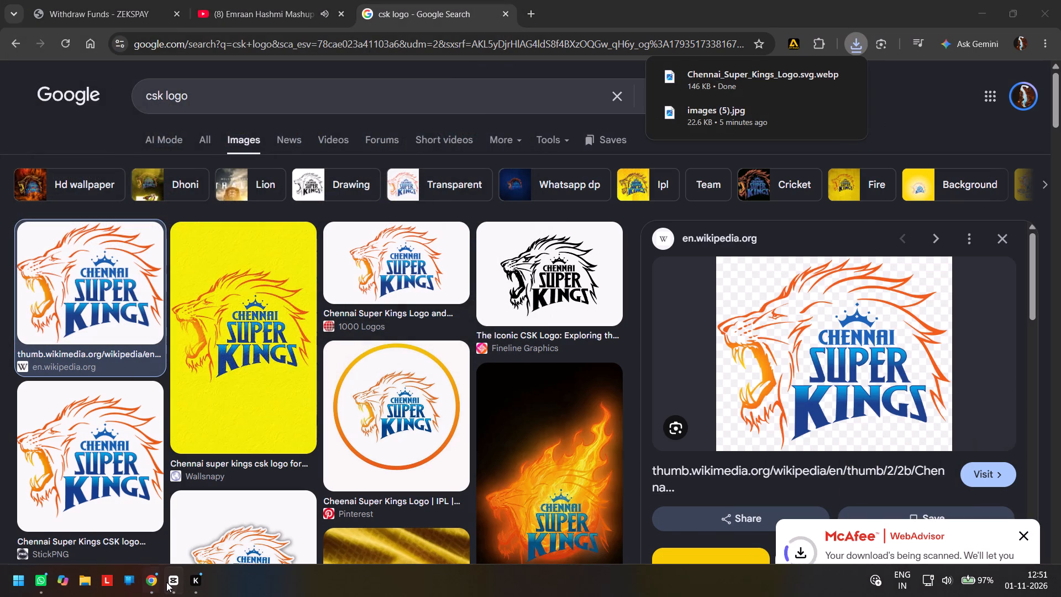
Switch back to CapCut and import Chennai_Super_Kings_Logo.svg from the ytt folder on Local Disk (D:).
{"action": "left_click", "coordinate": [166, 582]}
{"action": "left_click", "coordinate": [139, 73]}
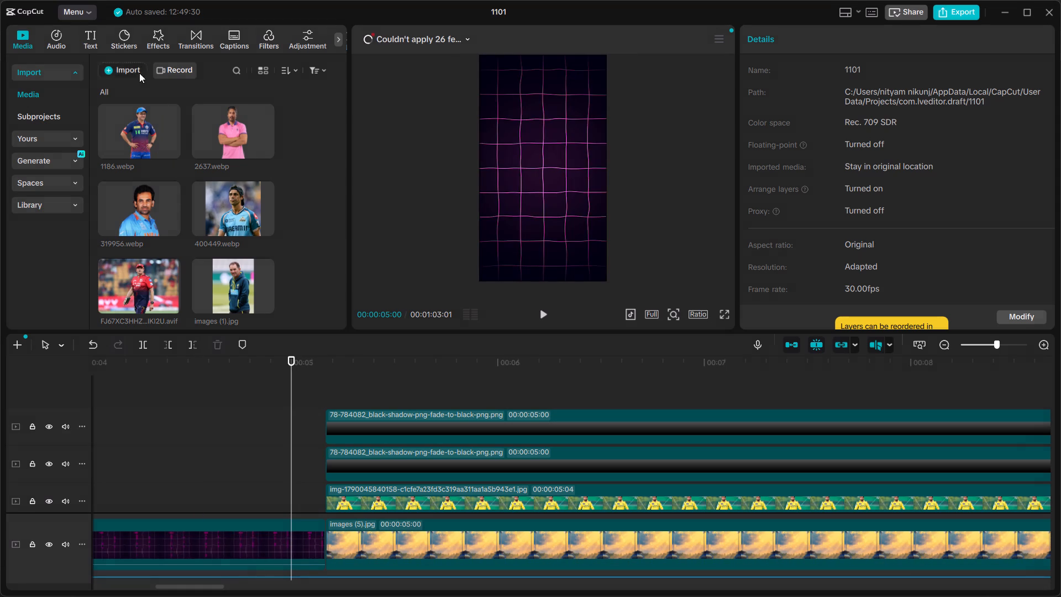
{"action": "left_click", "coordinate": [128, 92]}
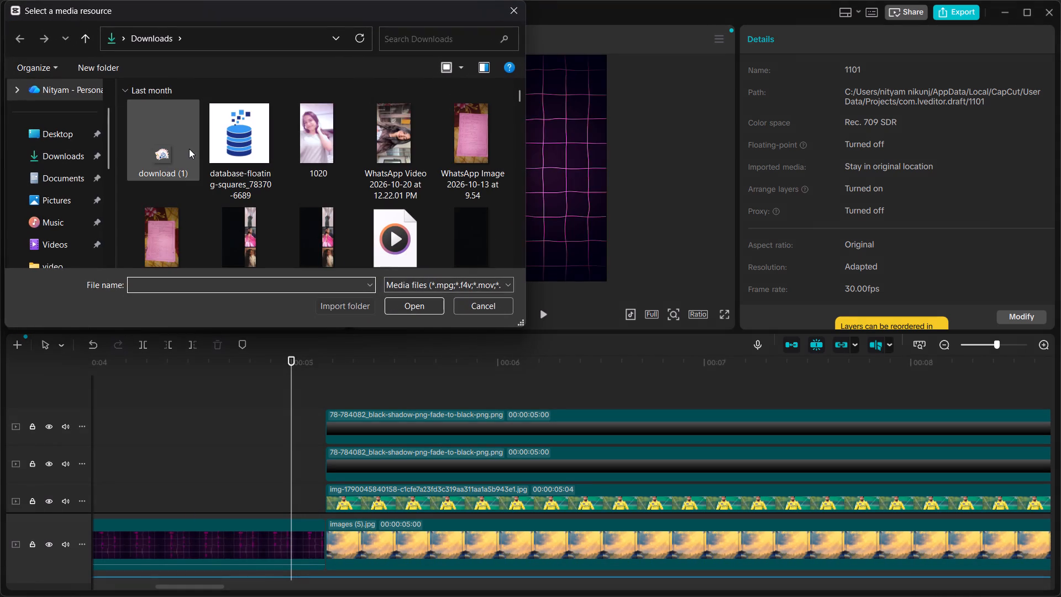
{"action": "scroll", "coordinate": [41, 212], "scroll_direction": "down", "scroll_amount": 4}
{"action": "left_click", "coordinate": [41, 208]}
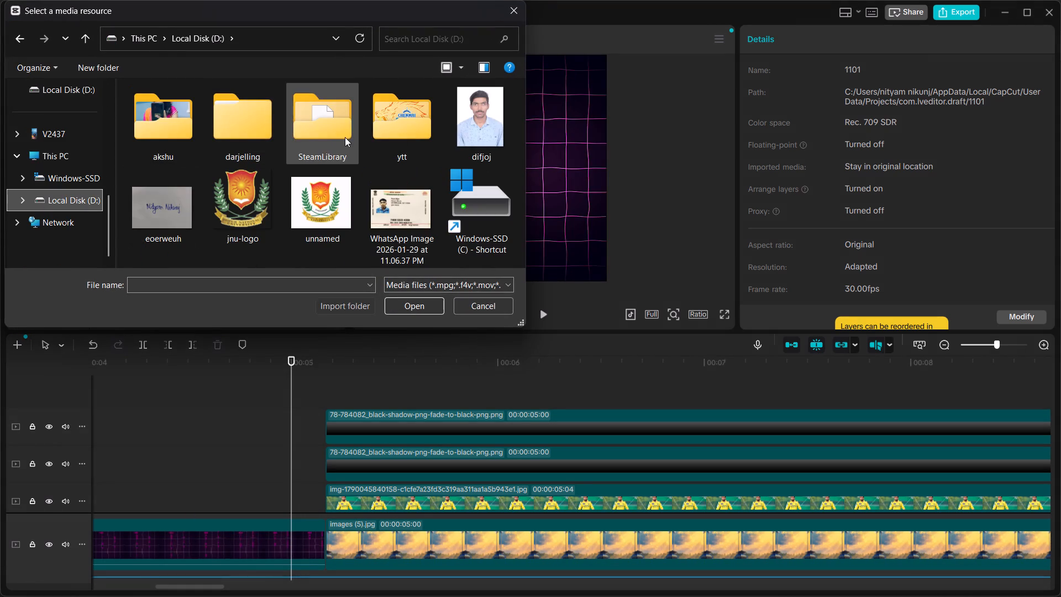
{"action": "double_click", "coordinate": [380, 132]}
{"action": "left_click", "coordinate": [380, 132]}
{"action": "left_click", "coordinate": [453, 129]}
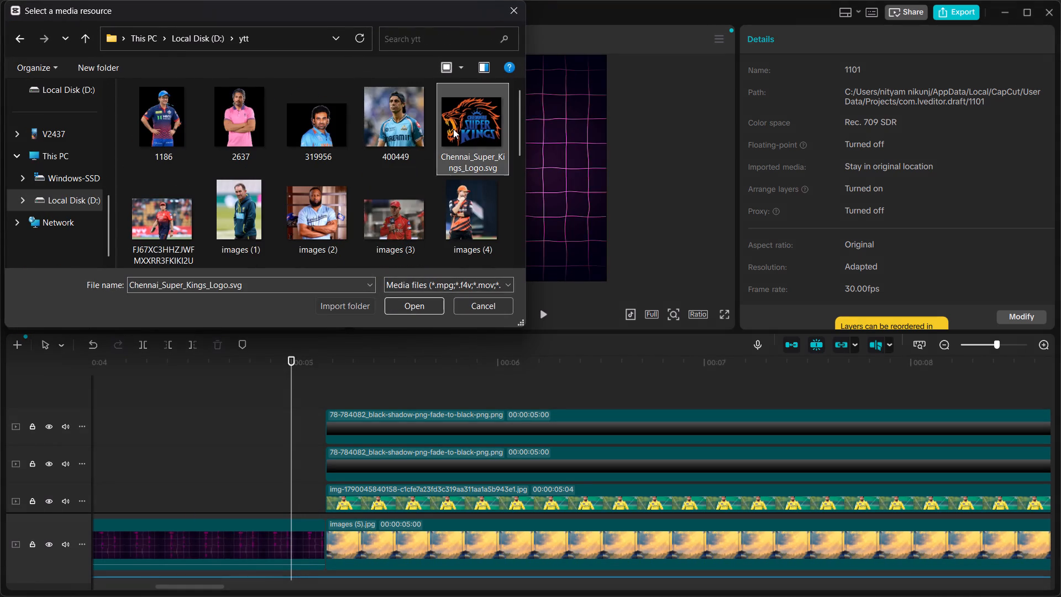
{"action": "left_click", "coordinate": [416, 306]}
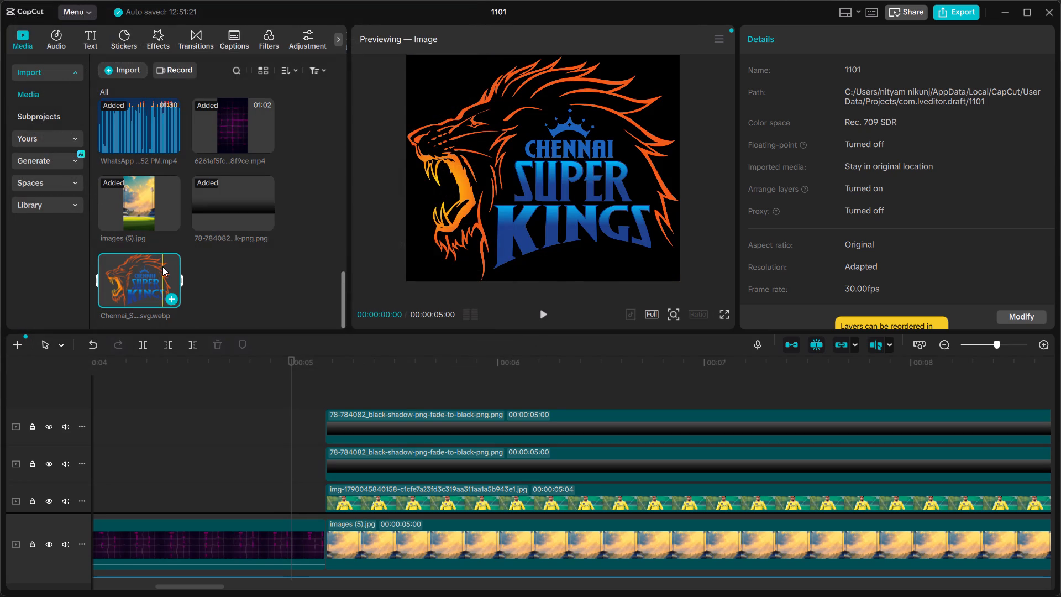
Add the Chennai Super Kings logo to the timeline above both shadow layers, starting at about 00:00:05:10.
{"action": "left_click_drag", "start_coordinate": [162, 266], "coordinate": [360, 384]}
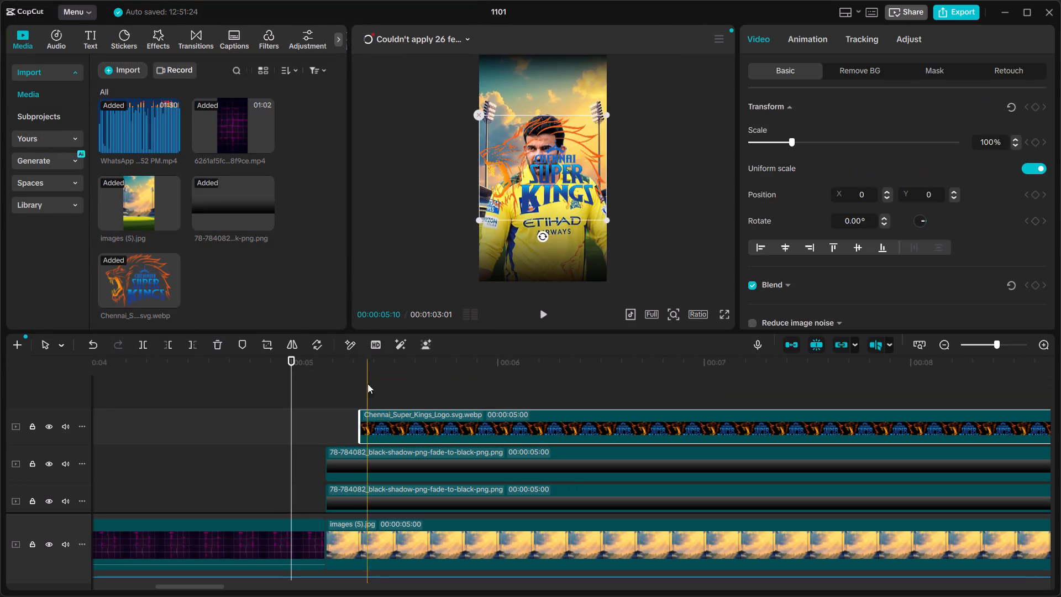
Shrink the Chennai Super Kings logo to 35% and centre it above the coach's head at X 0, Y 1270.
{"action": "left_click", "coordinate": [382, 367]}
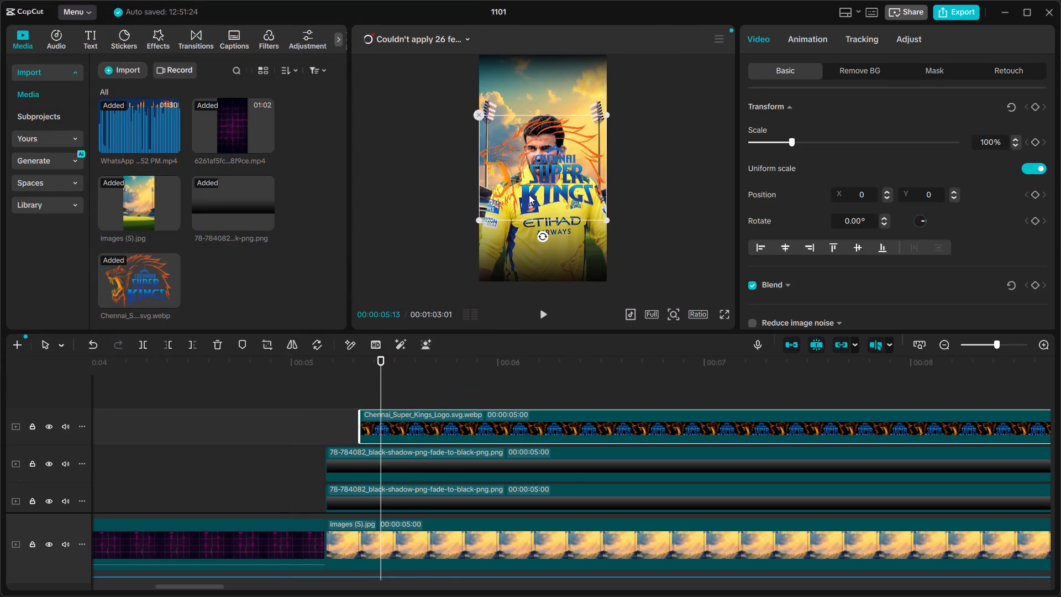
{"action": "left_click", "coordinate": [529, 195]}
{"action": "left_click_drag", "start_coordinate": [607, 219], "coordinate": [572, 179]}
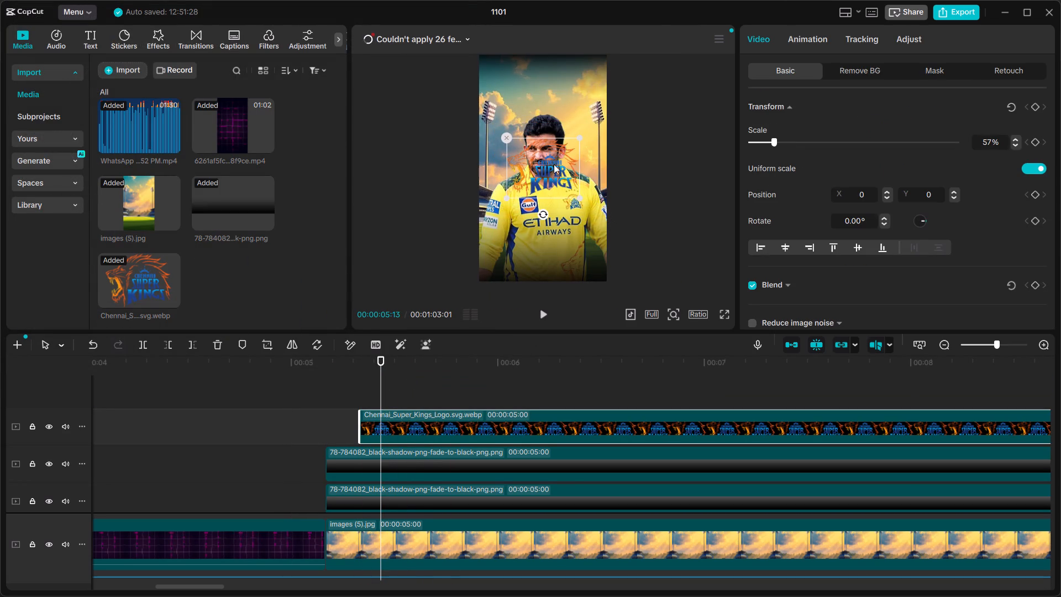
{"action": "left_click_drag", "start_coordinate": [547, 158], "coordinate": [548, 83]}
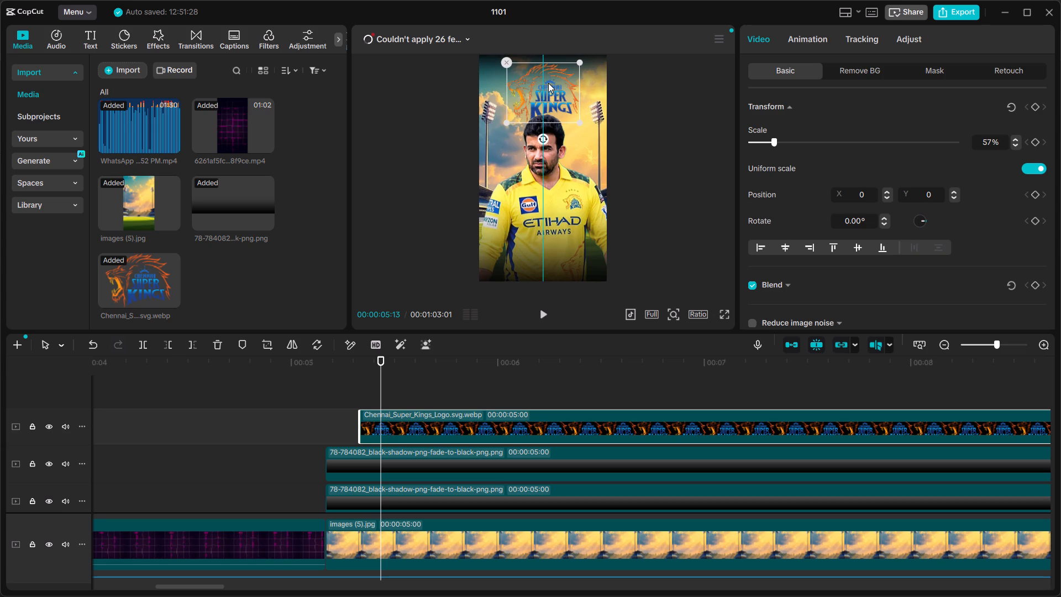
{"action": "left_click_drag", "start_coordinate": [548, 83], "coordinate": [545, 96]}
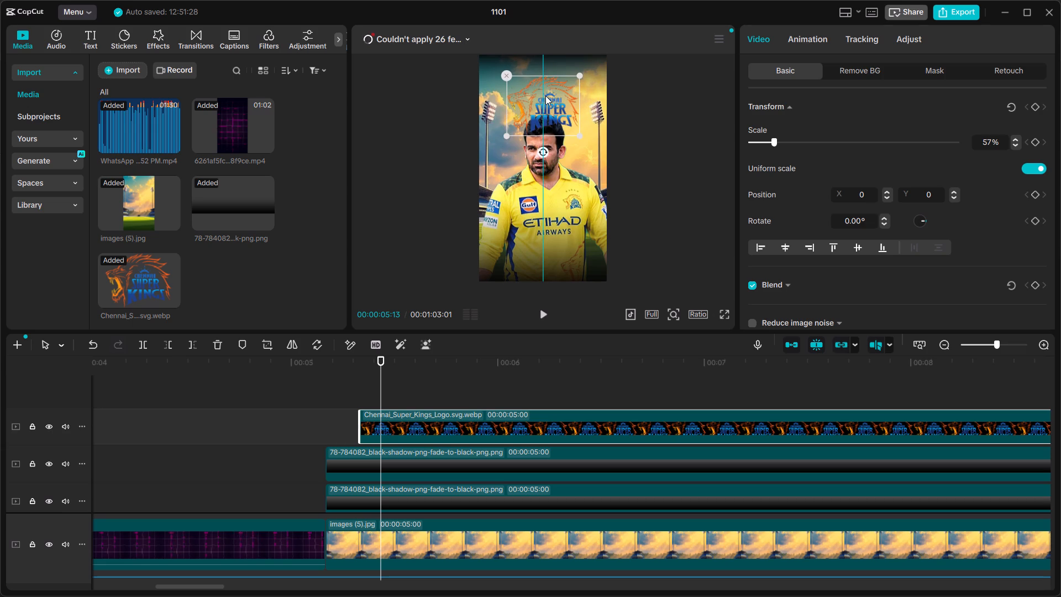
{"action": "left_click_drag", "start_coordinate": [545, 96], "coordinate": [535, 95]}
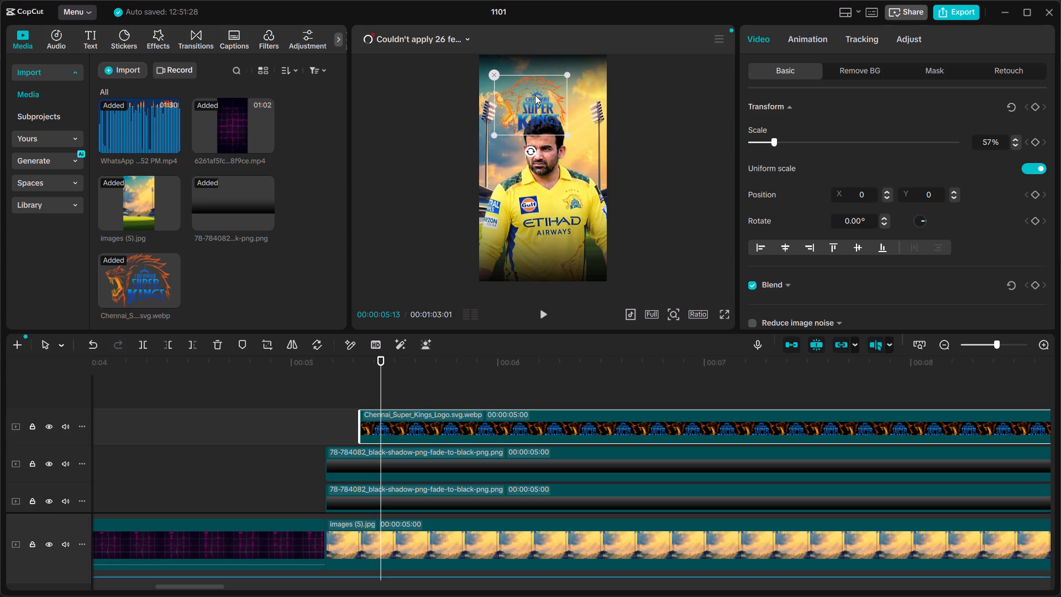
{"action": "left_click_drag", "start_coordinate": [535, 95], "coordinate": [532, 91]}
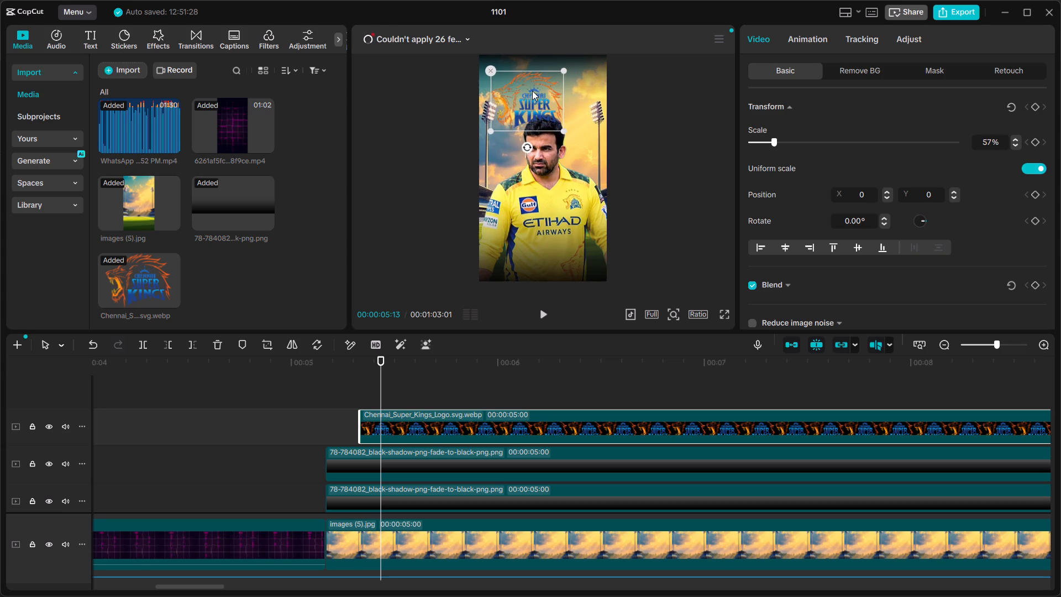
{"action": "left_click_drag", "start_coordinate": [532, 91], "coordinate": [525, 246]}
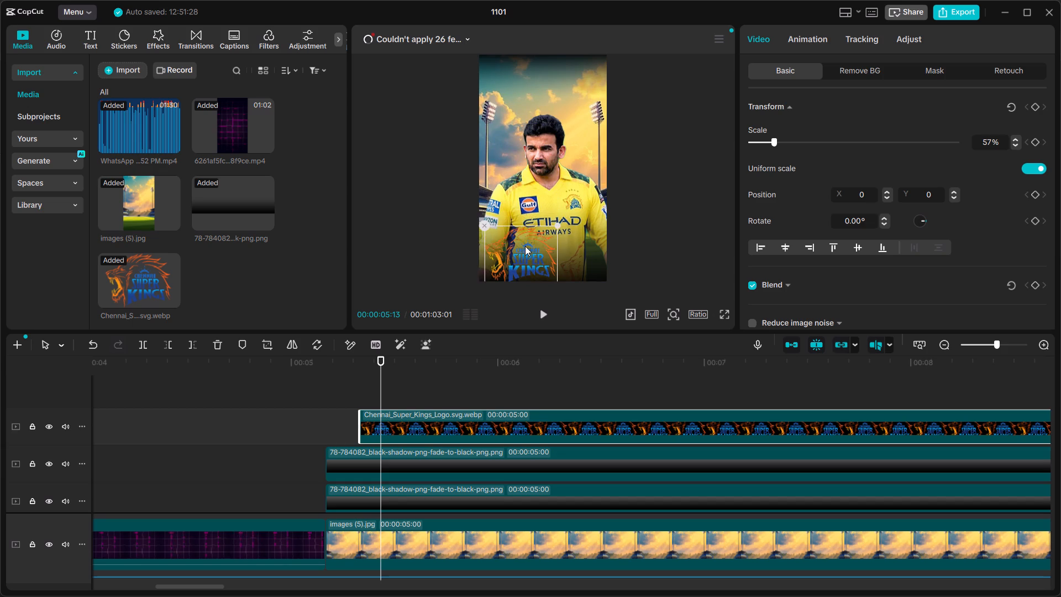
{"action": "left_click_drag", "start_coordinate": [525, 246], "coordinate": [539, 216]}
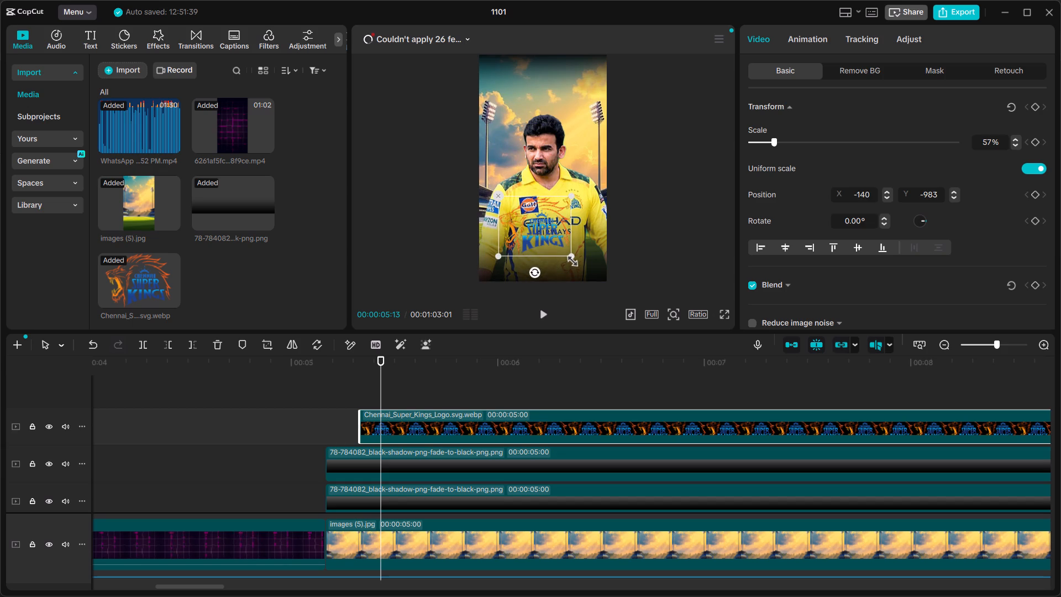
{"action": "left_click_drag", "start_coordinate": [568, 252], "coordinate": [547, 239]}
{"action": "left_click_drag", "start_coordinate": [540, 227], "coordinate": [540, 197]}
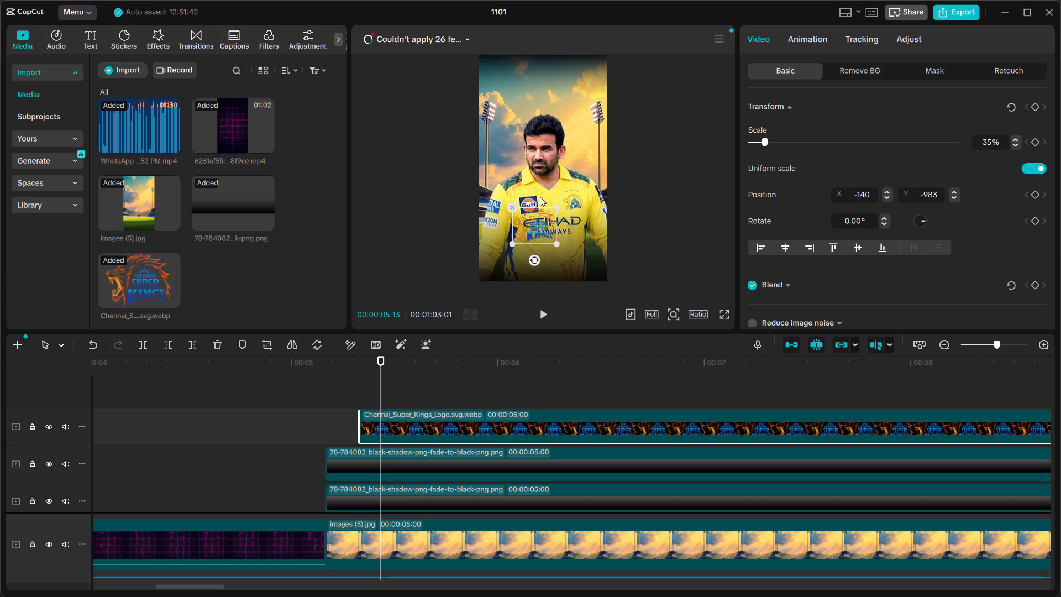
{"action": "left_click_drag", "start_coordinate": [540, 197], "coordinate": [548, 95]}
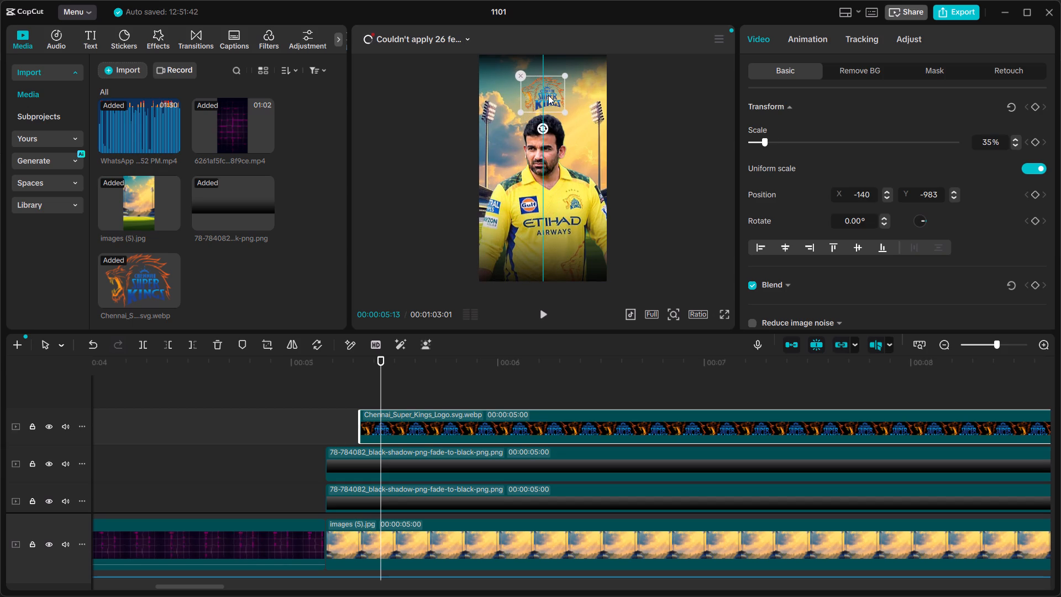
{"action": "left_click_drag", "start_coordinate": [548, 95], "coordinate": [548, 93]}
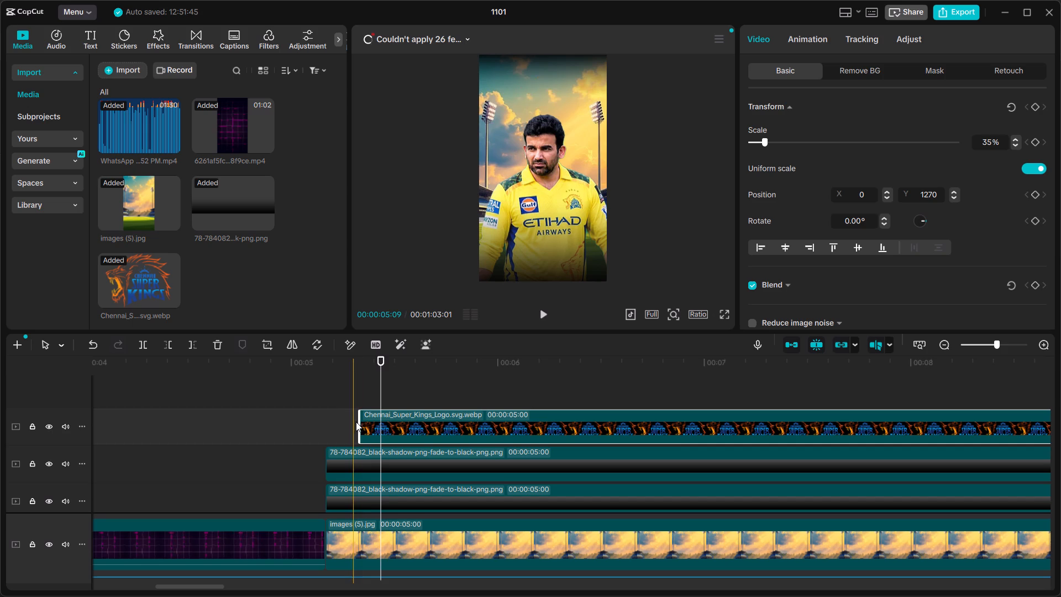
Extend the logo clip's beginning back to the start of the stadium clip, for a duration of 00:00:05:05.
{"action": "left_click_drag", "start_coordinate": [359, 423], "coordinate": [330, 423]}
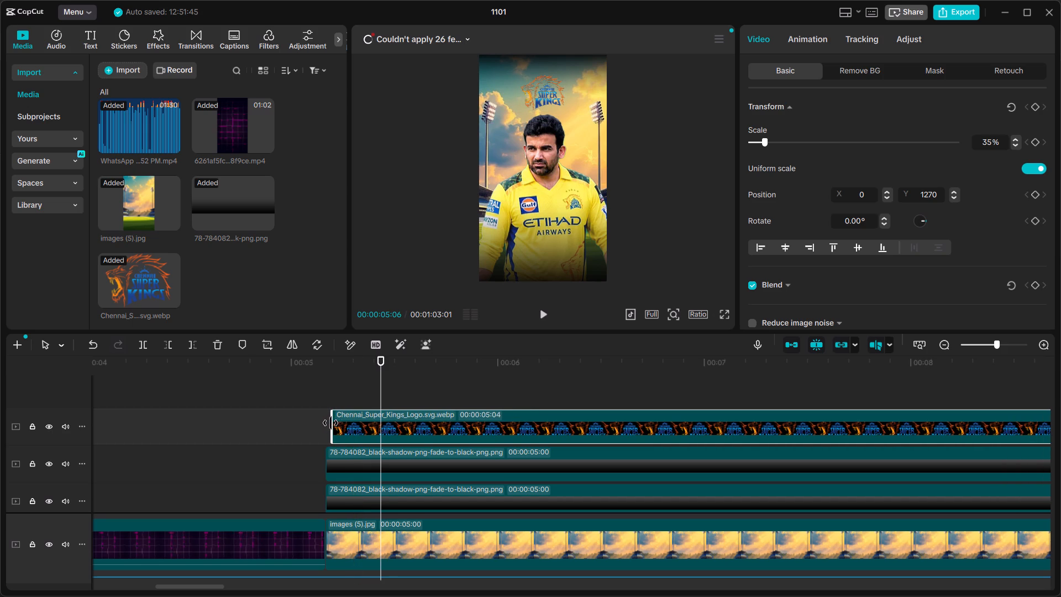
{"action": "left_click_drag", "start_coordinate": [330, 423], "coordinate": [328, 423]}
Reorder the layers so the Chennai Super Kings logo sits beneath the coach clip and above the stadium background.
{"action": "scroll", "coordinate": [356, 434], "scroll_direction": "down", "scroll_amount": 5}
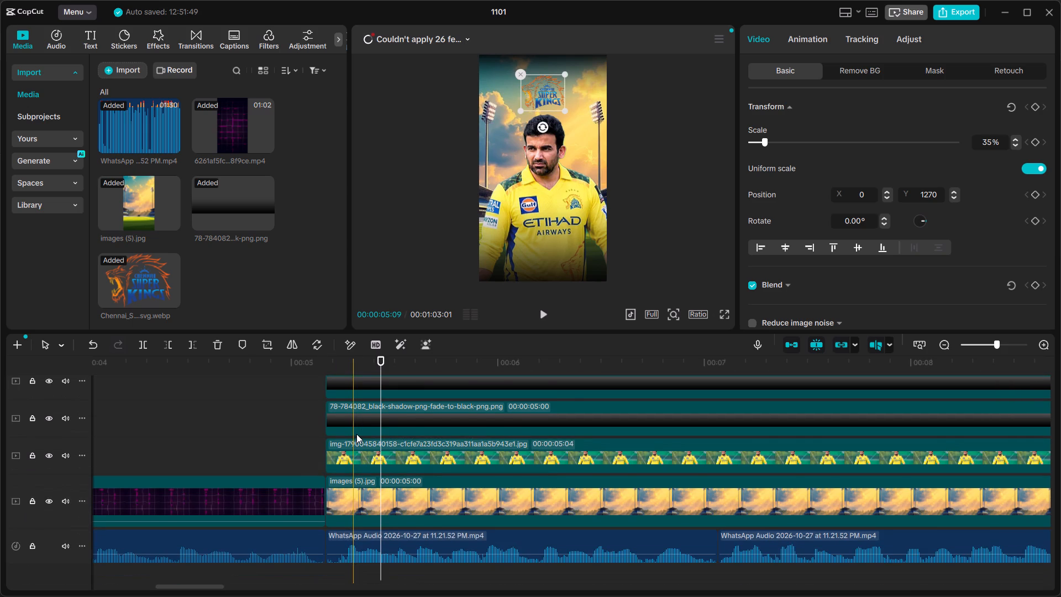
{"action": "left_click", "coordinate": [363, 451]}
{"action": "scroll", "coordinate": [370, 439], "scroll_direction": "up", "scroll_amount": 3}
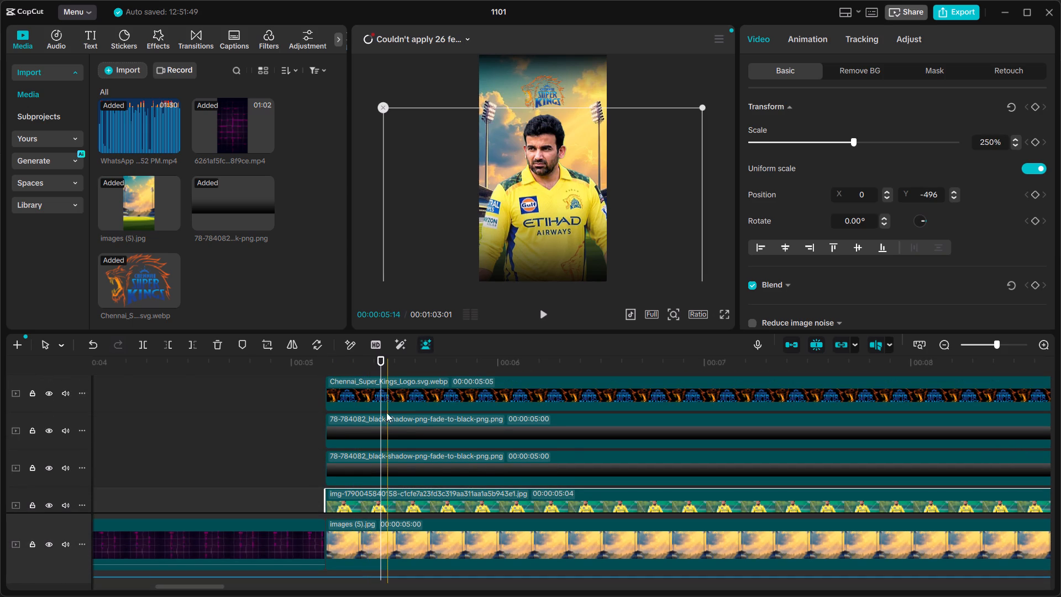
{"action": "left_click", "coordinate": [385, 388]}
{"action": "left_click_drag", "start_coordinate": [385, 388], "coordinate": [381, 498]}
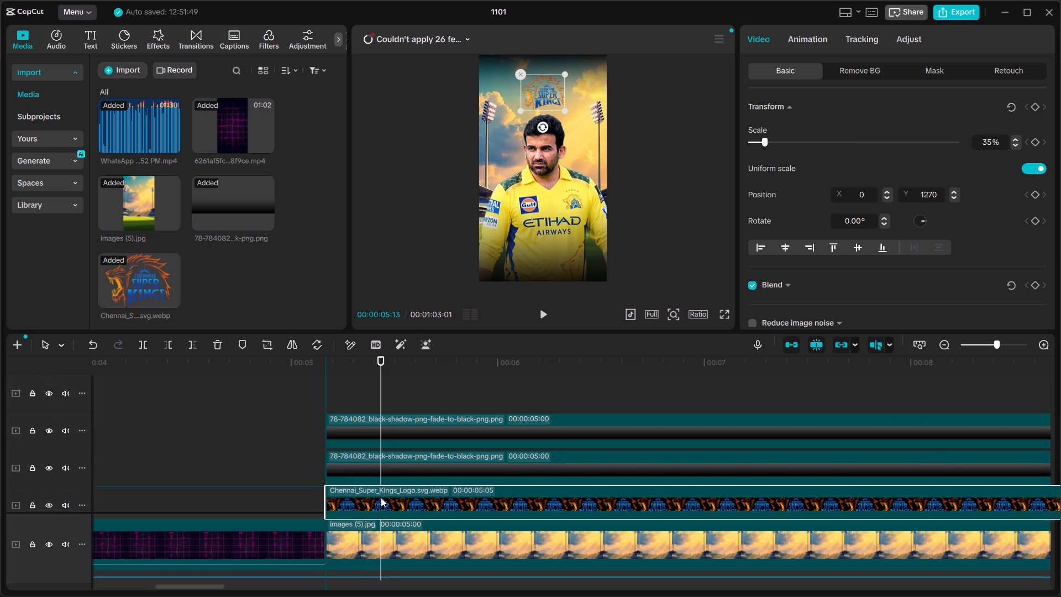
{"action": "left_click_drag", "start_coordinate": [391, 473], "coordinate": [391, 511]}
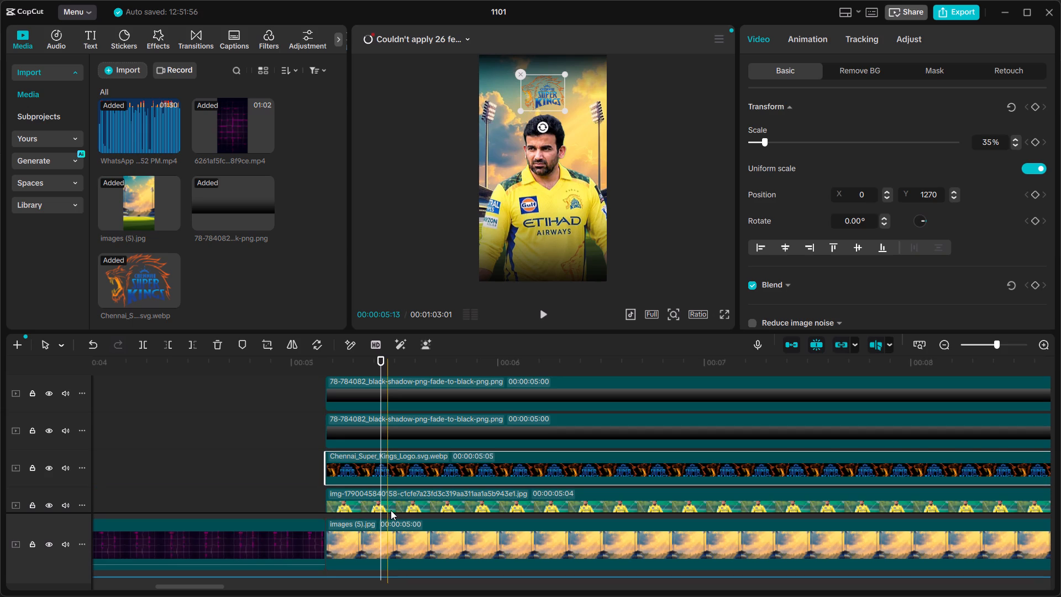
{"action": "left_click", "coordinate": [401, 505]}
{"action": "left_click_drag", "start_coordinate": [401, 505], "coordinate": [408, 462]}
{"action": "left_click_drag", "start_coordinate": [408, 462], "coordinate": [401, 461]}
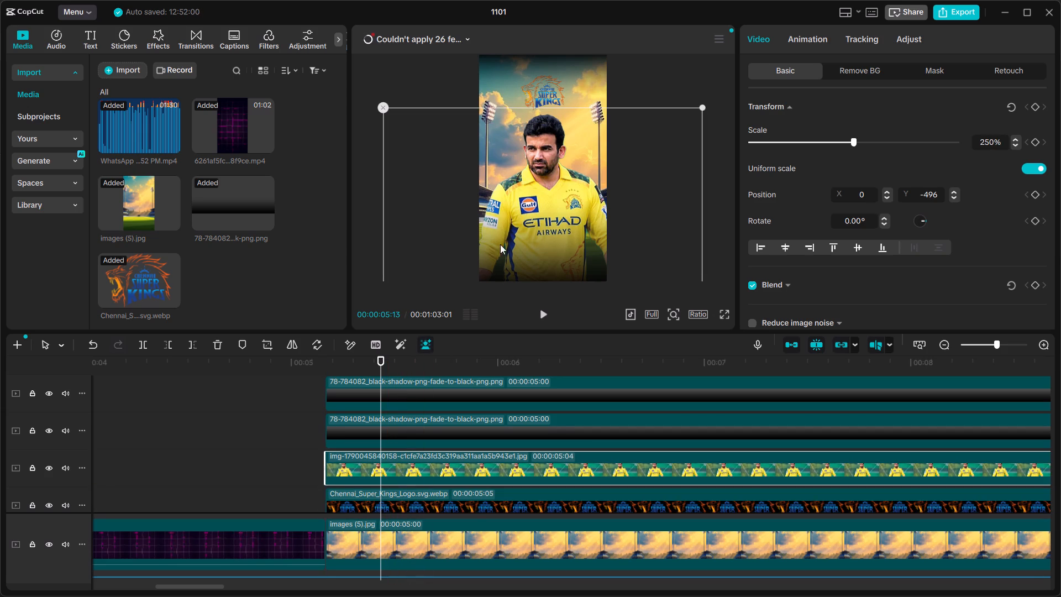
Enlarge the Chennai Super Kings logo to 76% and place it behind the coach's head at X 0, Y 1030.
{"action": "left_click", "coordinate": [530, 92]}
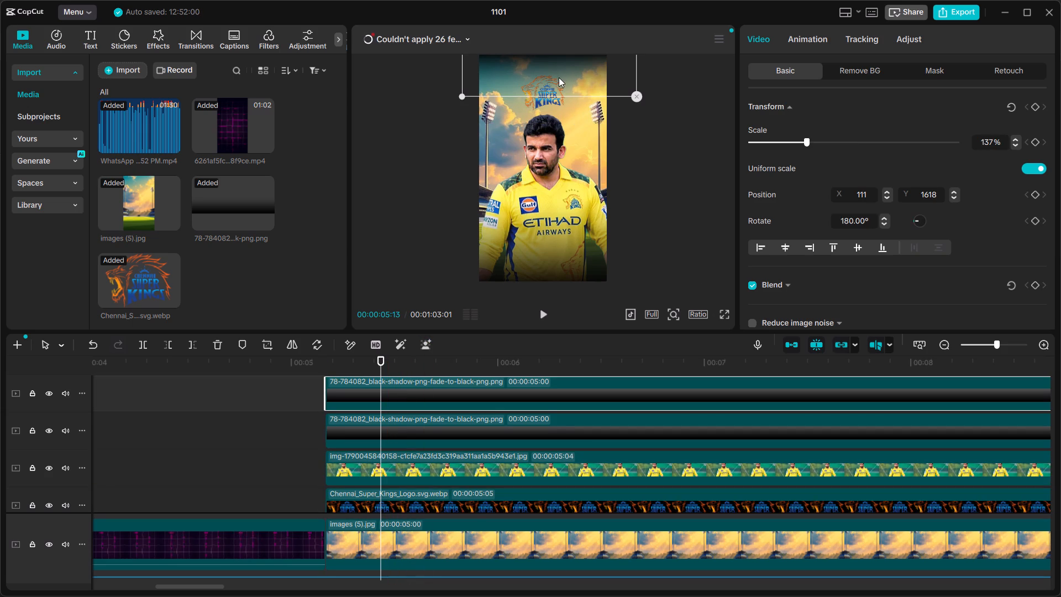
{"action": "left_click", "coordinate": [551, 104]}
{"action": "left_click_drag", "start_coordinate": [551, 104], "coordinate": [551, 120]}
{"action": "left_click_drag", "start_coordinate": [547, 99], "coordinate": [547, 121]}
{"action": "left_click_drag", "start_coordinate": [538, 92], "coordinate": [537, 115]}
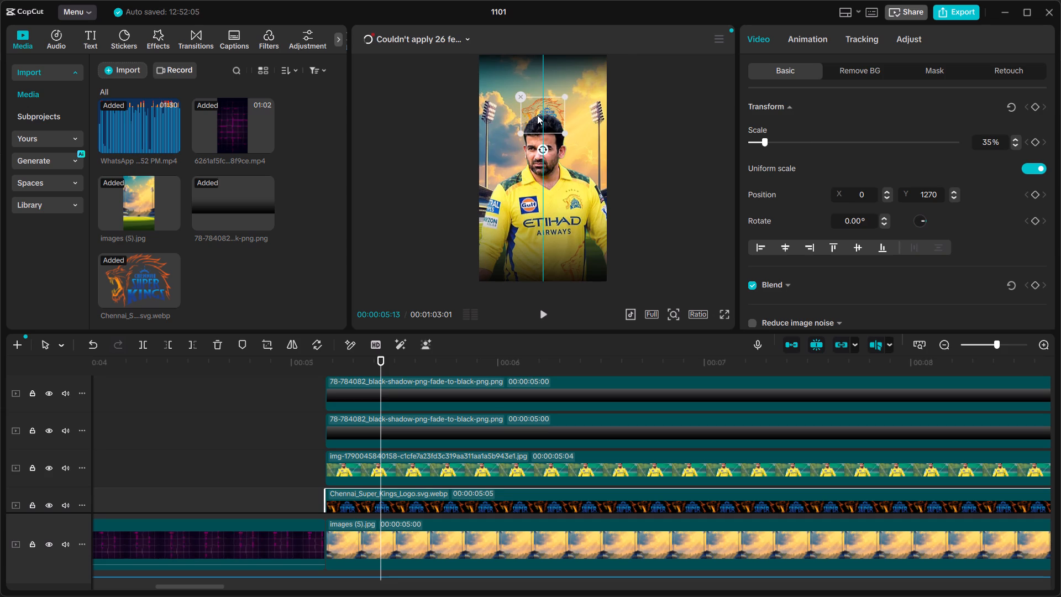
{"action": "left_click_drag", "start_coordinate": [537, 115], "coordinate": [537, 114]}
{"action": "left_click_drag", "start_coordinate": [565, 131], "coordinate": [601, 171]}
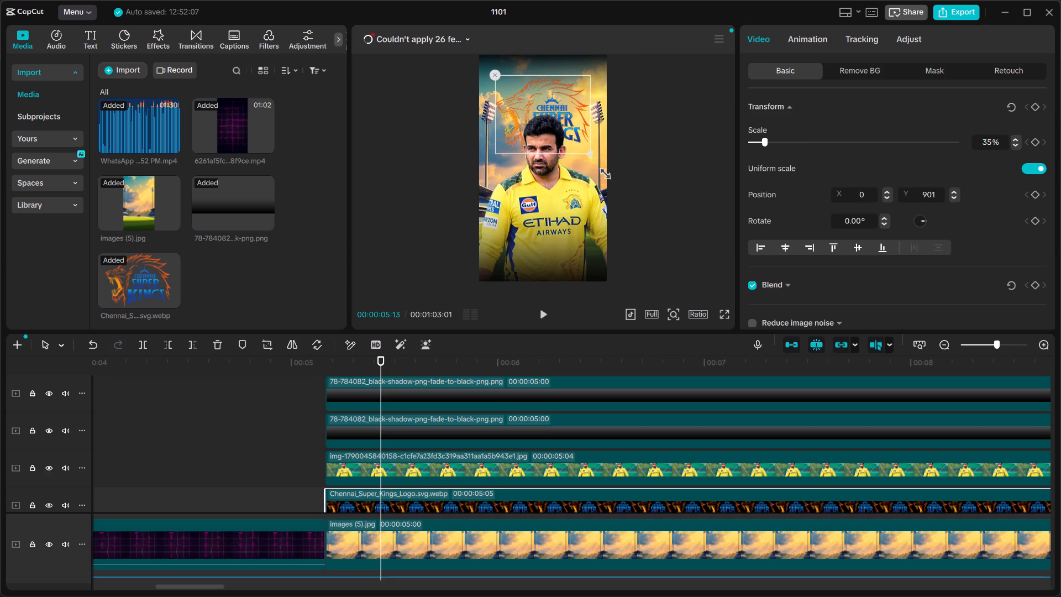
{"action": "left_click_drag", "start_coordinate": [601, 171], "coordinate": [602, 171]}
{"action": "left_click_drag", "start_coordinate": [560, 106], "coordinate": [559, 102]}
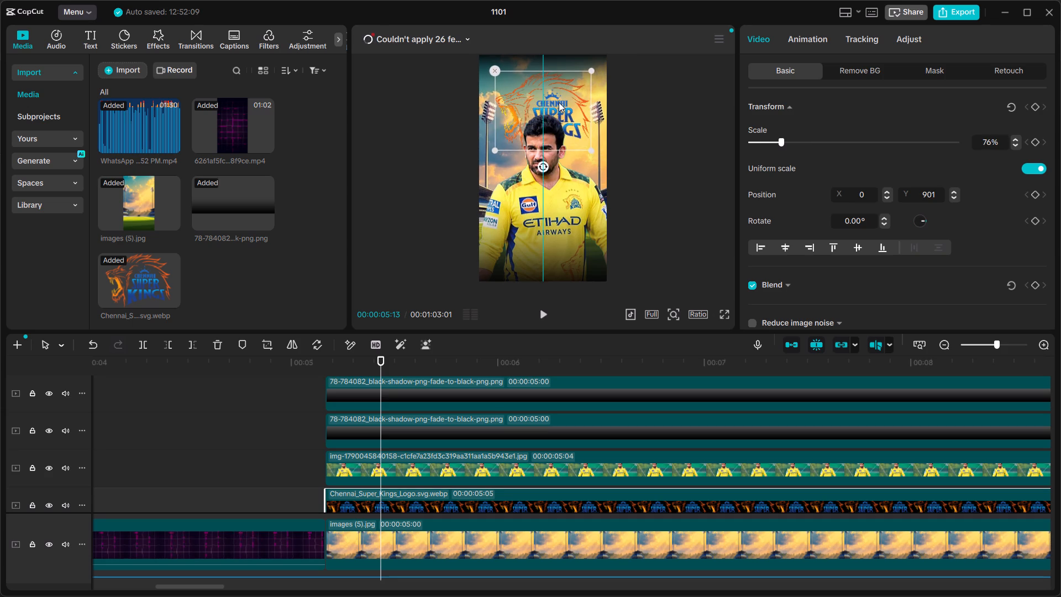
{"action": "left_click_drag", "start_coordinate": [559, 102], "coordinate": [556, 98]}
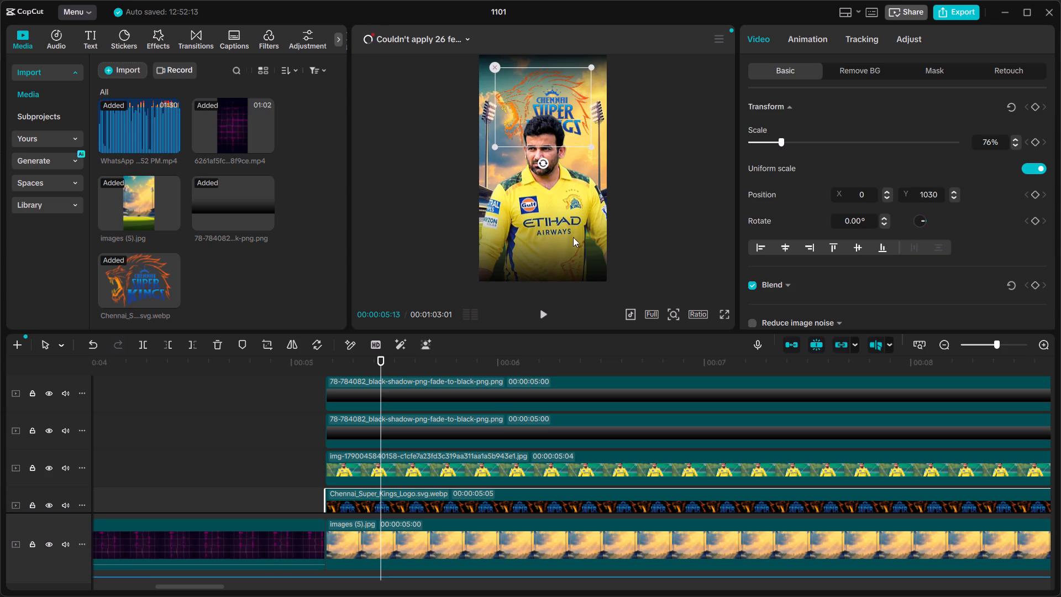
Enlarge the bottom shadow to 500% and reposition it at X -2005, Y -519 so it spans the lower frame.
{"action": "left_click", "coordinate": [418, 438]}
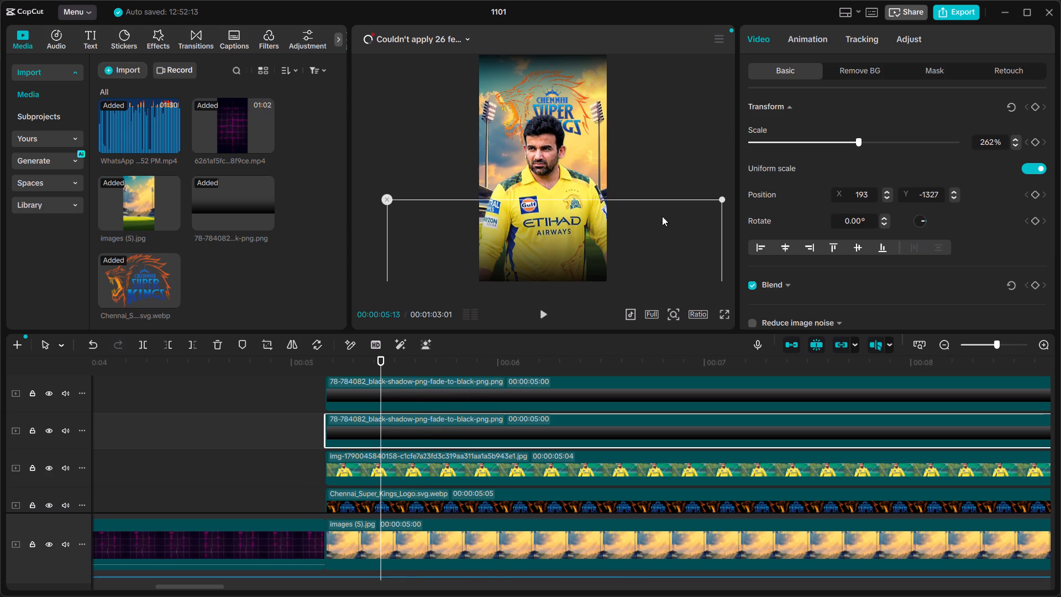
{"action": "left_click_drag", "start_coordinate": [626, 253], "coordinate": [614, 245]}
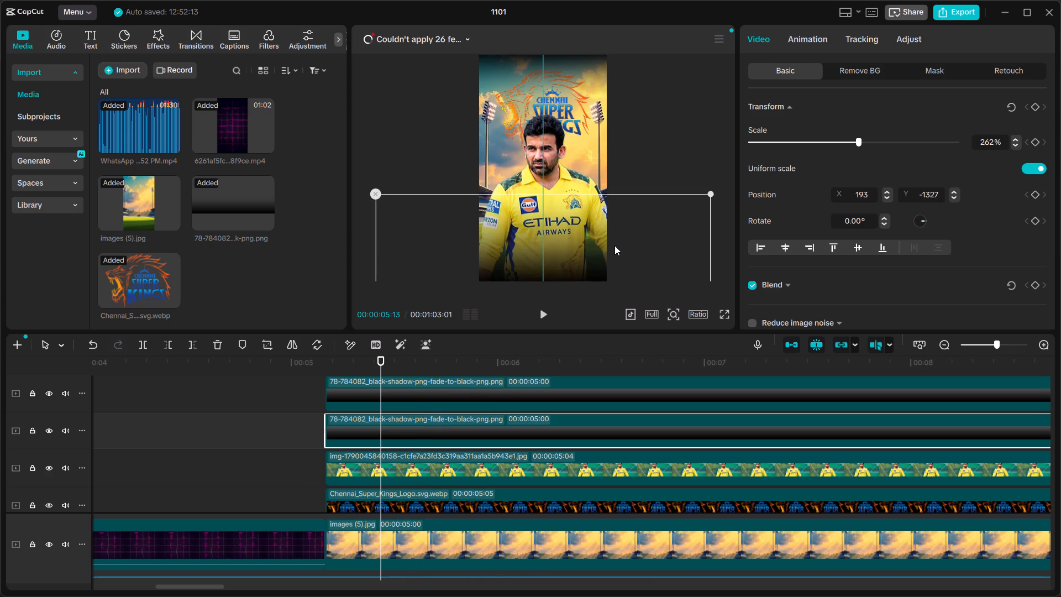
{"action": "left_click_drag", "start_coordinate": [614, 245], "coordinate": [559, 195]}
{"action": "left_click_drag", "start_coordinate": [659, 135], "coordinate": [769, 74]}
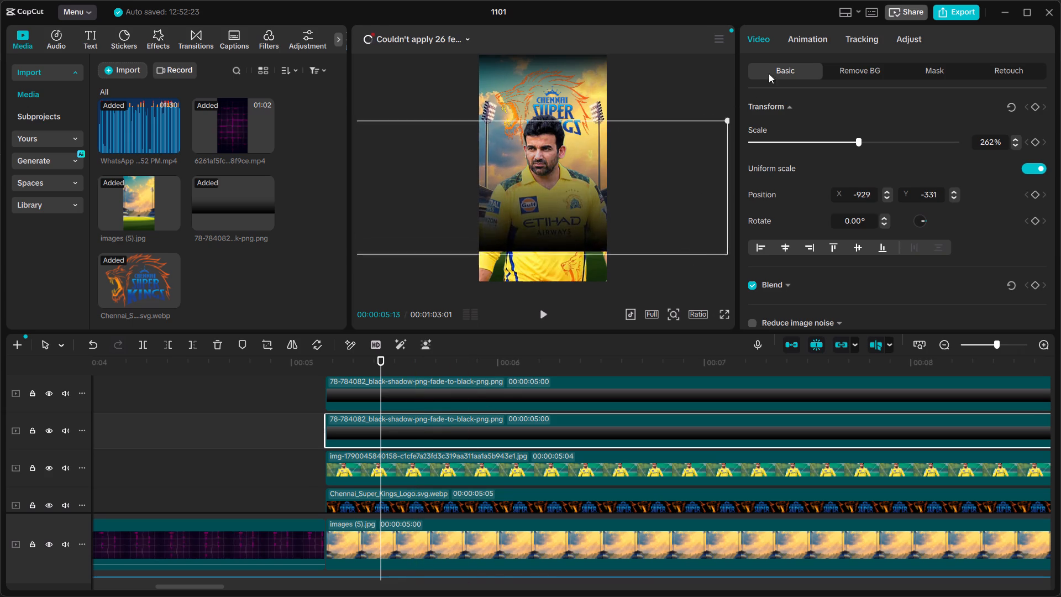
{"action": "left_click_drag", "start_coordinate": [769, 74], "coordinate": [804, 58]}
{"action": "left_click_drag", "start_coordinate": [575, 205], "coordinate": [601, 232]}
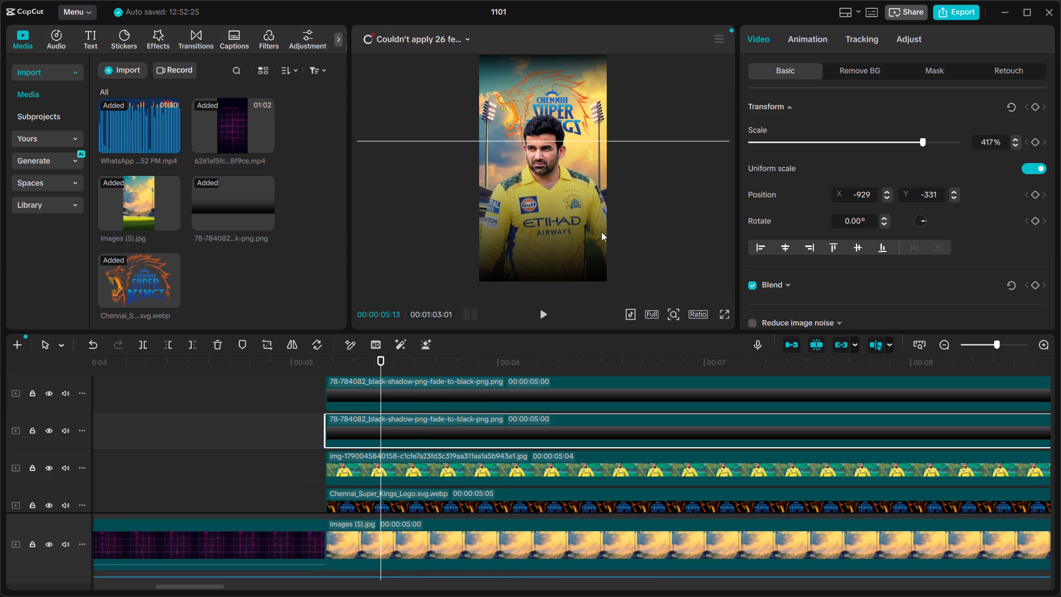
{"action": "left_click_drag", "start_coordinate": [601, 232], "coordinate": [622, 190]}
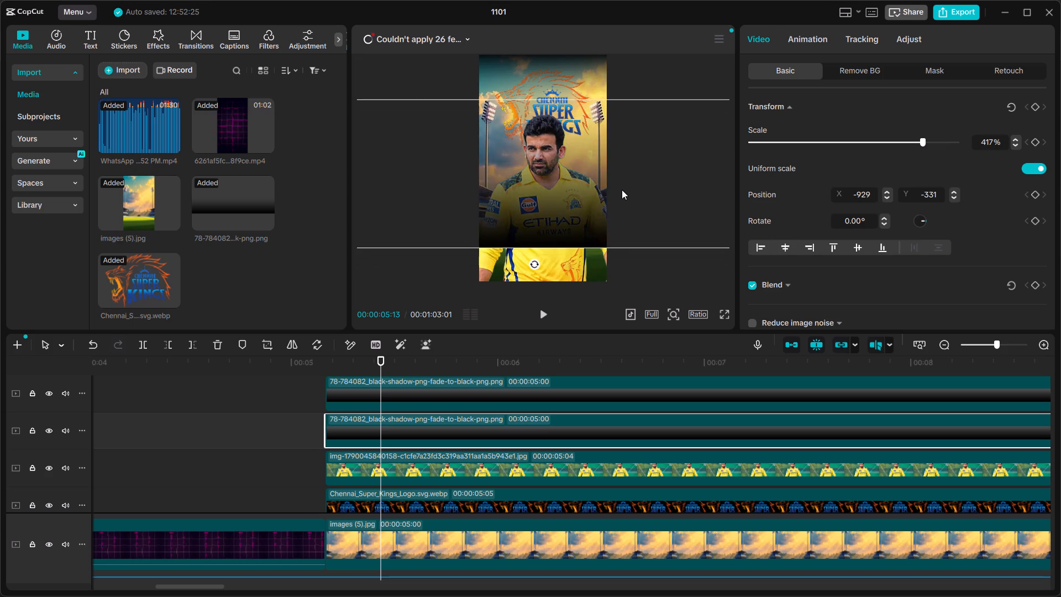
{"action": "left_click_drag", "start_coordinate": [622, 190], "coordinate": [610, 224]}
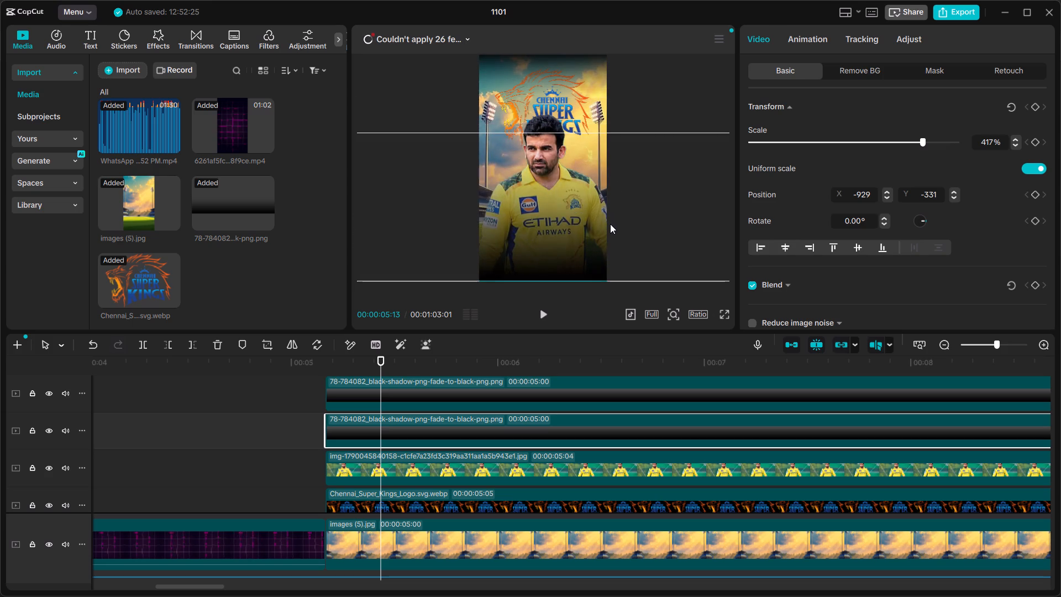
{"action": "left_click_drag", "start_coordinate": [610, 224], "coordinate": [502, 206]}
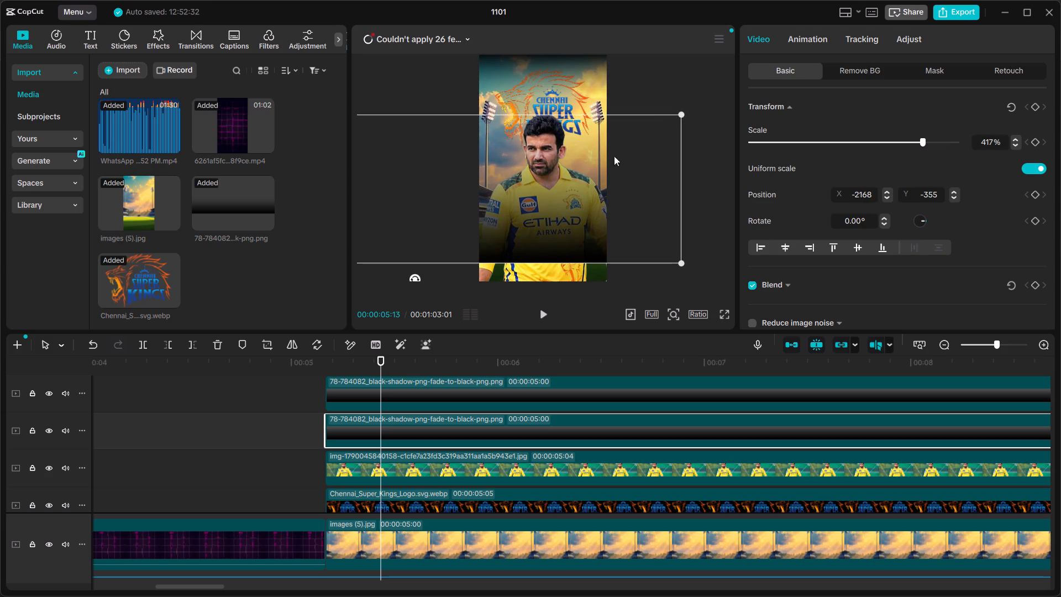
{"action": "left_click_drag", "start_coordinate": [681, 116], "coordinate": [788, 37]}
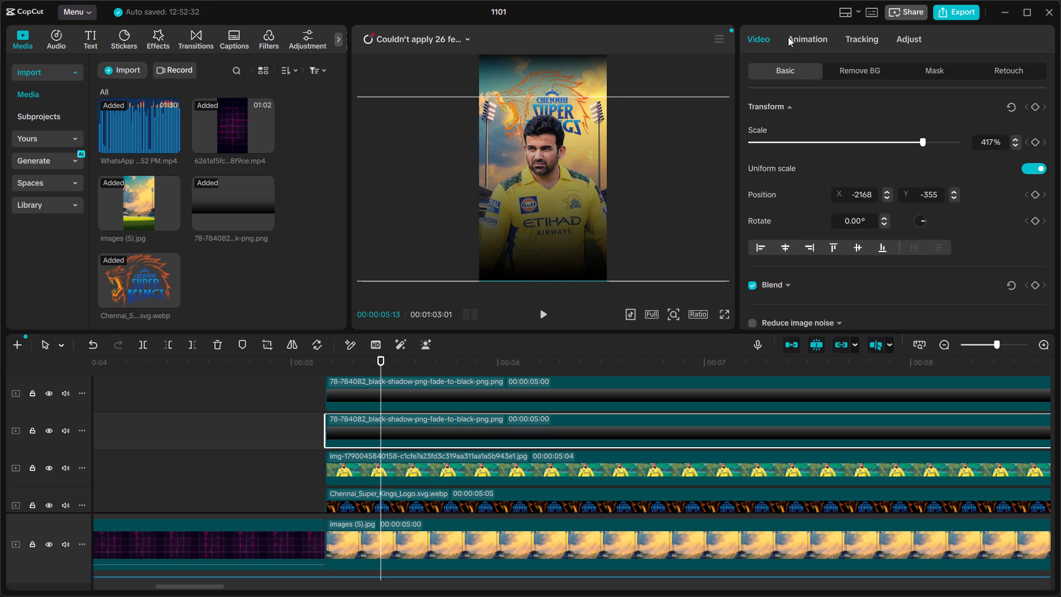
{"action": "left_click_drag", "start_coordinate": [788, 37], "coordinate": [818, 12]}
{"action": "left_click_drag", "start_coordinate": [539, 215], "coordinate": [598, 193]}
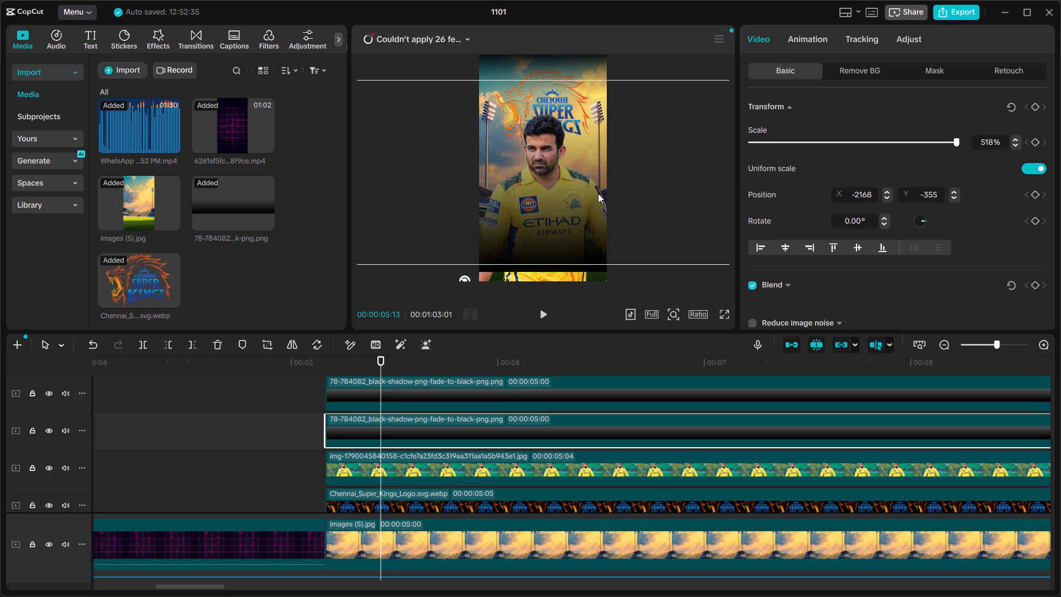
{"action": "left_click_drag", "start_coordinate": [598, 193], "coordinate": [533, 225]}
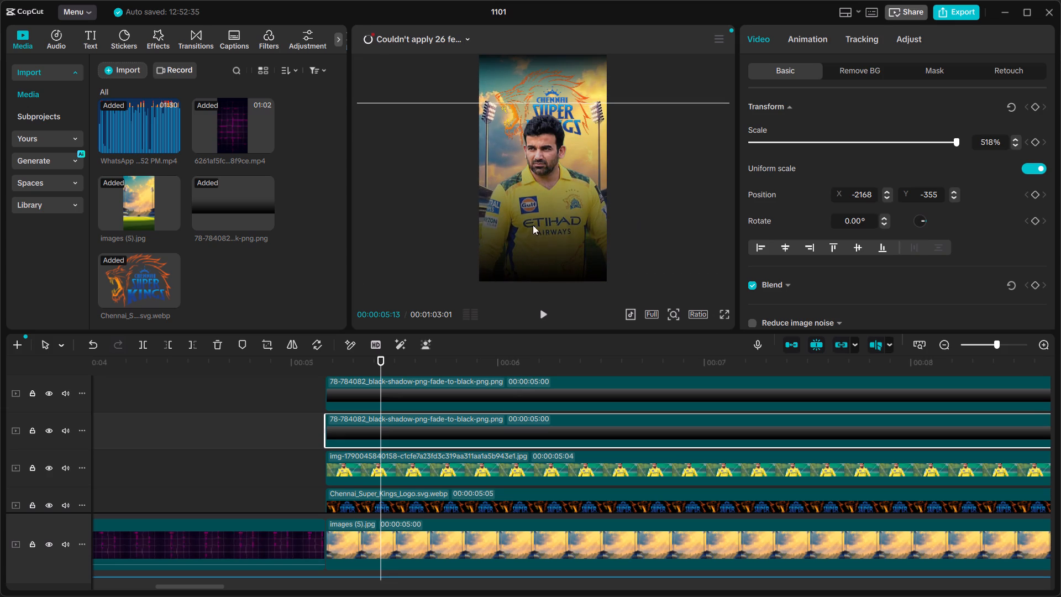
{"action": "left_click_drag", "start_coordinate": [533, 225], "coordinate": [375, 229]}
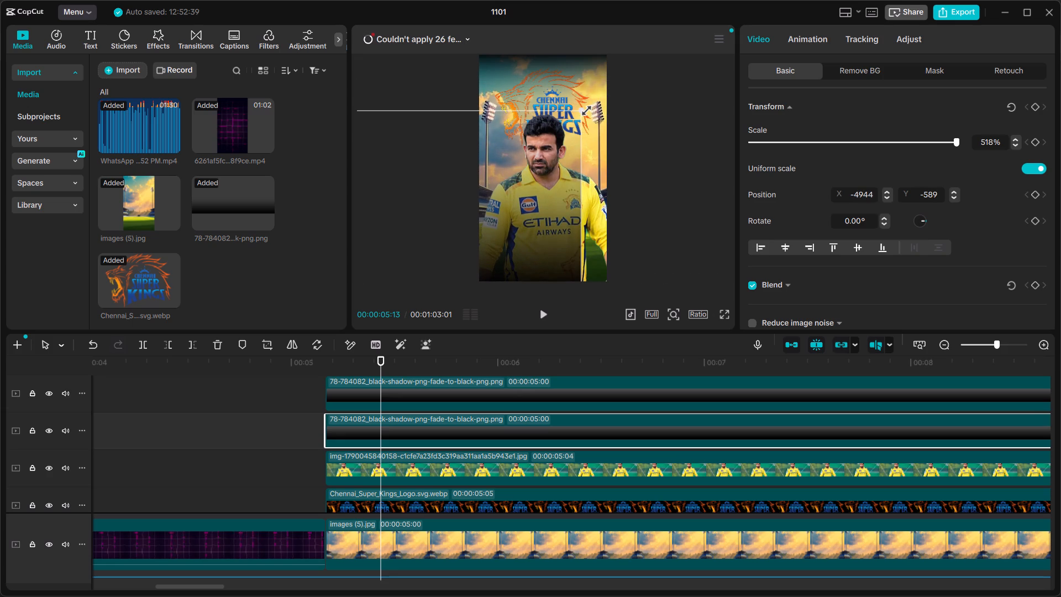
{"action": "left_click_drag", "start_coordinate": [584, 108], "coordinate": [663, 79]}
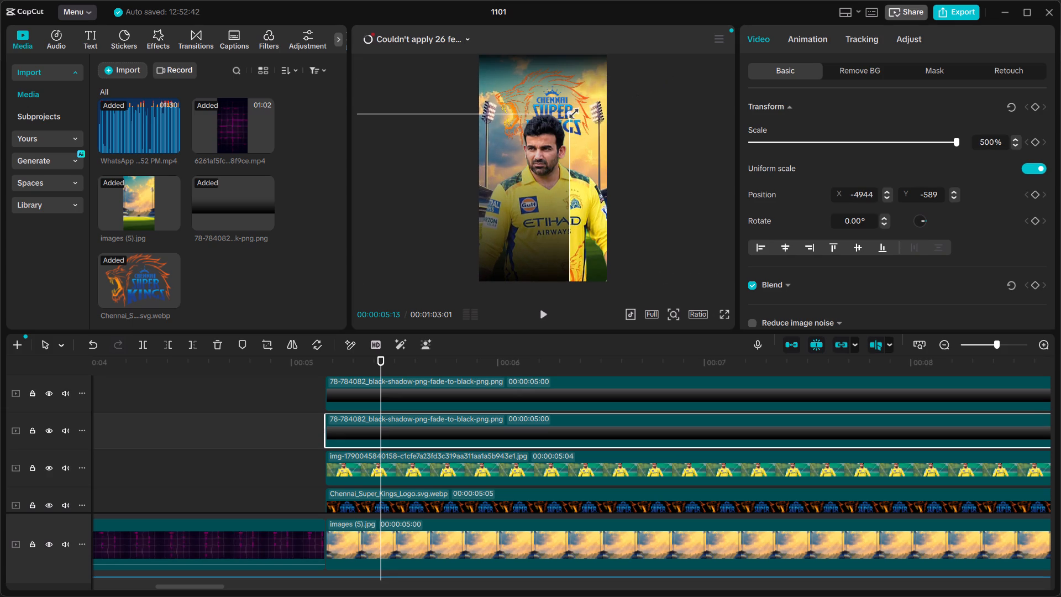
{"action": "left_click_drag", "start_coordinate": [569, 111], "coordinate": [634, 78]}
{"action": "left_click_drag", "start_coordinate": [430, 194], "coordinate": [524, 184]}
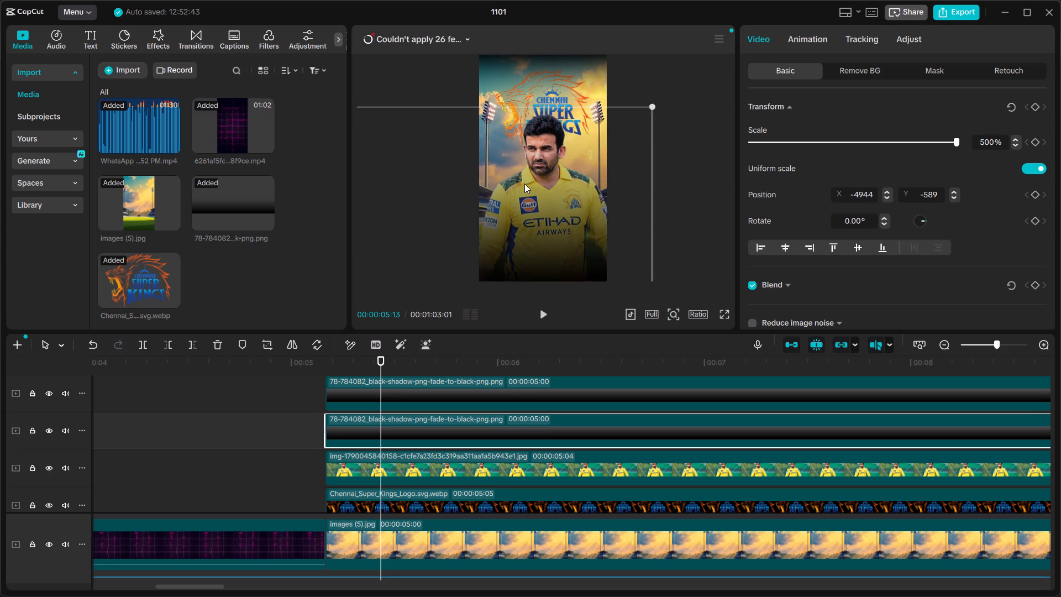
{"action": "left_click_drag", "start_coordinate": [524, 184], "coordinate": [604, 189]}
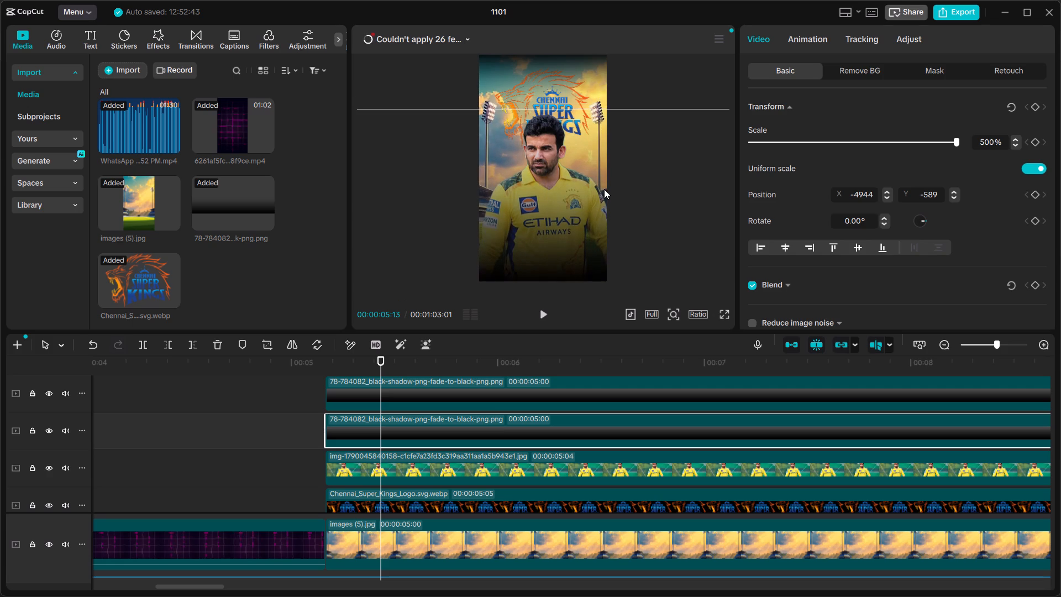
{"action": "left_click_drag", "start_coordinate": [604, 189], "coordinate": [604, 190]}
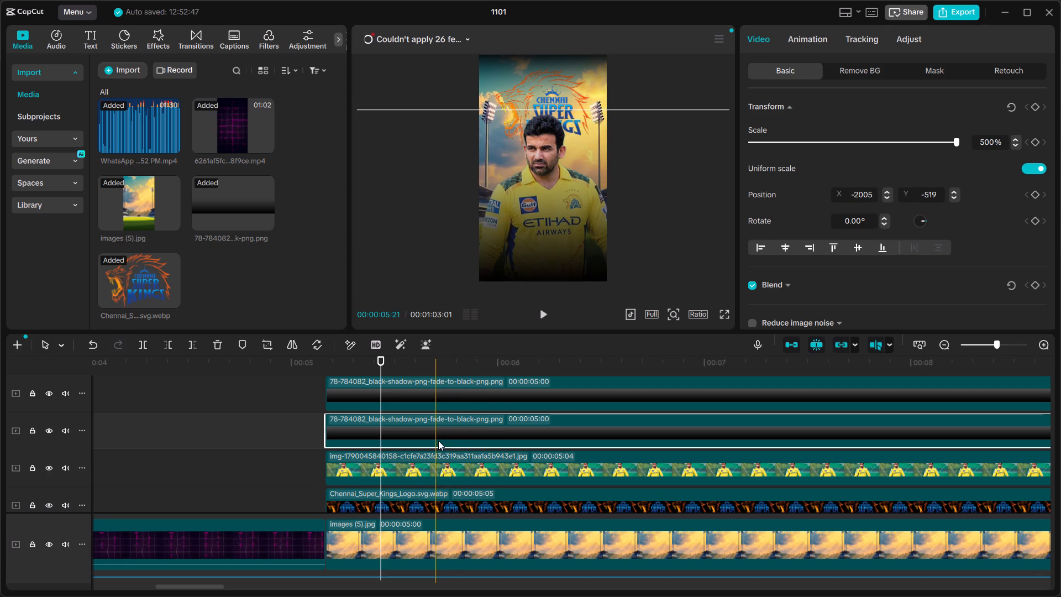
Move the bottom shadow layer beneath the coach clip and above the Chennai Super Kings logo.
{"action": "left_click", "coordinate": [438, 438]}
{"action": "left_click_drag", "start_coordinate": [438, 438], "coordinate": [437, 474]}
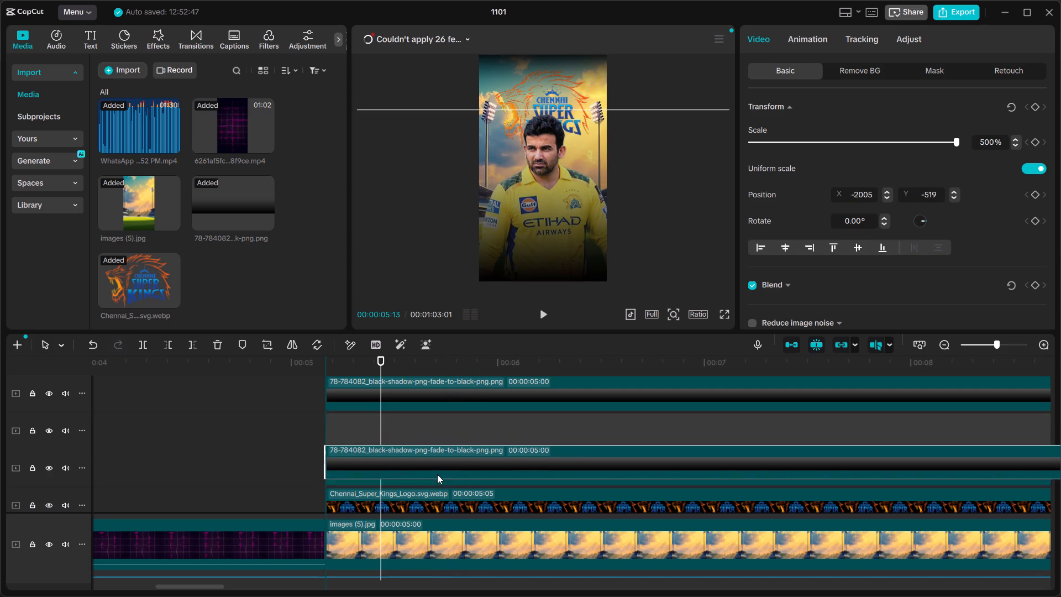
{"action": "left_click_drag", "start_coordinate": [437, 474], "coordinate": [435, 486]}
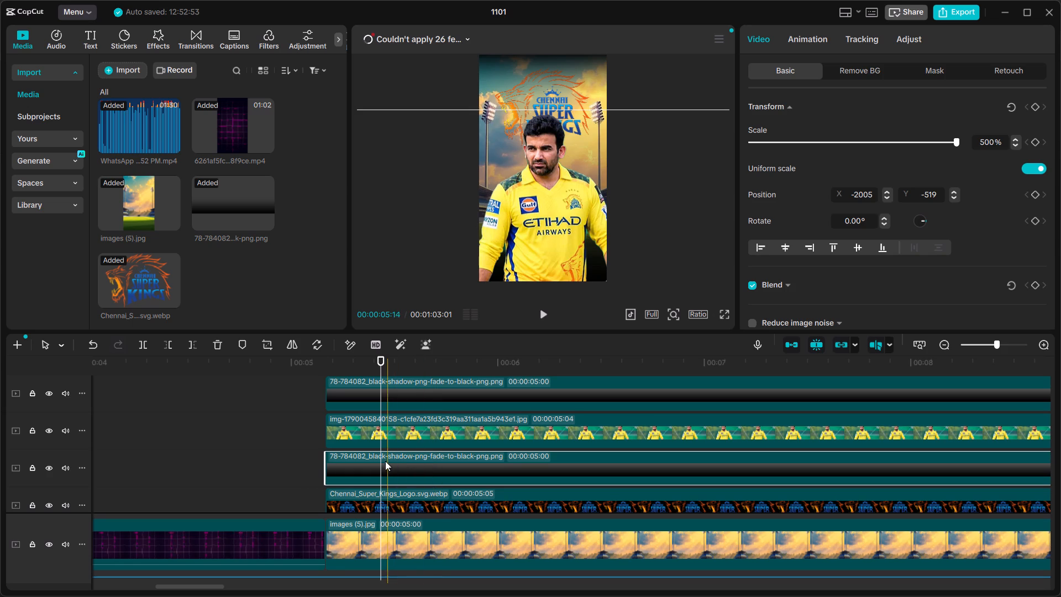
Enlarge the rotated top shadow to 173% and lower it to X 187, Y 1483.
{"action": "left_click", "coordinate": [380, 390]}
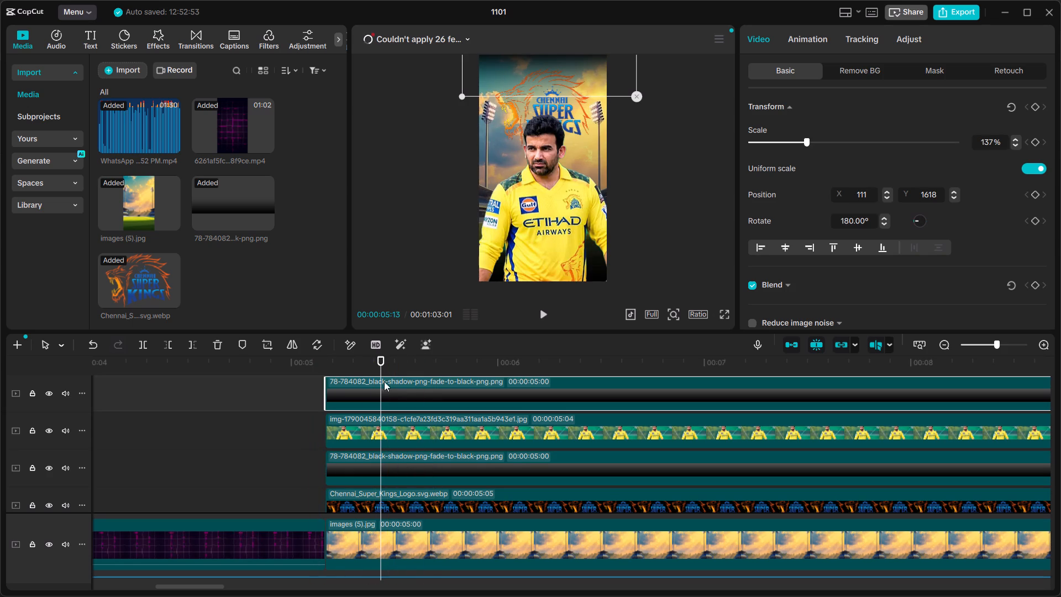
{"action": "left_click_drag", "start_coordinate": [591, 76], "coordinate": [591, 97]}
{"action": "left_click", "coordinate": [657, 195]}
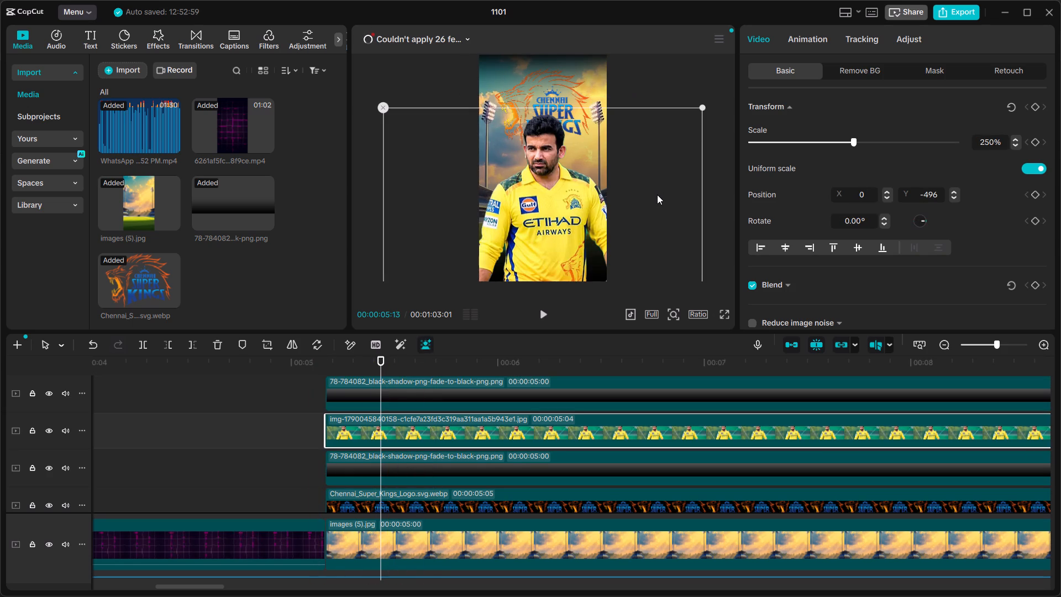
{"action": "left_click", "coordinate": [548, 68]}
{"action": "left_click_drag", "start_coordinate": [593, 69], "coordinate": [593, 76]}
{"action": "left_click_drag", "start_coordinate": [468, 106], "coordinate": [443, 132]}
{"action": "left_click", "coordinate": [581, 71]}
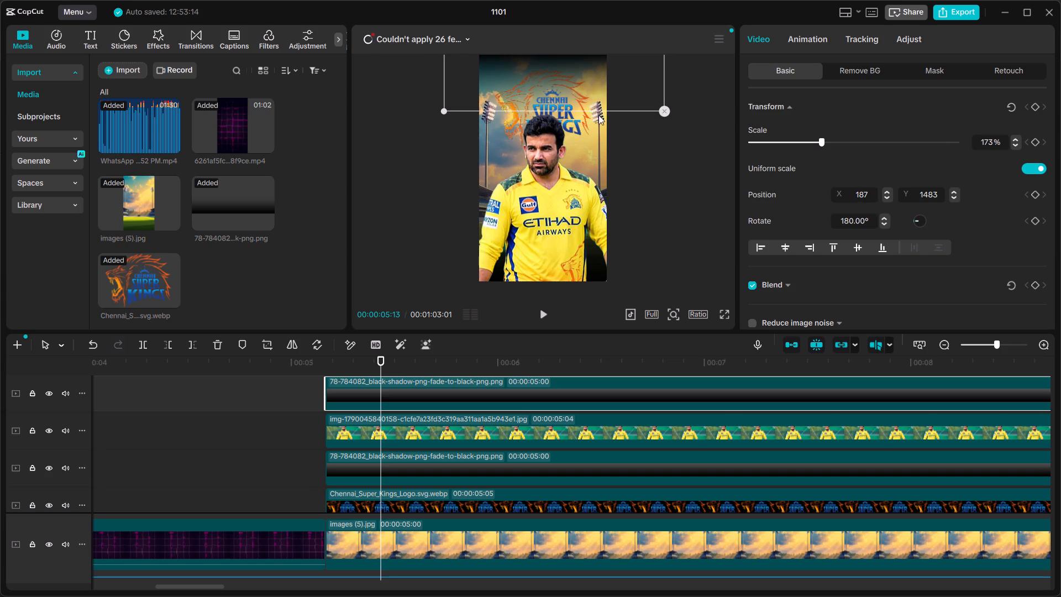
{"action": "left_click", "coordinate": [637, 172]}
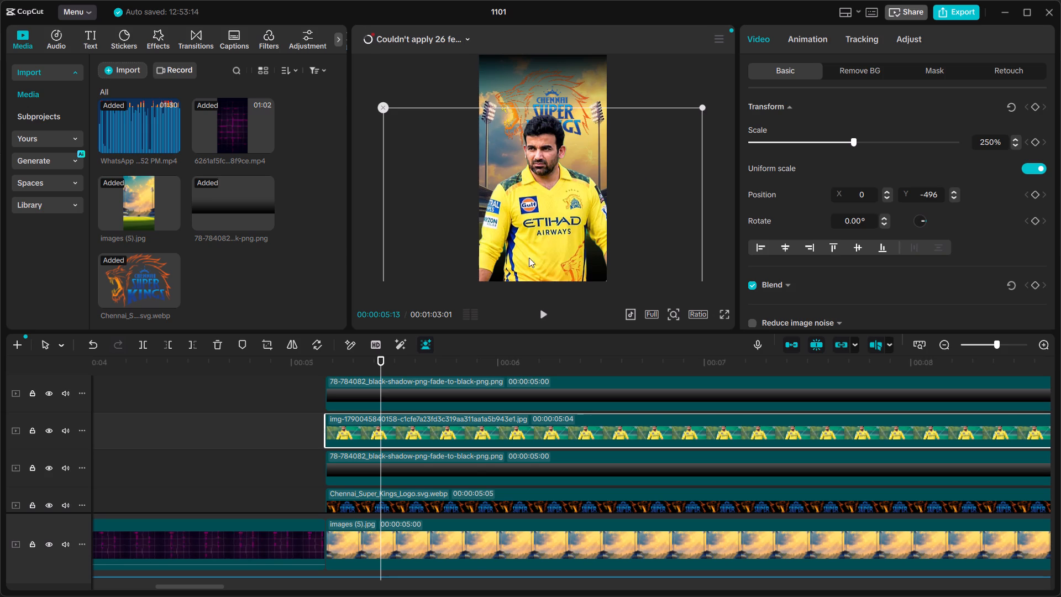
Set the stadium background clip's Vignette adjustment to 10.
{"action": "scroll", "coordinate": [473, 479], "scroll_direction": "down", "scroll_amount": 1}
{"action": "left_click", "coordinate": [483, 524]}
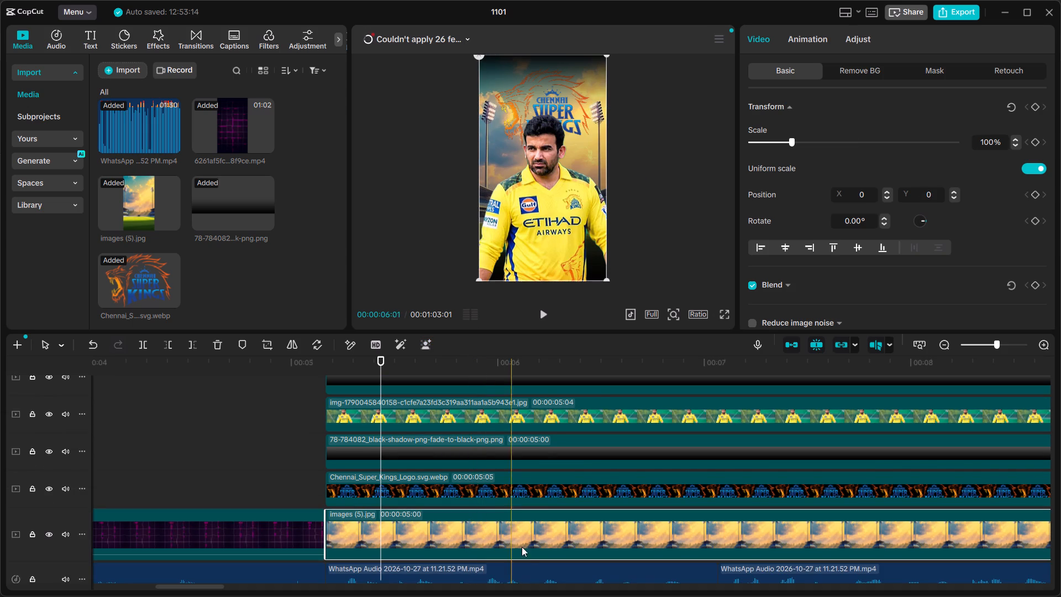
{"action": "left_click", "coordinate": [847, 45]}
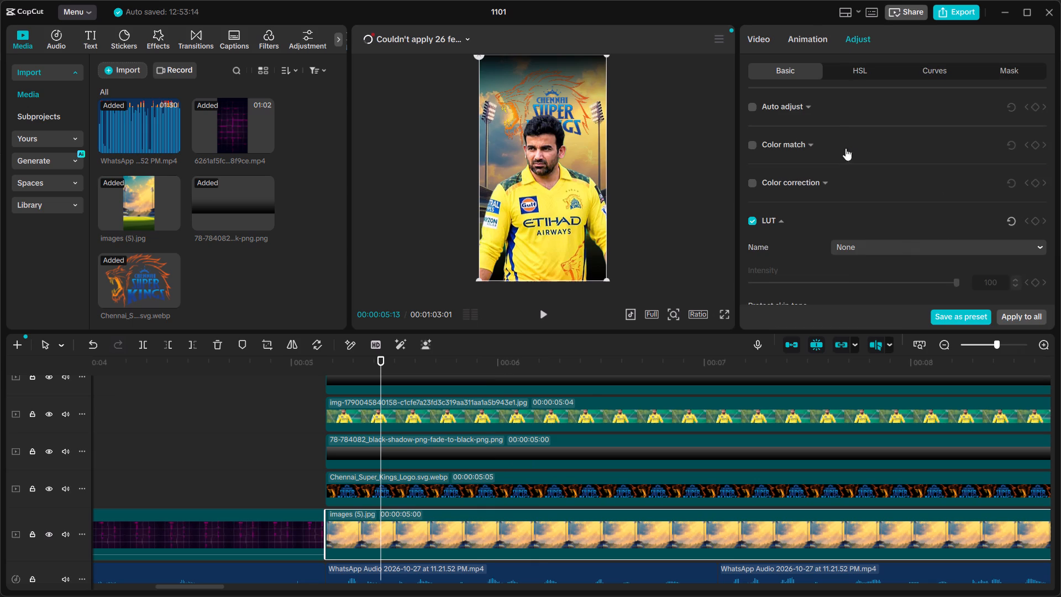
{"action": "scroll", "coordinate": [832, 173], "scroll_direction": "down", "scroll_amount": 12}
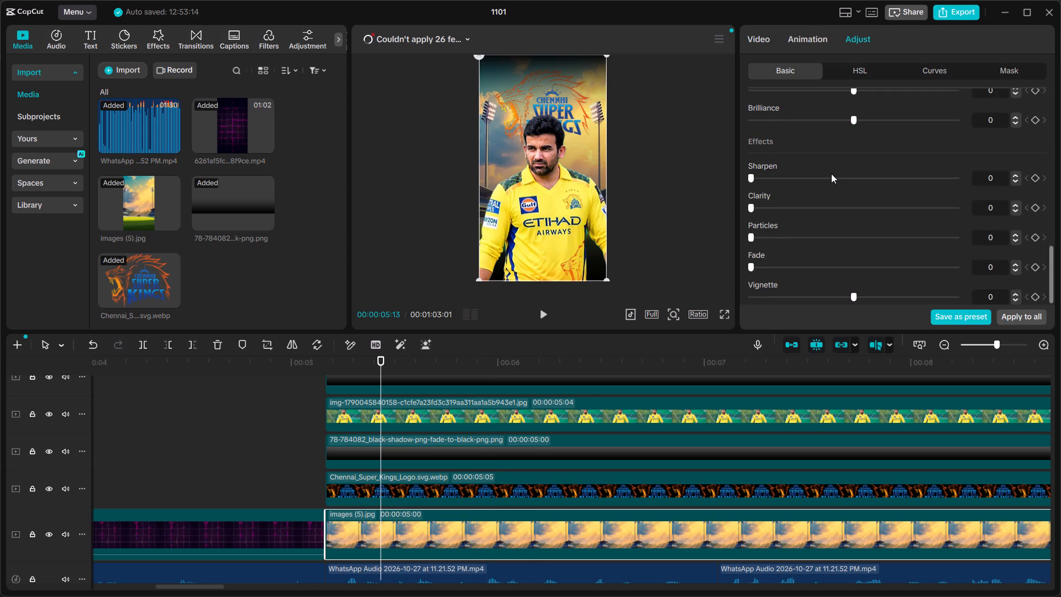
{"action": "left_click_drag", "start_coordinate": [852, 294], "coordinate": [900, 286]}
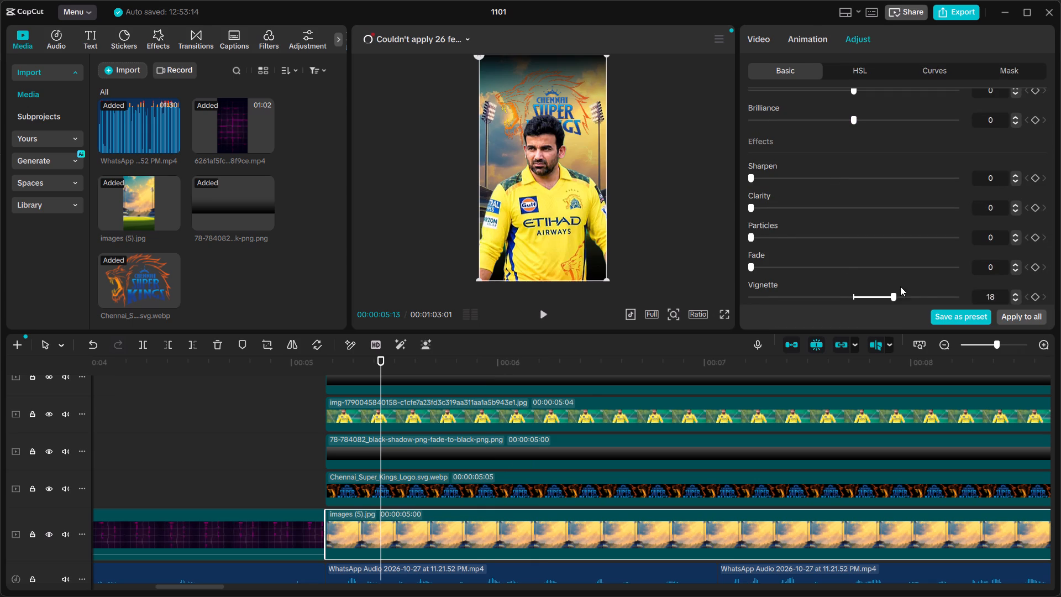
{"action": "left_click_drag", "start_coordinate": [900, 286], "coordinate": [936, 282]}
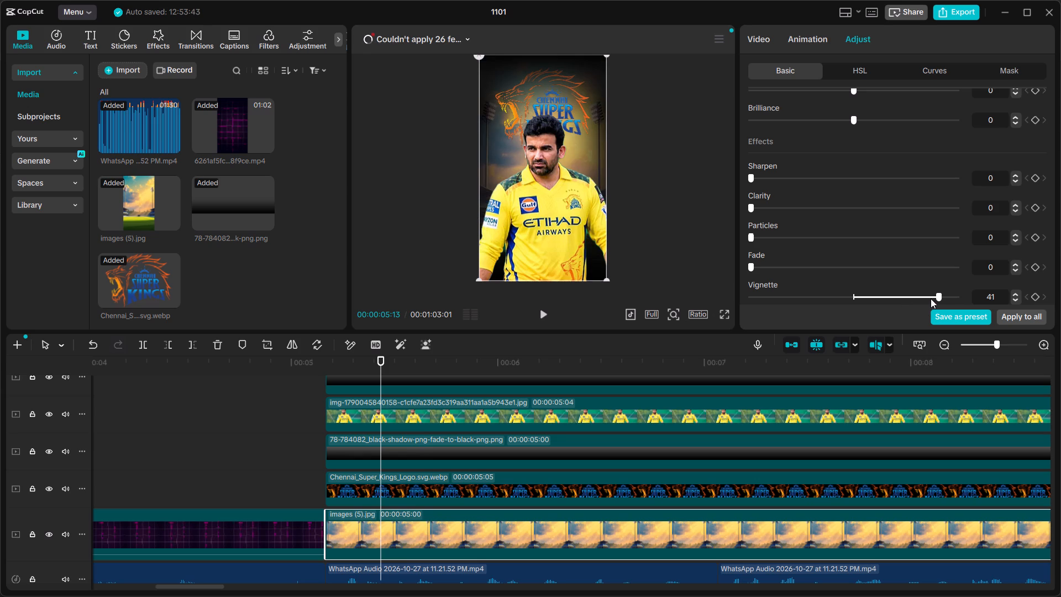
{"action": "left_click_drag", "start_coordinate": [940, 296], "coordinate": [906, 296]}
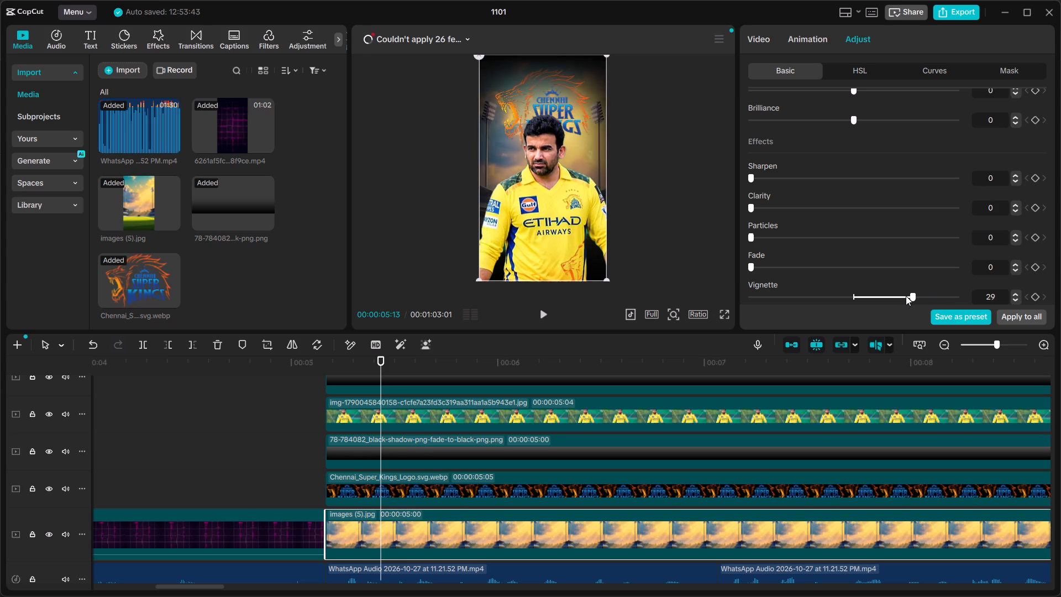
{"action": "left_click_drag", "start_coordinate": [906, 296], "coordinate": [875, 296]}
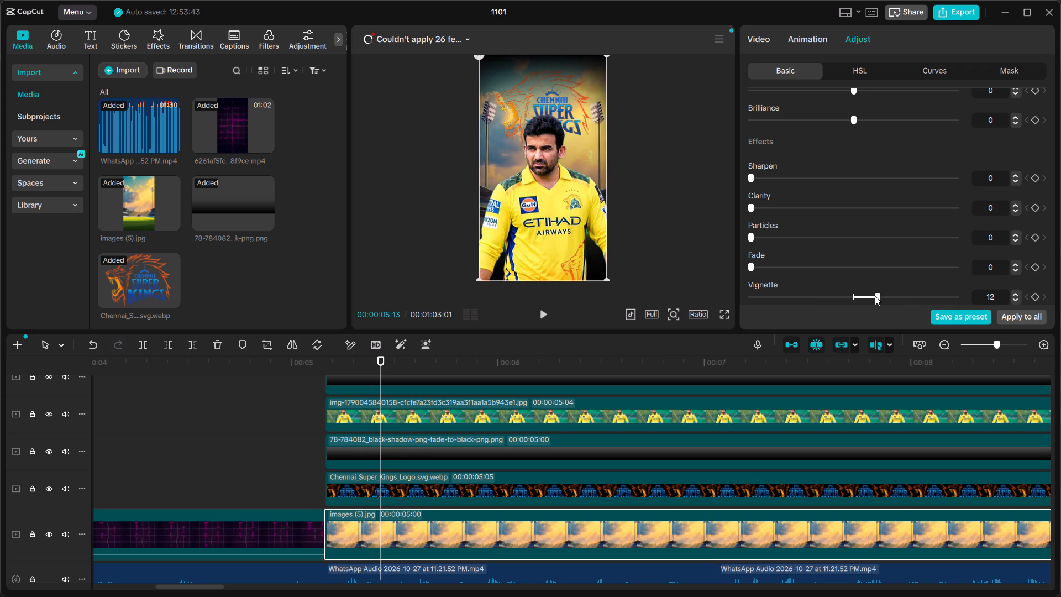
{"action": "left_click_drag", "start_coordinate": [875, 296], "coordinate": [873, 295]}
{"action": "left_click", "coordinate": [665, 238]}
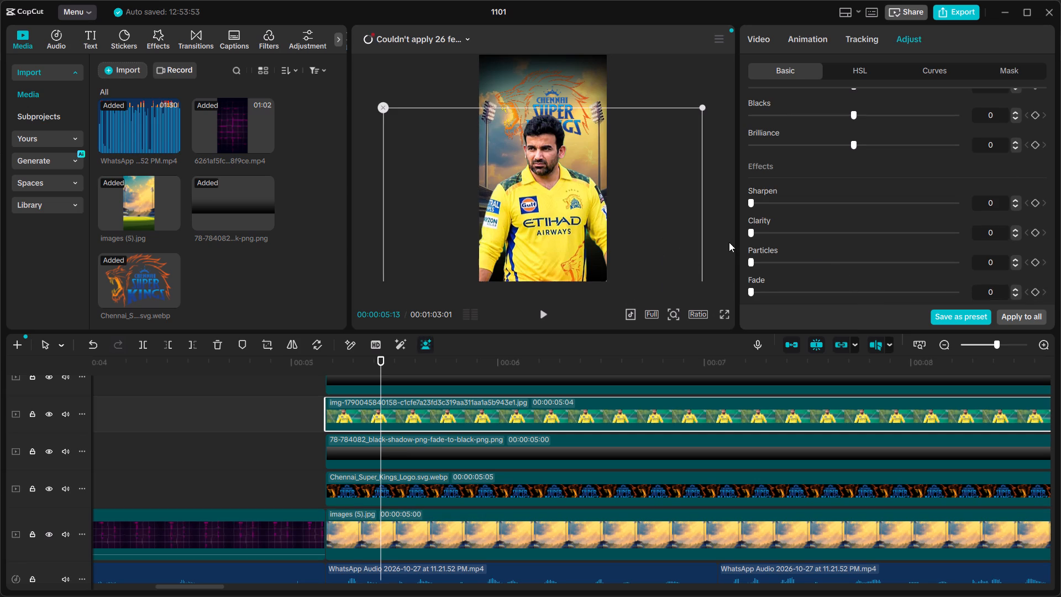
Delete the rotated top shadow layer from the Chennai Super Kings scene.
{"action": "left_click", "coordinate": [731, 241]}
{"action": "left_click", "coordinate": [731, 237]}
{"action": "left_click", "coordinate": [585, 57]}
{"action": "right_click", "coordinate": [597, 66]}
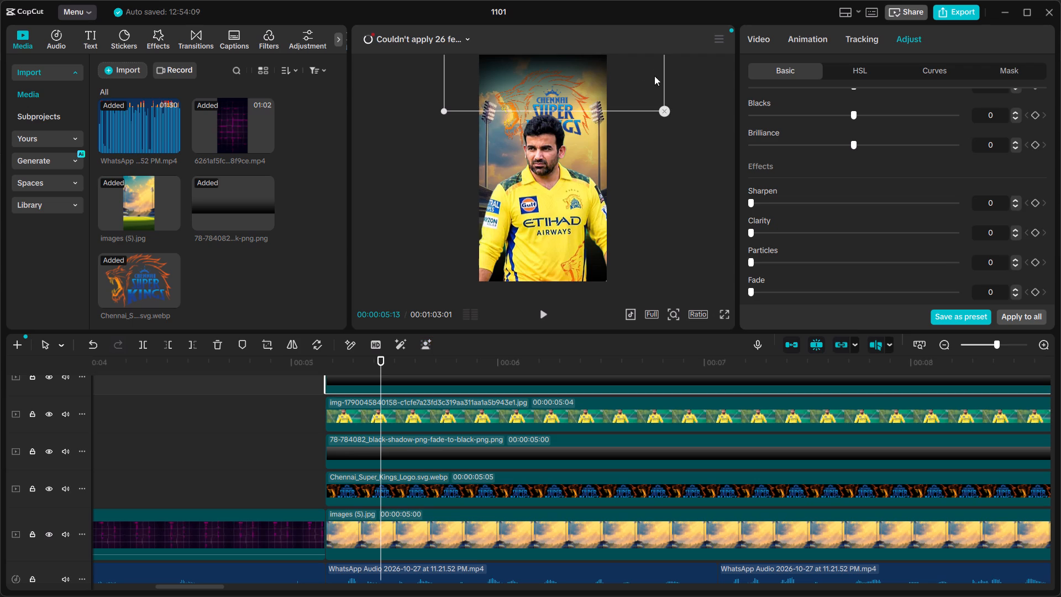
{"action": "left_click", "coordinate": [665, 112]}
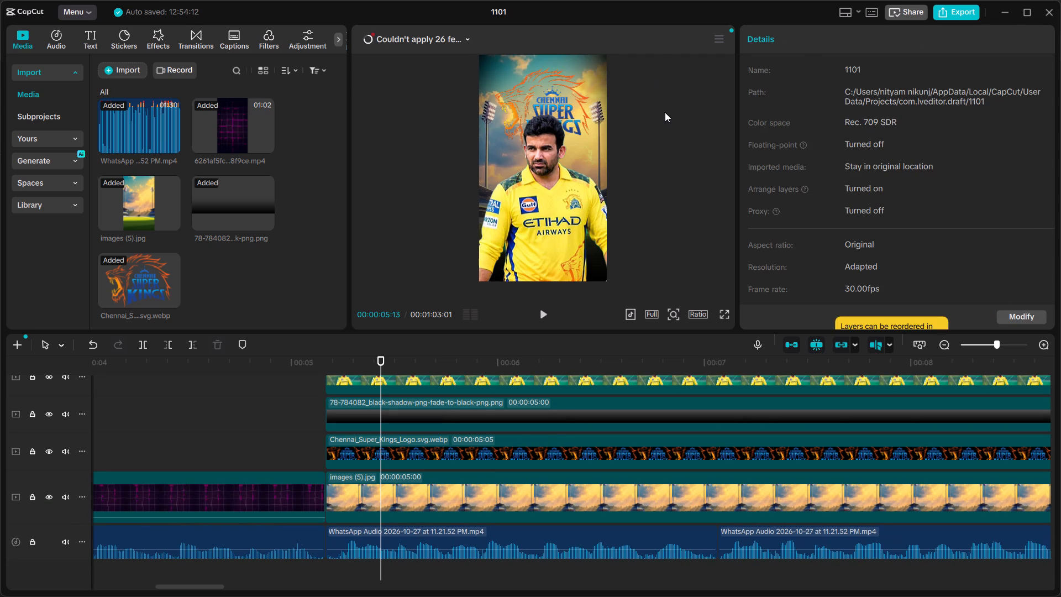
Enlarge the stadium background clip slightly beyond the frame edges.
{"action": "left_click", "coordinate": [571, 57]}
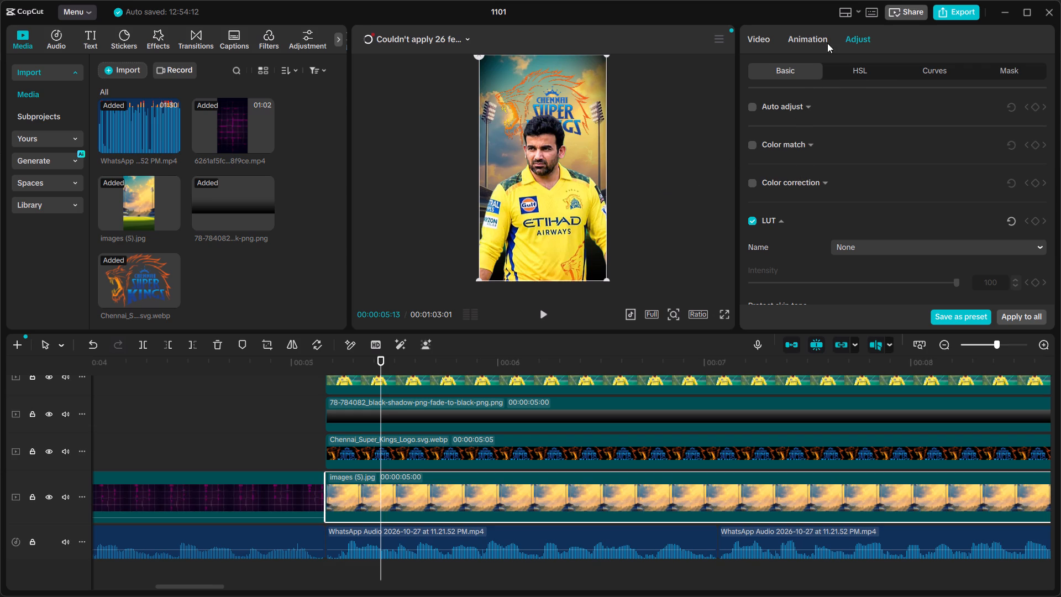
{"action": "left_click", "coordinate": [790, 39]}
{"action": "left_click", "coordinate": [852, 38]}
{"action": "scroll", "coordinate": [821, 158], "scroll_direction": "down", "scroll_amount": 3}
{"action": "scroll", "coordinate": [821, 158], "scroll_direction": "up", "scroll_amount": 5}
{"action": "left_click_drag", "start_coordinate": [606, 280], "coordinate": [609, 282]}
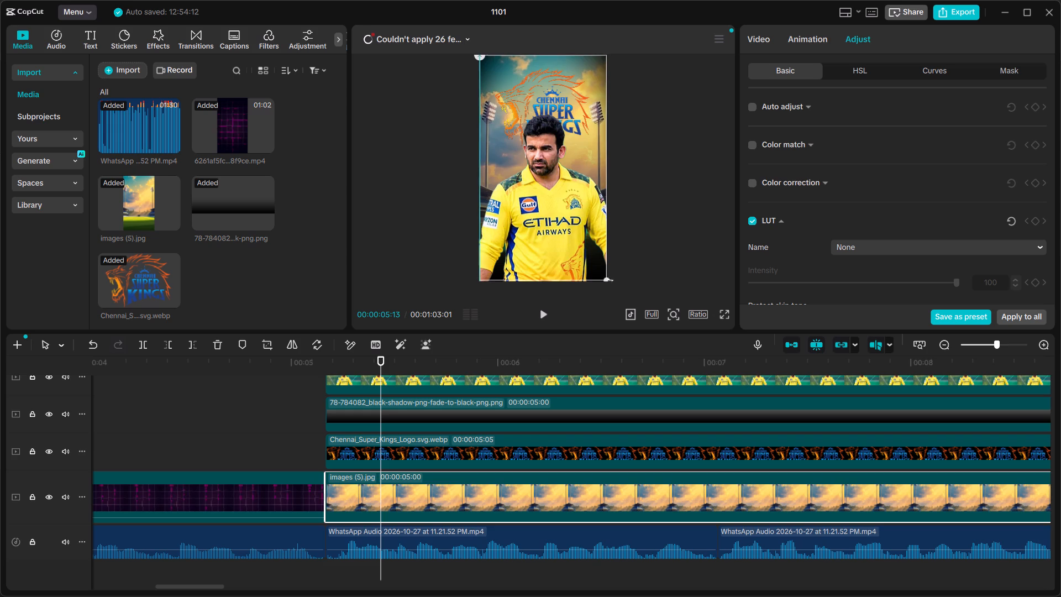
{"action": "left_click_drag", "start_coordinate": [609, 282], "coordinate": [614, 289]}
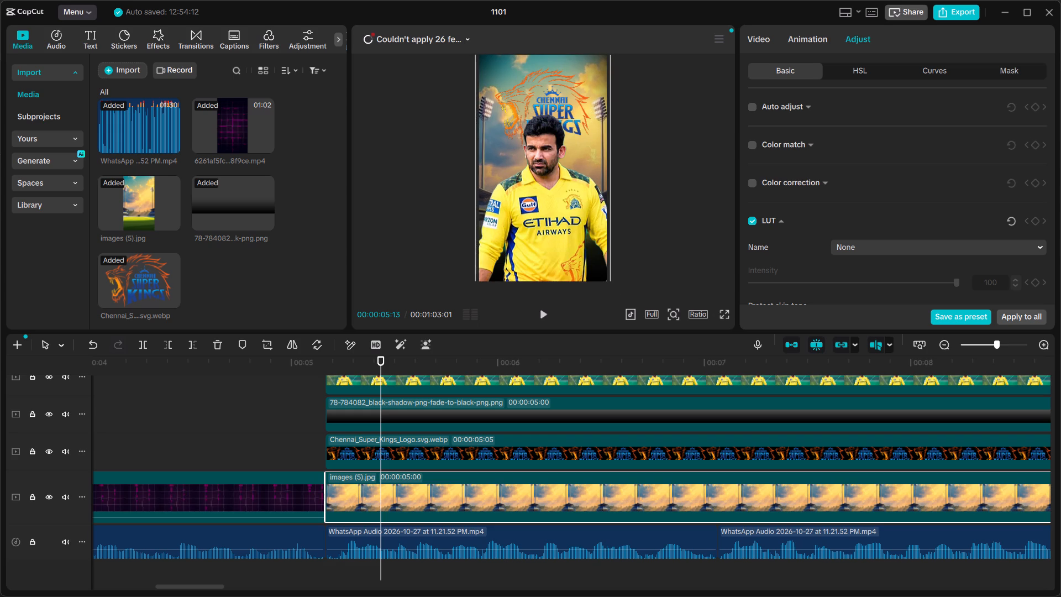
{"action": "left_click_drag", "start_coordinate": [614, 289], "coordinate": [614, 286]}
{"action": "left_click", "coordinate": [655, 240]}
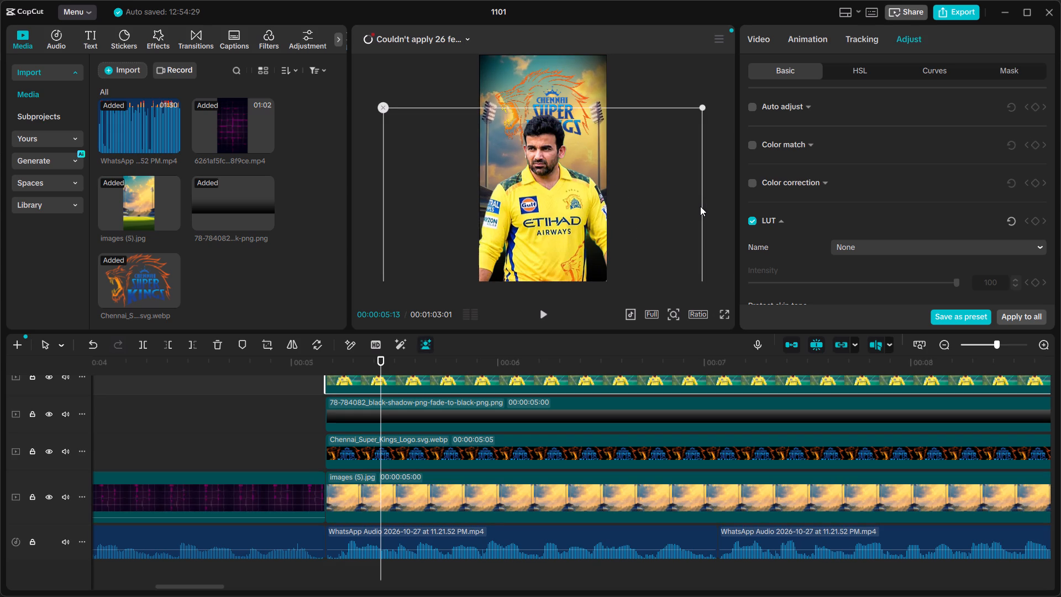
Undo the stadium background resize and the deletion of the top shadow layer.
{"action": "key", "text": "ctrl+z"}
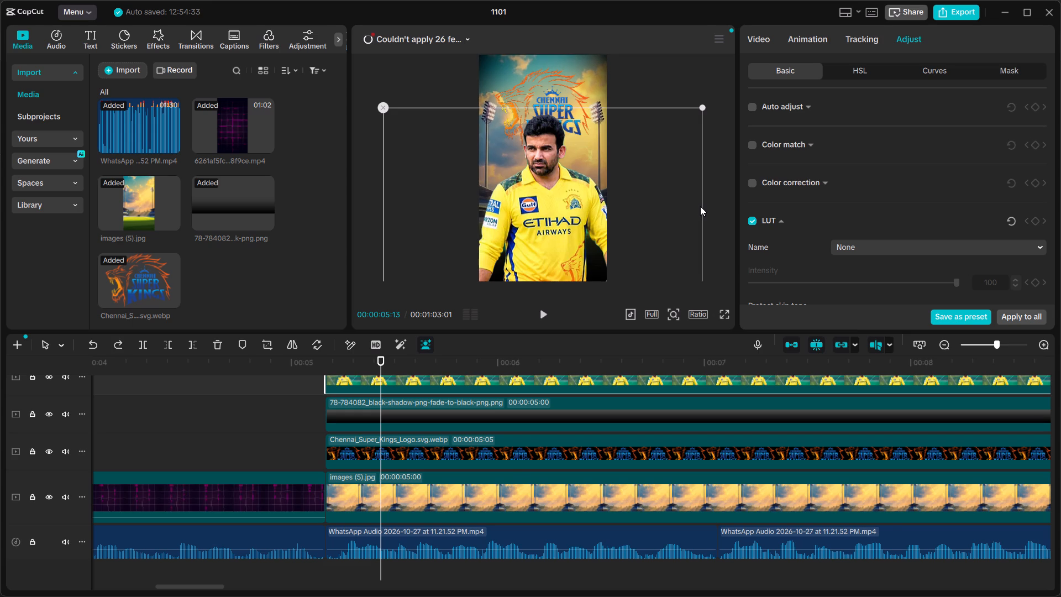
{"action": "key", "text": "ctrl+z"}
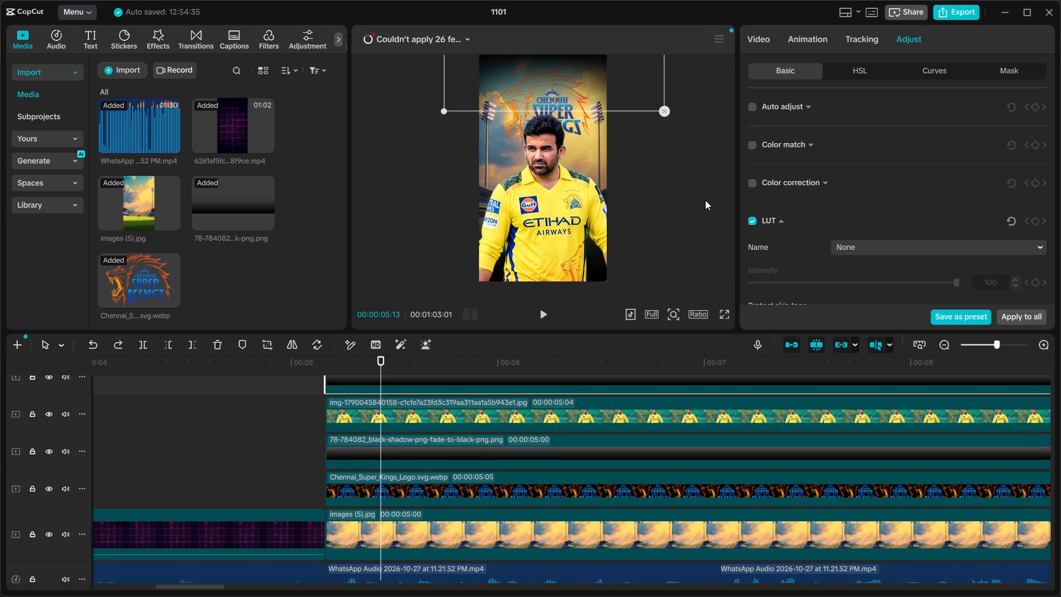
Move the rotated top shadow slightly higher so it darkens less of the frame's upper area.
{"action": "left_click", "coordinate": [705, 200]}
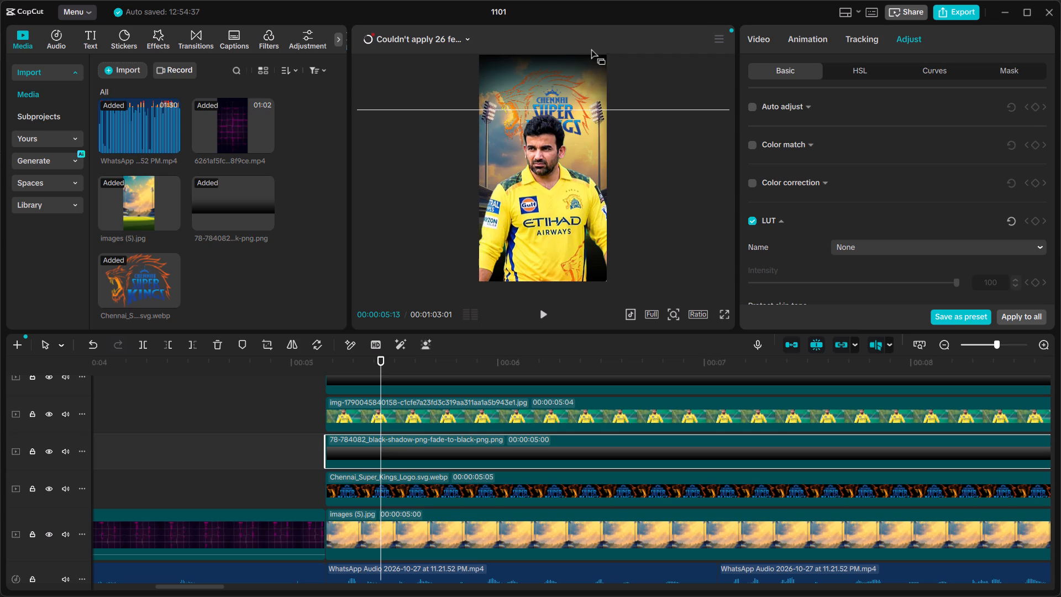
{"action": "left_click", "coordinate": [584, 62]}
{"action": "left_click_drag", "start_coordinate": [583, 62], "coordinate": [581, 50]}
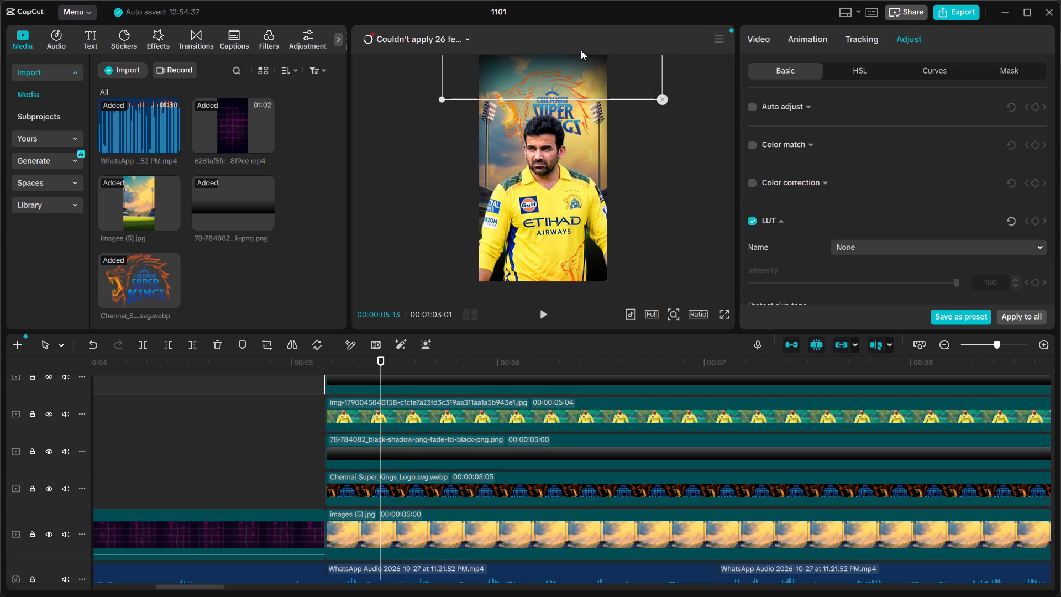
{"action": "left_click_drag", "start_coordinate": [581, 50], "coordinate": [581, 49]}
{"action": "left_click", "coordinate": [637, 164]}
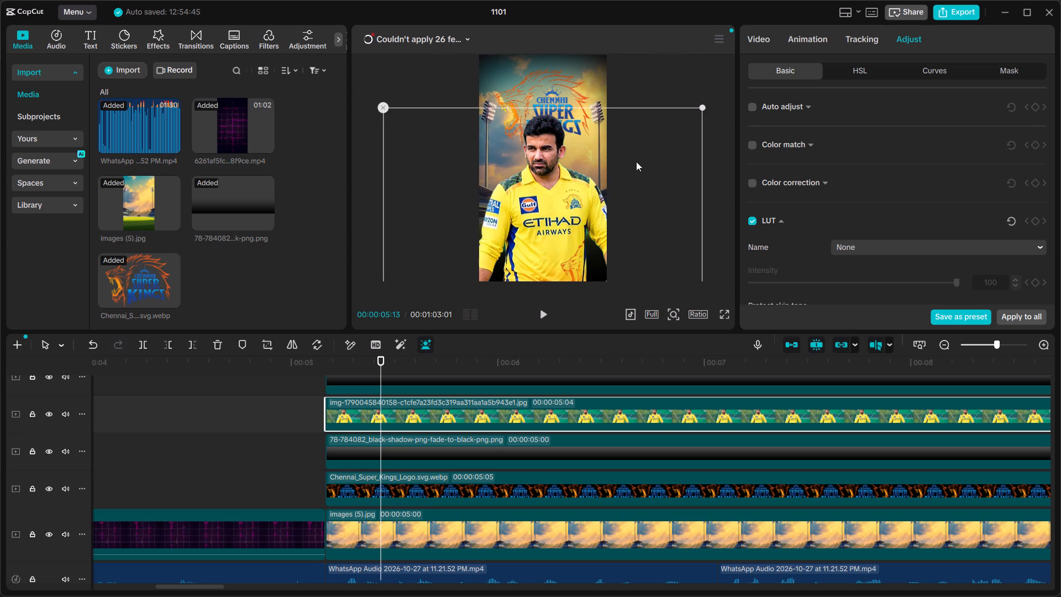
{"action": "left_click", "coordinate": [639, 160]}
Enlarge the Chennai Super Kings logo slightly and lower it a little behind the coach's head, keeping it roughly centred.
{"action": "left_click", "coordinate": [554, 104]}
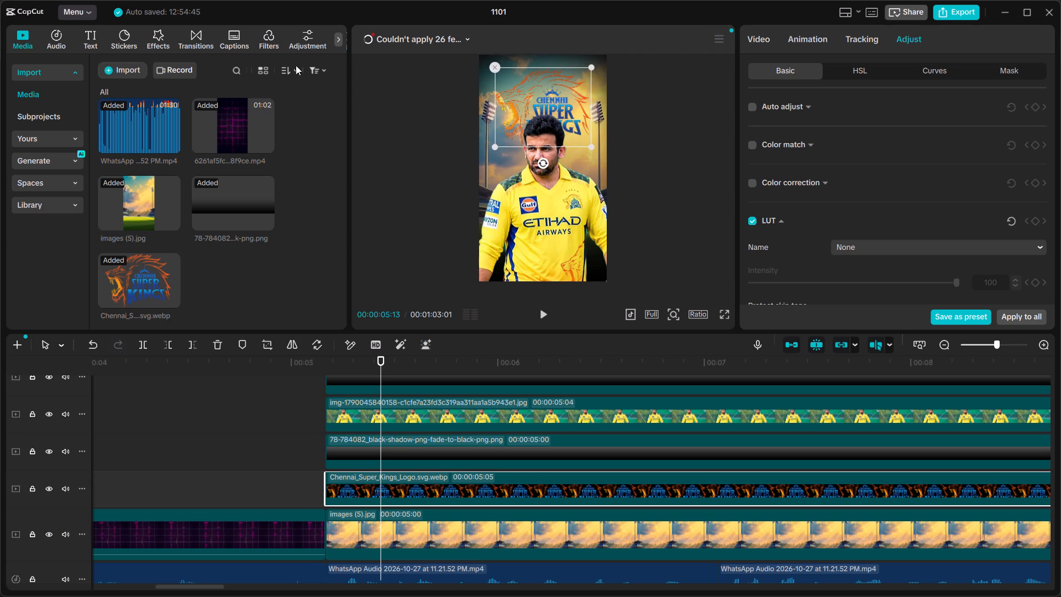
{"action": "left_click", "coordinate": [154, 41]}
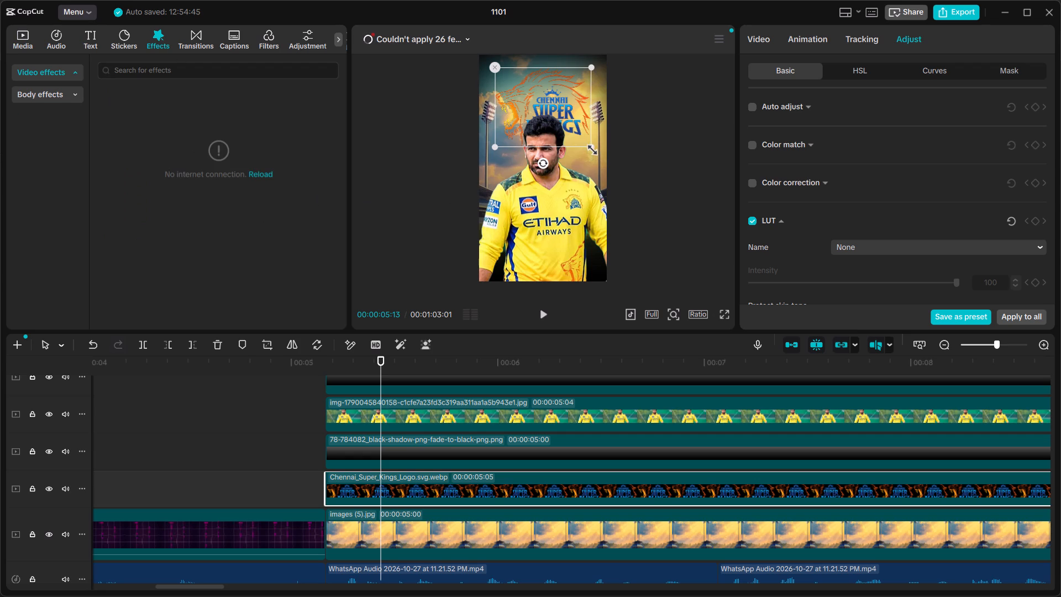
{"action": "left_click_drag", "start_coordinate": [589, 148], "coordinate": [605, 169]}
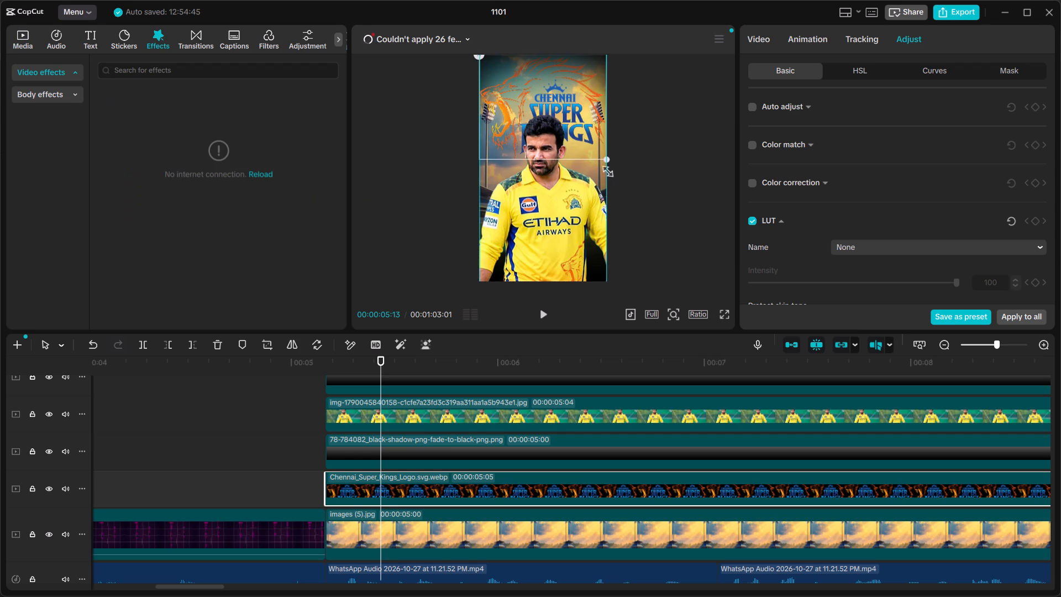
{"action": "left_click_drag", "start_coordinate": [605, 169], "coordinate": [598, 163]}
{"action": "left_click_drag", "start_coordinate": [567, 103], "coordinate": [565, 130]}
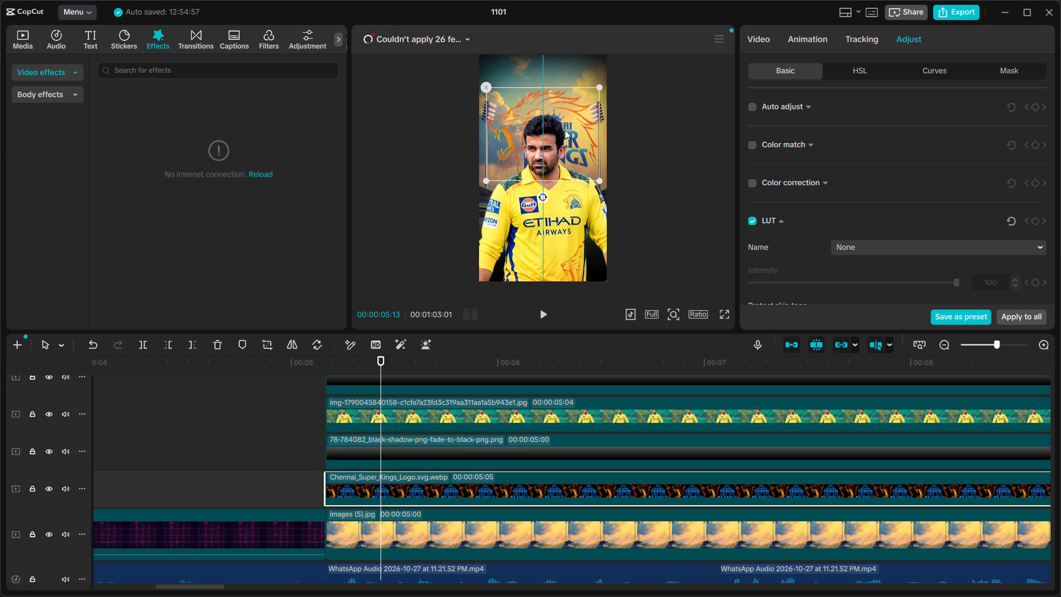
{"action": "left_click_drag", "start_coordinate": [565, 130], "coordinate": [572, 113]}
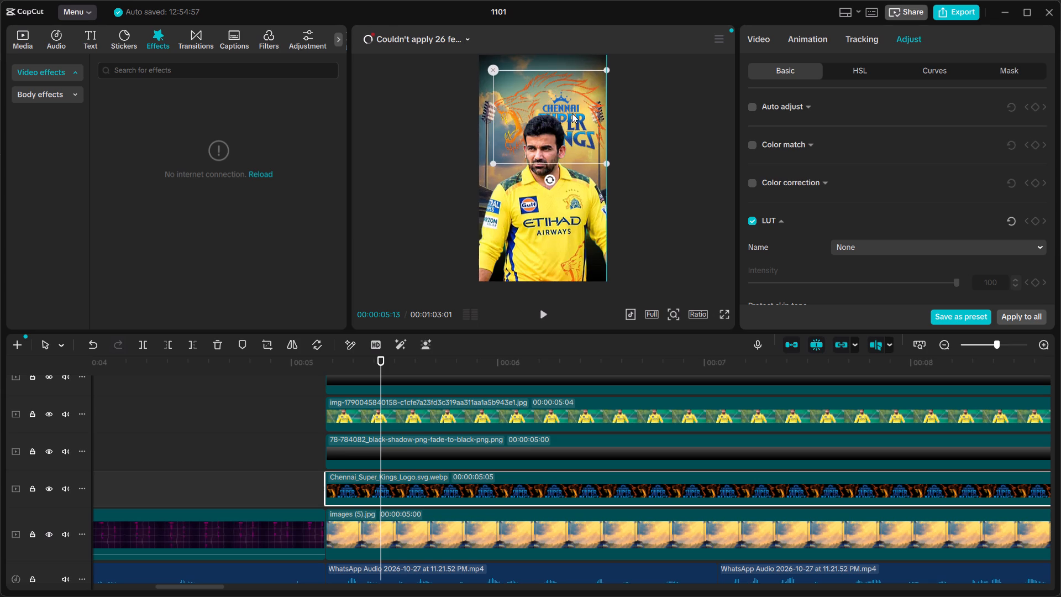
{"action": "left_click_drag", "start_coordinate": [572, 113], "coordinate": [568, 112]}
{"action": "left_click", "coordinate": [626, 113]}
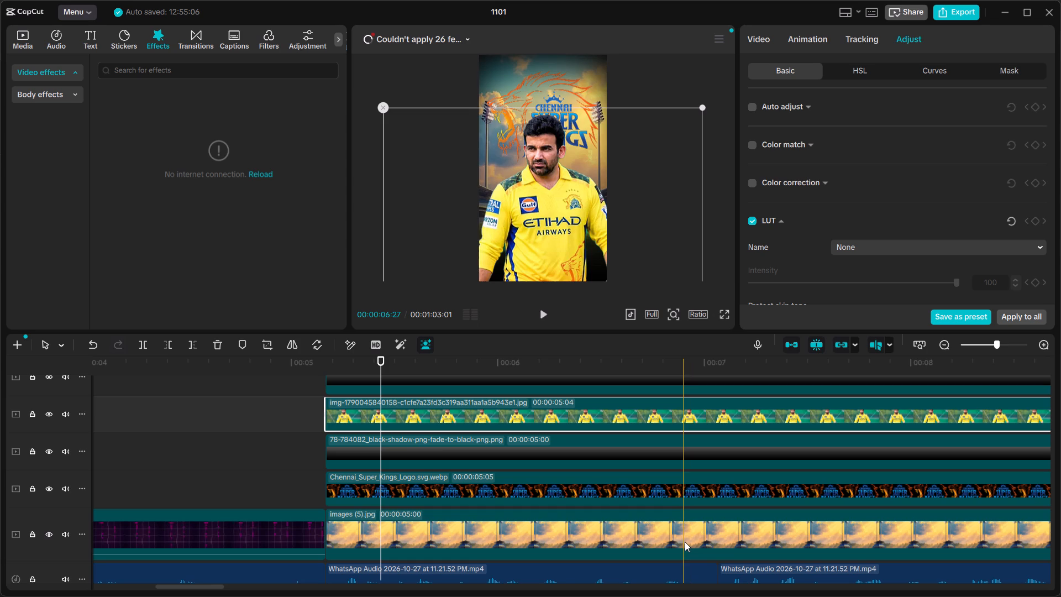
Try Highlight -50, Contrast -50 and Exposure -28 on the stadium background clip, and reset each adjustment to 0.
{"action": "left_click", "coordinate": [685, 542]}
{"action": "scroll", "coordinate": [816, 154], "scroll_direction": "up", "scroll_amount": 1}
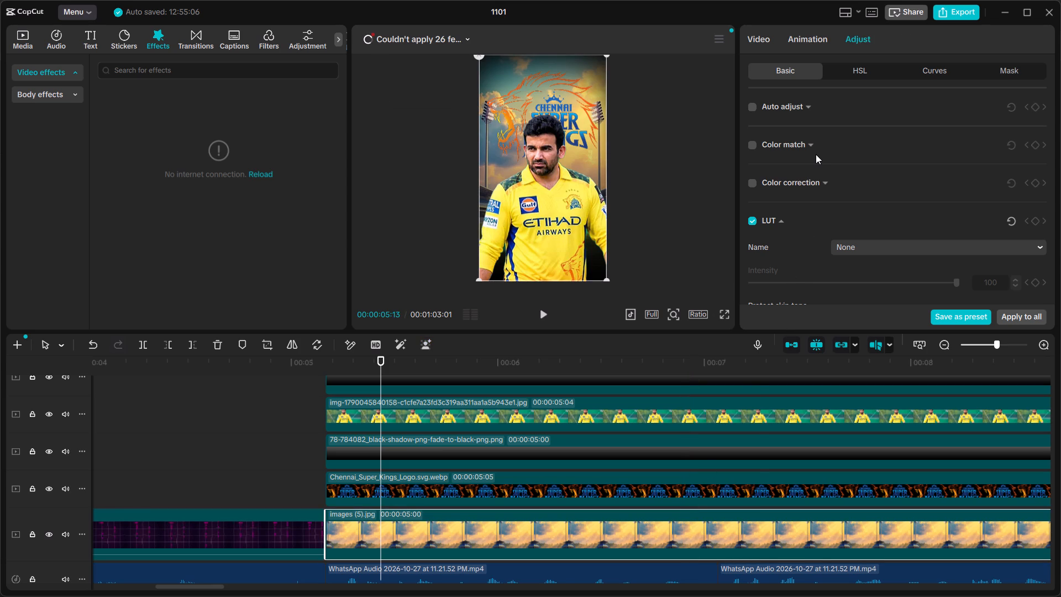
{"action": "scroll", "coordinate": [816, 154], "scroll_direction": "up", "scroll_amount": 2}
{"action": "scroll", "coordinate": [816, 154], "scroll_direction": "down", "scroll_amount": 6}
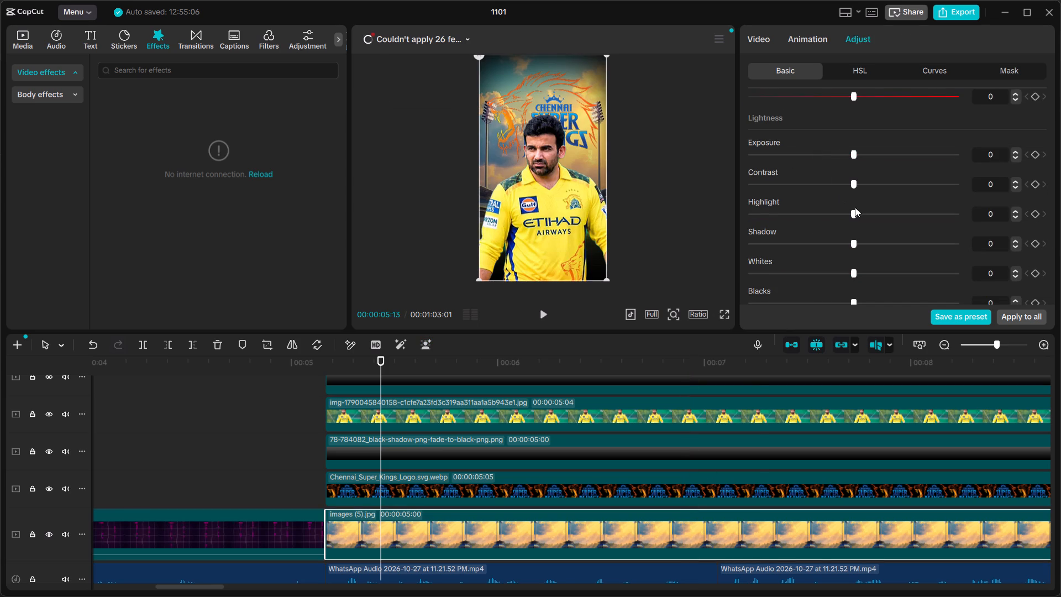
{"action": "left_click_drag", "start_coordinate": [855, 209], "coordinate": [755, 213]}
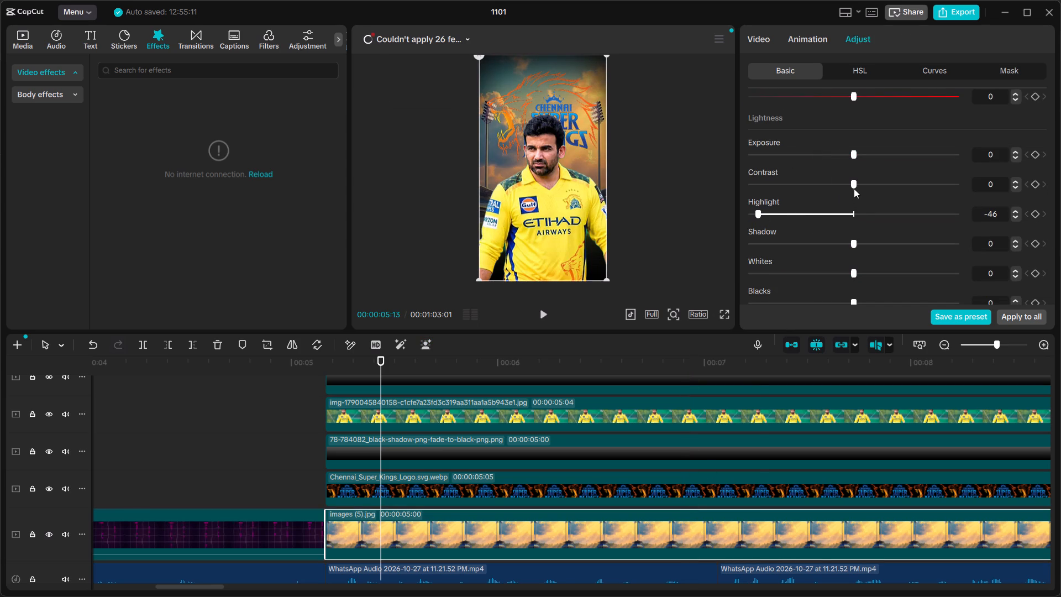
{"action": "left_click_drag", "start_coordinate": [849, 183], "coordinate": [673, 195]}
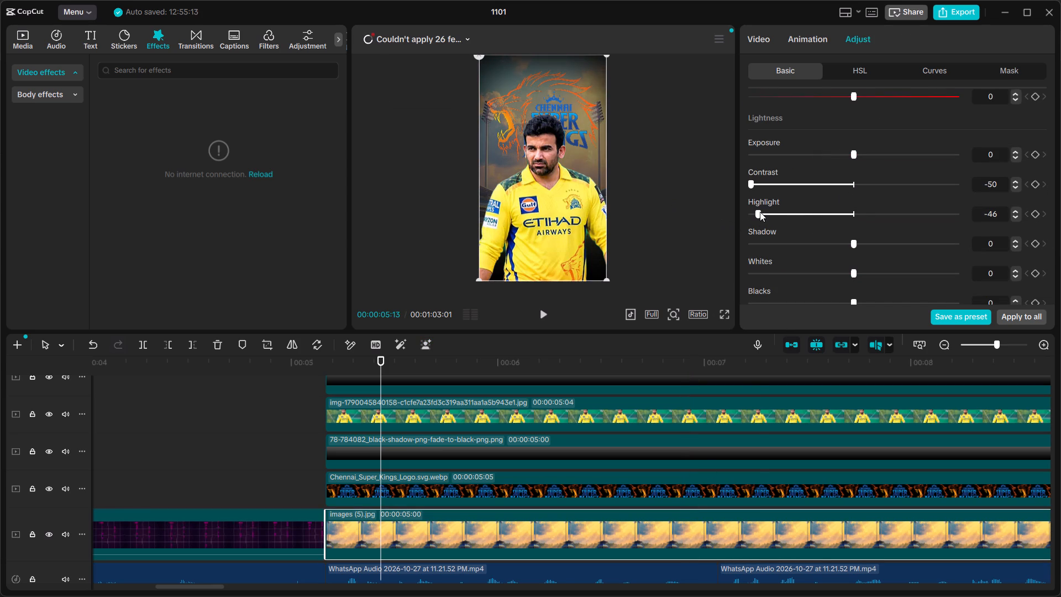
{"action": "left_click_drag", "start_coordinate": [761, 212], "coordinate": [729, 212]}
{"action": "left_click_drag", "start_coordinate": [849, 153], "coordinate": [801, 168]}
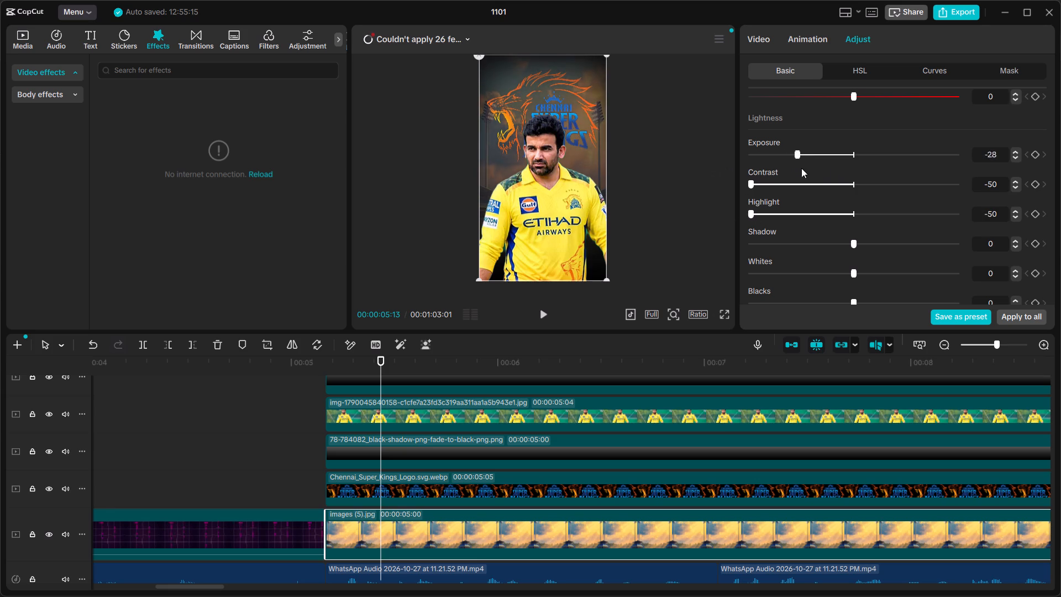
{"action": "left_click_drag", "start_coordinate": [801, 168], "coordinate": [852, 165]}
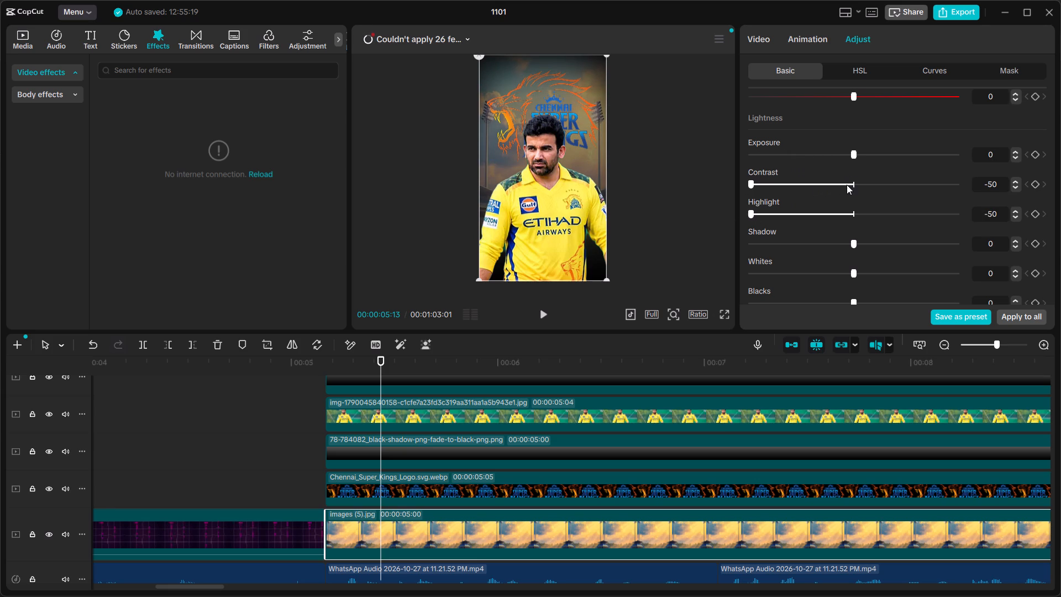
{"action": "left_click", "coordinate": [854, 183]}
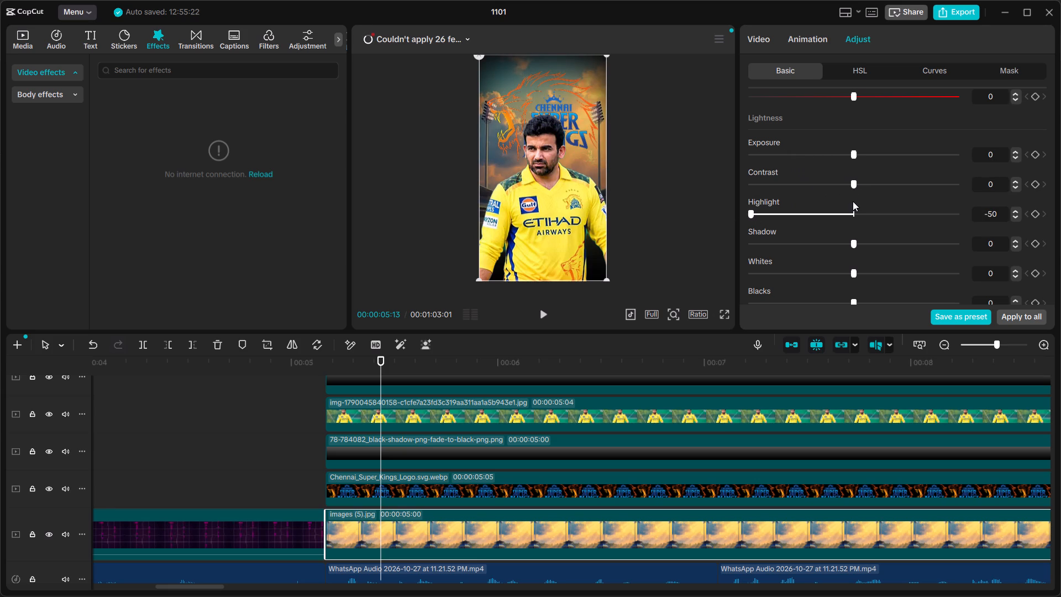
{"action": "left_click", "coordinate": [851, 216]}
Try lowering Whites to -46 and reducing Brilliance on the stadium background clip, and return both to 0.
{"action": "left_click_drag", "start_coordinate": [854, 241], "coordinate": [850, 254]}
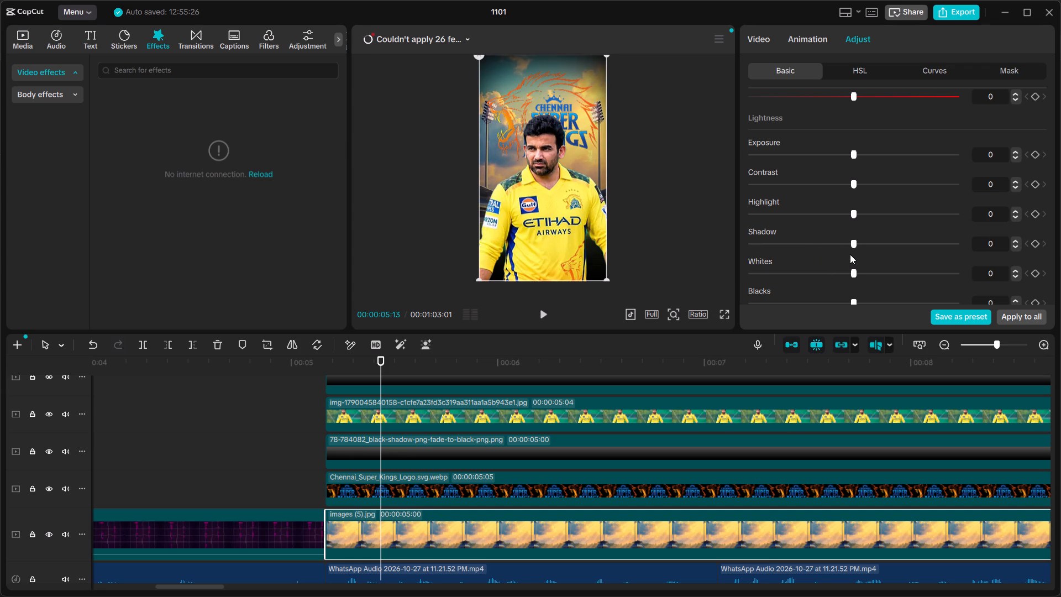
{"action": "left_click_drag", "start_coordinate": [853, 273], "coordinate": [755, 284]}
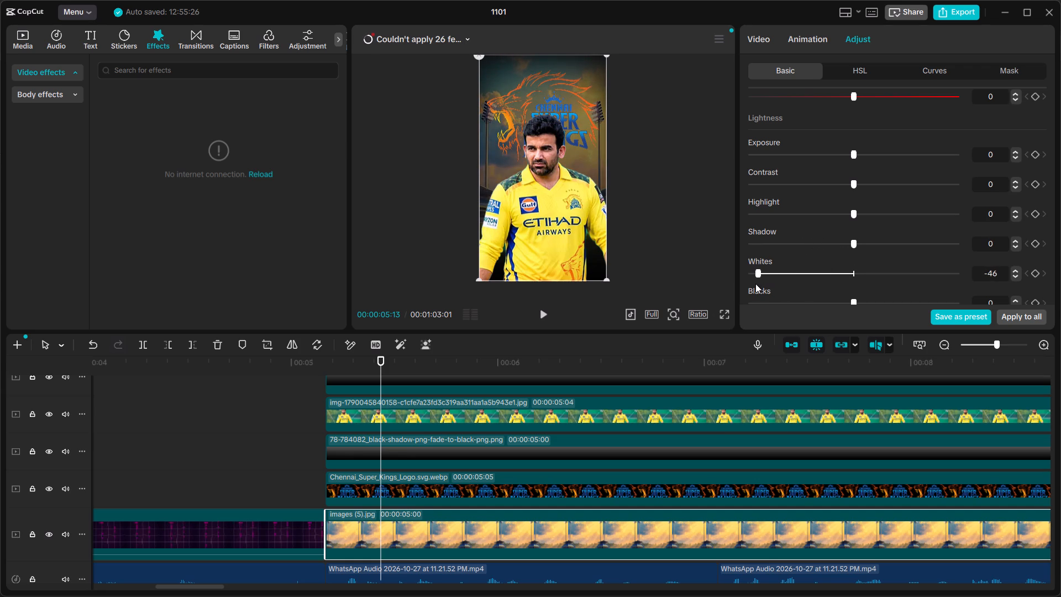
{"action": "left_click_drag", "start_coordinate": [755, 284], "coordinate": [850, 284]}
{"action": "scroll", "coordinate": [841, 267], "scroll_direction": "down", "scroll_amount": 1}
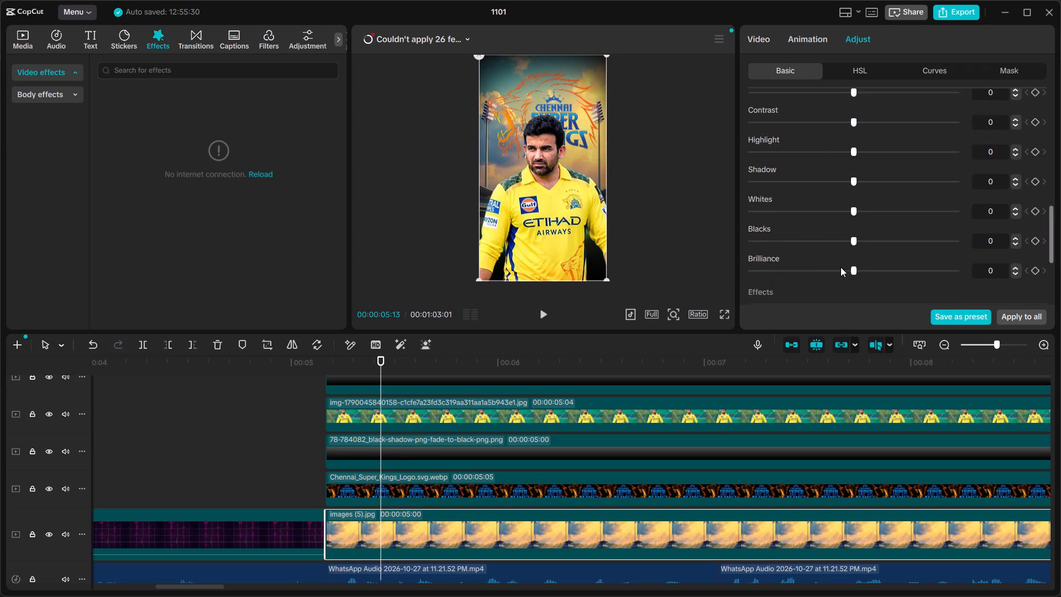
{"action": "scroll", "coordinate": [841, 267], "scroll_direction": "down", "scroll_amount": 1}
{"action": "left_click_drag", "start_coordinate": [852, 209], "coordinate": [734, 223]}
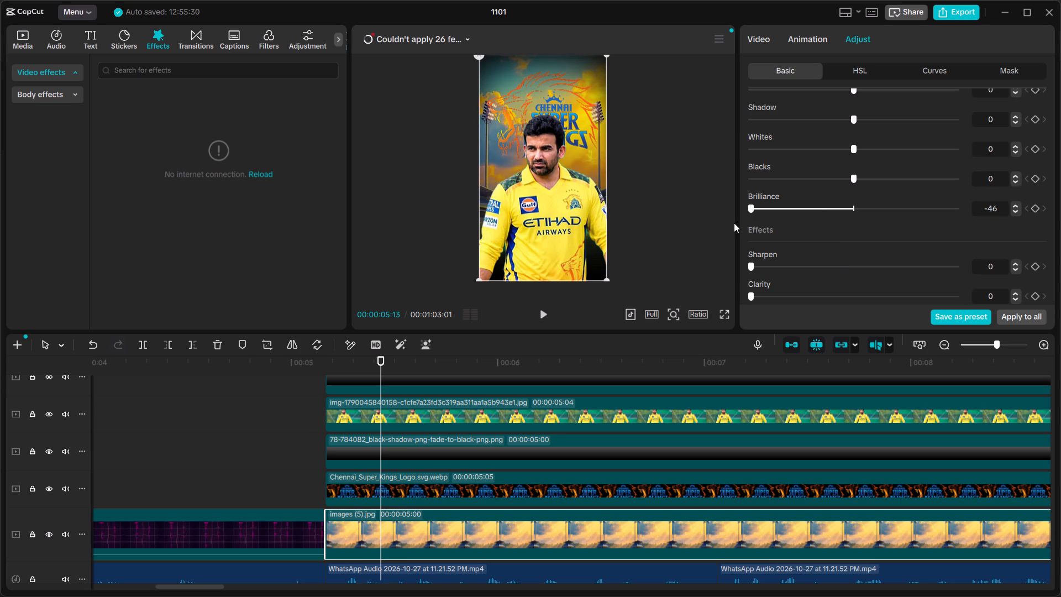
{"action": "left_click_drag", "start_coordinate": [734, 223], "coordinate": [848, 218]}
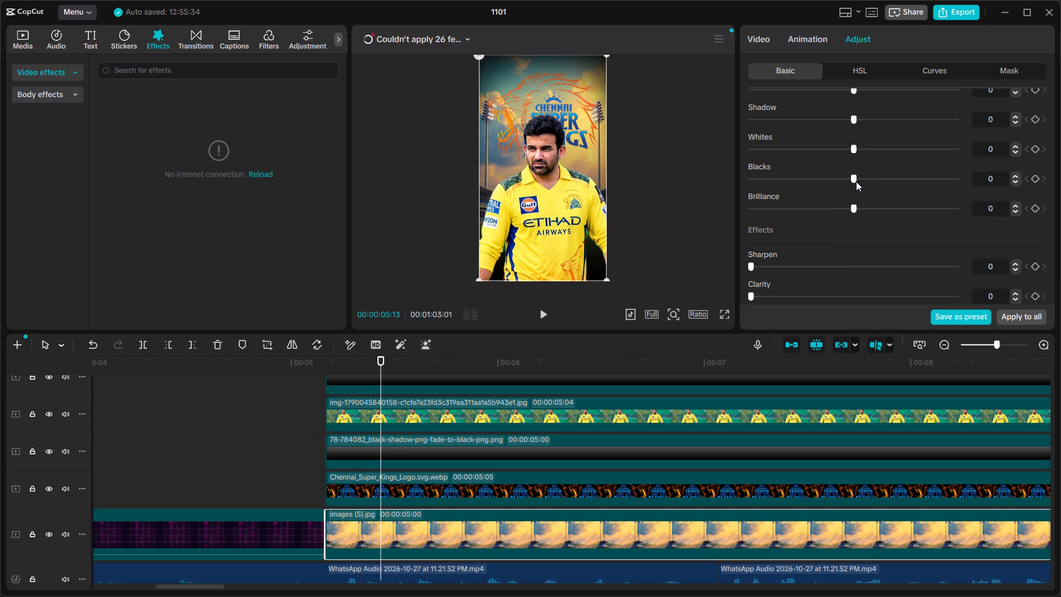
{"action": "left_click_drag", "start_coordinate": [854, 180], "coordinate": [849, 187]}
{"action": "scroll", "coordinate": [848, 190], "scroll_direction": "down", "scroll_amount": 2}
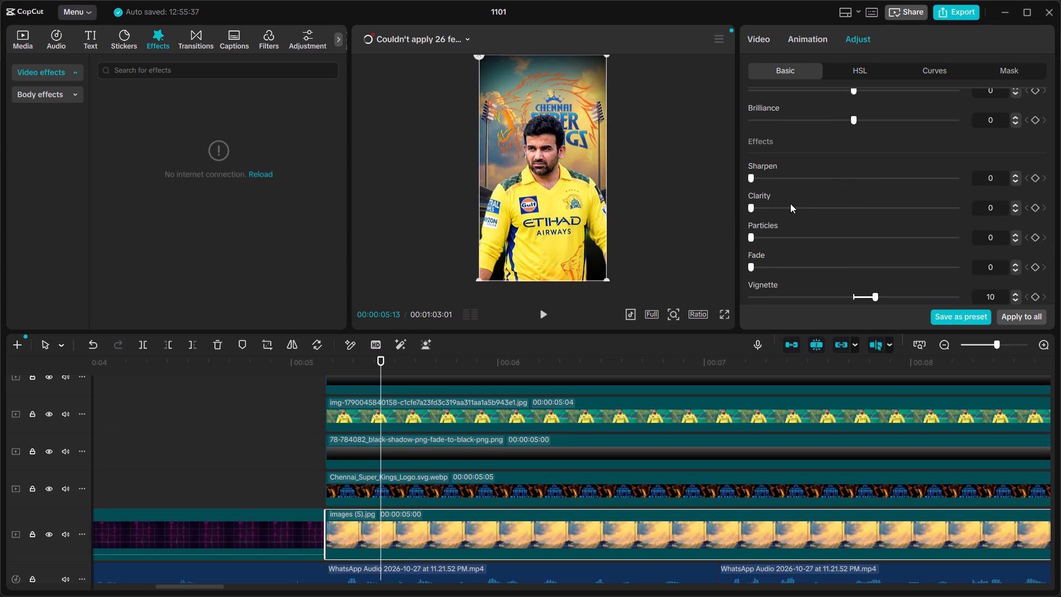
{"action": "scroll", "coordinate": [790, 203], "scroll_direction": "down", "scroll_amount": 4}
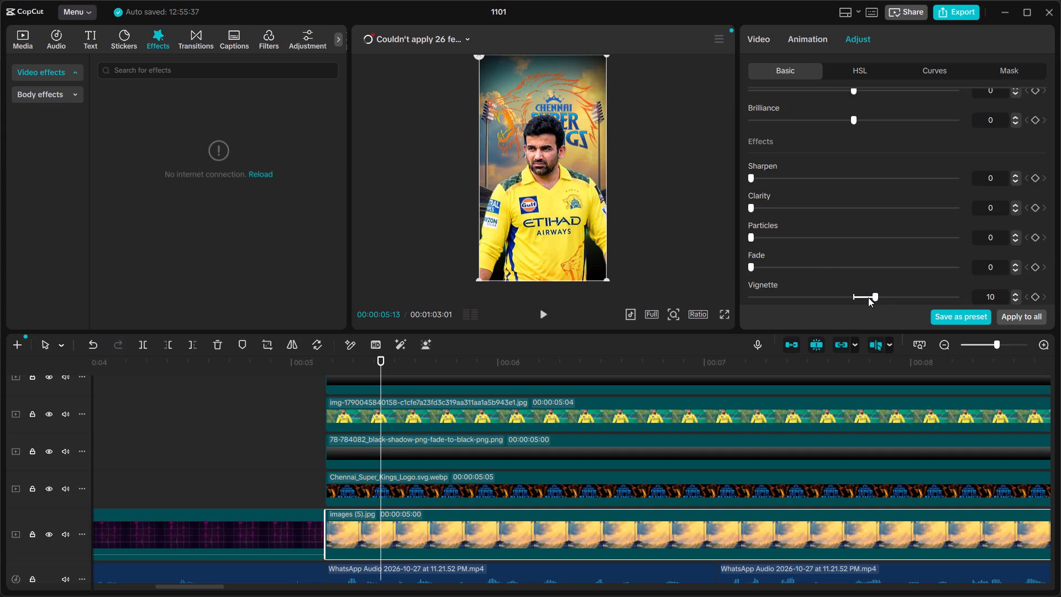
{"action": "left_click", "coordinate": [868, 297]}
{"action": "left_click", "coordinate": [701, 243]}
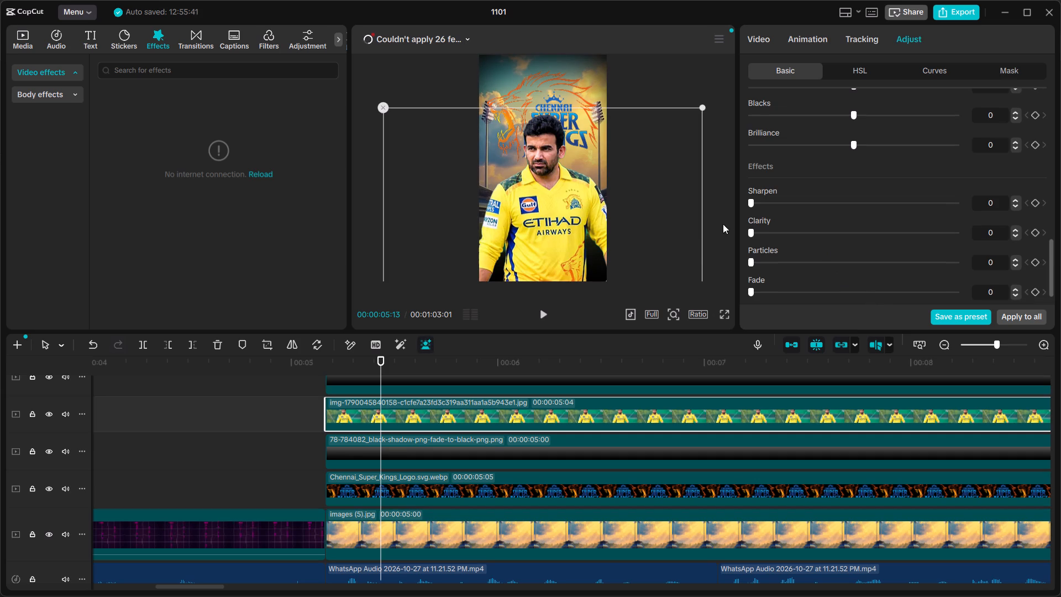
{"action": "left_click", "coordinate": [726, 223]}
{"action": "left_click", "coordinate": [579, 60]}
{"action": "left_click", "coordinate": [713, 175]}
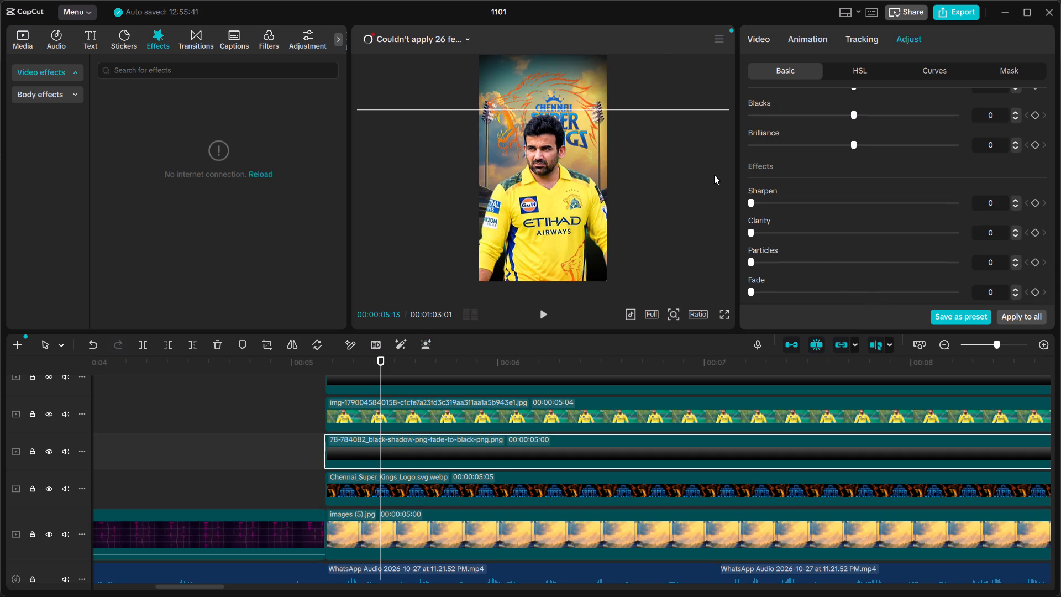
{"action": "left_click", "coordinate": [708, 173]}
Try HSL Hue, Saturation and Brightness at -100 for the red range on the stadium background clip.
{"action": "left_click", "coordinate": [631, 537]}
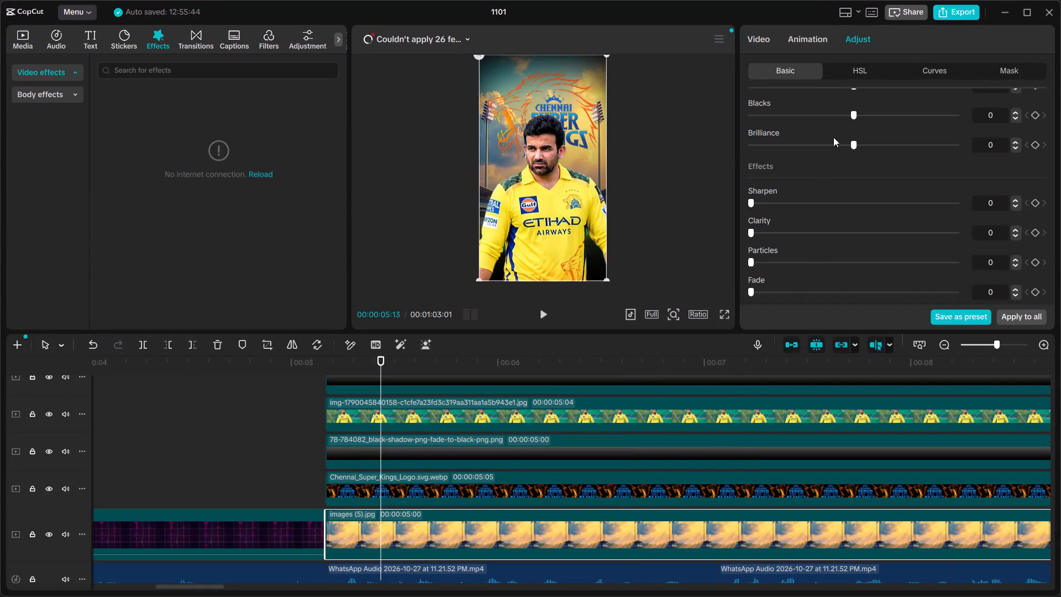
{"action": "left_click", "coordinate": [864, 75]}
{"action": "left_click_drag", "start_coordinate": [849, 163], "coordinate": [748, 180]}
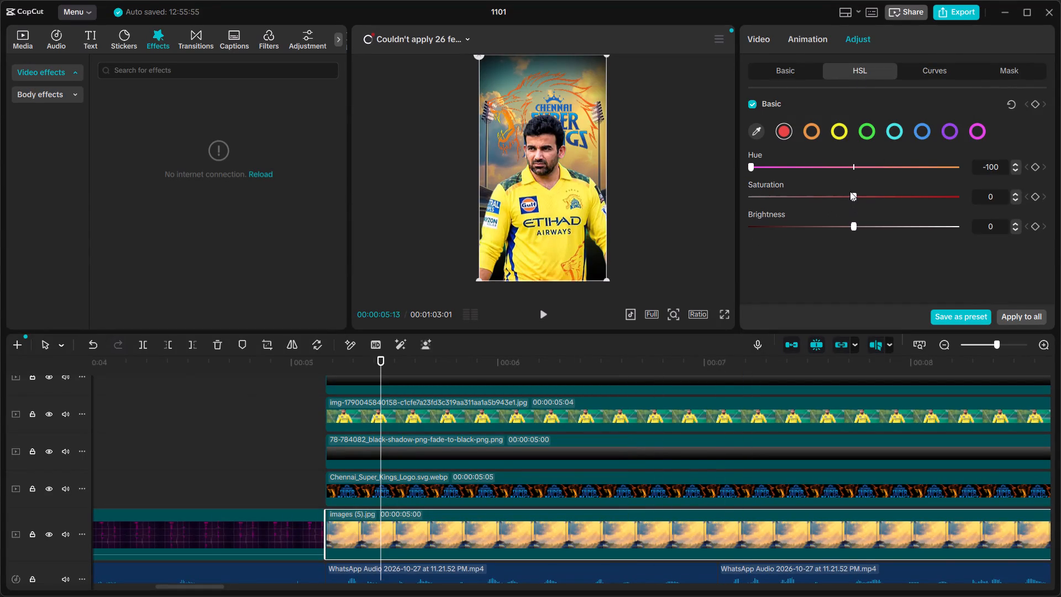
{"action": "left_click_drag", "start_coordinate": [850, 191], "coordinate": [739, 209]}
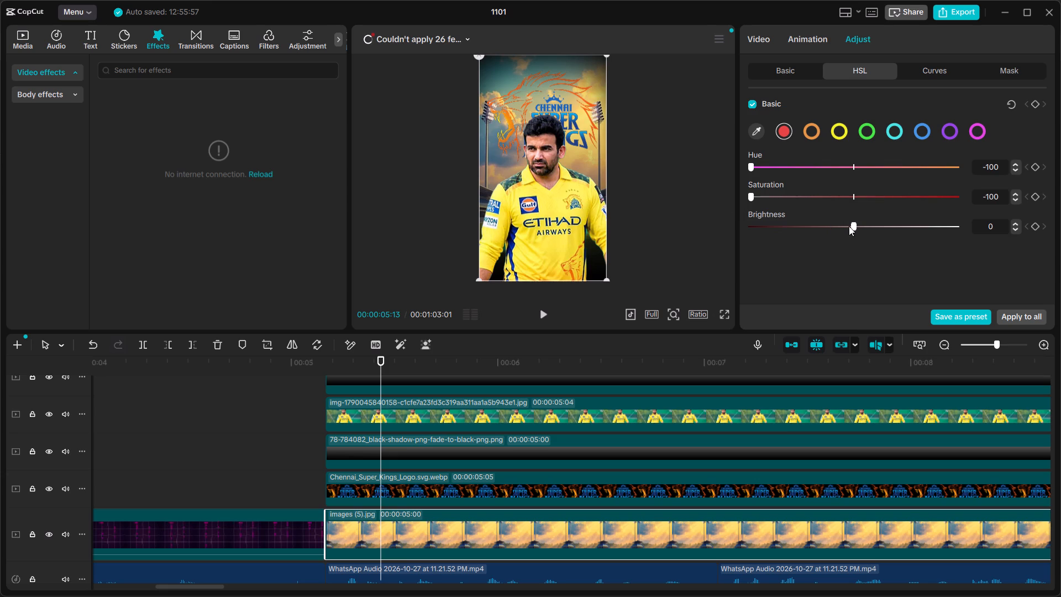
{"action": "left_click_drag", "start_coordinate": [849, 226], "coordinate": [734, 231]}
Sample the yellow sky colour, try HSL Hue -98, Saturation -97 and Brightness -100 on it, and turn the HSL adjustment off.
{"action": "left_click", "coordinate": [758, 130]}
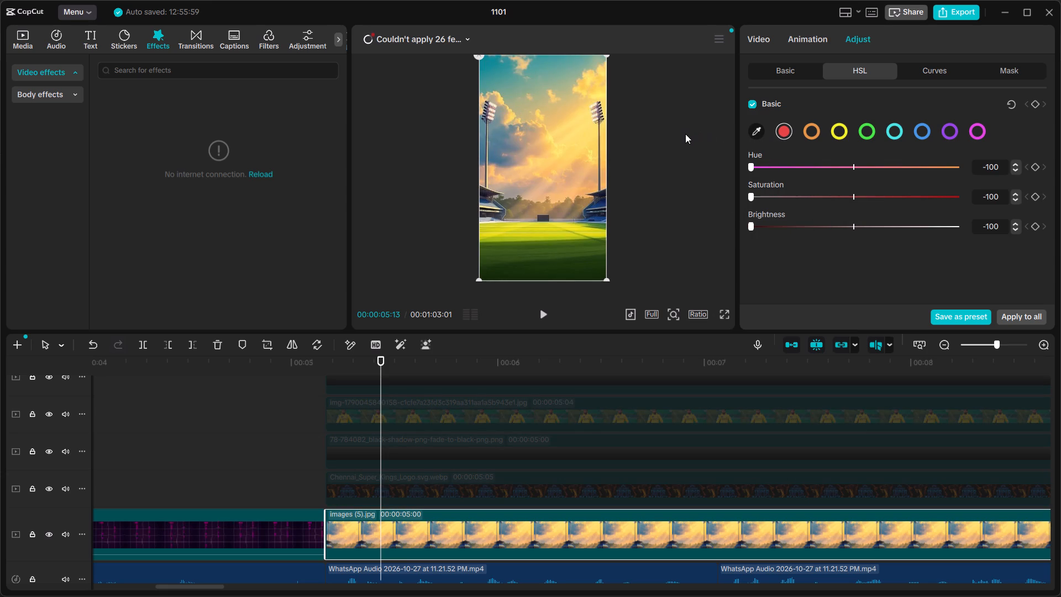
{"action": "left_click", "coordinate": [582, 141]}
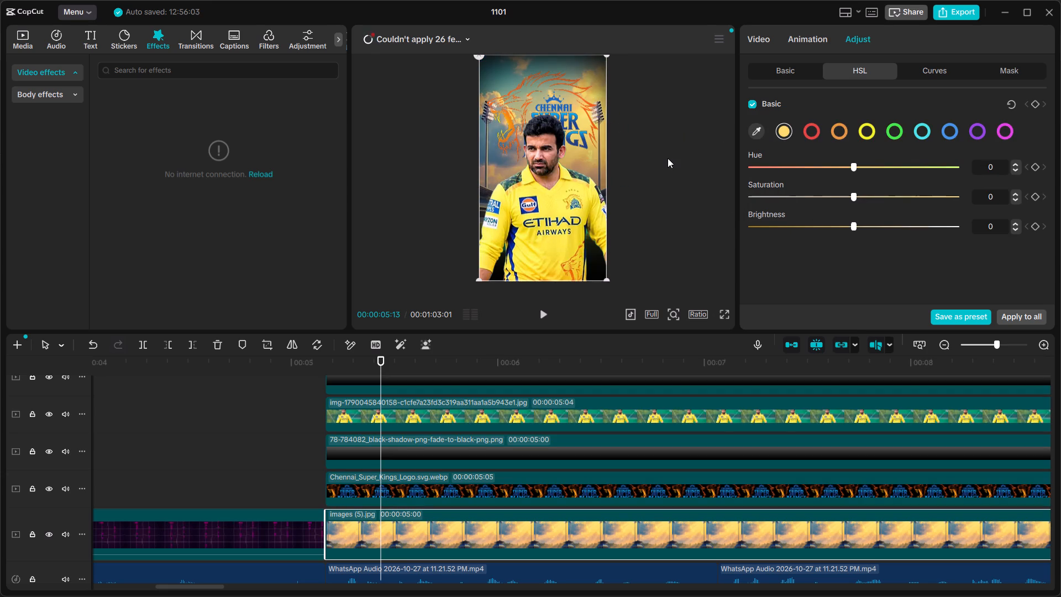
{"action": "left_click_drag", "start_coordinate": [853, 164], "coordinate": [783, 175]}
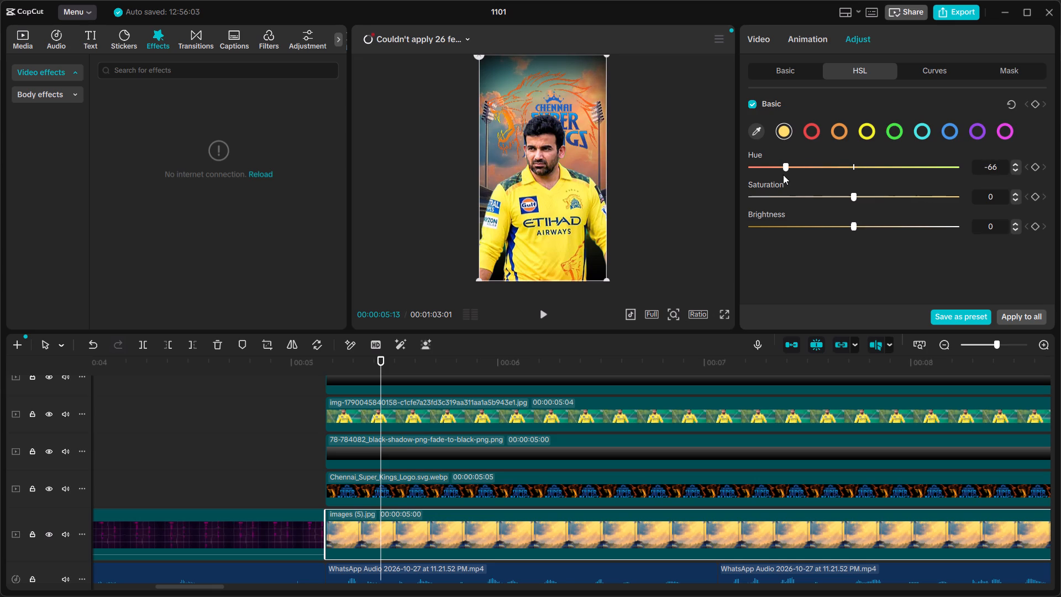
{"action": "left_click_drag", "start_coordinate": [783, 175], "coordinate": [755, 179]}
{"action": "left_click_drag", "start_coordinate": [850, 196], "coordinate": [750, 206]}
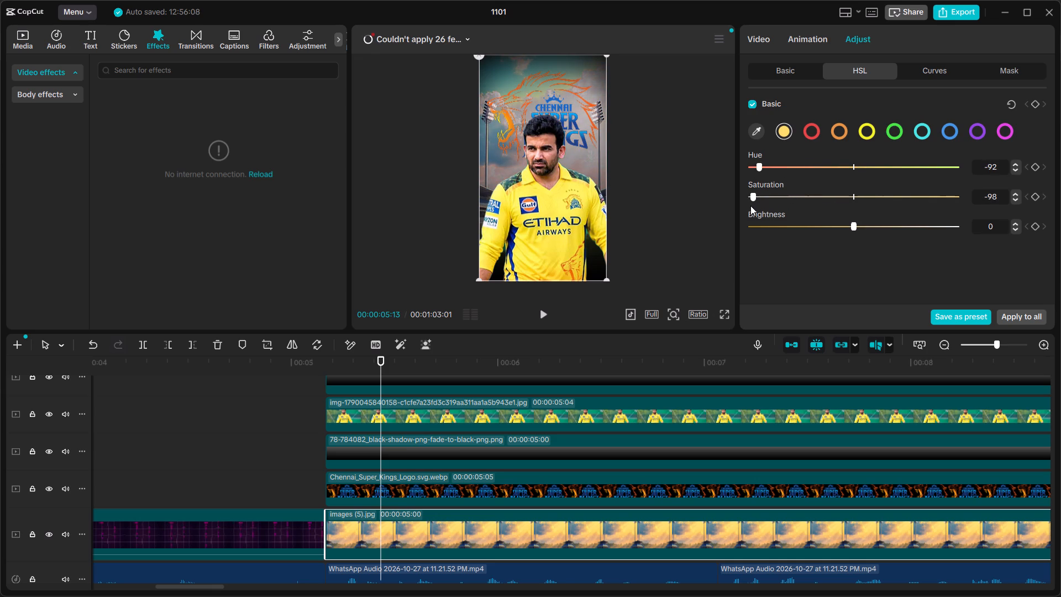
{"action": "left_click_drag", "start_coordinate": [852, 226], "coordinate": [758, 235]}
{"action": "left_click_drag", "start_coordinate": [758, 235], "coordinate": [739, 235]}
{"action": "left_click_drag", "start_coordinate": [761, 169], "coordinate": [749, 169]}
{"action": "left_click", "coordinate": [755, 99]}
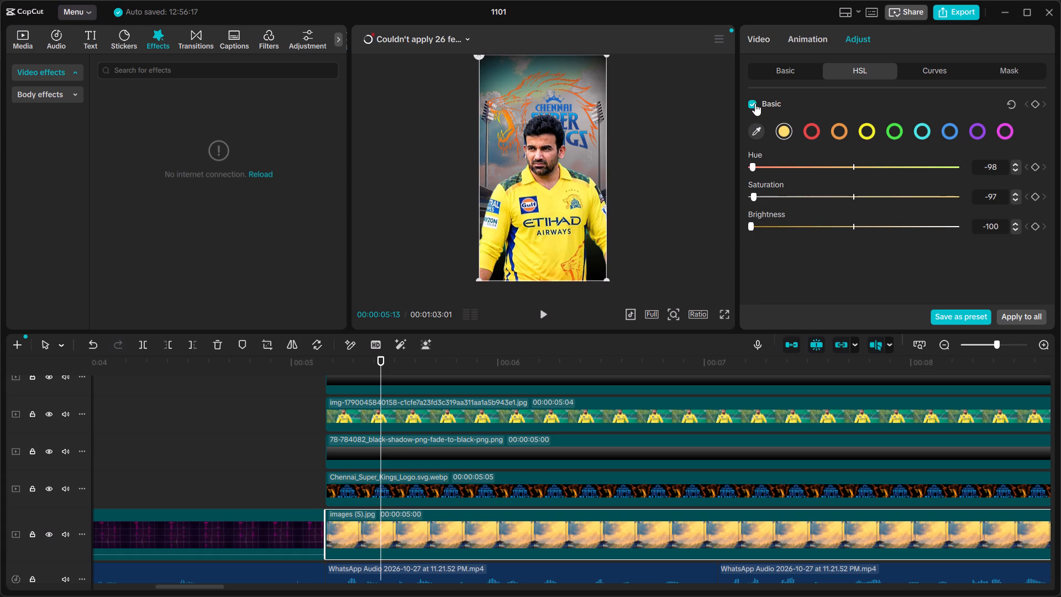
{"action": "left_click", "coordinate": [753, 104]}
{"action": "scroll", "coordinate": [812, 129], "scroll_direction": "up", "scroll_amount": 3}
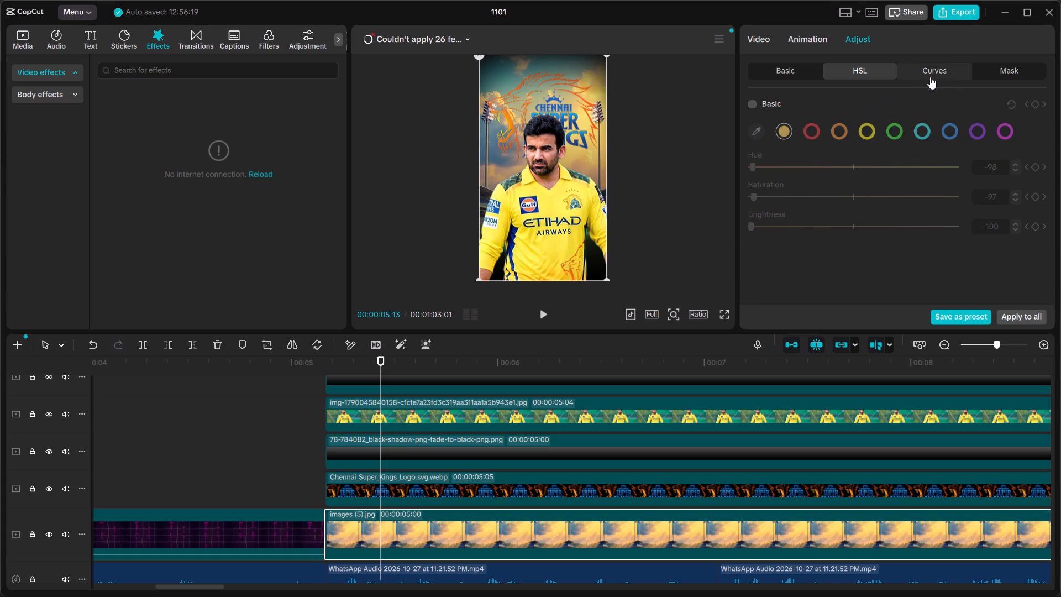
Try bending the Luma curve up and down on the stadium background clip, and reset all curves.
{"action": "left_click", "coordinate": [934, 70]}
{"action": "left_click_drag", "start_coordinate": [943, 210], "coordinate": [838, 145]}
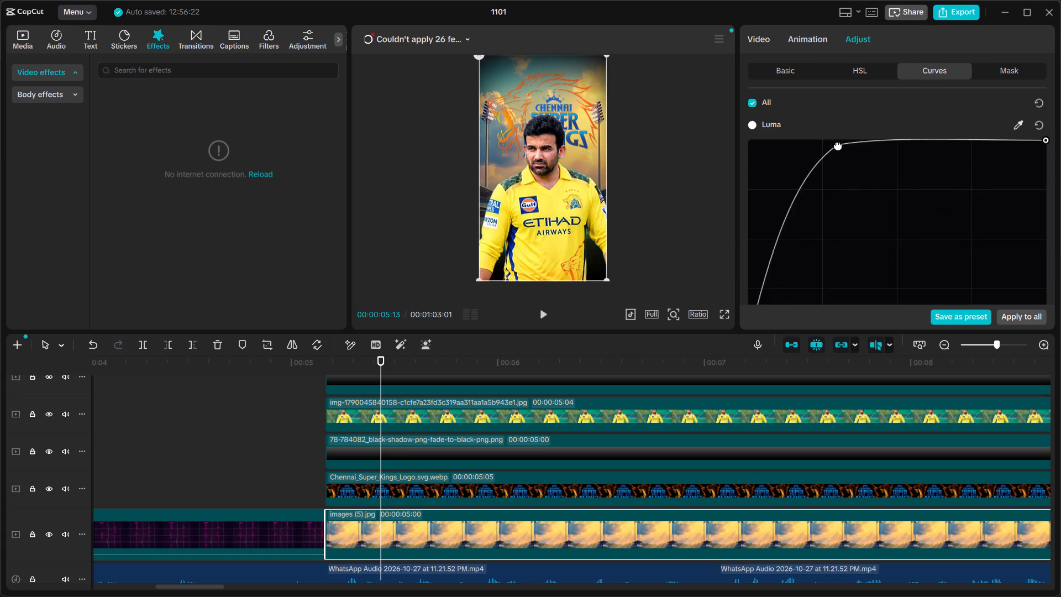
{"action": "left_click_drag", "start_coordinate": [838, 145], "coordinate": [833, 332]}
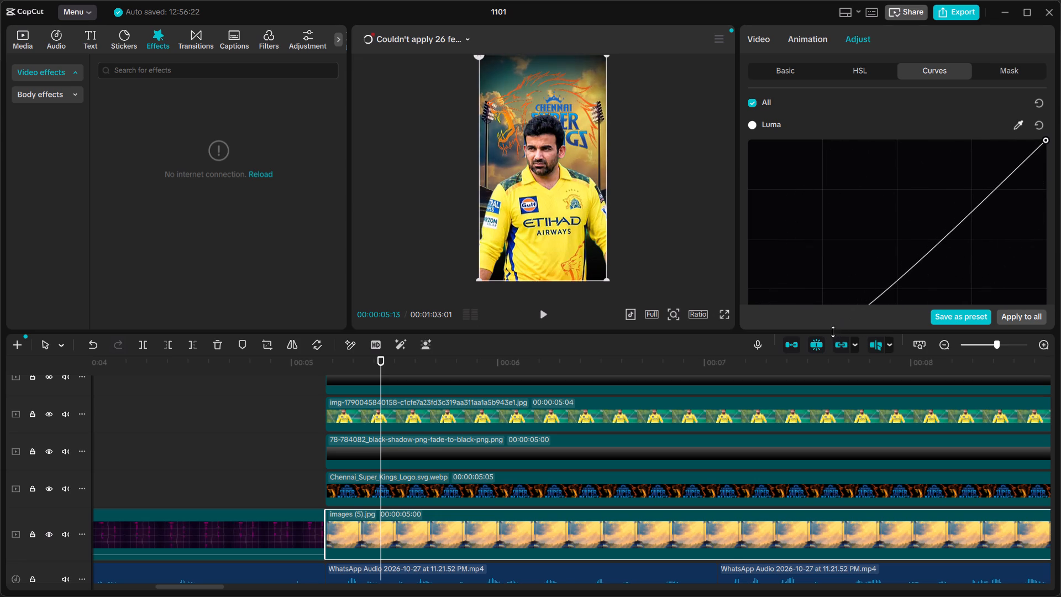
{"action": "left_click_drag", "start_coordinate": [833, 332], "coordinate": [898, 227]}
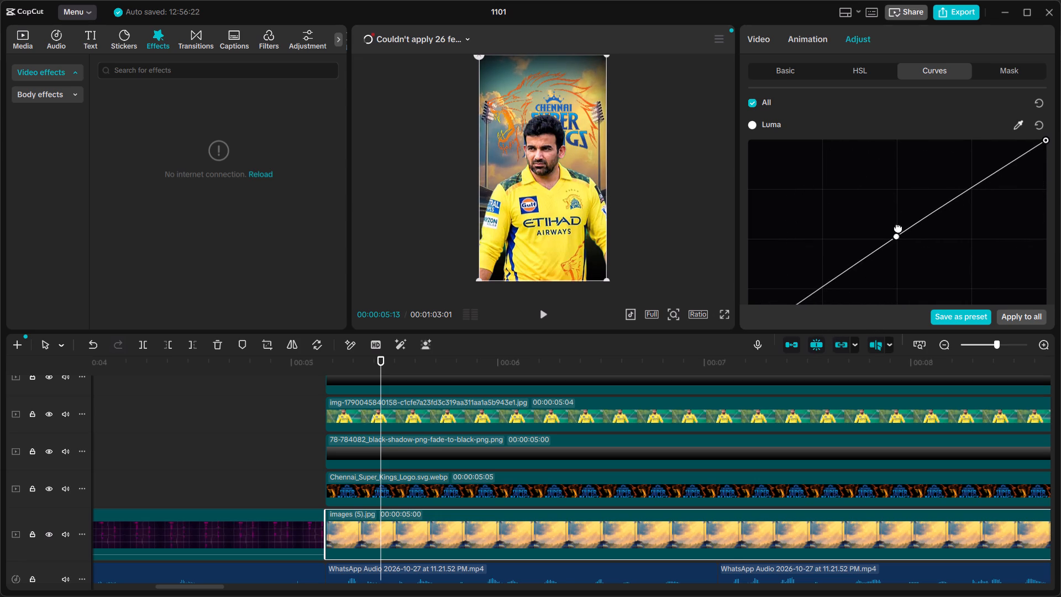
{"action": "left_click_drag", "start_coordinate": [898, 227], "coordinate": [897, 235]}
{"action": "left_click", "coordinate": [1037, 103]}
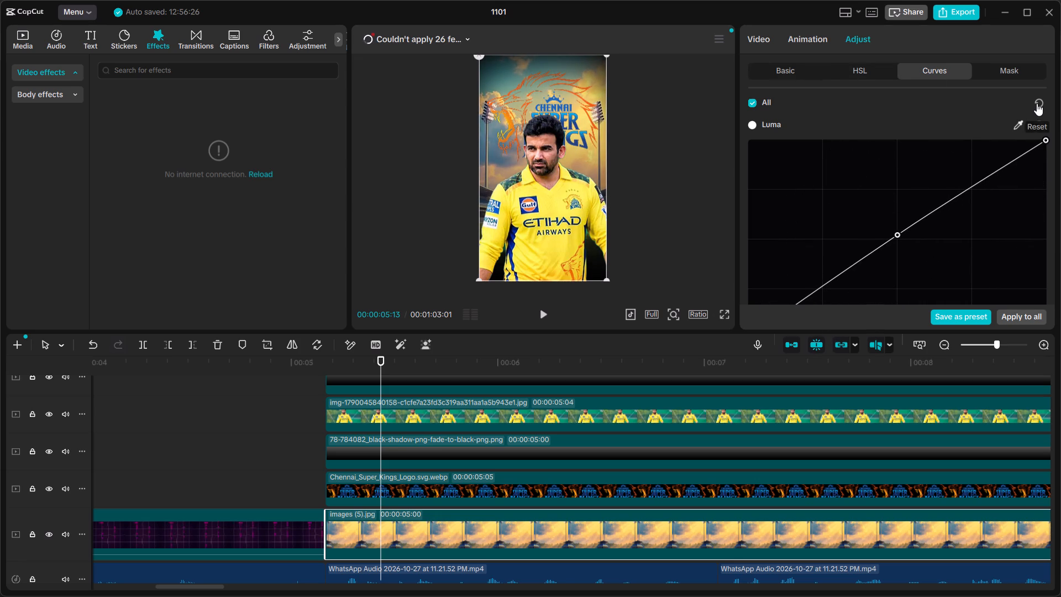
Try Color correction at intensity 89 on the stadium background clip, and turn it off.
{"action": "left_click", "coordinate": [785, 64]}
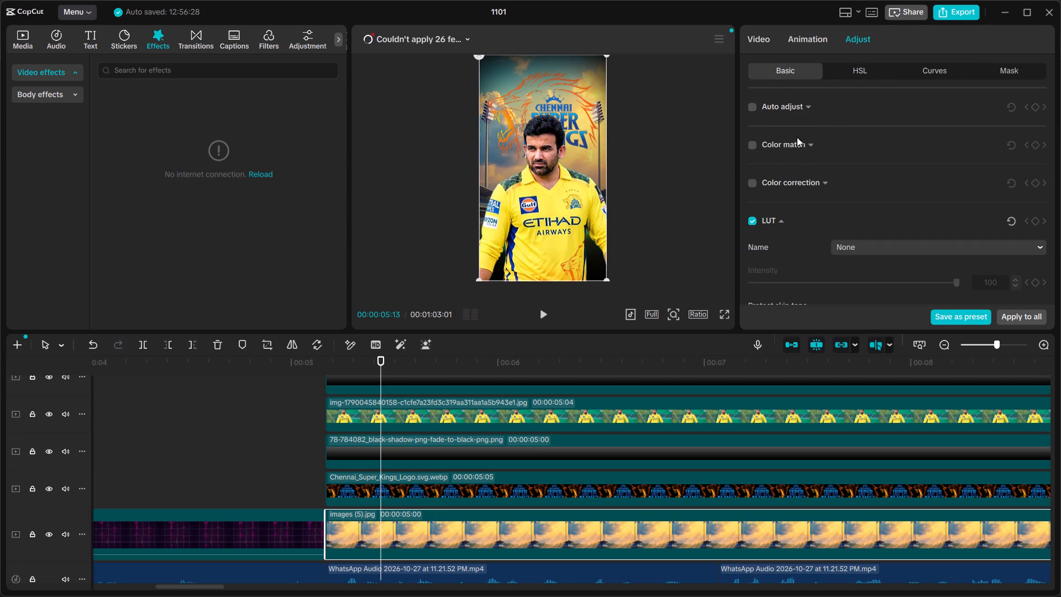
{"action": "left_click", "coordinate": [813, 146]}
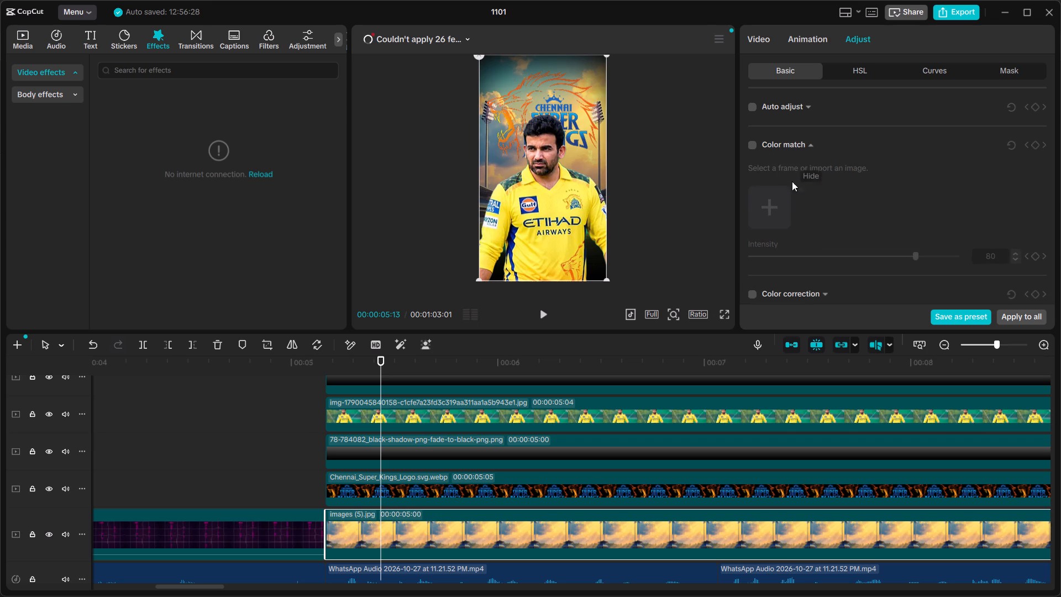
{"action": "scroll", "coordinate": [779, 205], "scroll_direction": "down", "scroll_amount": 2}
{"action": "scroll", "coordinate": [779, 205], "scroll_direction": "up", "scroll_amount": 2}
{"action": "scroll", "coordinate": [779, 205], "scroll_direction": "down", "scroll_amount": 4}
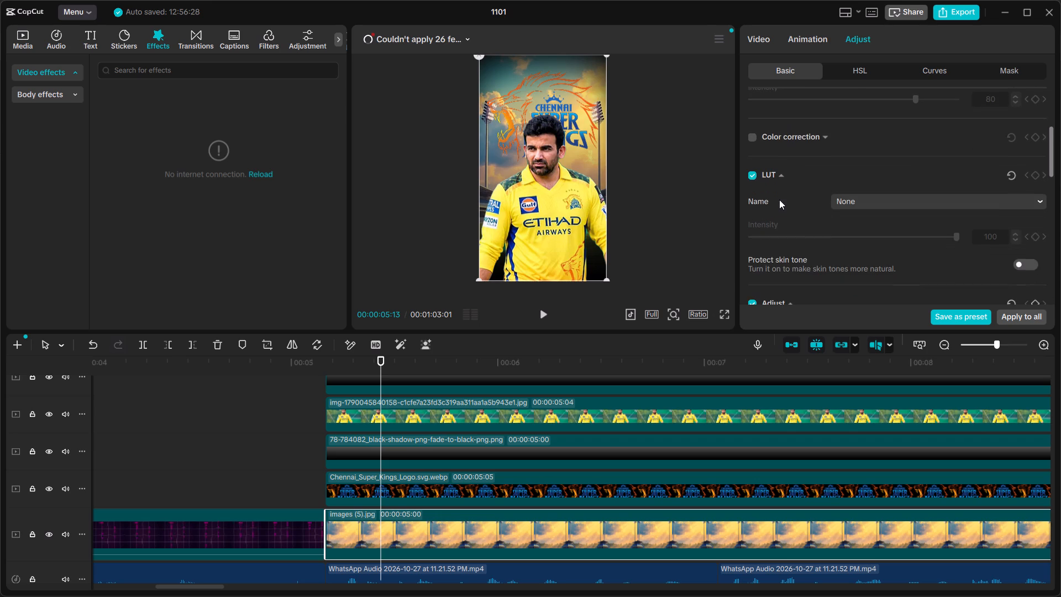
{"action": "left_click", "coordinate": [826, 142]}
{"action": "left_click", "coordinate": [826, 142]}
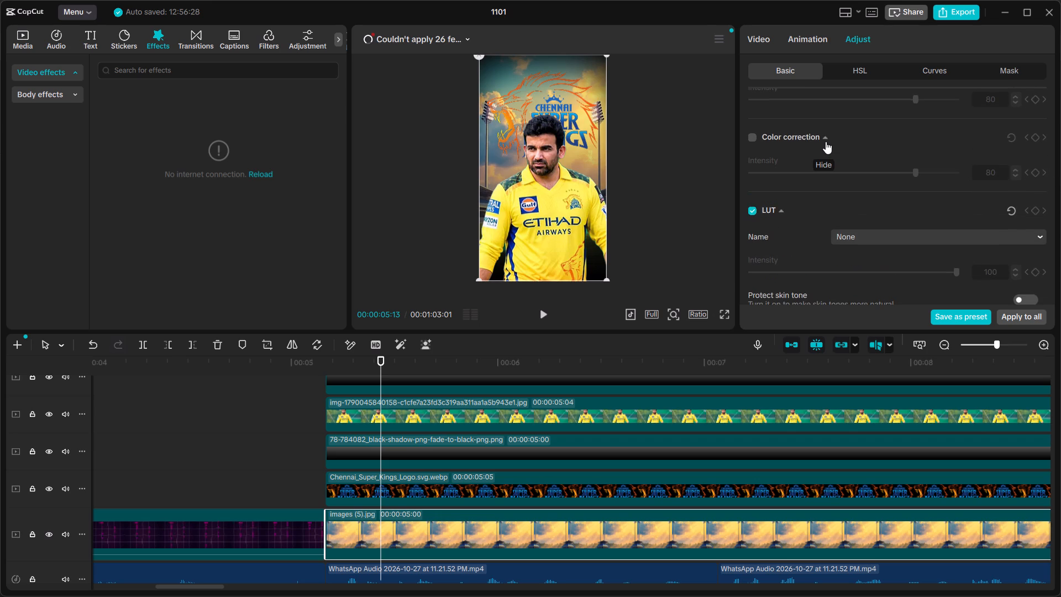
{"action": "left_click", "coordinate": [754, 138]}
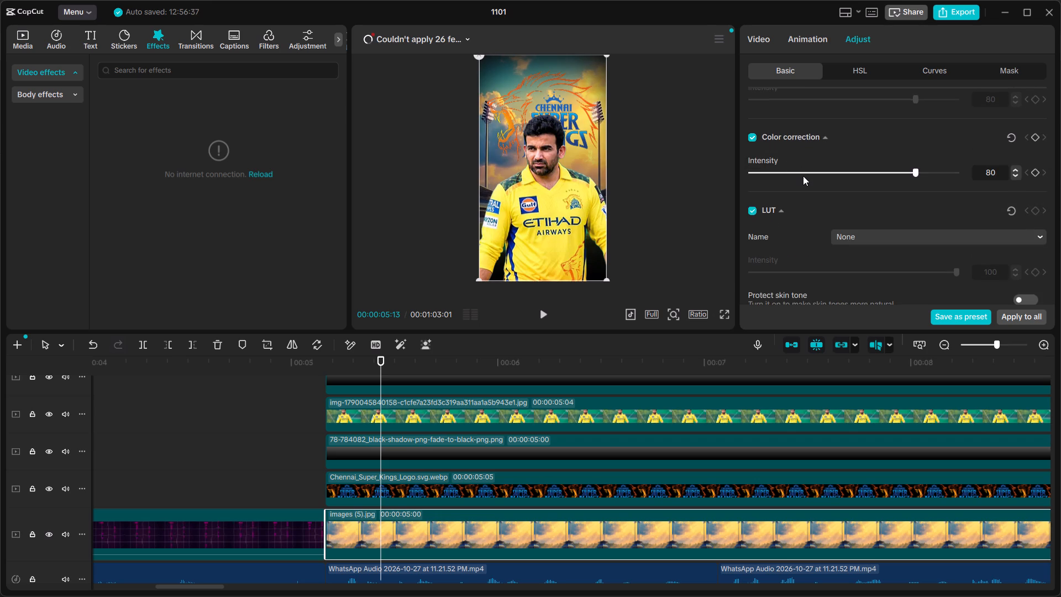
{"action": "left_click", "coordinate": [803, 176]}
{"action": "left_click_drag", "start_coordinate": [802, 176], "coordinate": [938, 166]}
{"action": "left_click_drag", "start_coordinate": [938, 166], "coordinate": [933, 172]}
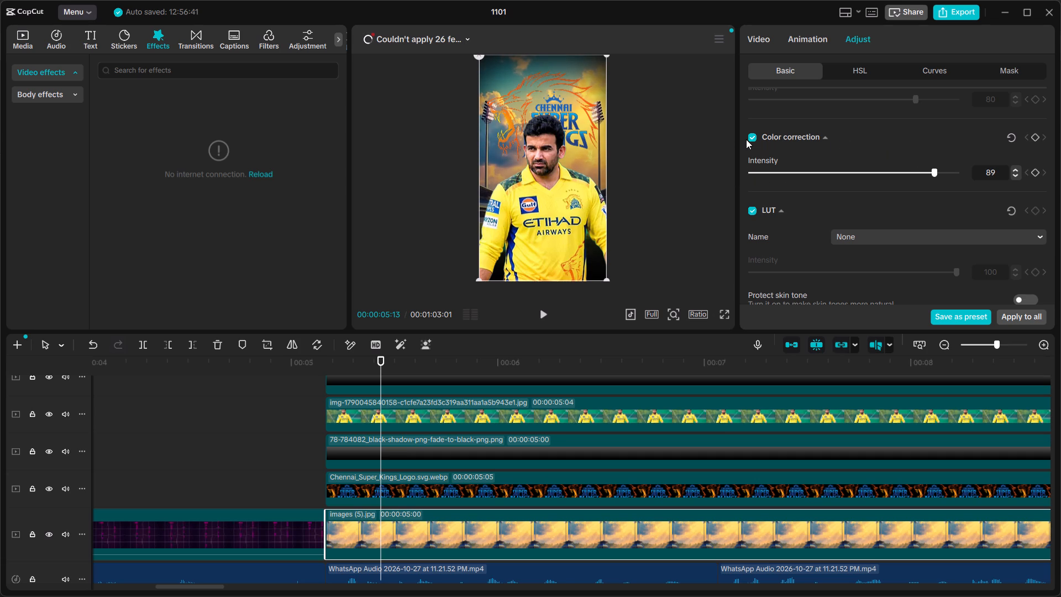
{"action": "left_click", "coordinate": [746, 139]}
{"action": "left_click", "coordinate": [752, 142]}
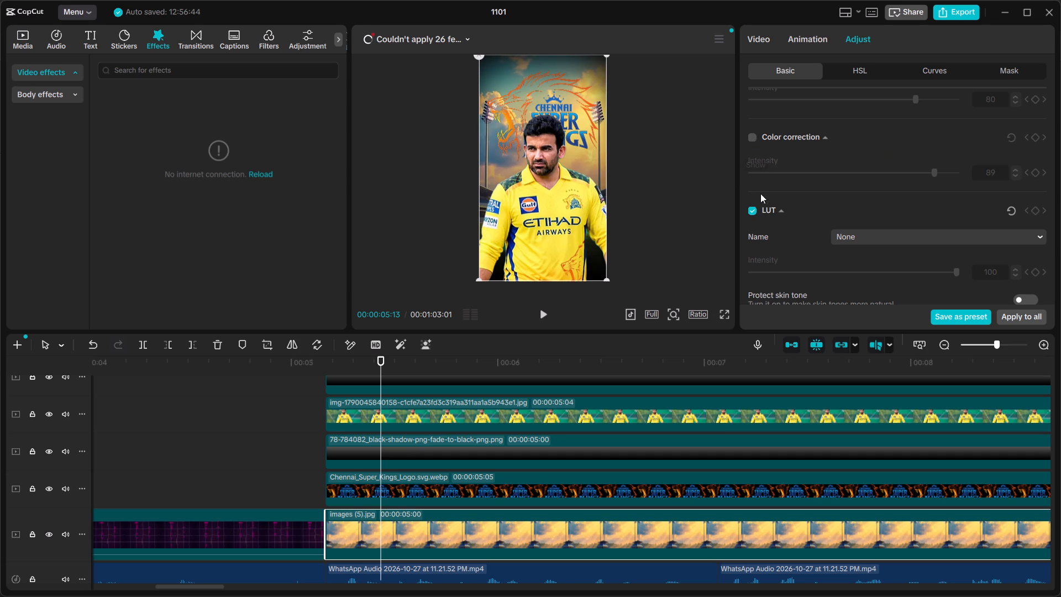
Turn off the LUT setting on the stadium background clip.
{"action": "left_click", "coordinate": [753, 210]}
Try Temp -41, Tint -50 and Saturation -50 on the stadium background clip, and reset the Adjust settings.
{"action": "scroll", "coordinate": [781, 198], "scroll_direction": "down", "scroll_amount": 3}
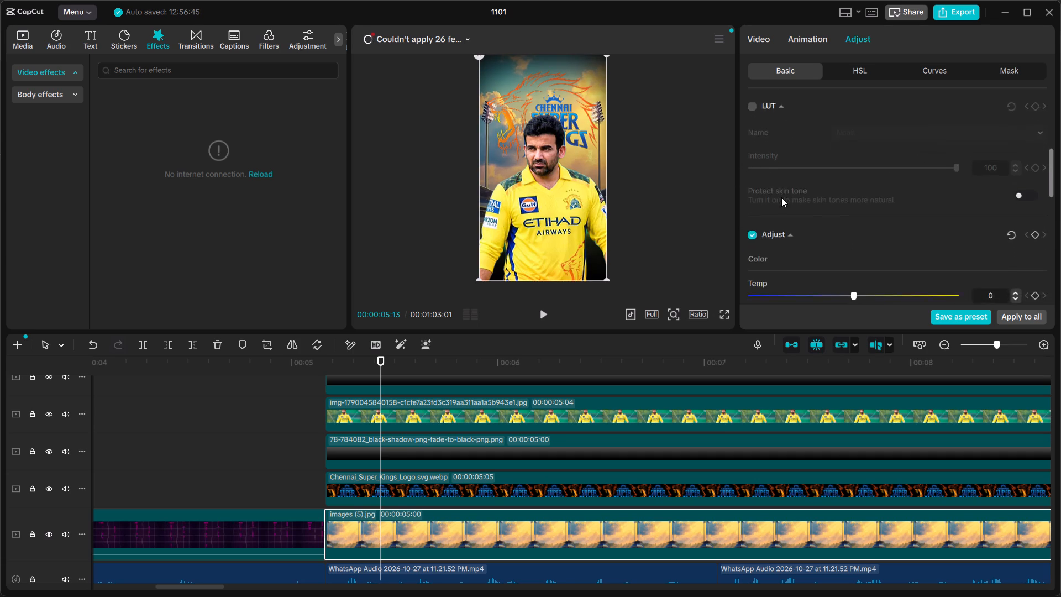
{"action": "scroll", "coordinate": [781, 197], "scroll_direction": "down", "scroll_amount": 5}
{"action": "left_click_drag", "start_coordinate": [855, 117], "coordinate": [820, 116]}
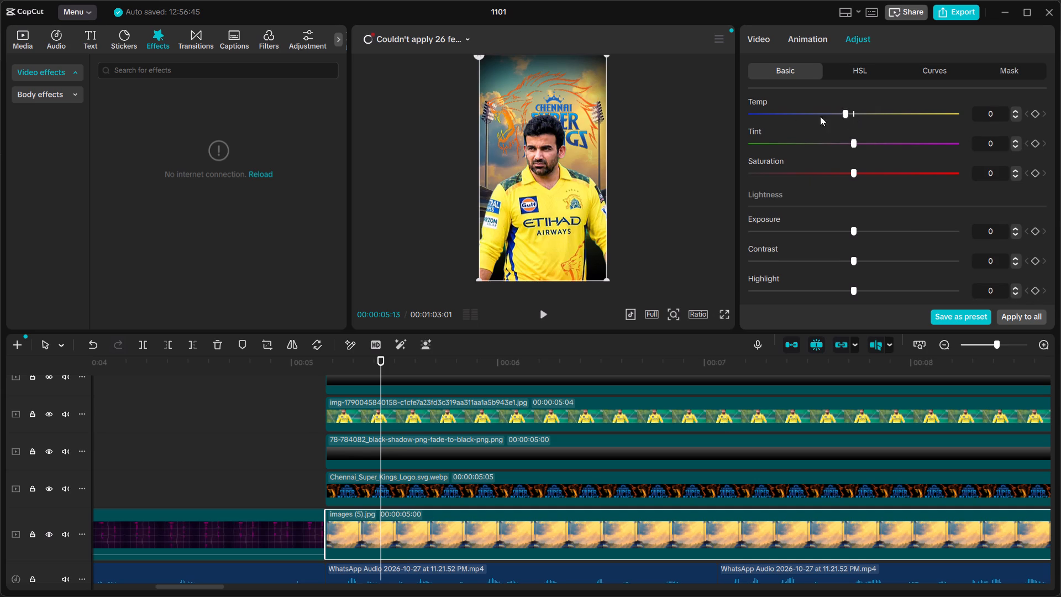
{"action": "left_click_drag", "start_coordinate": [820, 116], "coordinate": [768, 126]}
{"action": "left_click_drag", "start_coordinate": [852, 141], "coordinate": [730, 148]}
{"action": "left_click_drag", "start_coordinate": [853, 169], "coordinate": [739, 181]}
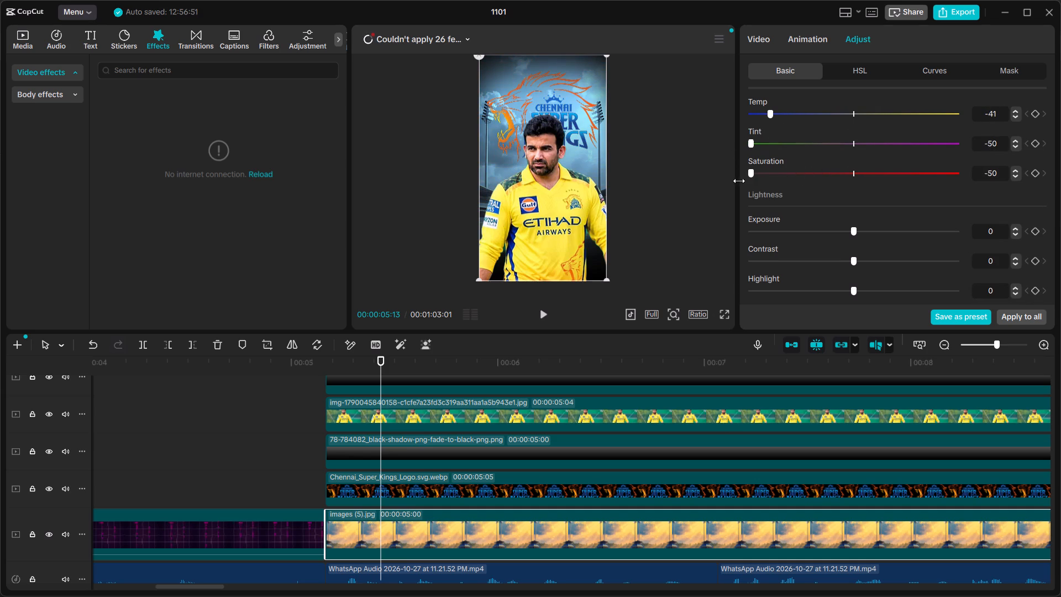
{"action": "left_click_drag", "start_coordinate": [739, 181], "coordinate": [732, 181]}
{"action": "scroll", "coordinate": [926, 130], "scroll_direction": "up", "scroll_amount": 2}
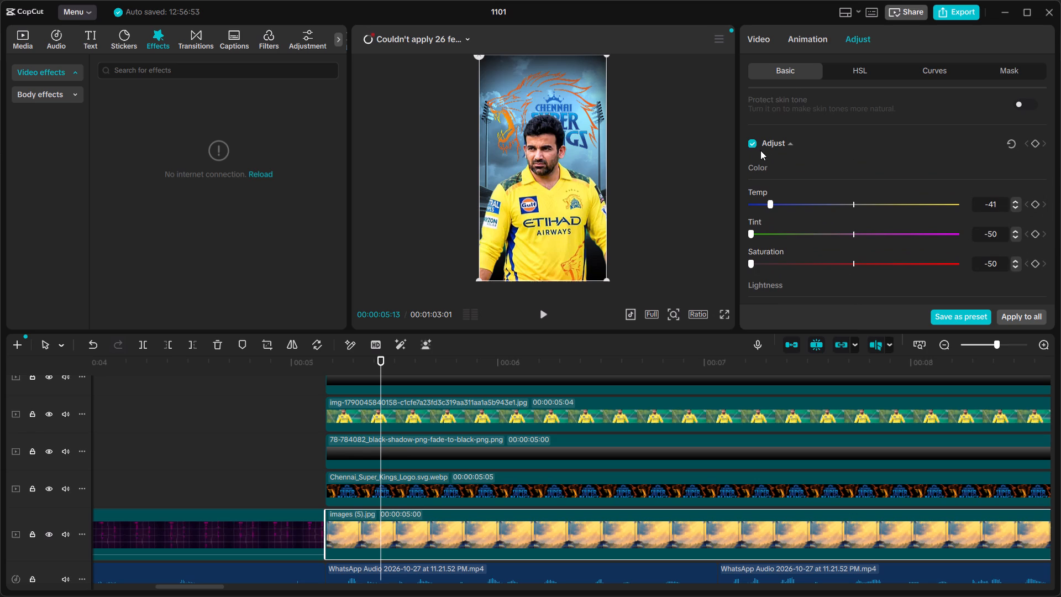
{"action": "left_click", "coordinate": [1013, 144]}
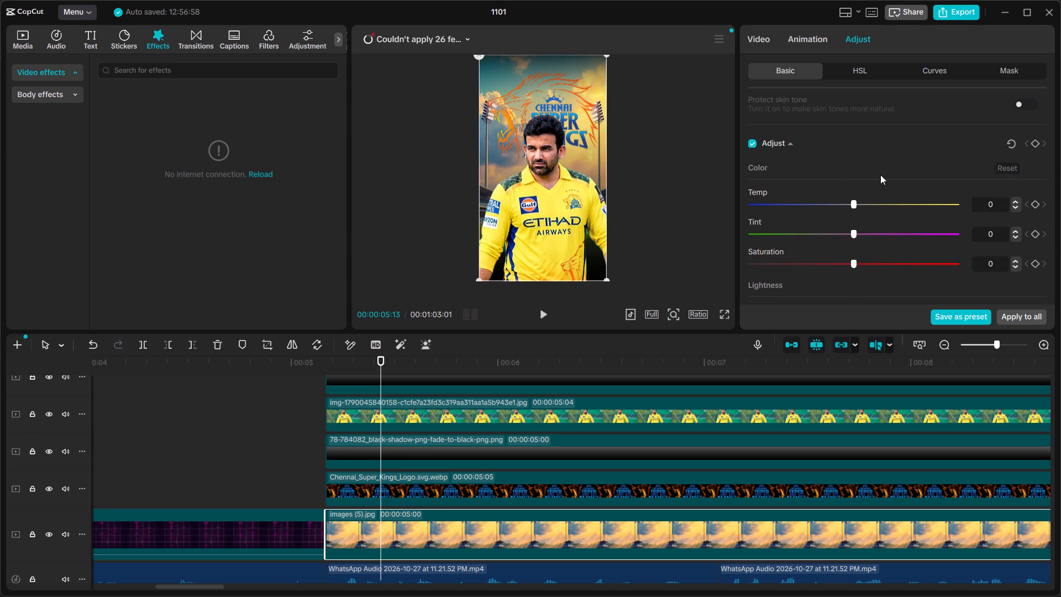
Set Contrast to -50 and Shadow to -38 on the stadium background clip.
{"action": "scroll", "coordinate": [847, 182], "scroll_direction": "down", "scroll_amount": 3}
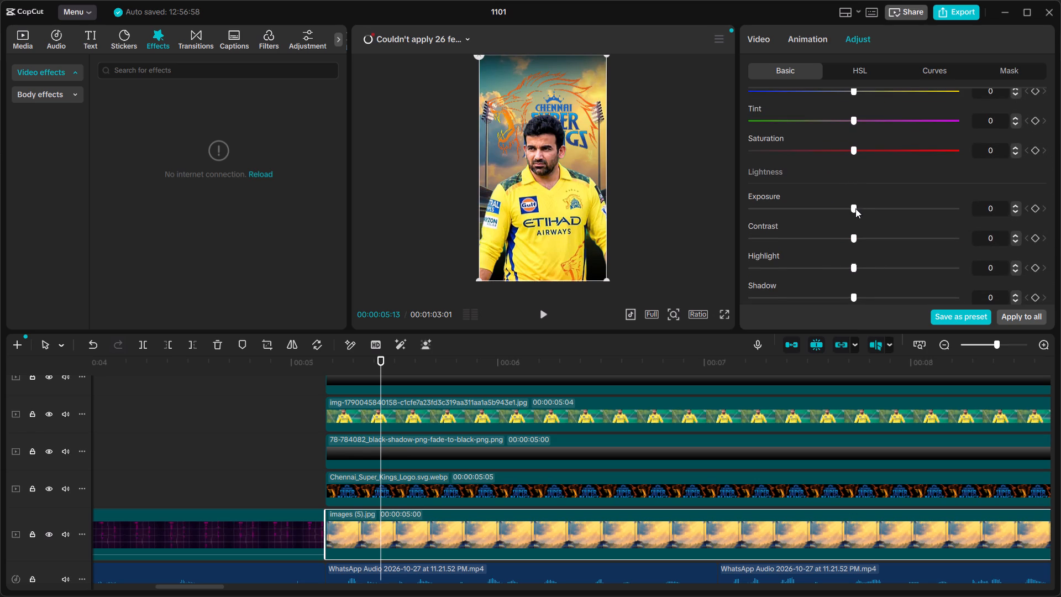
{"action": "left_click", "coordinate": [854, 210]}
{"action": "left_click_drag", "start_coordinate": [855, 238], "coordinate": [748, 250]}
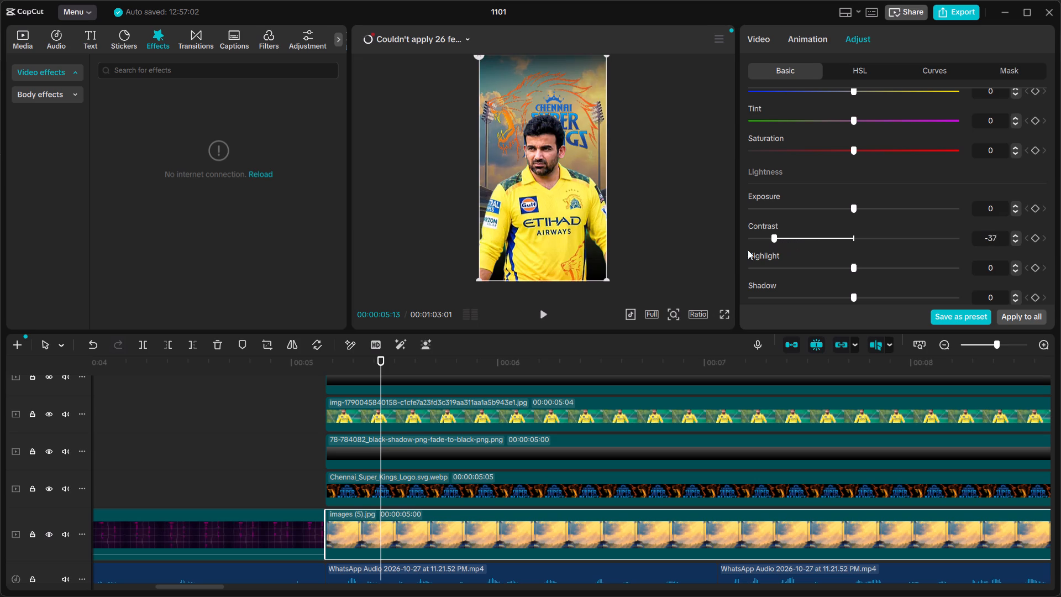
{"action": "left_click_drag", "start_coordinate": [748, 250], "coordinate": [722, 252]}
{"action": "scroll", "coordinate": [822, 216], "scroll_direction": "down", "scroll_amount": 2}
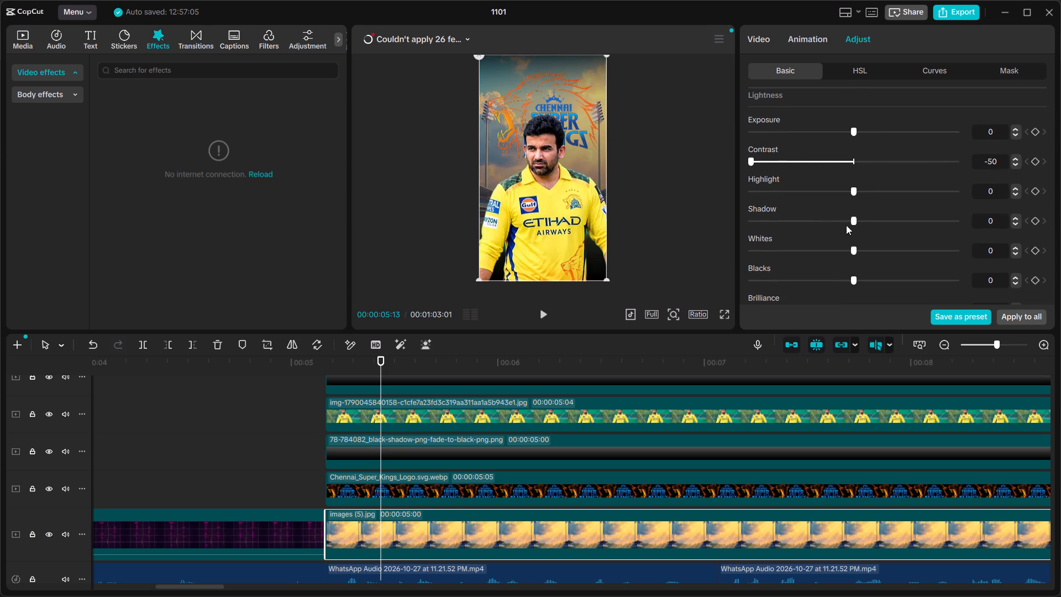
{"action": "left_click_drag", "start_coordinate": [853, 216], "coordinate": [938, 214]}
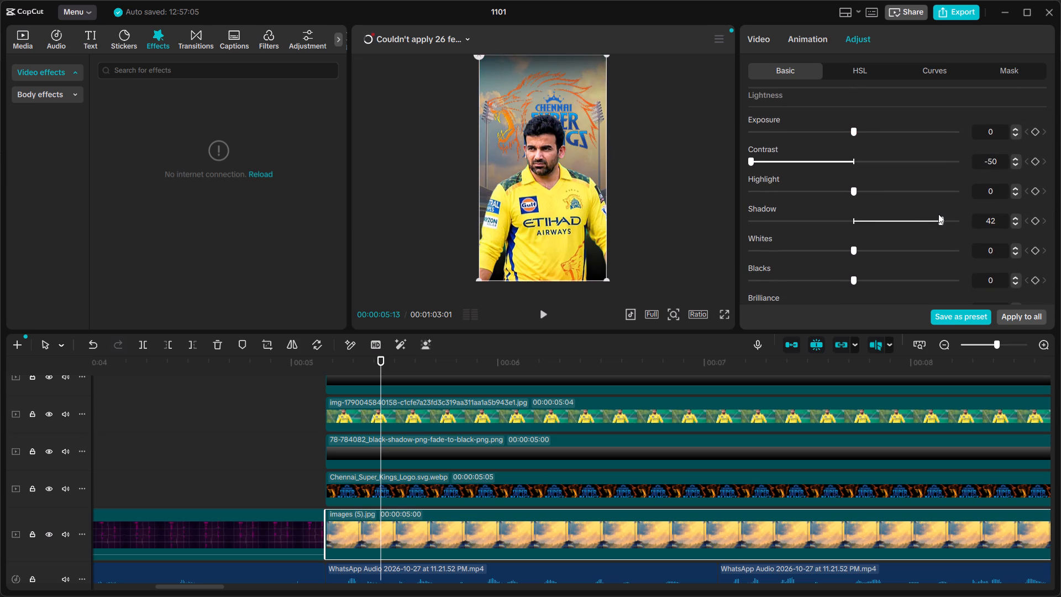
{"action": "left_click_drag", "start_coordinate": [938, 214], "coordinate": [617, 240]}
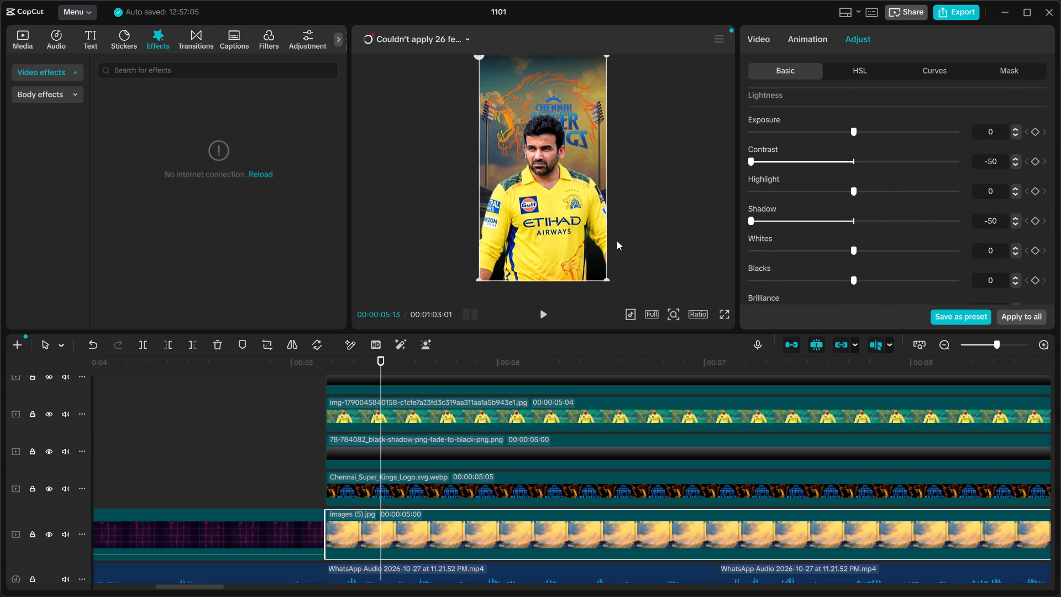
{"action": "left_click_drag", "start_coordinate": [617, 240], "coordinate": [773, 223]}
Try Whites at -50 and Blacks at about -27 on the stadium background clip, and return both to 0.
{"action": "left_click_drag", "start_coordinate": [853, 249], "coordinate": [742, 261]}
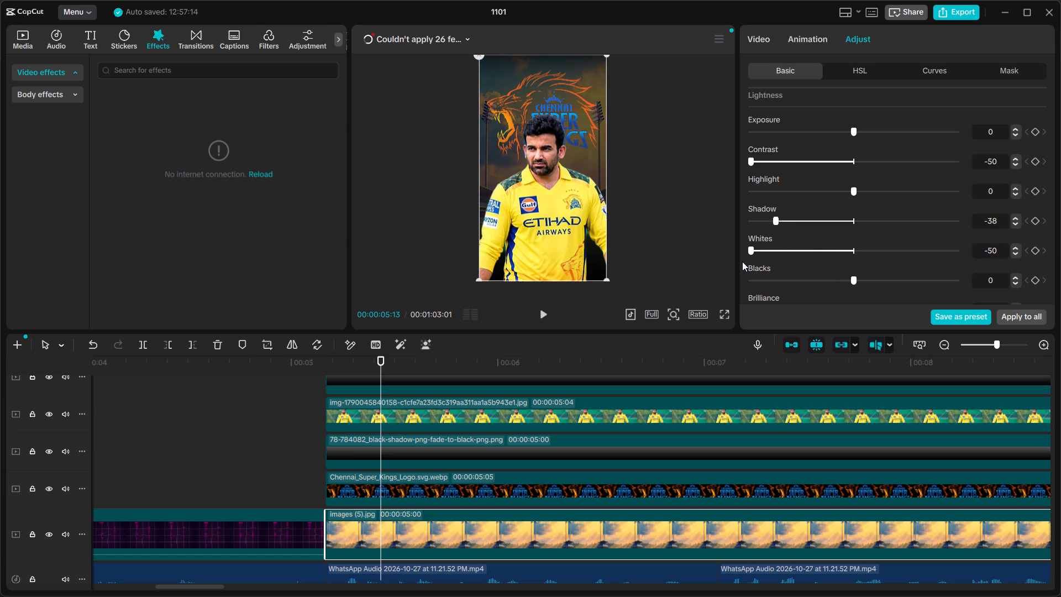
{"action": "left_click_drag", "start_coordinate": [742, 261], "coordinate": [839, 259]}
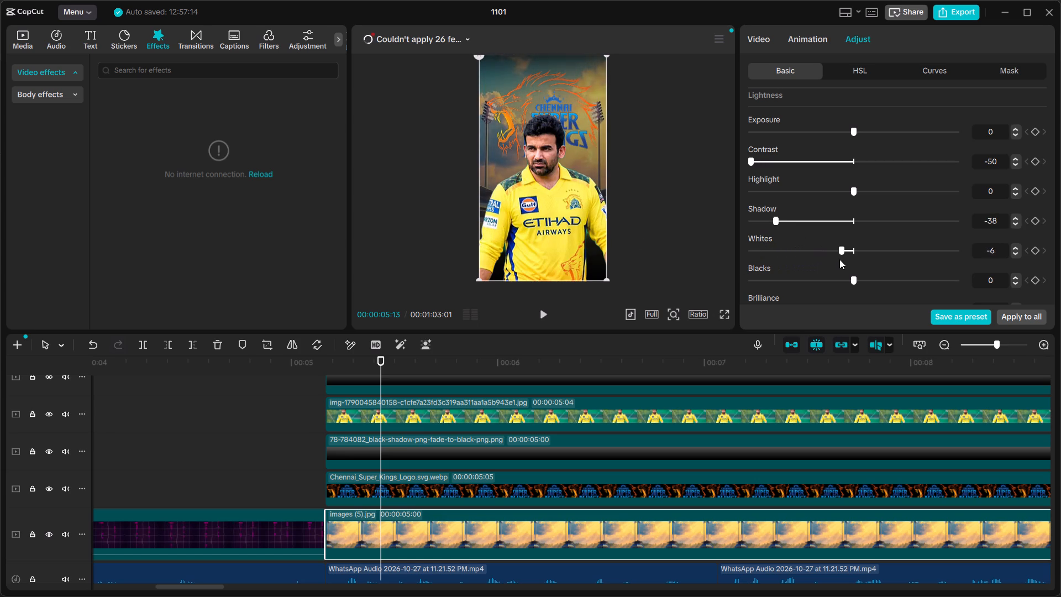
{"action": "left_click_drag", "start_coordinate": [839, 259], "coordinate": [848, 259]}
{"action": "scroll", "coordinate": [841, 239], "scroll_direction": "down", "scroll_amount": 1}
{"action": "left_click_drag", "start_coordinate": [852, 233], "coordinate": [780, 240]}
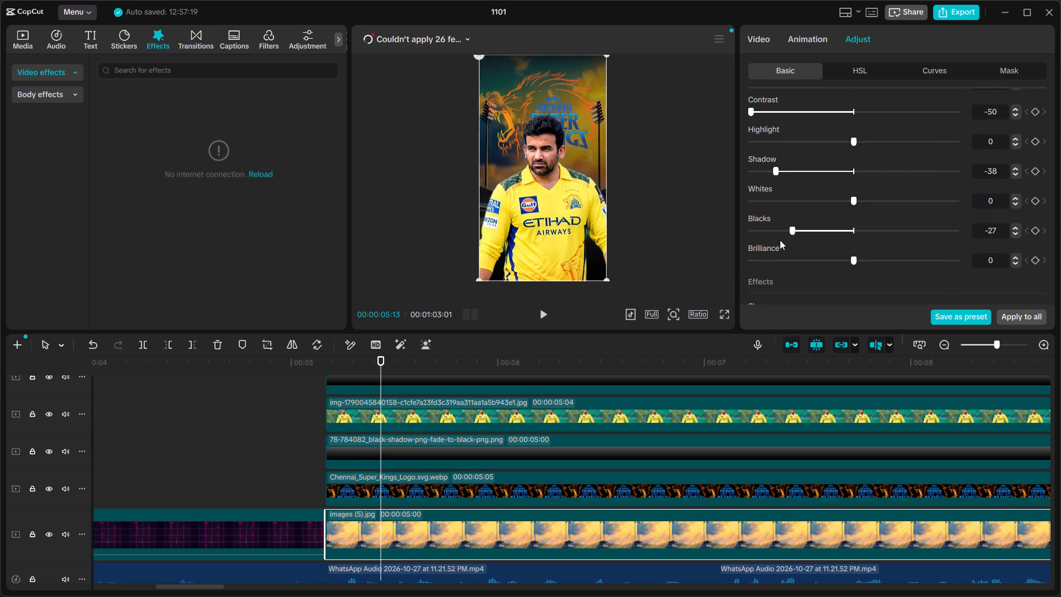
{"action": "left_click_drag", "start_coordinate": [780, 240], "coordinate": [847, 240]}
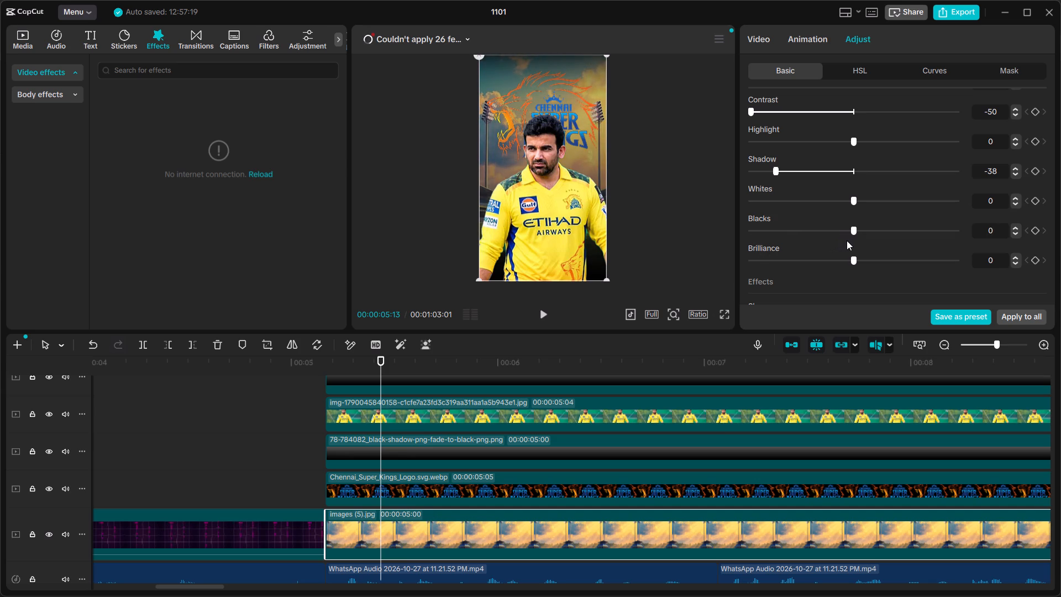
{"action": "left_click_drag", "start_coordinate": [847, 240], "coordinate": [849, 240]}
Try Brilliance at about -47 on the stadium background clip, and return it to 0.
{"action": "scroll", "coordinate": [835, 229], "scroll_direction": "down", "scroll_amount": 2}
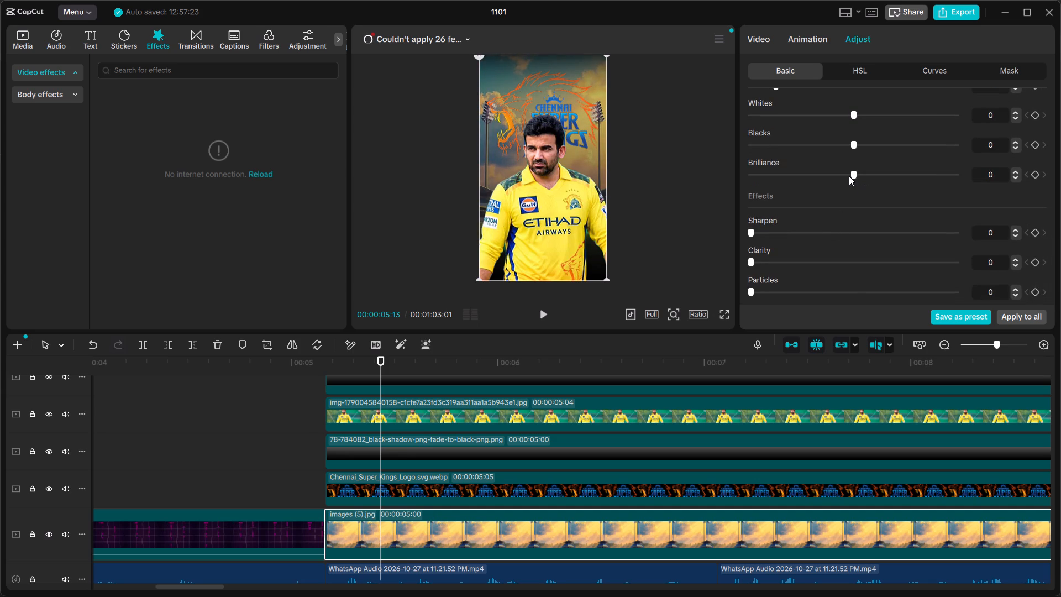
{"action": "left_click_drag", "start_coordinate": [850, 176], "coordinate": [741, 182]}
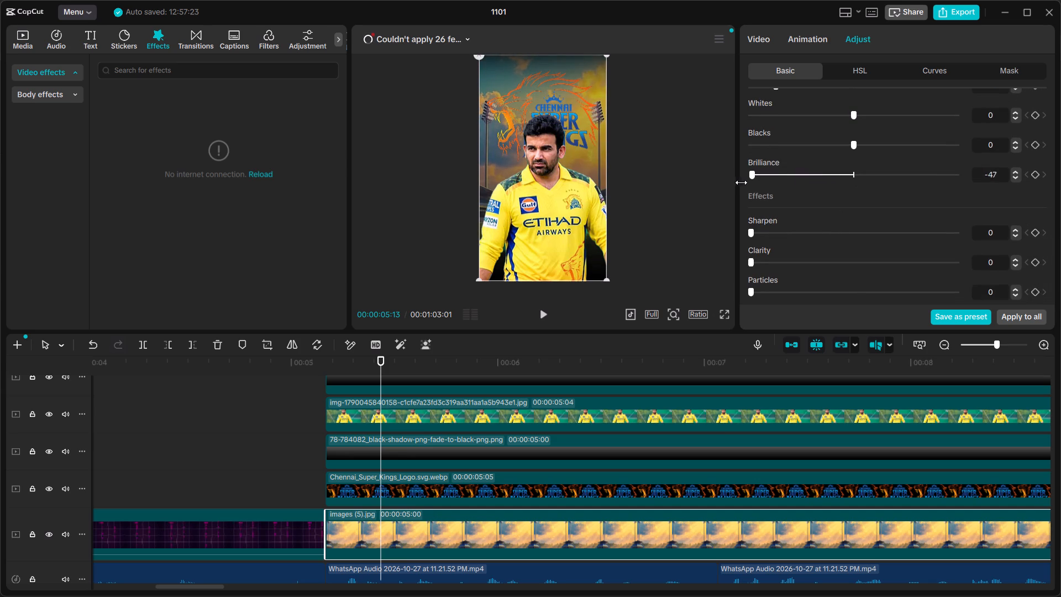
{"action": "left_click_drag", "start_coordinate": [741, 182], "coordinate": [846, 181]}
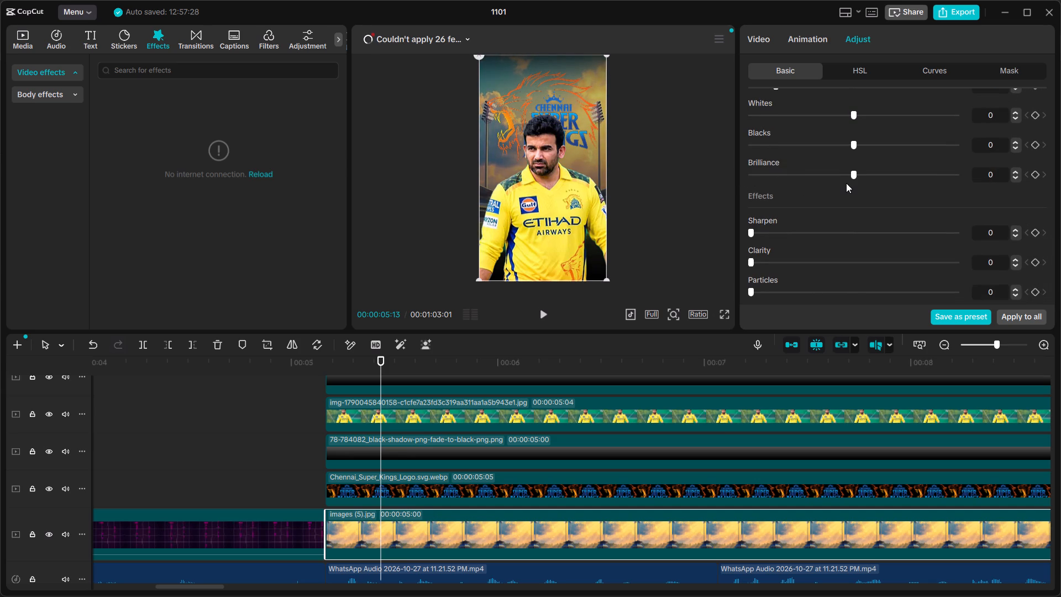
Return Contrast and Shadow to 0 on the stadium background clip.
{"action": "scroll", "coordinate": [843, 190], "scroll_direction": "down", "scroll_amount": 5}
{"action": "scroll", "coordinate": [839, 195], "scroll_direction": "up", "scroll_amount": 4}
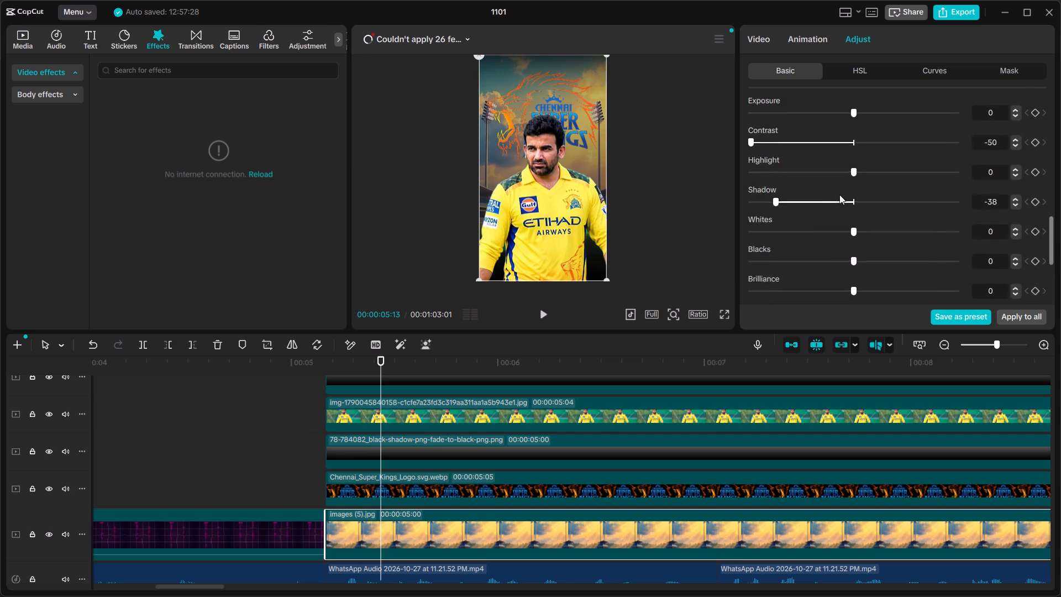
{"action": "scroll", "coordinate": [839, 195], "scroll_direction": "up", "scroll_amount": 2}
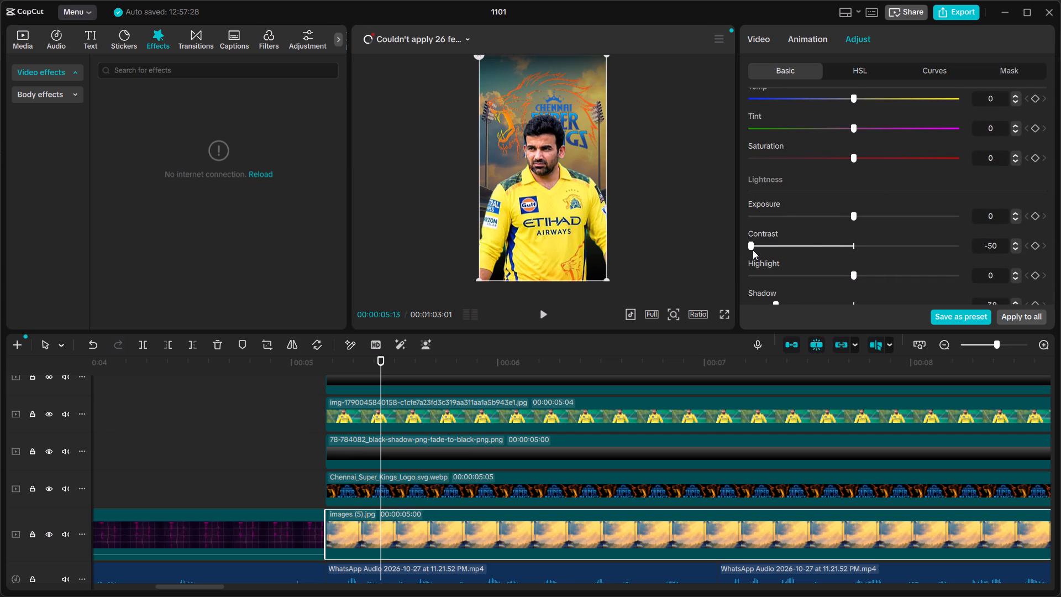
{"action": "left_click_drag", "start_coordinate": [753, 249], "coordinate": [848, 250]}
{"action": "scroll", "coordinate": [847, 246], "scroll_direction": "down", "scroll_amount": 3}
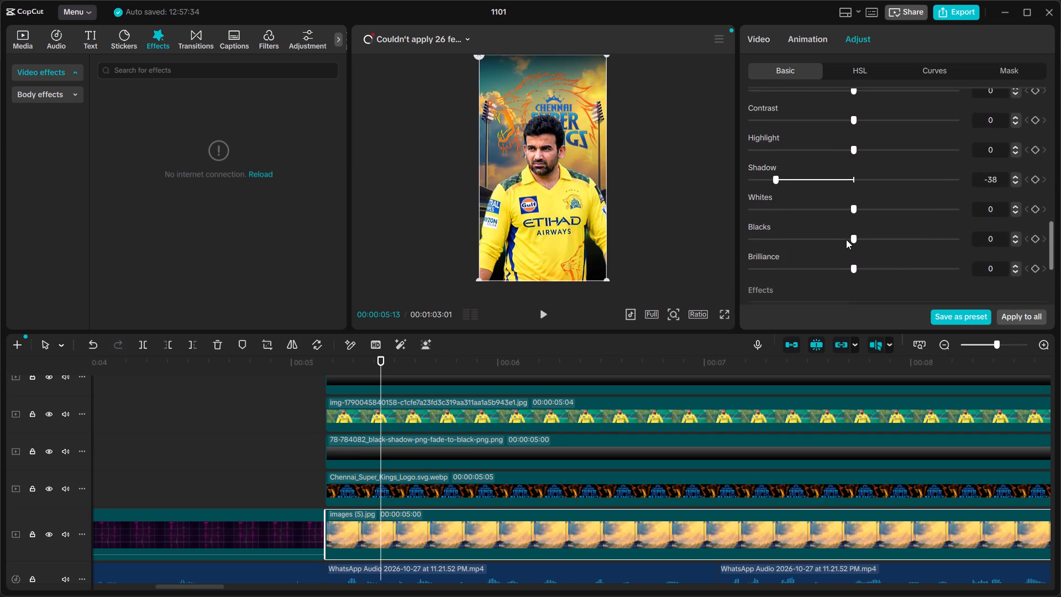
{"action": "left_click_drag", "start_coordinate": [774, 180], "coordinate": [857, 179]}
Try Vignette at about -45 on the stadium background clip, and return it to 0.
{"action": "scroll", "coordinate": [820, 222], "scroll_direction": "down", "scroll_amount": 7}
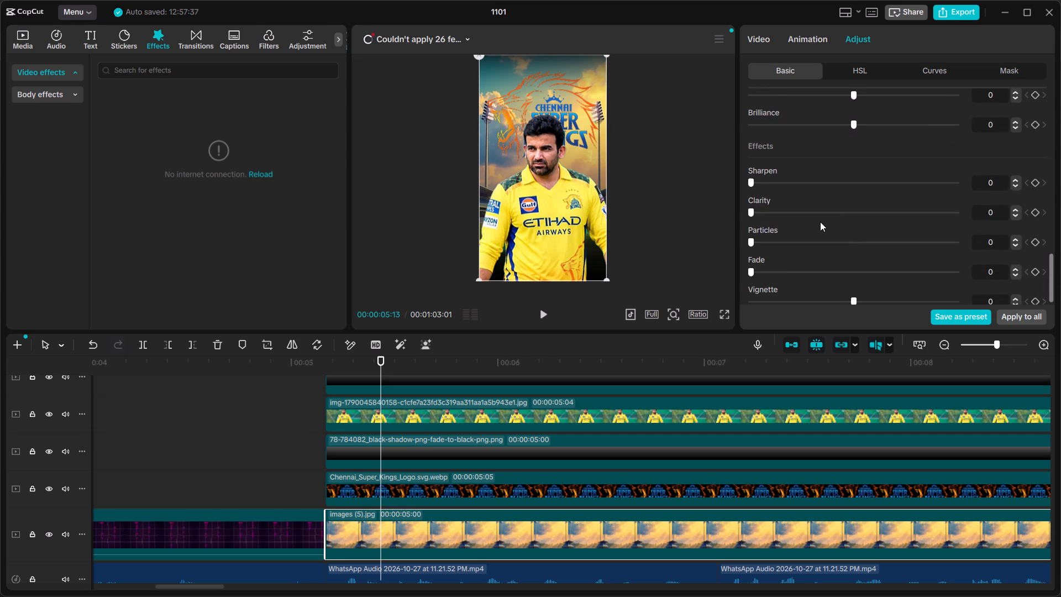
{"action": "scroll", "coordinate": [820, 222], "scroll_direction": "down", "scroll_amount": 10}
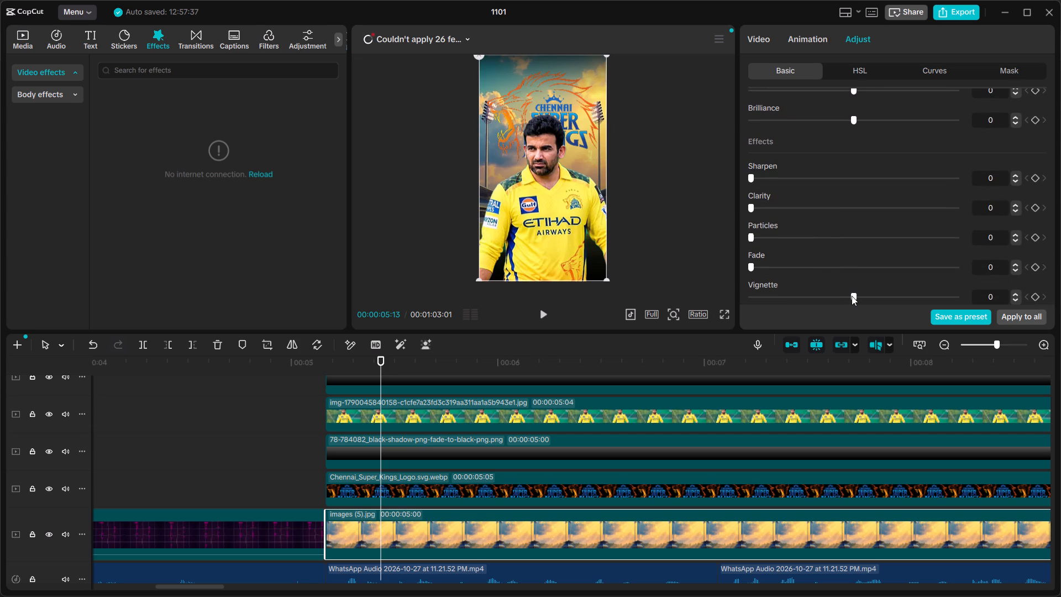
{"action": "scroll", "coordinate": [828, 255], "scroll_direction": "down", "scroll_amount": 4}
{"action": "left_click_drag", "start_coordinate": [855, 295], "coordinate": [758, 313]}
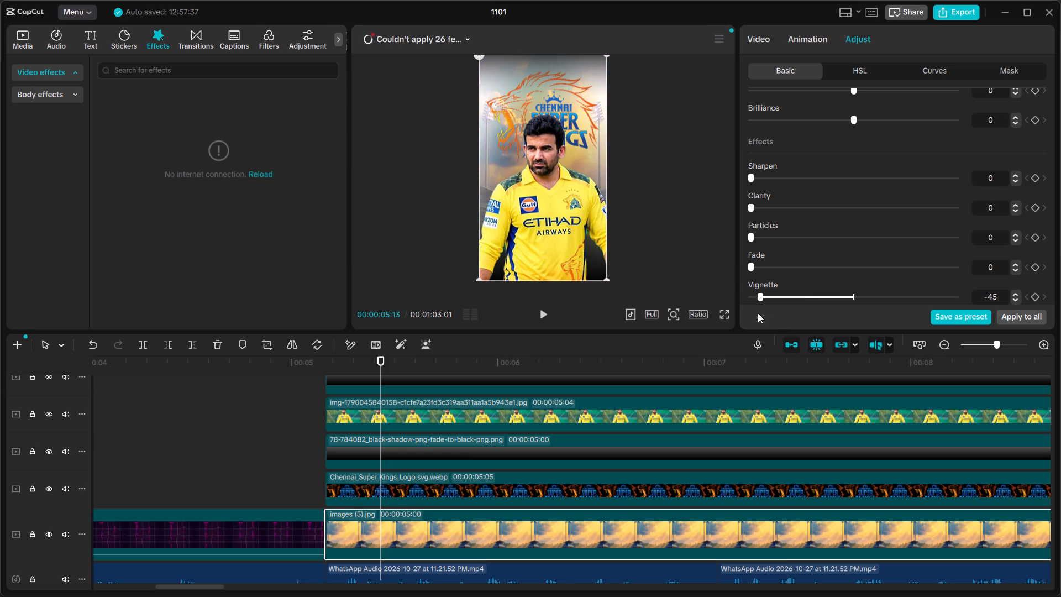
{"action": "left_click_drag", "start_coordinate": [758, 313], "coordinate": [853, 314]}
Open the Filters library to look for filters.
{"action": "scroll", "coordinate": [947, 207], "scroll_direction": "up", "scroll_amount": 6}
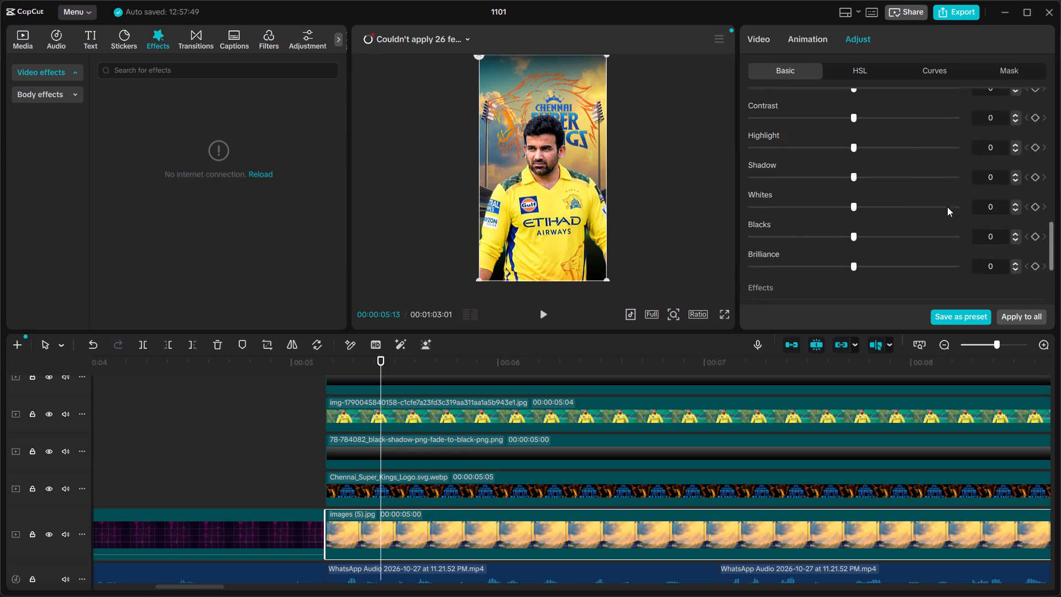
{"action": "scroll", "coordinate": [947, 207], "scroll_direction": "up", "scroll_amount": 18}
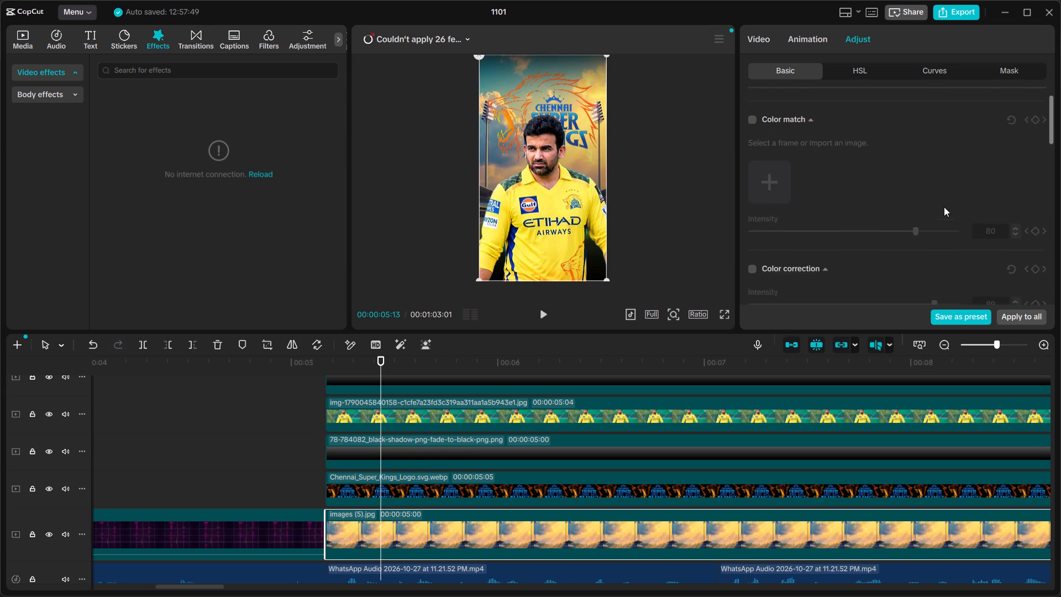
{"action": "scroll", "coordinate": [944, 207], "scroll_direction": "up", "scroll_amount": 6}
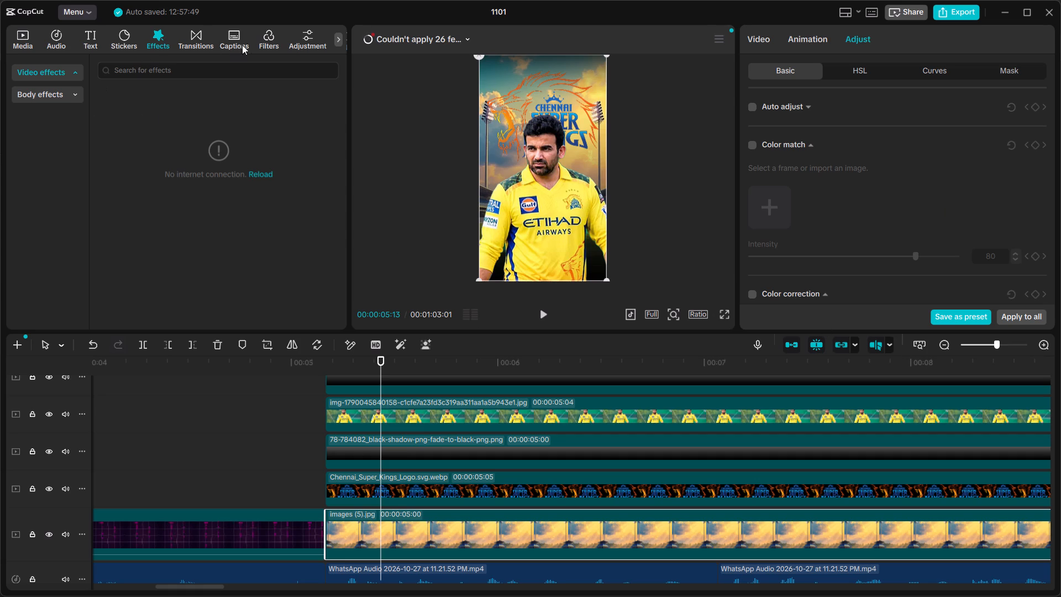
{"action": "left_click", "coordinate": [260, 36]}
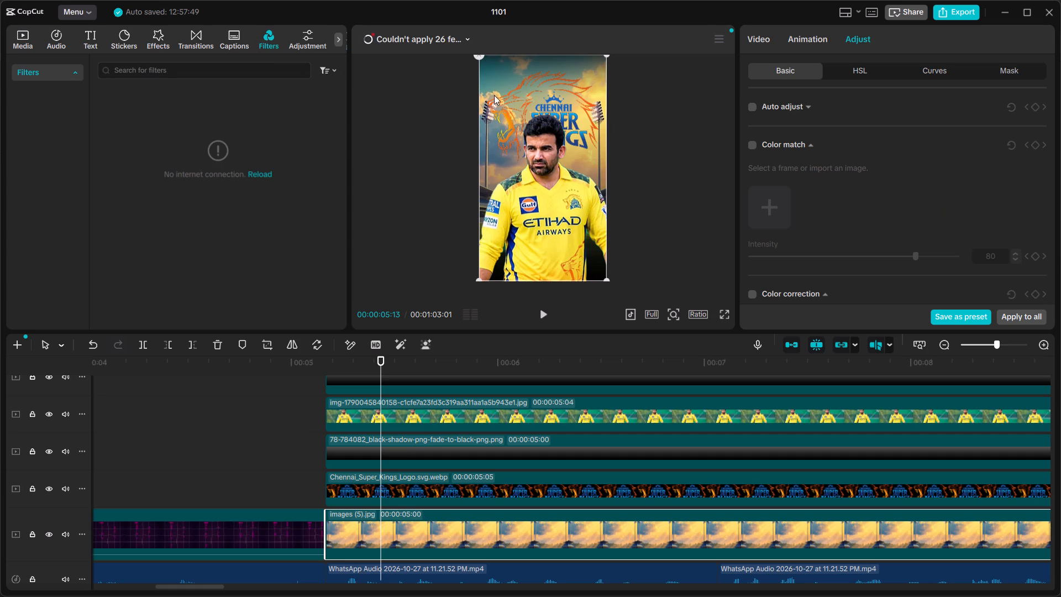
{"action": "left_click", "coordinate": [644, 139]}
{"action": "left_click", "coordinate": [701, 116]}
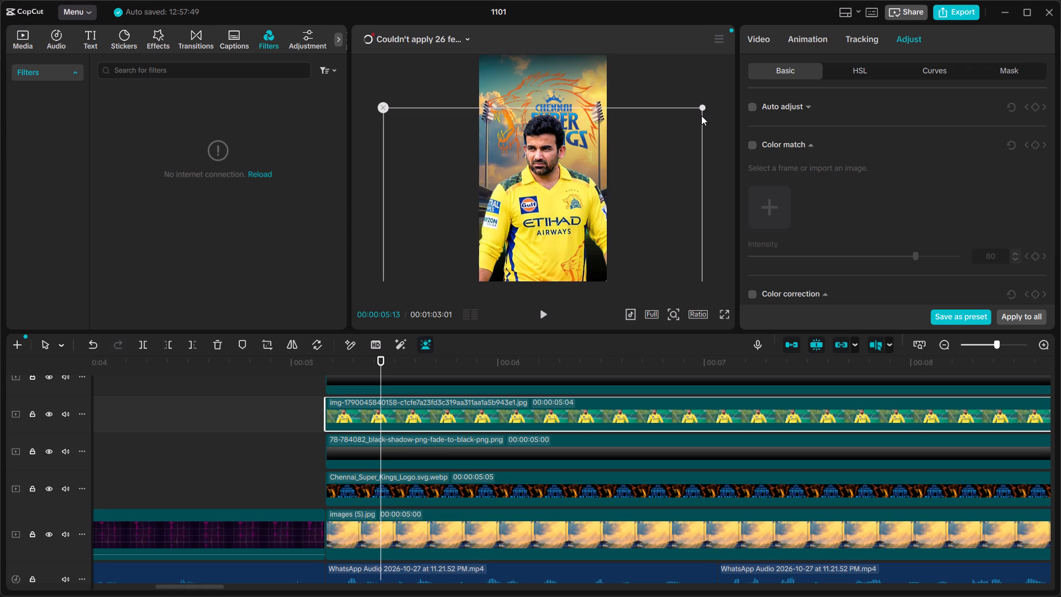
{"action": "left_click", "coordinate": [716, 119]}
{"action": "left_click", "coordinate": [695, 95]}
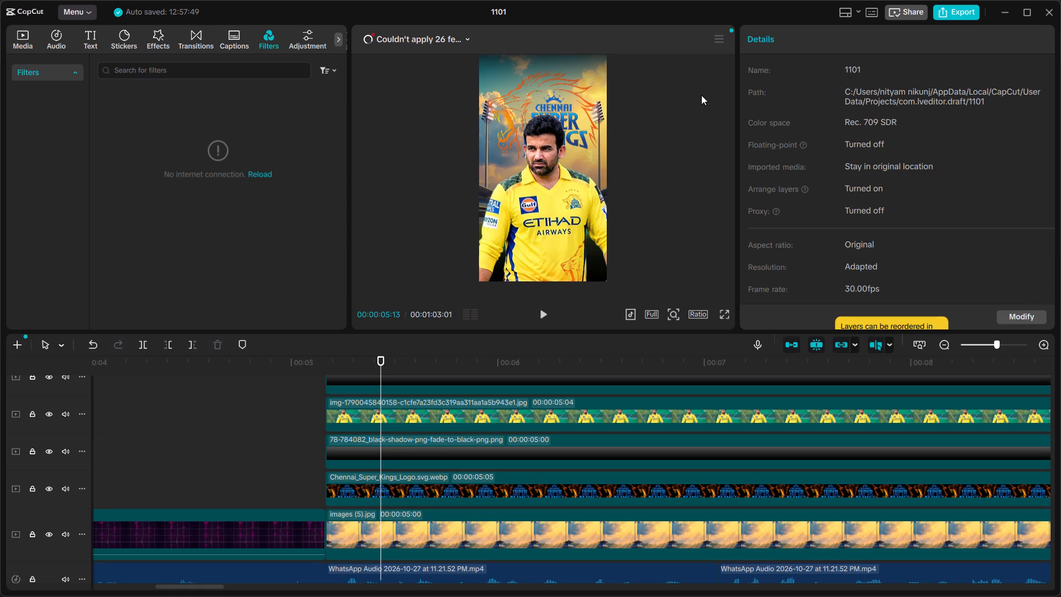
Switch to the browser window with the csk logo image search.
{"action": "left_click", "coordinate": [997, 18]}
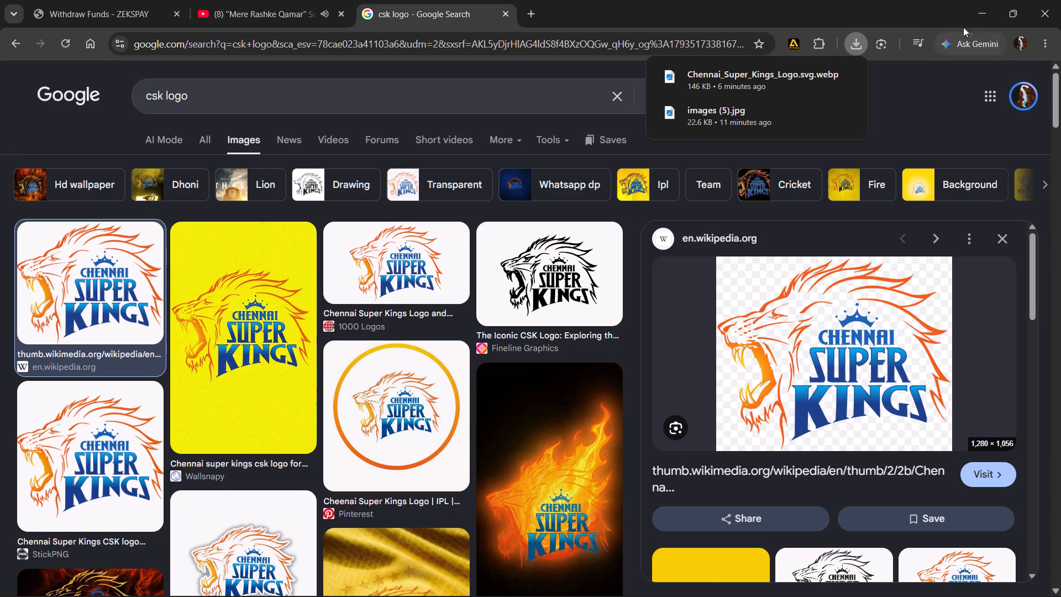
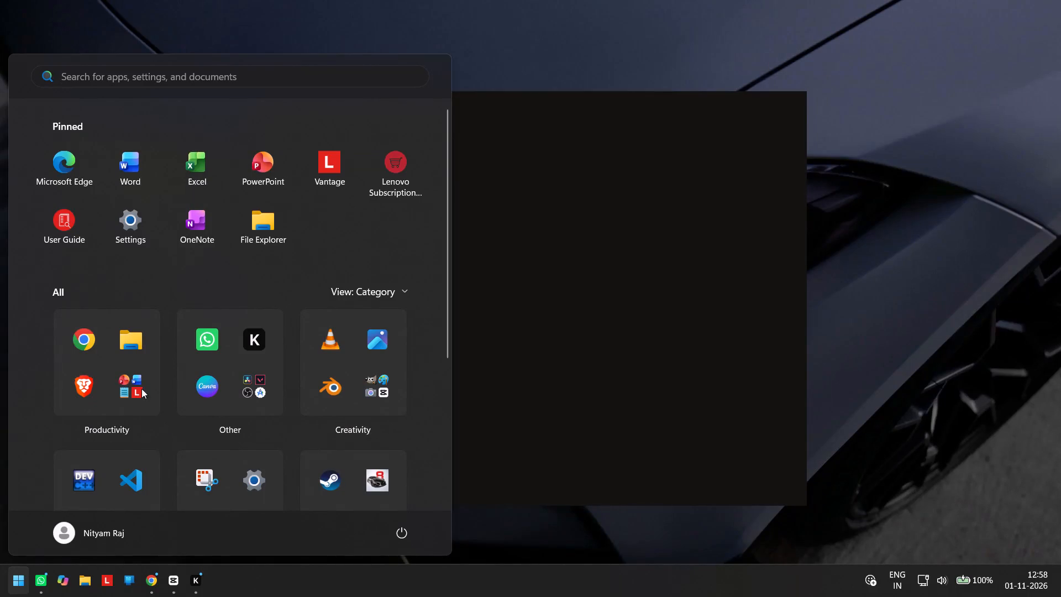
Search the computer's apps for vp and launch Proton VPN.
{"action": "key", "text": "v"}
{"action": "left_click", "coordinate": [83, 72]}
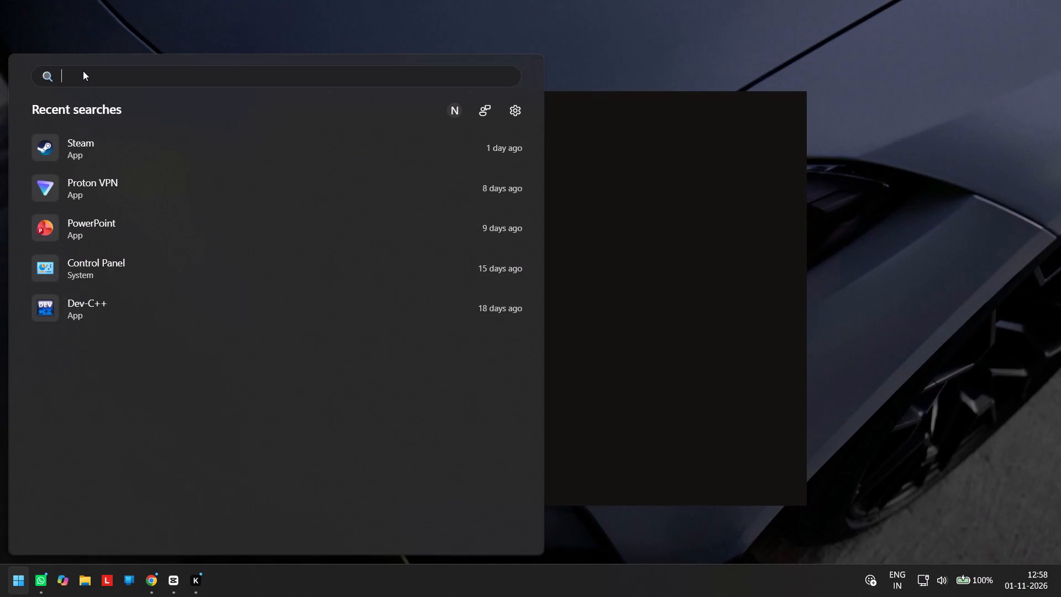
{"action": "type", "text": "vp"}
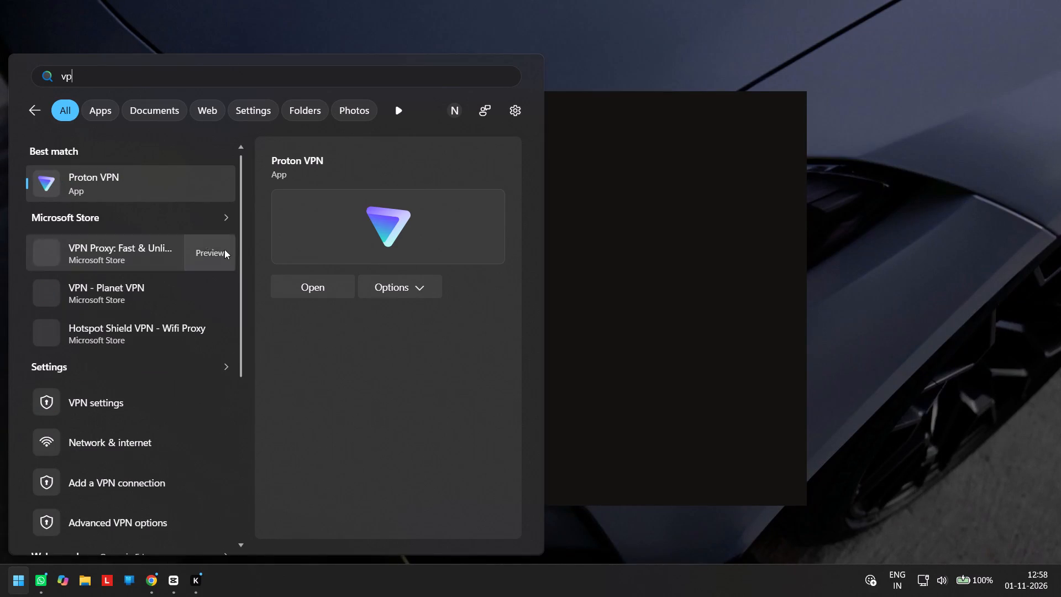
{"action": "left_click", "coordinate": [316, 287]}
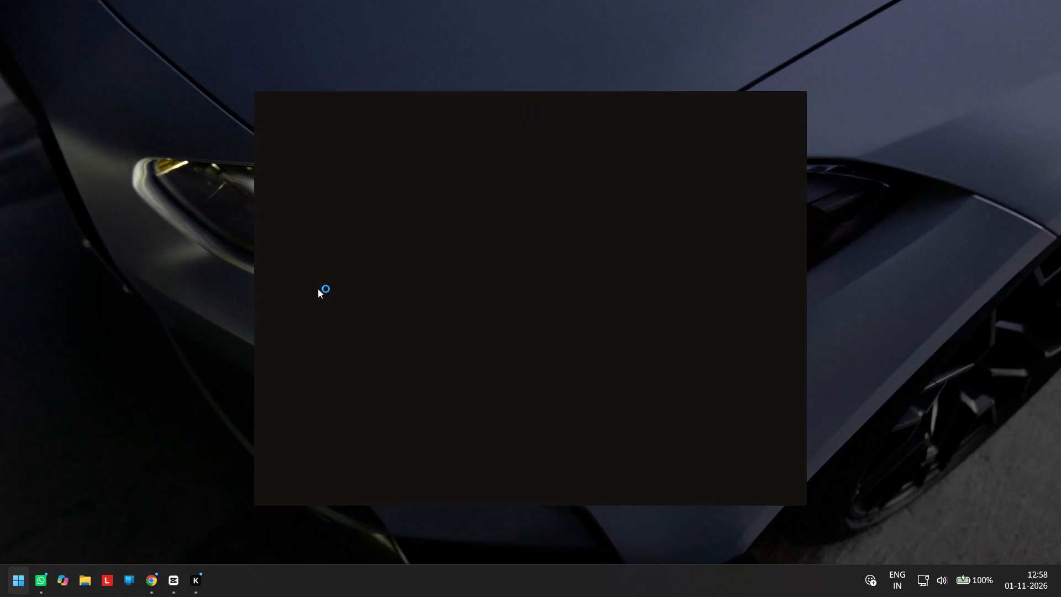
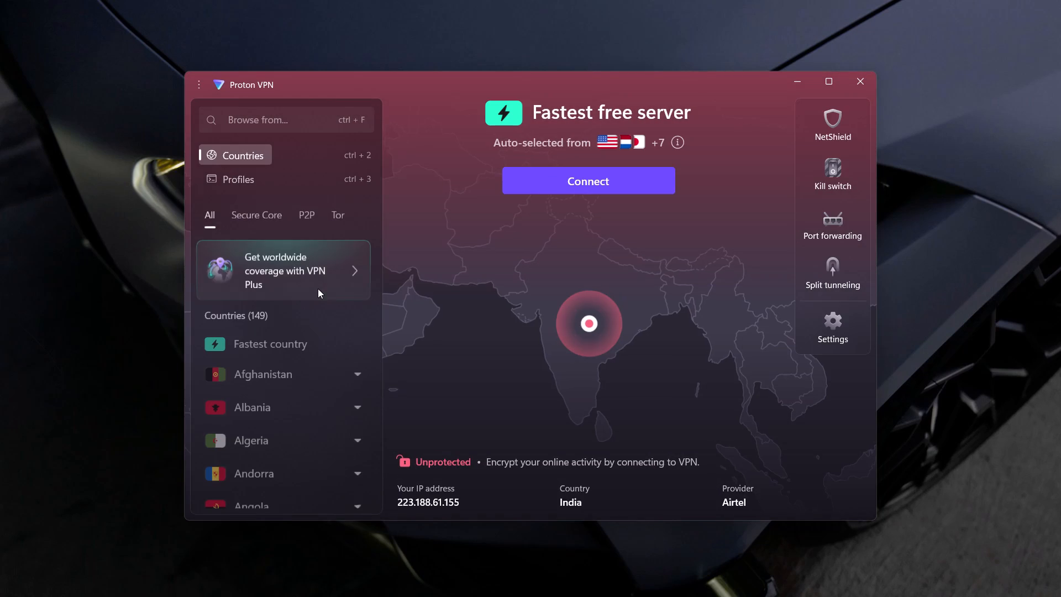
Connect the VPN to the fastest free server.
{"action": "left_click", "coordinate": [547, 181]}
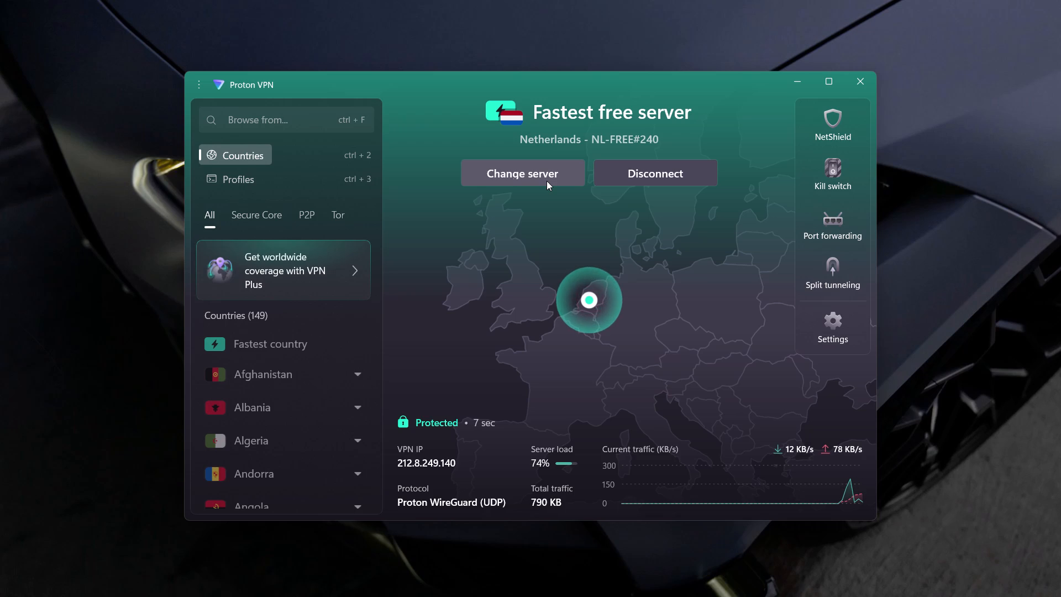
Switch to CapCut, retry loading the filters library, and check whether the video effects load.
{"action": "left_click", "coordinate": [171, 593]}
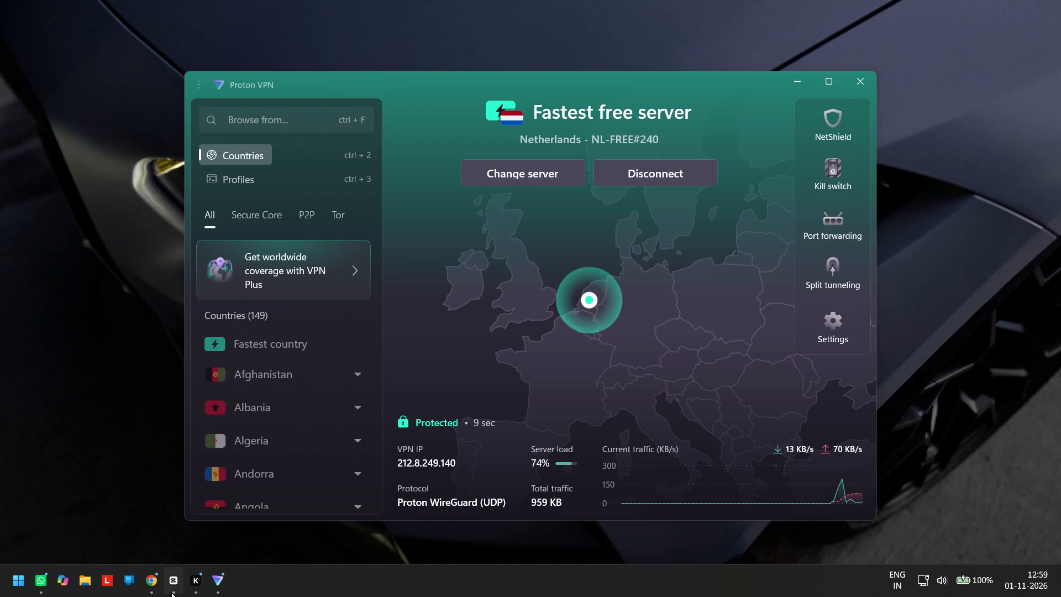
{"action": "left_click", "coordinate": [258, 184]}
{"action": "left_click", "coordinate": [258, 179]}
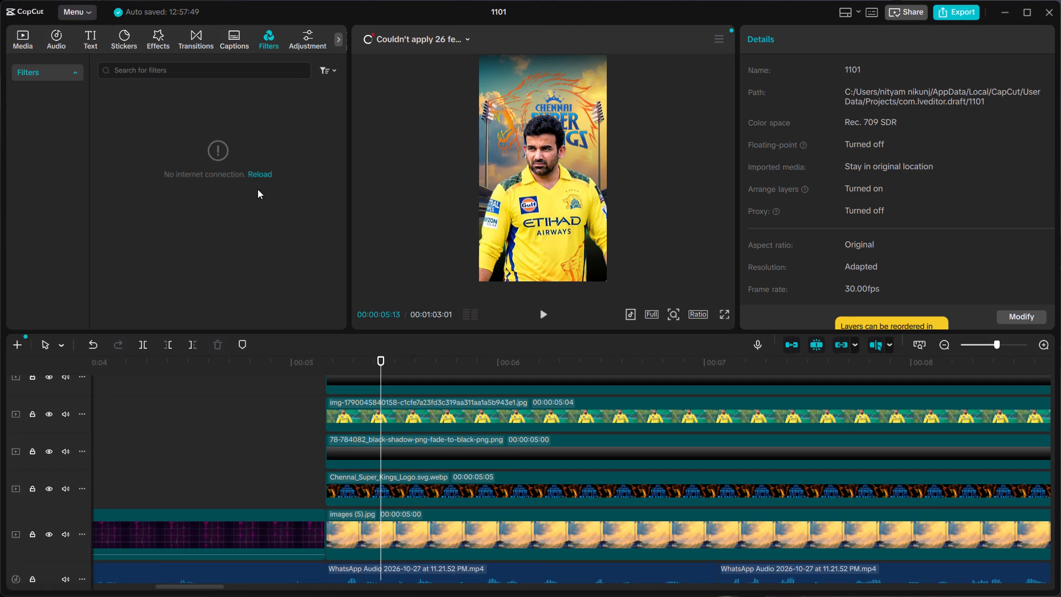
{"action": "left_click", "coordinate": [153, 43]}
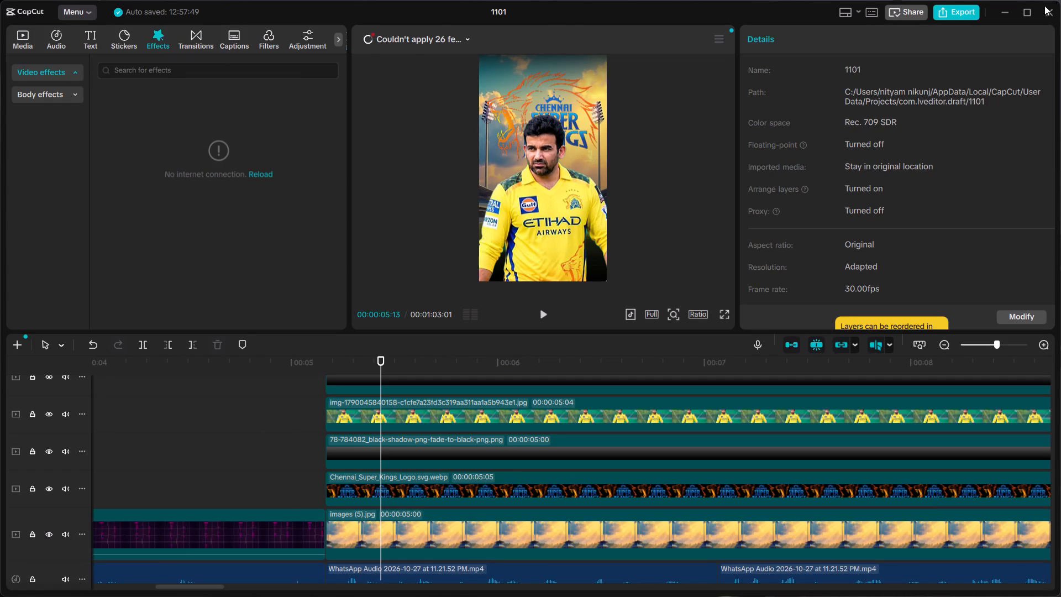
Close project 1101 and exit CapCut completely.
{"action": "left_click", "coordinate": [1041, 16]}
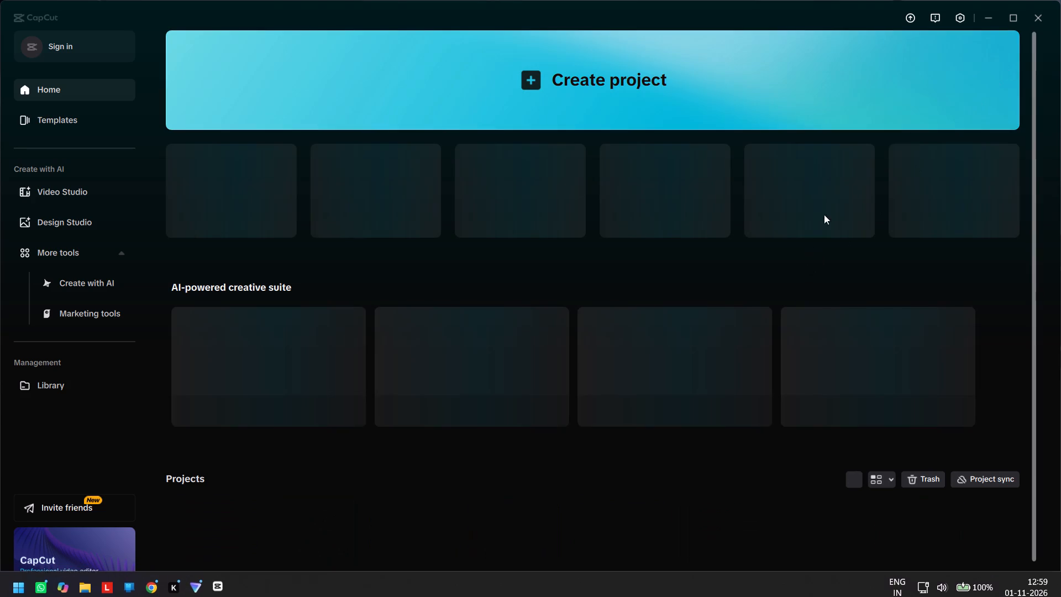
{"action": "left_click", "coordinate": [1031, 17]}
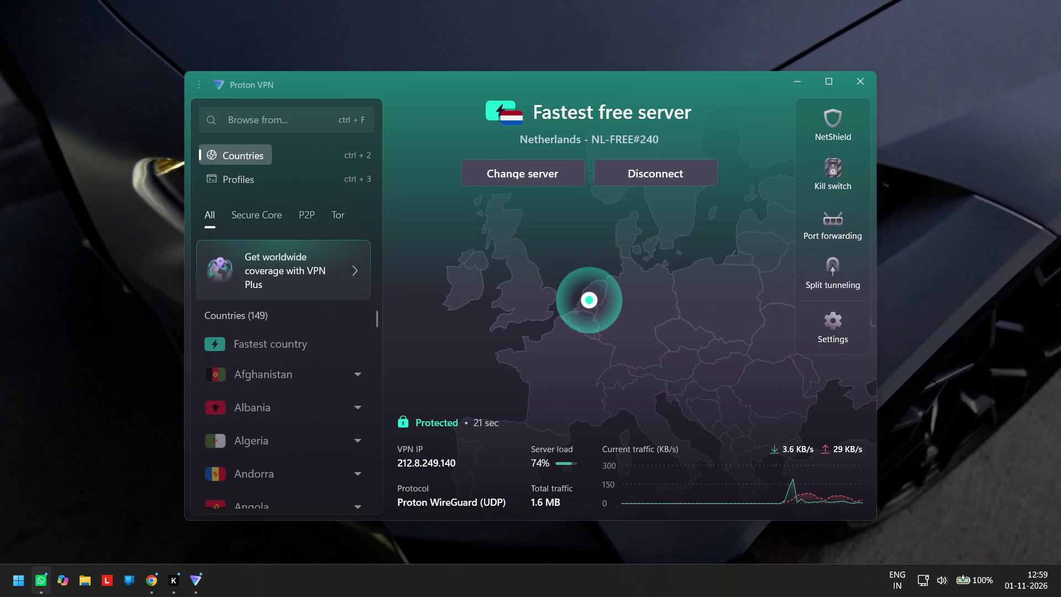
Search the computer's apps for cap and relaunch CapCut.
{"action": "left_click", "coordinate": [20, 585]}
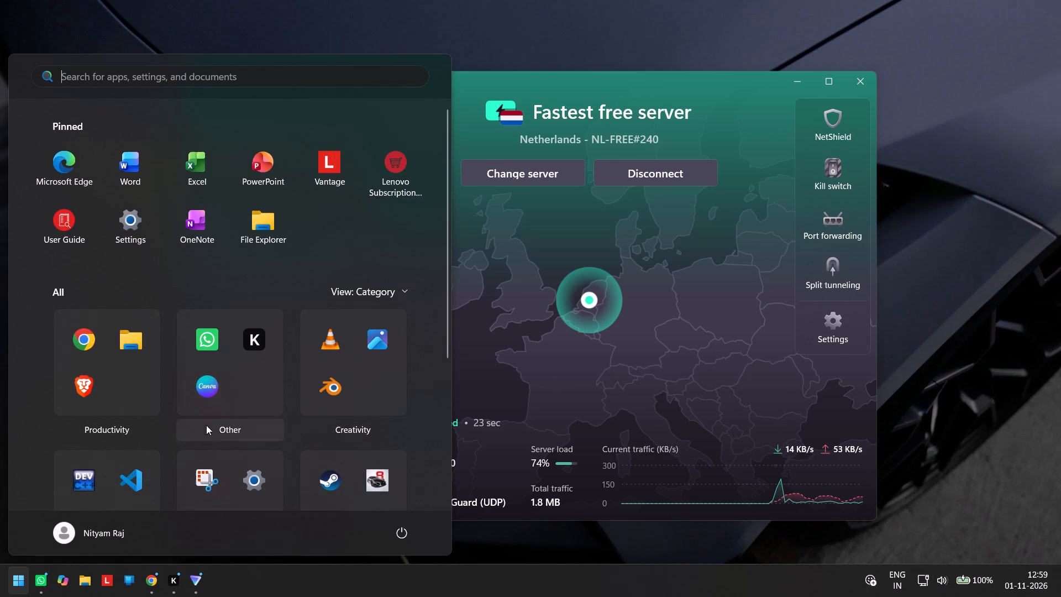
{"action": "scroll", "coordinate": [272, 388], "scroll_direction": "down", "scroll_amount": 4}
{"action": "scroll", "coordinate": [272, 388], "scroll_direction": "up", "scroll_amount": 7}
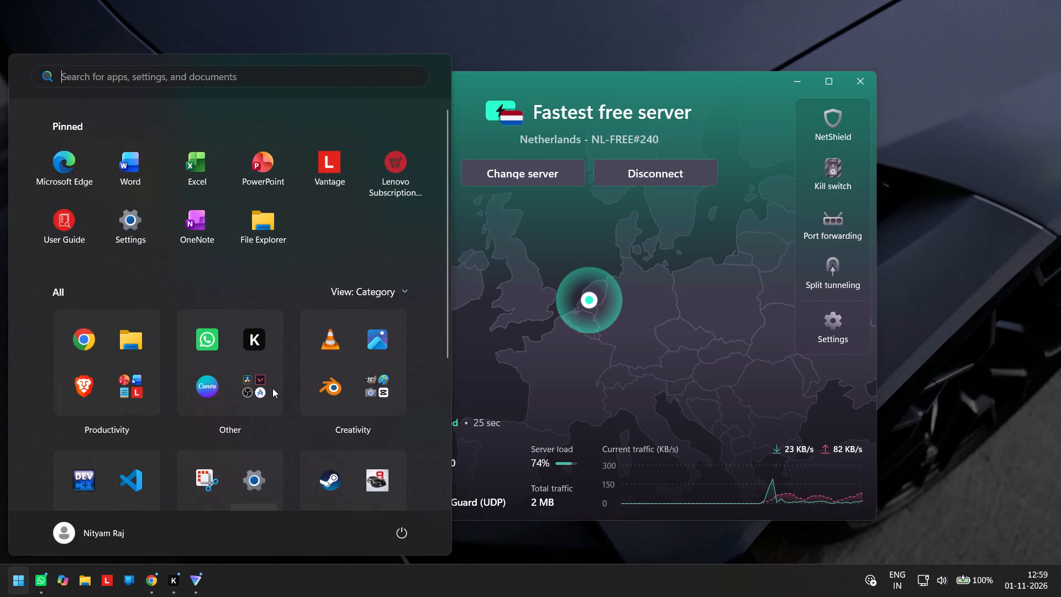
{"action": "left_click", "coordinate": [112, 77]}
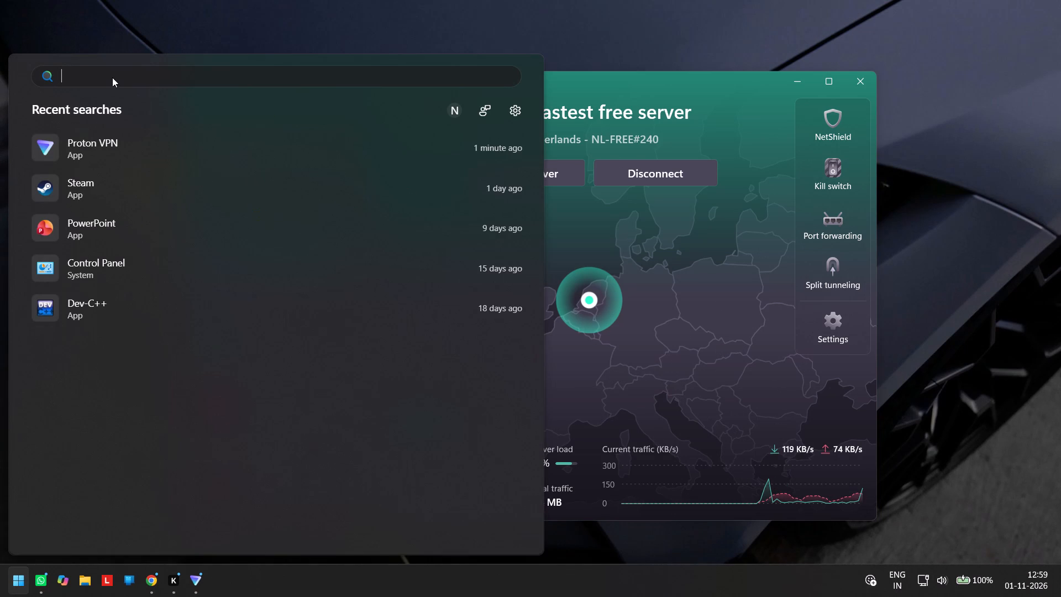
{"action": "type", "text": "cao"}
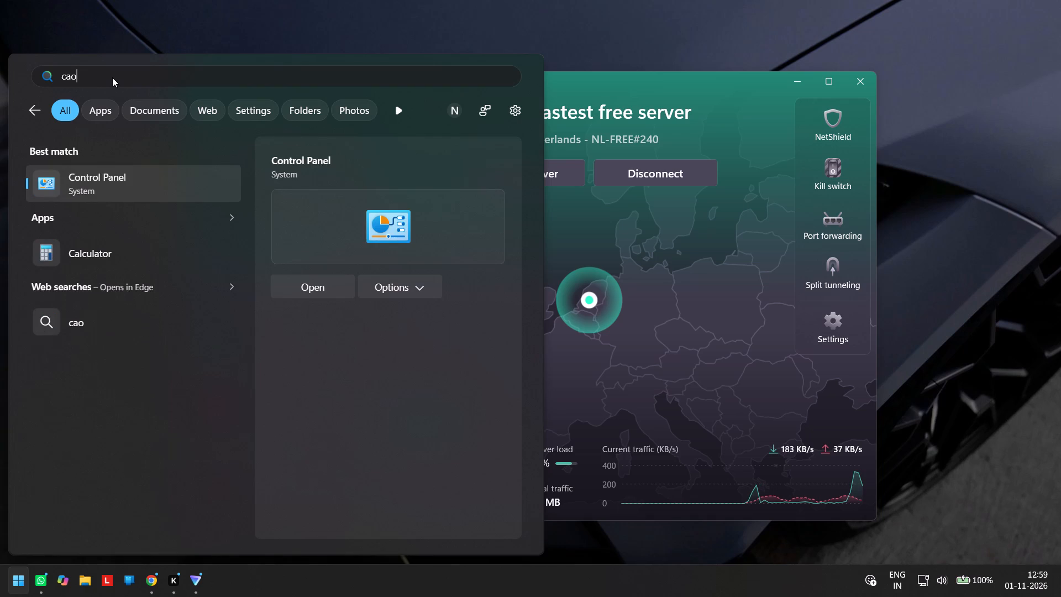
{"action": "key", "text": "BackSpace"}
{"action": "key", "text": "p"}
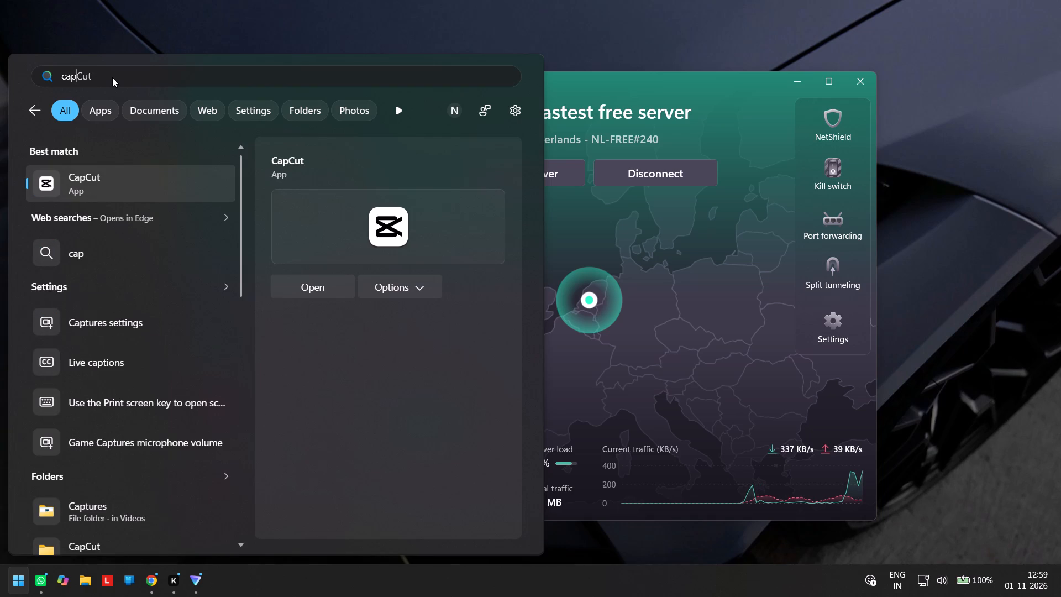
{"action": "left_click", "coordinate": [284, 286]}
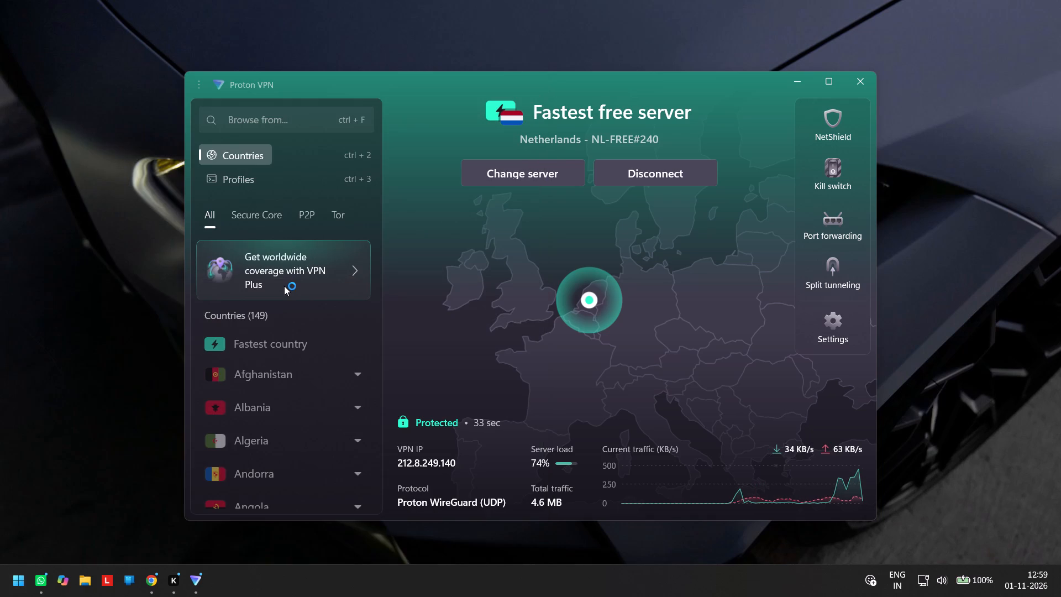
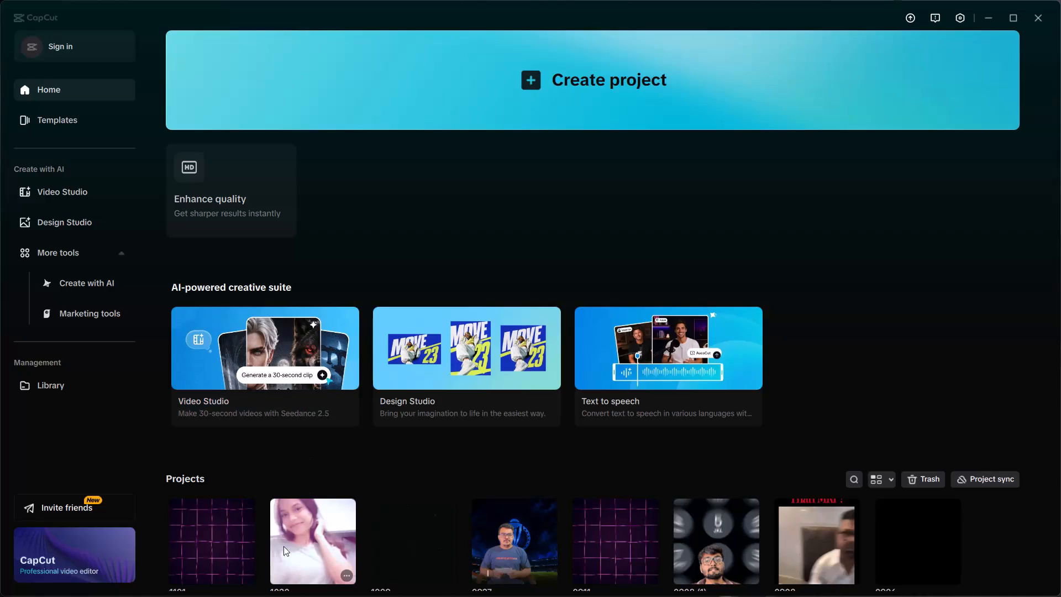
Open project 1101 from the projects list.
{"action": "left_click", "coordinate": [213, 556]}
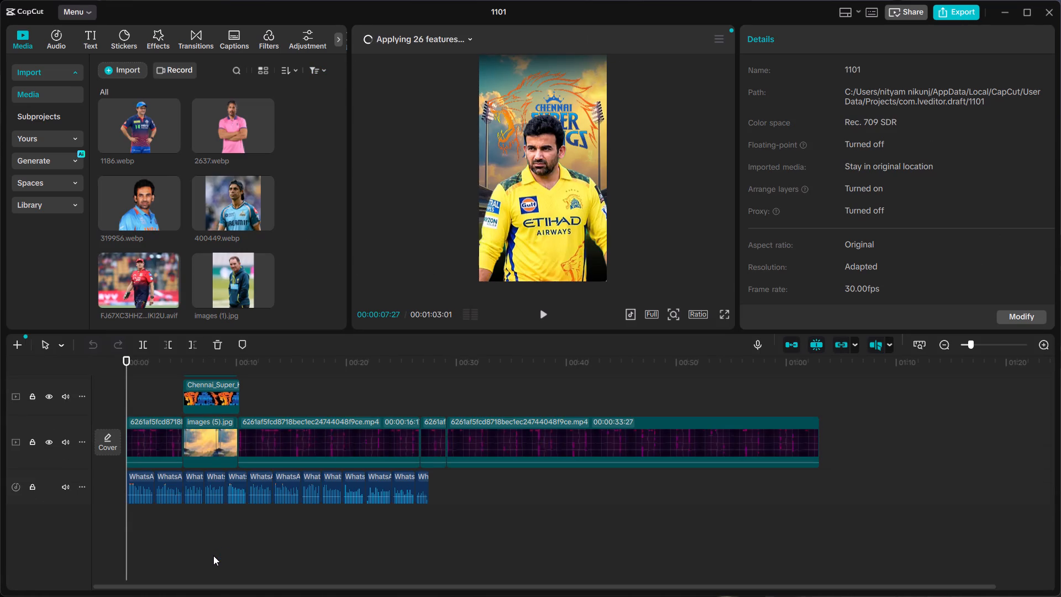
Look over the project's timeline, examining the layered clips of the Chennai Super Kings segment.
{"action": "scroll", "coordinate": [262, 413], "scroll_direction": "up", "scroll_amount": 12, "text": "ctrl"}
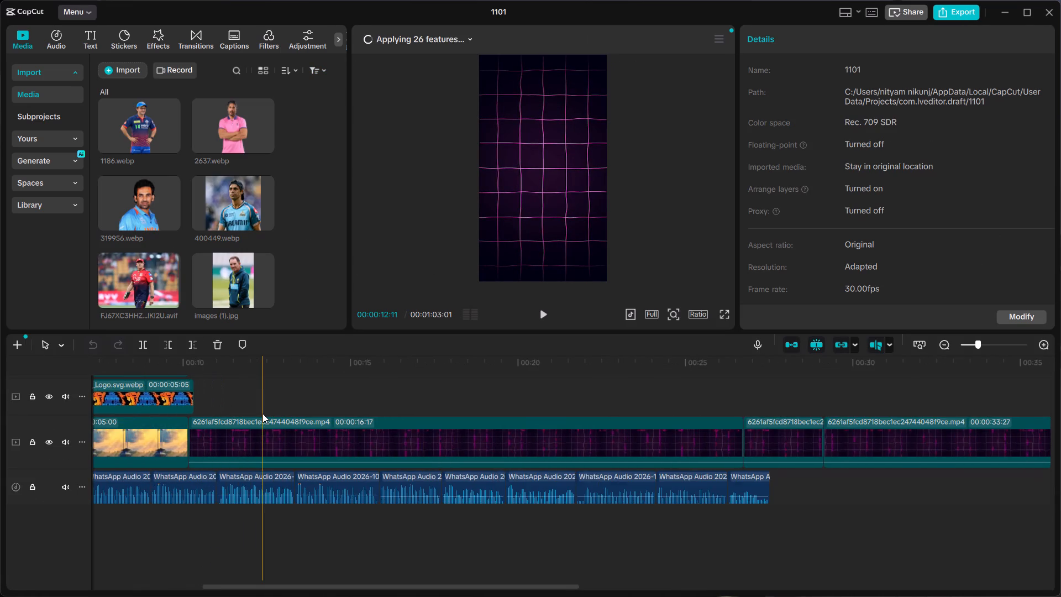
{"action": "scroll", "coordinate": [262, 413], "scroll_direction": "up", "scroll_amount": 3, "text": "ctrl"}
{"action": "scroll", "coordinate": [324, 543], "scroll_direction": "right", "scroll_amount": 3}
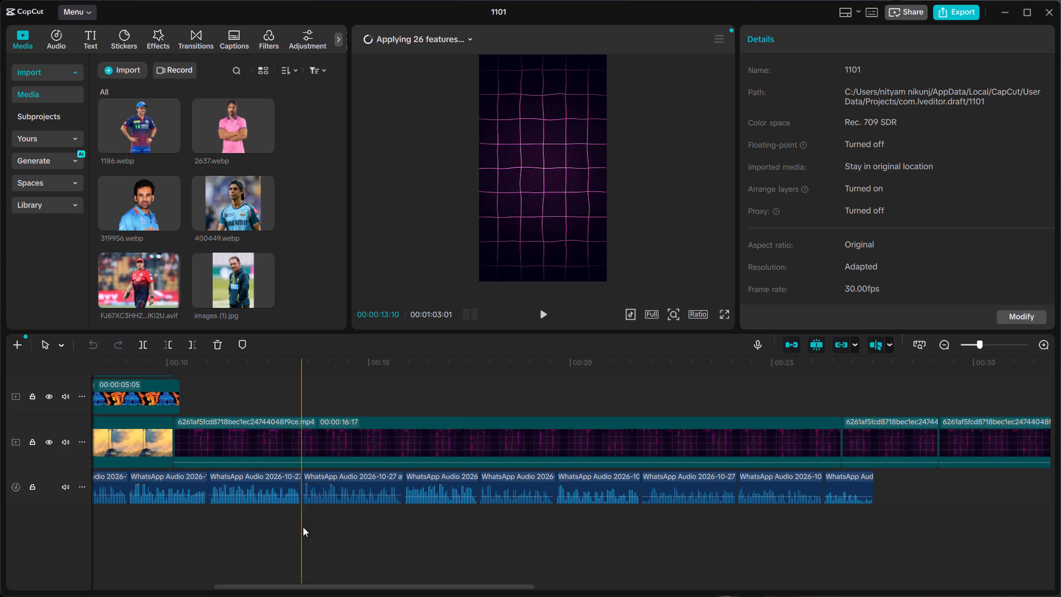
{"action": "scroll", "coordinate": [303, 527], "scroll_direction": "right", "scroll_amount": 3}
{"action": "scroll", "coordinate": [309, 526], "scroll_direction": "up", "scroll_amount": 6}
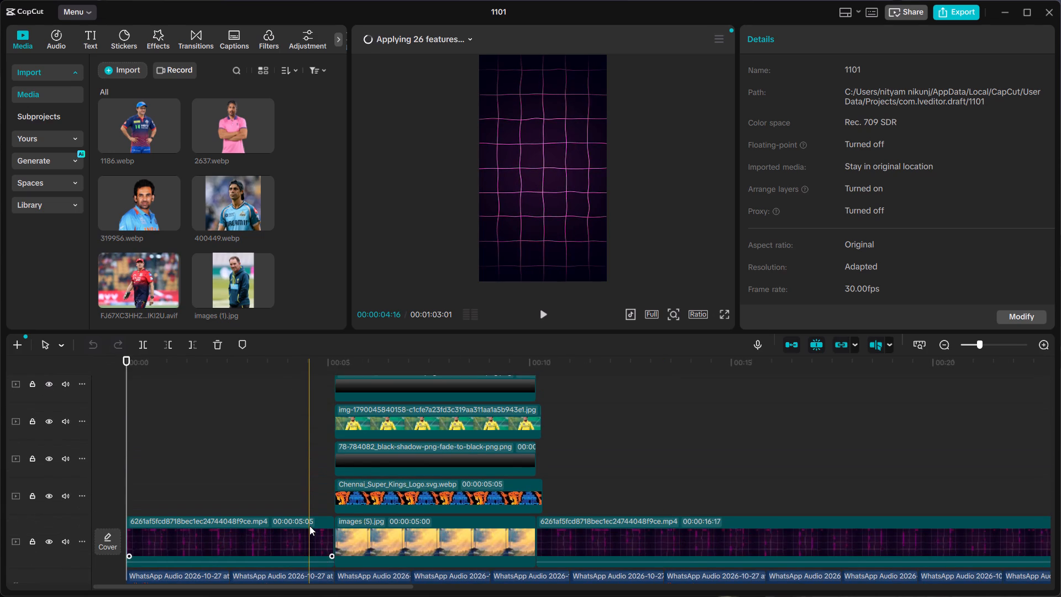
{"action": "scroll", "coordinate": [309, 526], "scroll_direction": "up", "scroll_amount": 2}
{"action": "scroll", "coordinate": [309, 526], "scroll_direction": "down", "scroll_amount": 2}
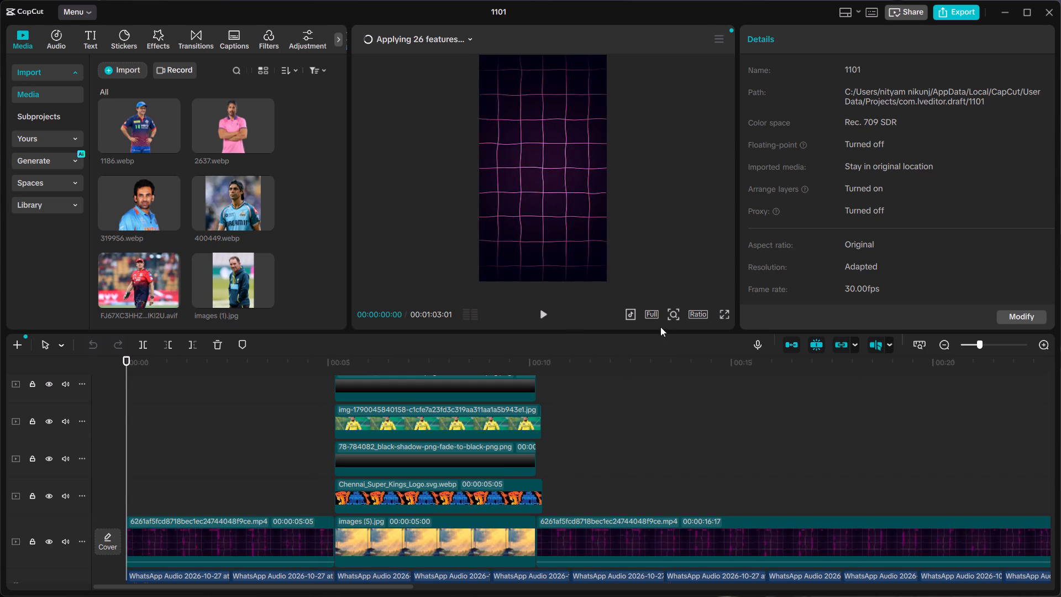
{"action": "scroll", "coordinate": [523, 433], "scroll_direction": "up", "scroll_amount": 3}
{"action": "scroll", "coordinate": [523, 433], "scroll_direction": "down", "scroll_amount": 2}
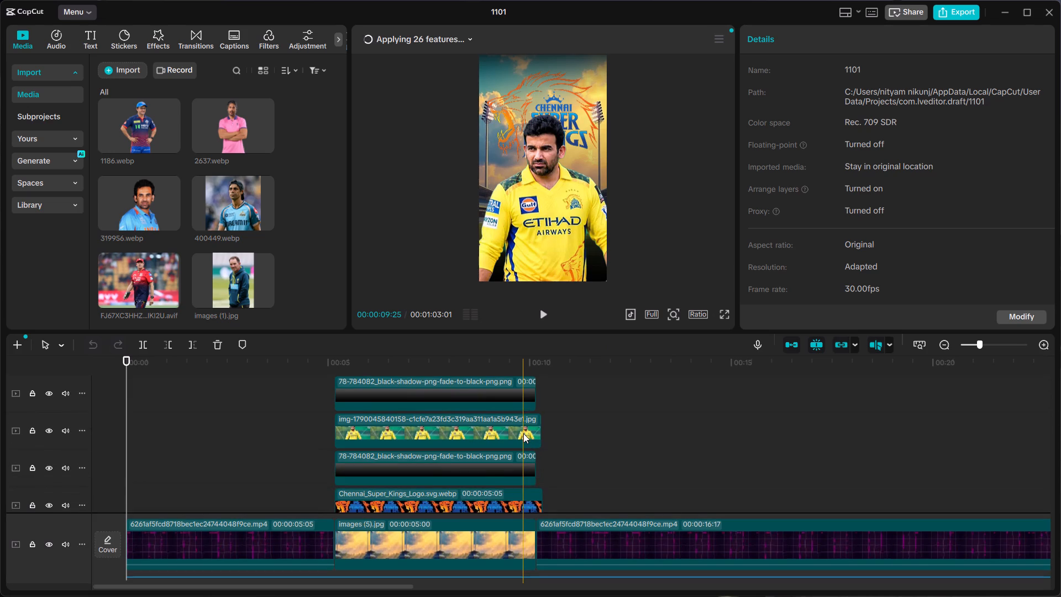
Search the filters library for black.
{"action": "left_click", "coordinate": [275, 39]}
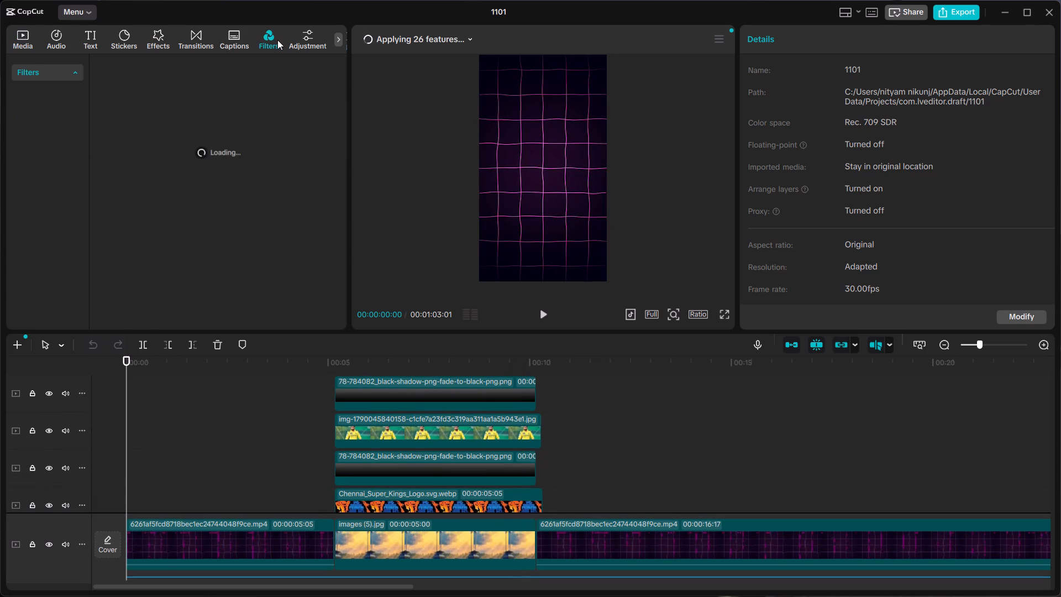
{"action": "left_click", "coordinate": [185, 72]}
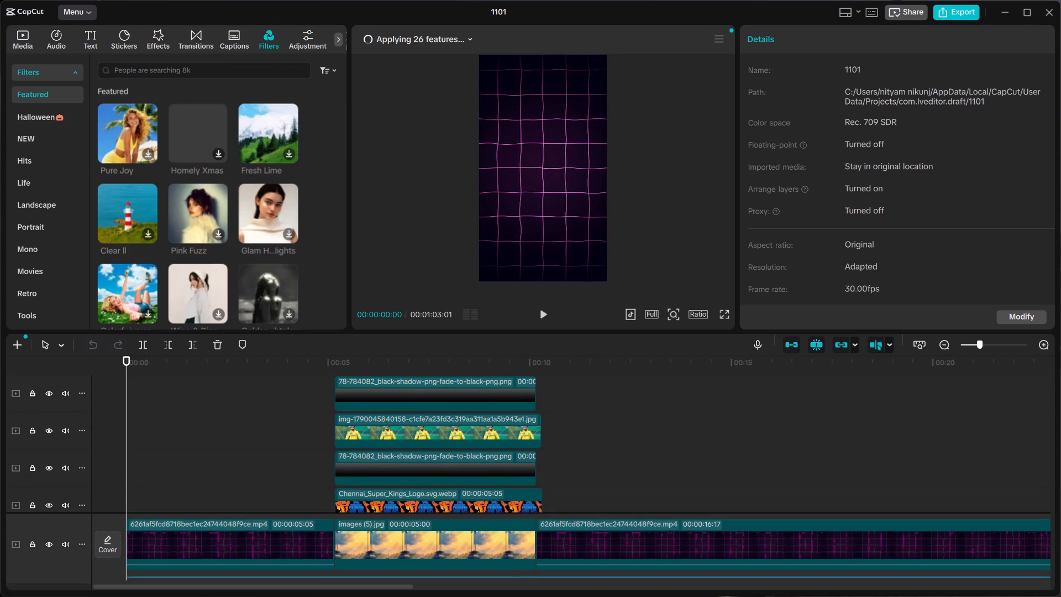
{"action": "type", "text": "black"}
{"action": "key", "text": "space"}
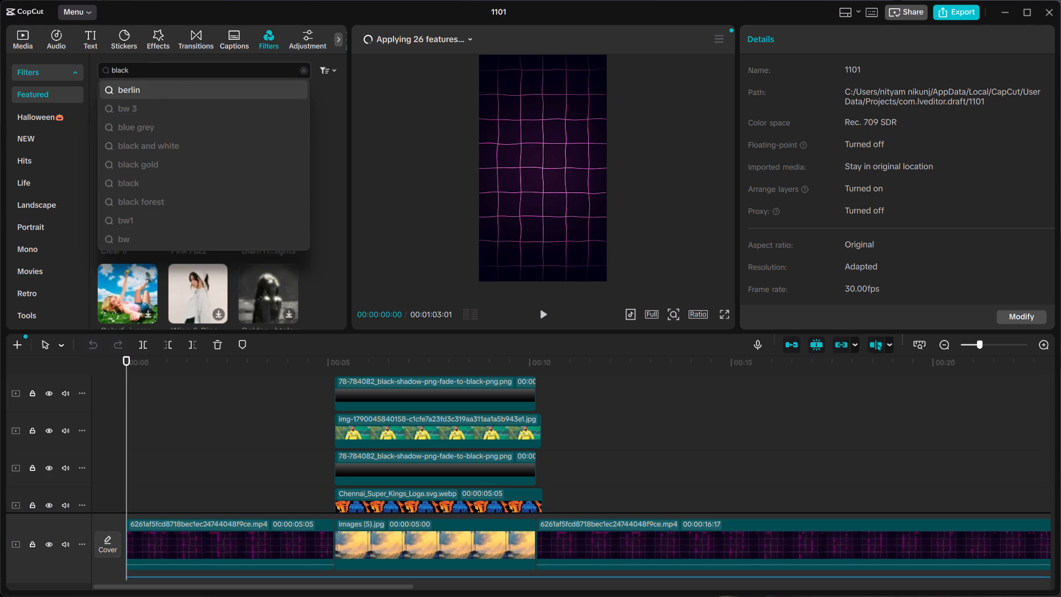
{"action": "key", "text": "Return"}
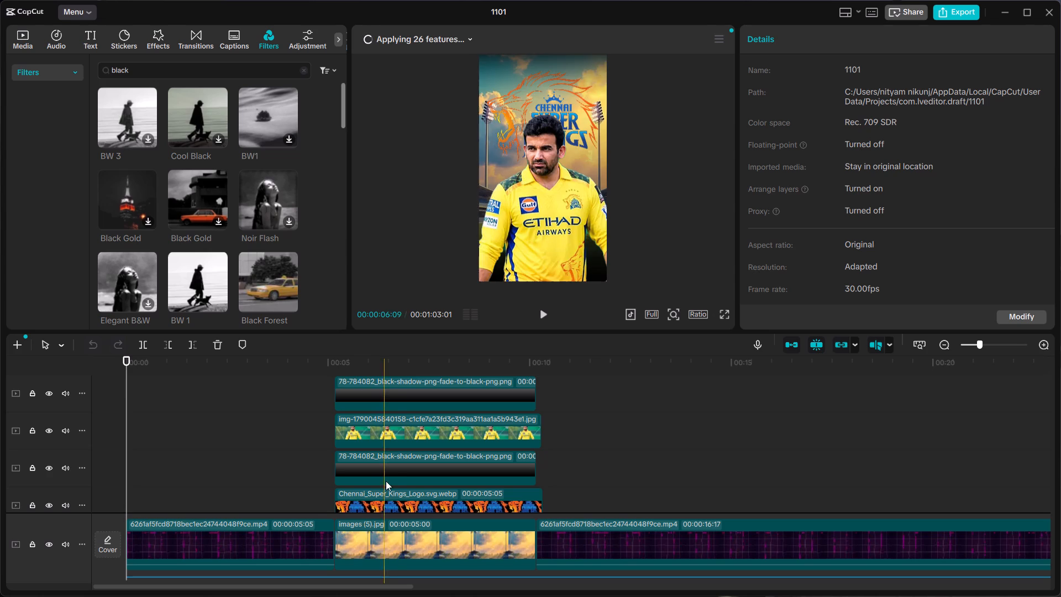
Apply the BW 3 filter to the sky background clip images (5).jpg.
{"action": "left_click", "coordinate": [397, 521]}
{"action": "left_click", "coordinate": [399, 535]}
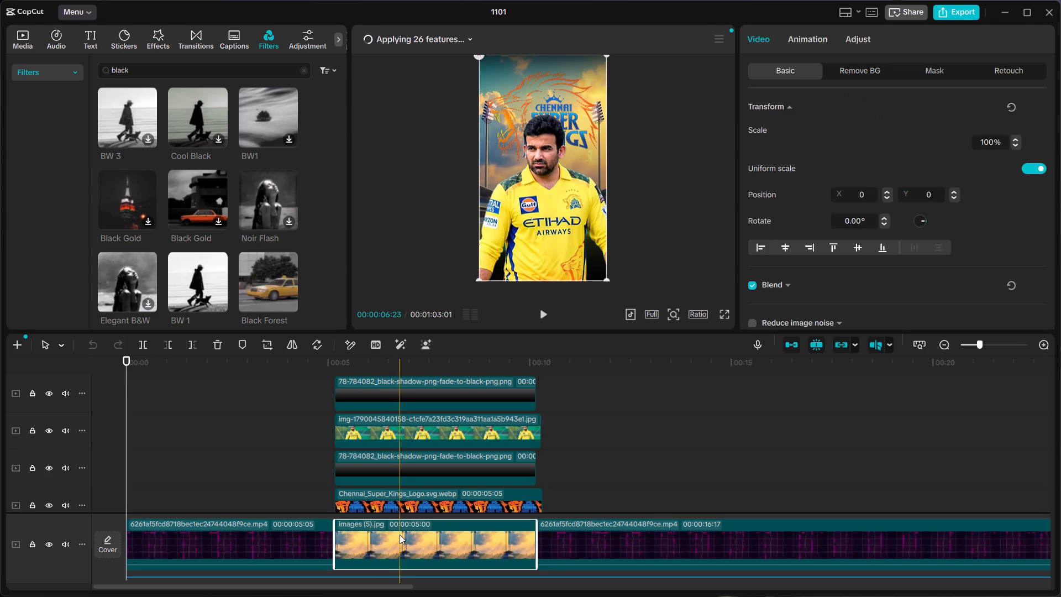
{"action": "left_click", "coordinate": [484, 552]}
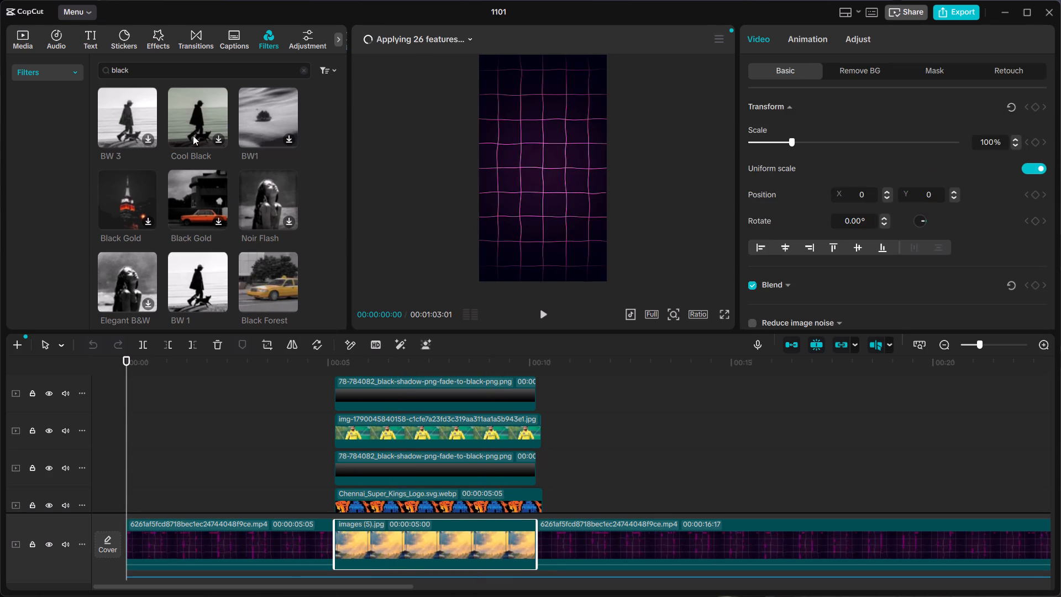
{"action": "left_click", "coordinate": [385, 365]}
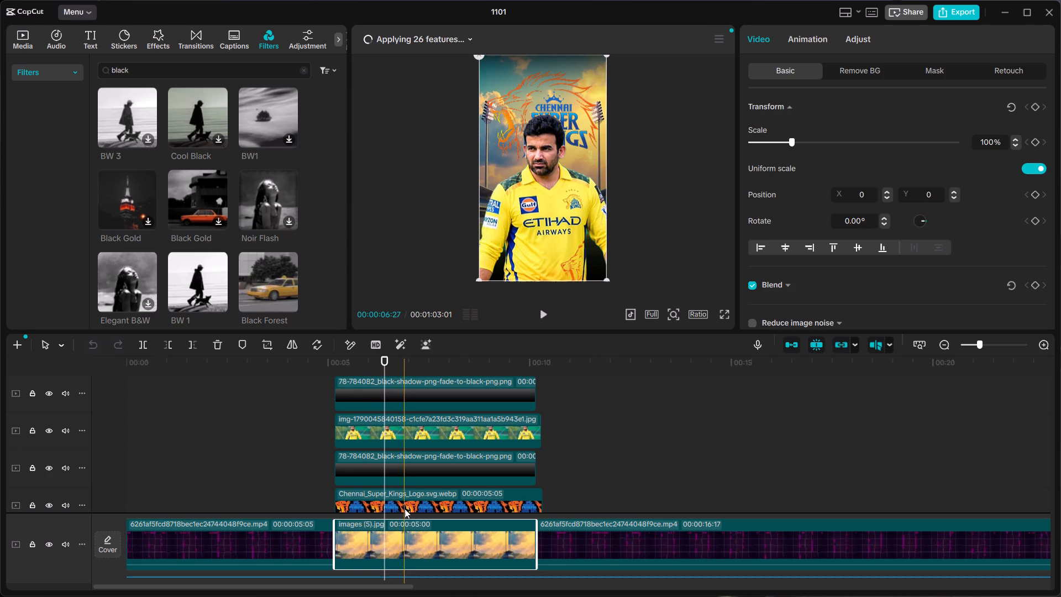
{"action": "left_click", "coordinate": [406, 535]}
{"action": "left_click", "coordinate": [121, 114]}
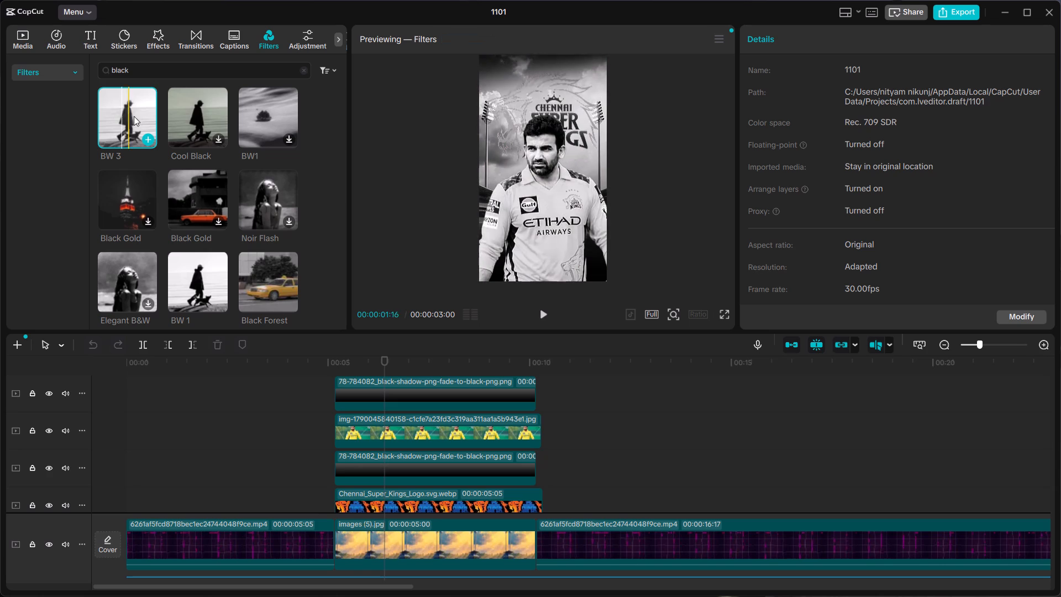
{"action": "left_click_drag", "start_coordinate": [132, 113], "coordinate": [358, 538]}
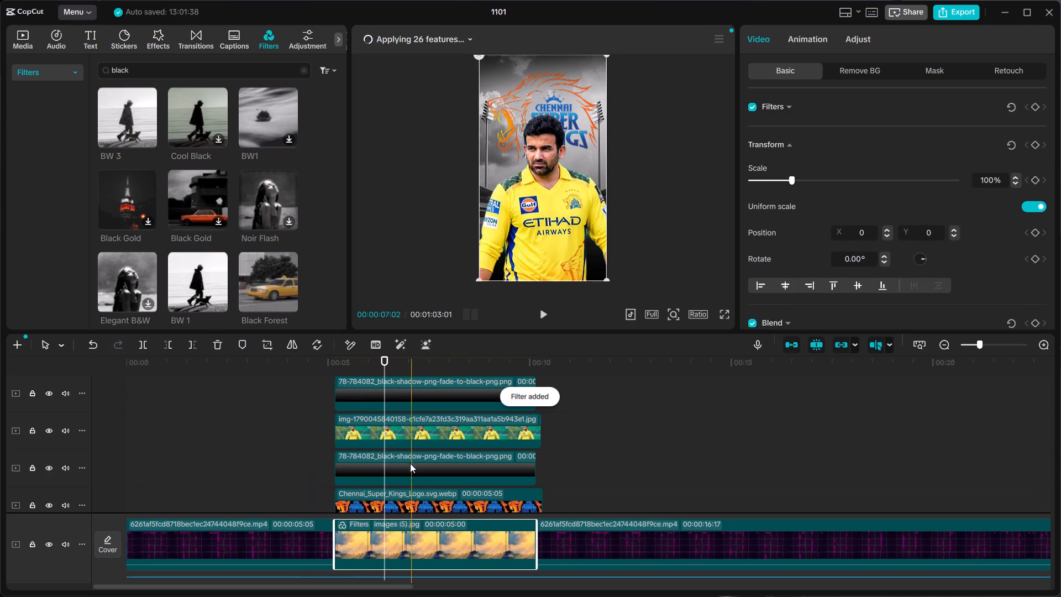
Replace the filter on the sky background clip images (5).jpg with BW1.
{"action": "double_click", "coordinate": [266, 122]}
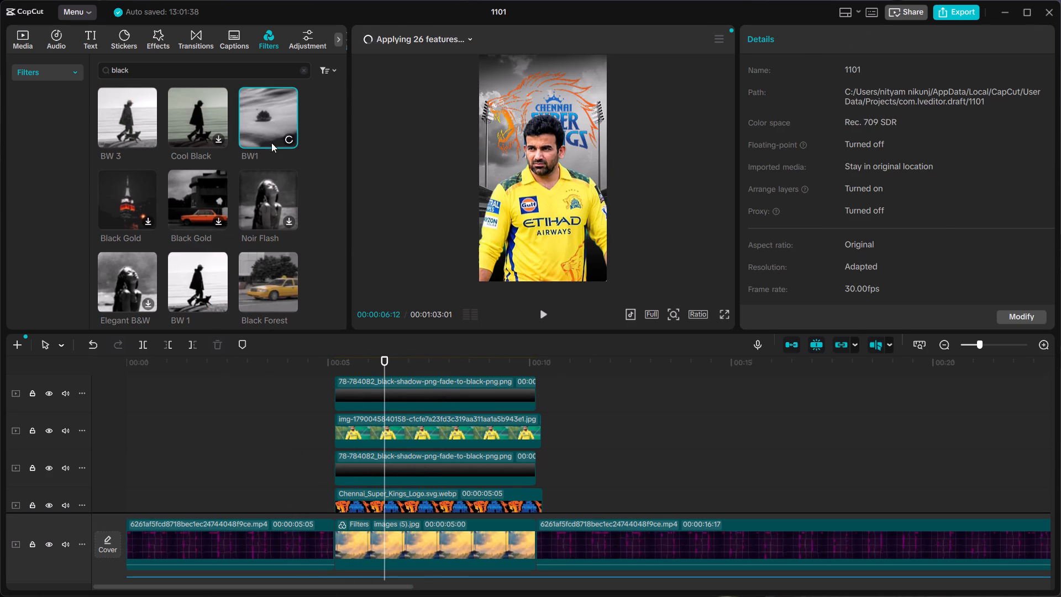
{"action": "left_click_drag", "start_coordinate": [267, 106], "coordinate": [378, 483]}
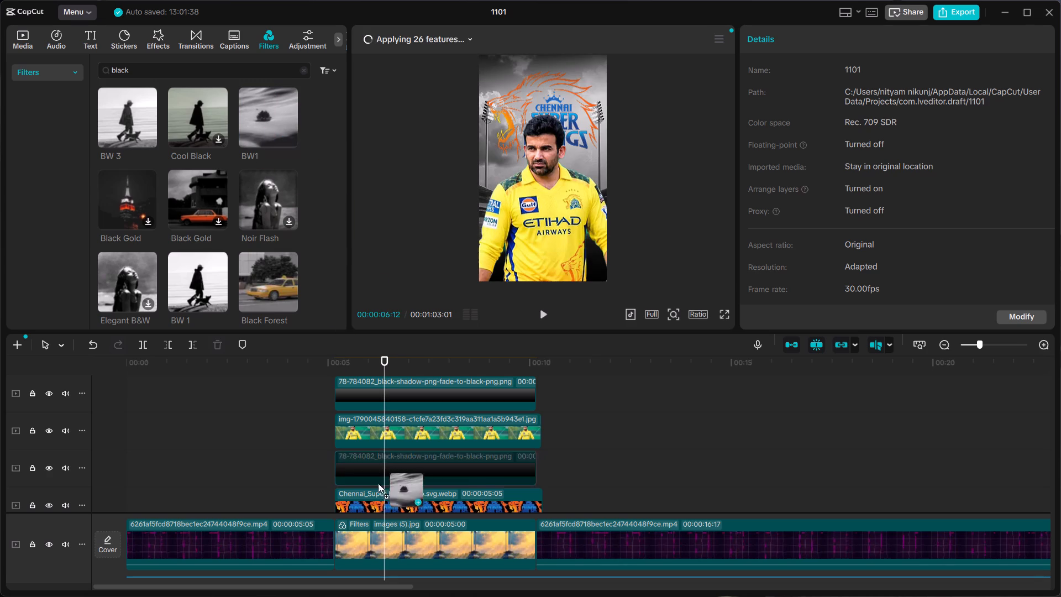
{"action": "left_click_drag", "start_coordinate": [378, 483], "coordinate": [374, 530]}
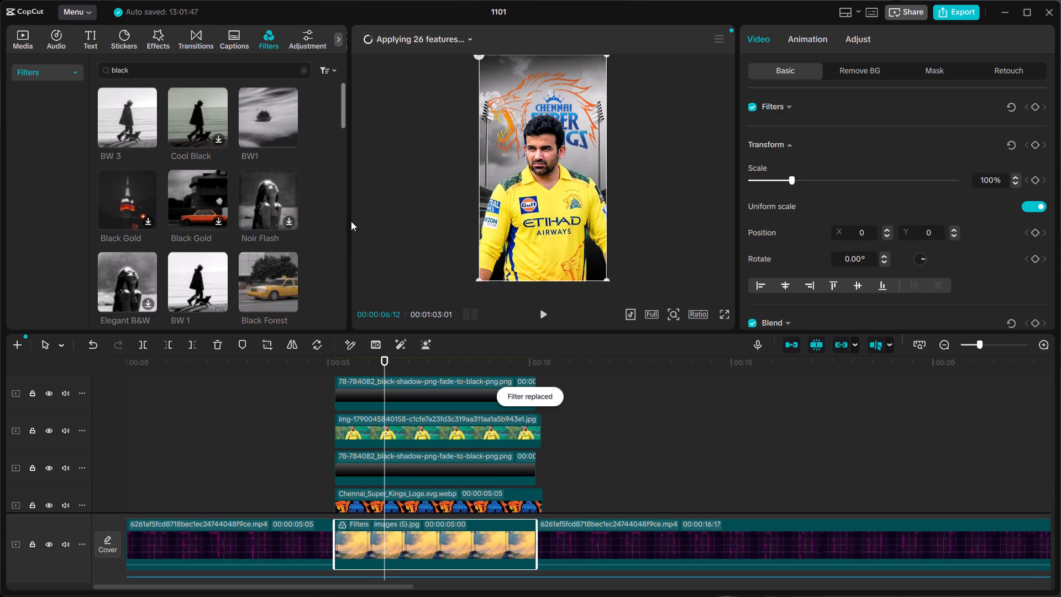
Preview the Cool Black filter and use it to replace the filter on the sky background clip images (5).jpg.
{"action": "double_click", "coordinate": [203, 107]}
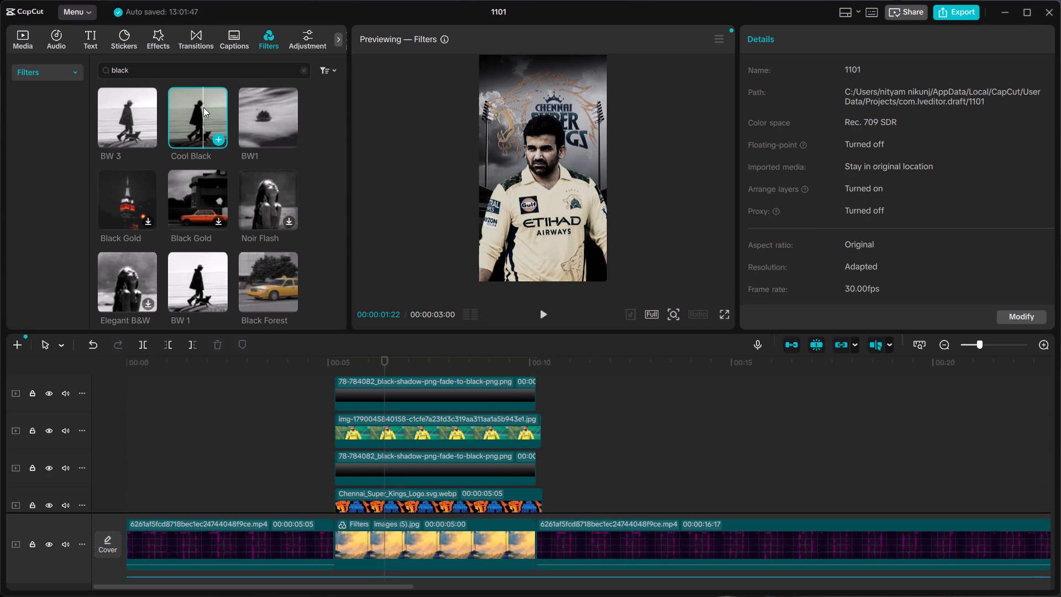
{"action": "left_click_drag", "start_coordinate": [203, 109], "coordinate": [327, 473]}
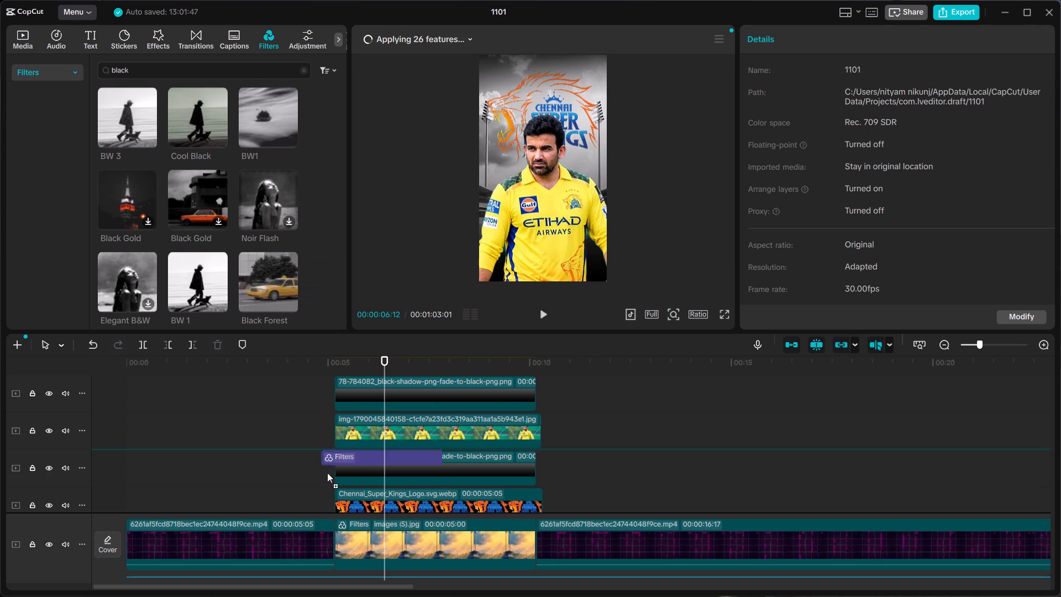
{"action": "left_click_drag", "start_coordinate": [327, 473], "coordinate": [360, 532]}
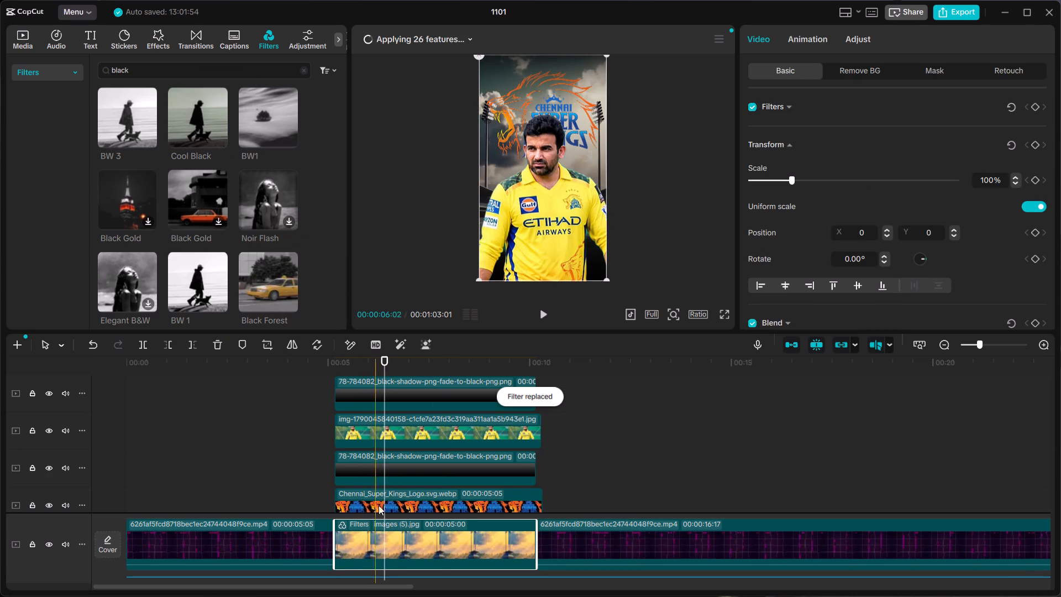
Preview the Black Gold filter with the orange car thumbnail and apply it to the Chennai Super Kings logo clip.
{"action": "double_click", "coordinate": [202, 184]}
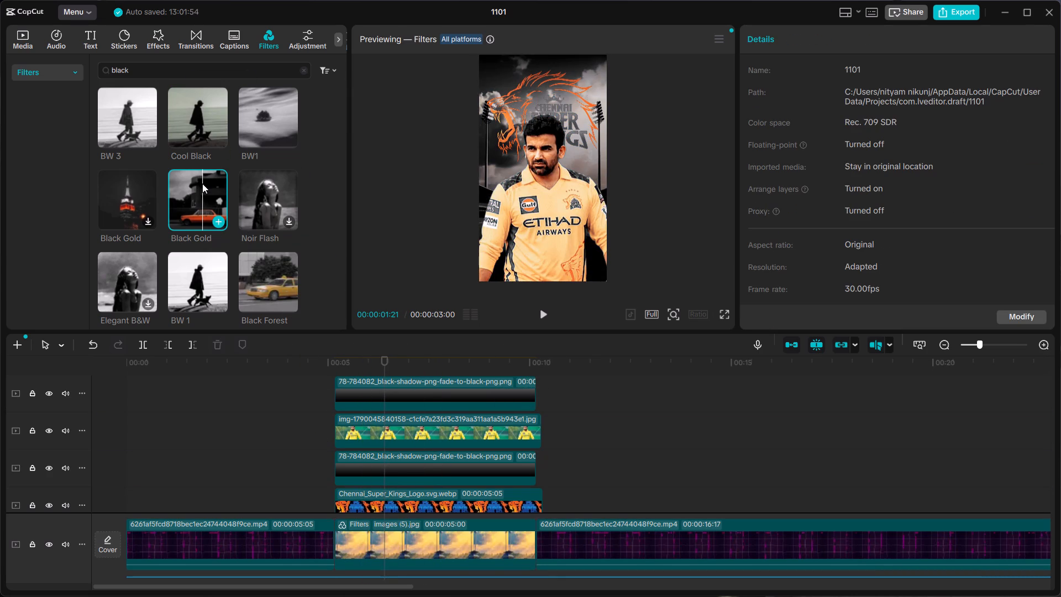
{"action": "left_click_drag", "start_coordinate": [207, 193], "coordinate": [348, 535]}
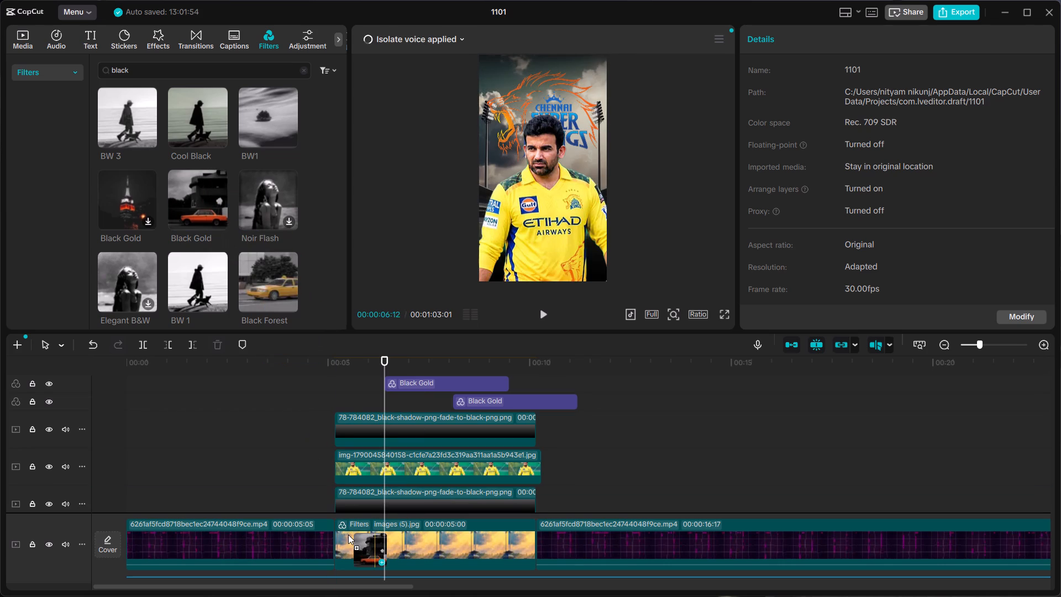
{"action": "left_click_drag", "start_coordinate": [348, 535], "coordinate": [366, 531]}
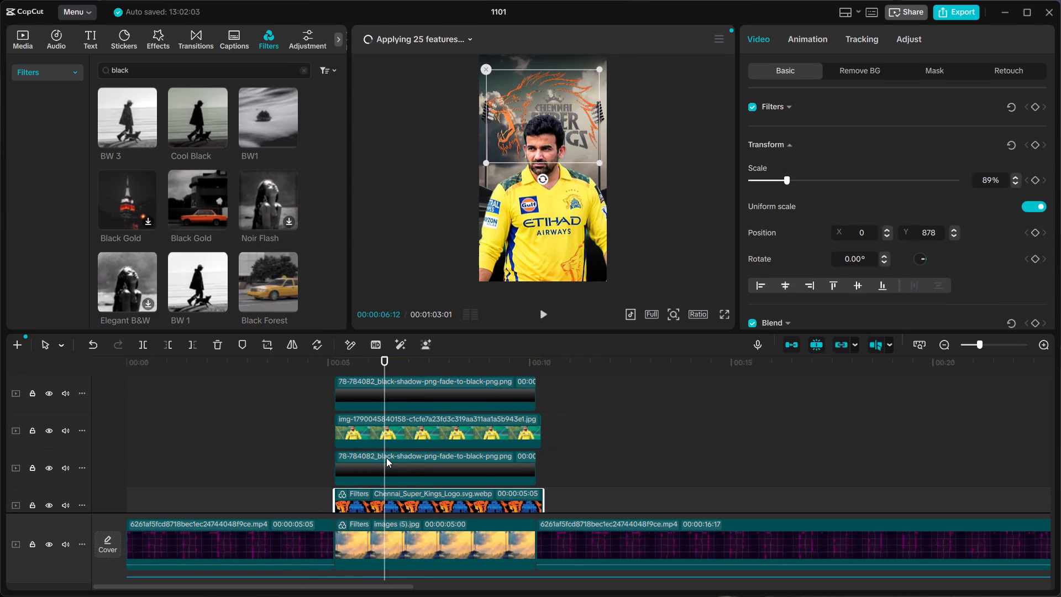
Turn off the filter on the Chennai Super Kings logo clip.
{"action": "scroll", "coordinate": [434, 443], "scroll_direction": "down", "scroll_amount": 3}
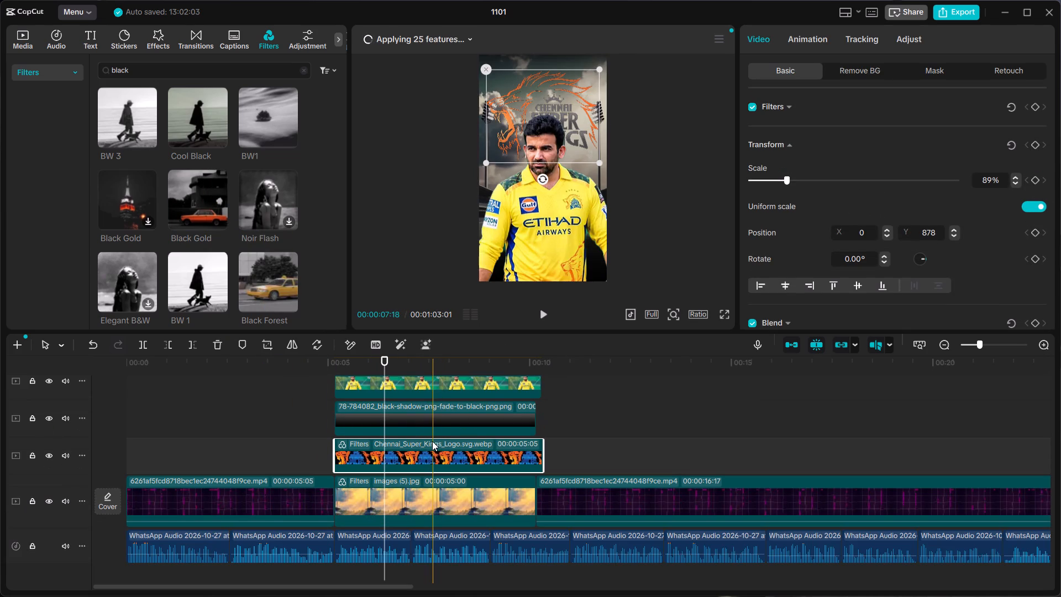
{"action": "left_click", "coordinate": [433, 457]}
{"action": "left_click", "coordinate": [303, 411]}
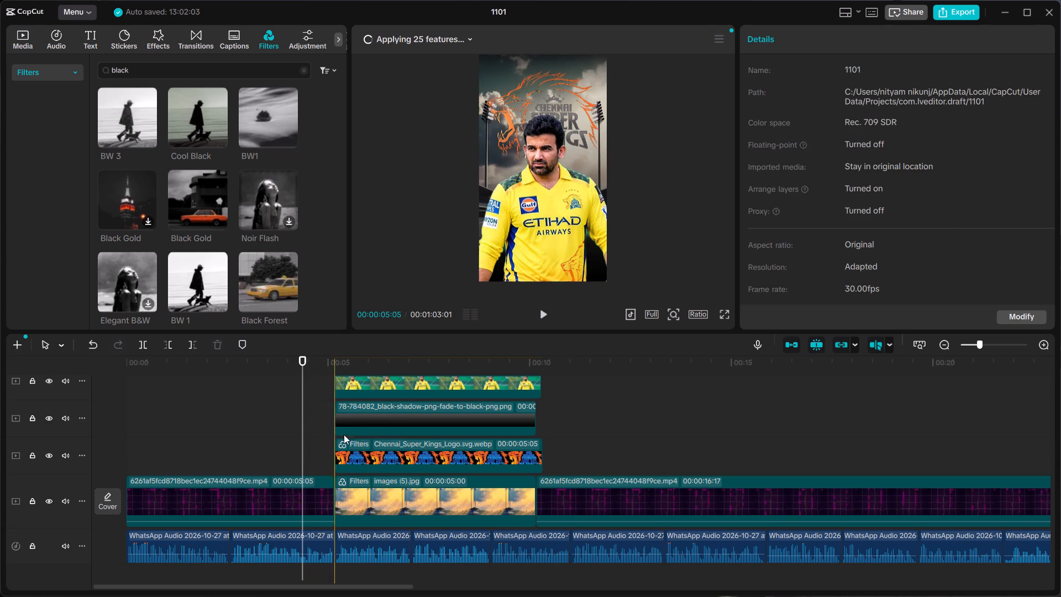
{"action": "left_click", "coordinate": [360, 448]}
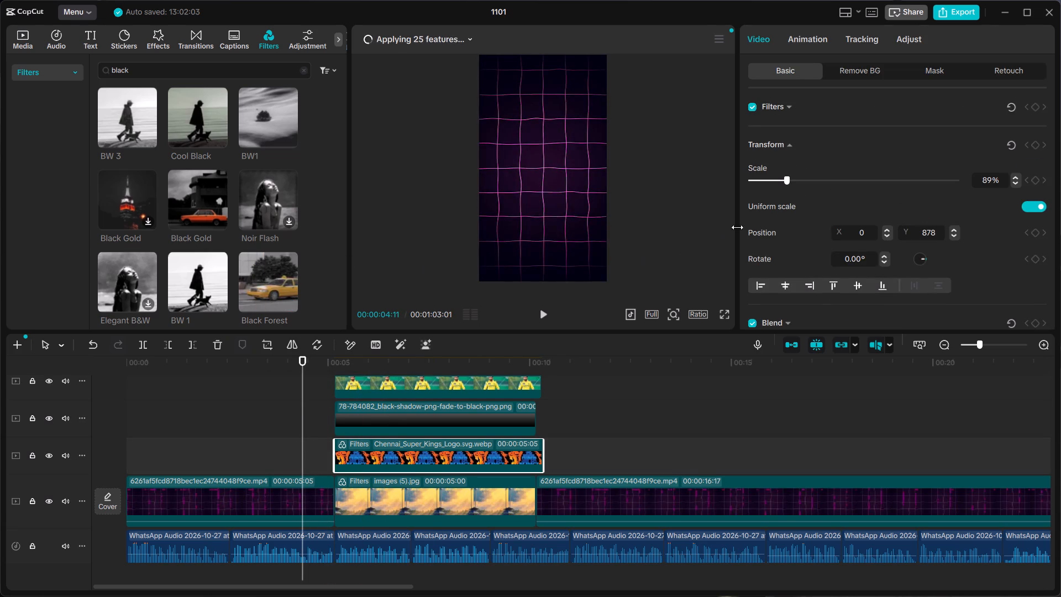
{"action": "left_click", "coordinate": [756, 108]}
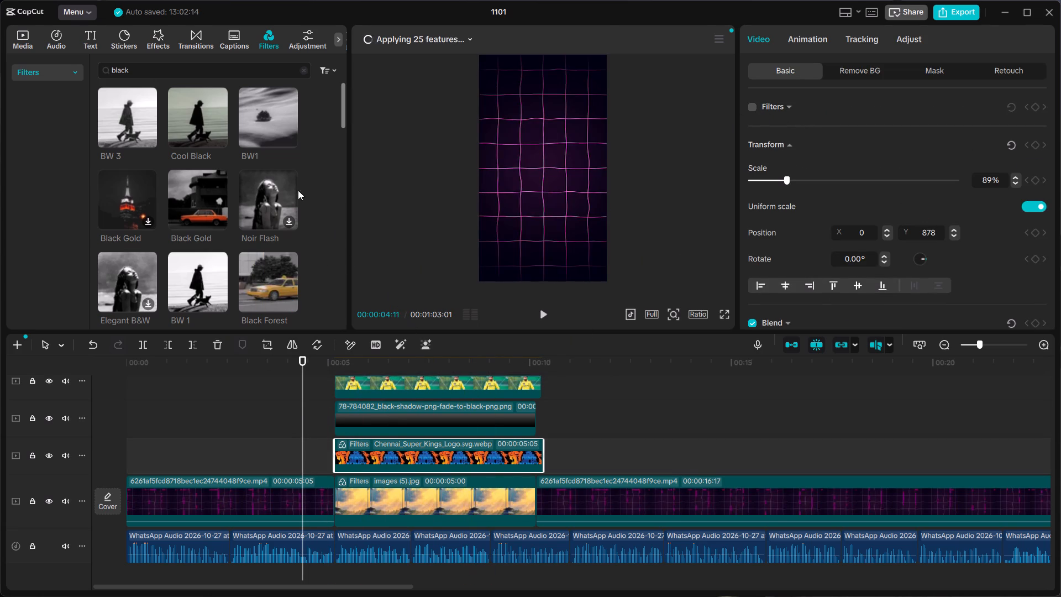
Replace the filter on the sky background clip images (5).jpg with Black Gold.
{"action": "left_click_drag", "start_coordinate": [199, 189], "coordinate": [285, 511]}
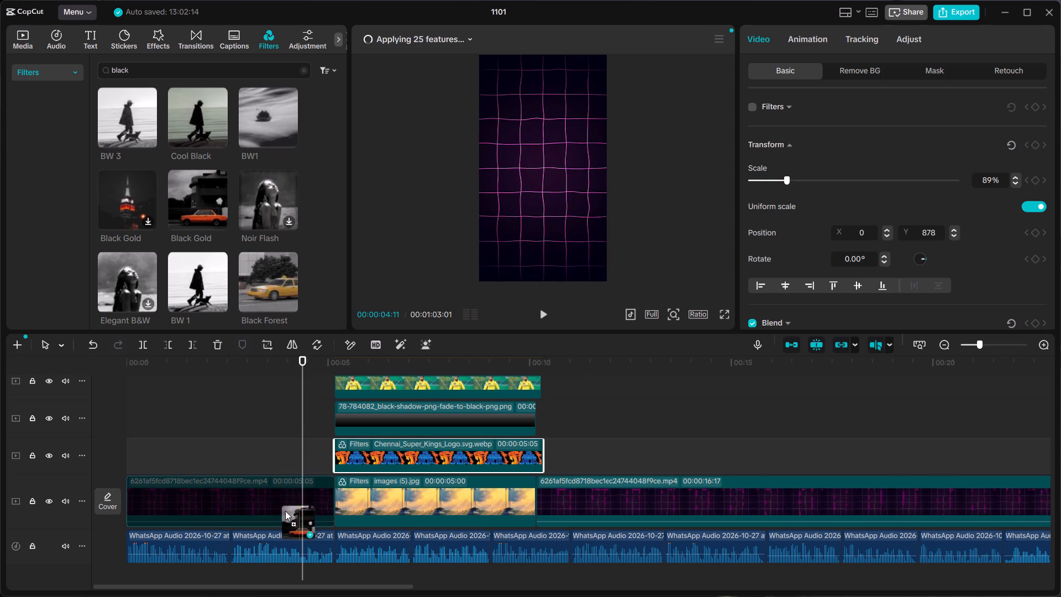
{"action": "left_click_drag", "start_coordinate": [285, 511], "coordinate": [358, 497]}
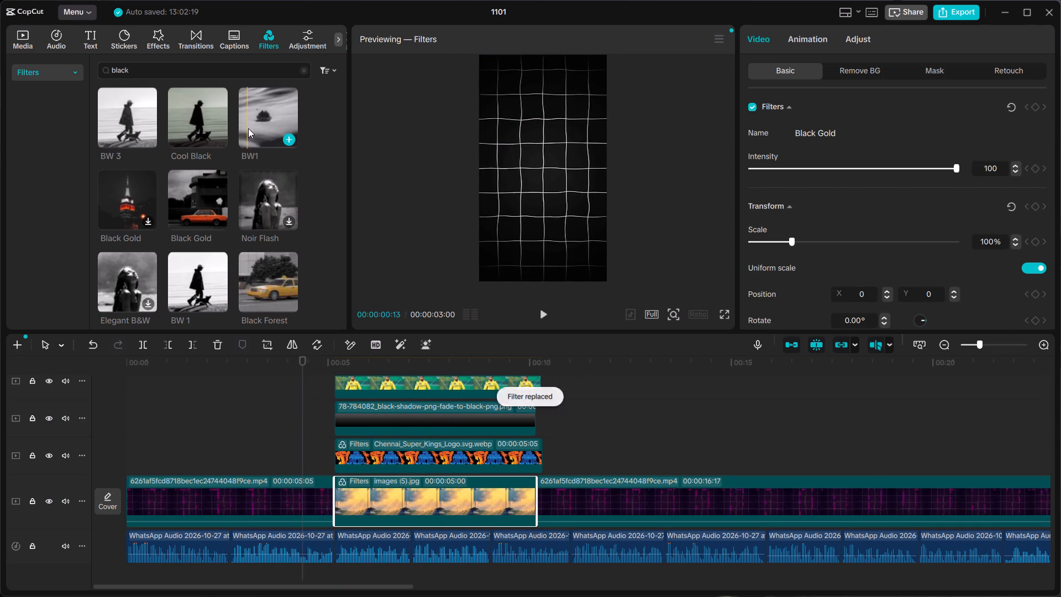
Replace the filter on the sky background clip images (5).jpg with BW1.
{"action": "left_click_drag", "start_coordinate": [251, 123], "coordinate": [370, 495]}
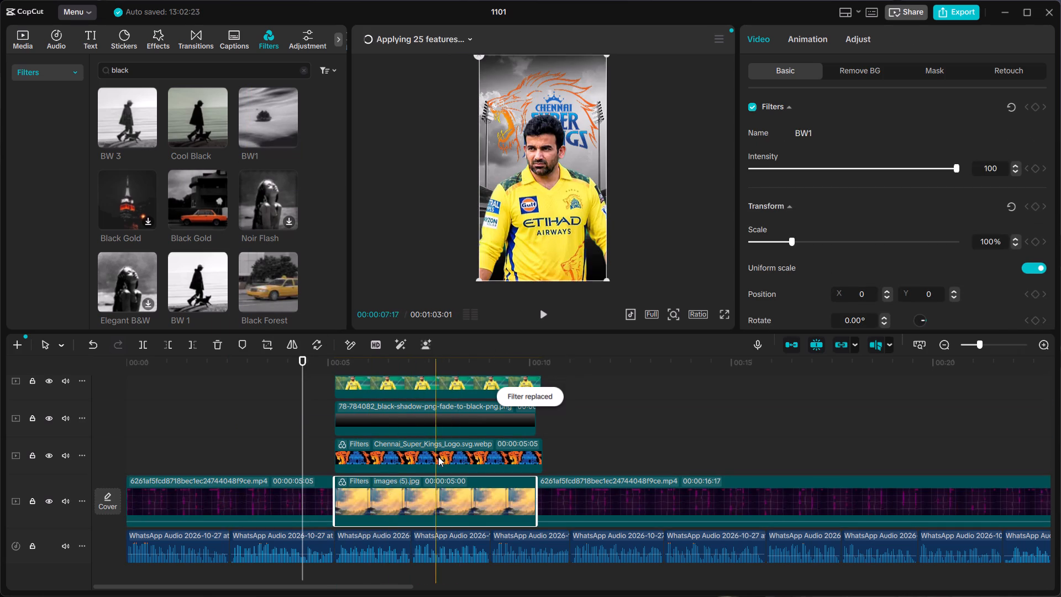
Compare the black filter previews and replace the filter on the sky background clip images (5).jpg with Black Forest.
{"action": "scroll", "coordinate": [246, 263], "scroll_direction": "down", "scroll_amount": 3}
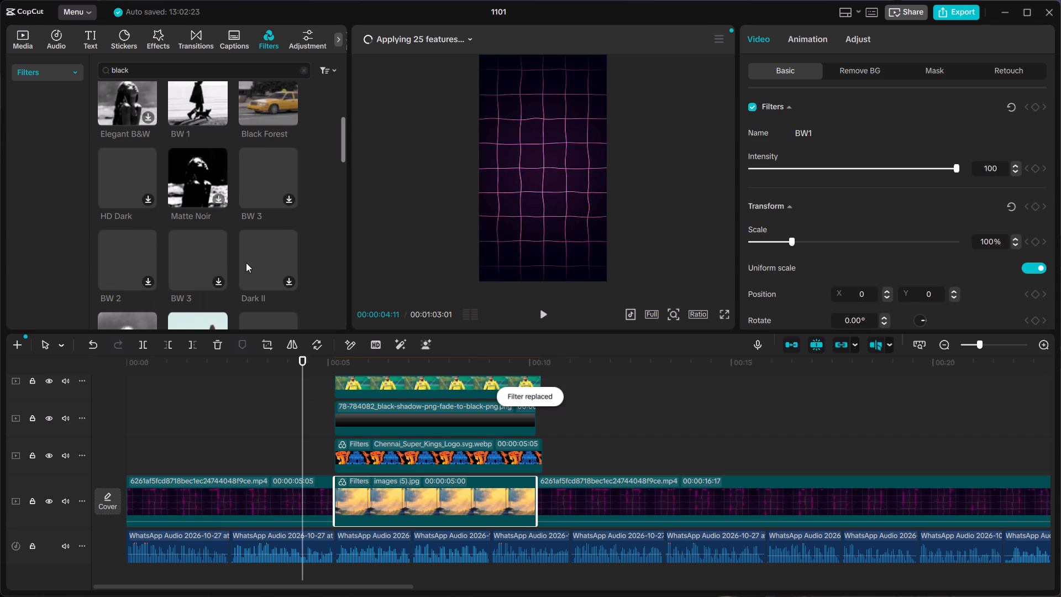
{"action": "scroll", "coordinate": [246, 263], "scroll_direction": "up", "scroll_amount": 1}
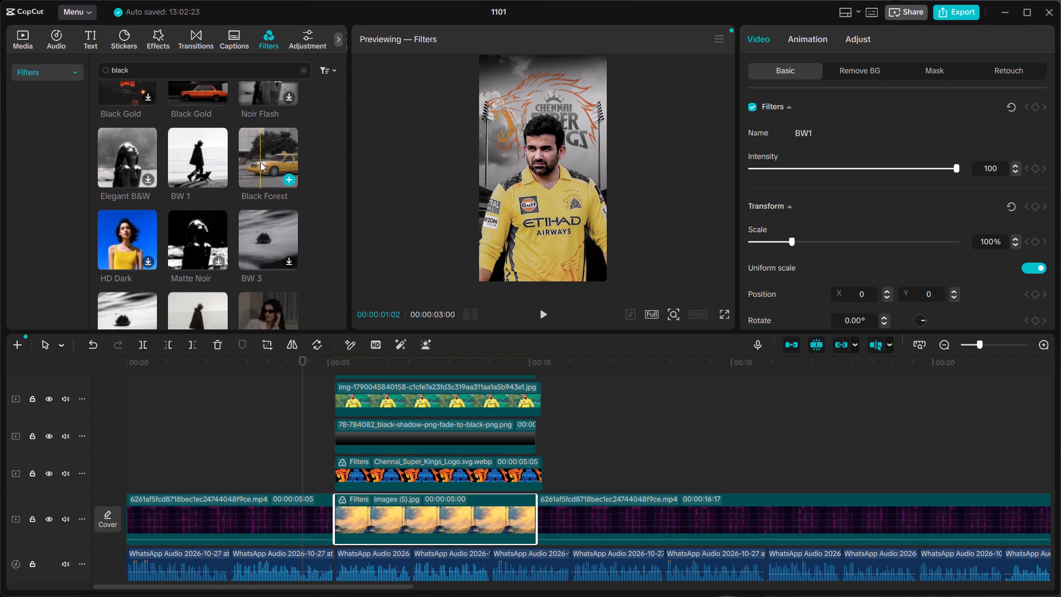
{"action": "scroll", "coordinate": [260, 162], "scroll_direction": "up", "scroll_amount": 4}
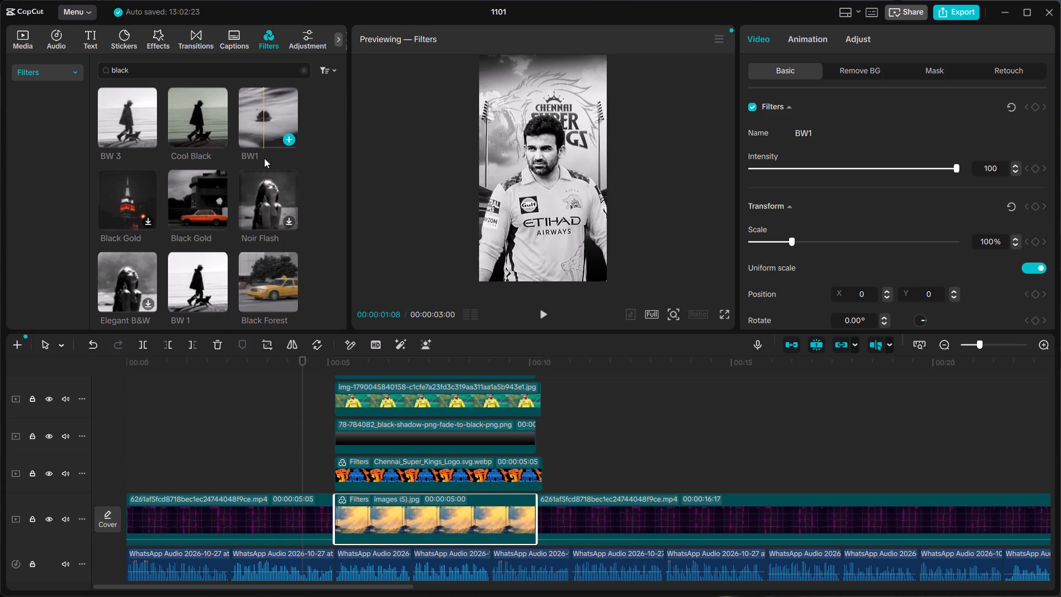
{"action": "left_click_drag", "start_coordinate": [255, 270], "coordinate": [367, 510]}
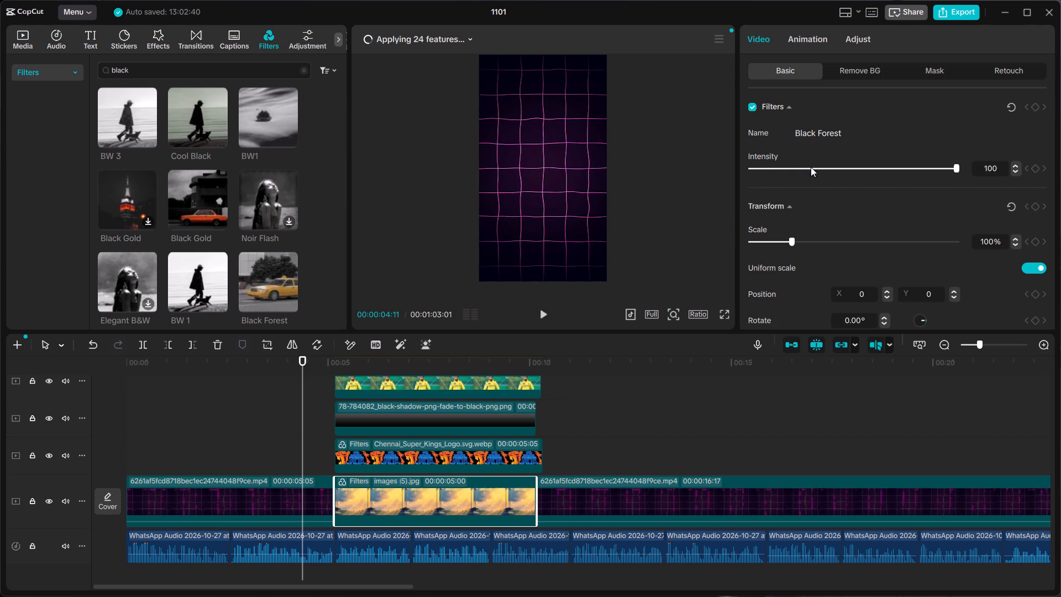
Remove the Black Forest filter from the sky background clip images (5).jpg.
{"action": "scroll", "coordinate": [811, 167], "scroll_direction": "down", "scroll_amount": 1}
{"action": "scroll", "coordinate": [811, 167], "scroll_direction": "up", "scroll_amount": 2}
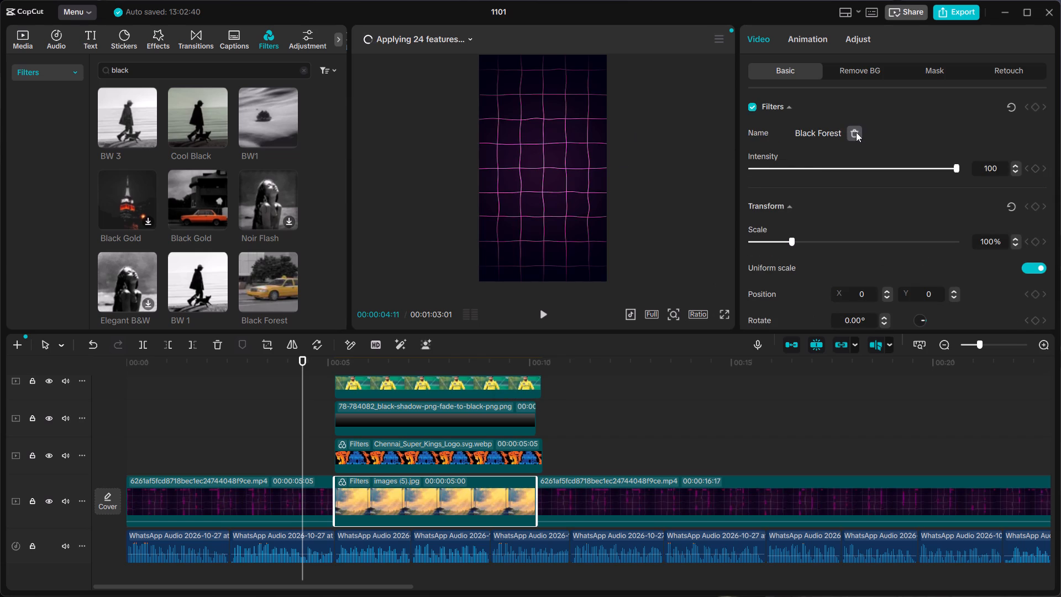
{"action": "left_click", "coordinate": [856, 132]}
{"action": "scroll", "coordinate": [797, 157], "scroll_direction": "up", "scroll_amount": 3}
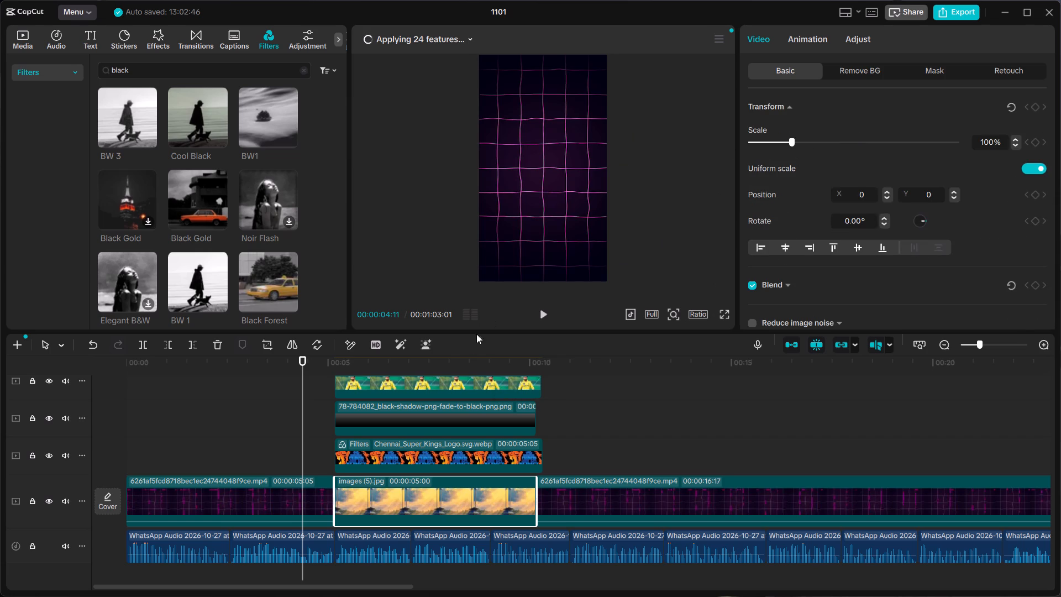
Preview the black-and-white filters over the Chennai Super Kings scene and apply BW 3 to the sky background clip images (5).jpg.
{"action": "left_click", "coordinate": [464, 361]}
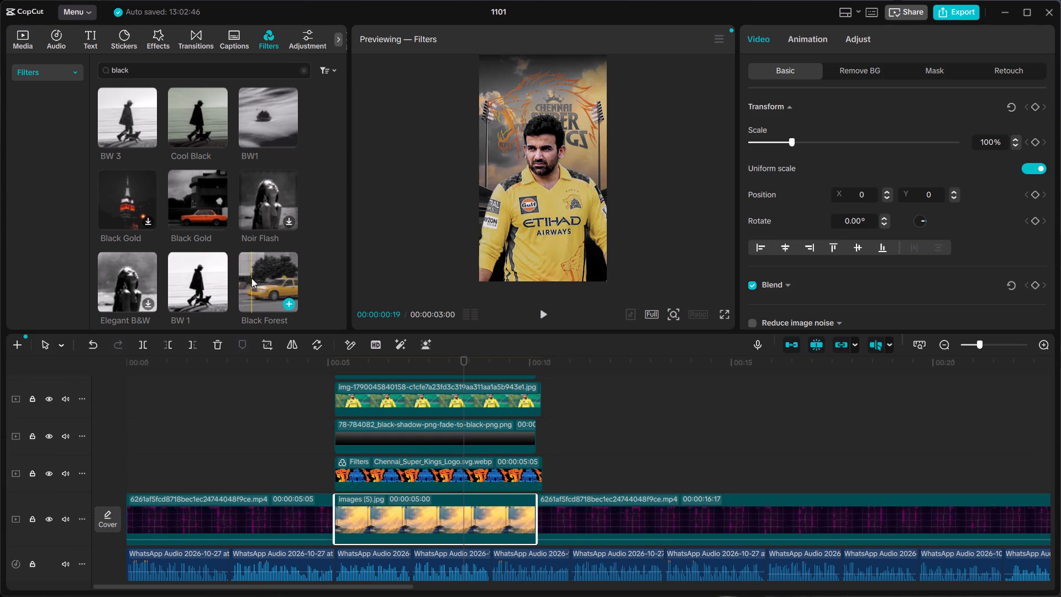
{"action": "scroll", "coordinate": [251, 278], "scroll_direction": "down", "scroll_amount": 1}
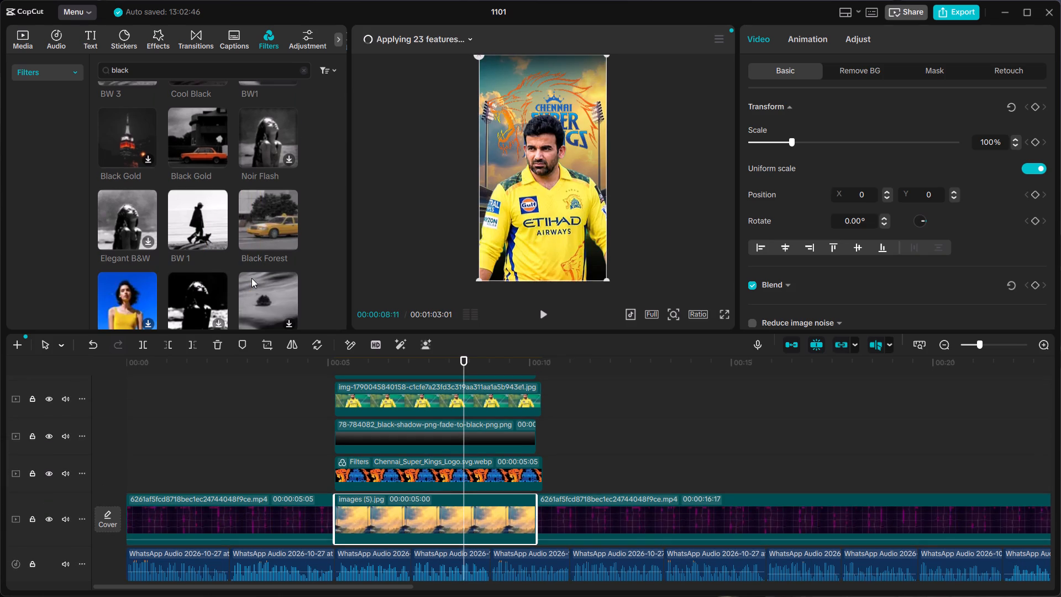
{"action": "double_click", "coordinate": [260, 296]}
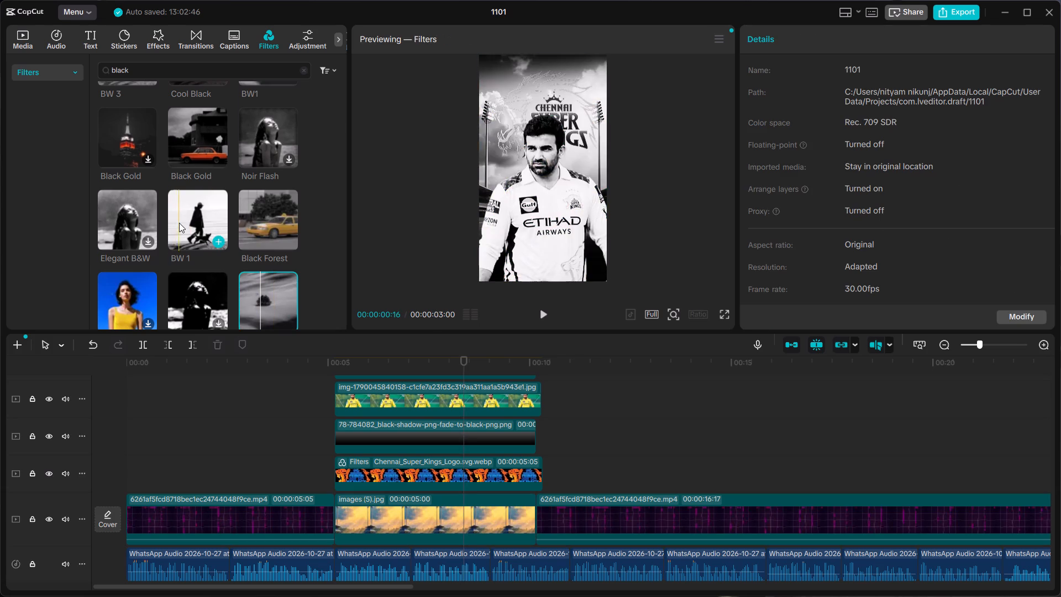
{"action": "scroll", "coordinate": [179, 223], "scroll_direction": "up", "scroll_amount": 8}
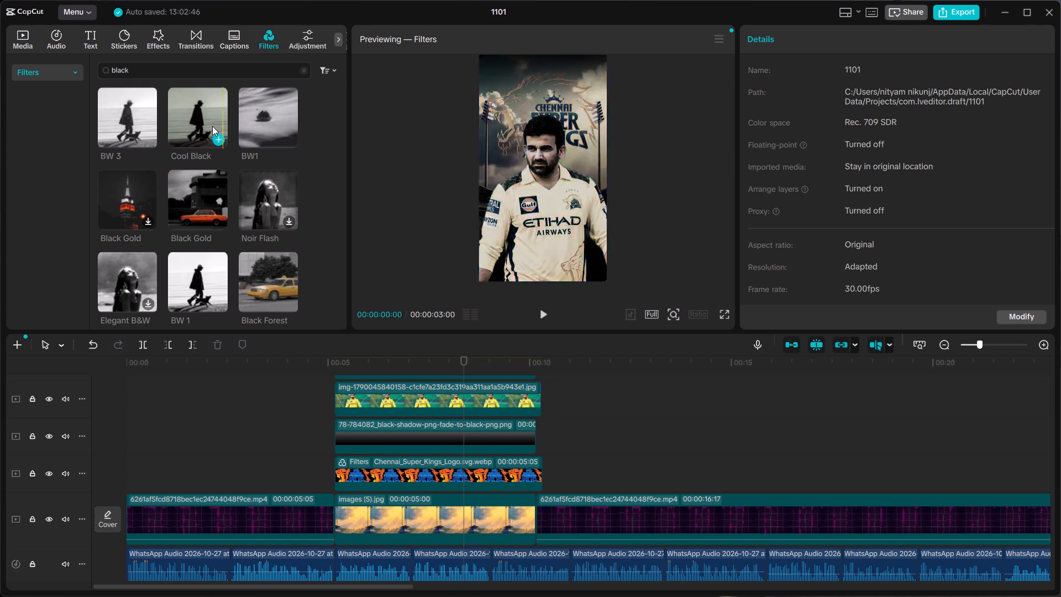
{"action": "left_click_drag", "start_coordinate": [135, 118], "coordinate": [135, 118]}
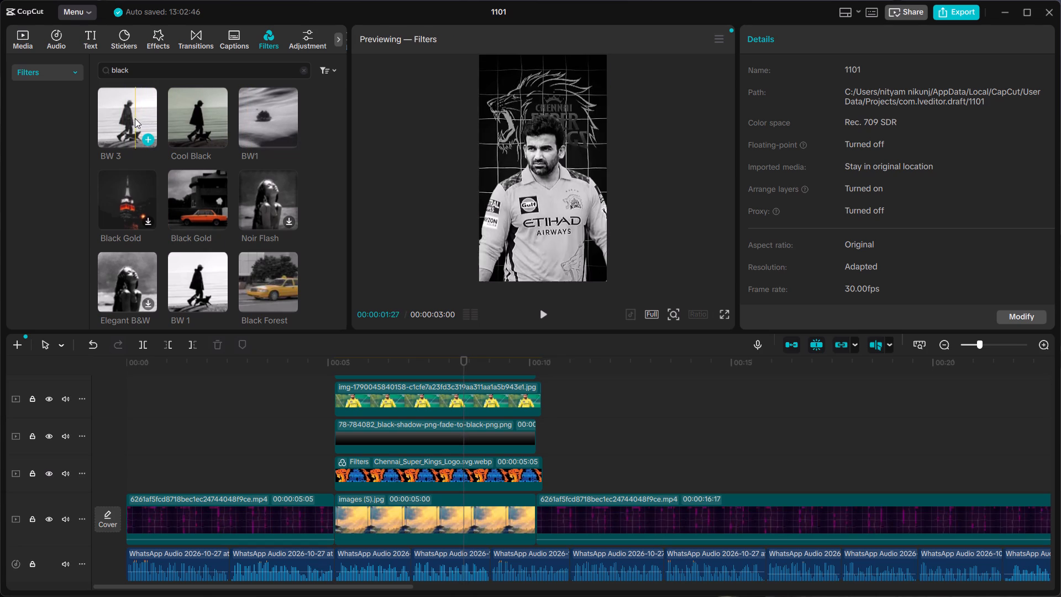
{"action": "left_click_drag", "start_coordinate": [135, 118], "coordinate": [391, 508]}
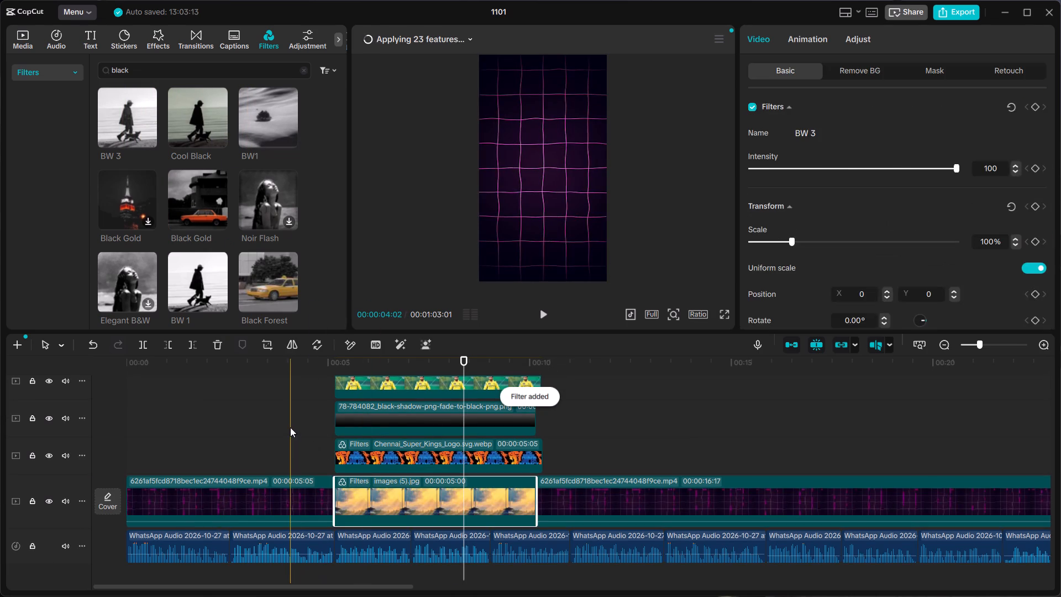
Play back the Chennai Super Kings section to check the BW 3 filter on the background.
{"action": "left_click", "coordinate": [290, 427]}
{"action": "key", "text": "space"}
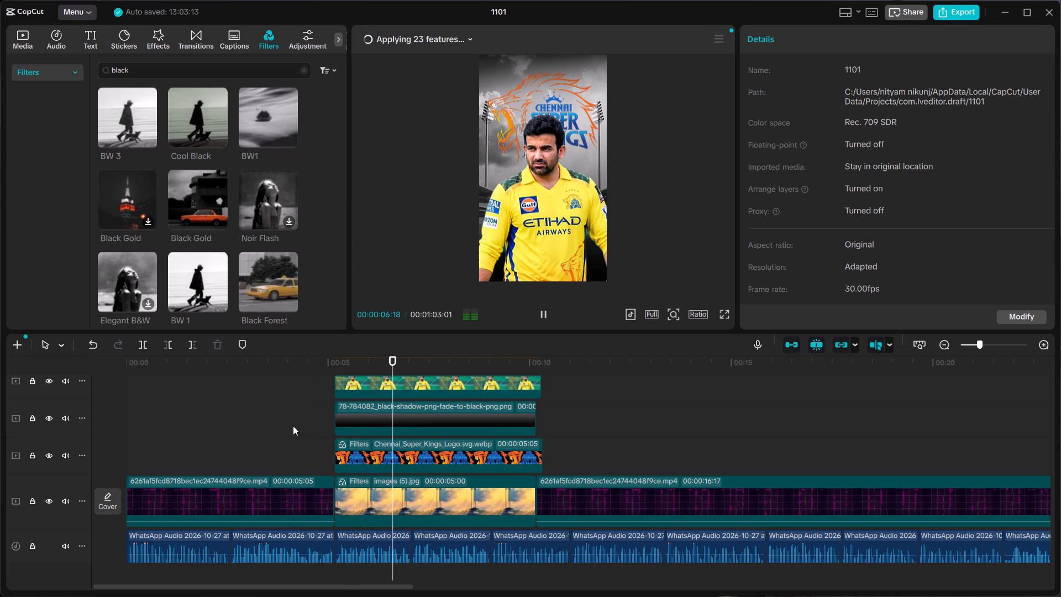
{"action": "key", "text": "space"}
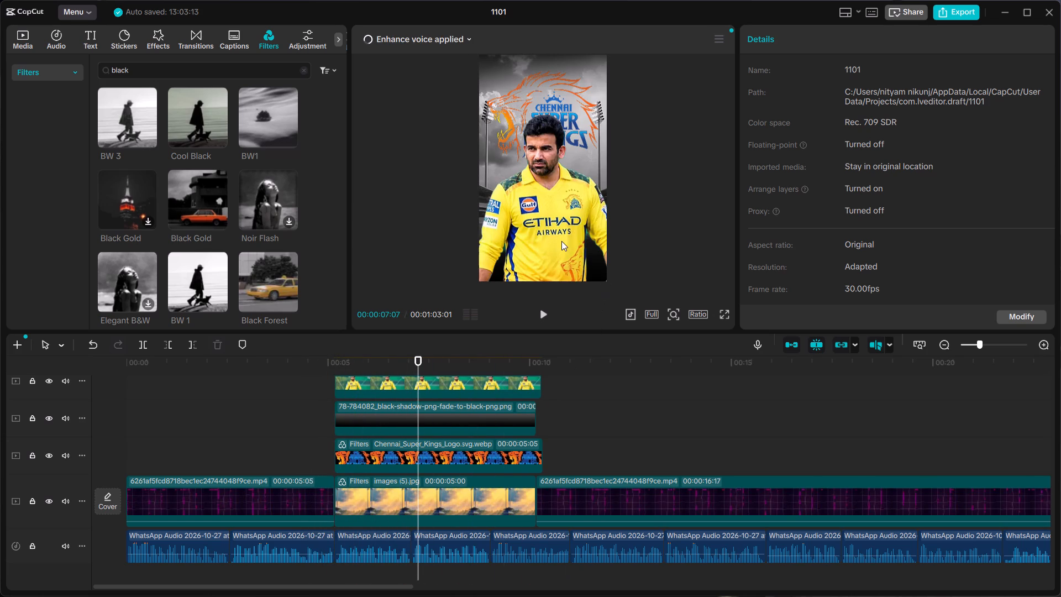
{"action": "left_click", "coordinate": [559, 239]}
{"action": "left_click", "coordinate": [582, 371]}
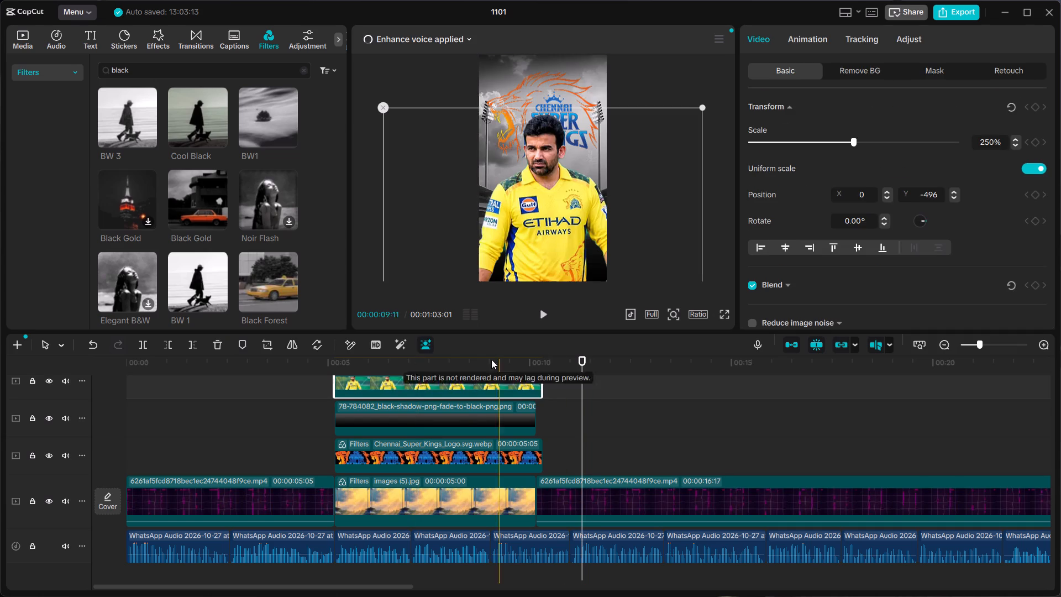
{"action": "left_click", "coordinate": [302, 428]}
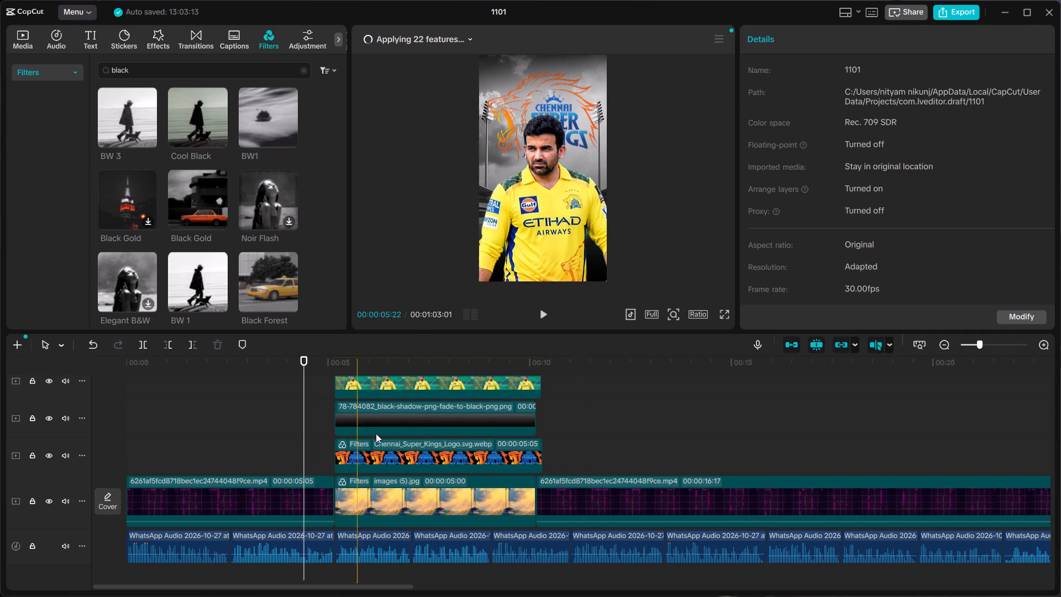
For the yellow-jersey player clip, browse the Trending and Basic In animations and search them for "up".
{"action": "scroll", "coordinate": [425, 439], "scroll_direction": "up", "scroll_amount": 1}
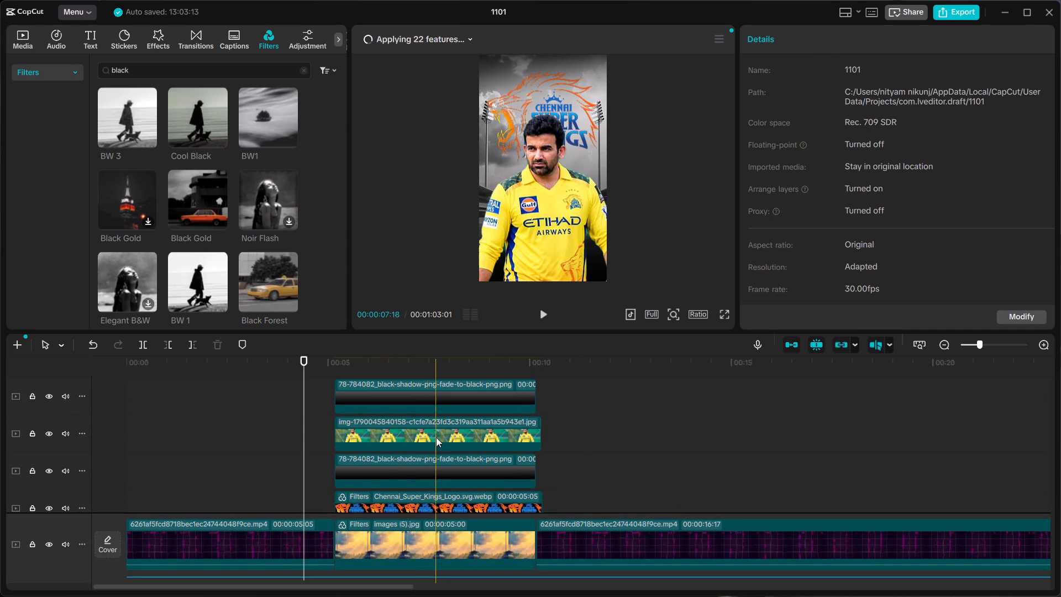
{"action": "left_click", "coordinate": [438, 427]}
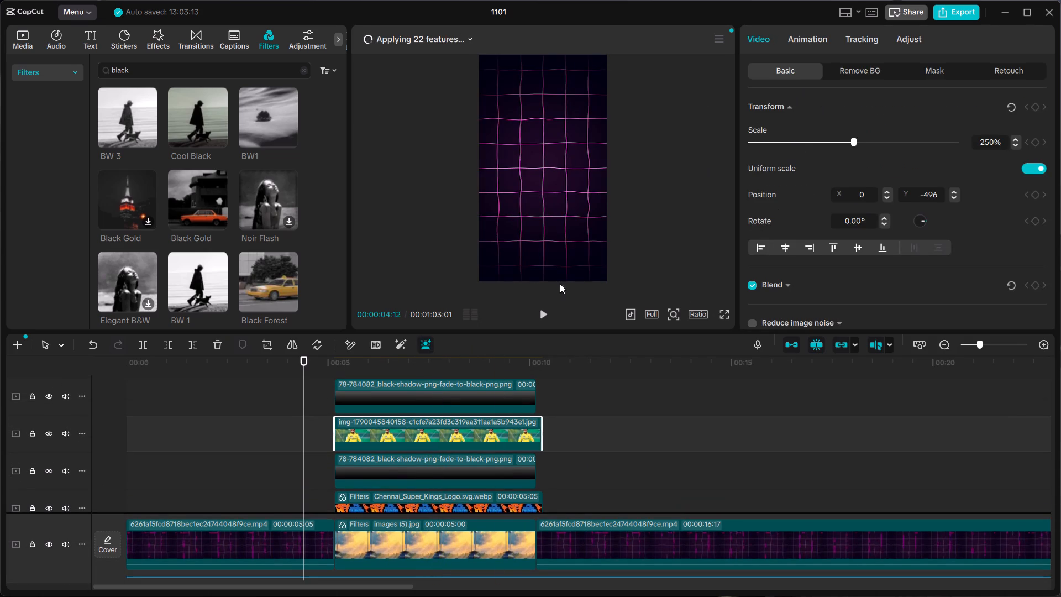
{"action": "left_click", "coordinate": [402, 370]}
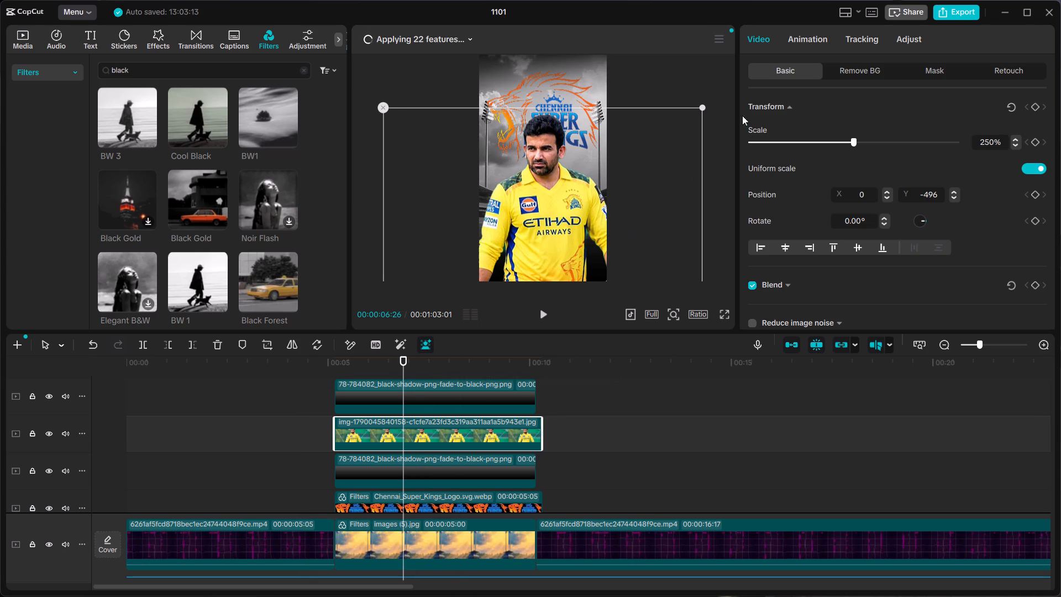
{"action": "left_click", "coordinate": [812, 44]}
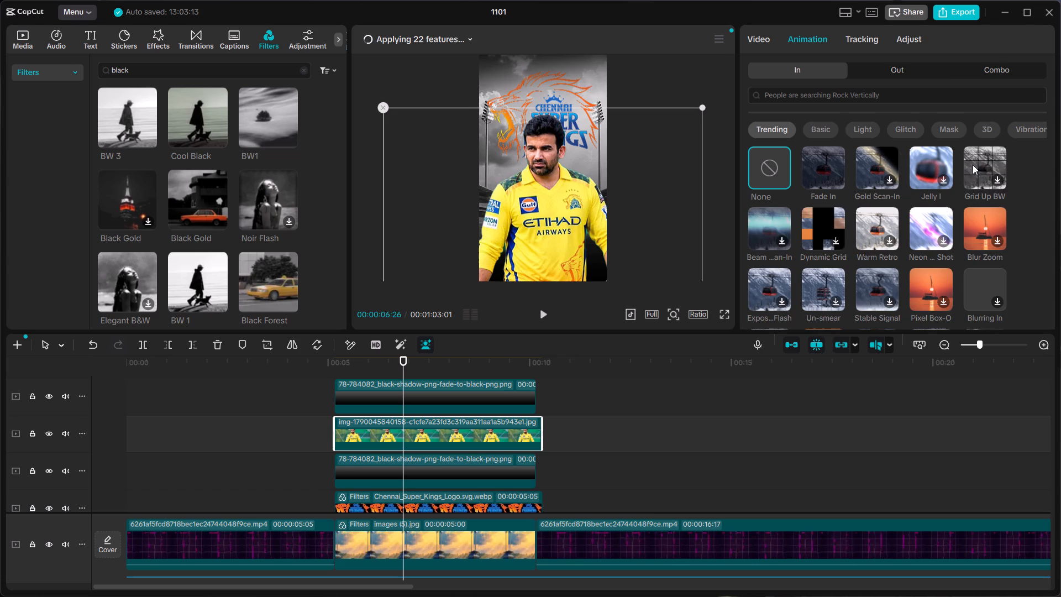
{"action": "scroll", "coordinate": [956, 240], "scroll_direction": "down", "scroll_amount": 2}
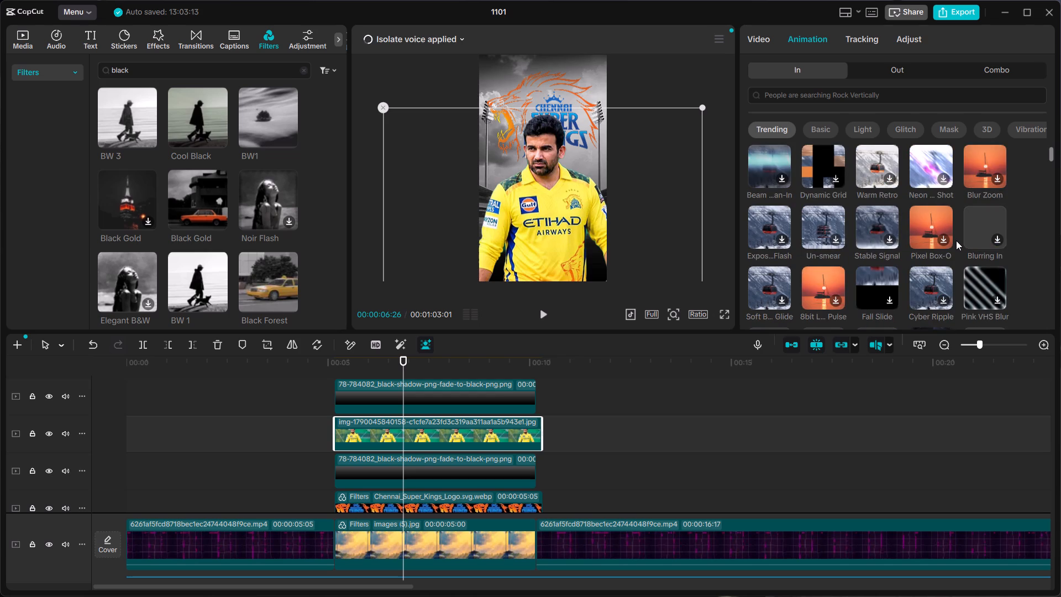
{"action": "left_click", "coordinate": [815, 128]}
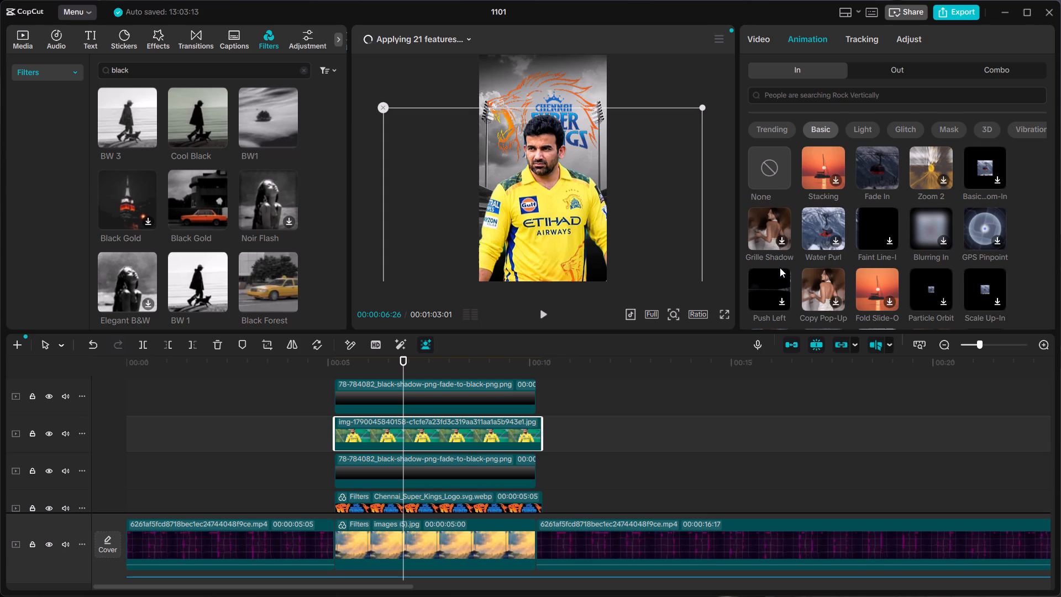
{"action": "scroll", "coordinate": [907, 250], "scroll_direction": "down", "scroll_amount": 3}
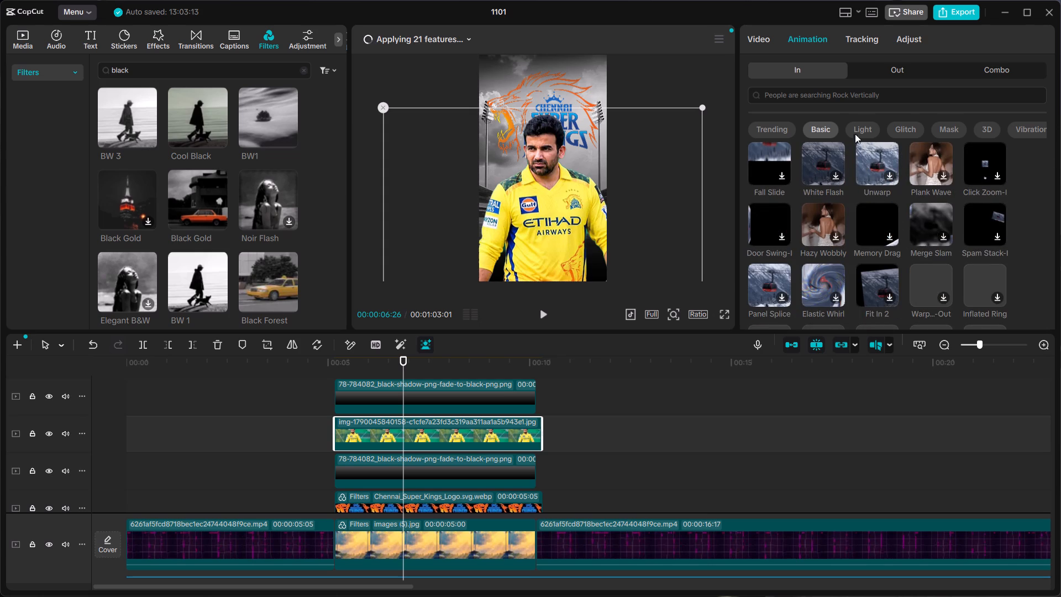
{"action": "left_click", "coordinate": [852, 99]}
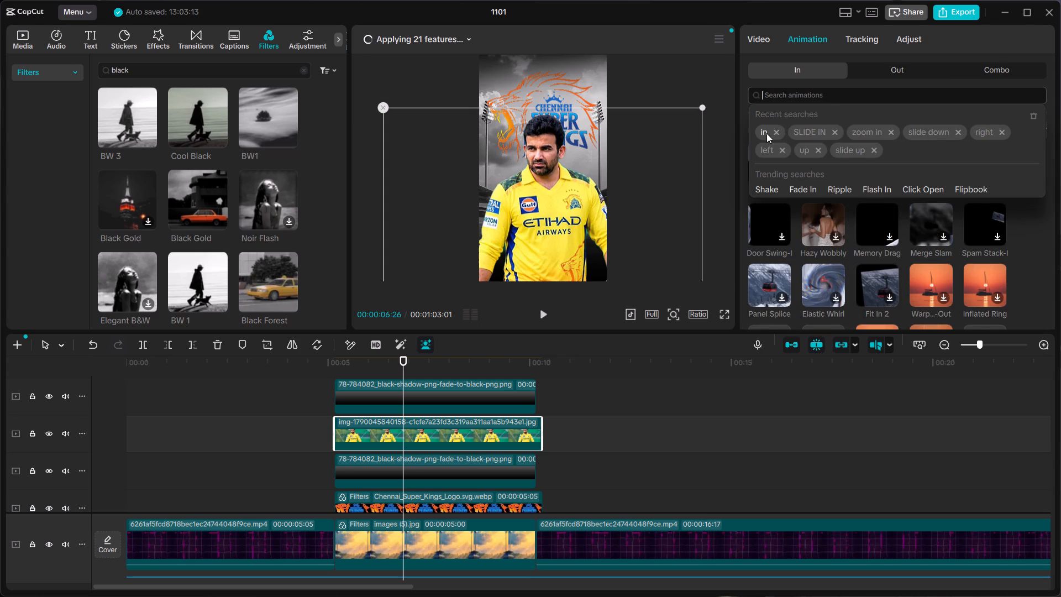
{"action": "left_click", "coordinate": [796, 145]}
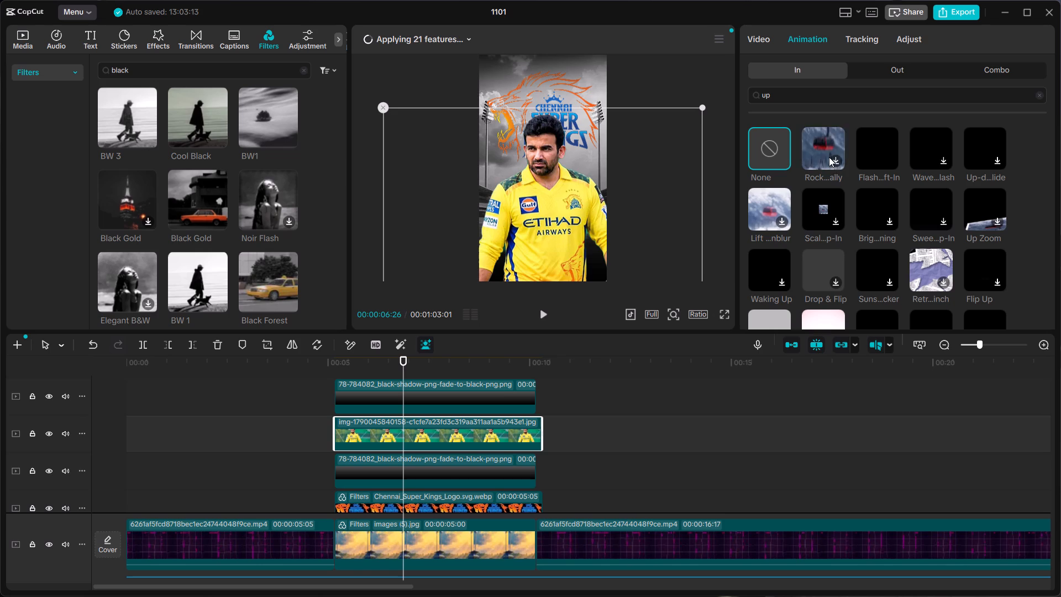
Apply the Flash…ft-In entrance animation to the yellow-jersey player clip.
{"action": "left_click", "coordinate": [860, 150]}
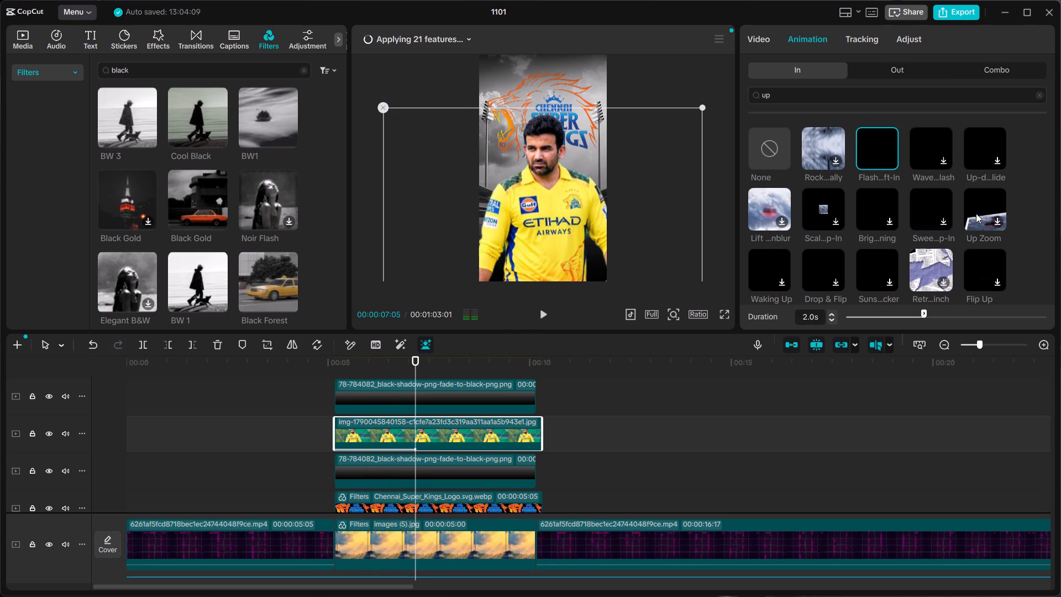
Replace the player clip's entrance animation with Rock Vertically and briefly play the clip.
{"action": "left_click", "coordinate": [813, 144]}
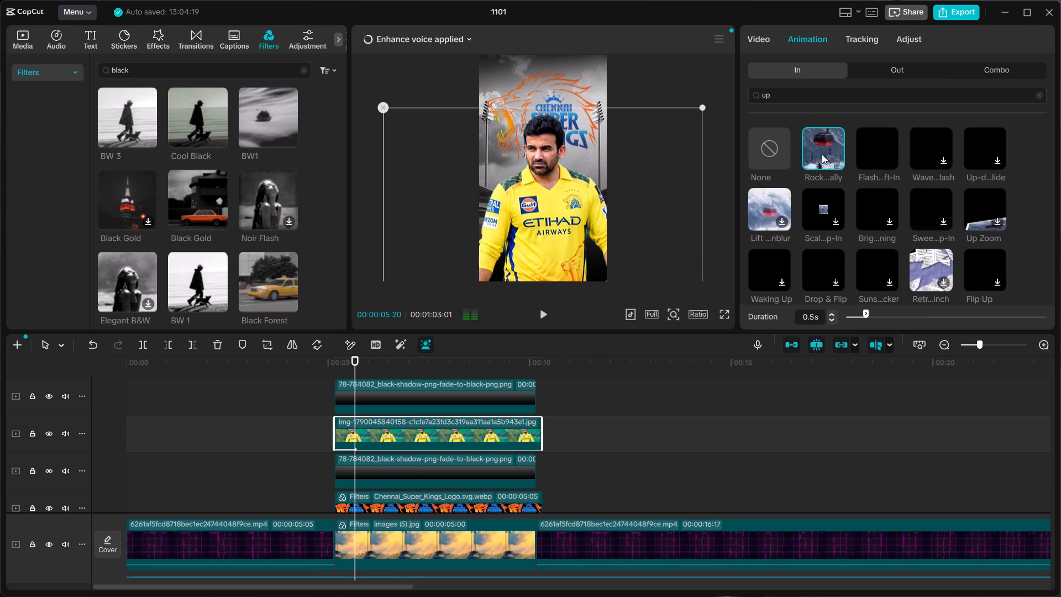
{"action": "scroll", "coordinate": [855, 199], "scroll_direction": "down", "scroll_amount": 1}
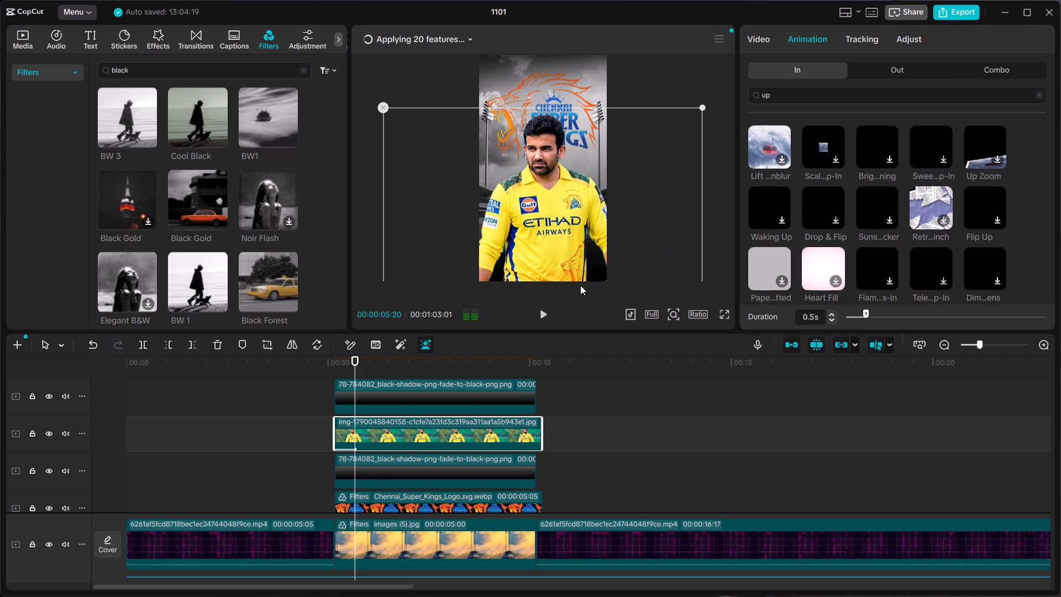
{"action": "left_click", "coordinate": [549, 315]}
{"action": "left_click", "coordinate": [547, 315]}
Look through the "up" animation results for another entrance animation for the player clip.
{"action": "scroll", "coordinate": [845, 214], "scroll_direction": "up", "scroll_amount": 2}
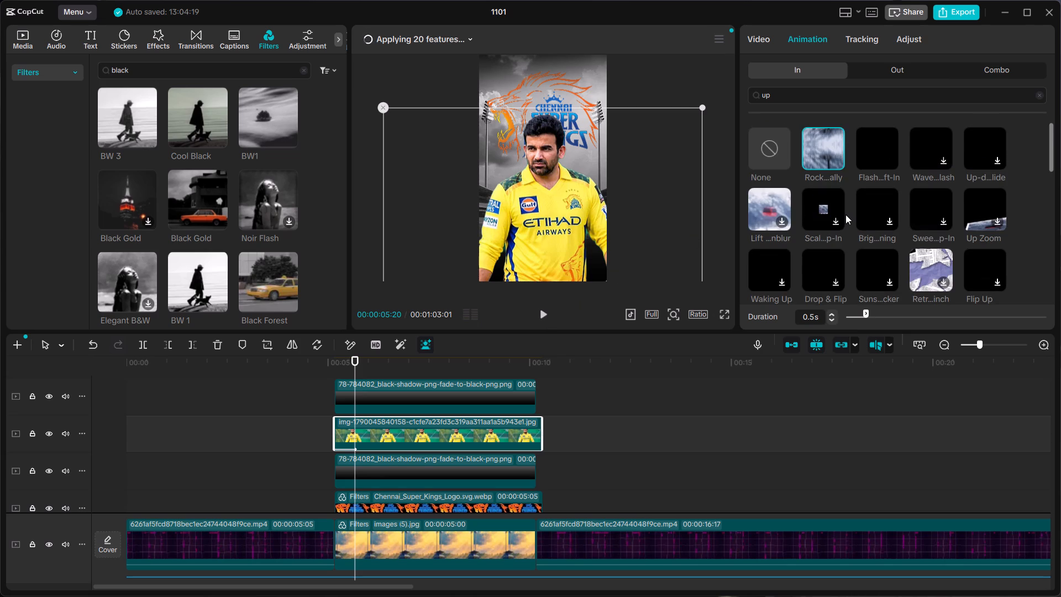
{"action": "scroll", "coordinate": [845, 214], "scroll_direction": "down", "scroll_amount": 7}
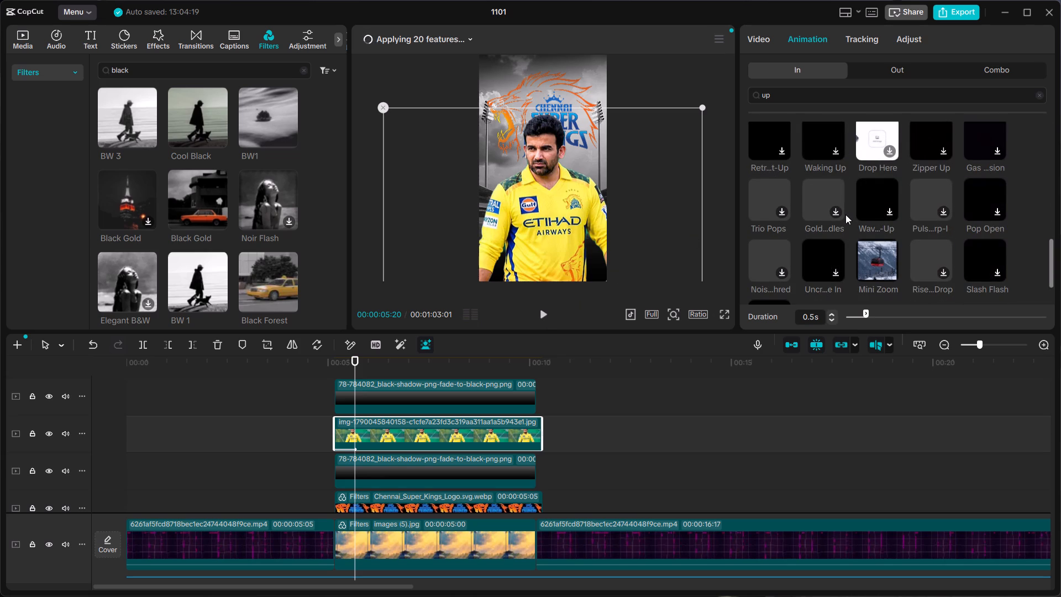
{"action": "scroll", "coordinate": [845, 214], "scroll_direction": "up", "scroll_amount": 14}
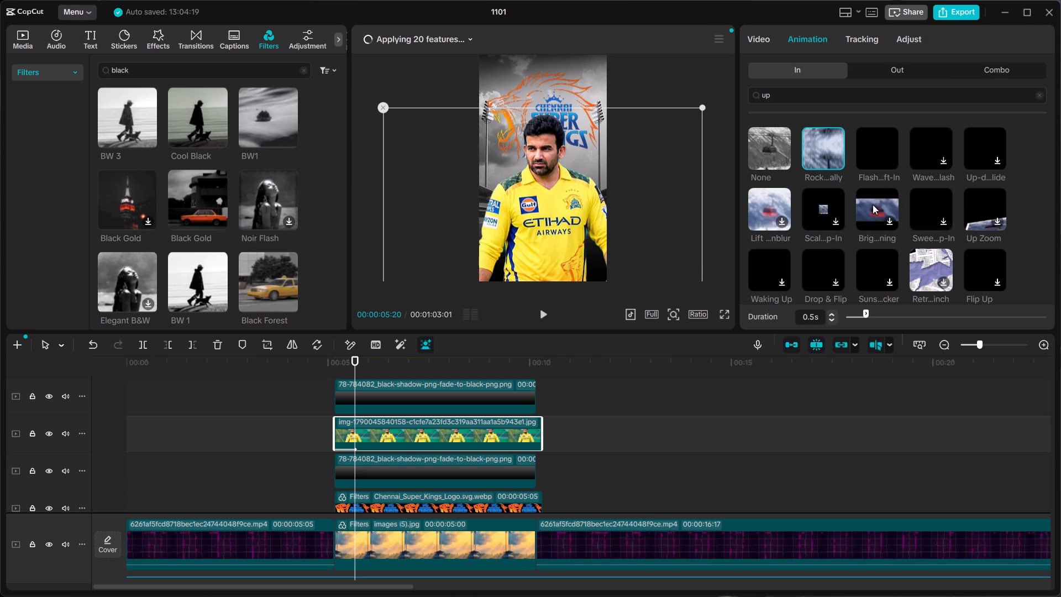
{"action": "scroll", "coordinate": [778, 215], "scroll_direction": "down", "scroll_amount": 2}
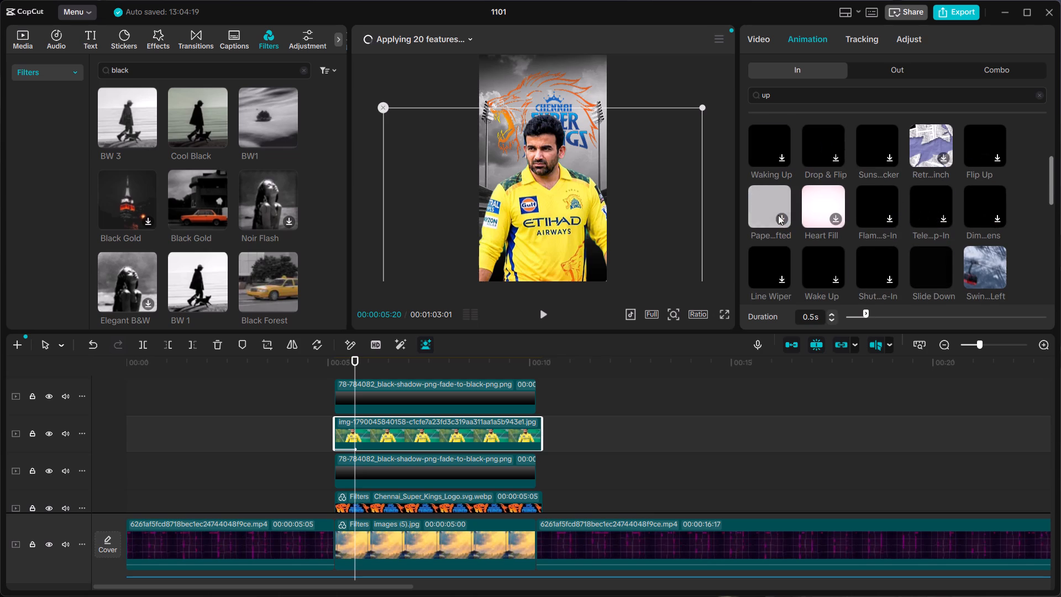
Search the In animations for "slide up", apply Slide Up to the yellow-jersey player clip, and play its entrance.
{"action": "left_click", "coordinate": [796, 99]}
{"action": "key", "text": "BackSpace"}
{"action": "key", "text": "BackSpace"}
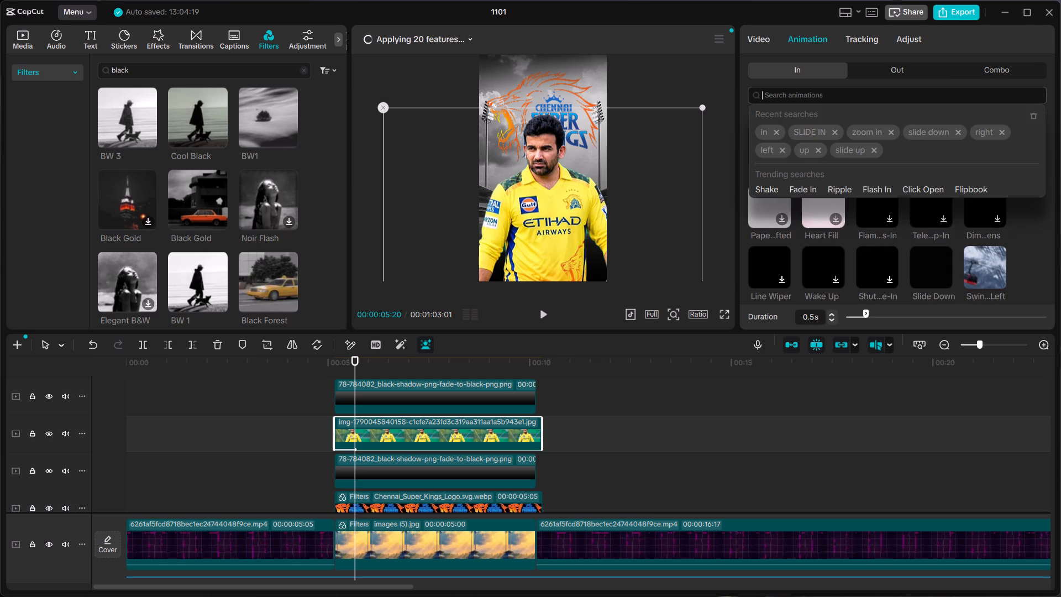
{"action": "type", "text": "slo"}
{"action": "key", "text": "BackSpace"}
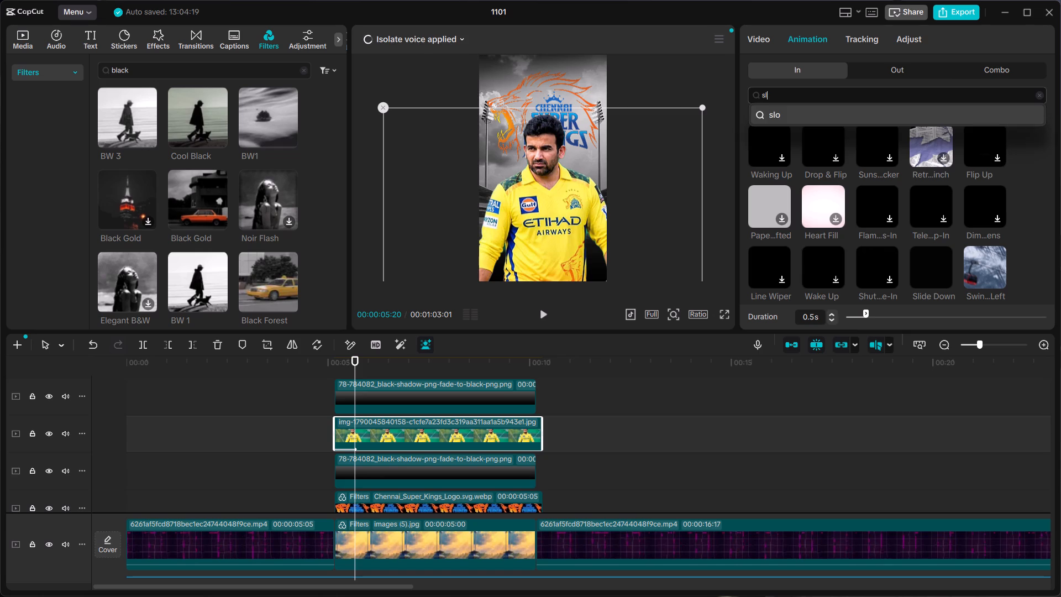
{"action": "type", "text": "ide up"}
{"action": "key", "text": "Return"}
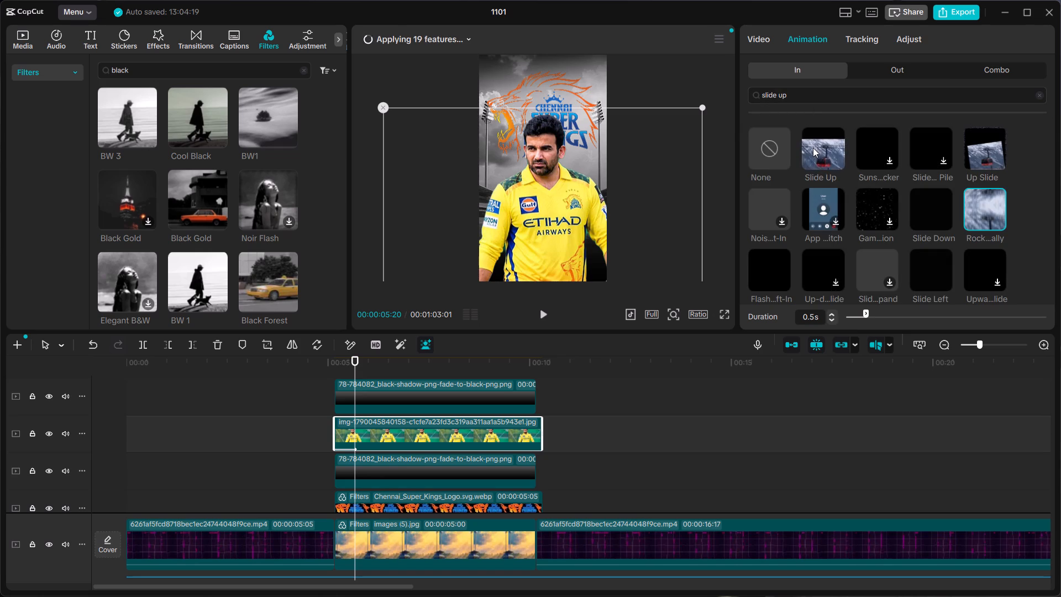
{"action": "left_click", "coordinate": [813, 148]}
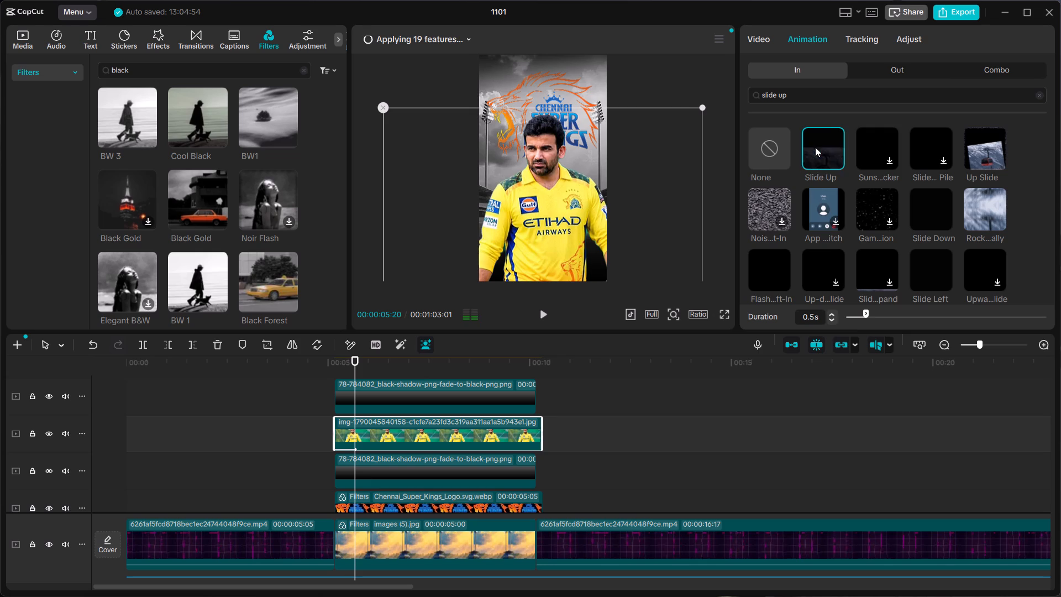
{"action": "left_click", "coordinate": [296, 432]}
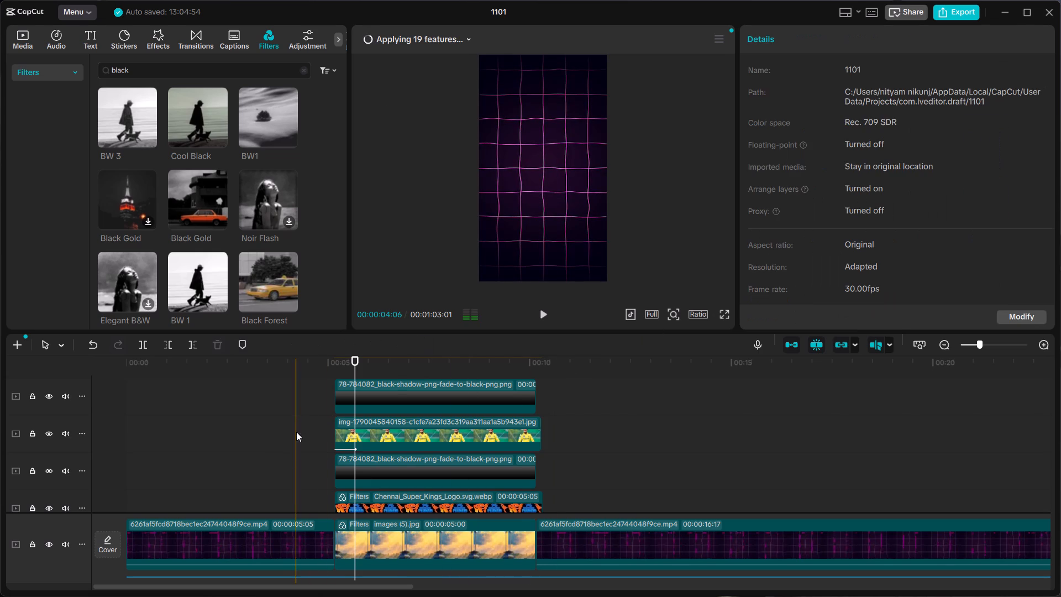
{"action": "key", "text": "space"}
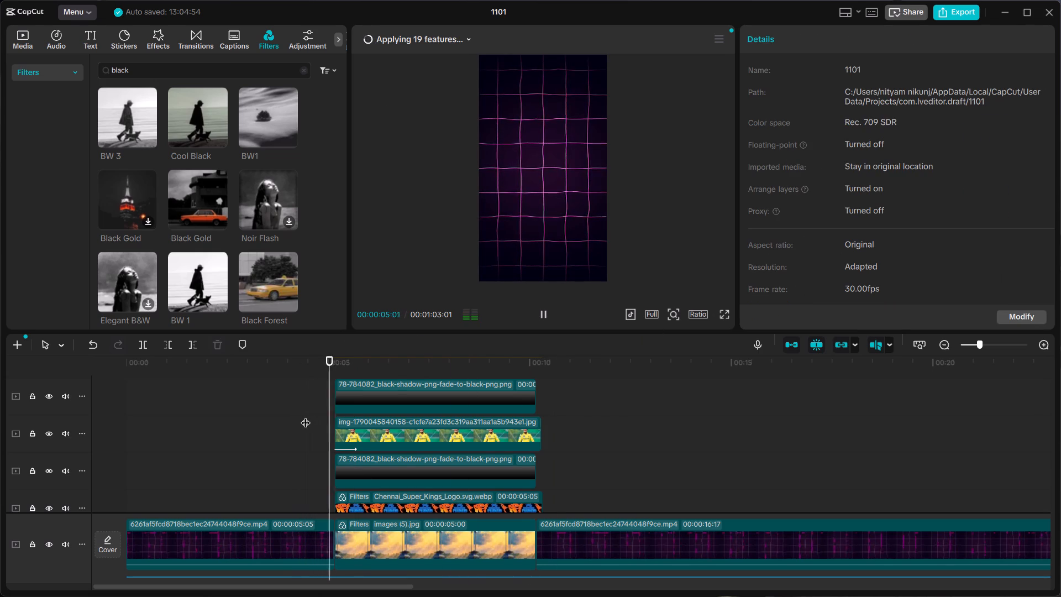
{"action": "key", "text": "space"}
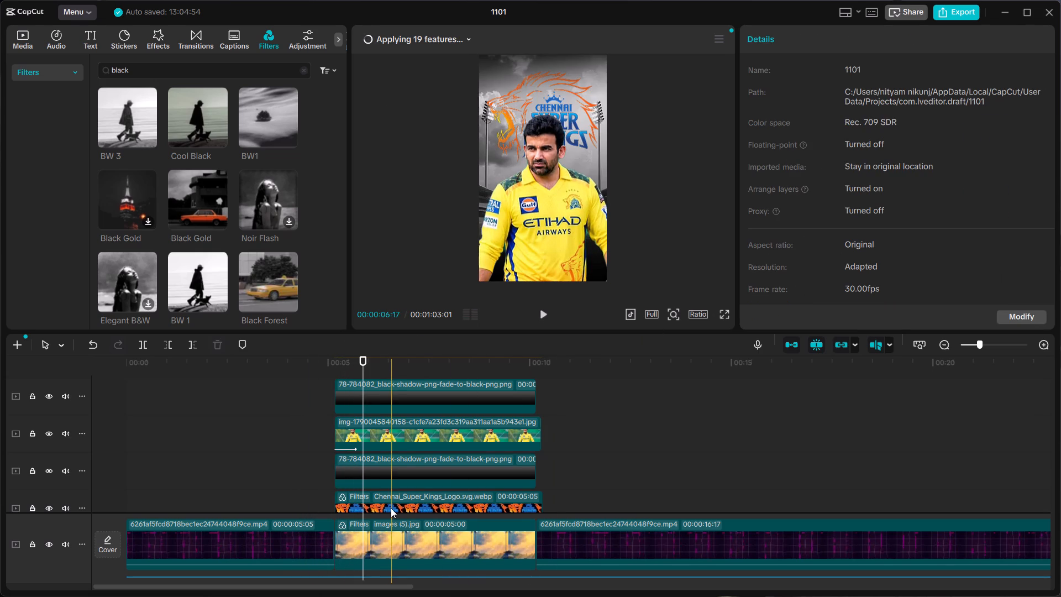
Try Up Slide and Slide Down on the Chennai Super Kings logo clip, settling on the Curs…g-In entrance animation, and play it.
{"action": "left_click", "coordinate": [391, 508]}
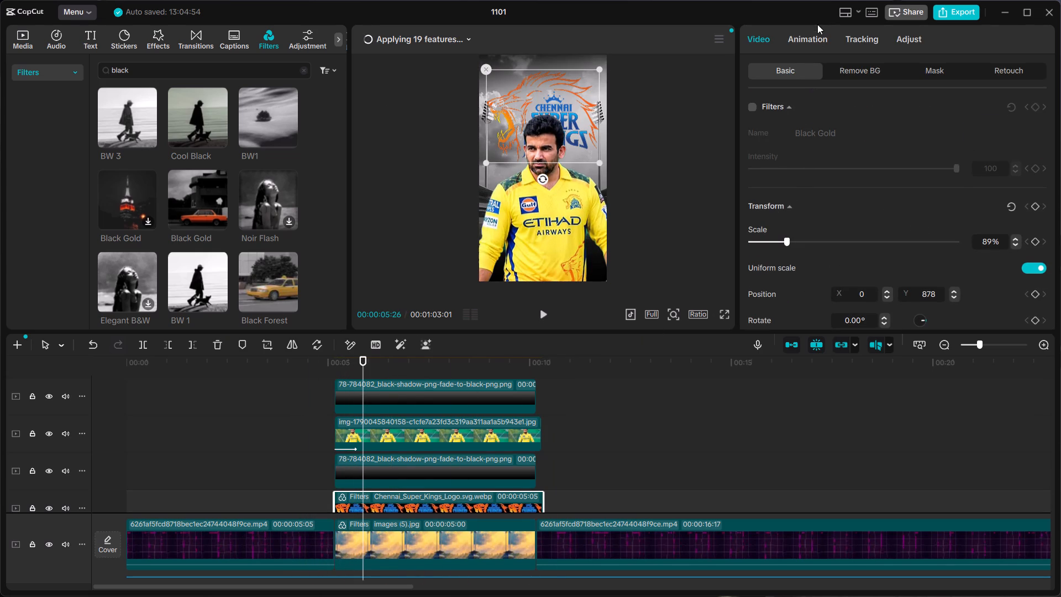
{"action": "left_click", "coordinate": [816, 41]}
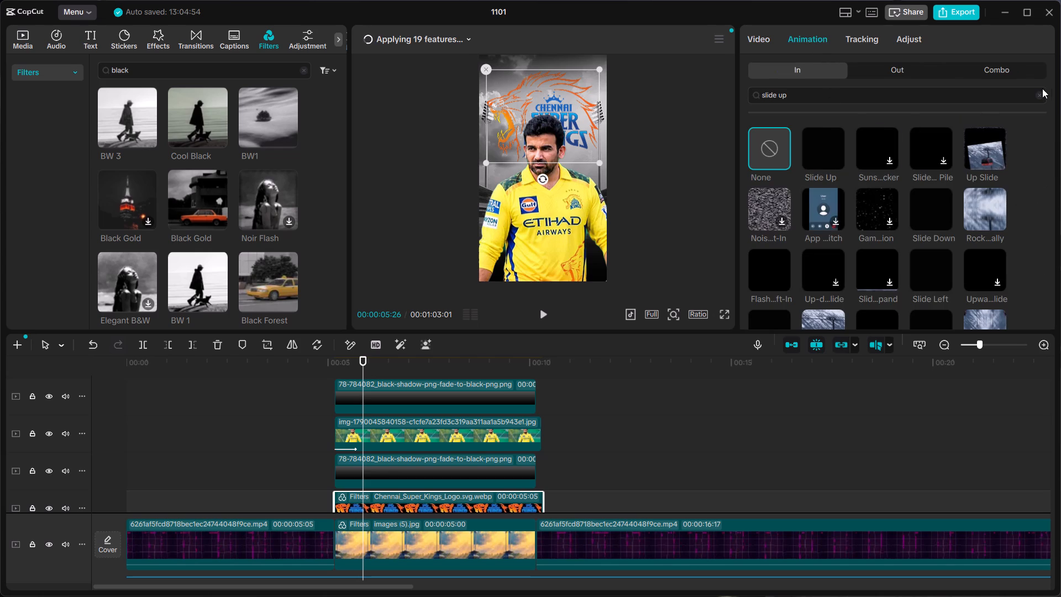
{"action": "left_click", "coordinate": [978, 151]}
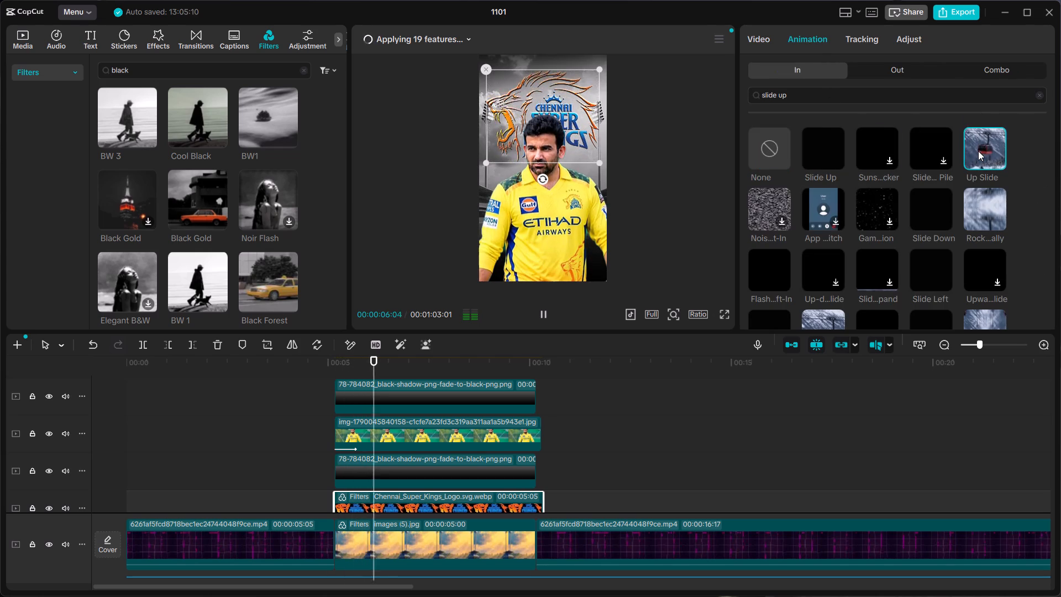
{"action": "left_click", "coordinate": [938, 213]}
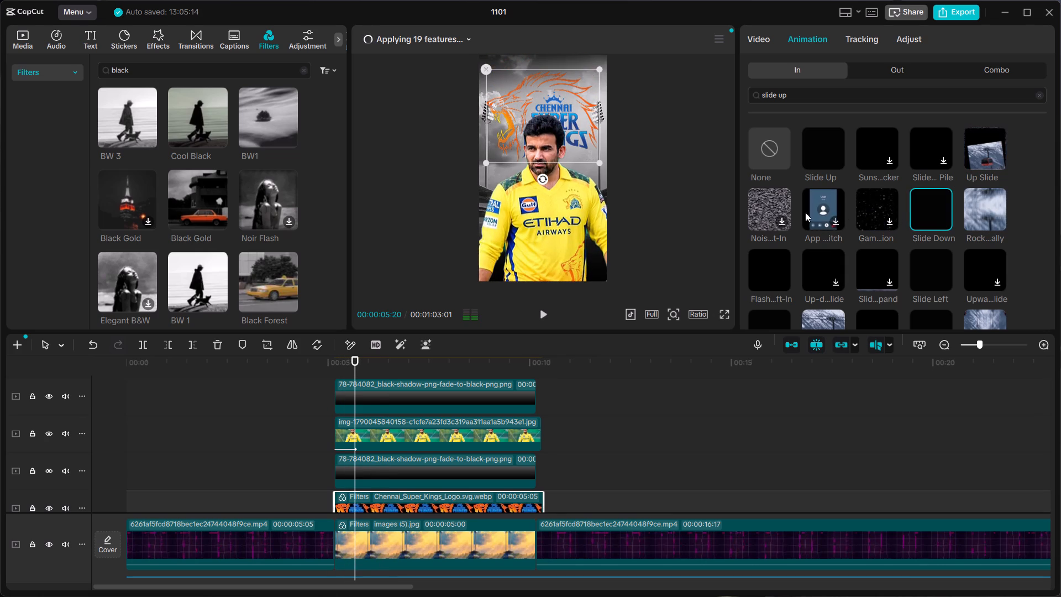
{"action": "scroll", "coordinate": [785, 254], "scroll_direction": "down", "scroll_amount": 1}
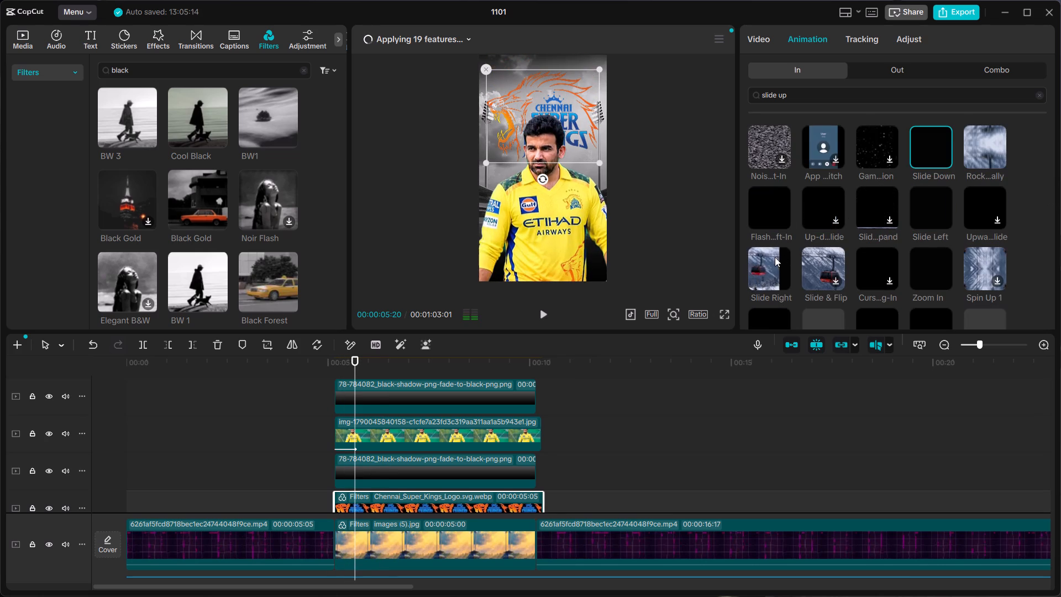
{"action": "left_click", "coordinate": [882, 263]}
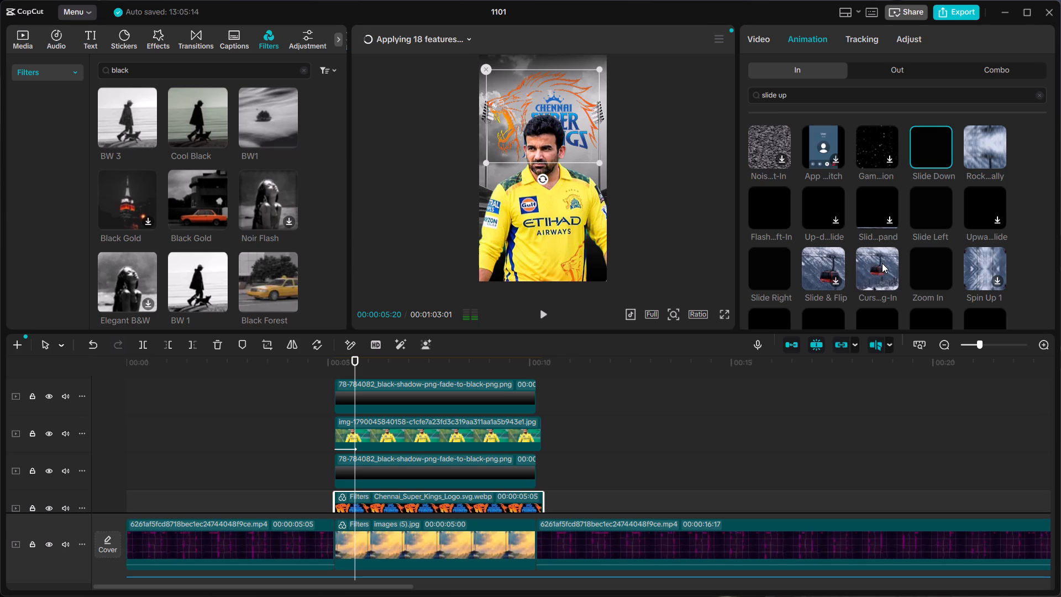
{"action": "left_click", "coordinate": [882, 263]}
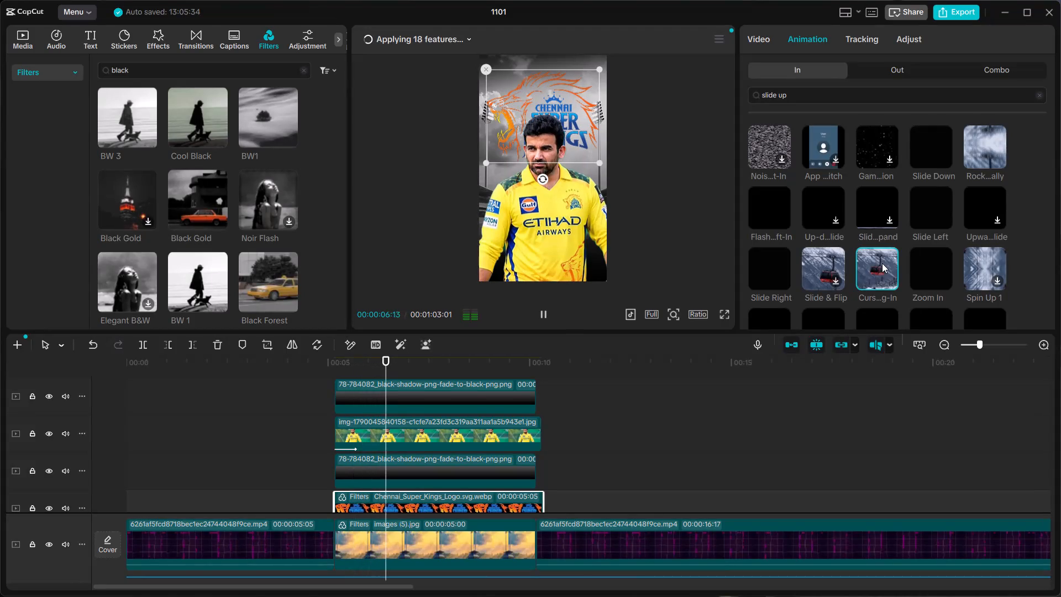
{"action": "key", "text": "space"}
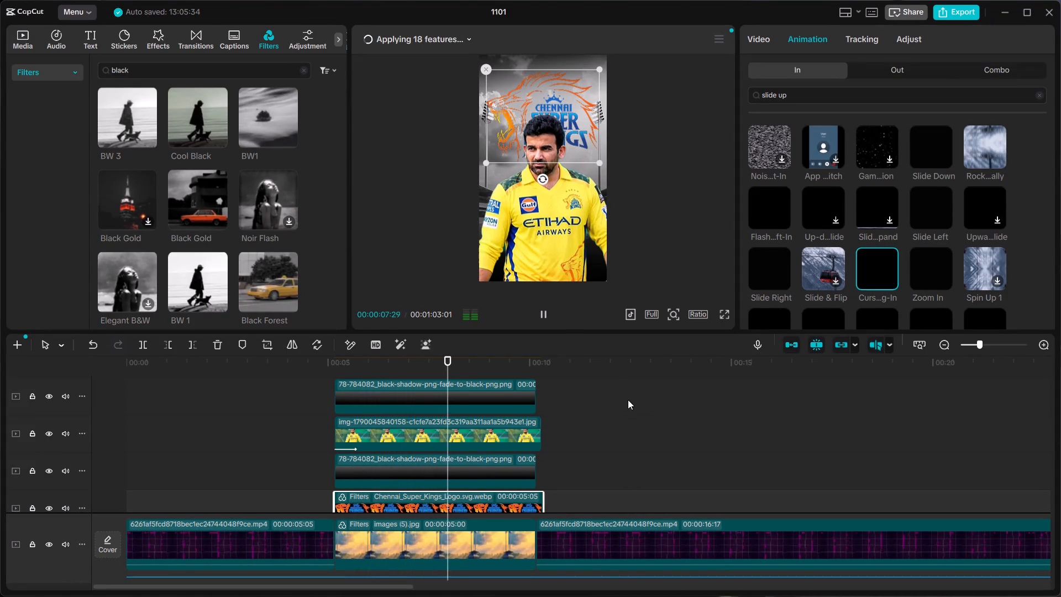
{"action": "key", "text": "space"}
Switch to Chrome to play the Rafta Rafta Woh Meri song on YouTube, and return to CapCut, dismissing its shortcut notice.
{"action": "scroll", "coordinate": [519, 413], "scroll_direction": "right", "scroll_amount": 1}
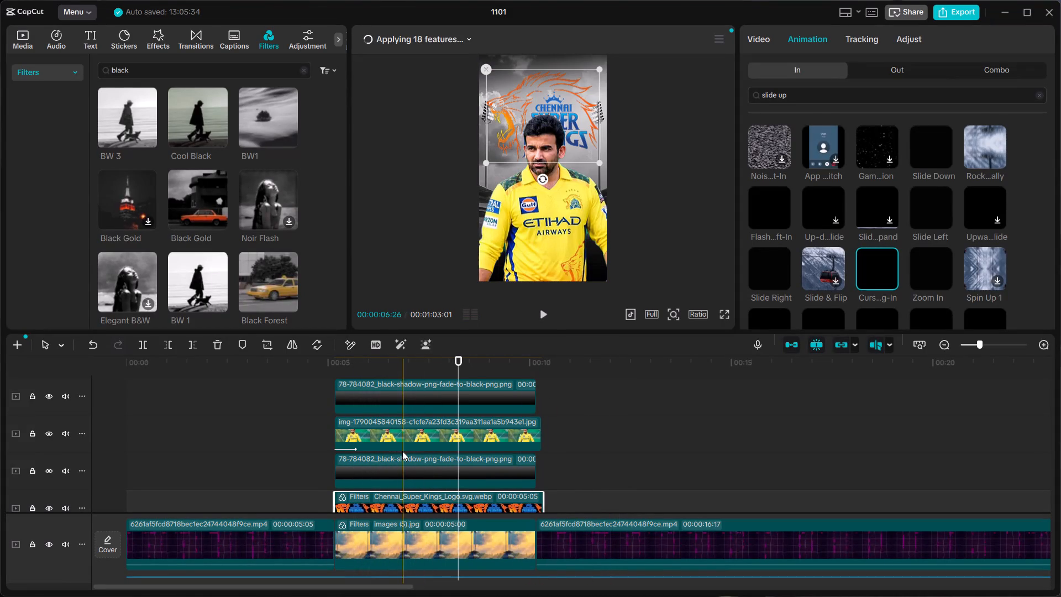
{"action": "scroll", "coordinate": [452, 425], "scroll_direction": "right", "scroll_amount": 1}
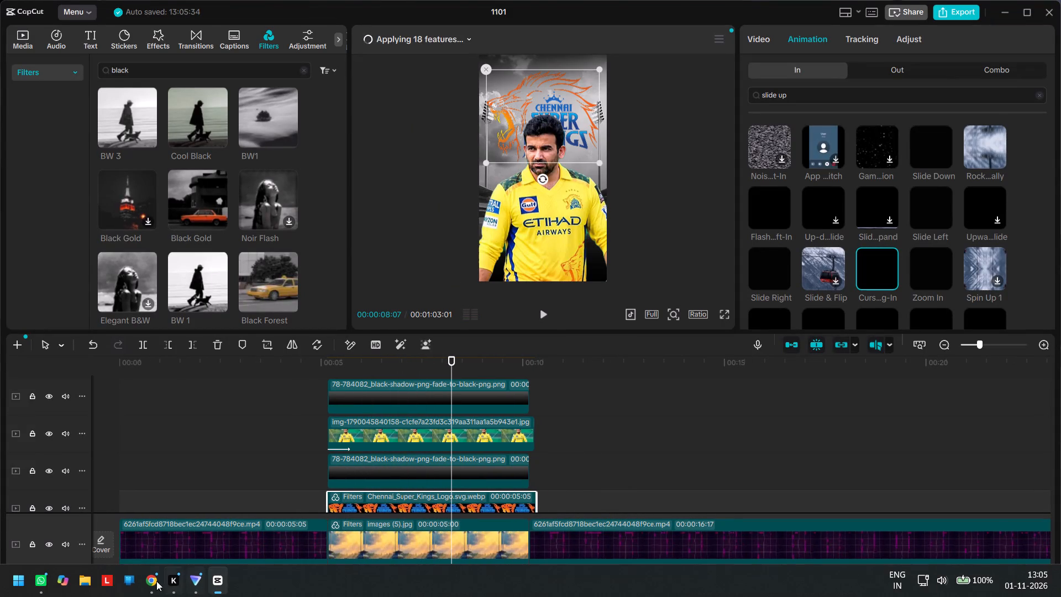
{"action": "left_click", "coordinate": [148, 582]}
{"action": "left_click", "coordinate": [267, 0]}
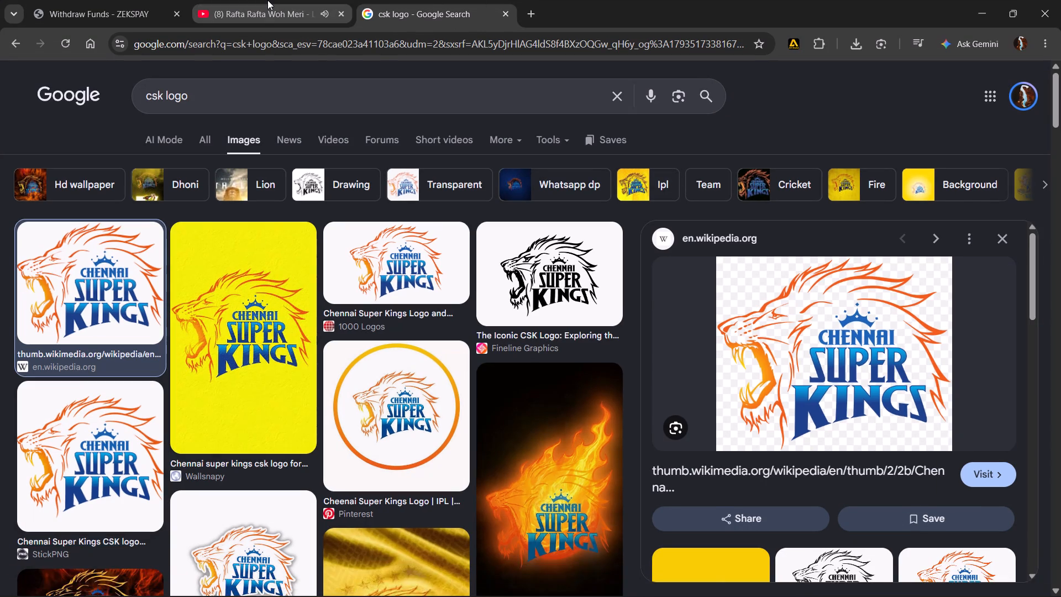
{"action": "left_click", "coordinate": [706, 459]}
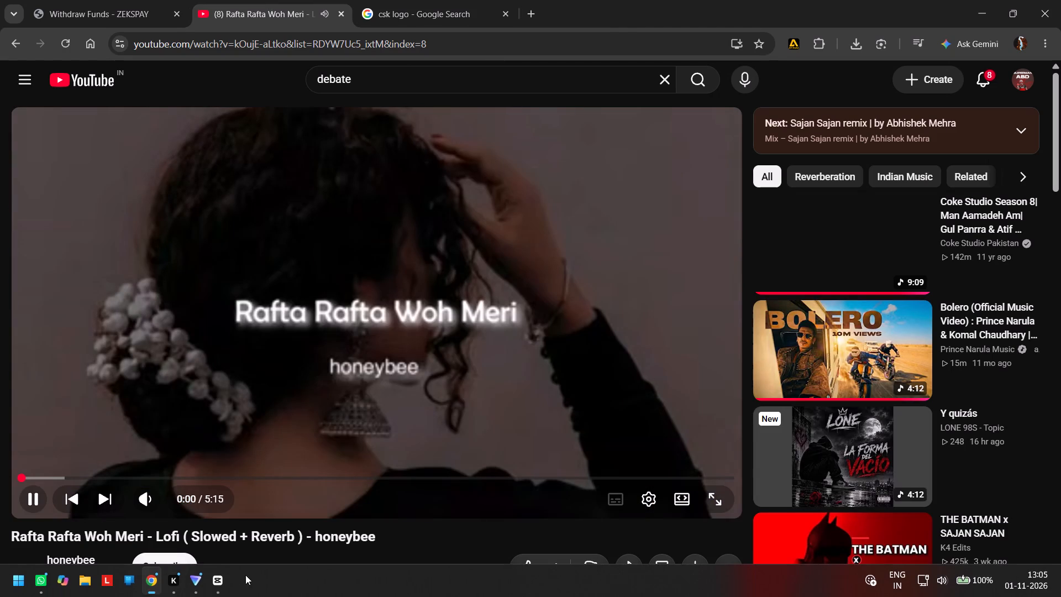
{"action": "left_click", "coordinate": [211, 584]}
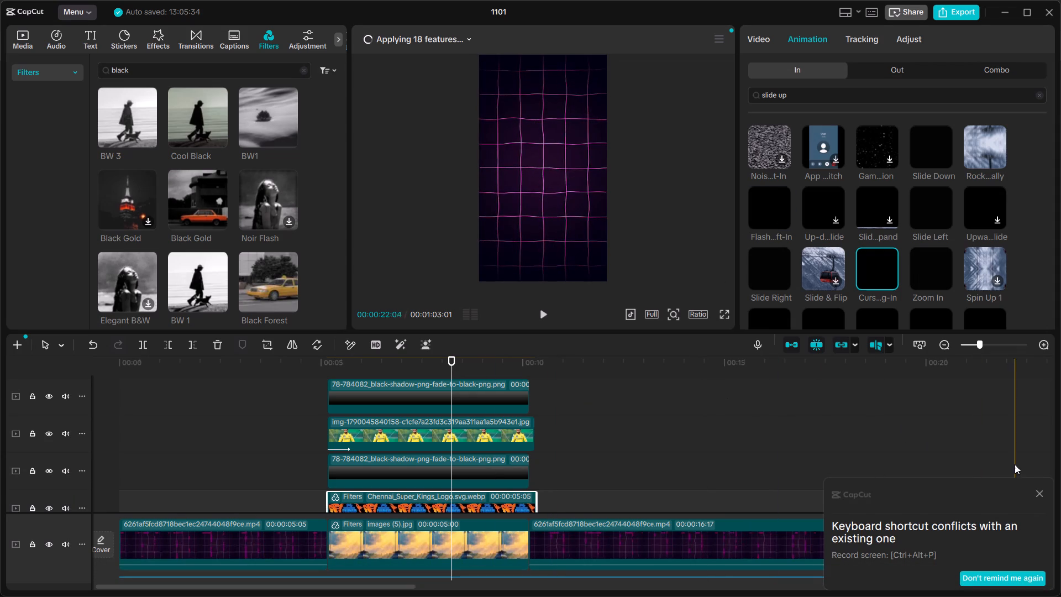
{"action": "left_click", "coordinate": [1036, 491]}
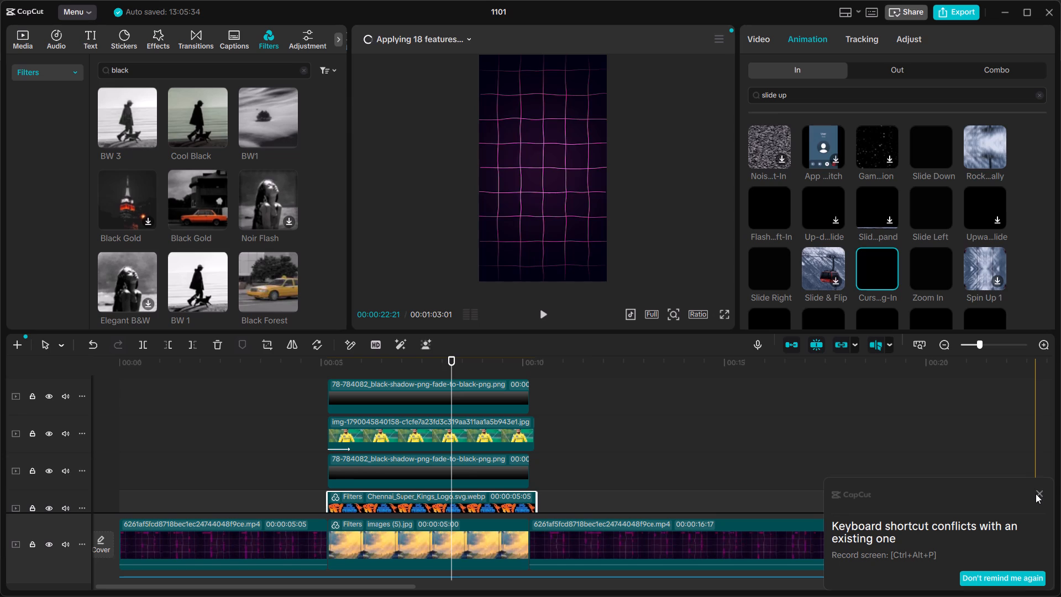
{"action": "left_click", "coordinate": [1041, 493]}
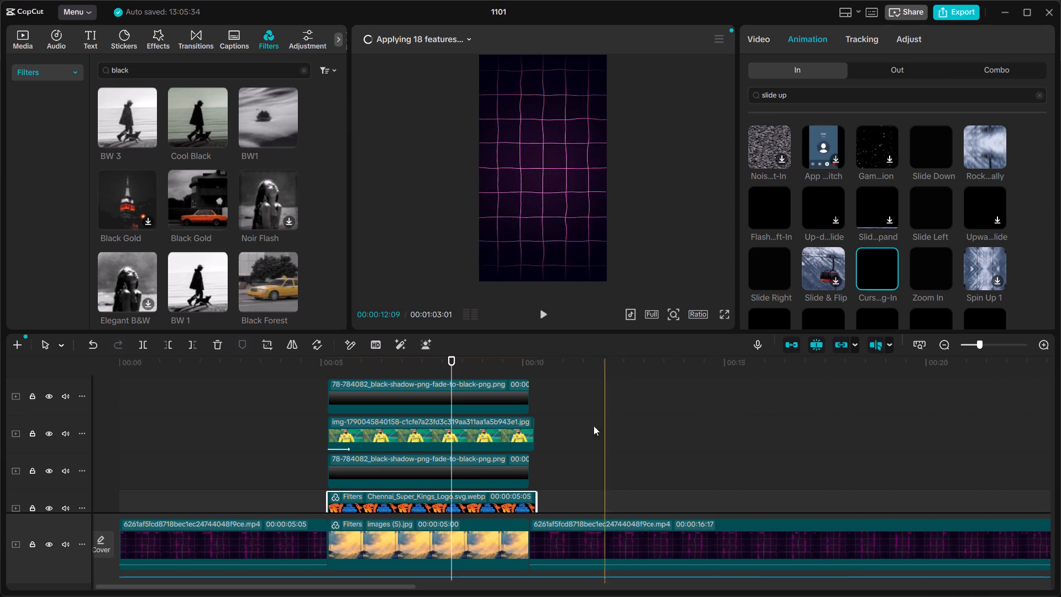
Extend the images (5).jpg background clip on the main track to 00:00:22:11, ending level with the audio.
{"action": "scroll", "coordinate": [483, 416], "scroll_direction": "up", "scroll_amount": 4, "text": "ctrl"}
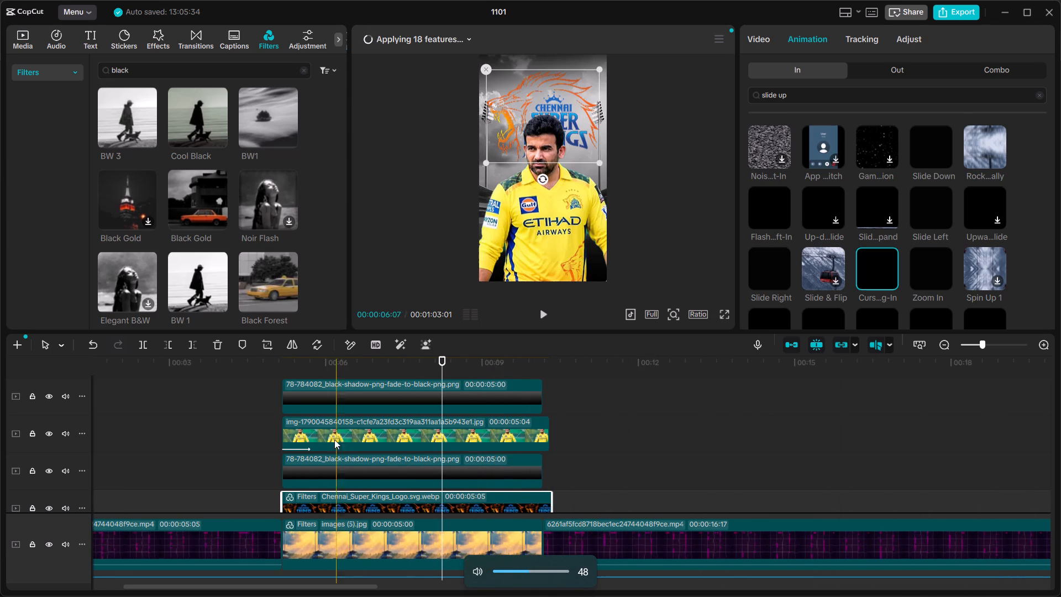
{"action": "scroll", "coordinate": [279, 455], "scroll_direction": "up", "scroll_amount": 1}
{"action": "scroll", "coordinate": [322, 456], "scroll_direction": "down", "scroll_amount": 1}
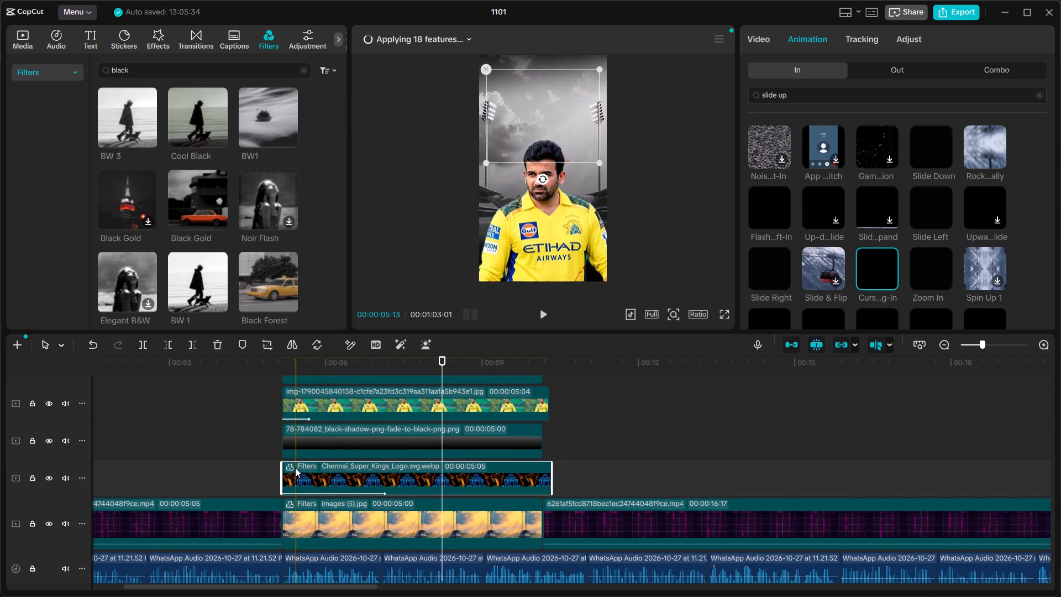
{"action": "left_click", "coordinate": [317, 402]}
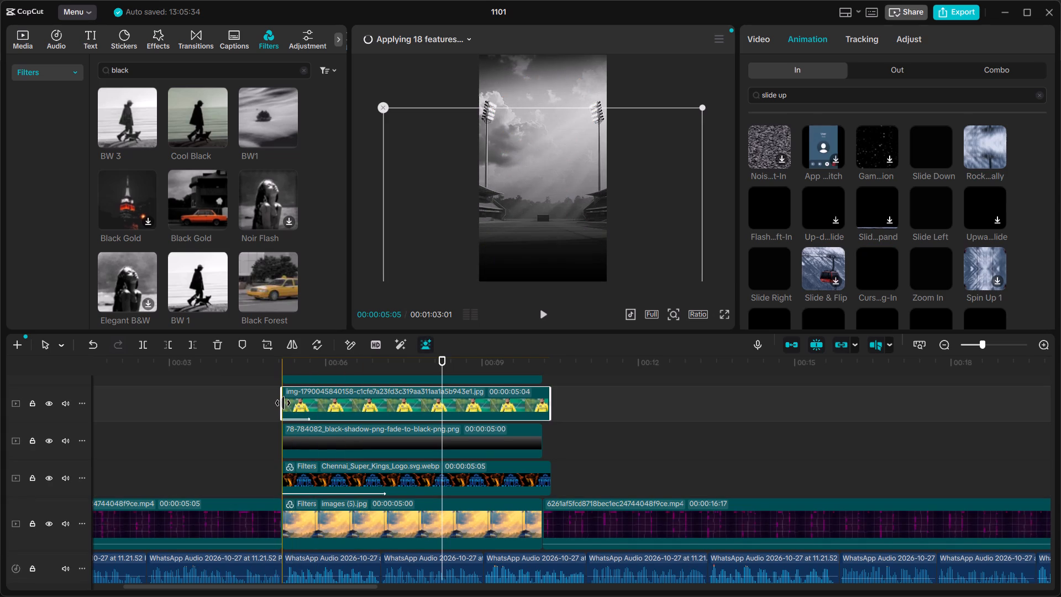
{"action": "left_click", "coordinate": [438, 517]}
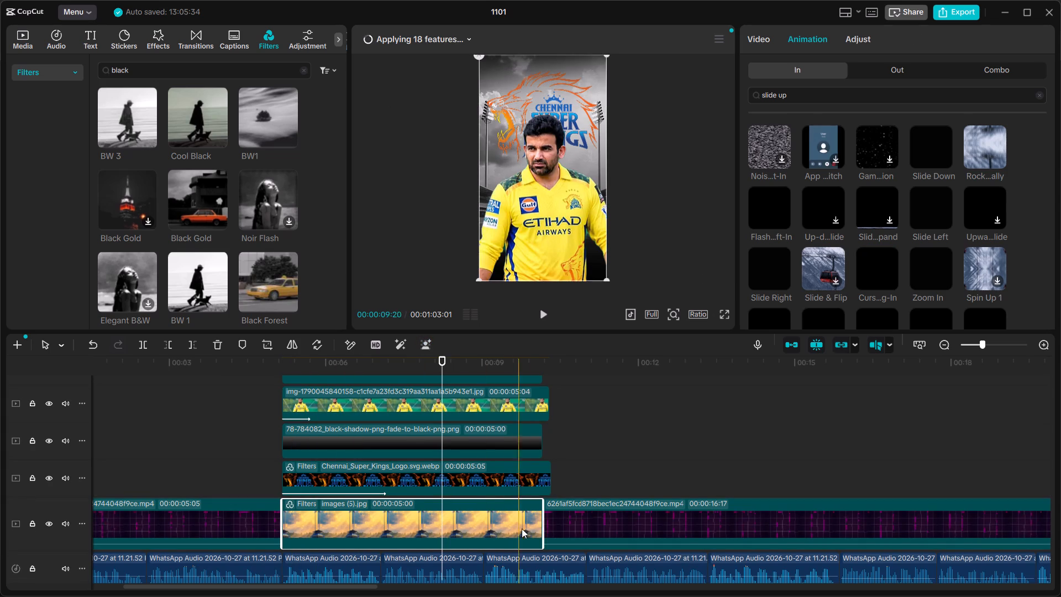
{"action": "left_click_drag", "start_coordinate": [543, 528], "coordinate": [988, 535]}
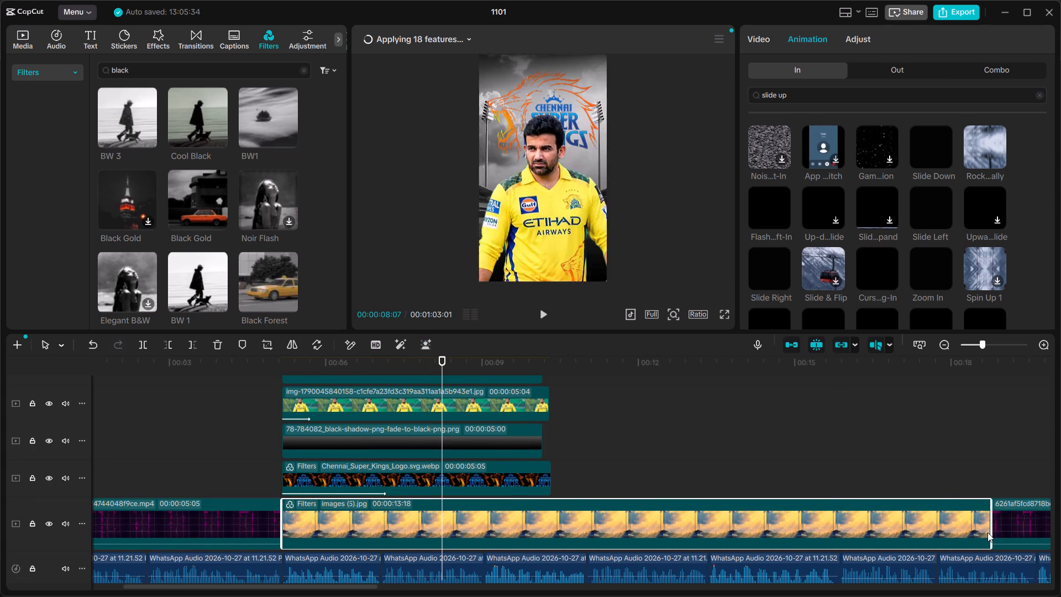
{"action": "scroll", "coordinate": [981, 527], "scroll_direction": "left", "scroll_amount": 2}
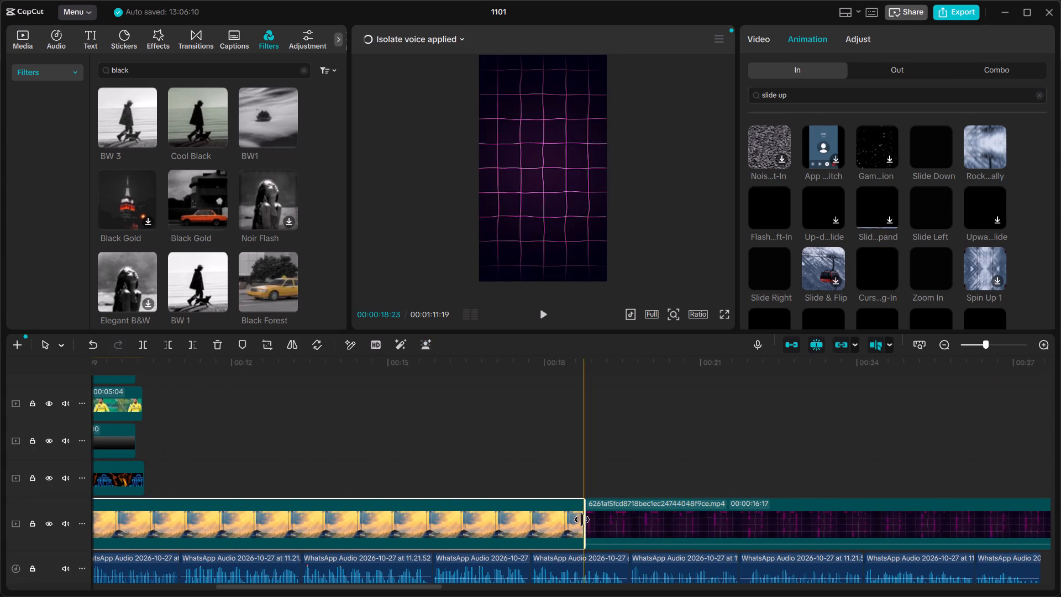
{"action": "left_click_drag", "start_coordinate": [582, 520], "coordinate": [993, 514]}
{"action": "scroll", "coordinate": [965, 517], "scroll_direction": "left", "scroll_amount": 1}
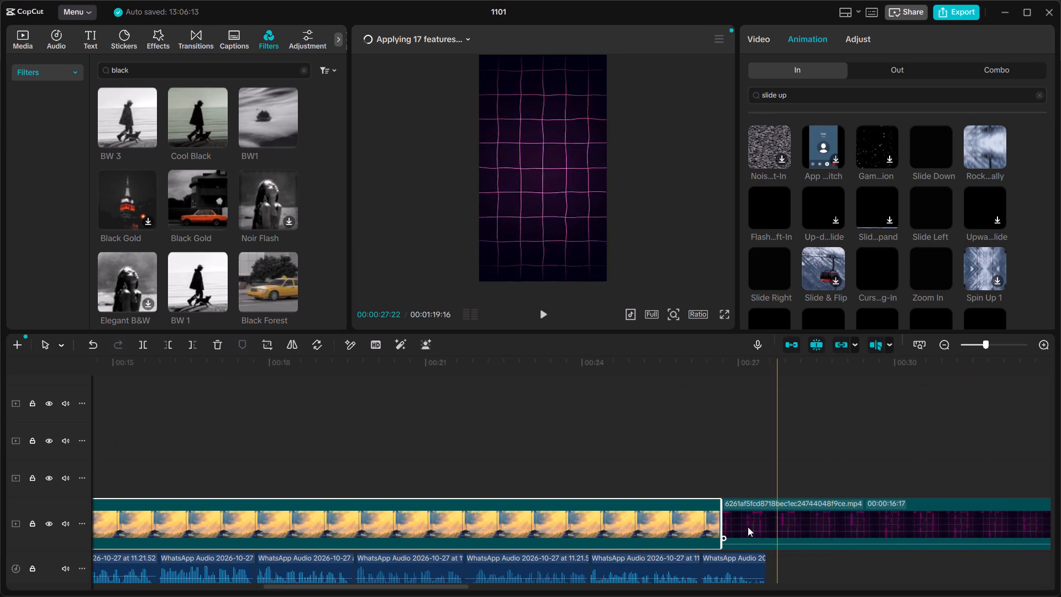
{"action": "left_click_drag", "start_coordinate": [721, 523], "coordinate": [766, 526]}
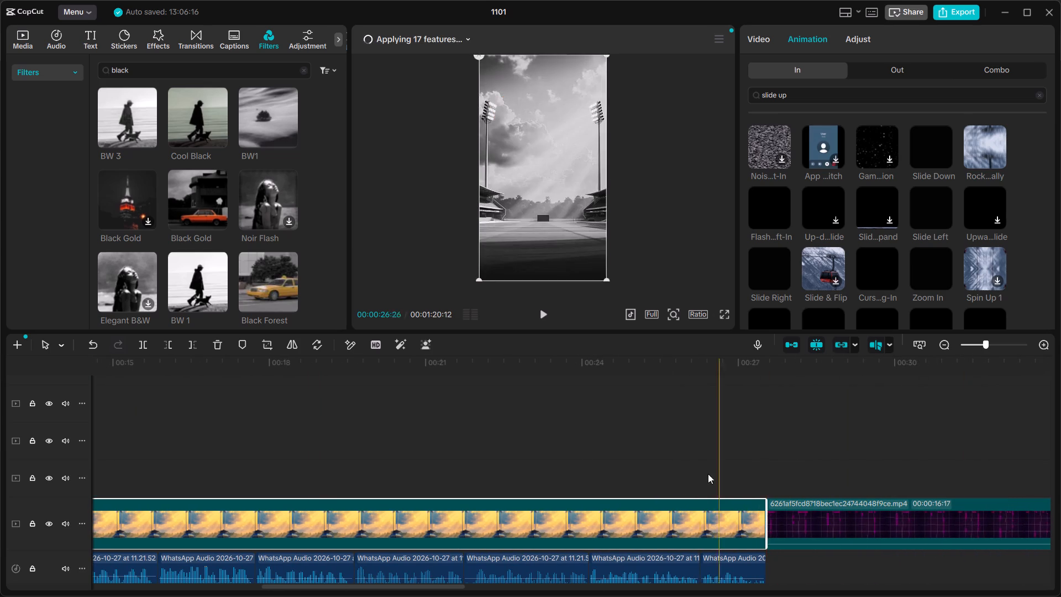
{"action": "left_click", "coordinate": [673, 453]}
Trim the end of the Chennai Super Kings logo clip to about the 7-second mark of the timeline.
{"action": "scroll", "coordinate": [630, 475], "scroll_direction": "right", "scroll_amount": 3}
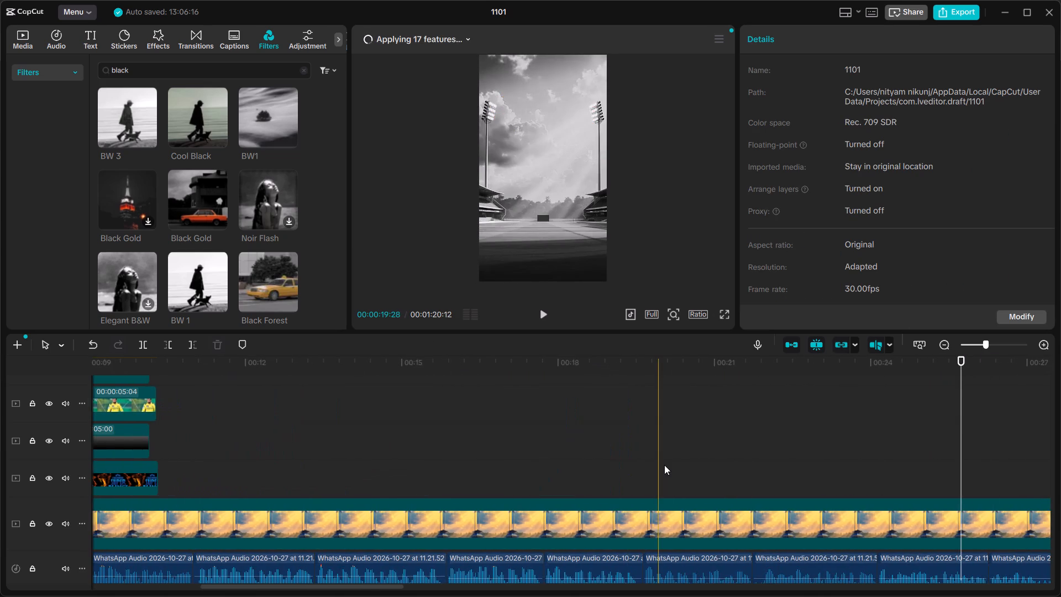
{"action": "scroll", "coordinate": [692, 467], "scroll_direction": "right", "scroll_amount": 1}
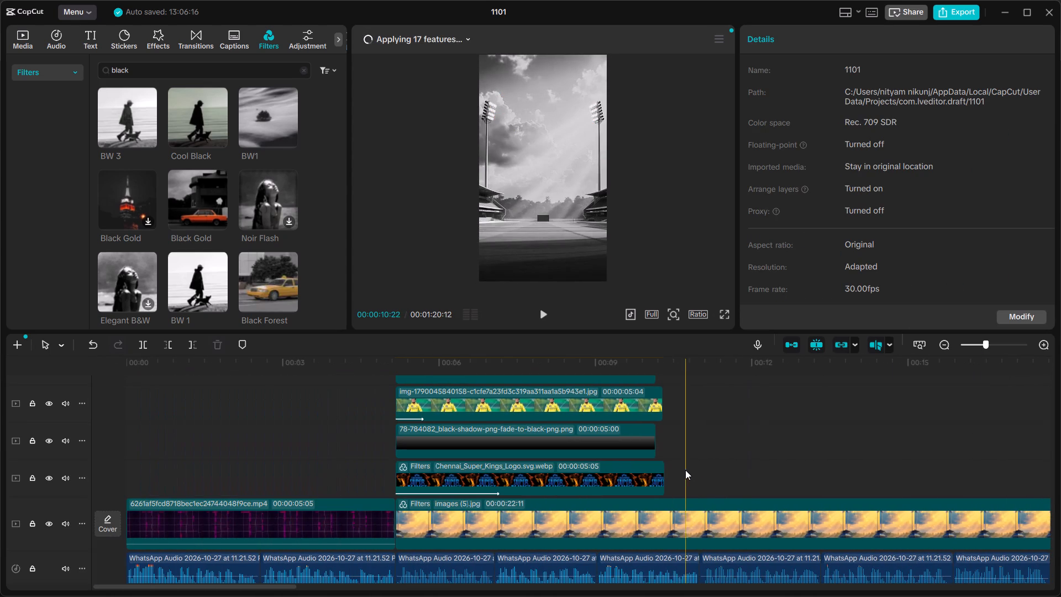
{"action": "scroll", "coordinate": [685, 470], "scroll_direction": "right", "scroll_amount": 1}
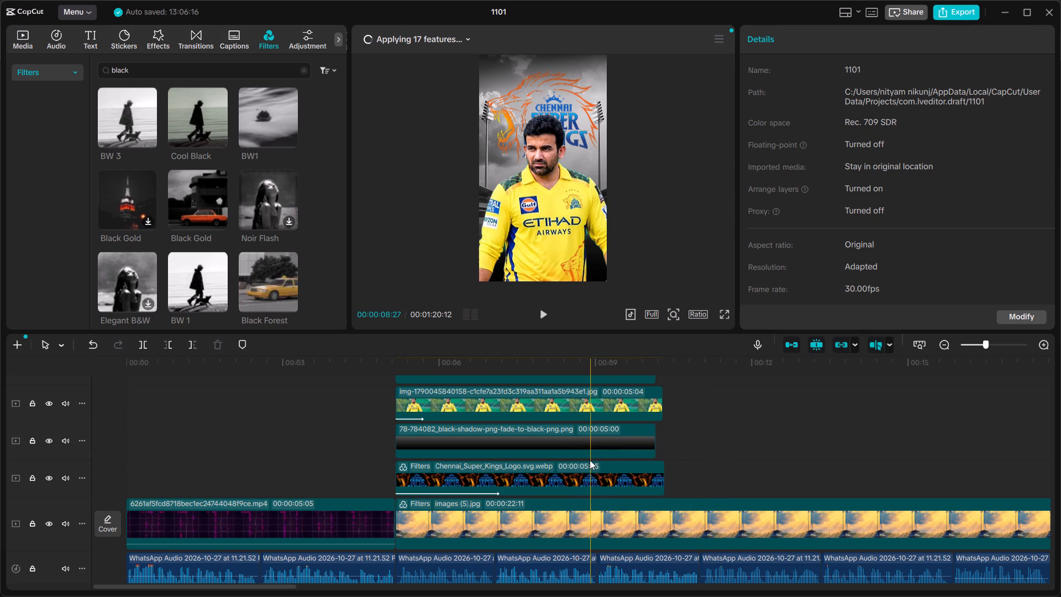
{"action": "left_click", "coordinate": [497, 507]}
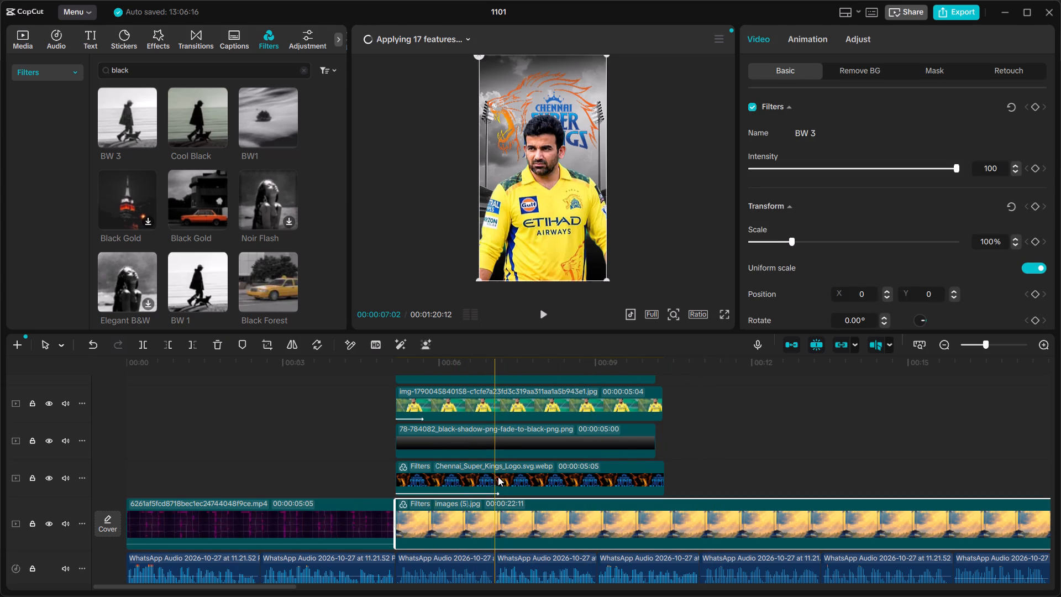
{"action": "left_click", "coordinate": [498, 472]}
{"action": "left_click_drag", "start_coordinate": [666, 479], "coordinate": [491, 494]}
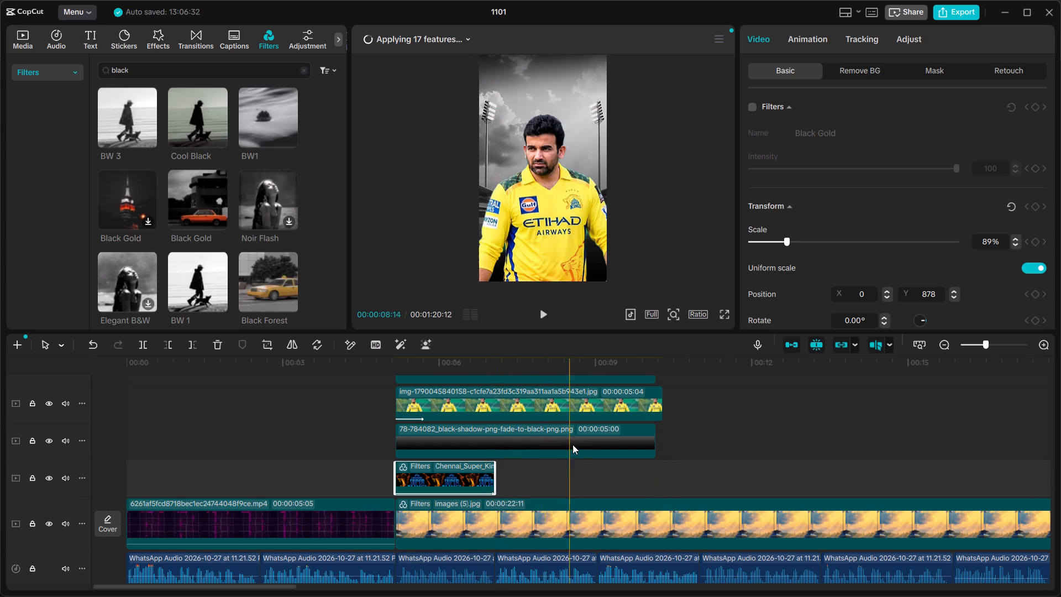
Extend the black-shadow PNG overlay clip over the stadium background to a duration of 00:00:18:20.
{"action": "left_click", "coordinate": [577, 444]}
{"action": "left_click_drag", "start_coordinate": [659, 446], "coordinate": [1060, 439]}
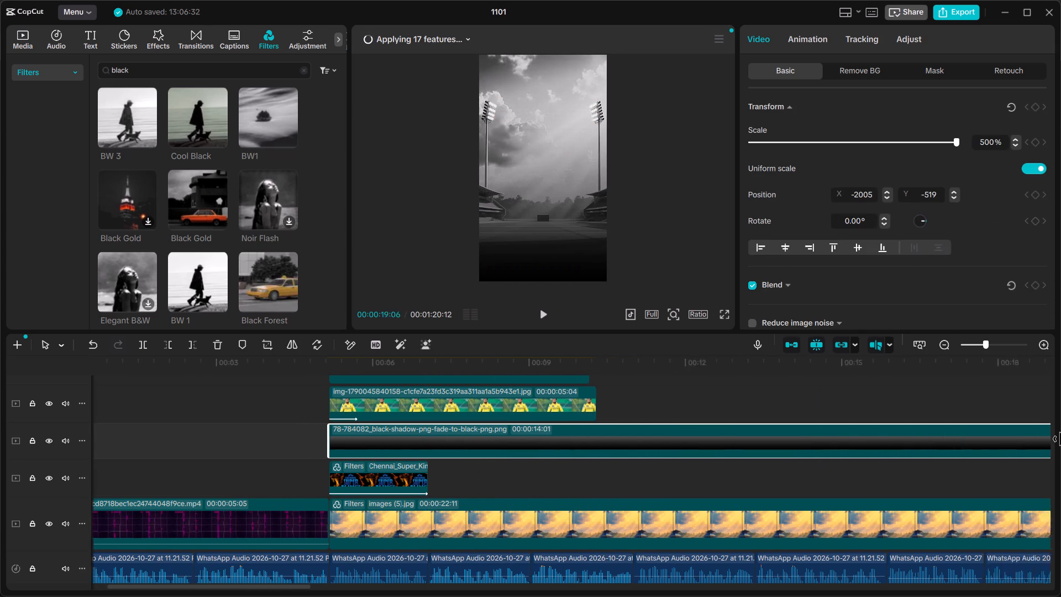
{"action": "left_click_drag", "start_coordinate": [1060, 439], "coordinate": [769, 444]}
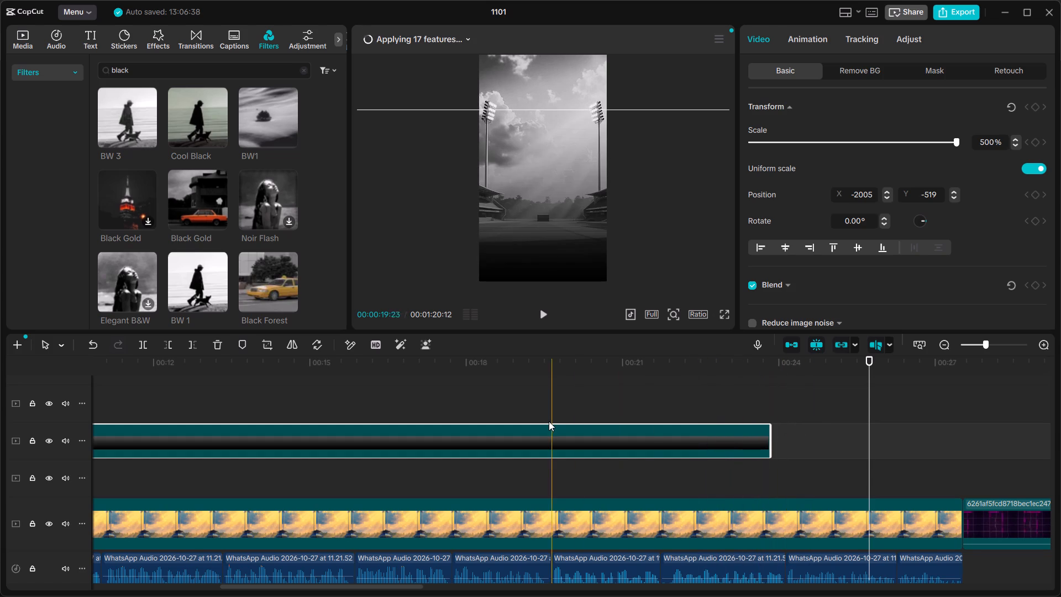
Hide and unhide the black-shadow overlay track at 00:00:06:29 to compare the preview with and without it.
{"action": "scroll", "coordinate": [547, 421], "scroll_direction": "right", "scroll_amount": 3}
{"action": "left_click", "coordinate": [528, 434]}
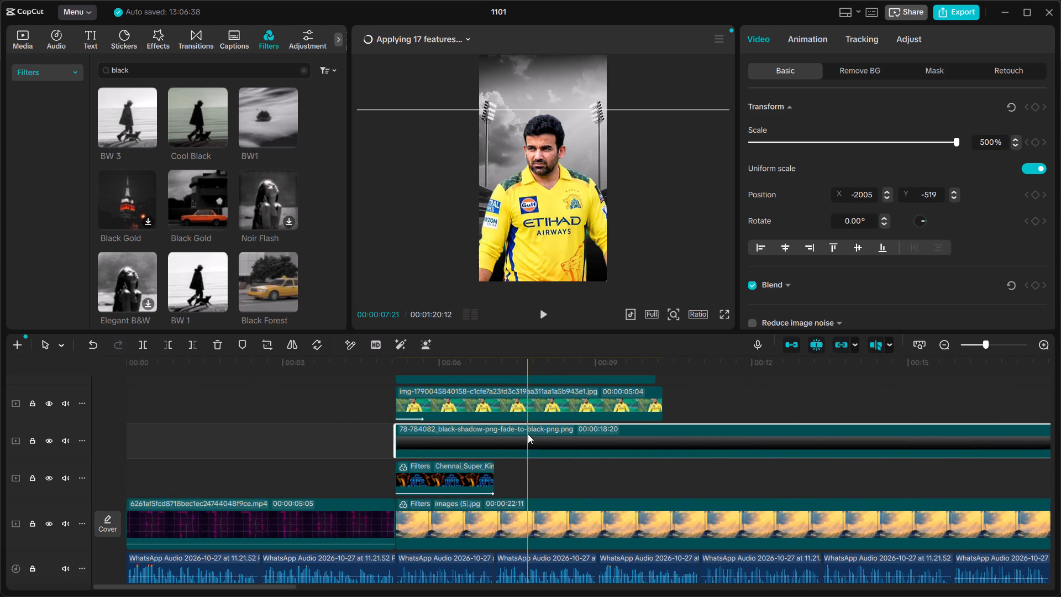
{"action": "left_click", "coordinate": [489, 366]}
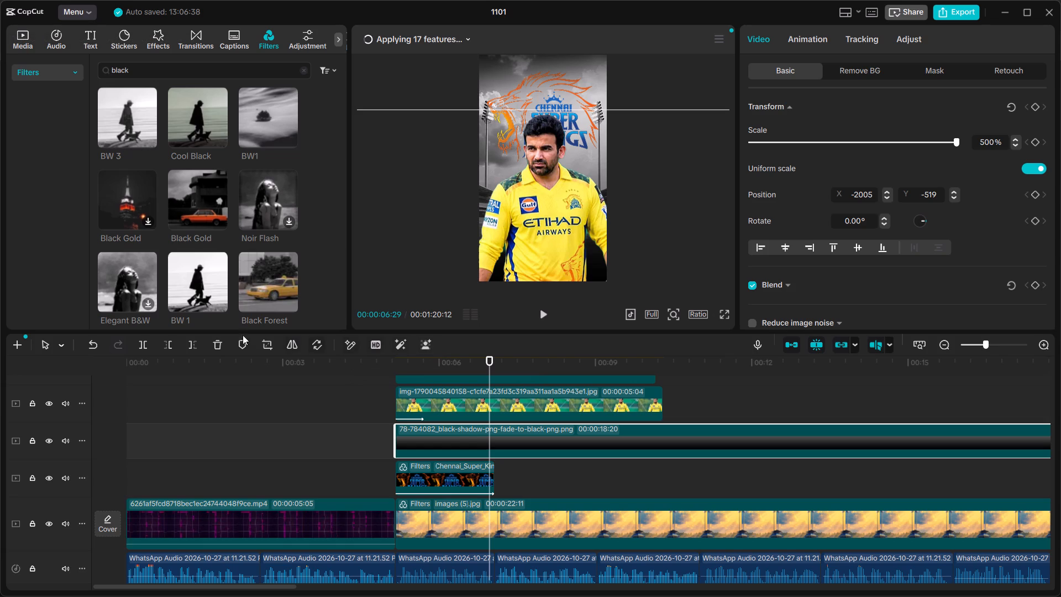
{"action": "left_click", "coordinate": [49, 441]}
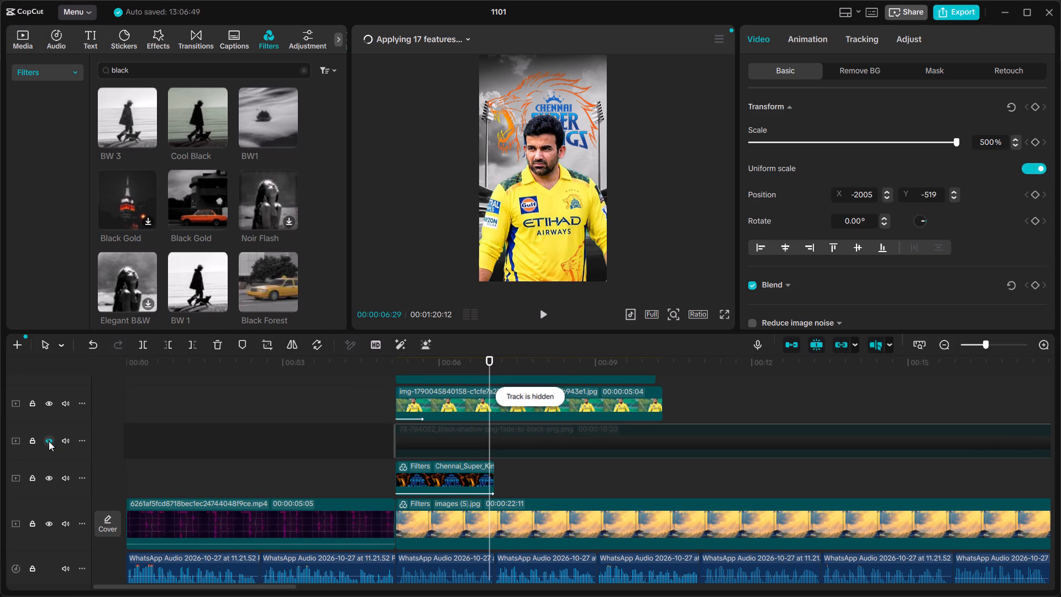
{"action": "left_click", "coordinate": [49, 441]}
{"action": "left_click", "coordinate": [49, 441]}
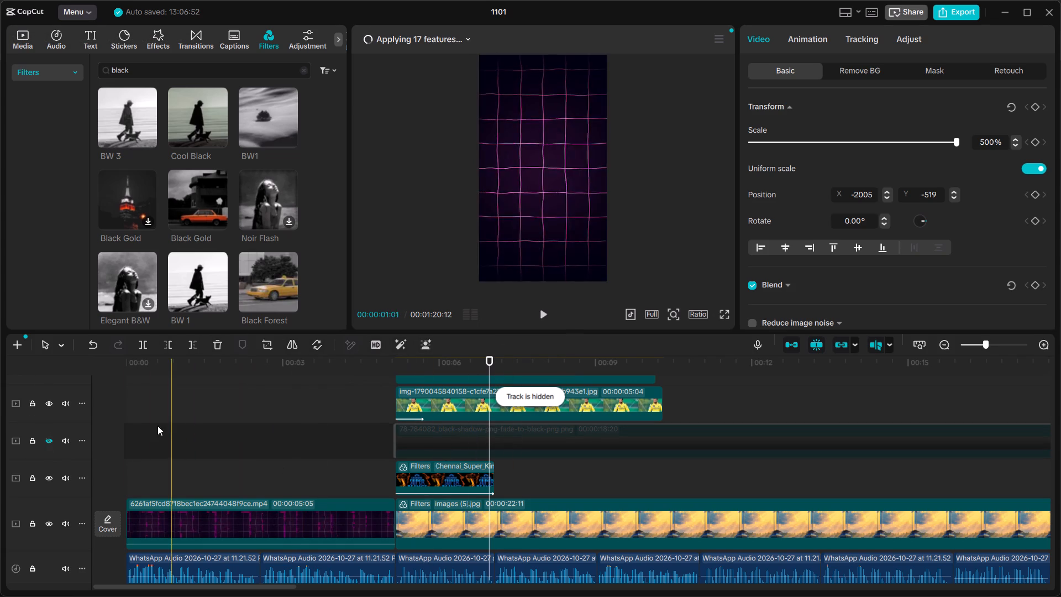
{"action": "left_click", "coordinate": [48, 444]}
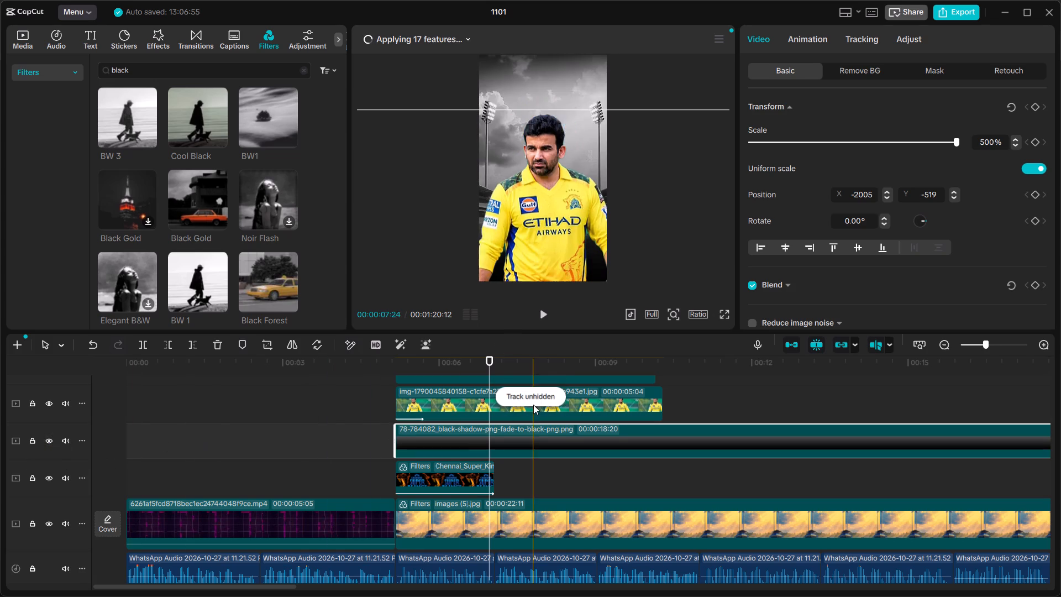
Delete the black-shadow PNG overlay clip from the timeline.
{"action": "right_click", "coordinate": [533, 405]}
{"action": "left_click", "coordinate": [496, 433]}
{"action": "right_click", "coordinate": [496, 433]}
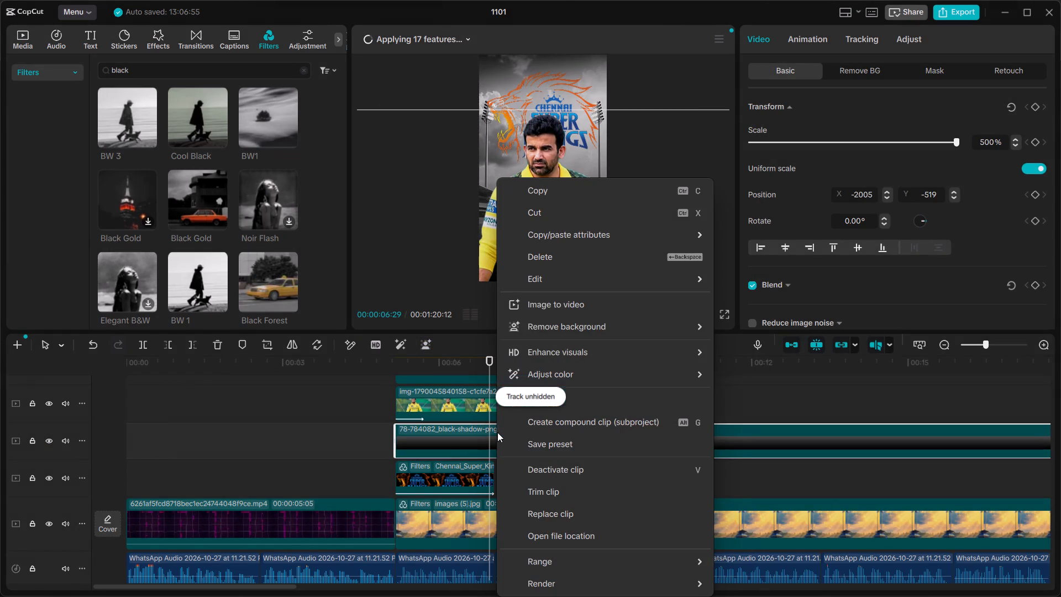
{"action": "key", "text": "Delete"}
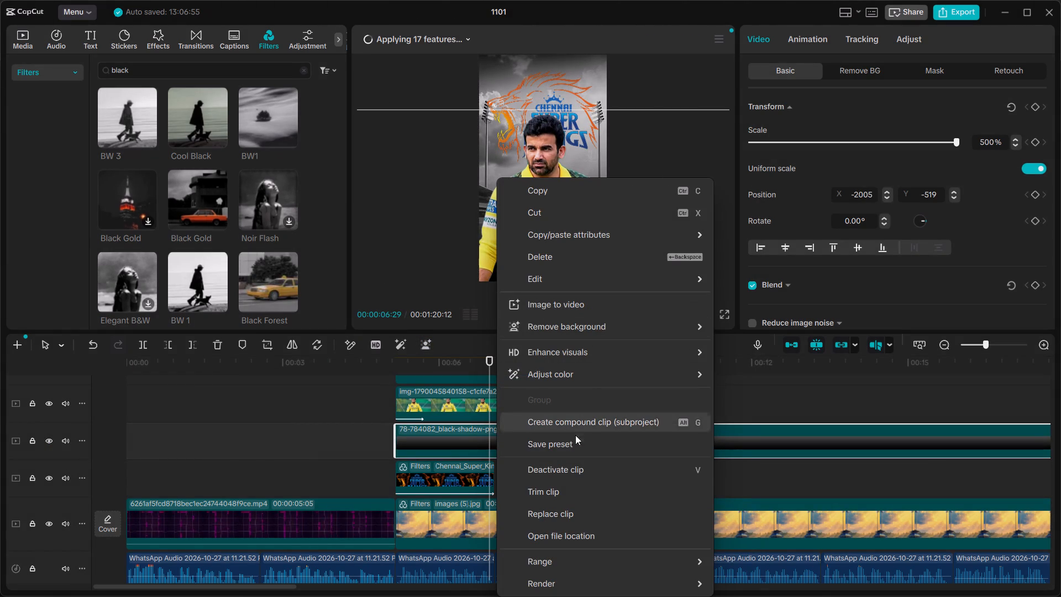
{"action": "left_click", "coordinate": [350, 430]}
{"action": "left_click", "coordinate": [445, 445]}
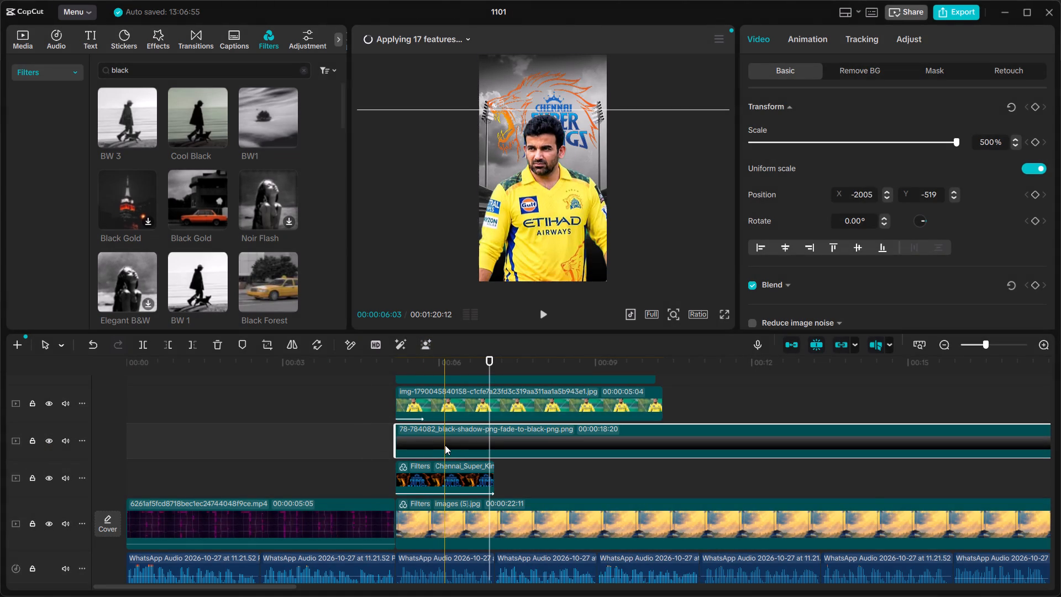
{"action": "key", "text": "BackSpace"}
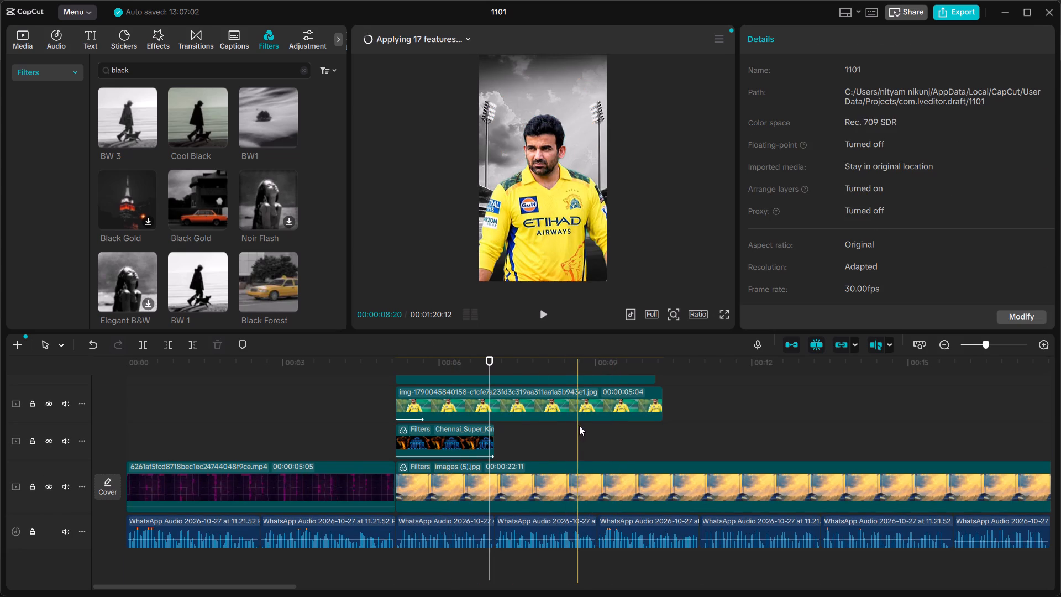
Trim the end of the yellow-jersey player clip level with the end of the Chennai Super Kings logo clip.
{"action": "left_click", "coordinate": [497, 405]}
{"action": "left_click", "coordinate": [497, 404]}
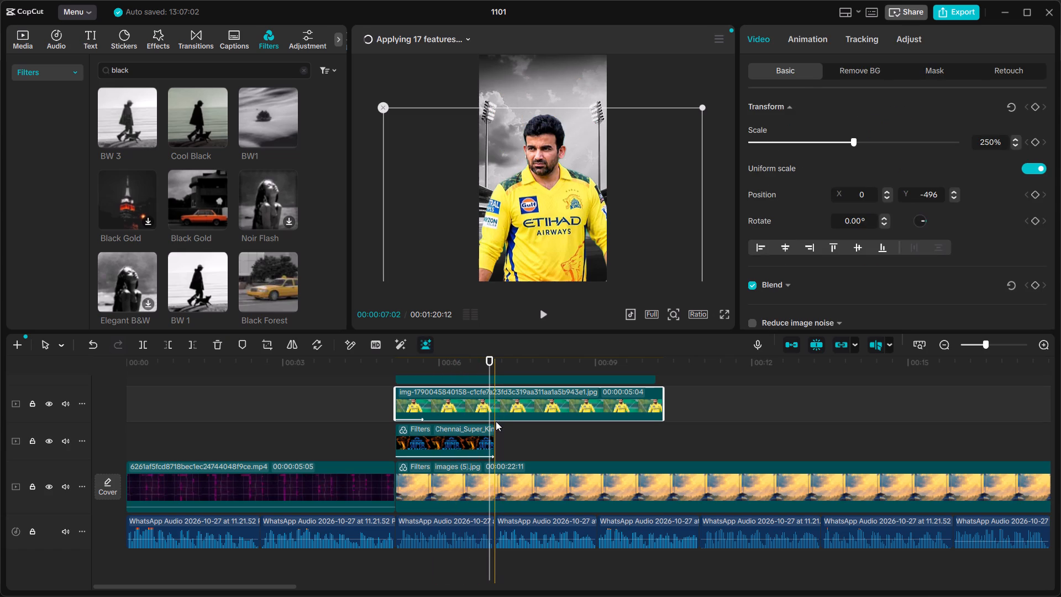
{"action": "left_click", "coordinate": [496, 421]}
{"action": "left_click", "coordinate": [549, 407]}
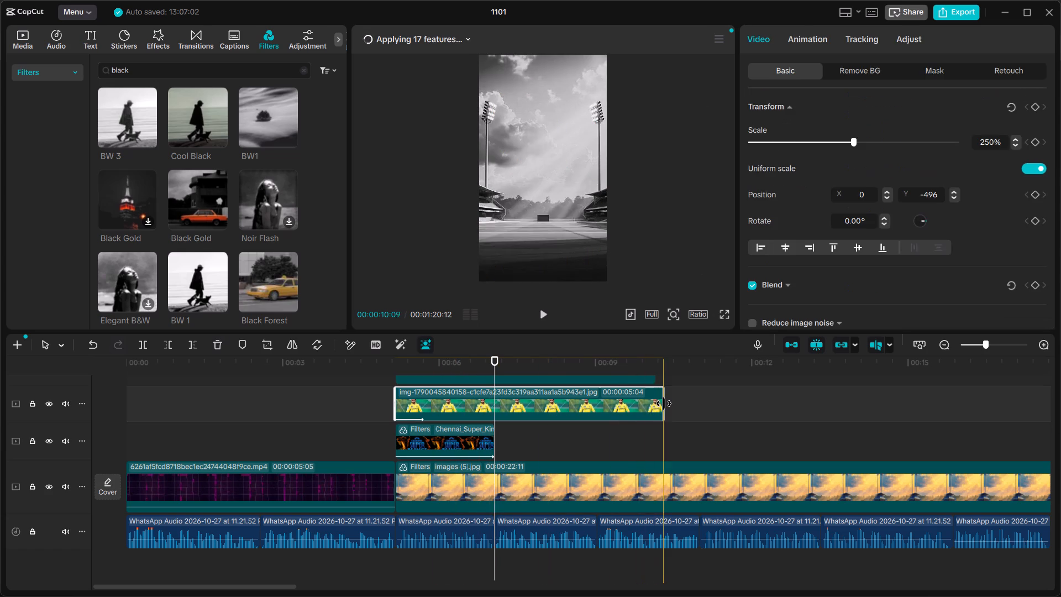
{"action": "left_click_drag", "start_coordinate": [664, 404], "coordinate": [491, 410]}
Play the trimmed player and logo clips from just before the stadium background begins.
{"action": "left_click", "coordinate": [378, 404]}
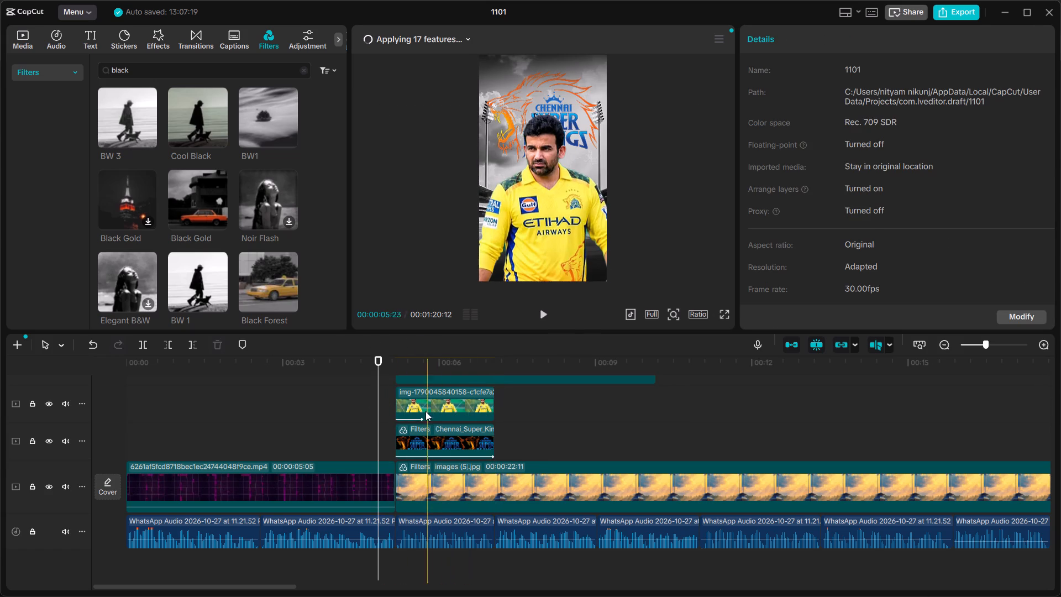
{"action": "left_click", "coordinate": [379, 407]}
{"action": "key", "text": "space"}
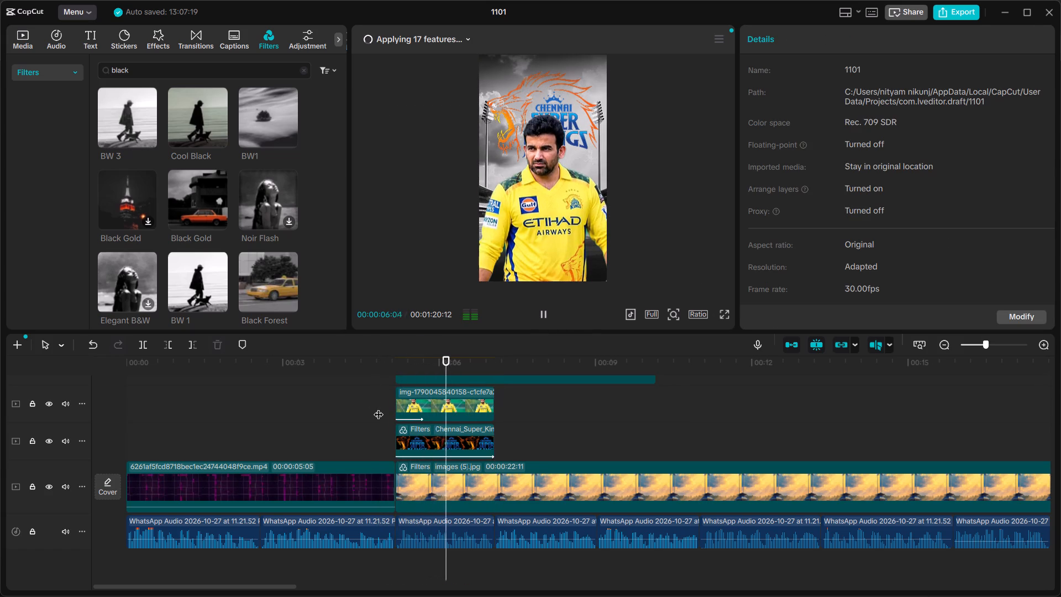
{"action": "key", "text": "space"}
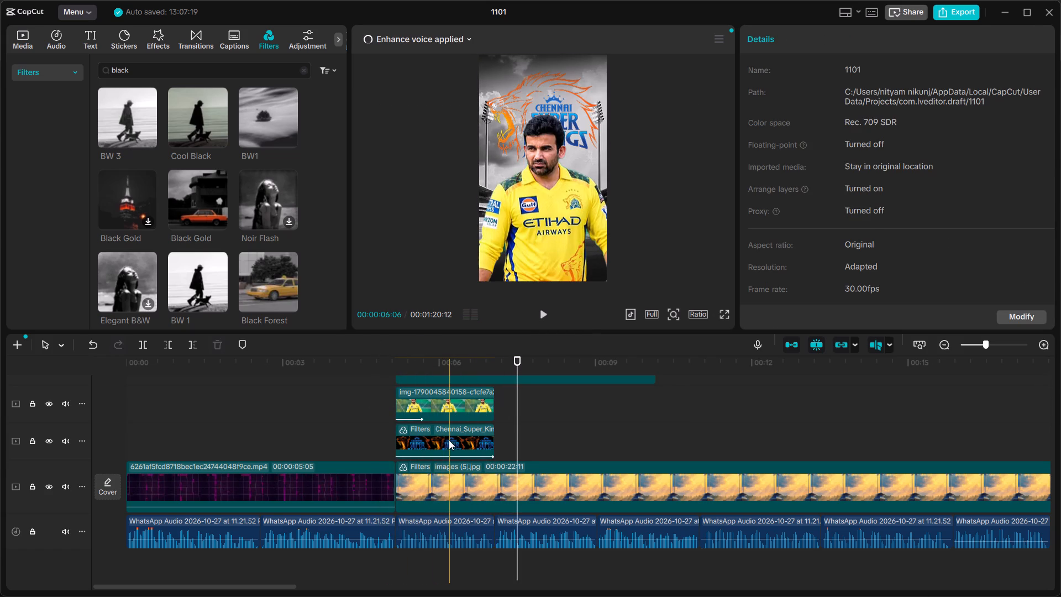
Apply the Fall Slide entrance animation from the "slide up" results to the Chennai Super Kings logo clip.
{"action": "left_click", "coordinate": [449, 445]}
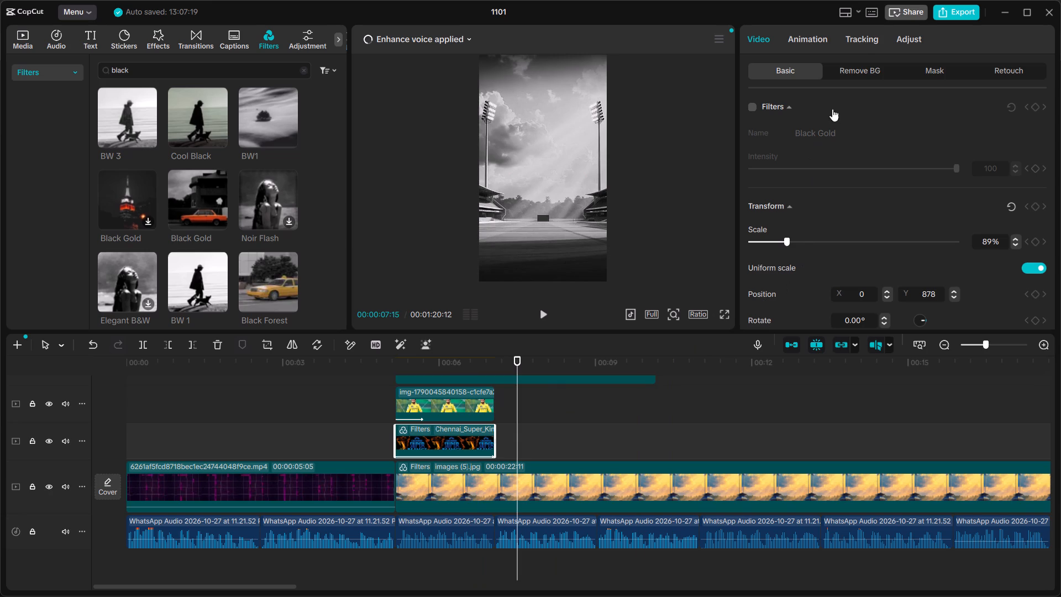
{"action": "left_click", "coordinate": [821, 46]}
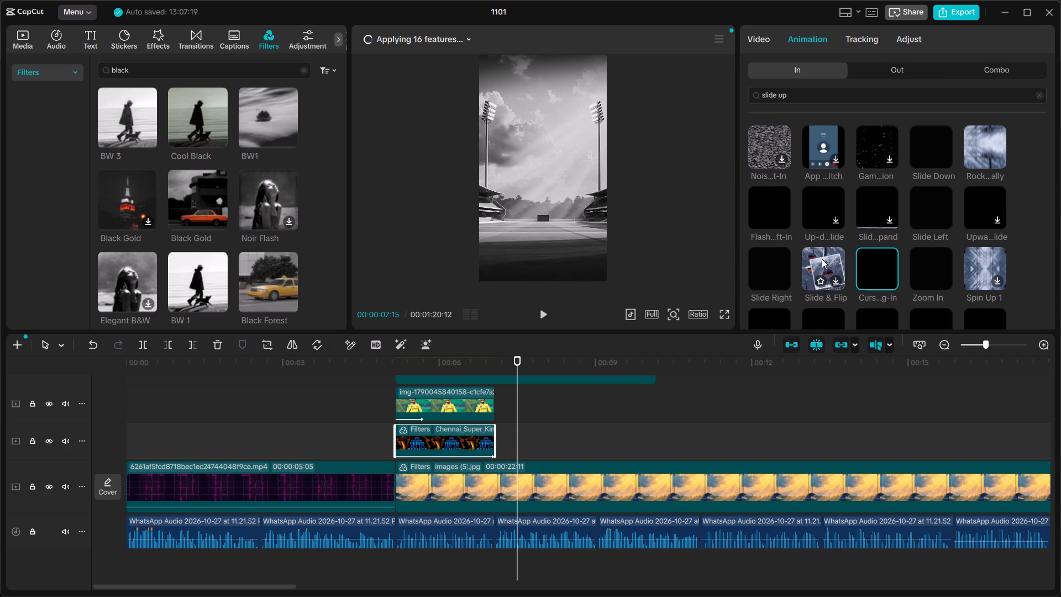
{"action": "scroll", "coordinate": [764, 266], "scroll_direction": "down", "scroll_amount": 2}
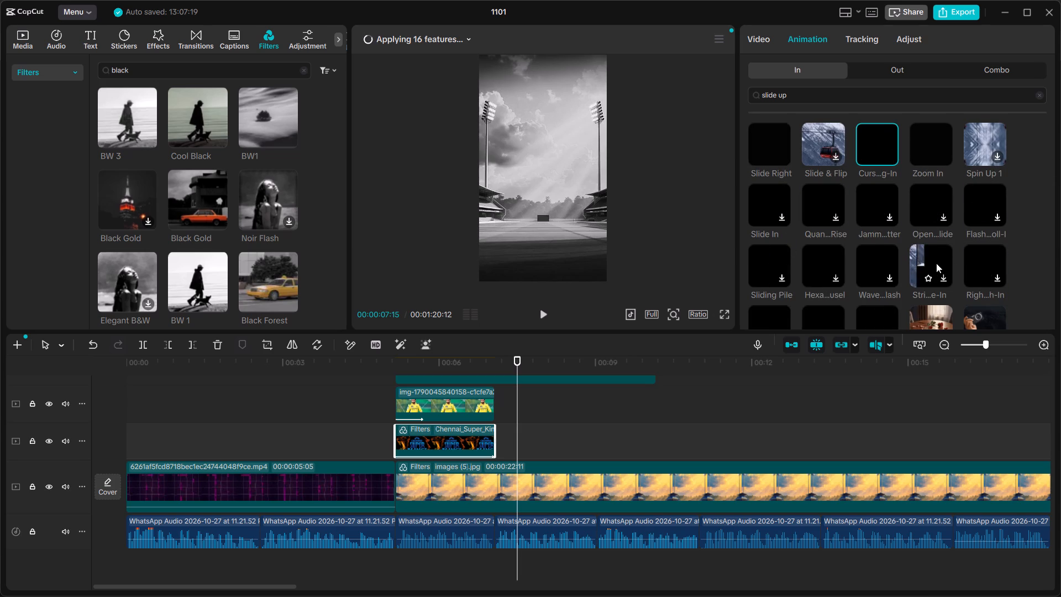
{"action": "scroll", "coordinate": [827, 261], "scroll_direction": "down", "scroll_amount": 1}
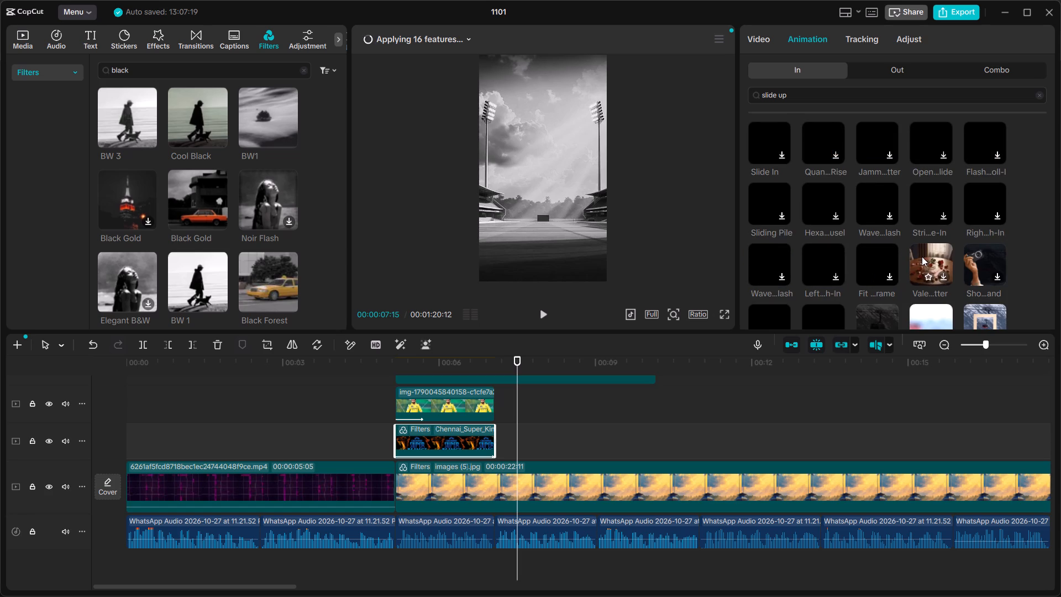
{"action": "scroll", "coordinate": [974, 261], "scroll_direction": "down", "scroll_amount": 2}
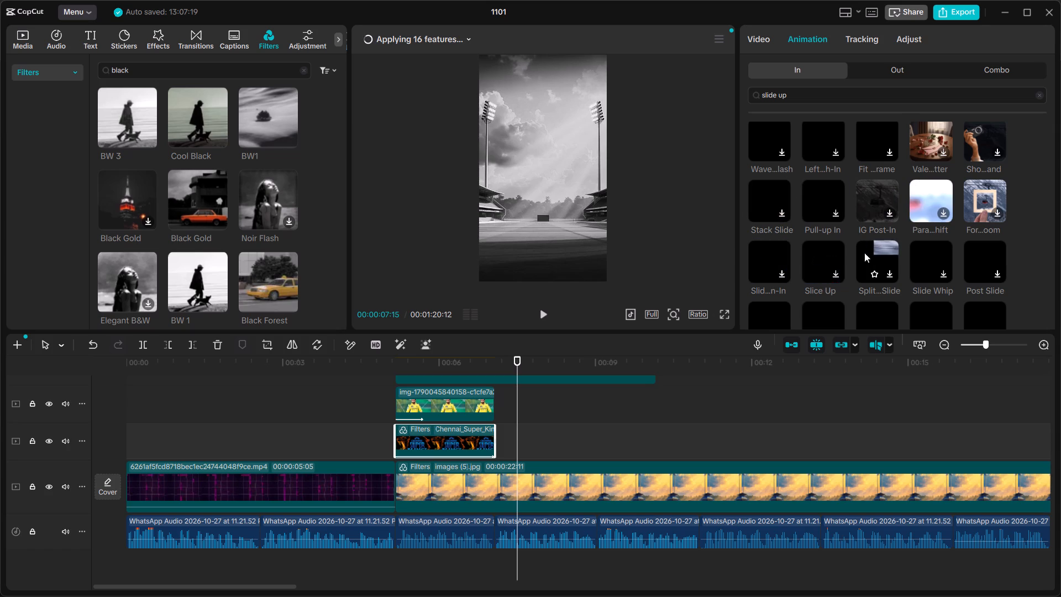
{"action": "scroll", "coordinate": [887, 256], "scroll_direction": "down", "scroll_amount": 5}
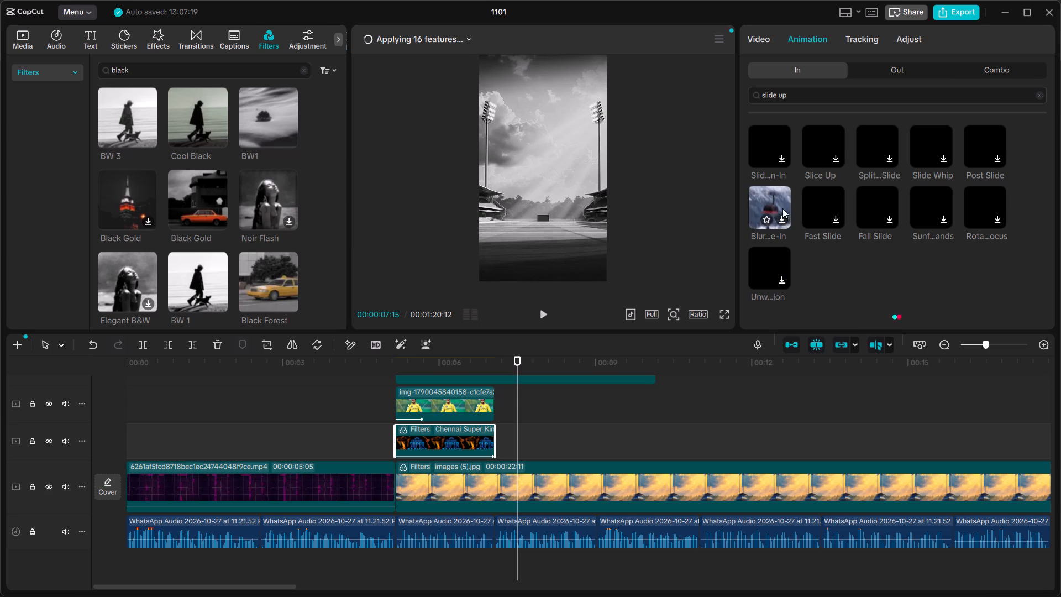
{"action": "left_click", "coordinate": [862, 207]}
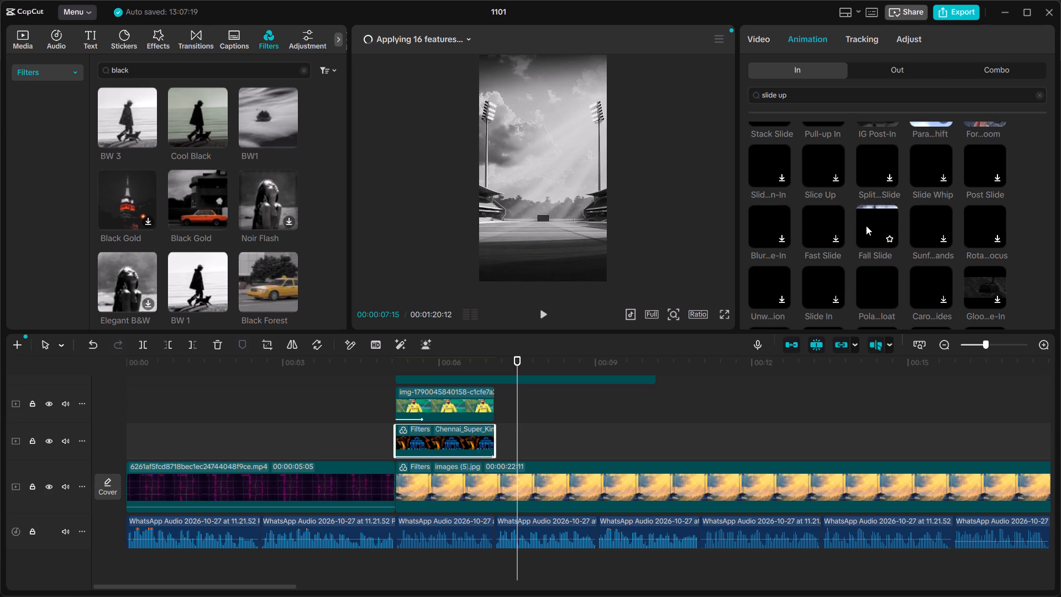
{"action": "left_click", "coordinate": [866, 223]}
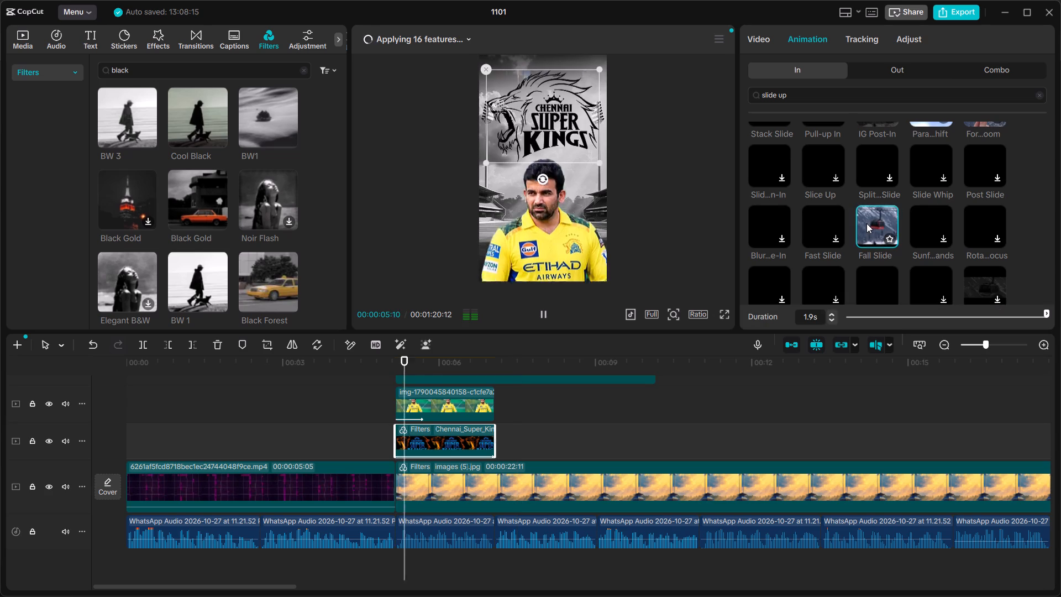
Replace the Chennai Super Kings logo clip's entrance animation with Slide Down from the "slide up" results.
{"action": "scroll", "coordinate": [866, 223], "scroll_direction": "down", "scroll_amount": 2}
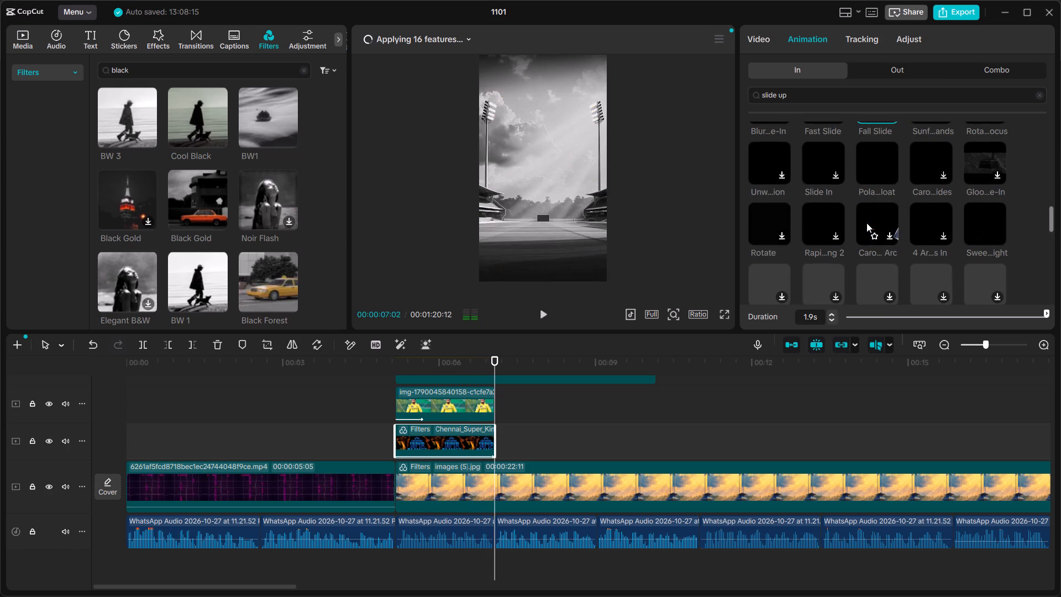
{"action": "scroll", "coordinate": [866, 223], "scroll_direction": "down", "scroll_amount": 1}
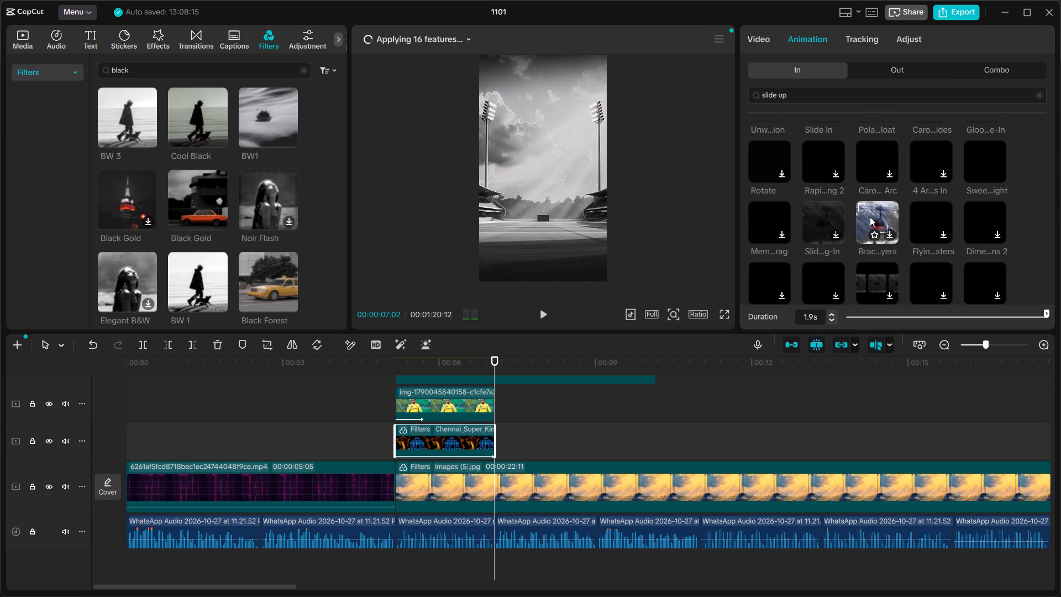
{"action": "scroll", "coordinate": [870, 217], "scroll_direction": "down", "scroll_amount": 3}
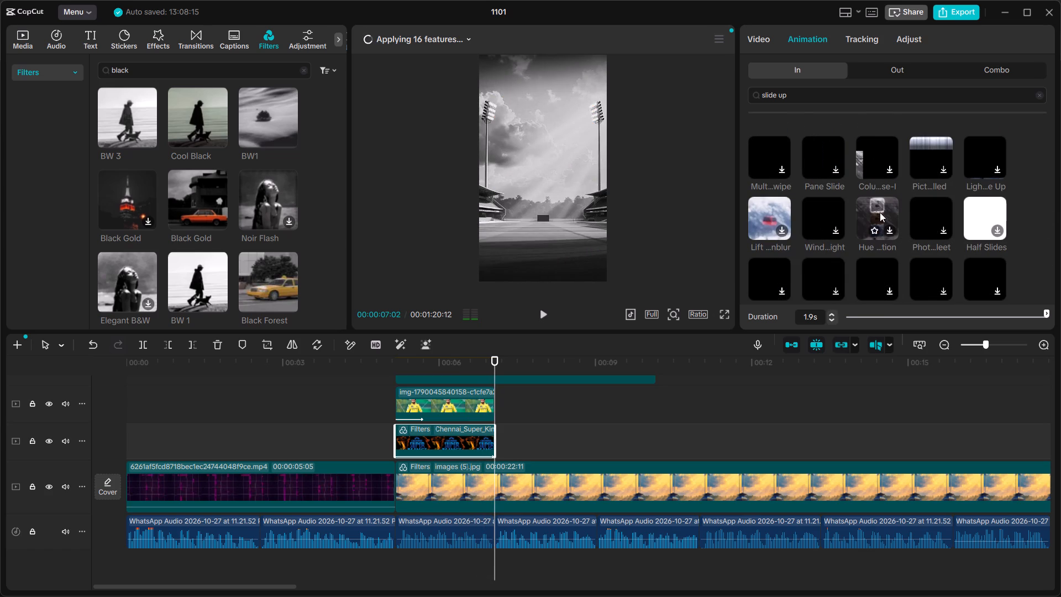
{"action": "scroll", "coordinate": [883, 213], "scroll_direction": "down", "scroll_amount": 2}
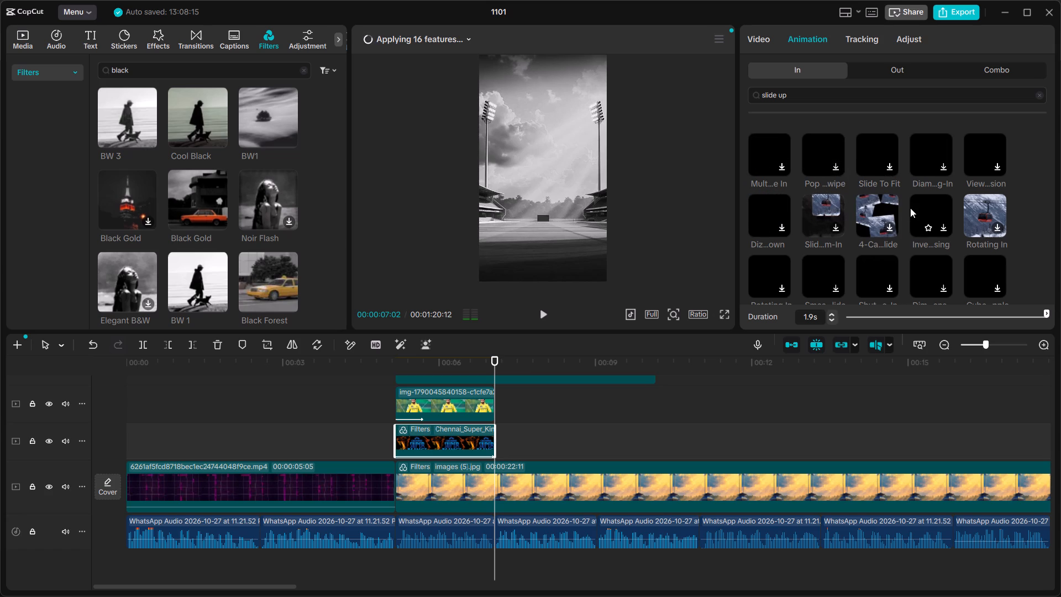
{"action": "scroll", "coordinate": [928, 214], "scroll_direction": "down", "scroll_amount": 2}
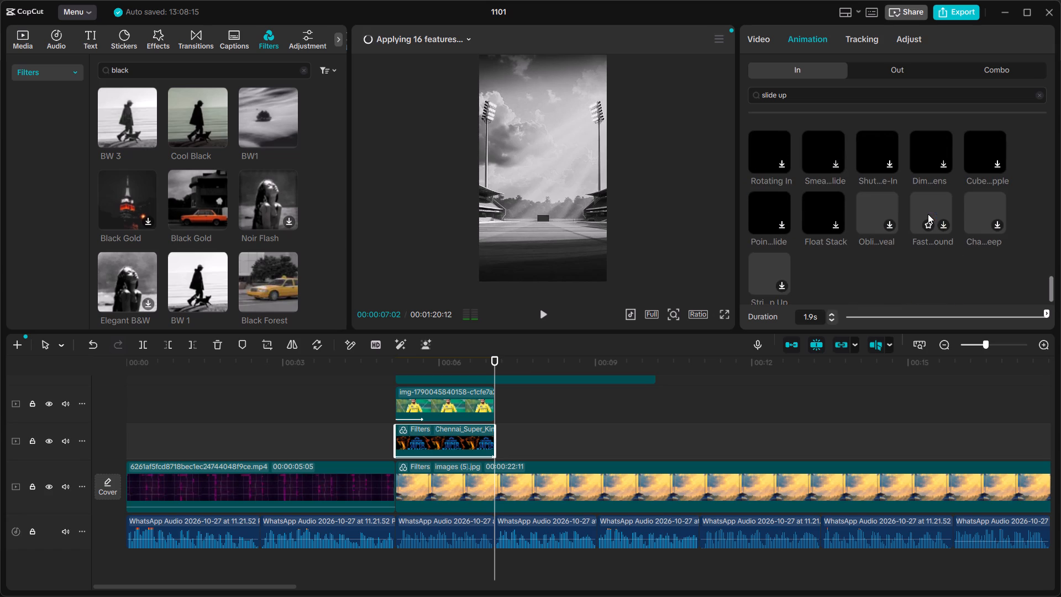
{"action": "scroll", "coordinate": [926, 214], "scroll_direction": "down", "scroll_amount": 1}
{"action": "scroll", "coordinate": [926, 214], "scroll_direction": "up", "scroll_amount": 20}
{"action": "scroll", "coordinate": [926, 214], "scroll_direction": "up", "scroll_amount": 6}
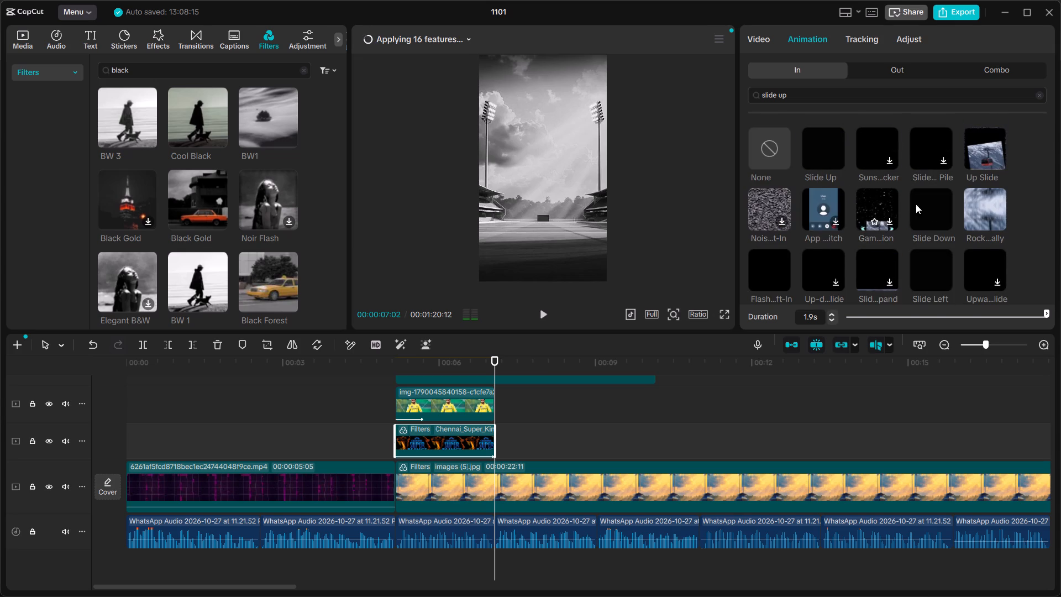
{"action": "left_click", "coordinate": [932, 204]}
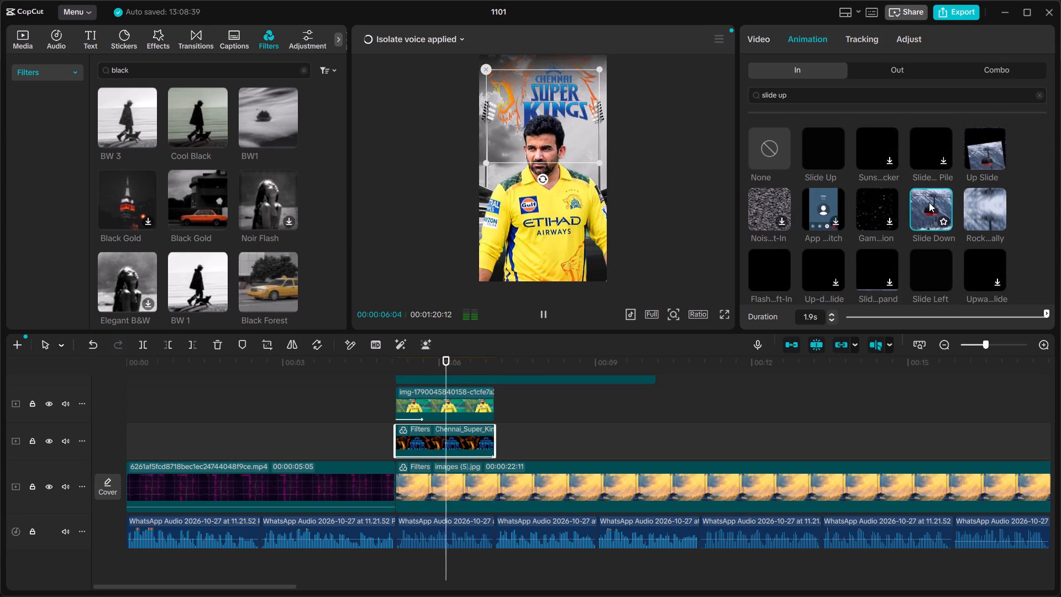
Shorten the duration of the logo clip's Slide Down entrance animation to slightly over 0.3 s.
{"action": "left_click", "coordinate": [869, 317]}
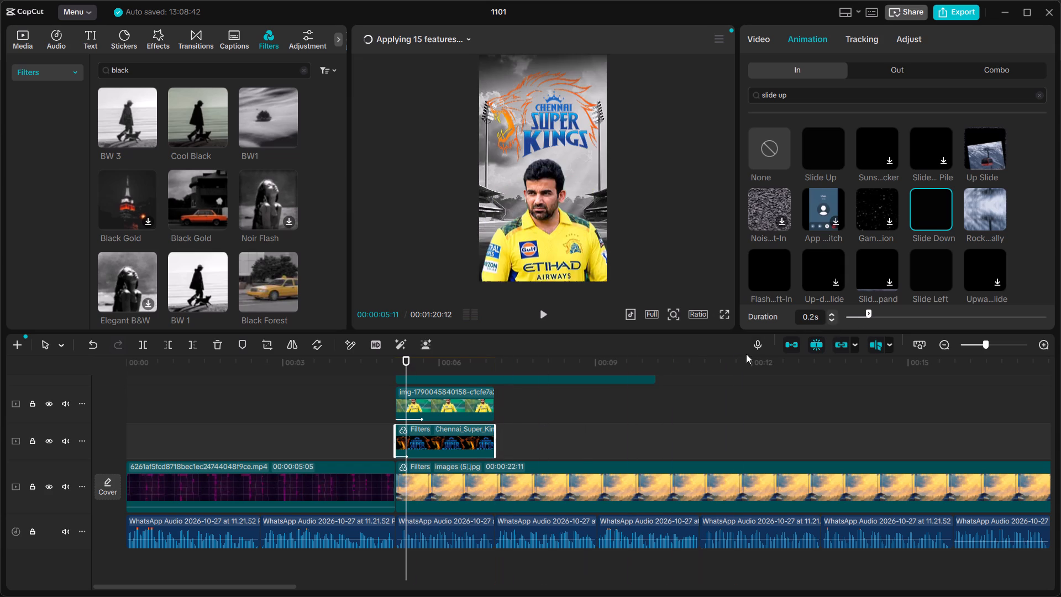
{"action": "left_click", "coordinate": [876, 316]}
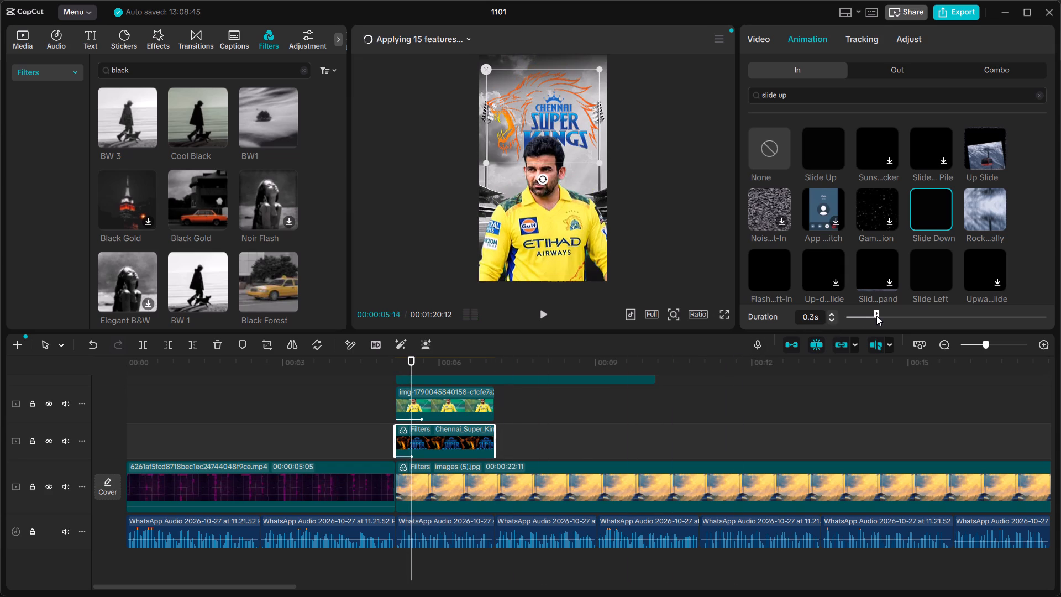
{"action": "left_click_drag", "start_coordinate": [876, 315], "coordinate": [884, 318]}
Trim the start of the yellow-jersey player clip so it begins slightly after the Chennai Super Kings logo clip.
{"action": "left_click", "coordinate": [451, 410]}
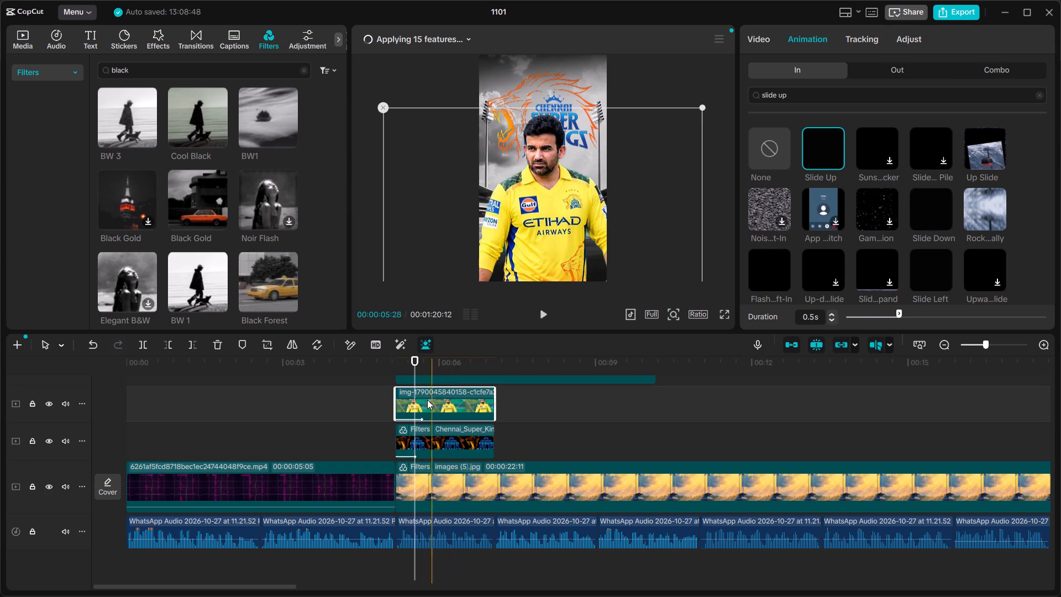
{"action": "left_click_drag", "start_coordinate": [395, 398], "coordinate": [410, 402]}
Play the logo and player entrances from just before the stadium background begins.
{"action": "left_click", "coordinate": [396, 402]}
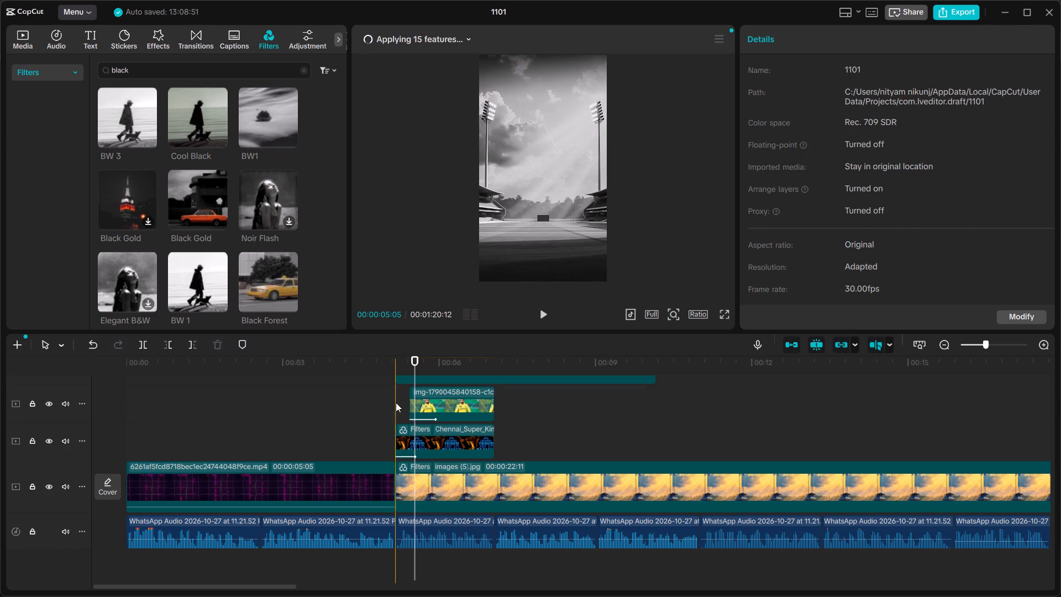
{"action": "left_click", "coordinate": [388, 402]}
{"action": "key", "text": "space"}
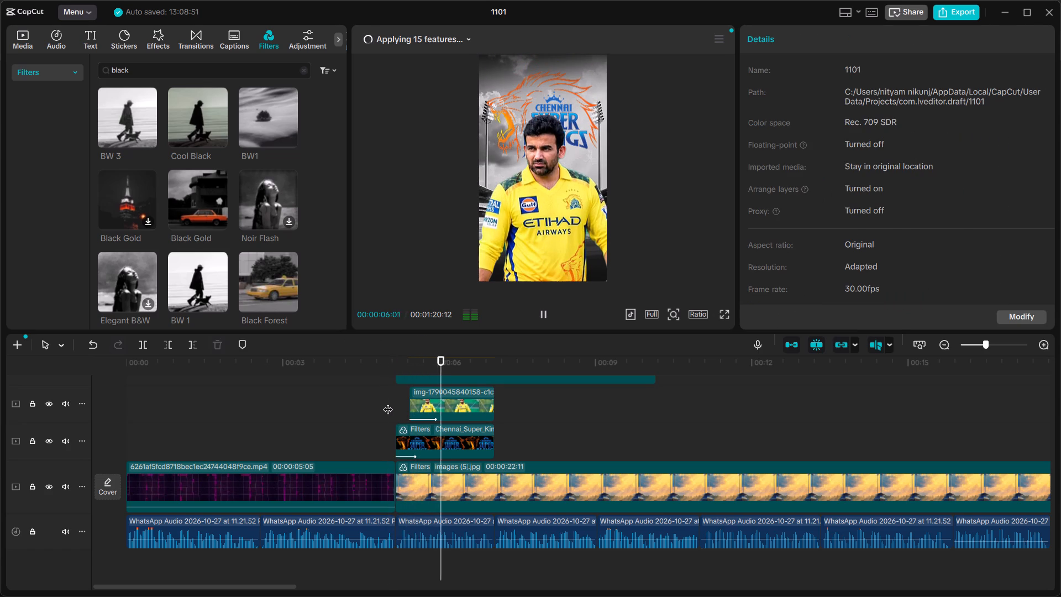
{"action": "key", "text": "space"}
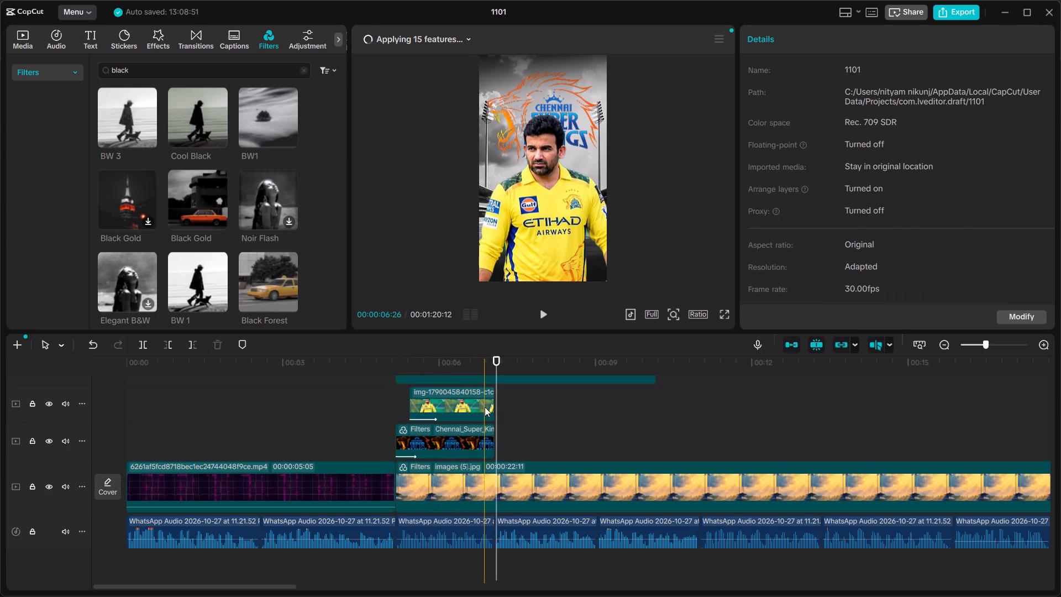
Paste three consecutive copies of the Chennai Super Kings logo clip after the original, extending the third to the audio segment's end at 00:00:13:10.
{"action": "left_click", "coordinate": [479, 434]}
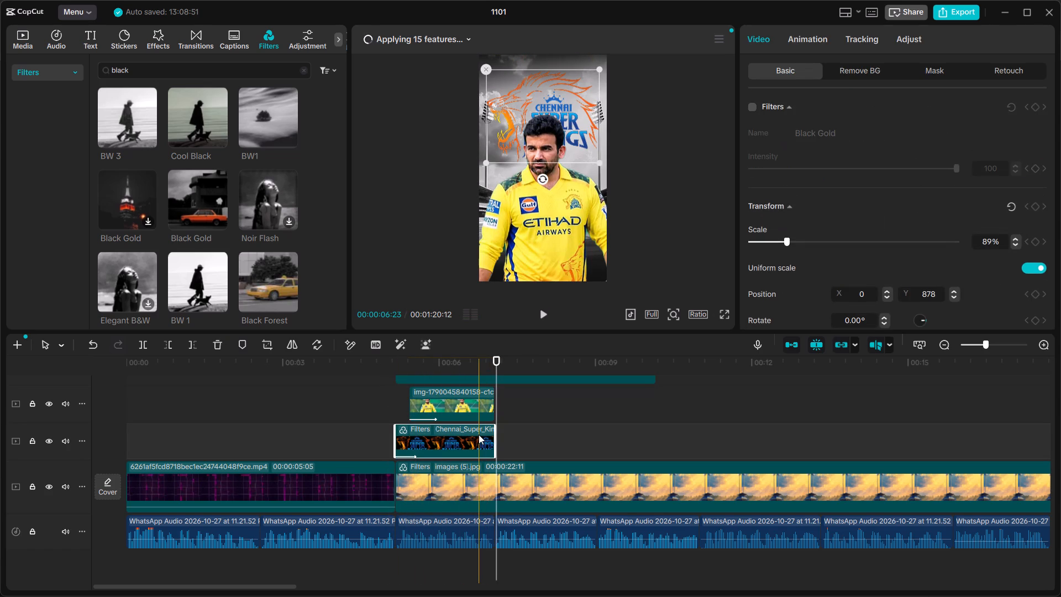
{"action": "key", "text": "ctrl+c"}
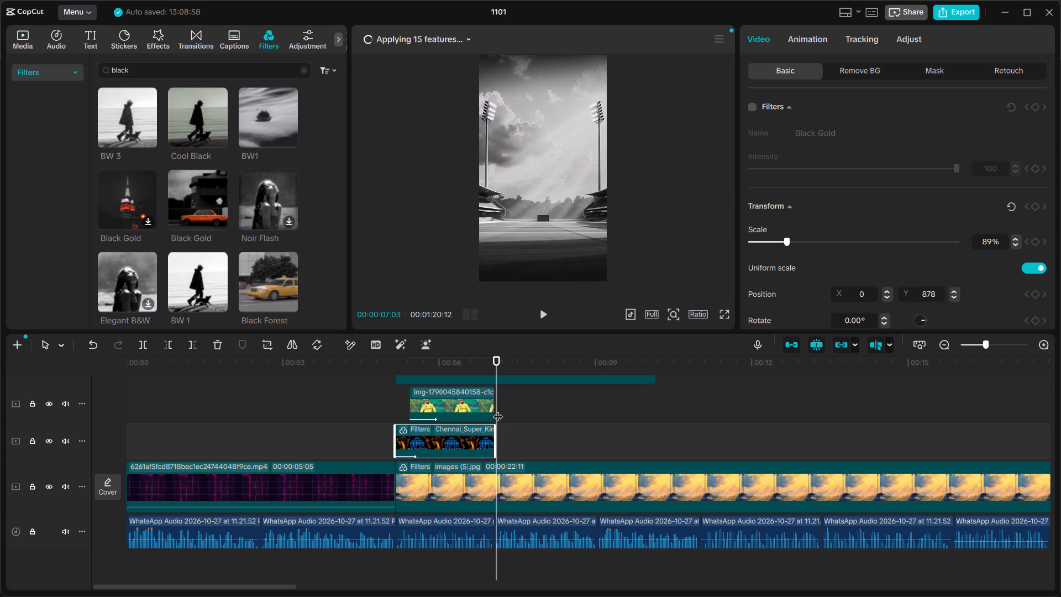
{"action": "key", "text": "ctrl+v"}
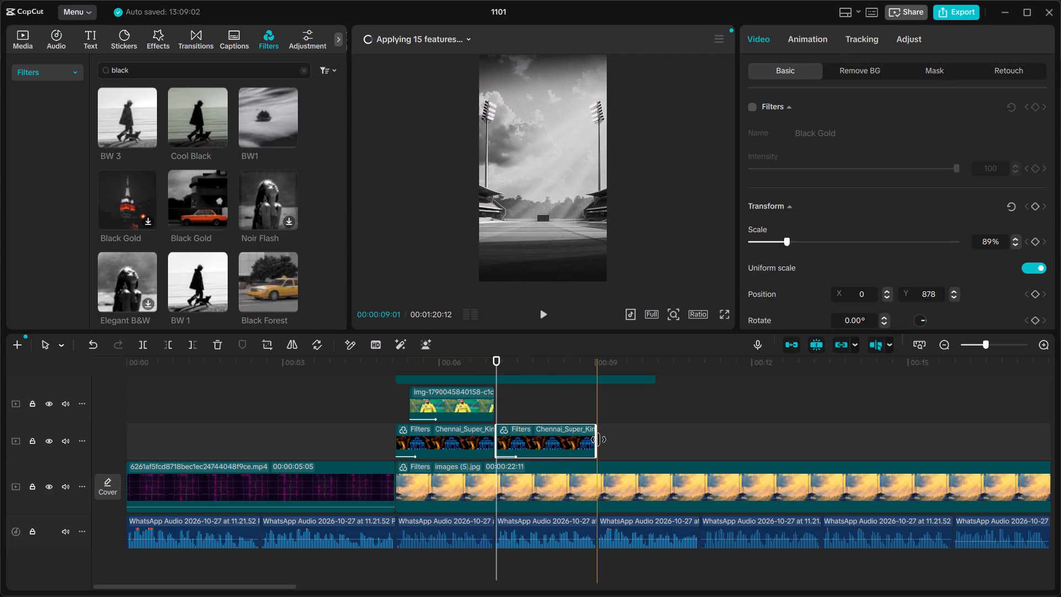
{"action": "left_click", "coordinate": [596, 419]}
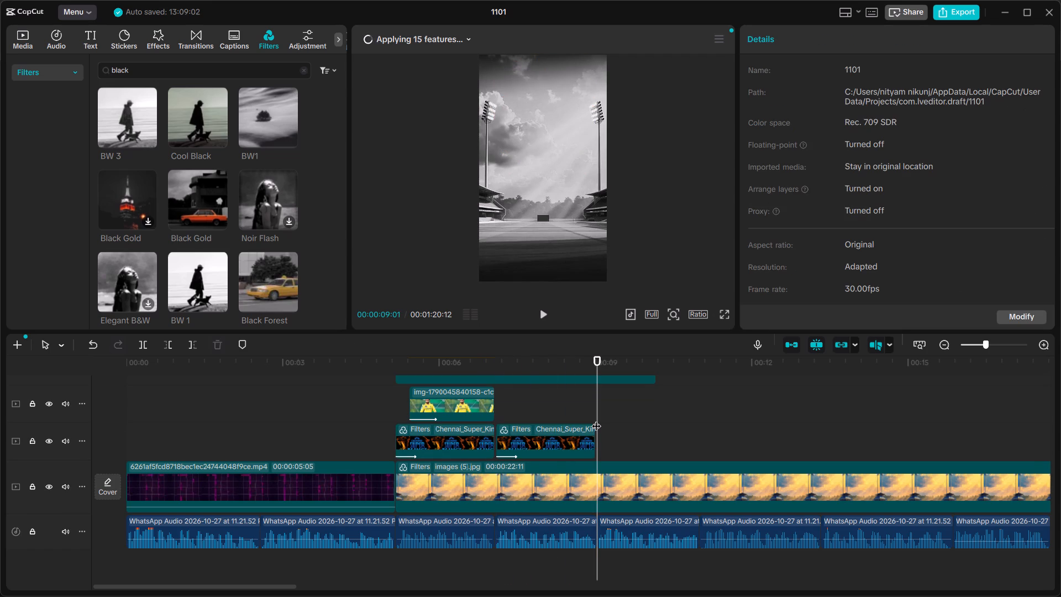
{"action": "key", "text": "ctrl+v"}
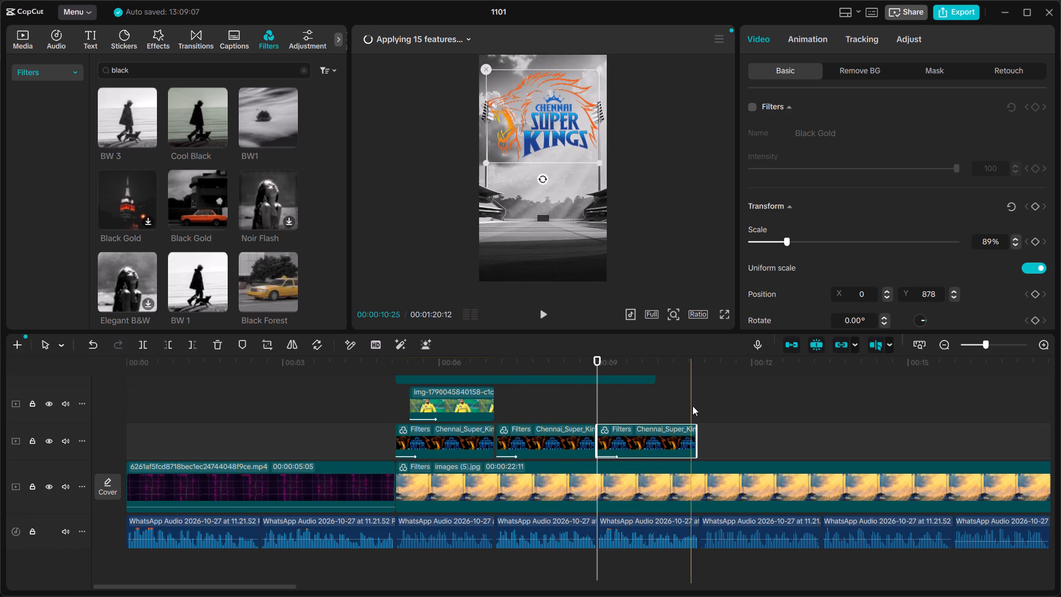
{"action": "key", "text": "ctrl+v"}
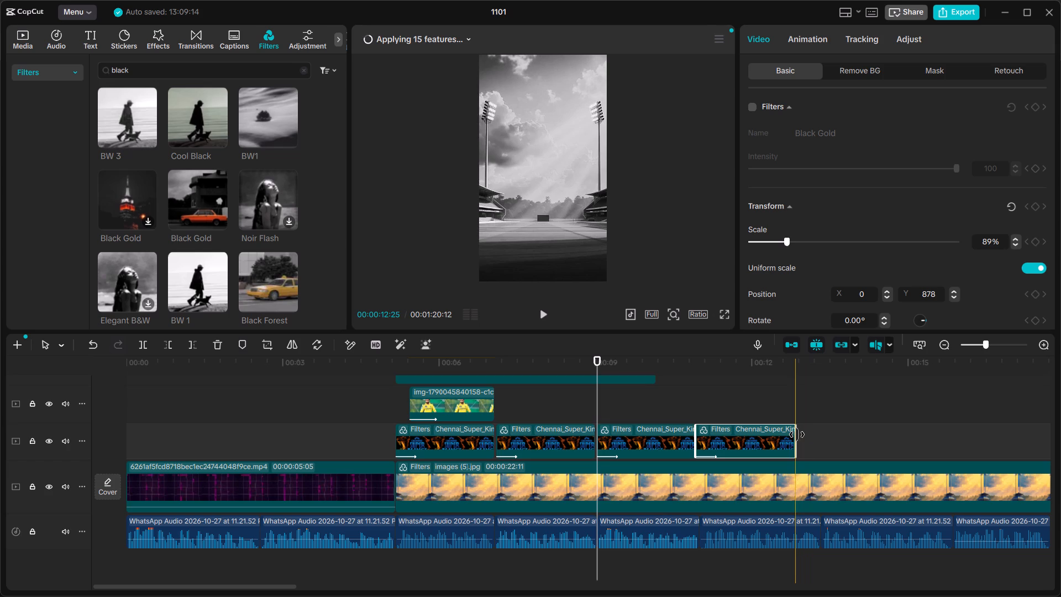
{"action": "left_click_drag", "start_coordinate": [797, 434], "coordinate": [818, 437]}
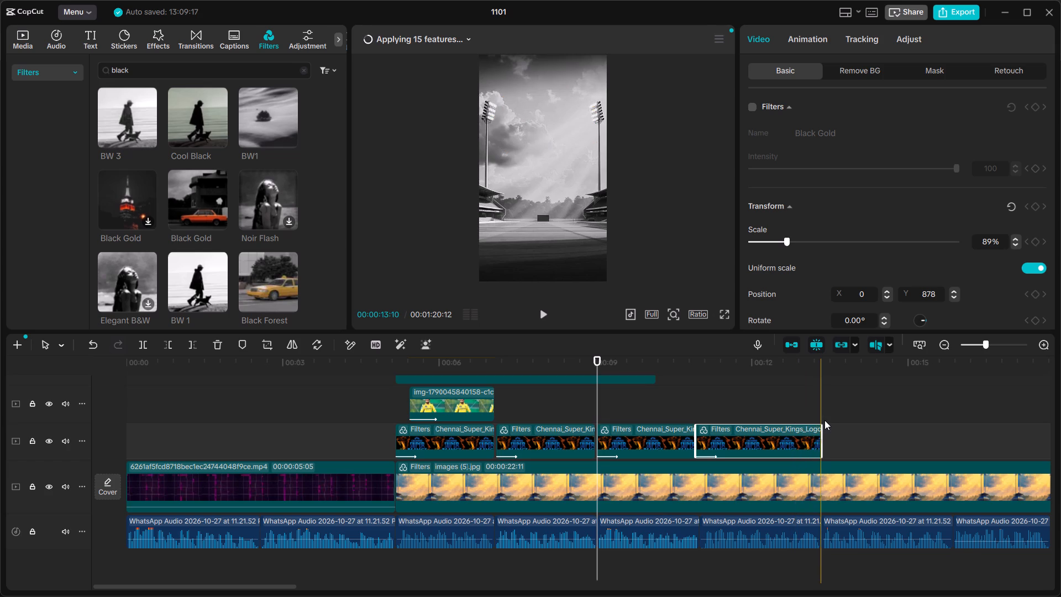
Paste two more logo clip copies from 00:00:13:10, extending the first to the audio segment's end at 00:00:15:26.
{"action": "left_click", "coordinate": [824, 413]}
{"action": "key", "text": "ctrl+v"}
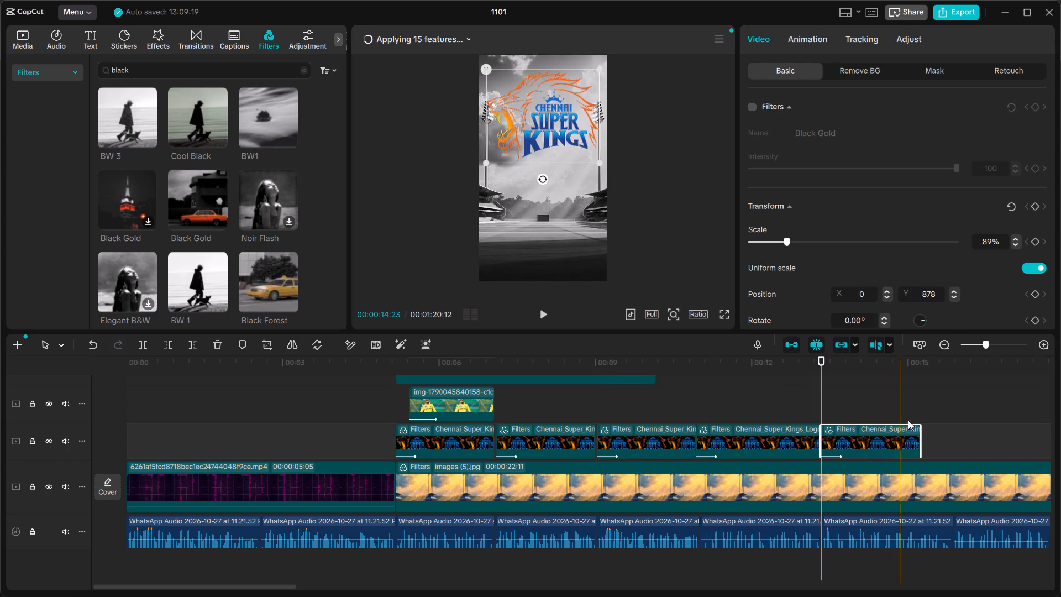
{"action": "left_click_drag", "start_coordinate": [923, 426], "coordinate": [951, 422]}
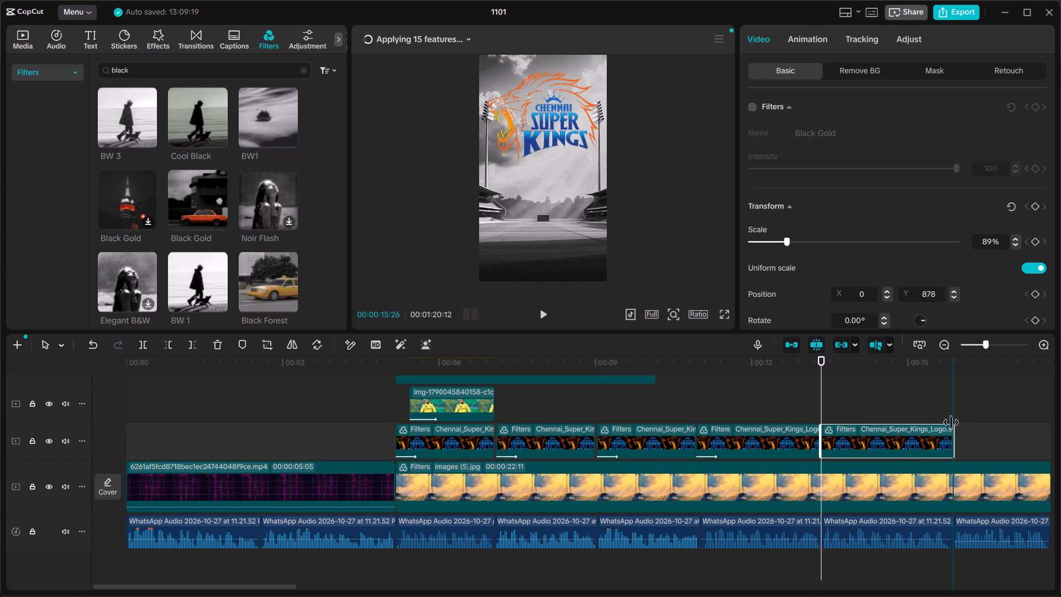
{"action": "left_click_drag", "start_coordinate": [951, 422], "coordinate": [952, 422]}
{"action": "scroll", "coordinate": [960, 412], "scroll_direction": "left", "scroll_amount": 1}
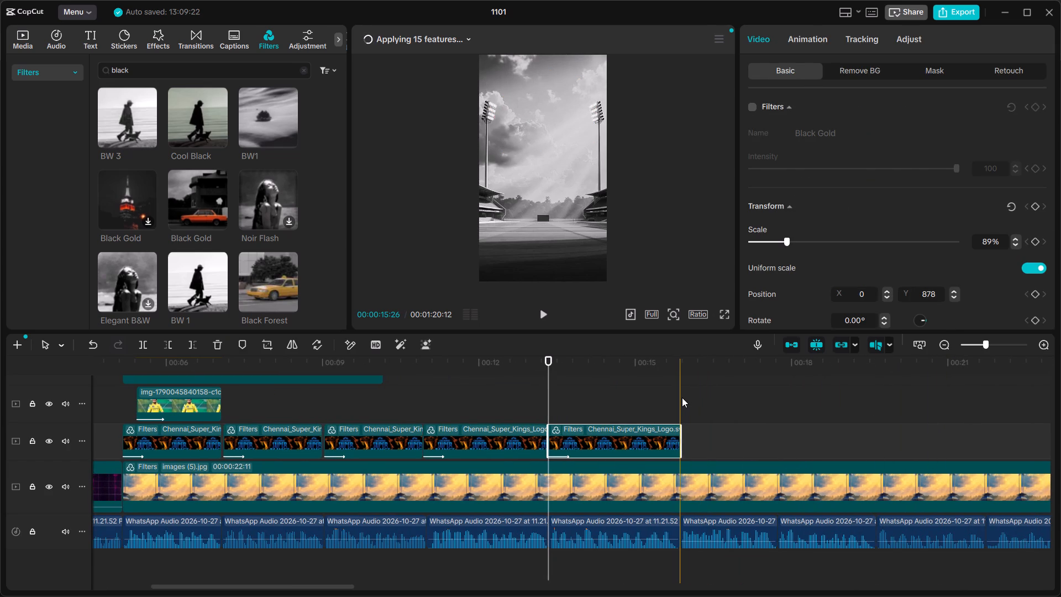
{"action": "left_click", "coordinate": [682, 397]}
{"action": "key", "text": "ctrl+v"}
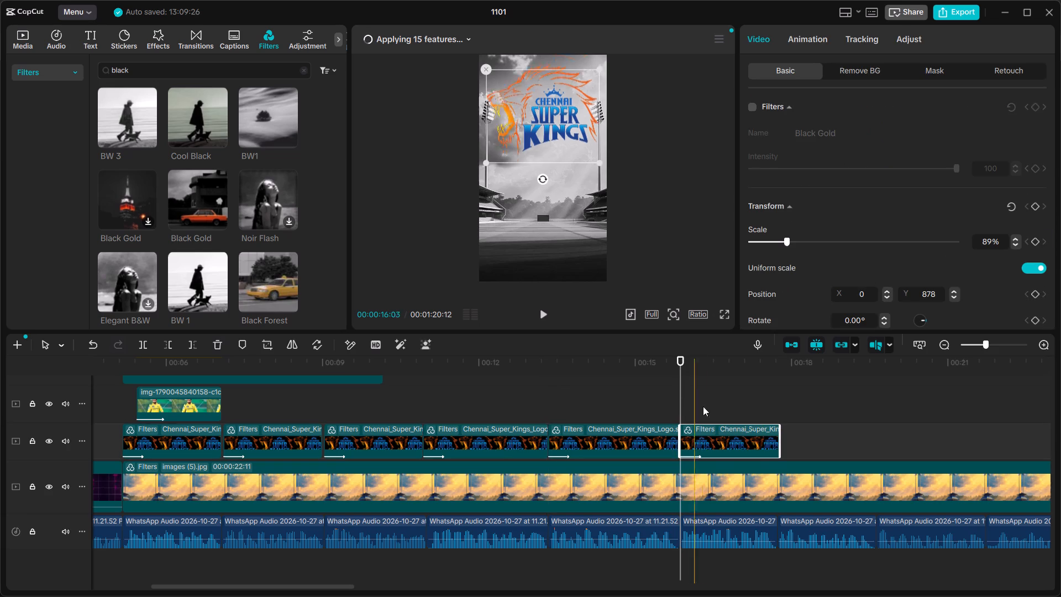
Paste a logo clip copy at 00:00:17:22, move it onto the logo track, and trim its end to the audio segment at 00:00:19:19.
{"action": "left_click", "coordinate": [781, 407]}
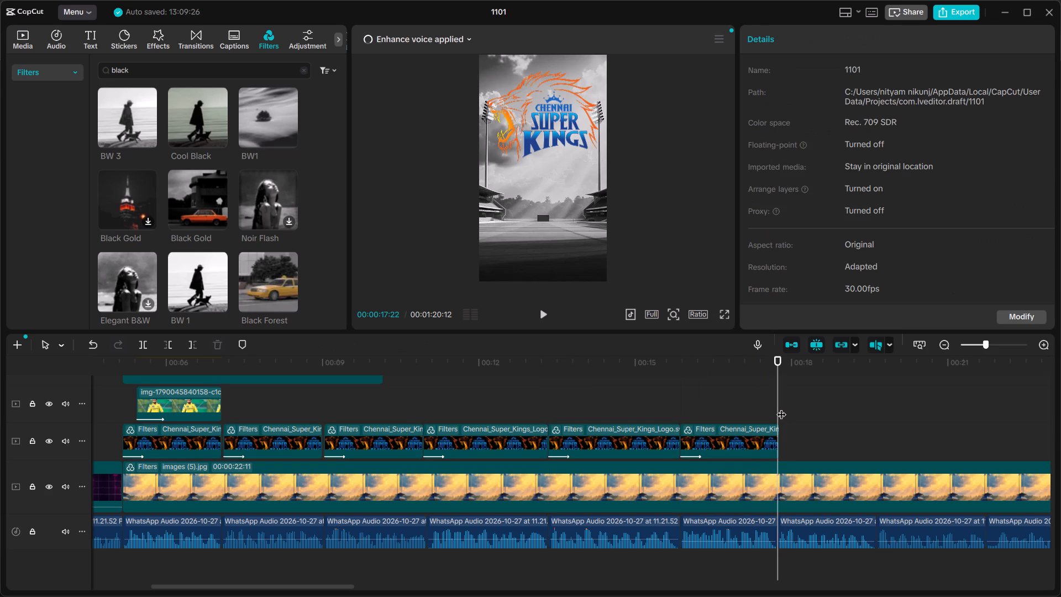
{"action": "key", "text": "ctrl+v"}
{"action": "left_click_drag", "start_coordinate": [846, 409], "coordinate": [846, 417]}
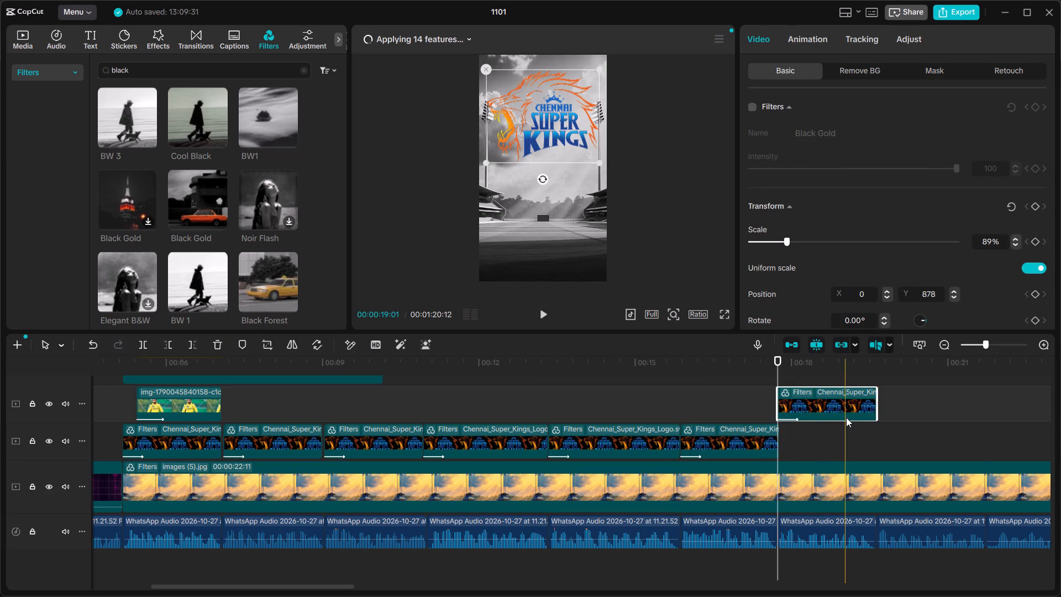
{"action": "left_click_drag", "start_coordinate": [846, 417], "coordinate": [850, 447]}
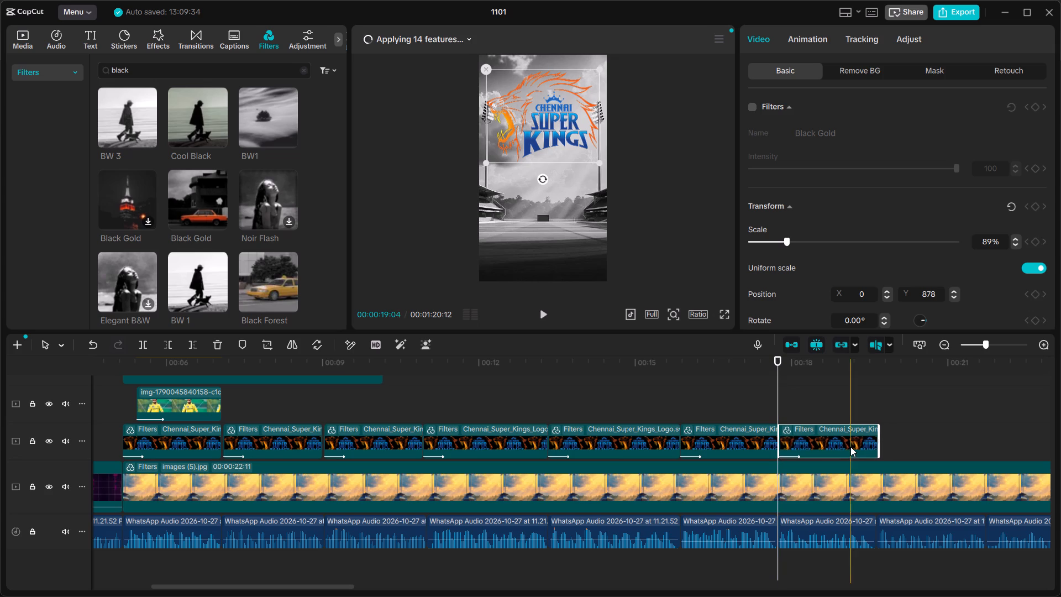
{"action": "left_click_drag", "start_coordinate": [879, 440], "coordinate": [870, 442]}
Paste two more logo clip copies from 00:00:19:19, extending them to the audio segment ends at 00:00:21:22 and 00:00:24:04.
{"action": "left_click", "coordinate": [877, 406]}
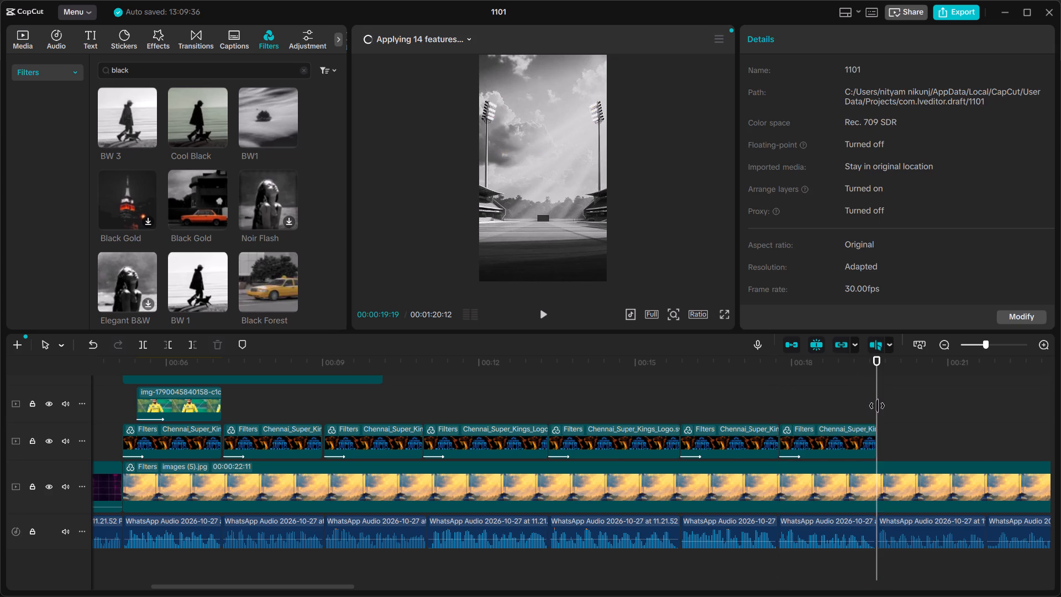
{"action": "key", "text": "ctrl+v"}
{"action": "scroll", "coordinate": [913, 423], "scroll_direction": "left", "scroll_amount": 1}
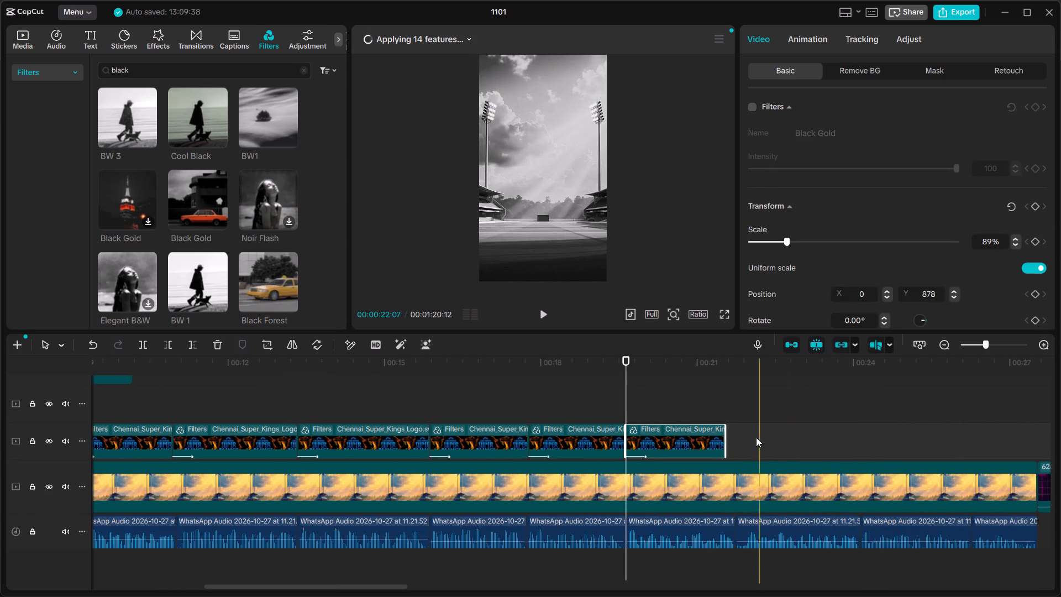
{"action": "left_click_drag", "start_coordinate": [726, 437], "coordinate": [734, 441]}
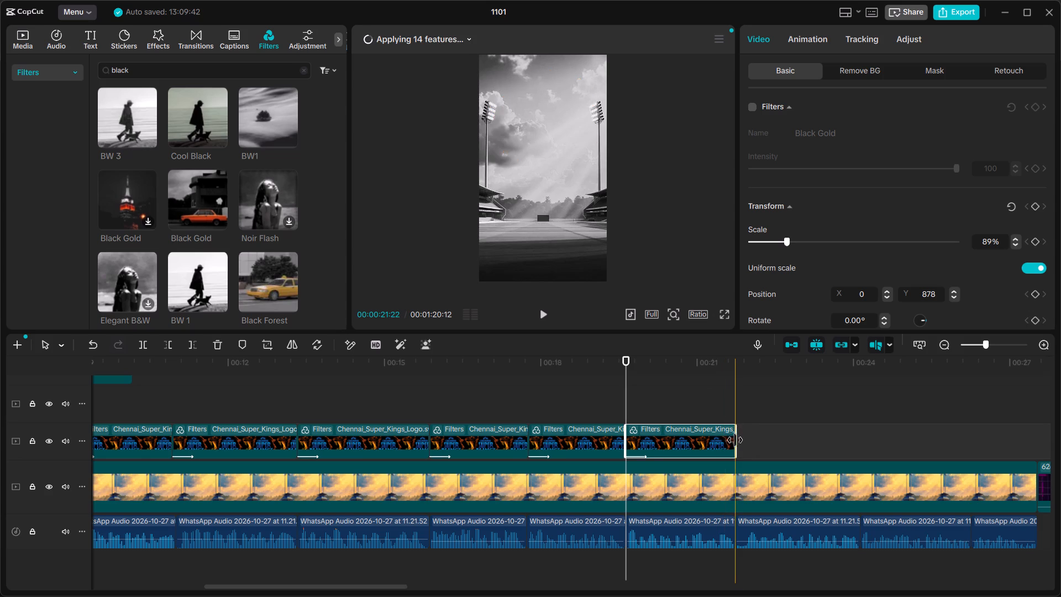
{"action": "left_click", "coordinate": [740, 404]}
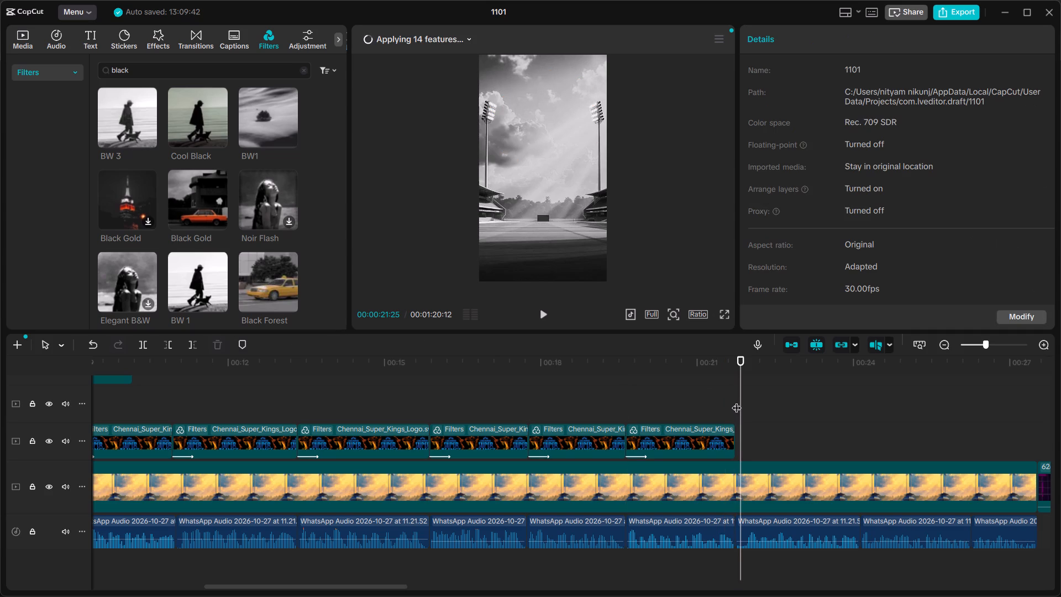
{"action": "left_click", "coordinate": [733, 401]}
{"action": "key", "text": "ctrl+v"}
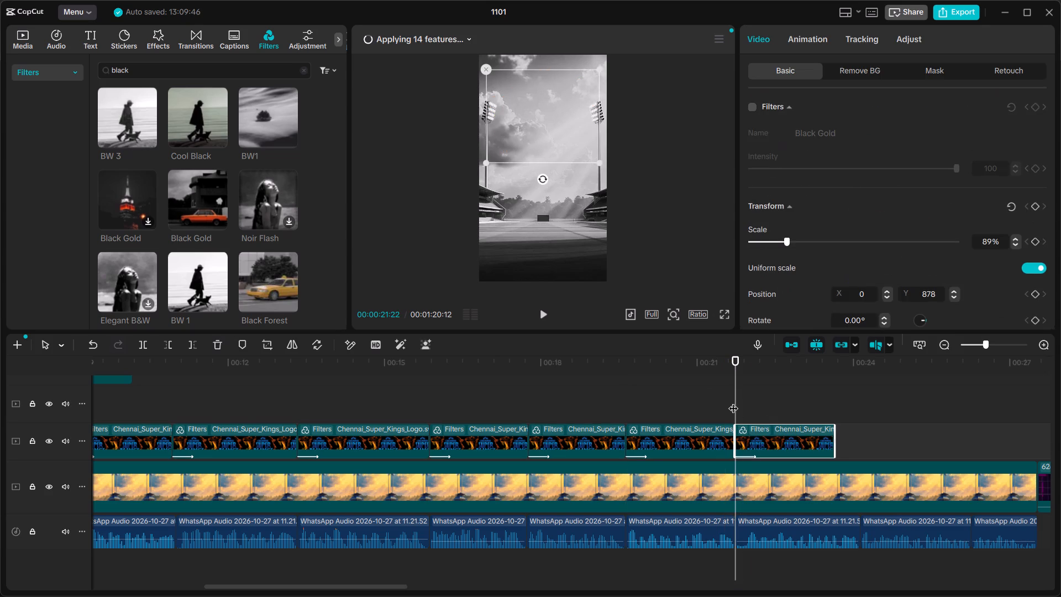
{"action": "left_click_drag", "start_coordinate": [833, 442], "coordinate": [860, 444]}
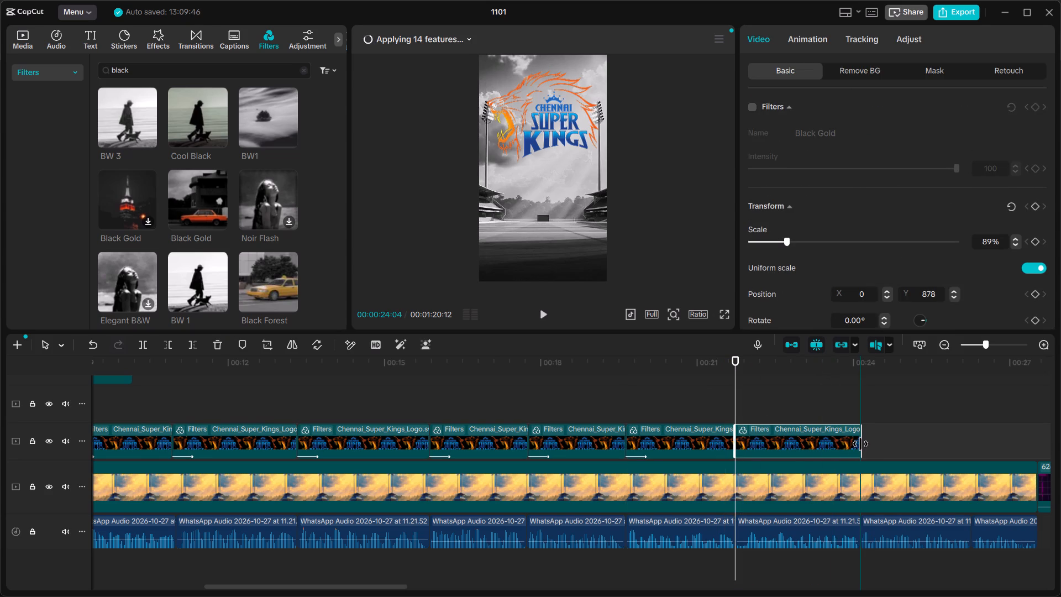
{"action": "left_click_drag", "start_coordinate": [860, 444], "coordinate": [861, 444]}
Paste another logo clip copy at 00:00:24:04 and extend its end to match the audio segment below.
{"action": "left_click", "coordinate": [863, 408]}
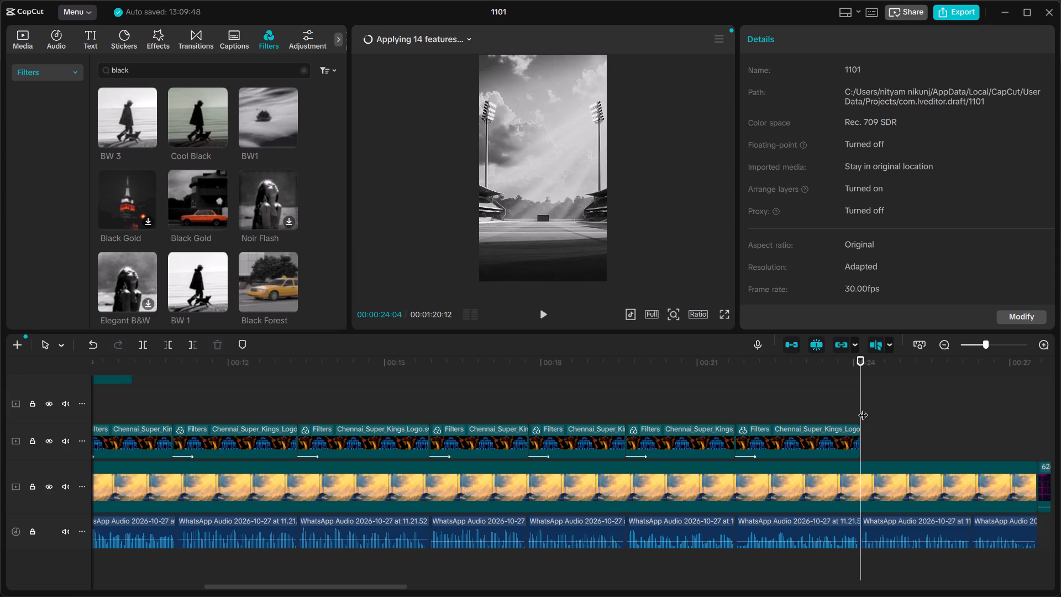
{"action": "key", "text": "ctrl+v"}
{"action": "left_click_drag", "start_coordinate": [958, 436], "coordinate": [966, 436]}
{"action": "left_click", "coordinate": [962, 402]}
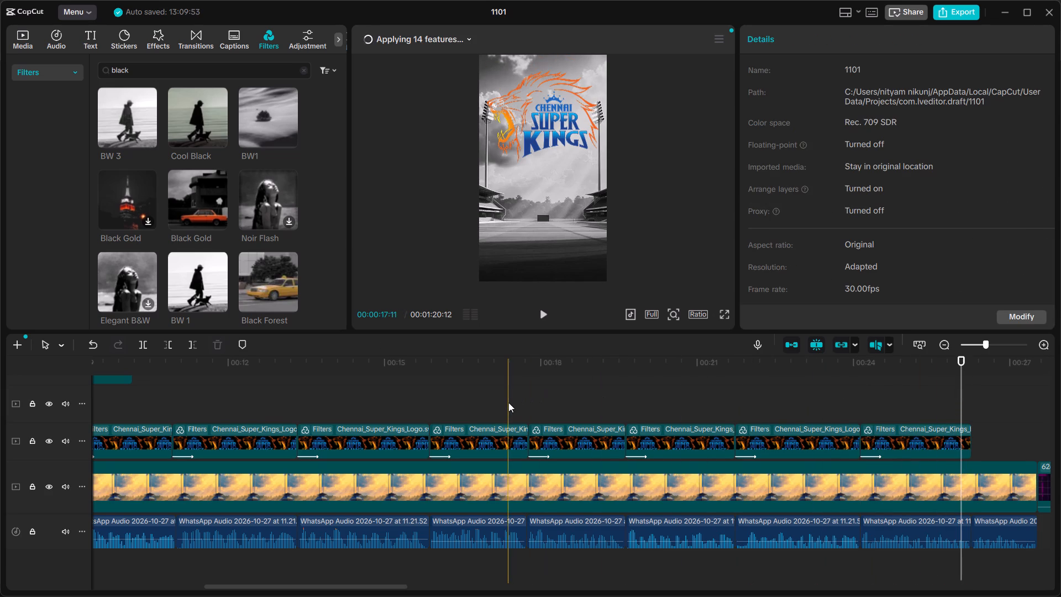
Play back the timeline from about 00:00:05:05 through the first player and logo clips.
{"action": "scroll", "coordinate": [508, 402], "scroll_direction": "right", "scroll_amount": 2}
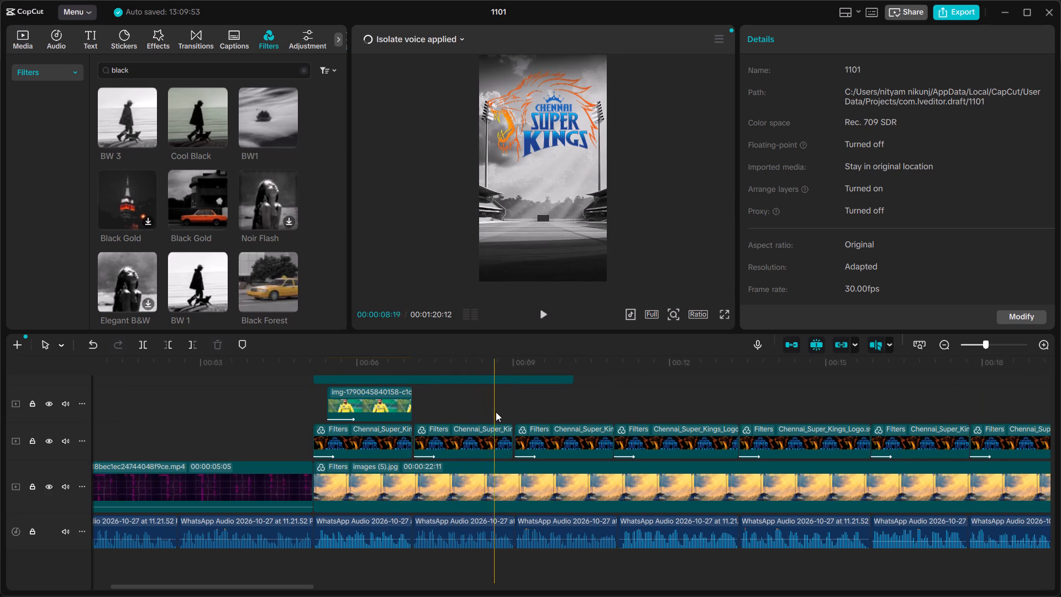
{"action": "left_click", "coordinate": [303, 413]}
{"action": "key", "text": "space"}
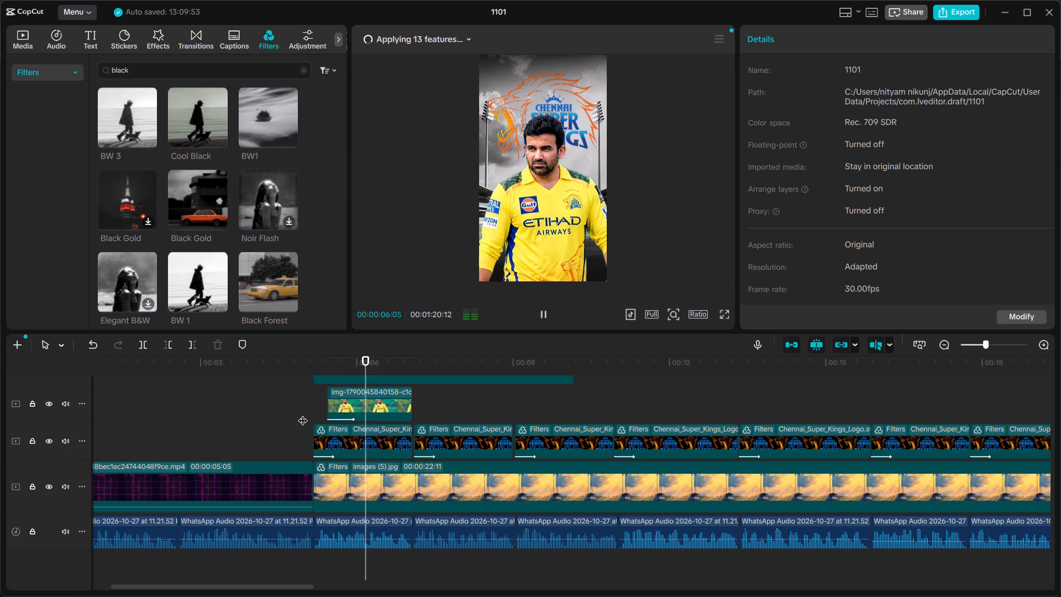
{"action": "key", "text": "space"}
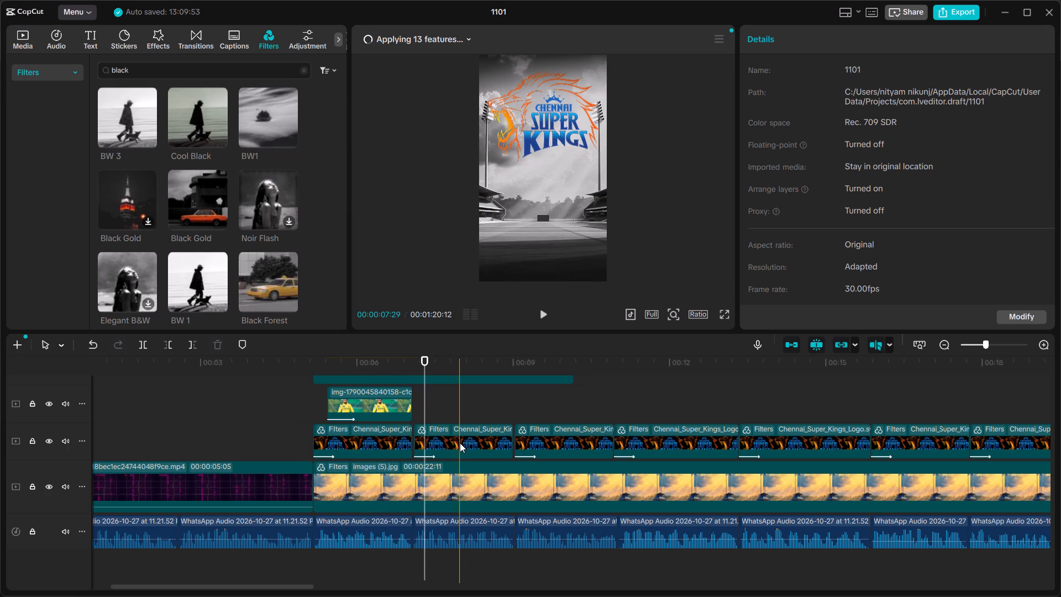
Look through the project's imported media for a Delhi Capitals logo to replace the second logo clip.
{"action": "left_click", "coordinate": [460, 443]}
{"action": "right_click", "coordinate": [460, 443]}
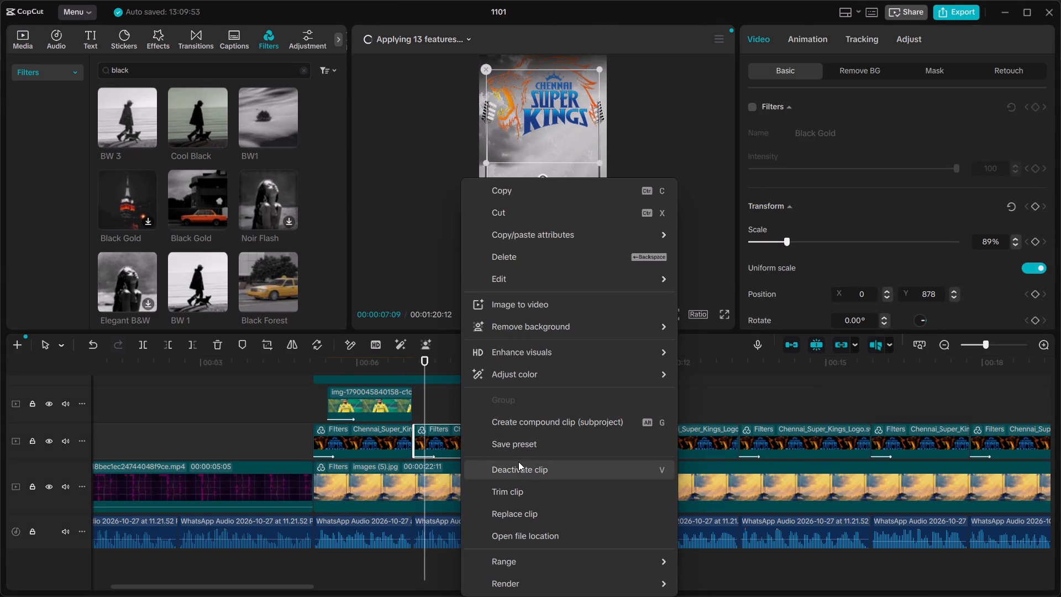
{"action": "left_click", "coordinate": [435, 401]}
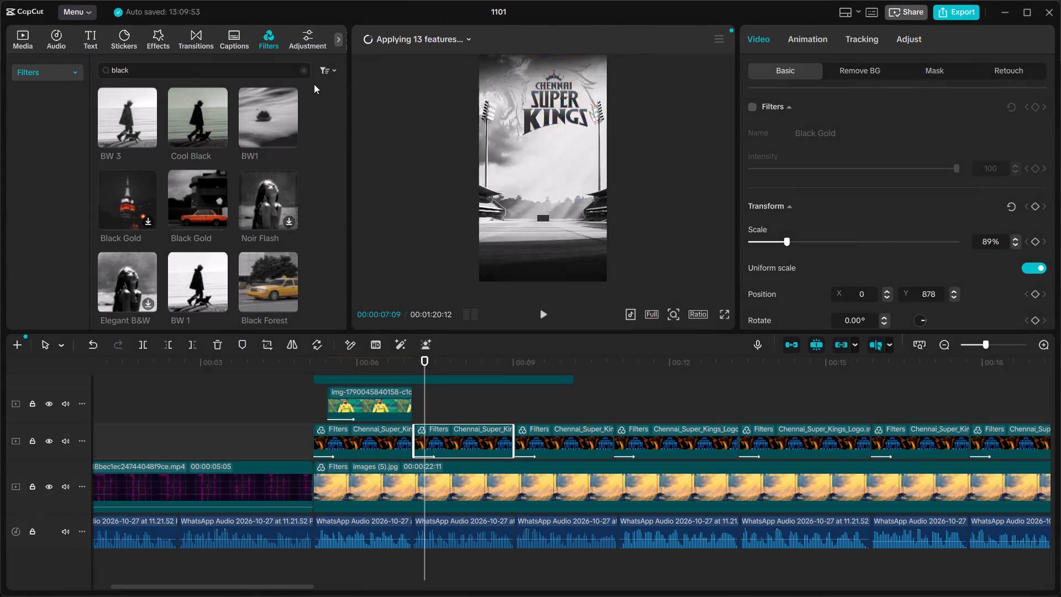
{"action": "left_click", "coordinate": [28, 45]}
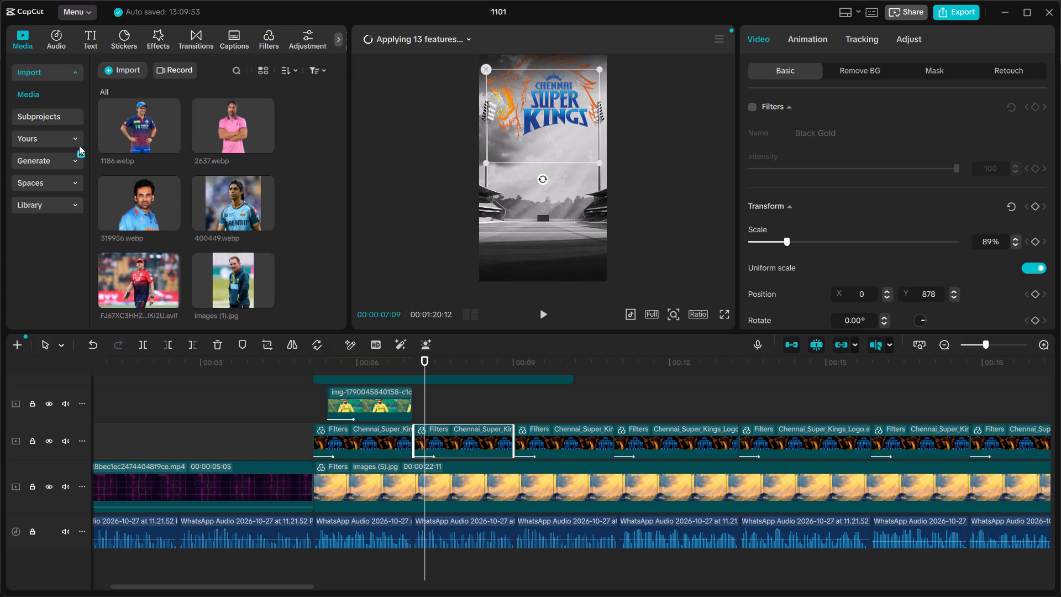
{"action": "scroll", "coordinate": [133, 198], "scroll_direction": "down", "scroll_amount": 9}
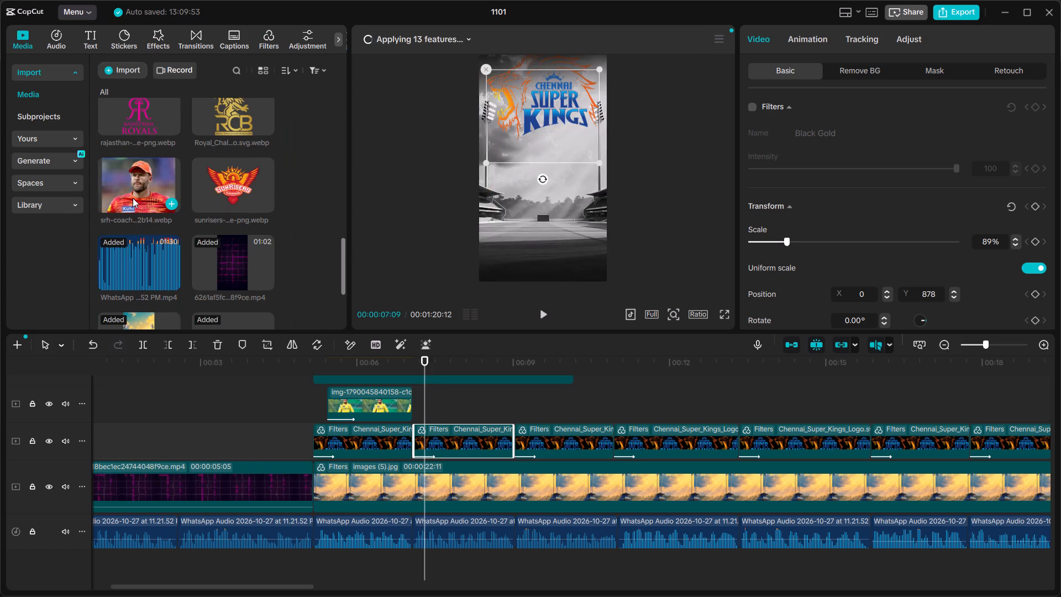
{"action": "scroll", "coordinate": [133, 198], "scroll_direction": "down", "scroll_amount": 4}
{"action": "scroll", "coordinate": [133, 198], "scroll_direction": "up", "scroll_amount": 7}
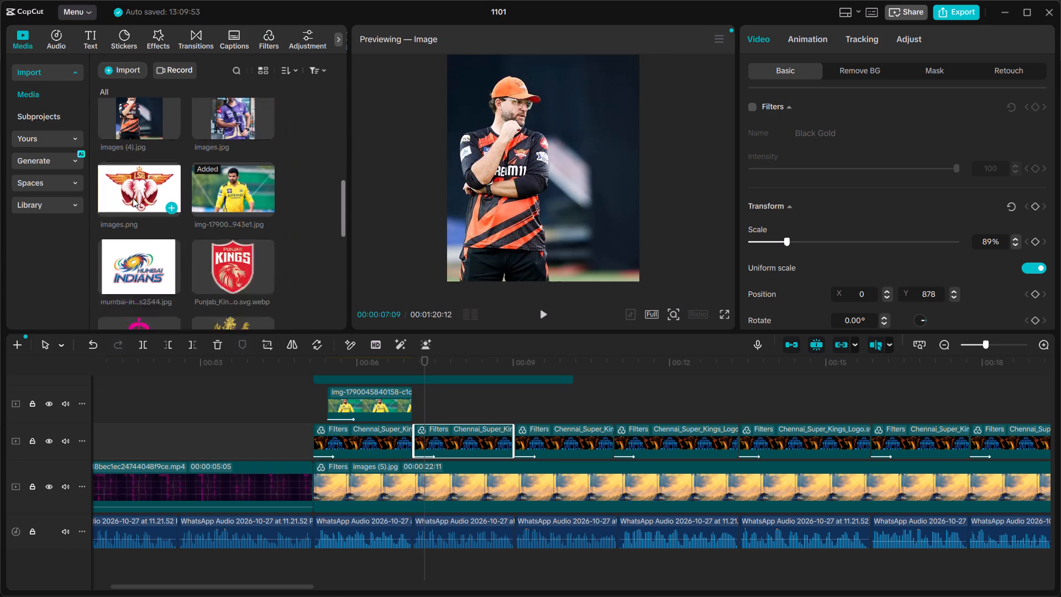
{"action": "scroll", "coordinate": [133, 198], "scroll_direction": "up", "scroll_amount": 8}
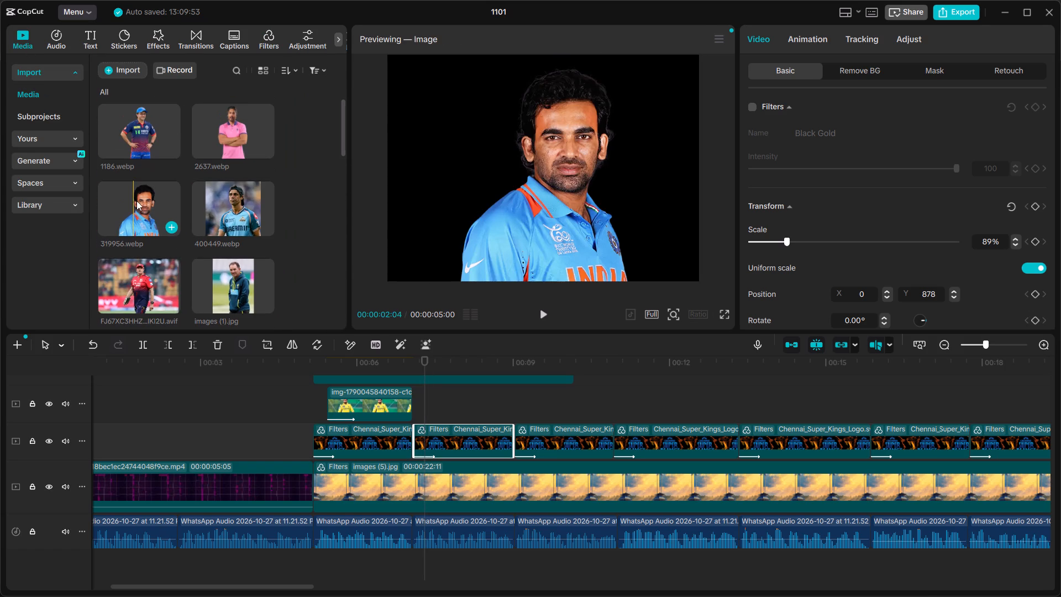
Switch to Chrome and change the Google image search to "delhi capitals logo".
{"action": "left_click", "coordinate": [149, 588]}
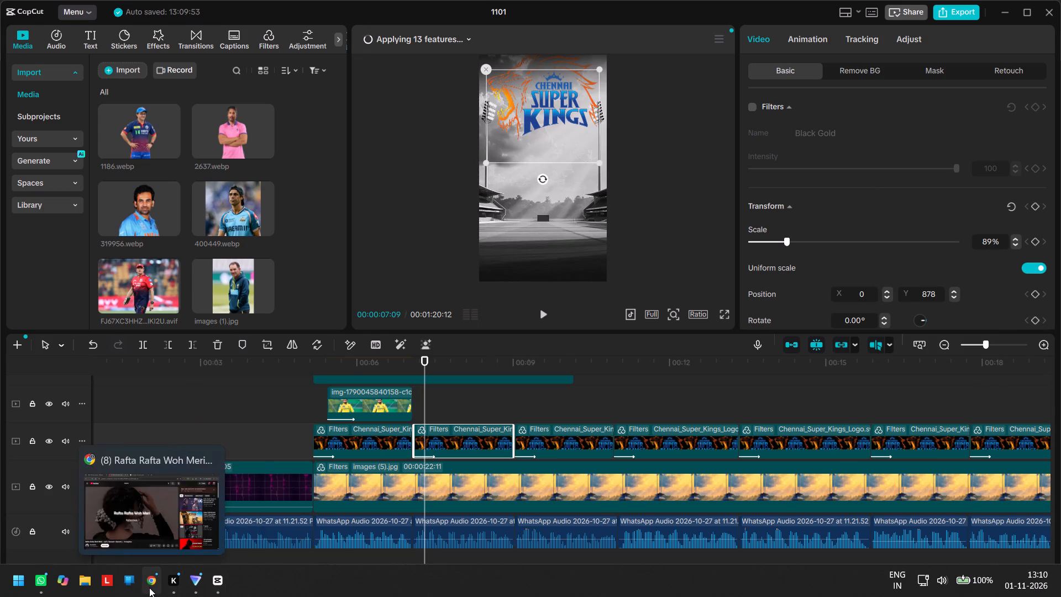
{"action": "left_click", "coordinate": [375, 0]}
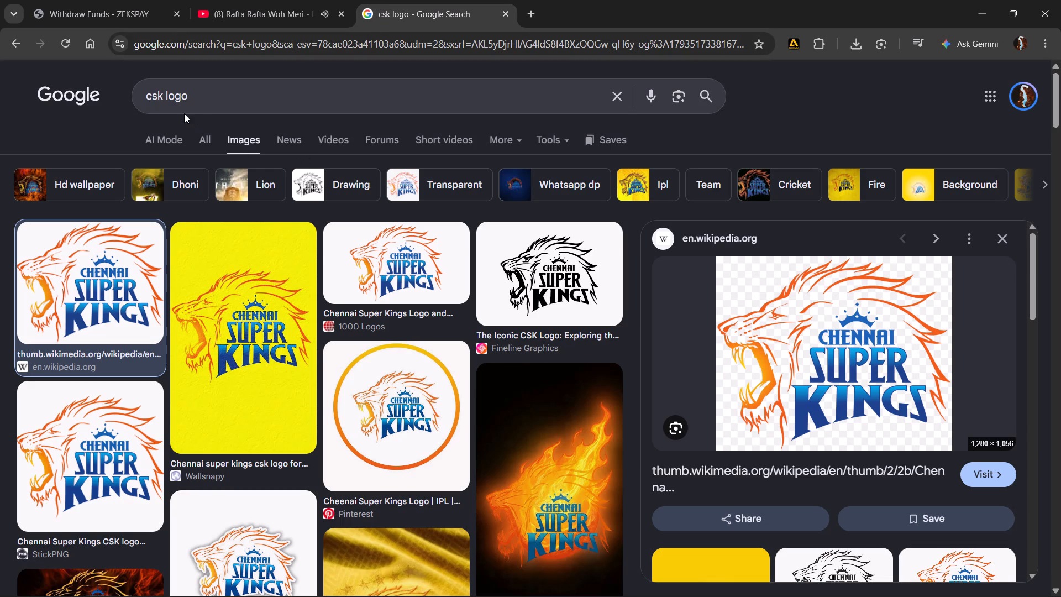
{"action": "left_click", "coordinate": [150, 100]}
{"action": "left_click", "coordinate": [160, 98]}
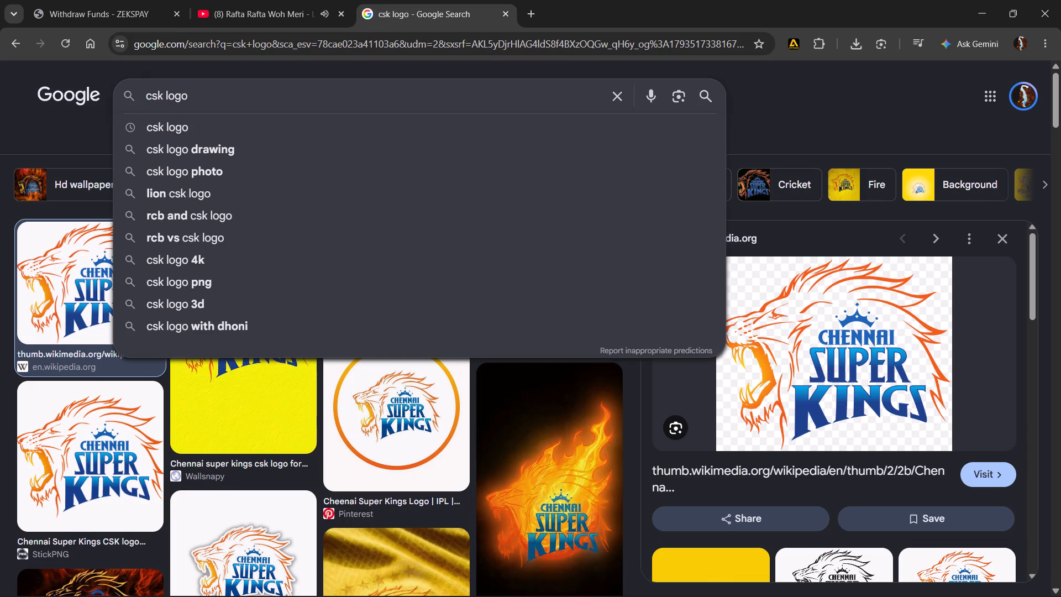
{"action": "key", "text": "BackSpace"}
{"action": "key", "text": "BackSpace"}
{"action": "key", "text": "BackSpace"}
{"action": "key", "text": "BackSpace"}
{"action": "type", "text": "del"}
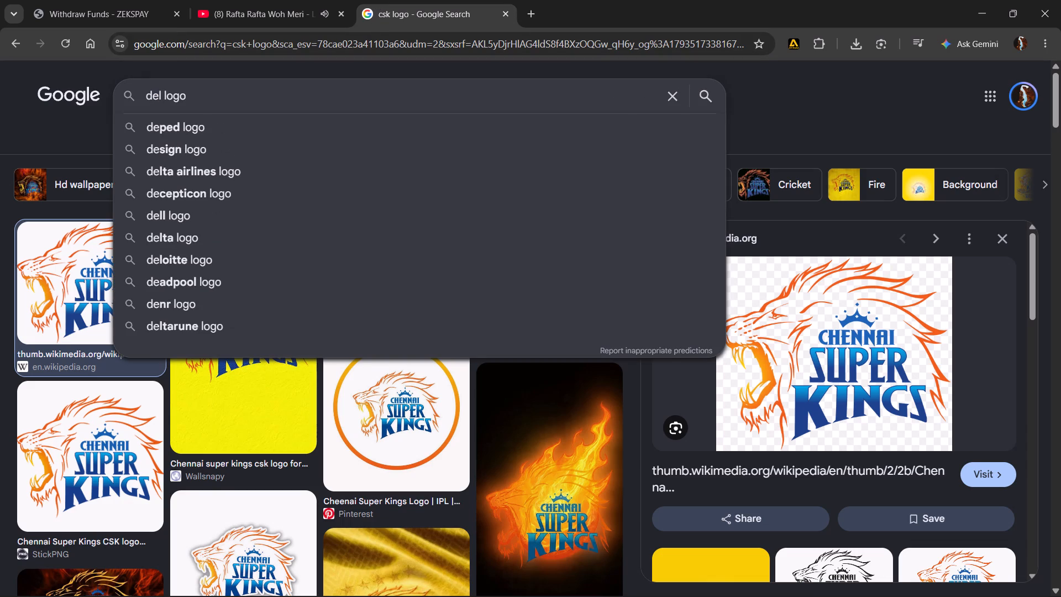
{"action": "type", "text": "hi"}
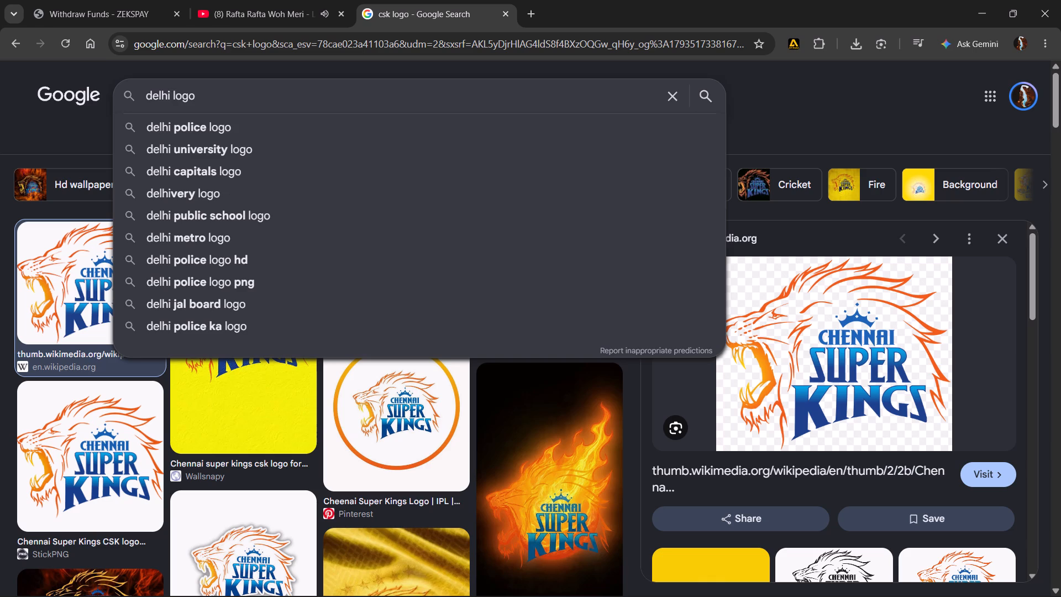
{"action": "key", "text": "space"}
{"action": "type", "text": "cap"}
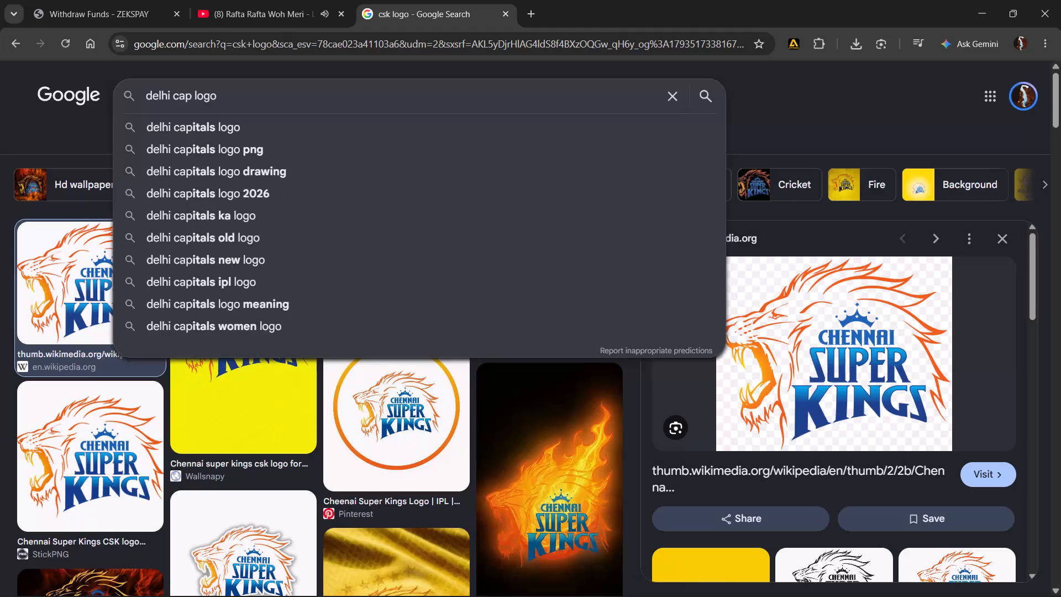
{"action": "key", "text": "Down"}
{"action": "key", "text": "Return"}
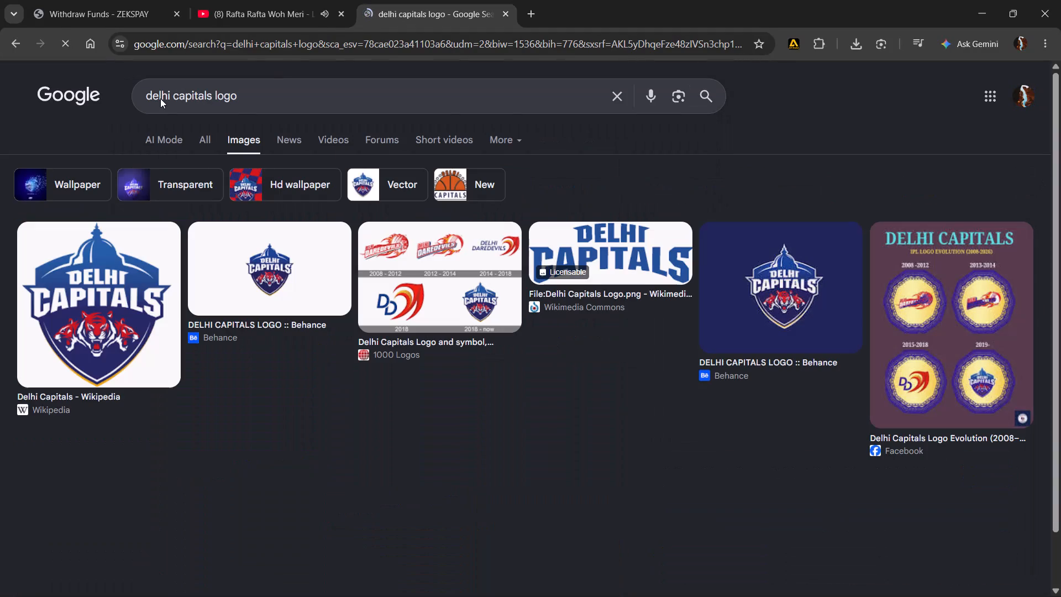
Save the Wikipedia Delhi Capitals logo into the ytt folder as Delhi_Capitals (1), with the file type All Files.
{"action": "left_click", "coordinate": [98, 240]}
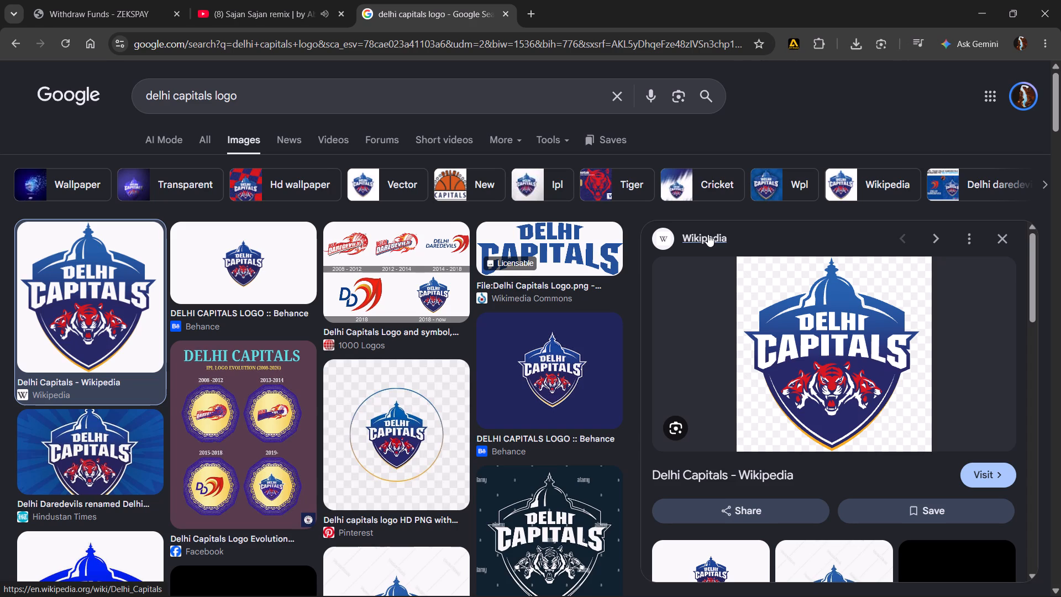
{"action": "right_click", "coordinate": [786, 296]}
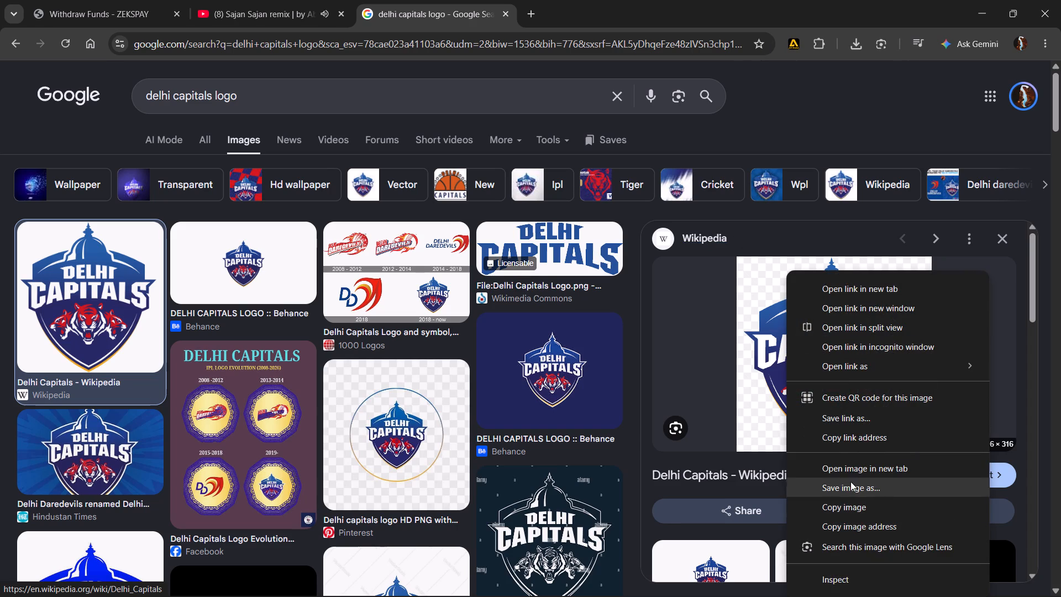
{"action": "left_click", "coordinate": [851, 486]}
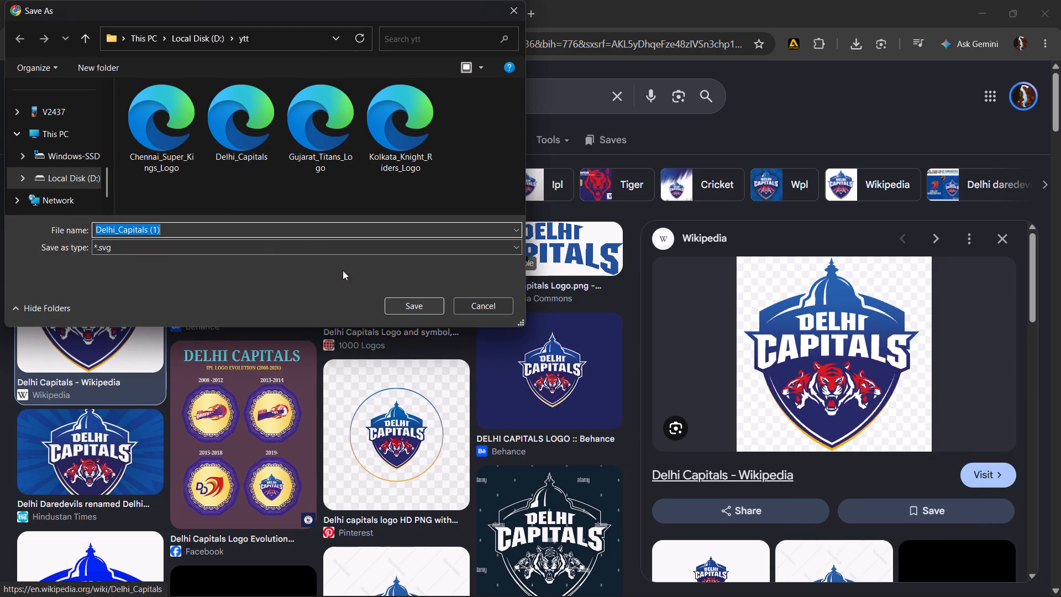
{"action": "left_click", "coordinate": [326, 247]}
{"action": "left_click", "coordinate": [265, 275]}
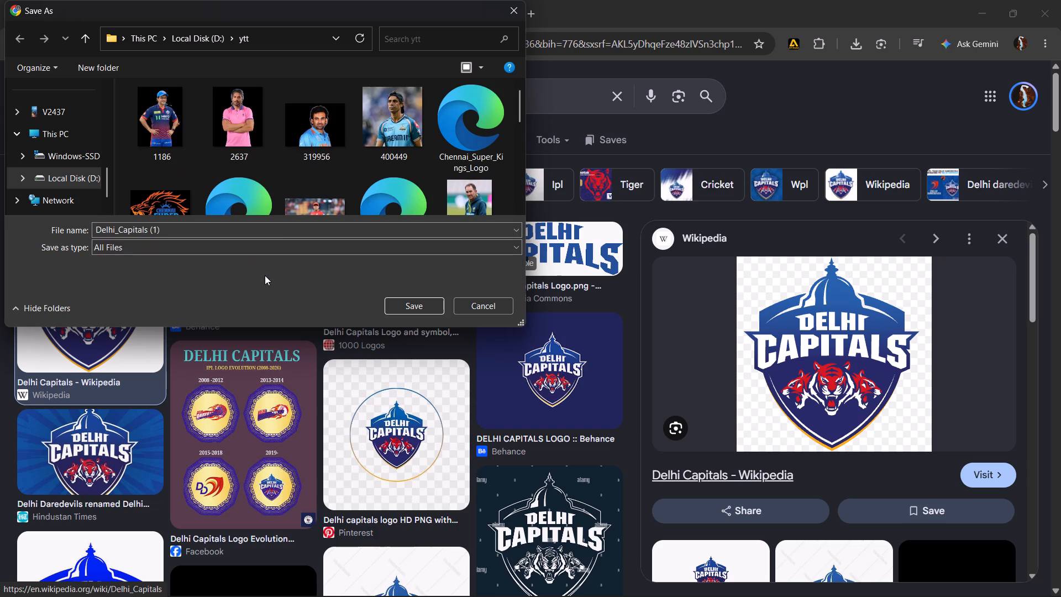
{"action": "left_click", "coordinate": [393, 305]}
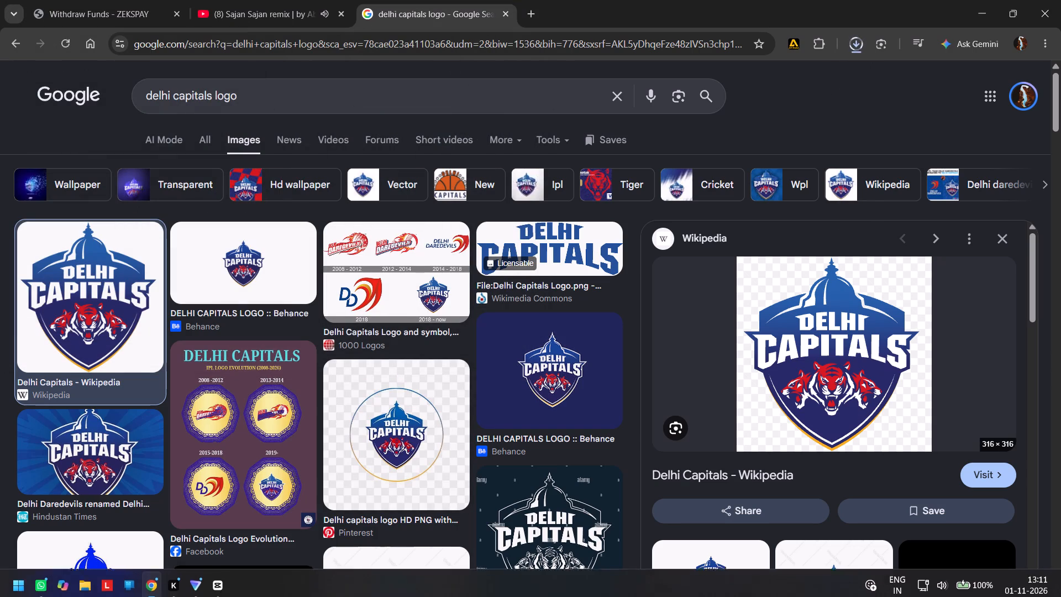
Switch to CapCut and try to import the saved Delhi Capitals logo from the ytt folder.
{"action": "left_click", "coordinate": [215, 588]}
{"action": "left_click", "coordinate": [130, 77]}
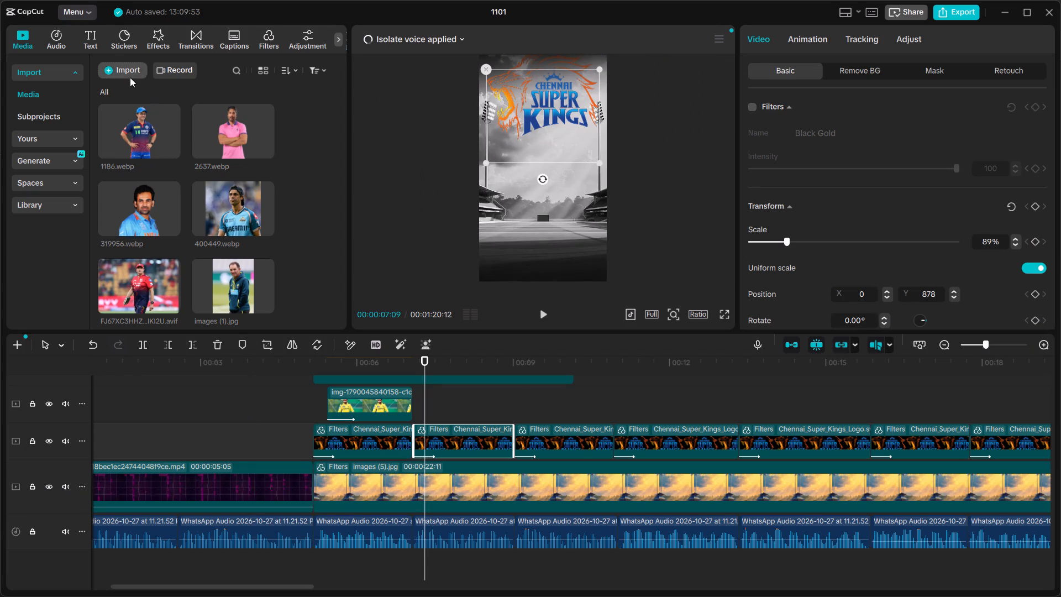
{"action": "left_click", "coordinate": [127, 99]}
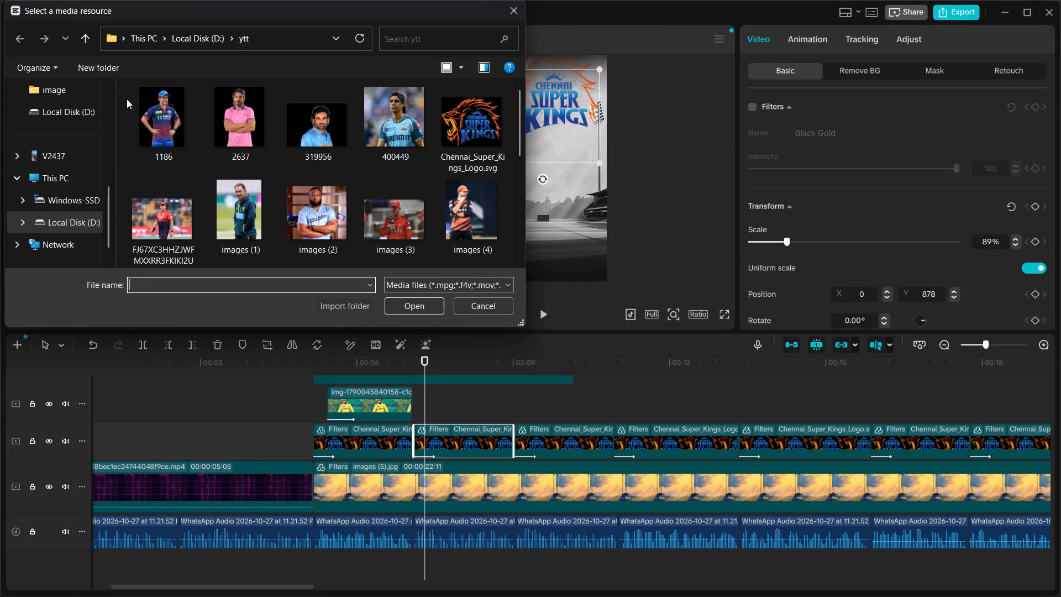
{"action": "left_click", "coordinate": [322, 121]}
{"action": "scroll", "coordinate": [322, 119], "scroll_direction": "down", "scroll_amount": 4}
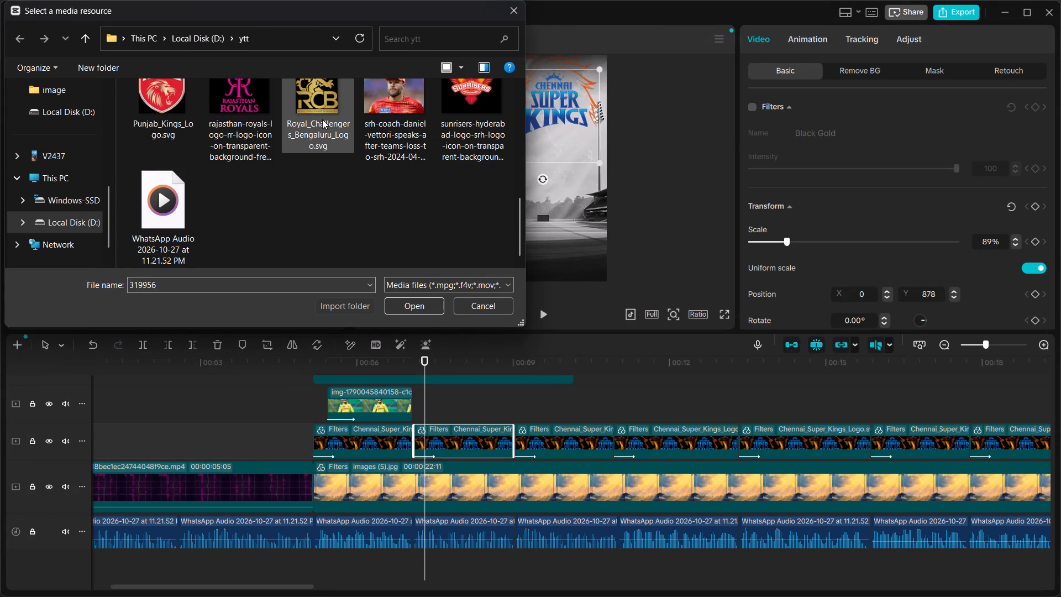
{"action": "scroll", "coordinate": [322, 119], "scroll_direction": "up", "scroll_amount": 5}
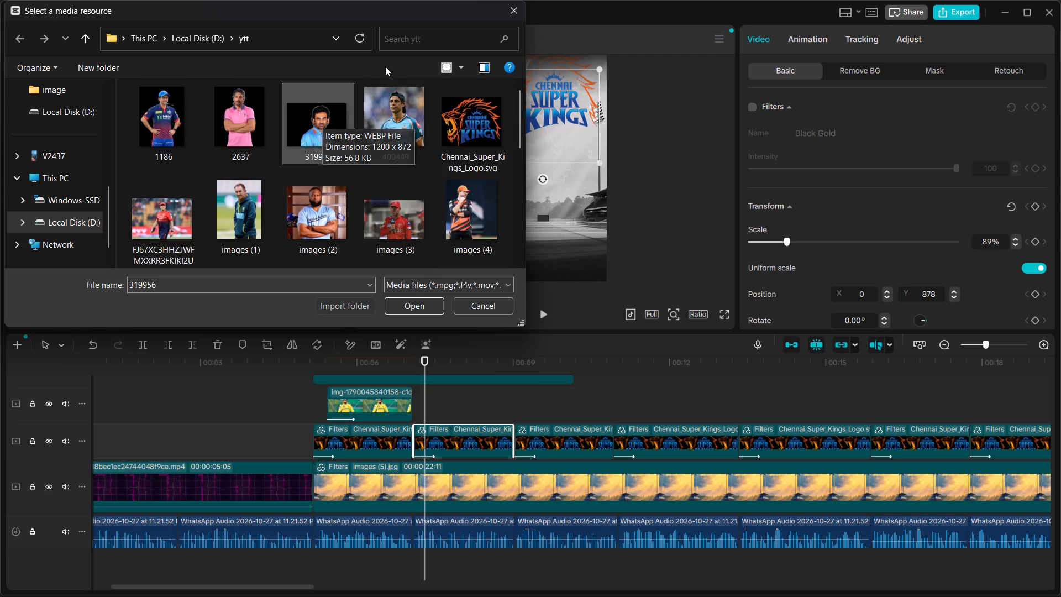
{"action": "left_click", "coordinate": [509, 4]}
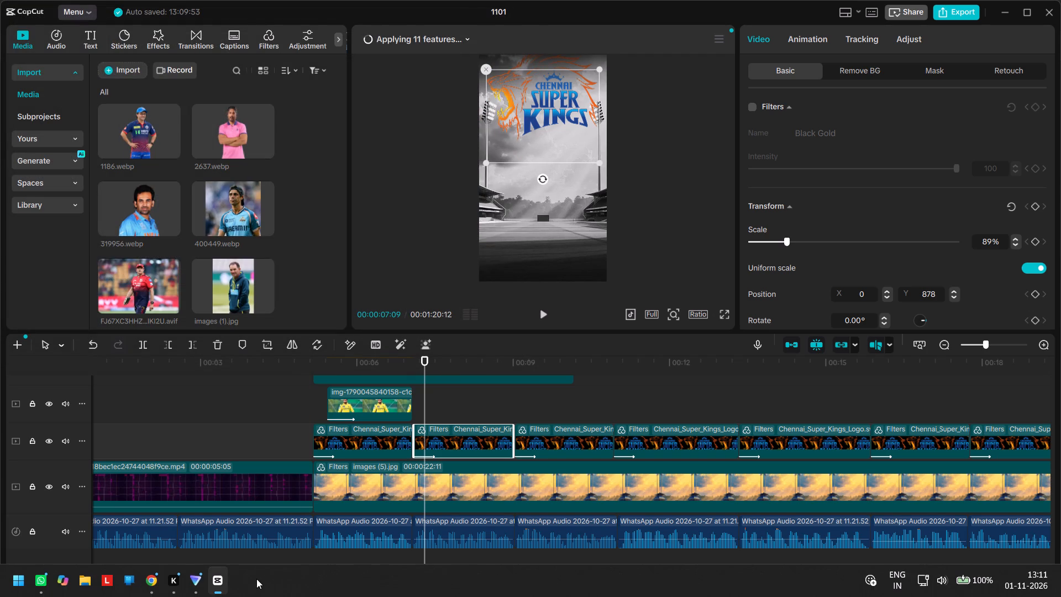
Return to Chrome and save the Behance Delhi Capitals logo into the ytt folder as the PNG file images (1).
{"action": "left_click", "coordinate": [141, 582]}
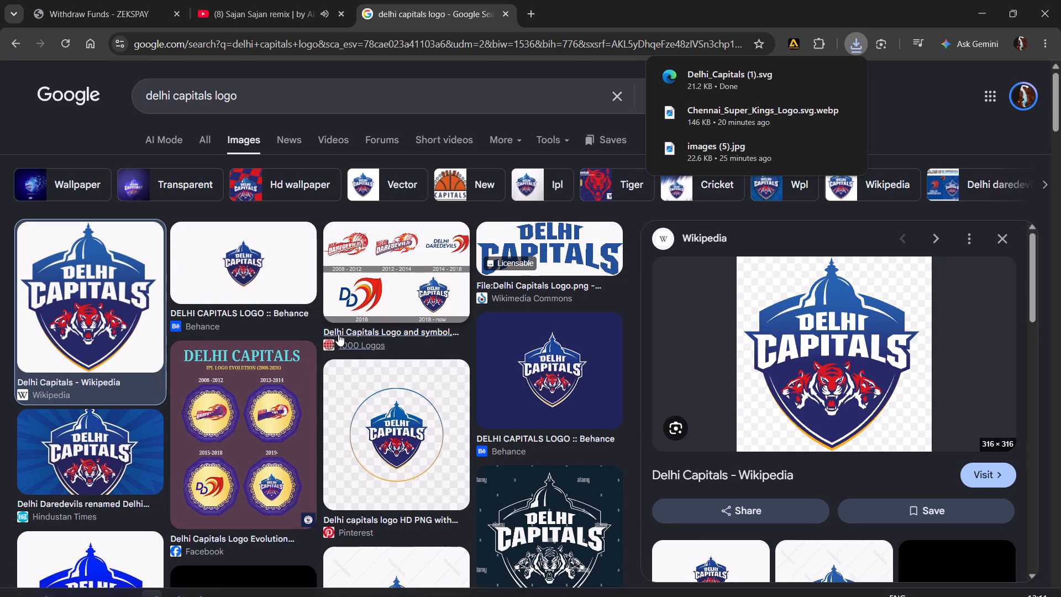
{"action": "scroll", "coordinate": [354, 355], "scroll_direction": "down", "scroll_amount": 4}
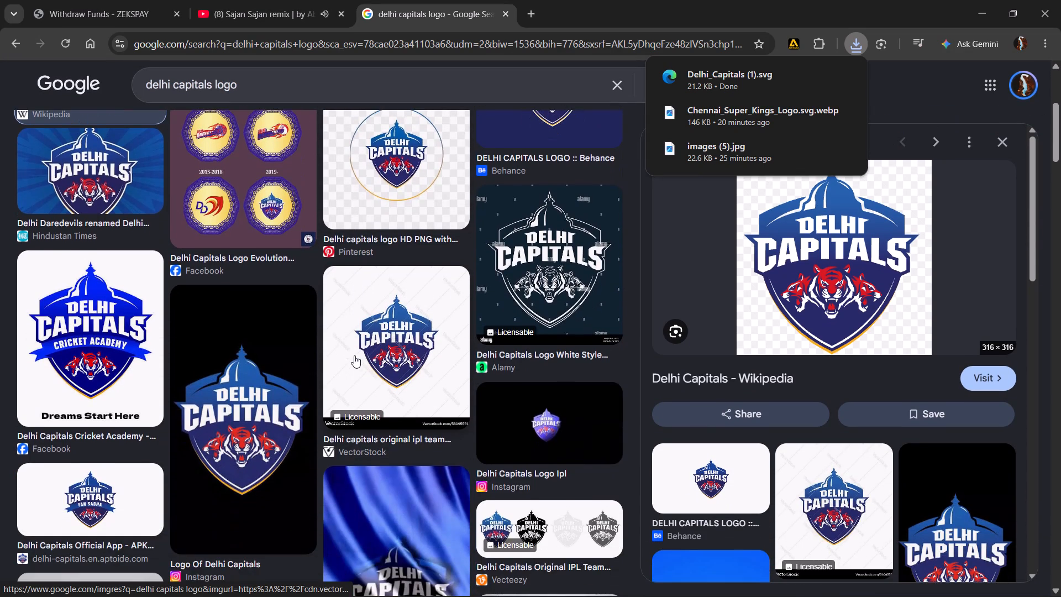
{"action": "scroll", "coordinate": [355, 355], "scroll_direction": "up", "scroll_amount": 4}
{"action": "left_click", "coordinate": [295, 261]}
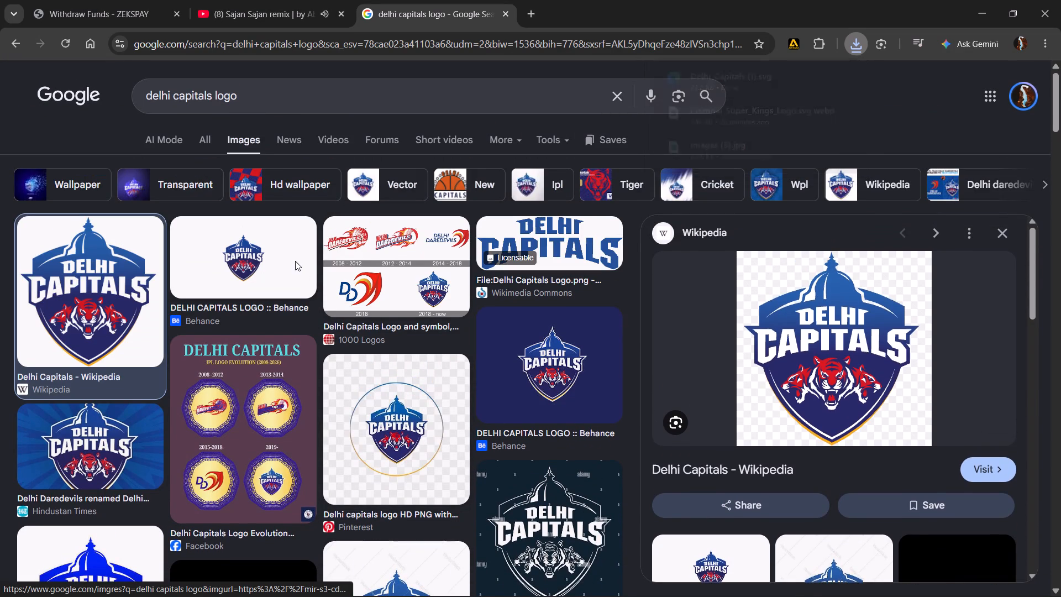
{"action": "right_click", "coordinate": [796, 325]}
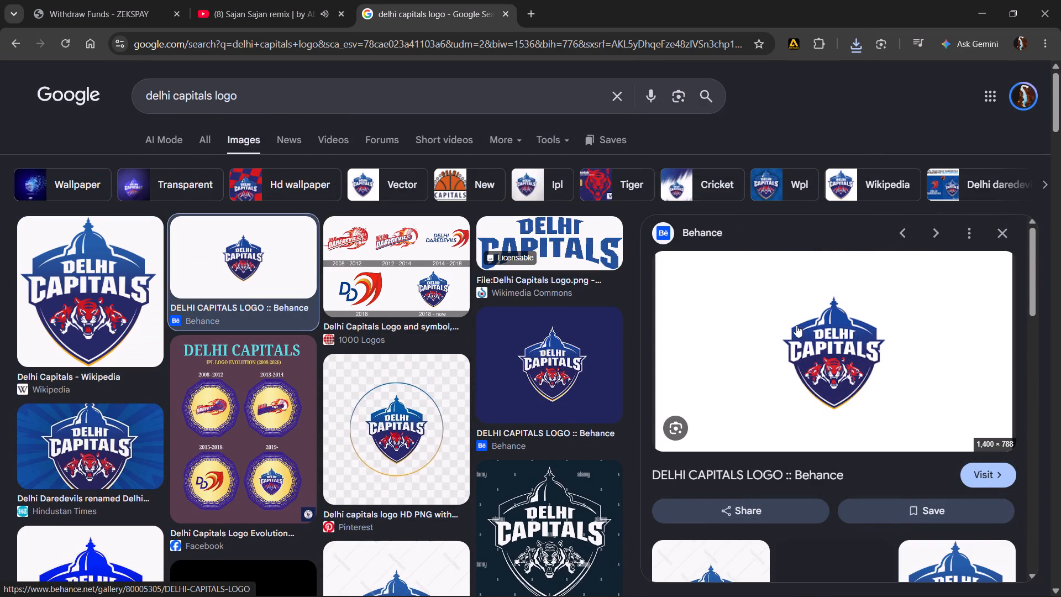
{"action": "left_click", "coordinate": [863, 485]}
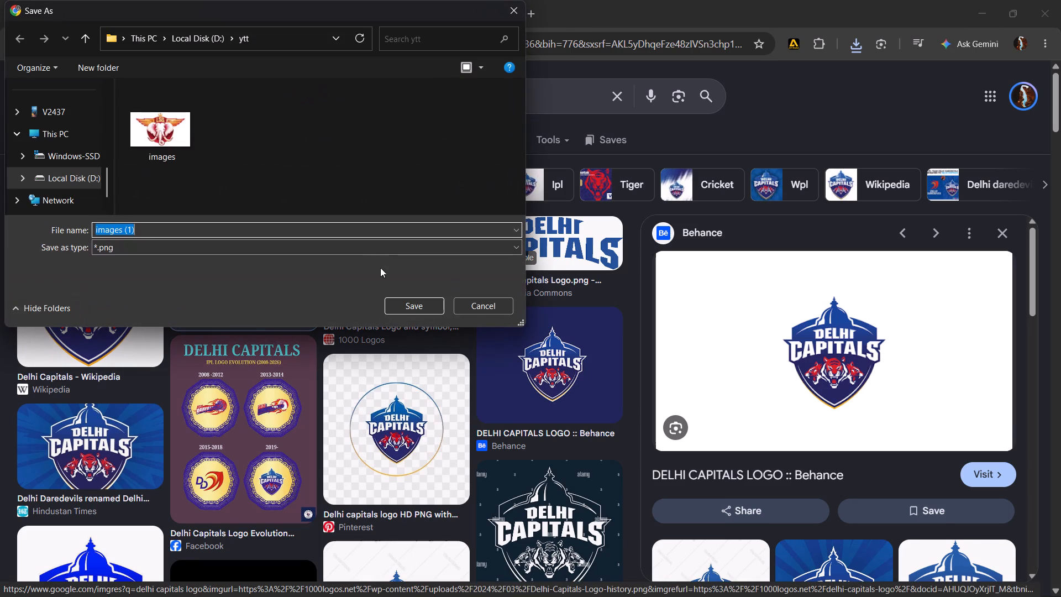
{"action": "left_click", "coordinate": [427, 301]}
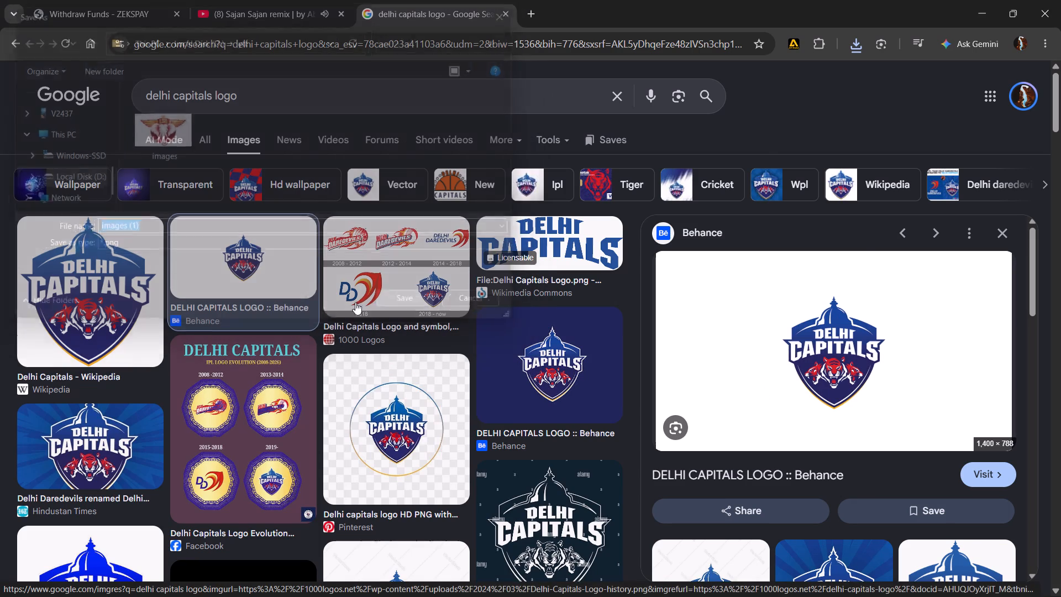
Switch to CapCut and replace the second Chennai Super Kings logo clip with the Delhi Capitals logo images (1).png from the ytt folder.
{"action": "left_click", "coordinate": [219, 590]}
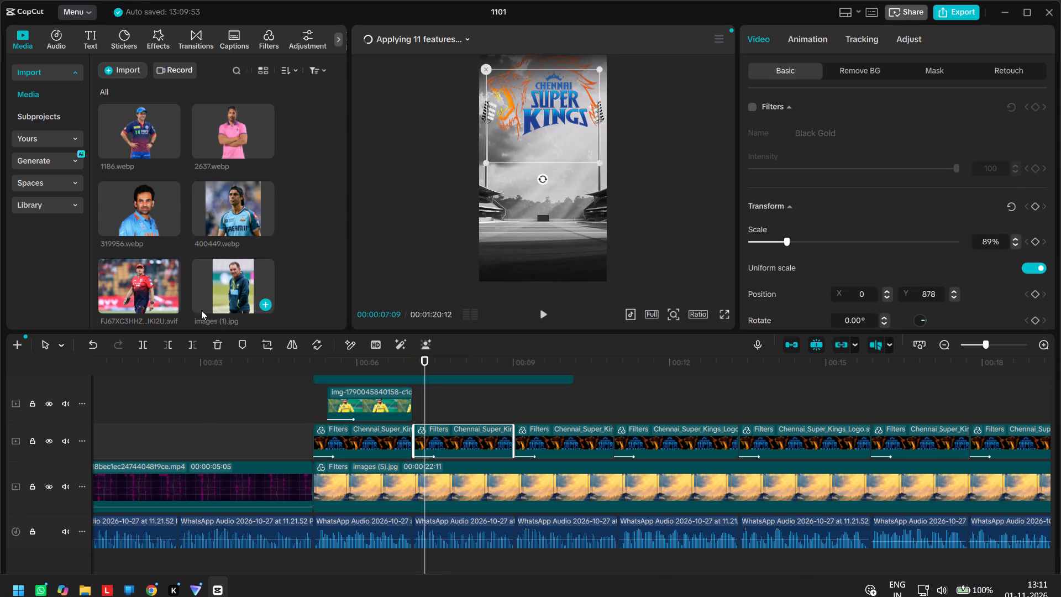
{"action": "right_click", "coordinate": [474, 434]}
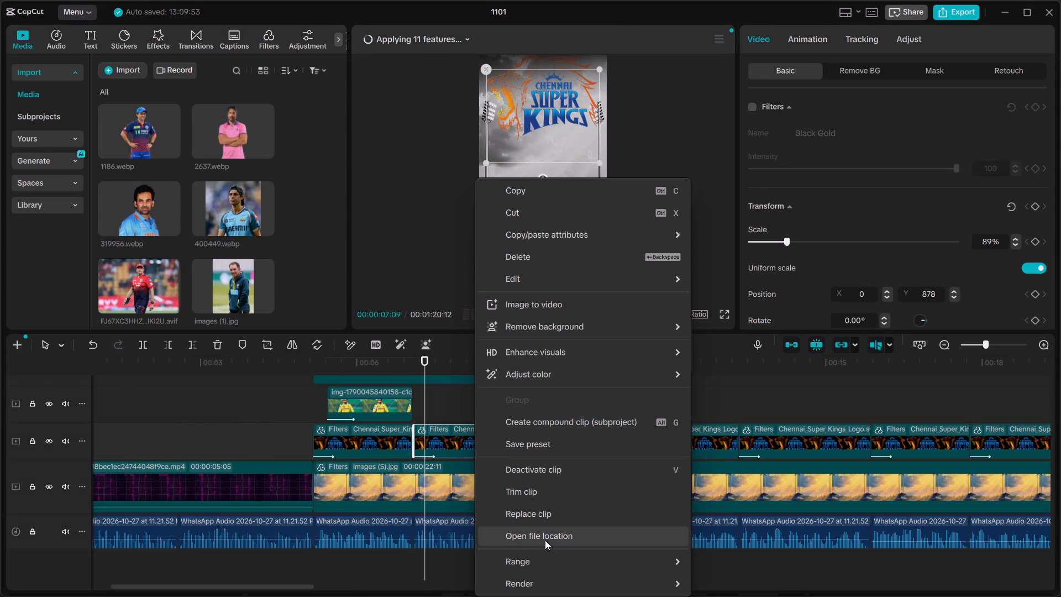
{"action": "left_click", "coordinate": [542, 519]}
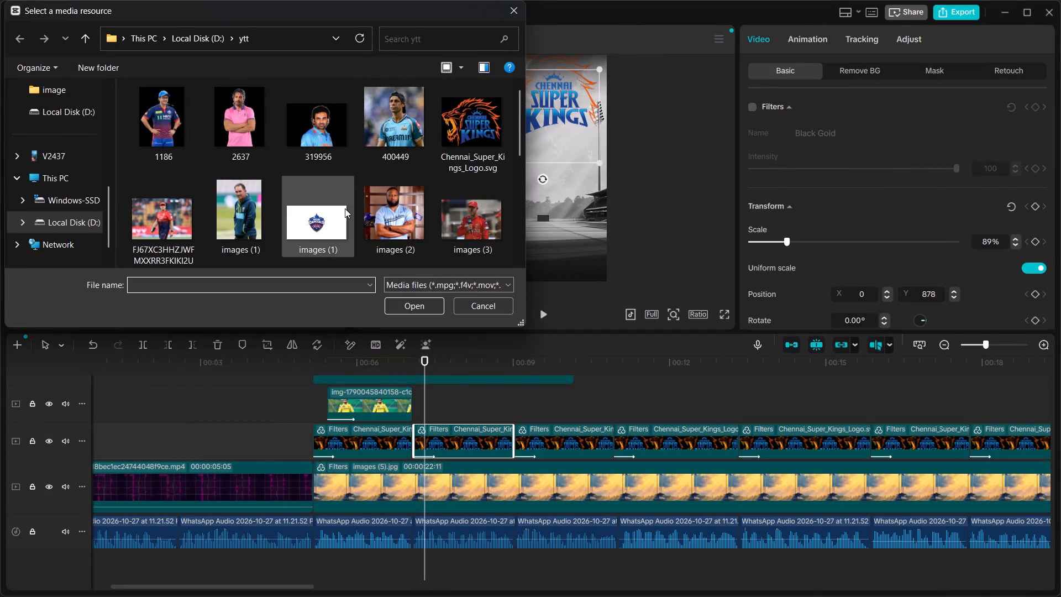
{"action": "left_click", "coordinate": [345, 208]}
{"action": "left_click", "coordinate": [421, 305]}
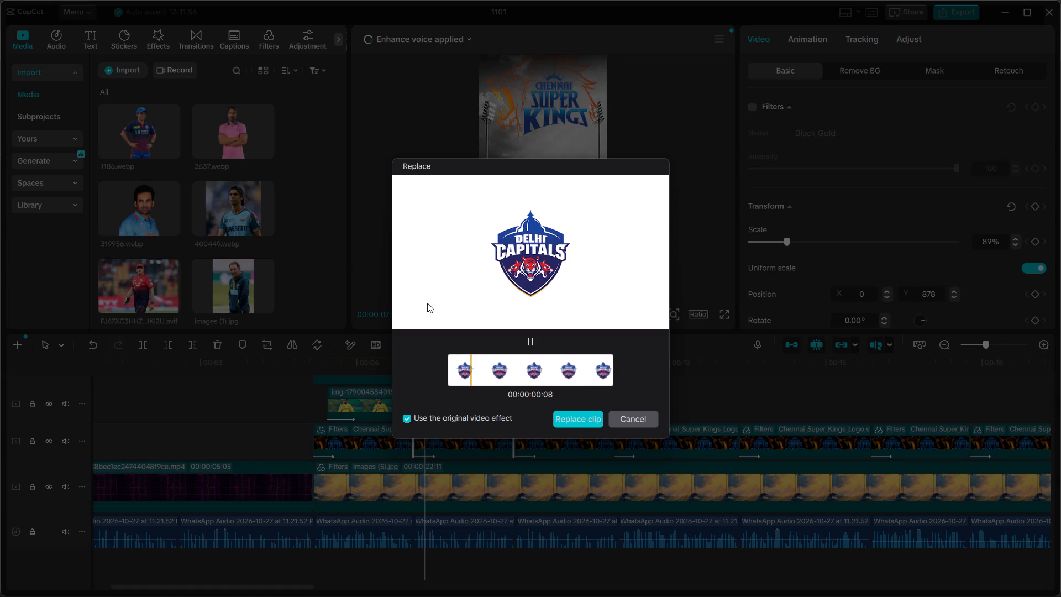
{"action": "left_click", "coordinate": [575, 416]}
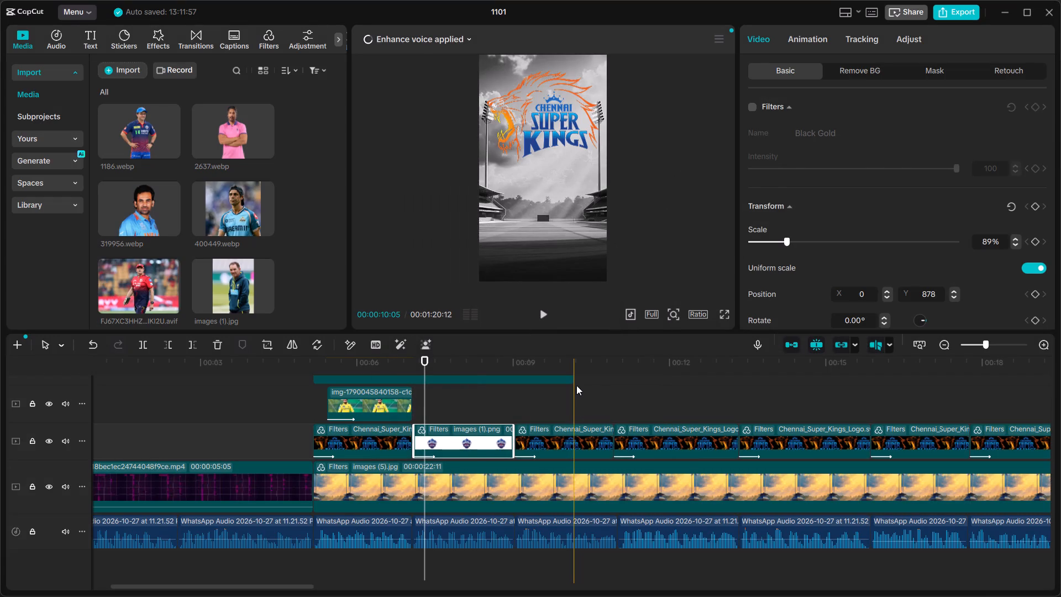
Remove the white background from the Delhi Capitals logo clip, enlarge it to about 217% scale, and play the result.
{"action": "left_click", "coordinate": [477, 386]}
{"action": "left_click", "coordinate": [569, 95]}
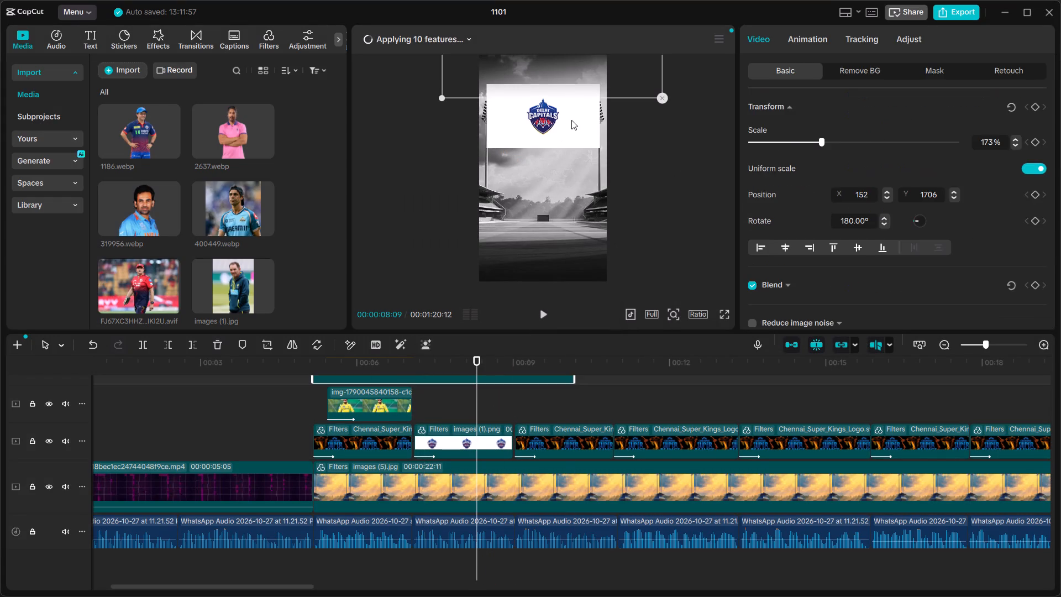
{"action": "left_click", "coordinate": [571, 120]}
{"action": "left_click", "coordinate": [419, 346]}
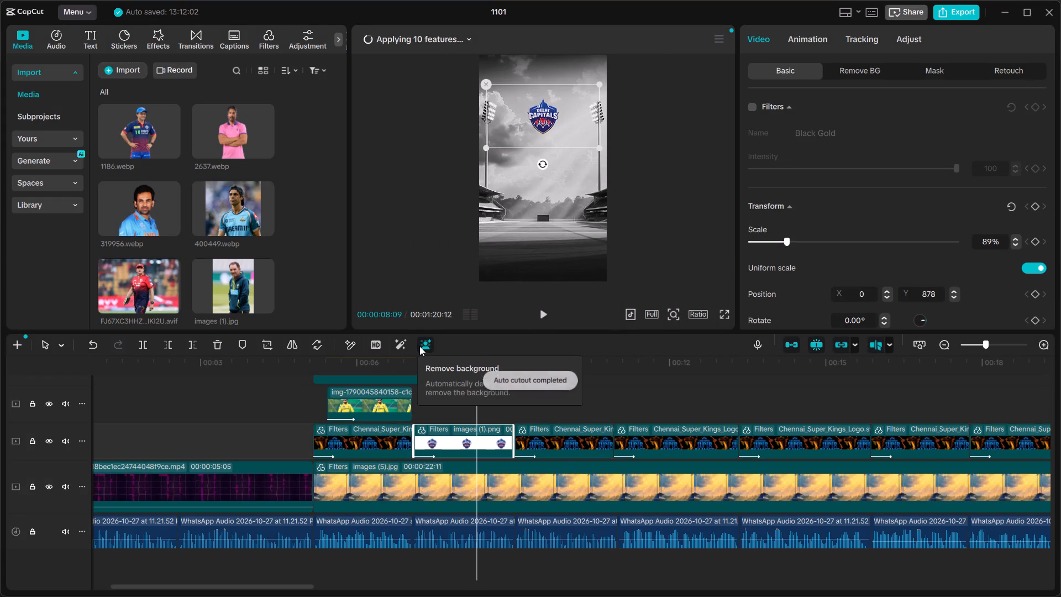
{"action": "left_click_drag", "start_coordinate": [598, 150], "coordinate": [615, 182]}
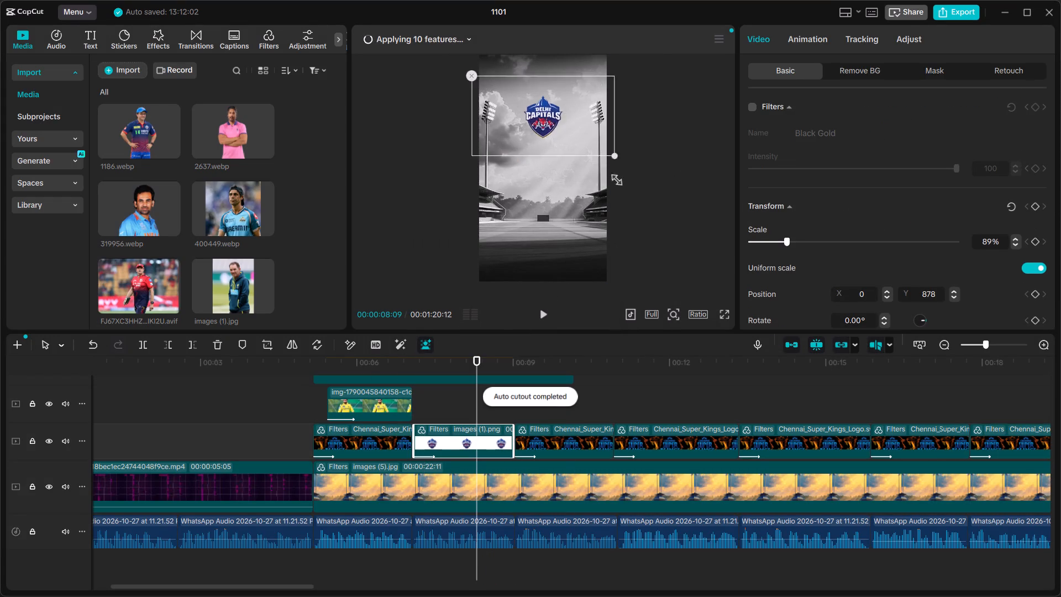
{"action": "left_click_drag", "start_coordinate": [615, 182], "coordinate": [709, 245]}
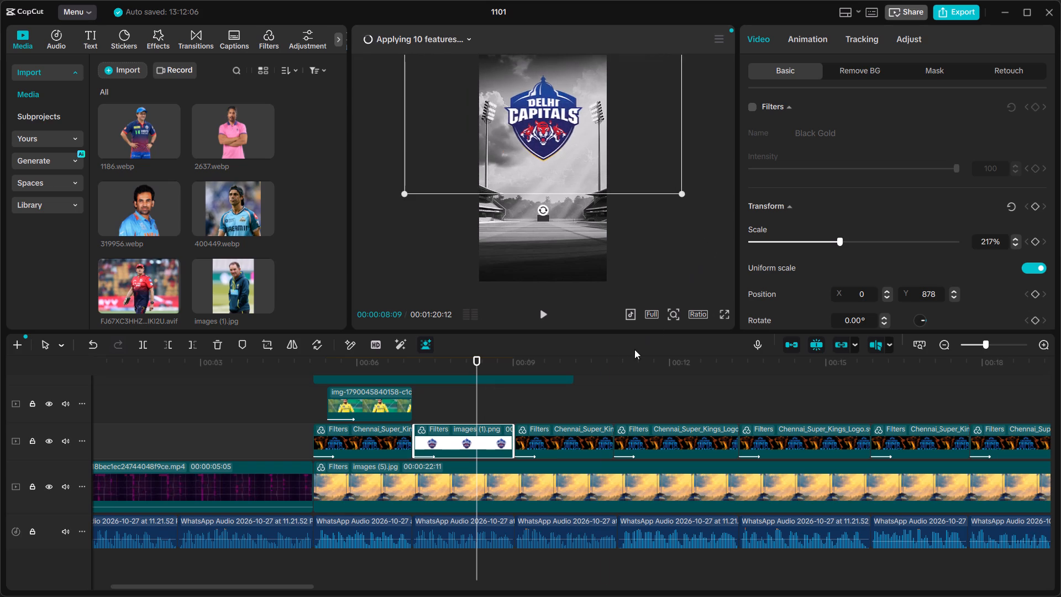
{"action": "left_click", "coordinate": [419, 399]}
{"action": "left_click", "coordinate": [403, 397]}
{"action": "left_click", "coordinate": [386, 370]}
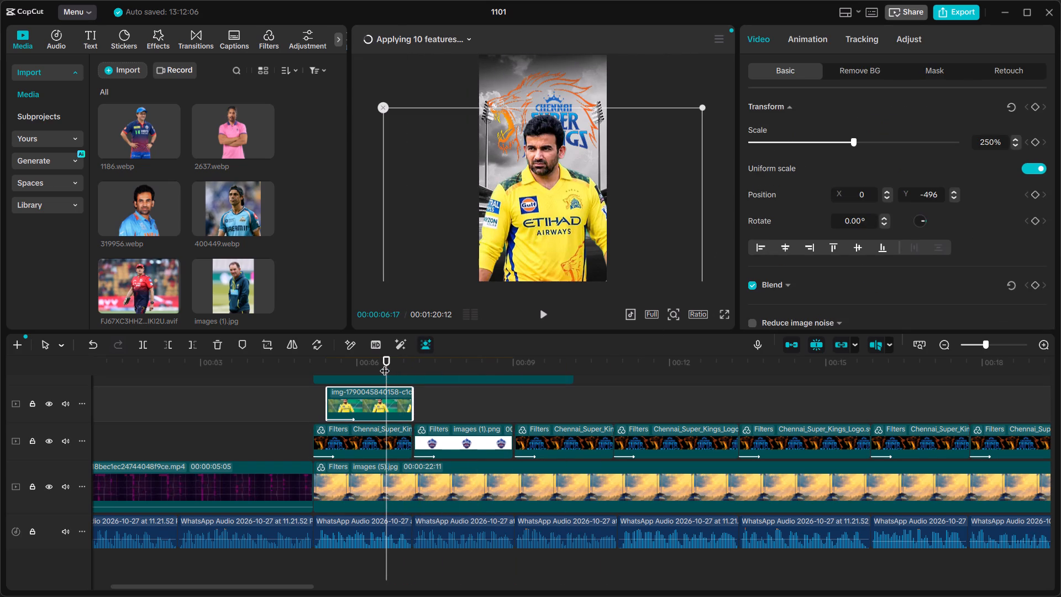
{"action": "key", "text": "space"}
{"action": "key", "text": "space"}
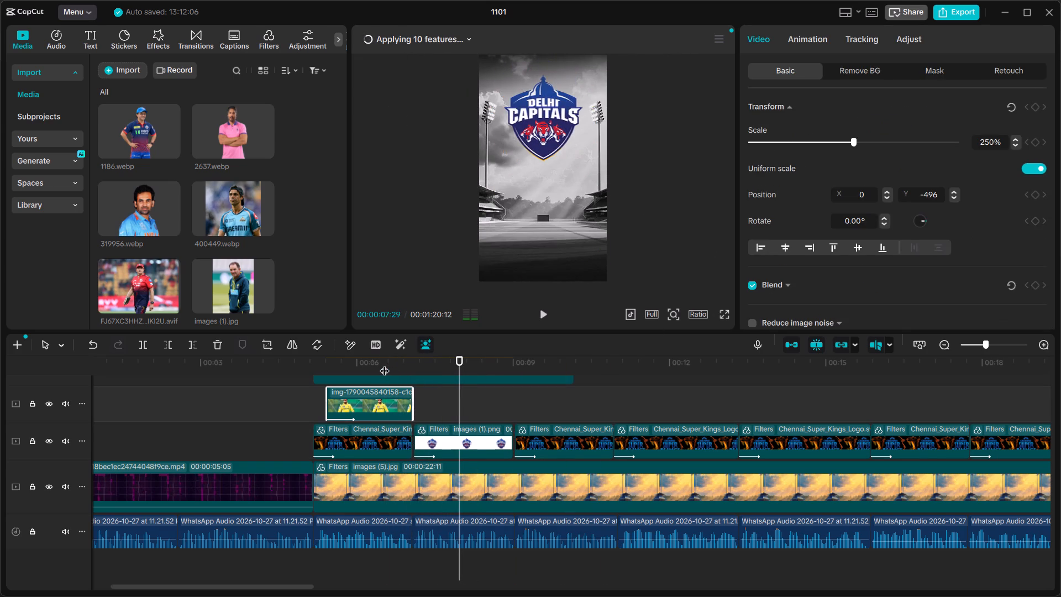
Copy the yellow-jersey coach clip and place the copy above the Delhi Capitals logo clip, ending flush with it.
{"action": "left_click", "coordinate": [387, 392]}
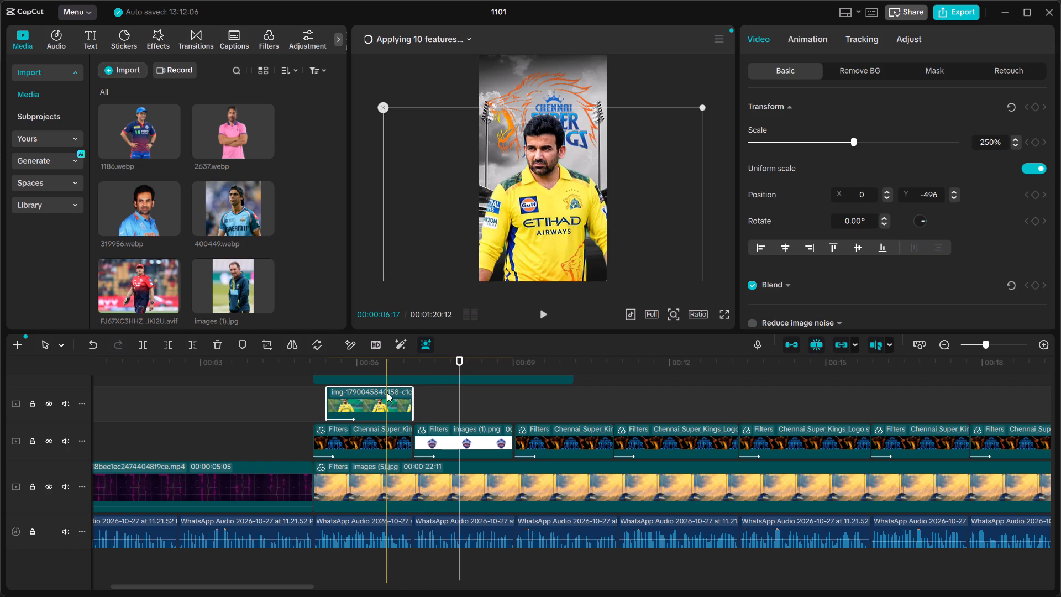
{"action": "key", "text": "ctrl+c"}
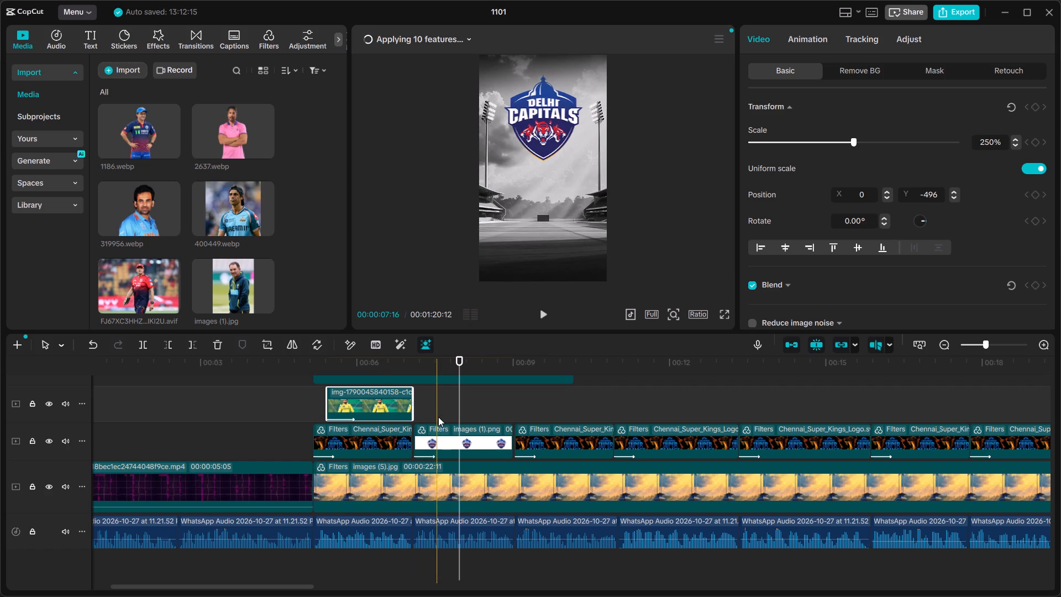
{"action": "left_click", "coordinate": [437, 409]}
{"action": "key", "text": "ctrl+v"}
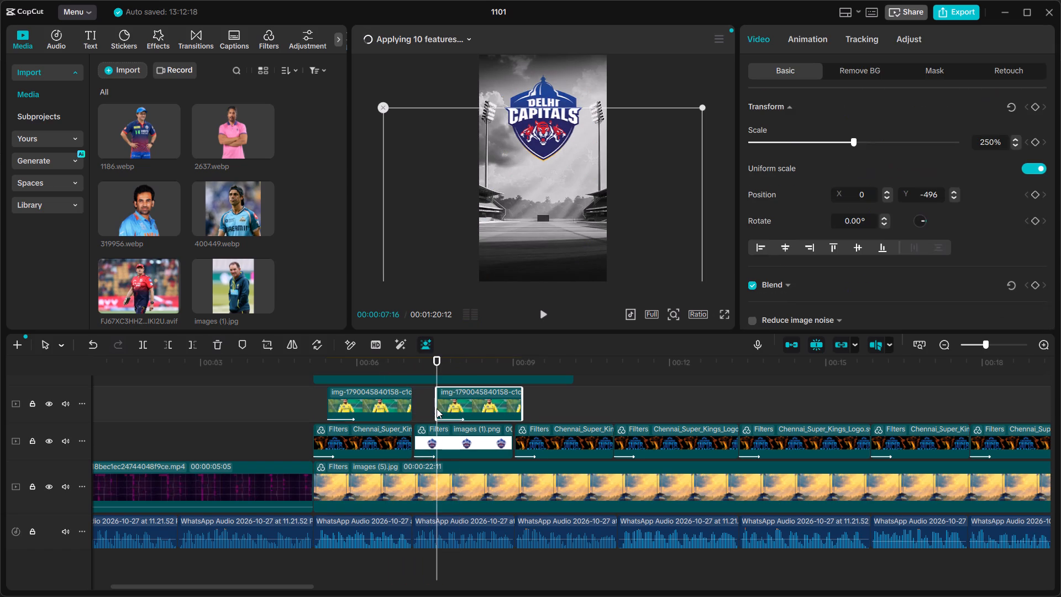
{"action": "left_click_drag", "start_coordinate": [472, 404], "coordinate": [466, 404]}
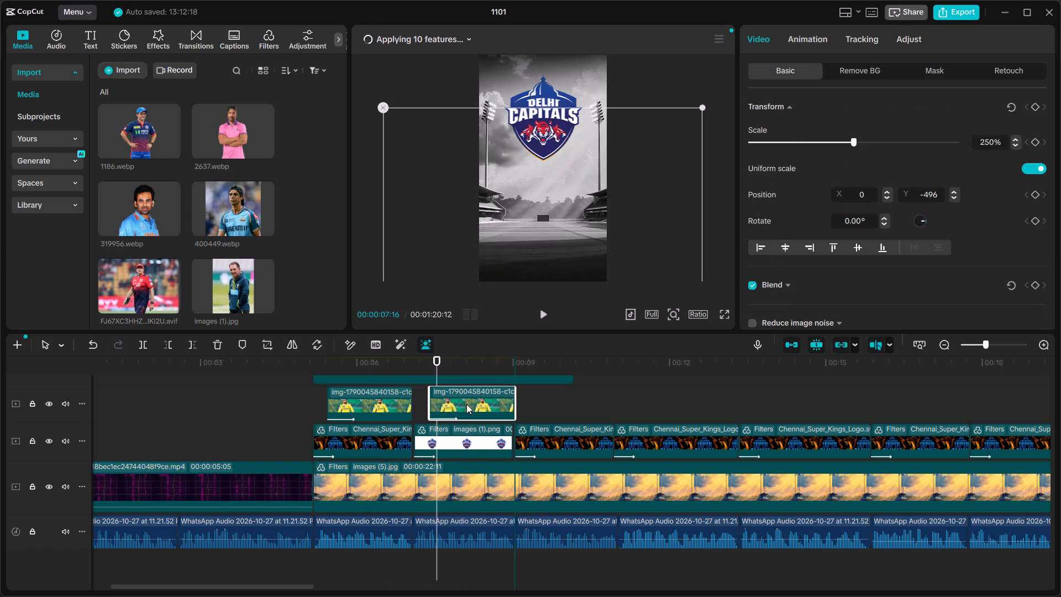
{"action": "left_click_drag", "start_coordinate": [466, 404], "coordinate": [462, 408]}
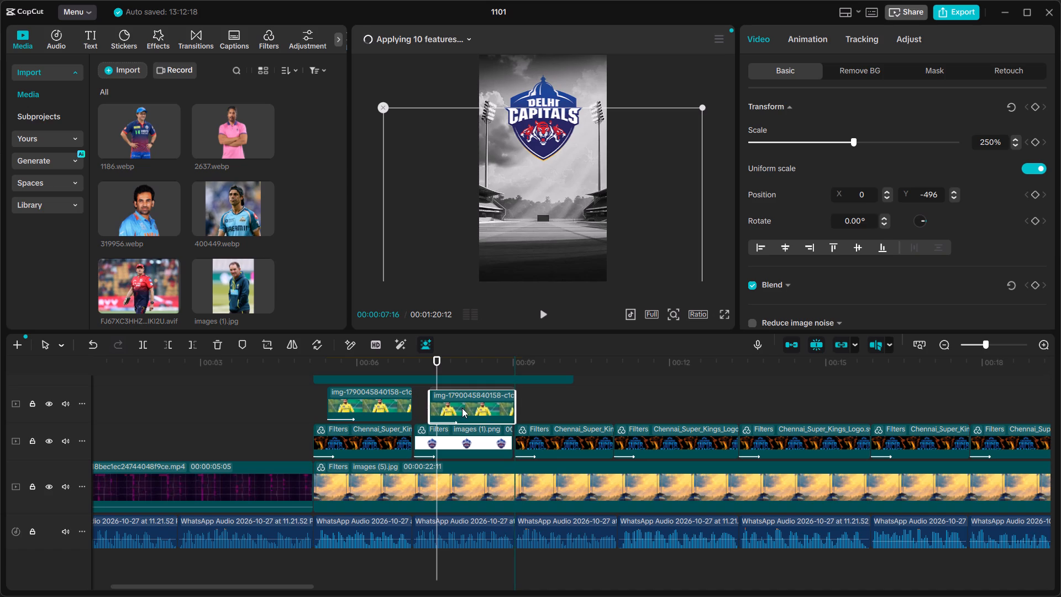
{"action": "left_click_drag", "start_coordinate": [462, 408], "coordinate": [444, 409]}
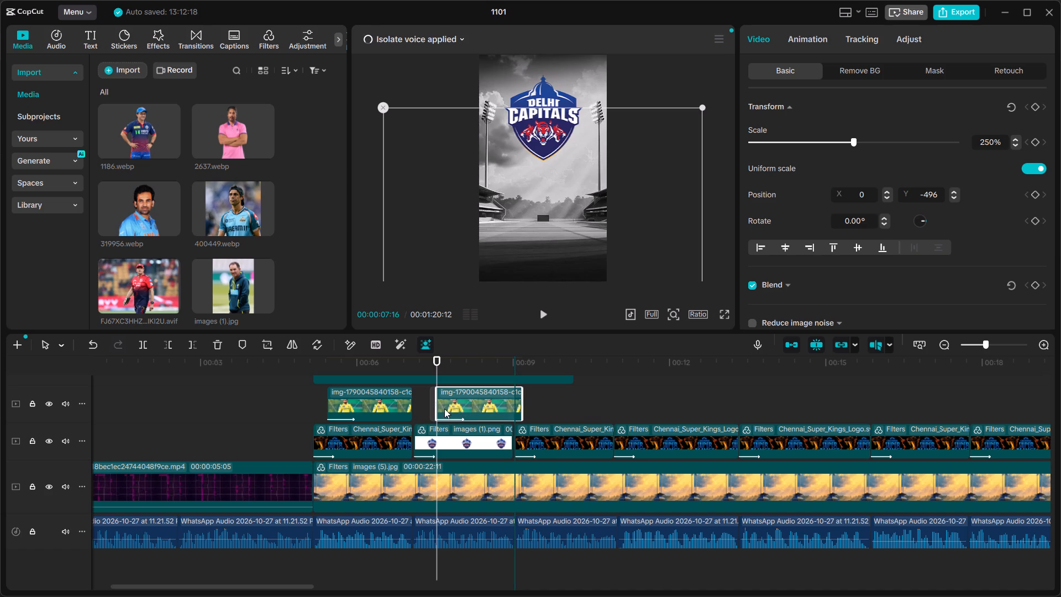
{"action": "left_click_drag", "start_coordinate": [444, 409], "coordinate": [433, 409]}
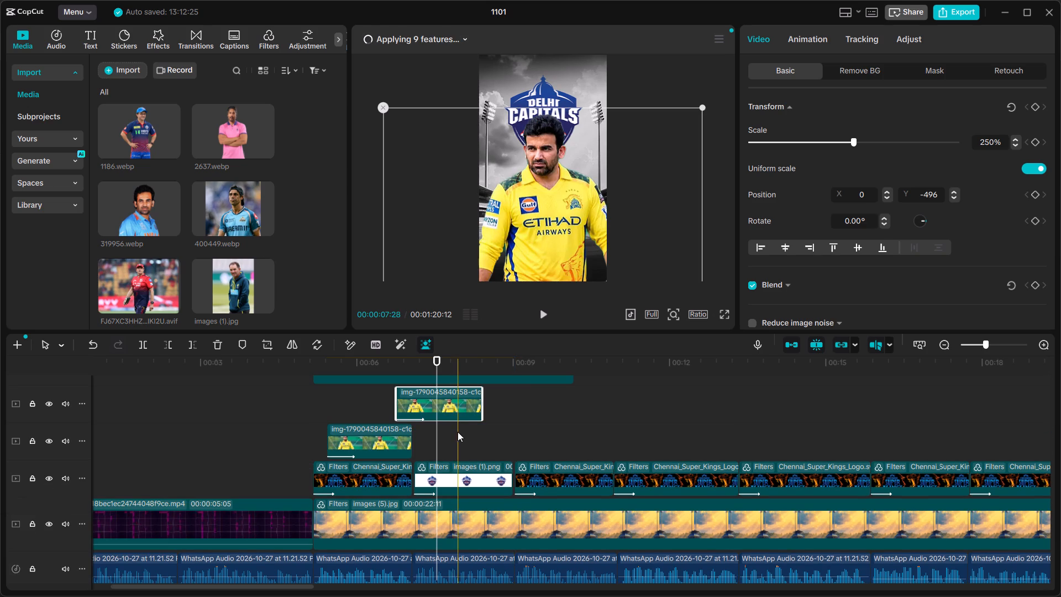
{"action": "left_click_drag", "start_coordinate": [446, 406], "coordinate": [474, 446]}
{"action": "left_click", "coordinate": [522, 406]}
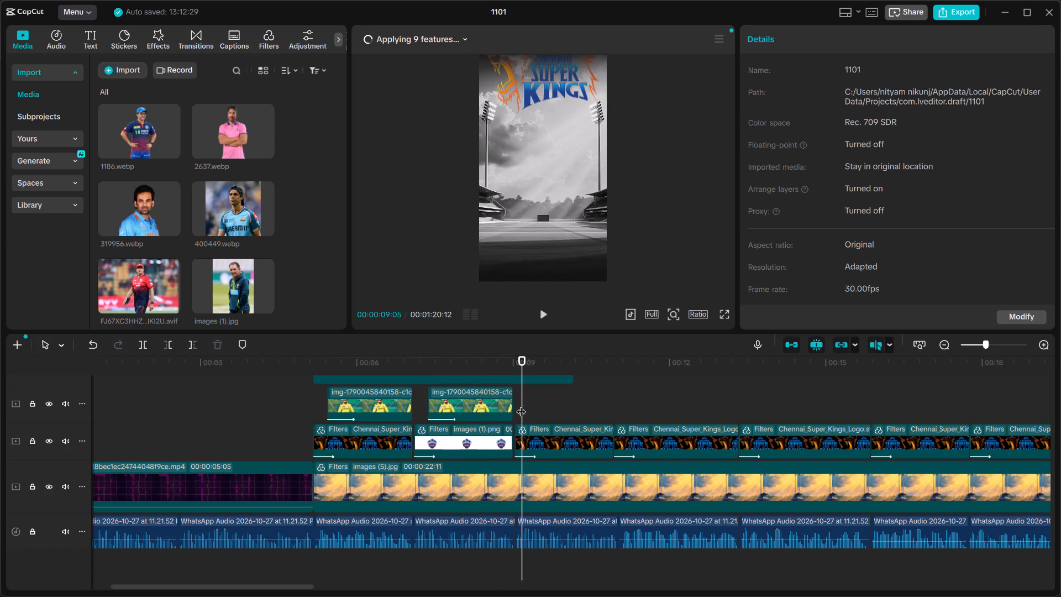
Replace the copied coach clip above the Delhi Capitals logo with 1186.webp, keeping the original video effect.
{"action": "left_click", "coordinate": [476, 391]}
{"action": "right_click", "coordinate": [476, 391]}
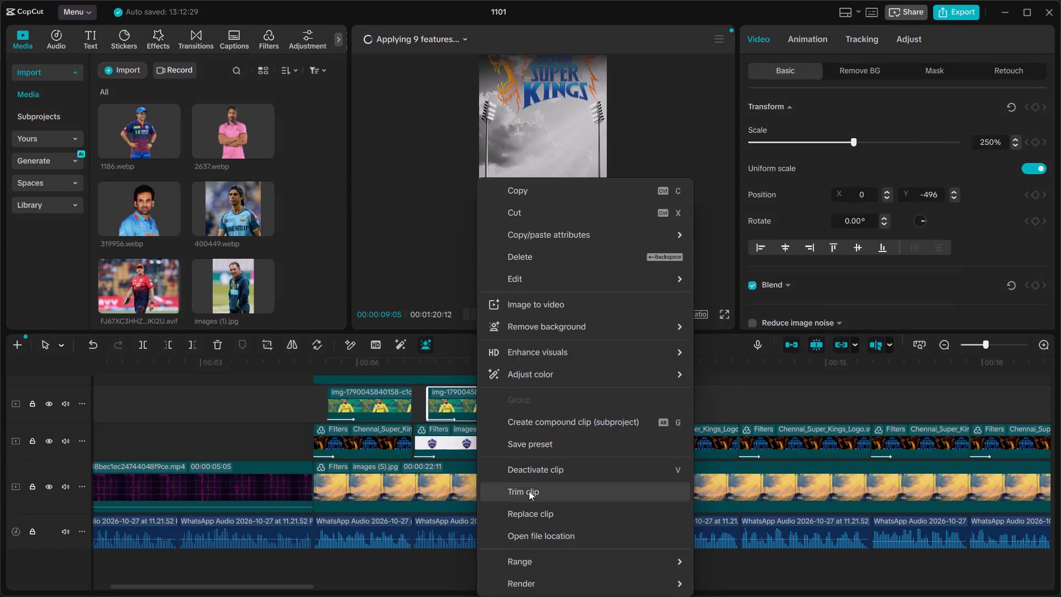
{"action": "left_click", "coordinate": [316, 268]}
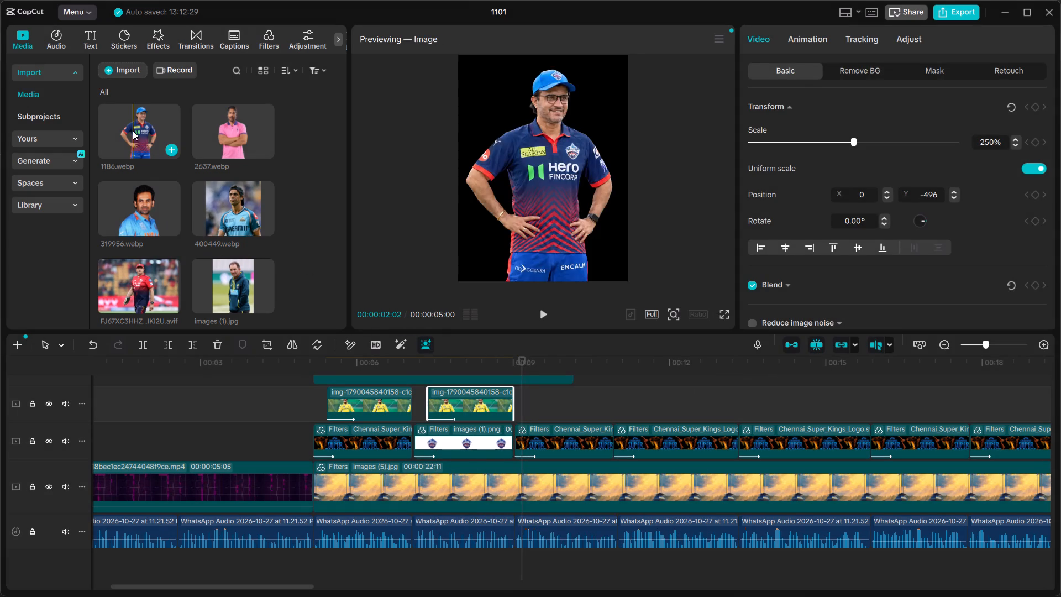
{"action": "left_click_drag", "start_coordinate": [133, 130], "coordinate": [439, 404]}
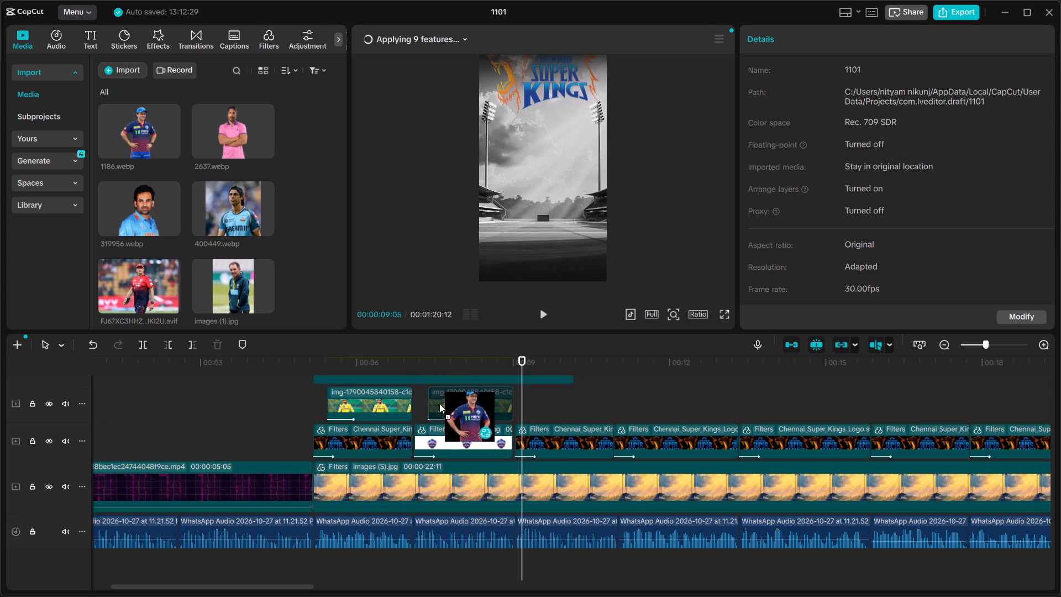
{"action": "left_click_drag", "start_coordinate": [439, 404], "coordinate": [440, 401]}
{"action": "left_click", "coordinate": [567, 451]}
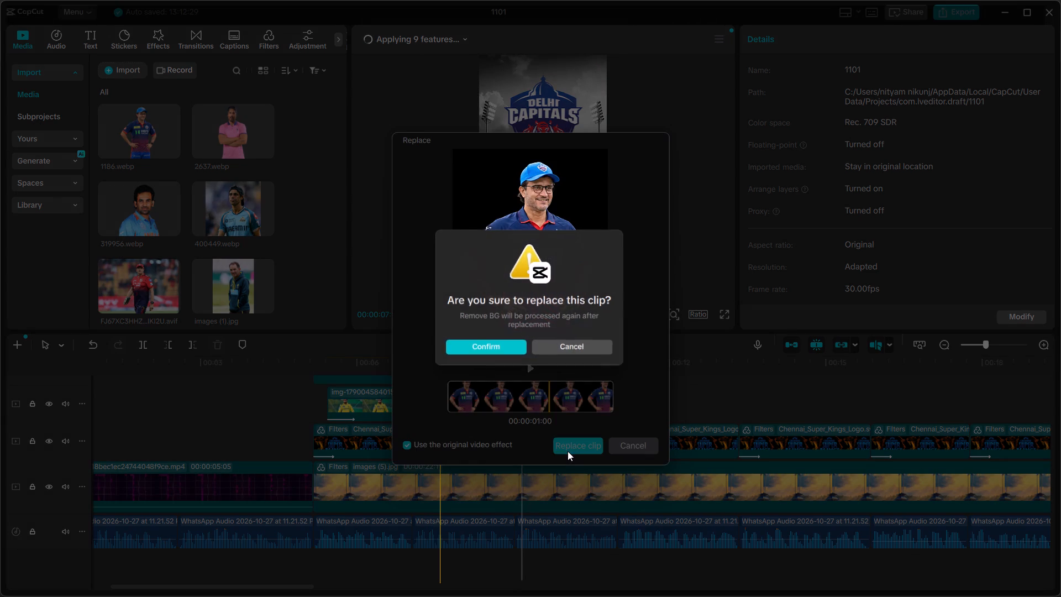
{"action": "left_click", "coordinate": [508, 352]}
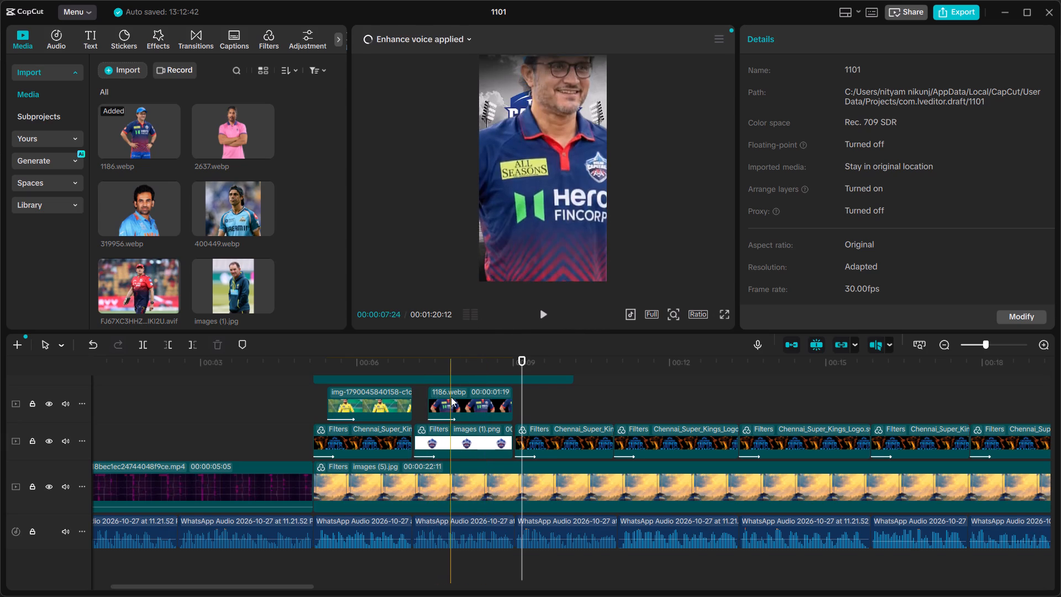
Scale the 1186.webp coach image to about 141% and place it below the Delhi Capitals logo at about X 0, Y -842.
{"action": "left_click", "coordinate": [478, 358]}
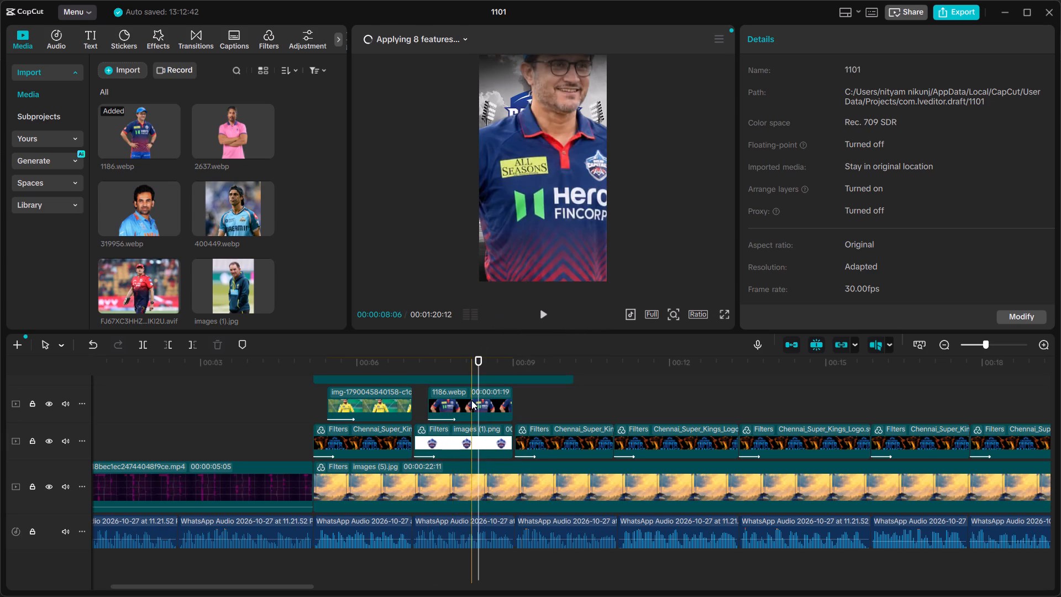
{"action": "left_click", "coordinate": [471, 400]}
{"action": "left_click", "coordinate": [840, 143]}
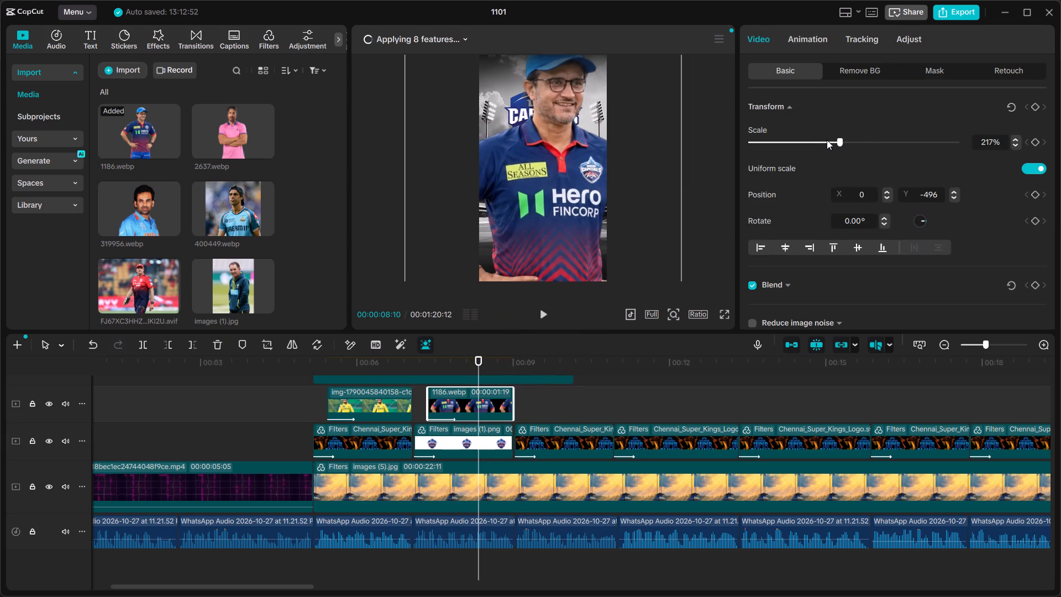
{"action": "left_click", "coordinate": [822, 140]}
{"action": "left_click", "coordinate": [814, 140]}
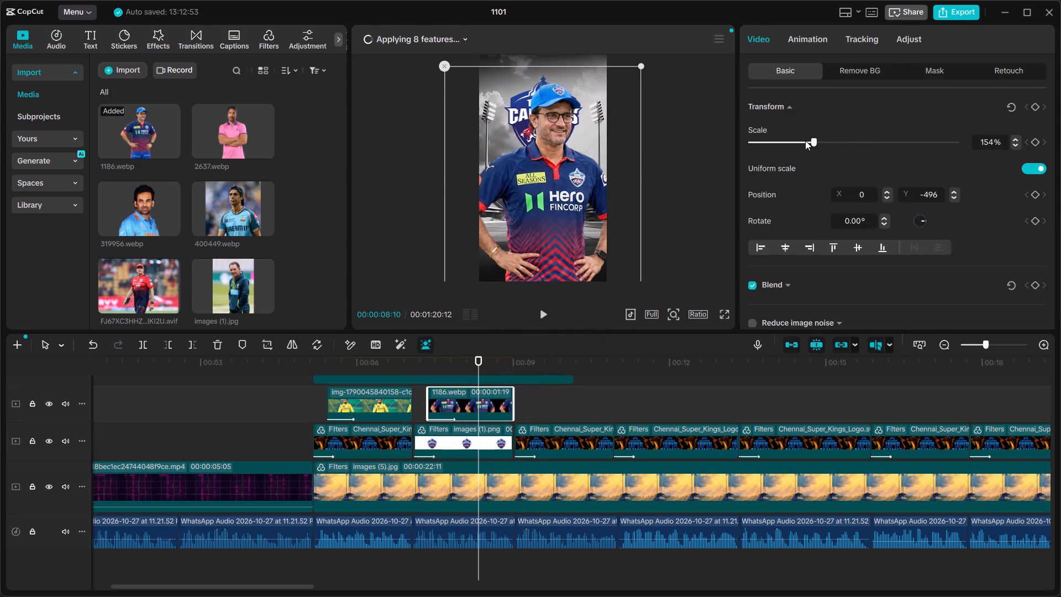
{"action": "left_click", "coordinate": [801, 141]}
{"action": "left_click_drag", "start_coordinate": [563, 201], "coordinate": [563, 216]}
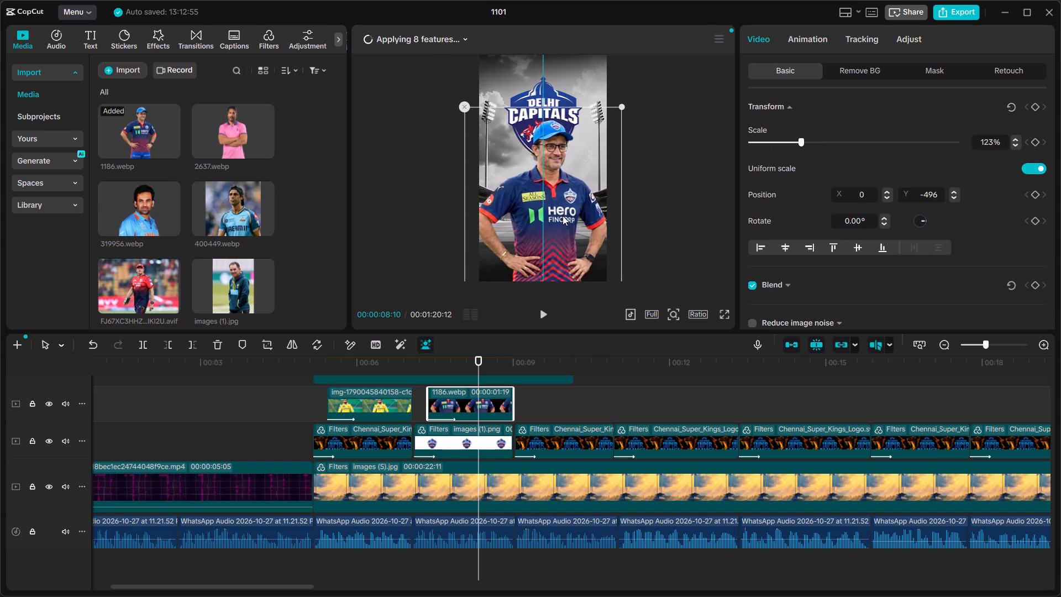
{"action": "left_click_drag", "start_coordinate": [563, 216], "coordinate": [563, 209]}
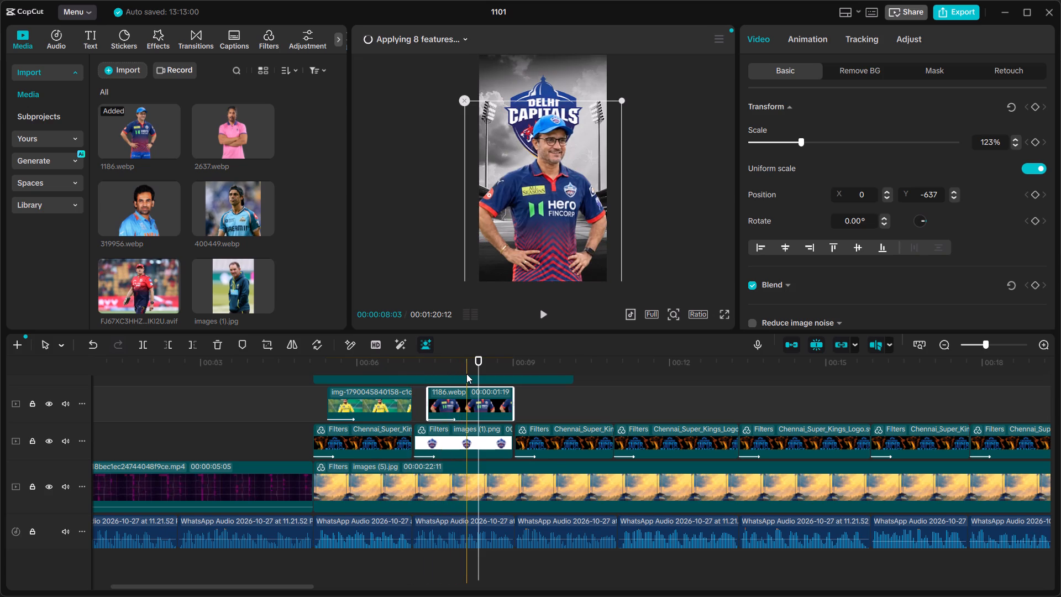
{"action": "left_click_drag", "start_coordinate": [556, 239], "coordinate": [556, 270]}
{"action": "left_click_drag", "start_coordinate": [542, 212], "coordinate": [540, 240]}
{"action": "left_click_drag", "start_coordinate": [621, 127], "coordinate": [622, 127]}
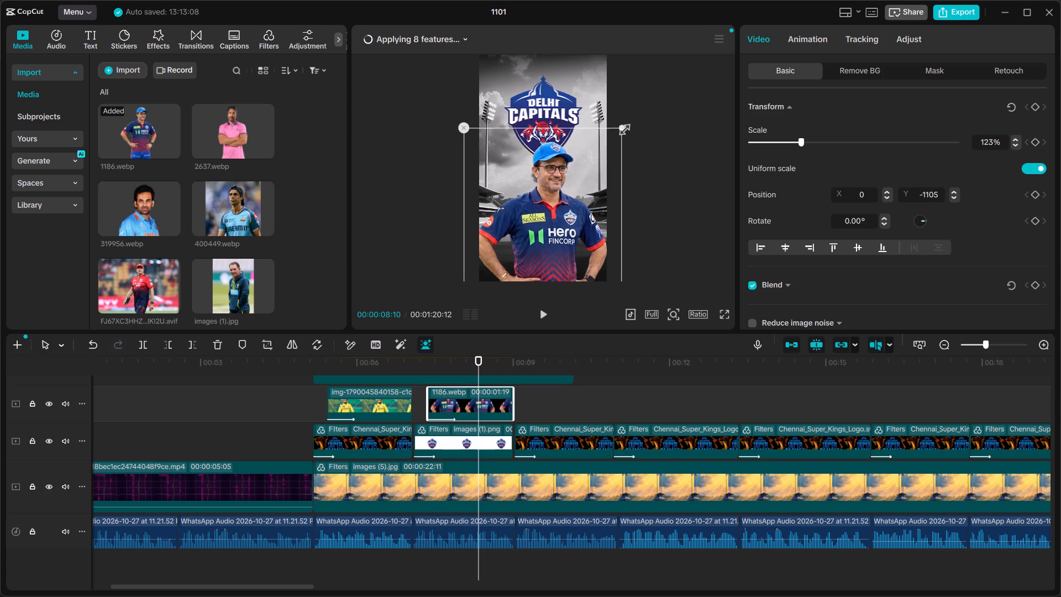
{"action": "left_click_drag", "start_coordinate": [622, 127], "coordinate": [653, 115]}
{"action": "left_click_drag", "start_coordinate": [533, 216], "coordinate": [533, 200]}
Play back the change from the Chennai Super Kings segment to the Delhi Capitals segment to check its timing and layout.
{"action": "left_click", "coordinate": [395, 359]}
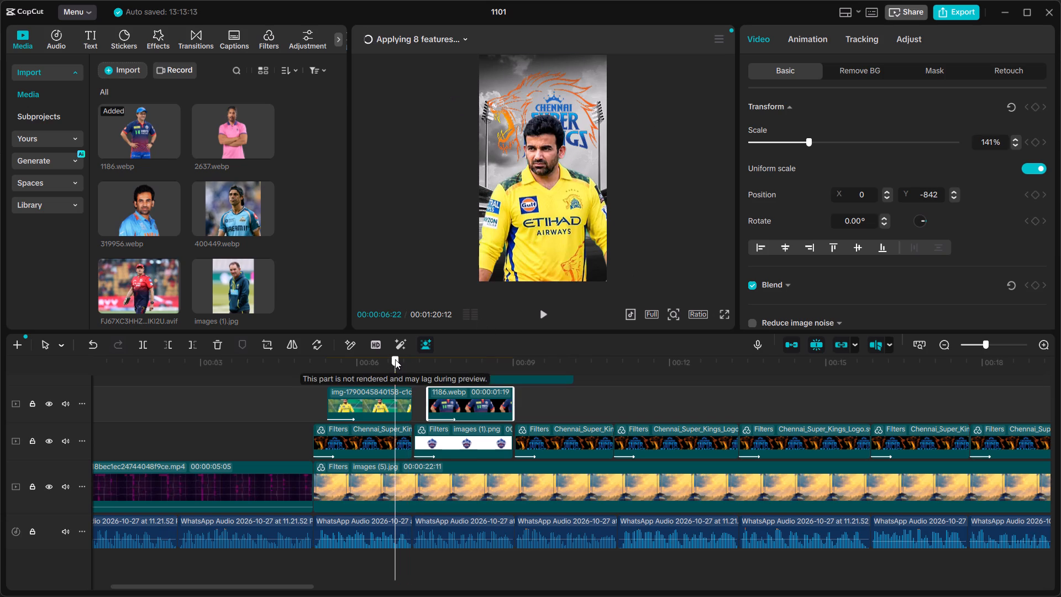
{"action": "key", "text": "space"}
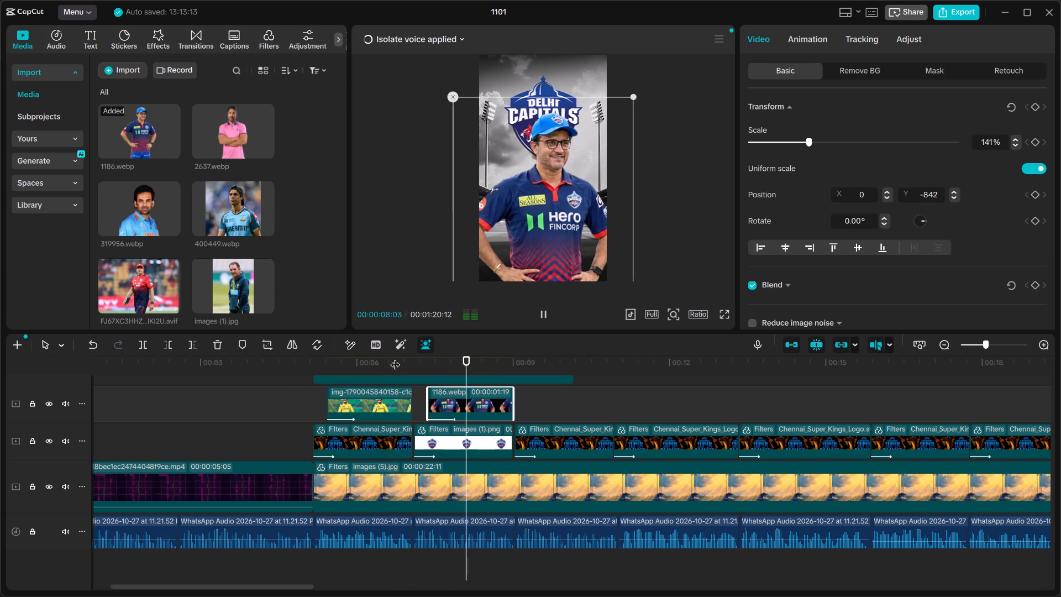
{"action": "key", "text": "space"}
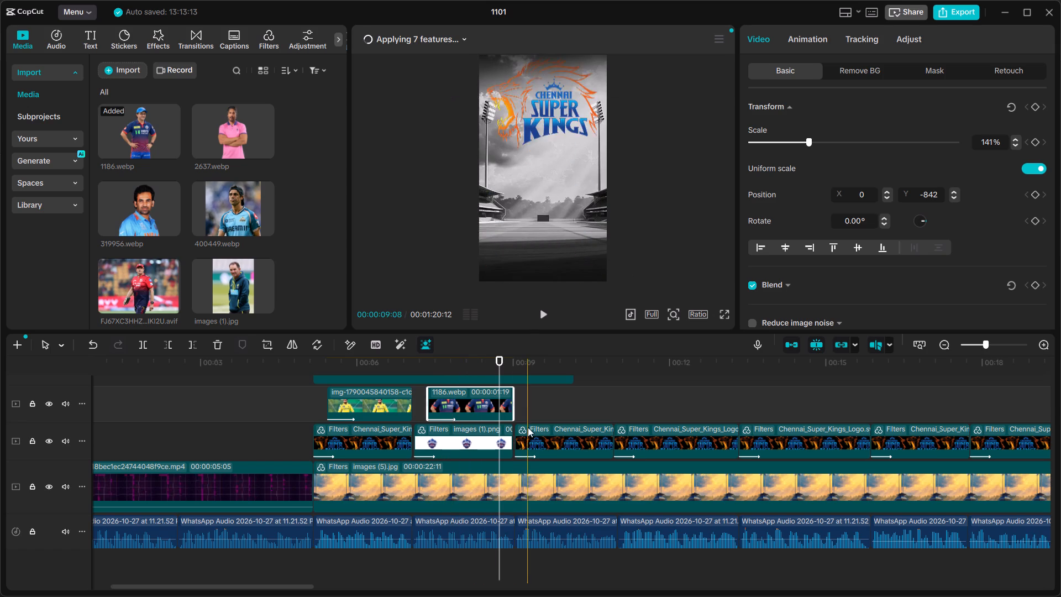
{"action": "left_click", "coordinate": [520, 396]}
{"action": "left_click", "coordinate": [467, 368]}
{"action": "key", "text": "space"}
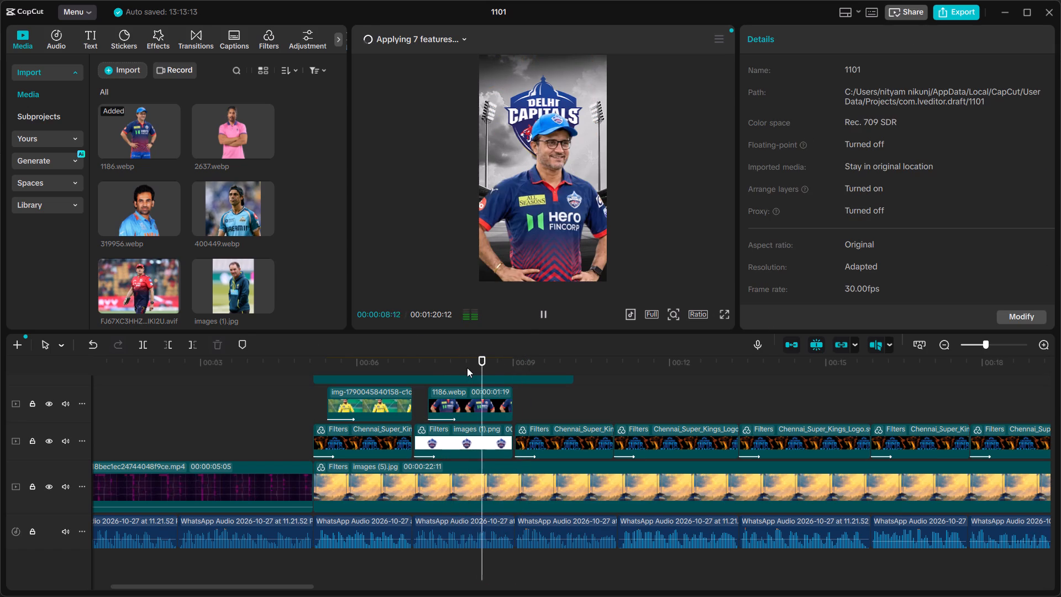
{"action": "key", "text": "space"}
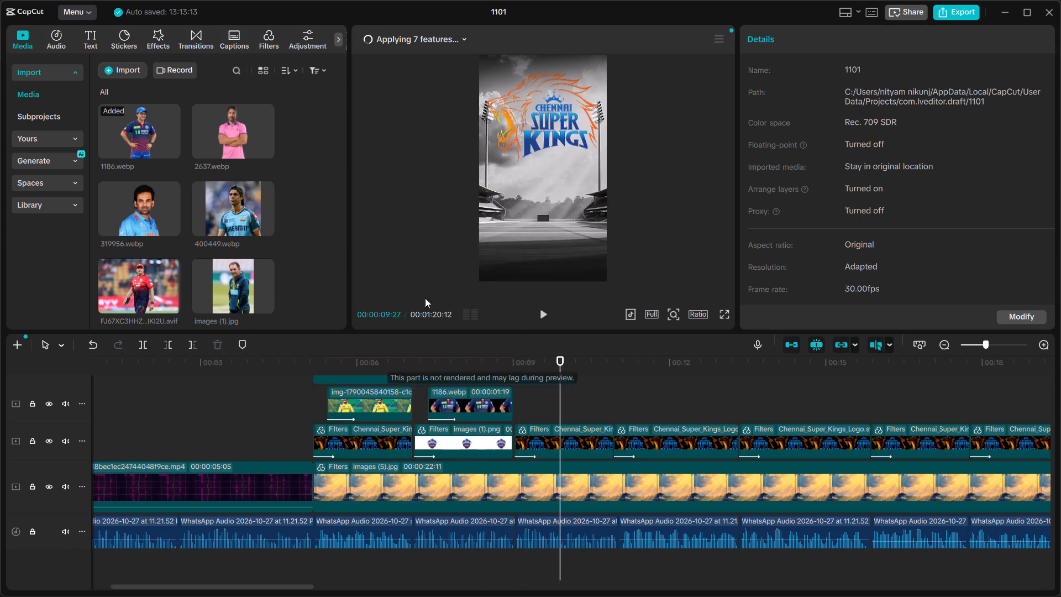
Look through the imported media for a Gujarat Titans logo and the matching coach image.
{"action": "scroll", "coordinate": [265, 185], "scroll_direction": "down", "scroll_amount": 8}
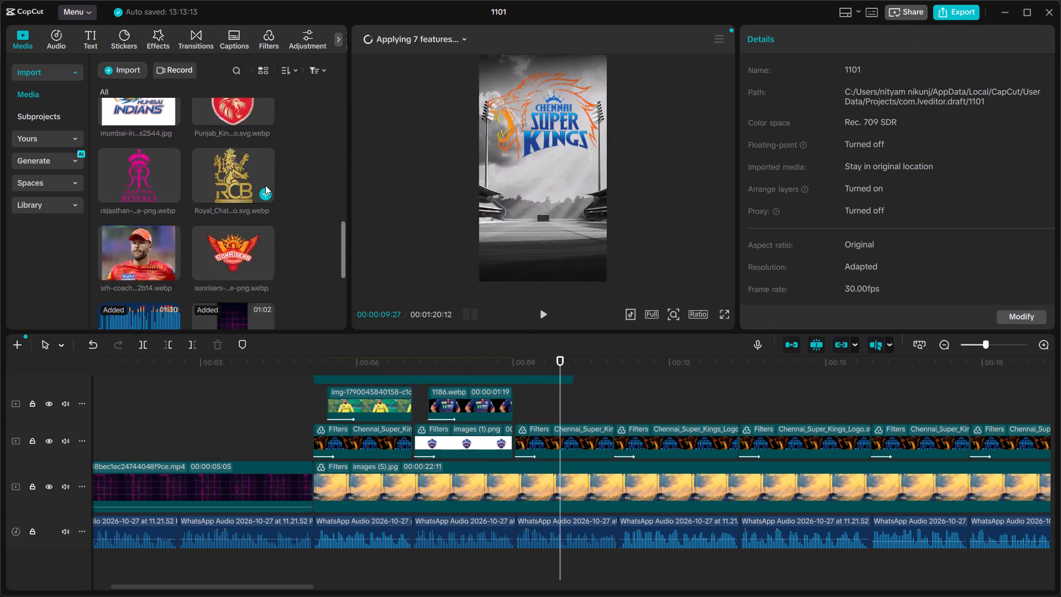
{"action": "scroll", "coordinate": [265, 185], "scroll_direction": "down", "scroll_amount": 5}
{"action": "scroll", "coordinate": [265, 185], "scroll_direction": "up", "scroll_amount": 4}
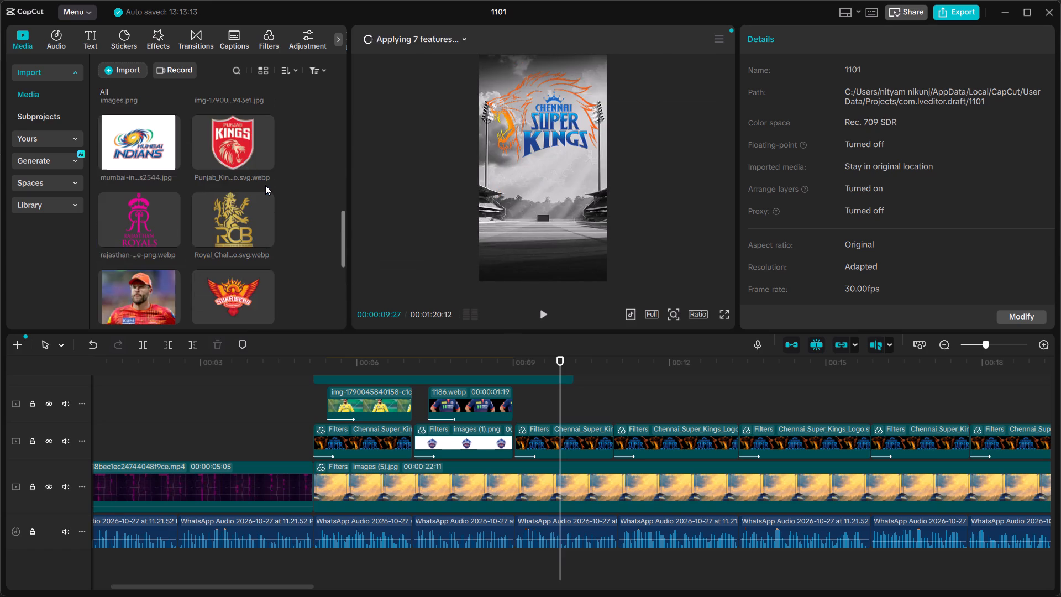
{"action": "scroll", "coordinate": [265, 185], "scroll_direction": "up", "scroll_amount": 9}
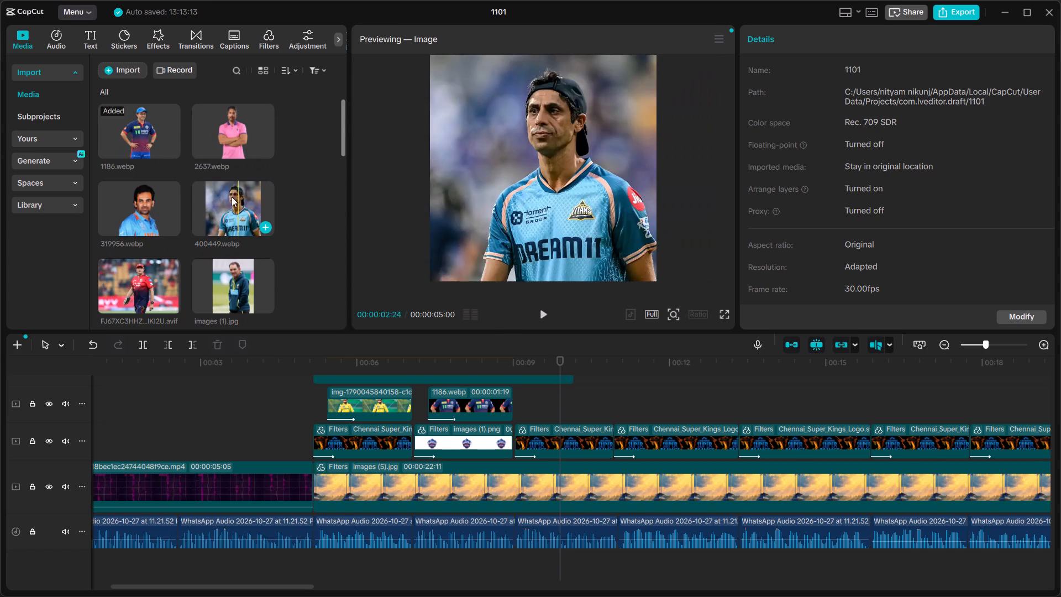
Switch to Chrome, search Google Images for "gugraj titan logo" and open the Gujarat Titans logo result from Wikipedia.
{"action": "left_click", "coordinate": [153, 582]}
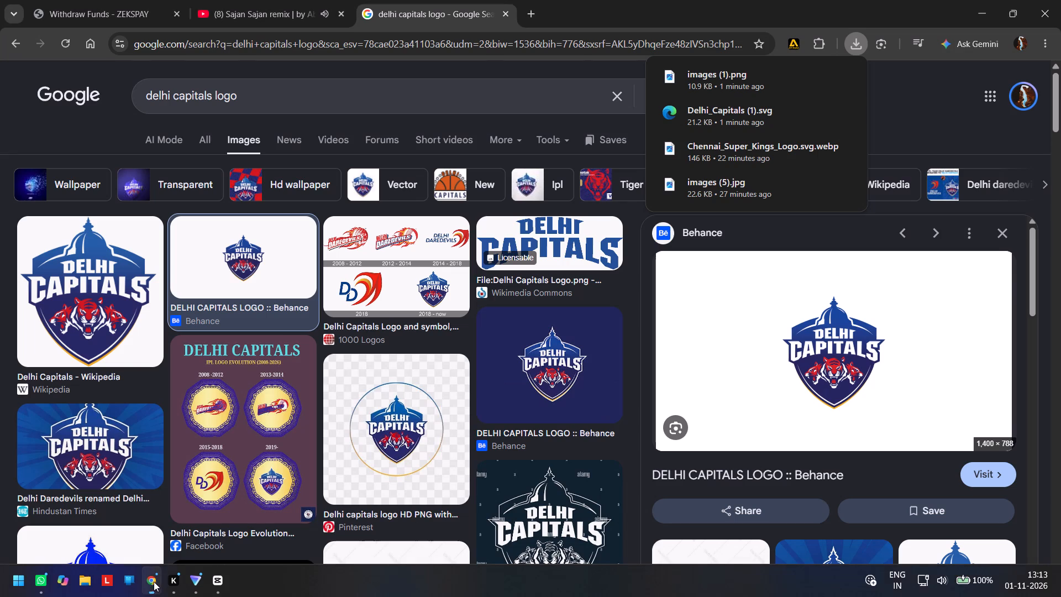
{"action": "left_click", "coordinate": [614, 101]}
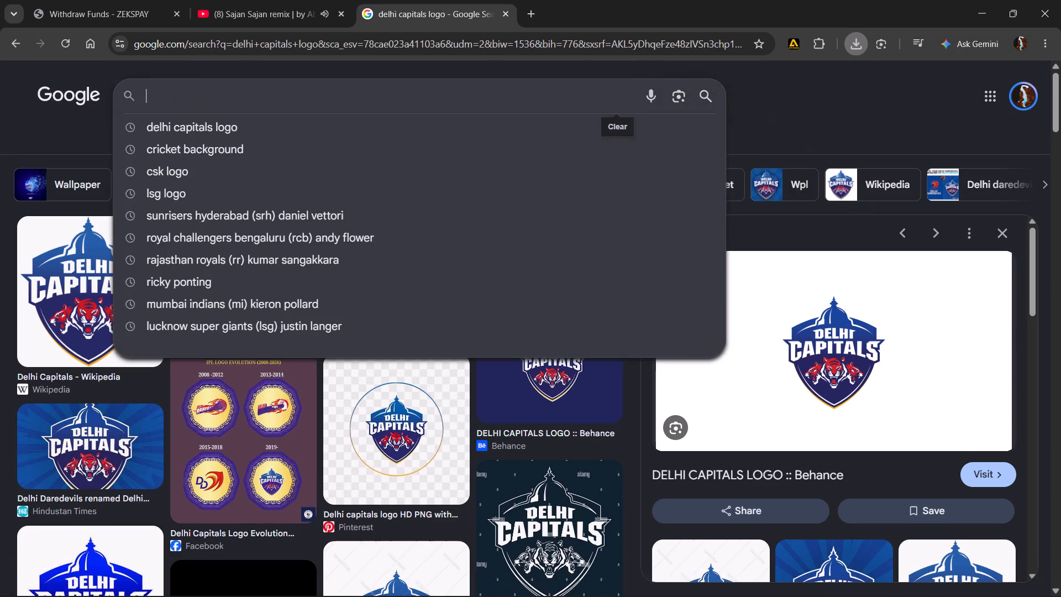
{"action": "type", "text": "gu"}
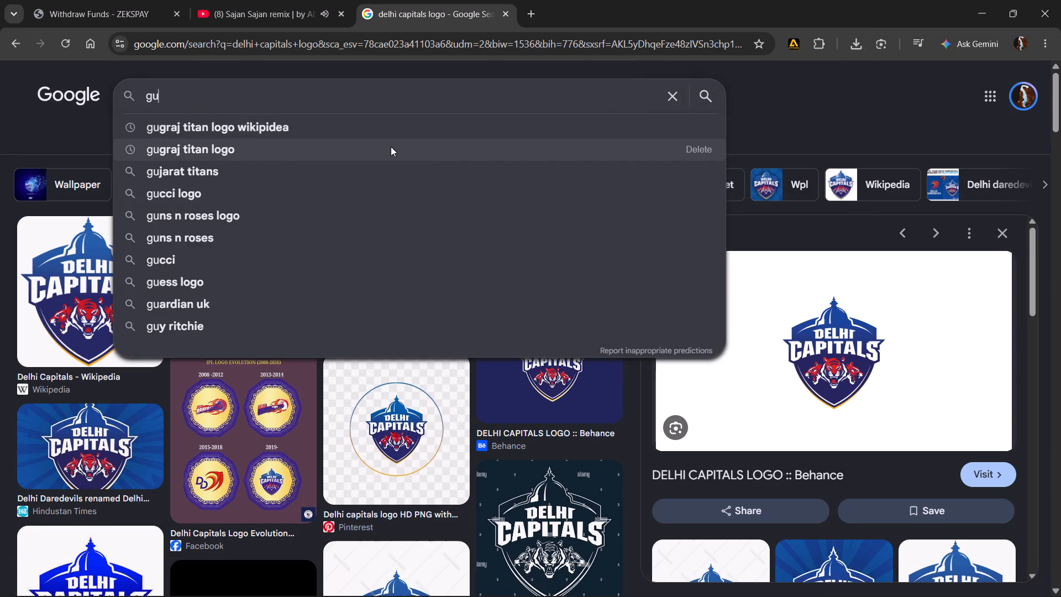
{"action": "left_click", "coordinate": [391, 146]}
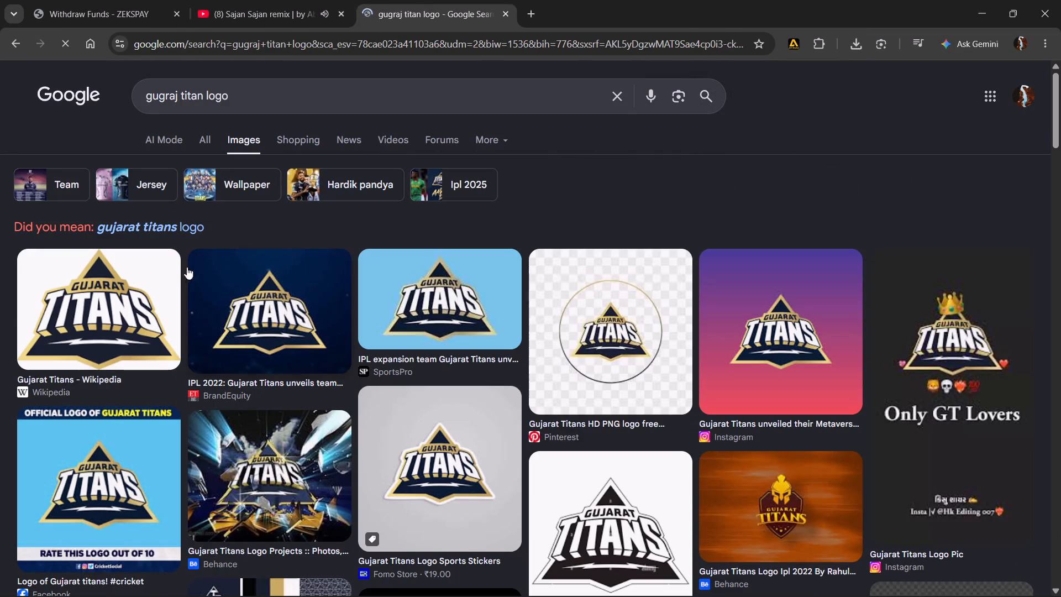
{"action": "left_click", "coordinate": [90, 314]}
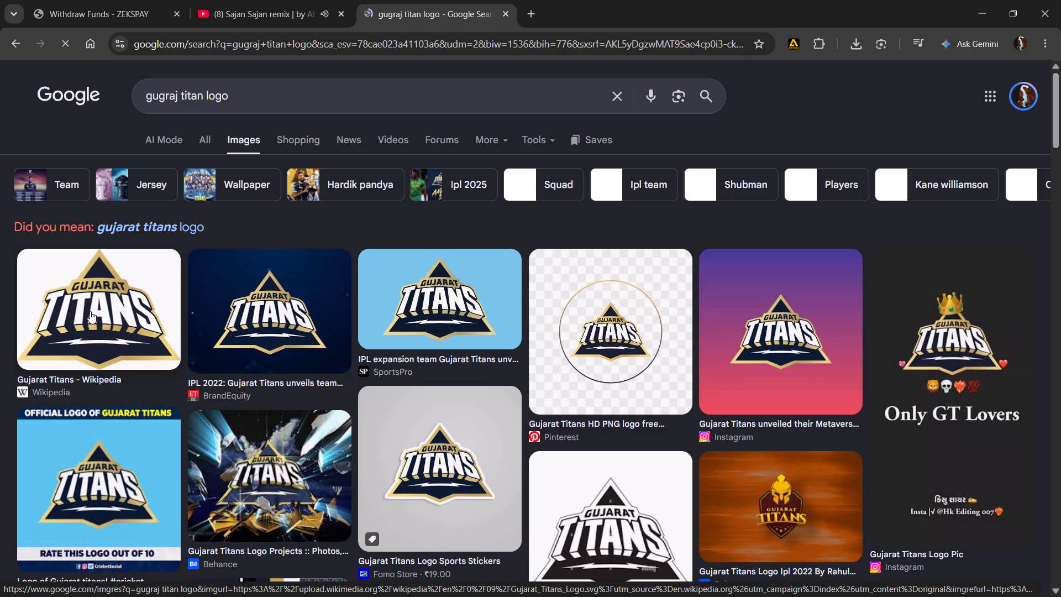
{"action": "left_click", "coordinate": [120, 316]}
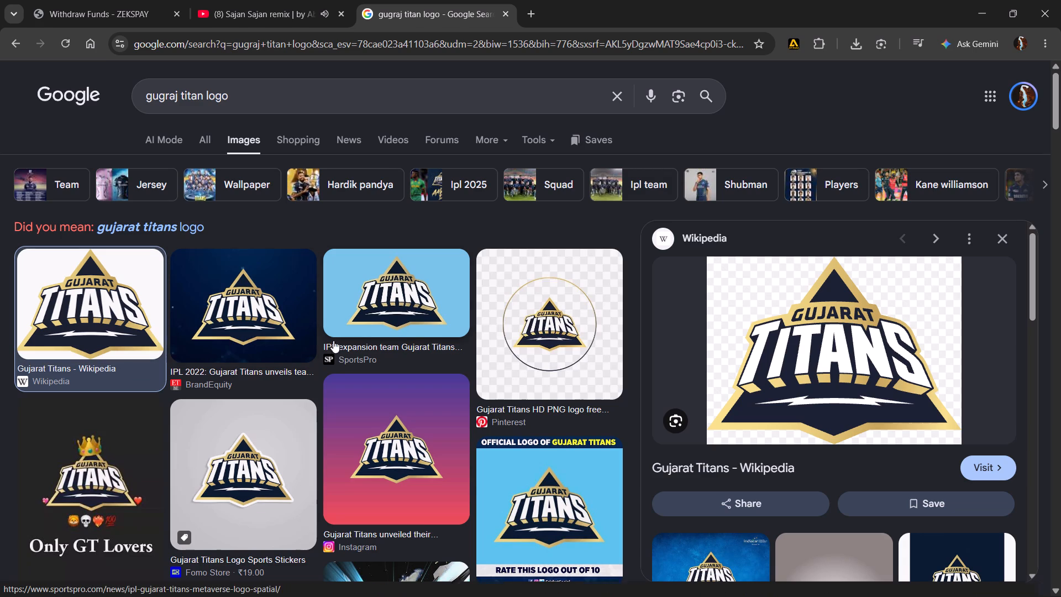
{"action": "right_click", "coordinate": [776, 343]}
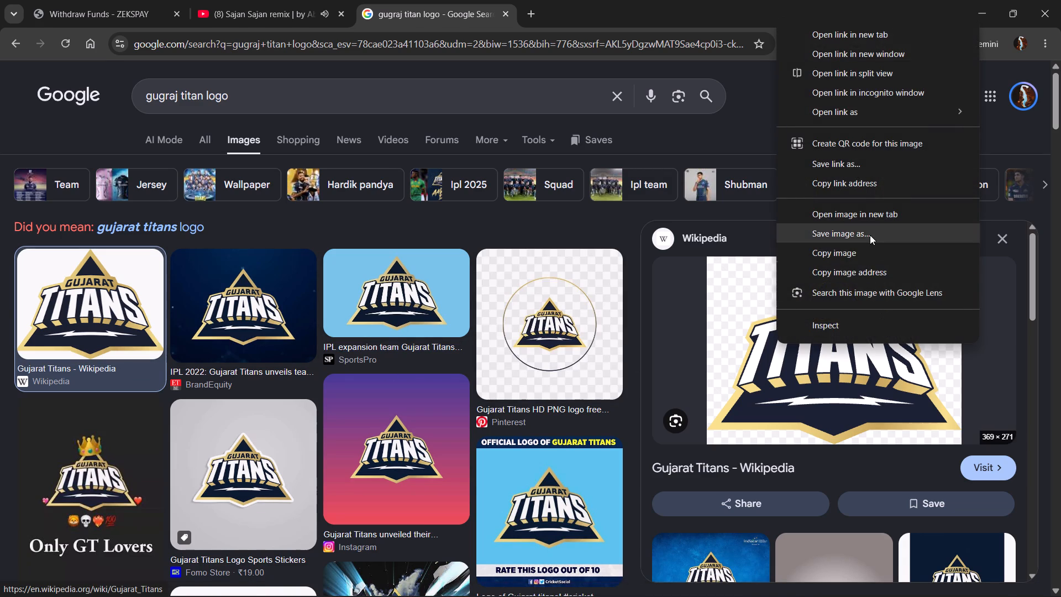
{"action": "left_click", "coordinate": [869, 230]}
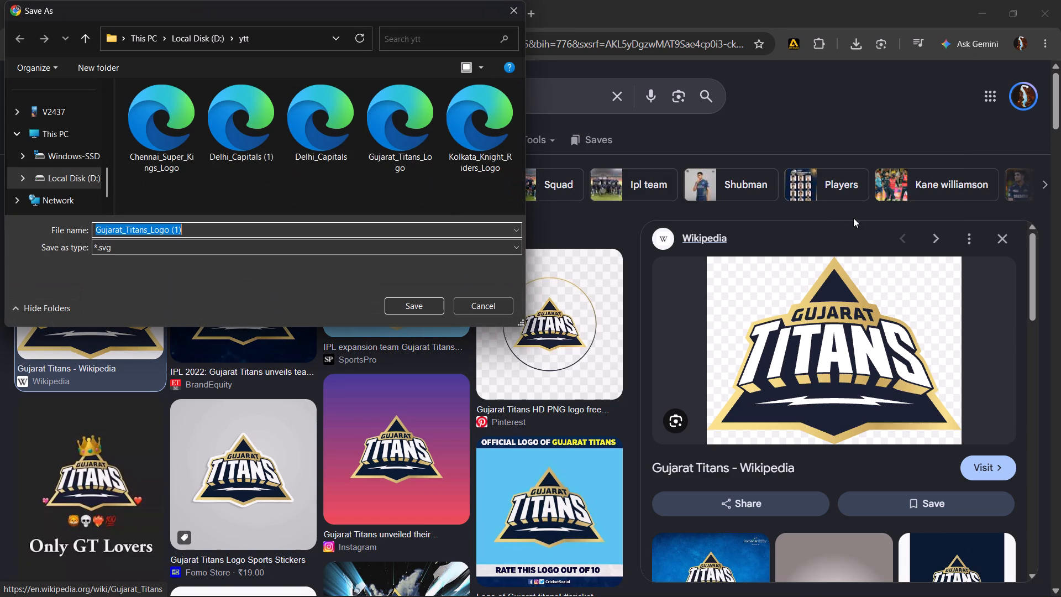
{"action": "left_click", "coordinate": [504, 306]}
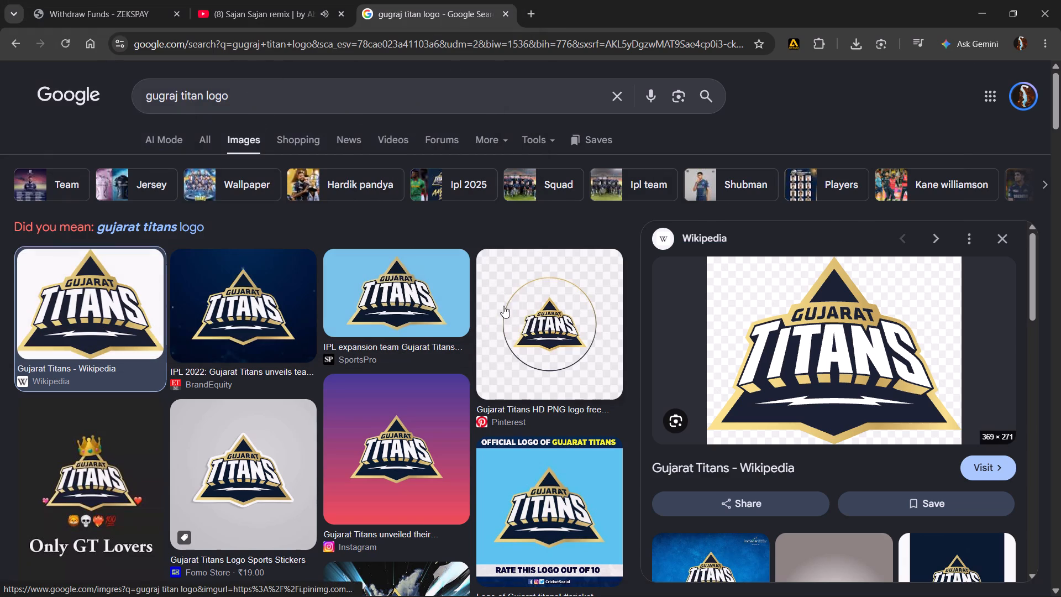
Save the white-background Gujarat Titans logo from the Instagram image result as images (6).jpg in the ytt folder, and return to CapCut.
{"action": "scroll", "coordinate": [451, 376], "scroll_direction": "down", "scroll_amount": 4}
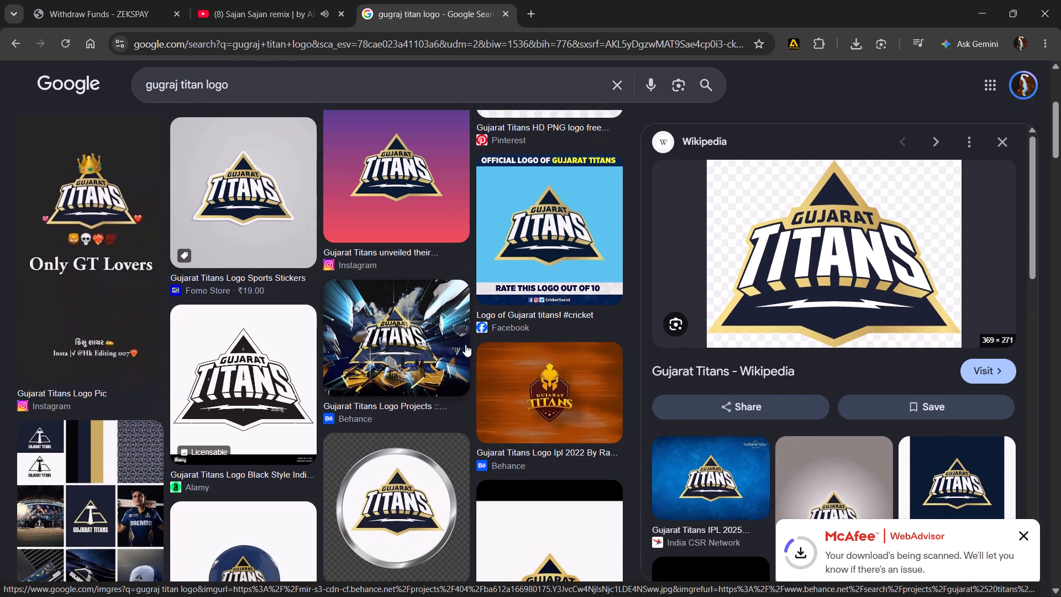
{"action": "scroll", "coordinate": [468, 350], "scroll_direction": "down", "scroll_amount": 4}
{"action": "left_click", "coordinate": [535, 326]}
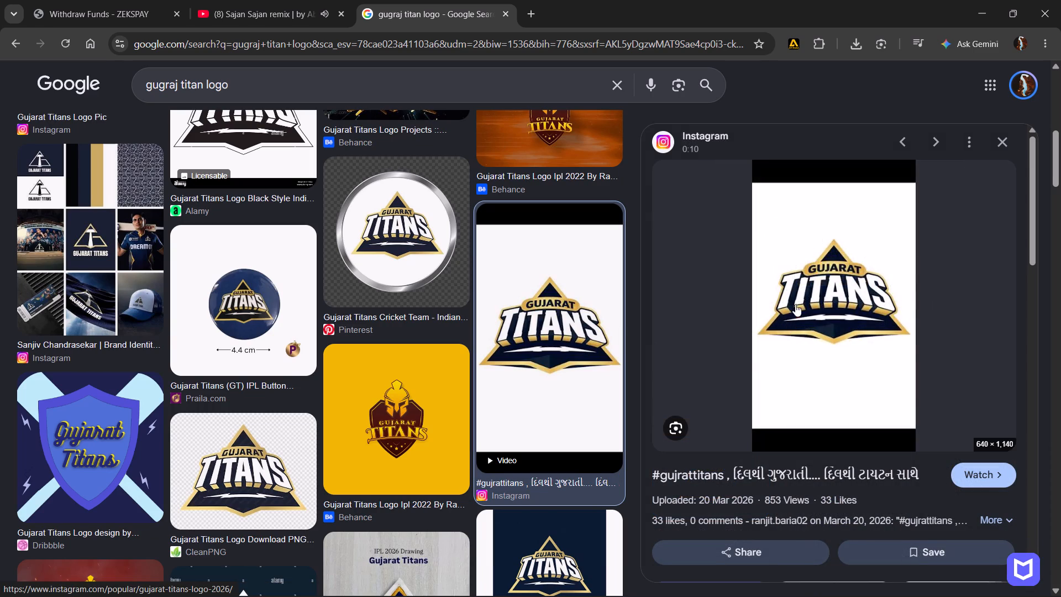
{"action": "right_click", "coordinate": [799, 294]}
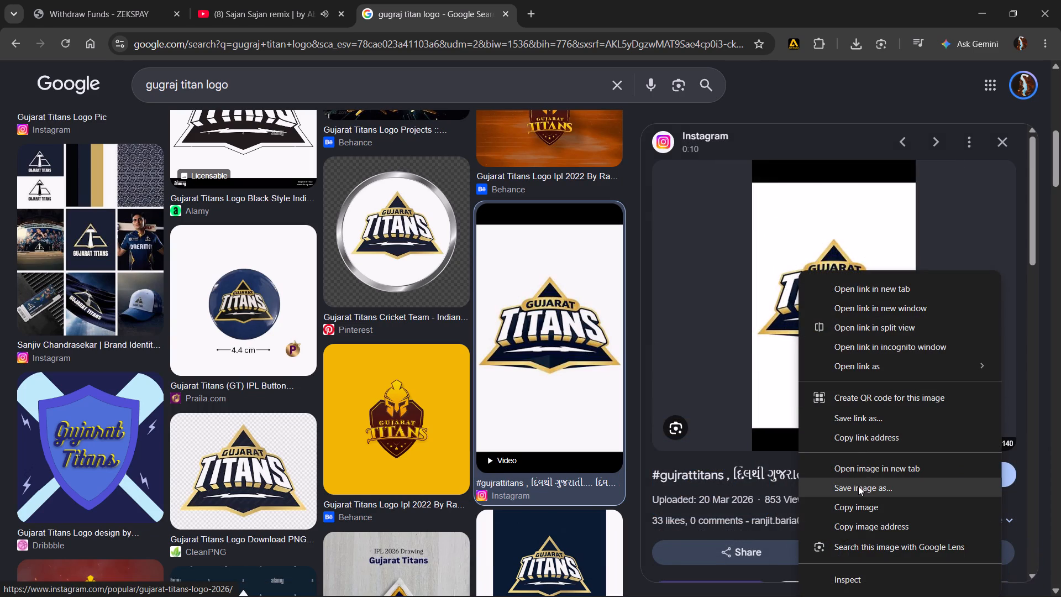
{"action": "left_click", "coordinate": [858, 486]}
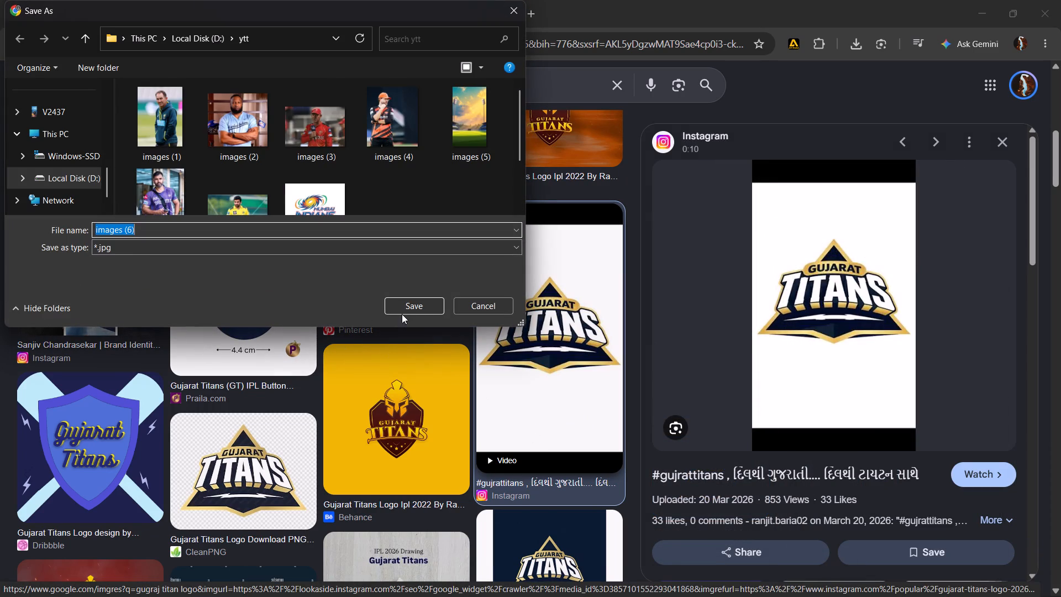
{"action": "left_click", "coordinate": [403, 312]}
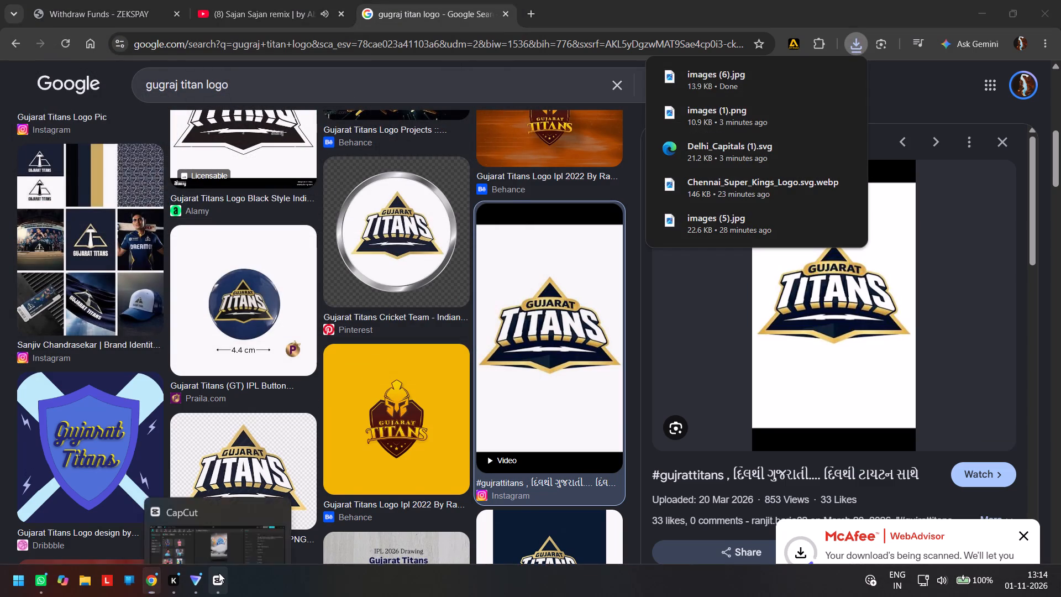
{"action": "left_click", "coordinate": [219, 573]}
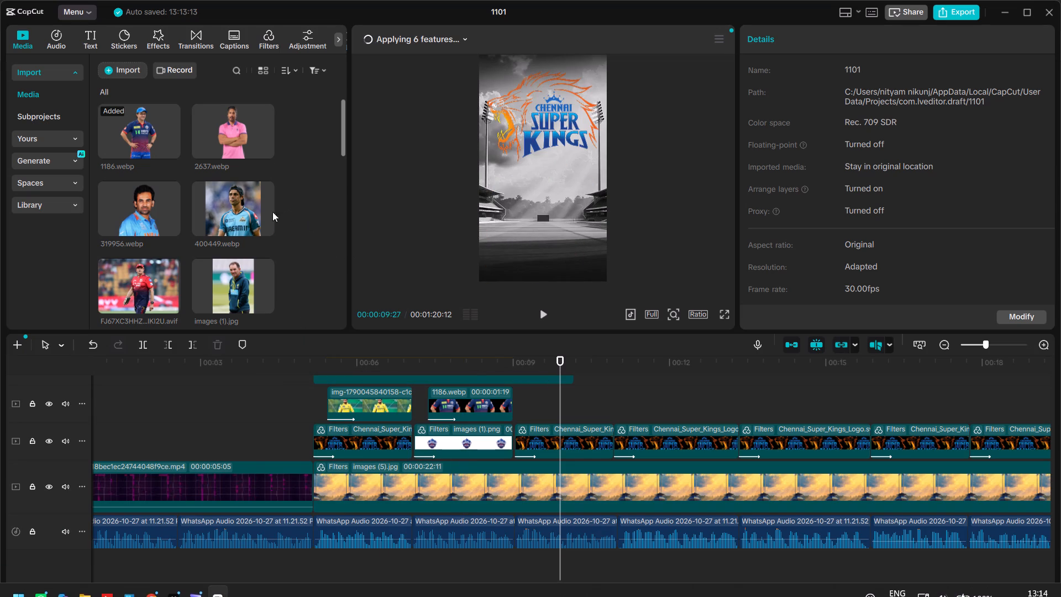
In CapCut, replace the Chennai Super Kings logo clip after the Delhi Capitals one with images (6), keeping the original video effect.
{"action": "left_click", "coordinate": [568, 437]}
{"action": "right_click", "coordinate": [568, 437]}
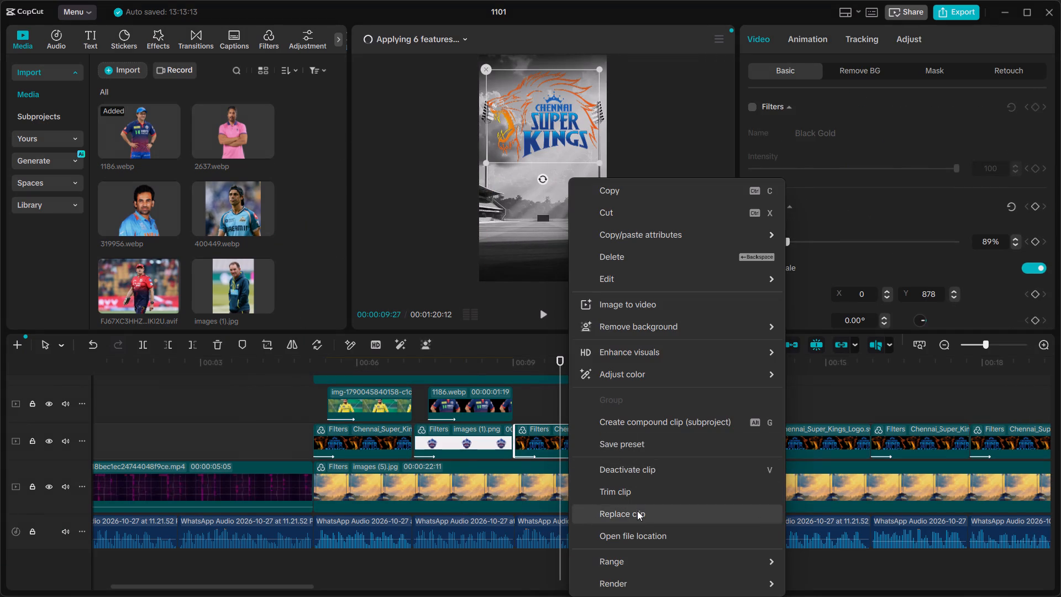
{"action": "left_click", "coordinate": [637, 511]}
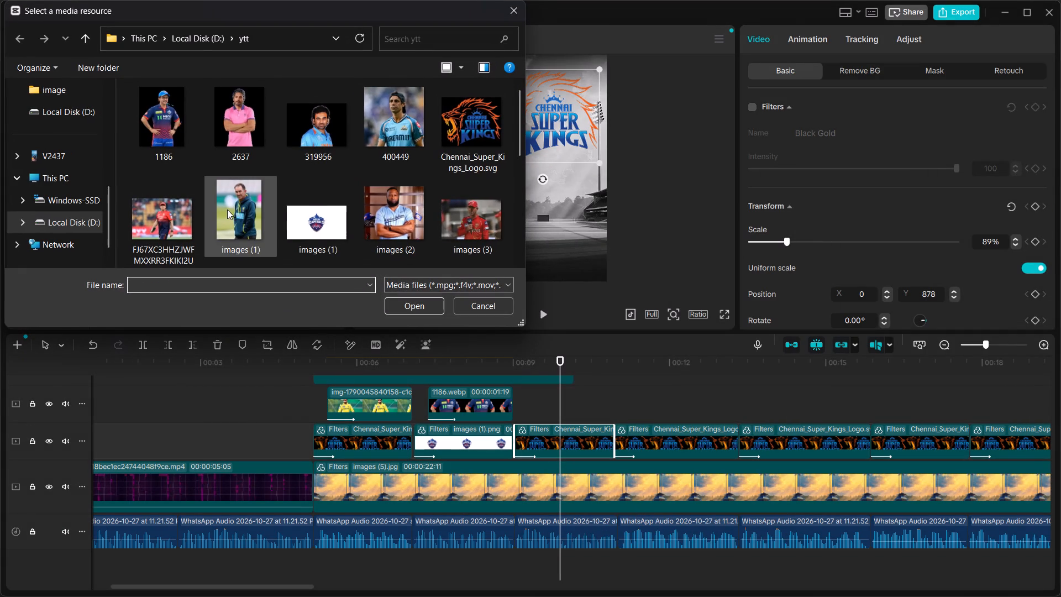
{"action": "left_click", "coordinate": [227, 210]}
{"action": "scroll", "coordinate": [227, 210], "scroll_direction": "down", "scroll_amount": 1}
{"action": "left_click", "coordinate": [295, 245]}
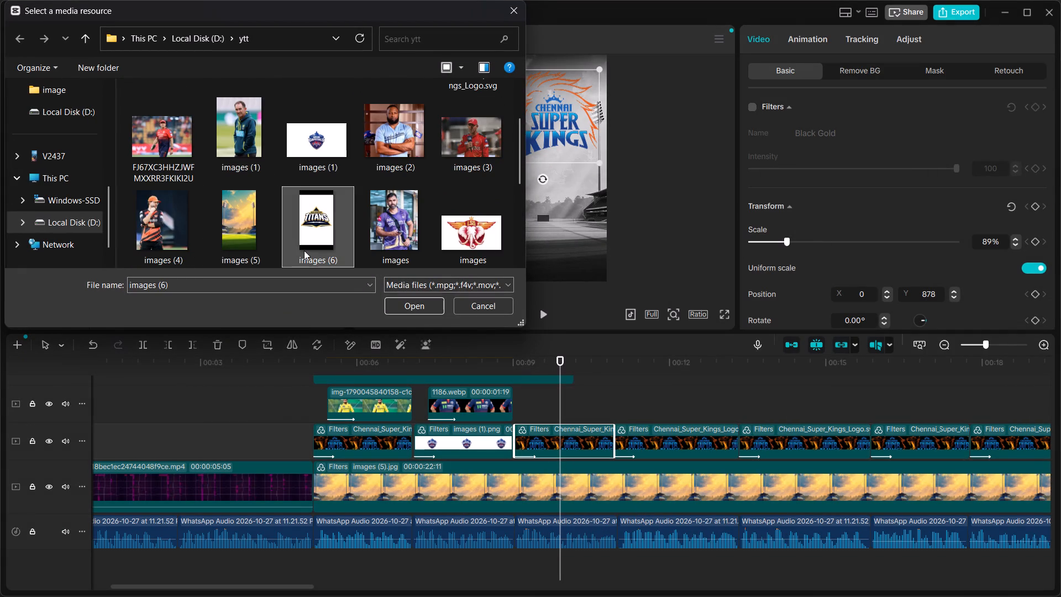
{"action": "left_click", "coordinate": [408, 304]}
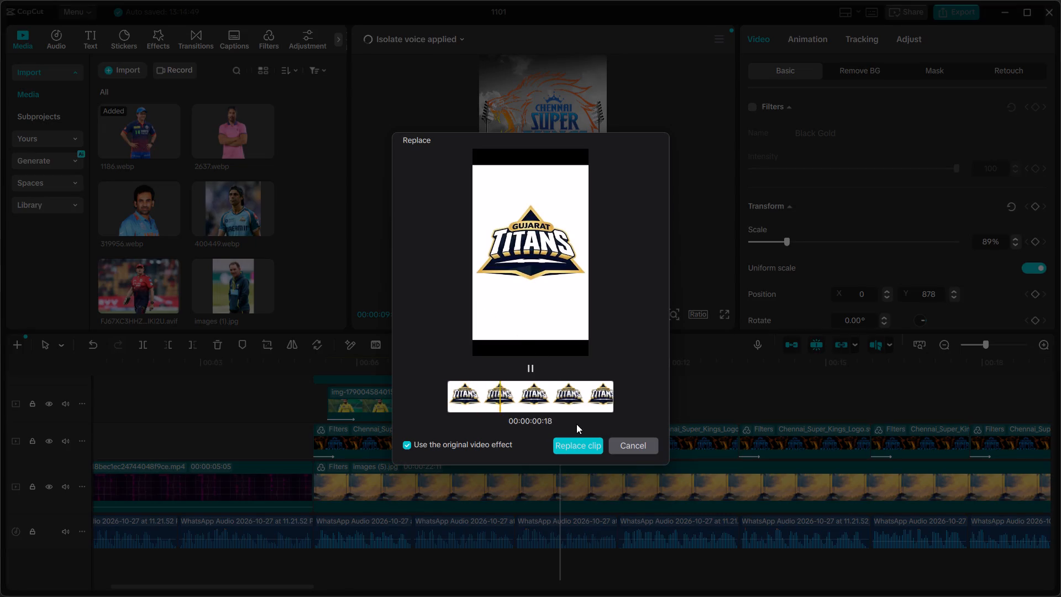
{"action": "left_click", "coordinate": [580, 448]}
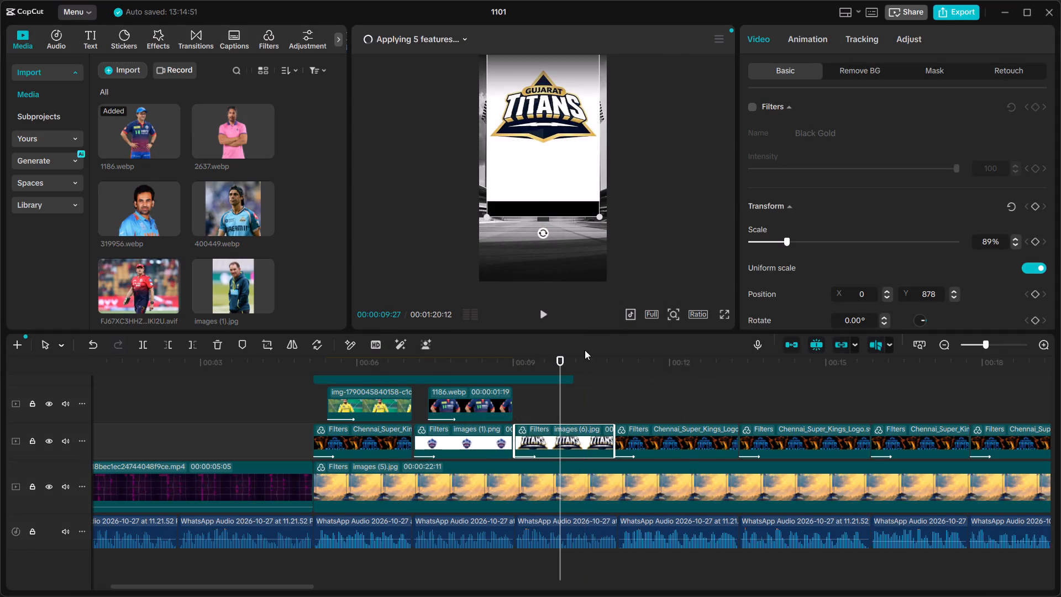
Remove the background from the Gujarat Titans logo clip and move the logo slightly lower in the frame.
{"action": "left_click", "coordinate": [424, 346]}
{"action": "left_click_drag", "start_coordinate": [569, 112], "coordinate": [570, 125]}
{"action": "left_click", "coordinate": [627, 391]}
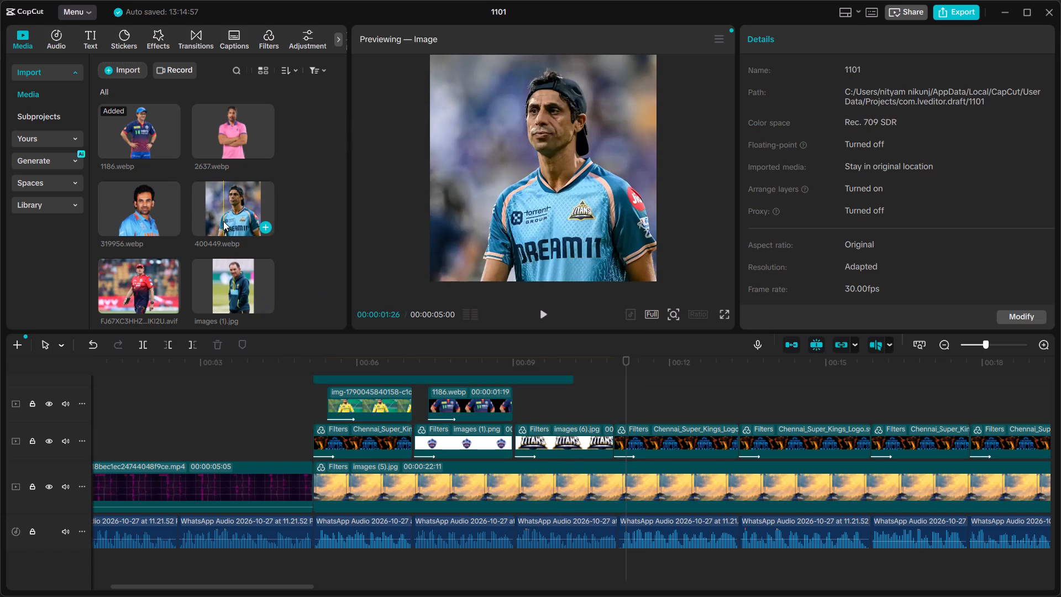
Place 400449.webp on the coach track above the Gujarat Titans logo clip and trim its end flush with the logo clip.
{"action": "left_click_drag", "start_coordinate": [223, 221], "coordinate": [524, 401]}
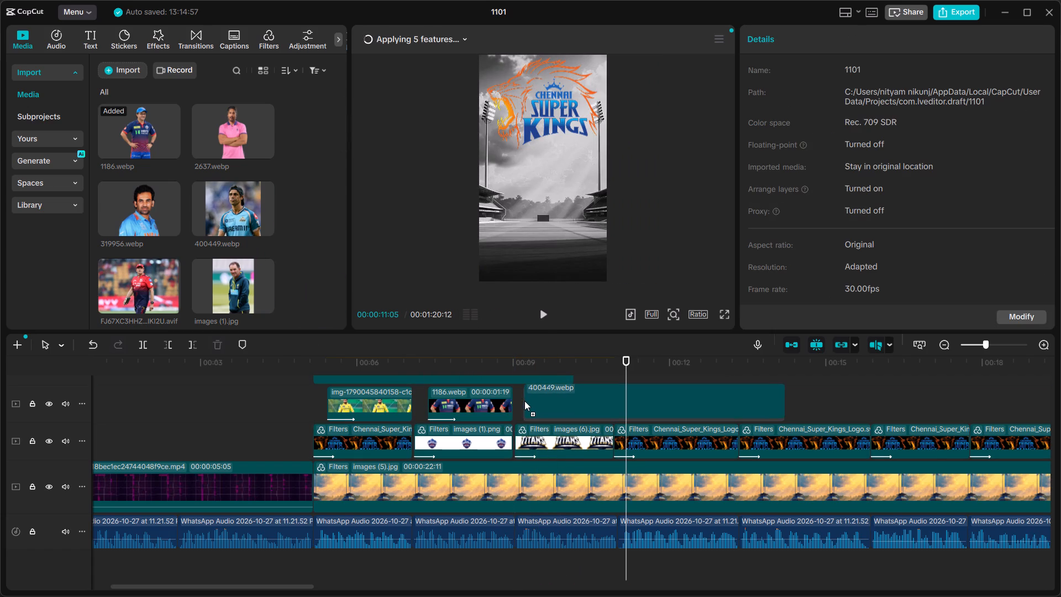
{"action": "left_click_drag", "start_coordinate": [524, 401], "coordinate": [529, 405]}
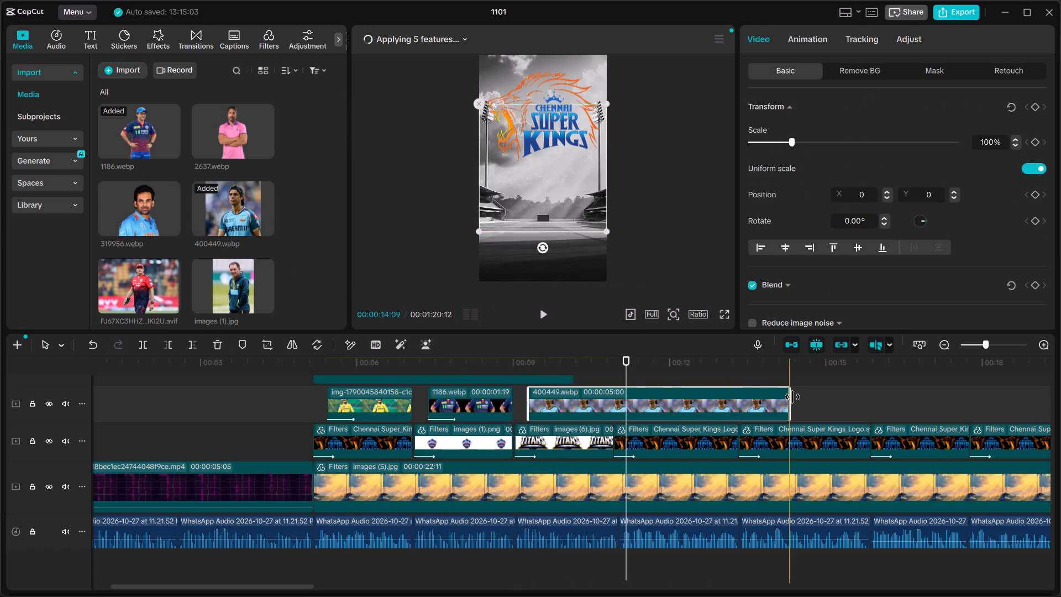
{"action": "left_click_drag", "start_coordinate": [792, 397], "coordinate": [612, 415]}
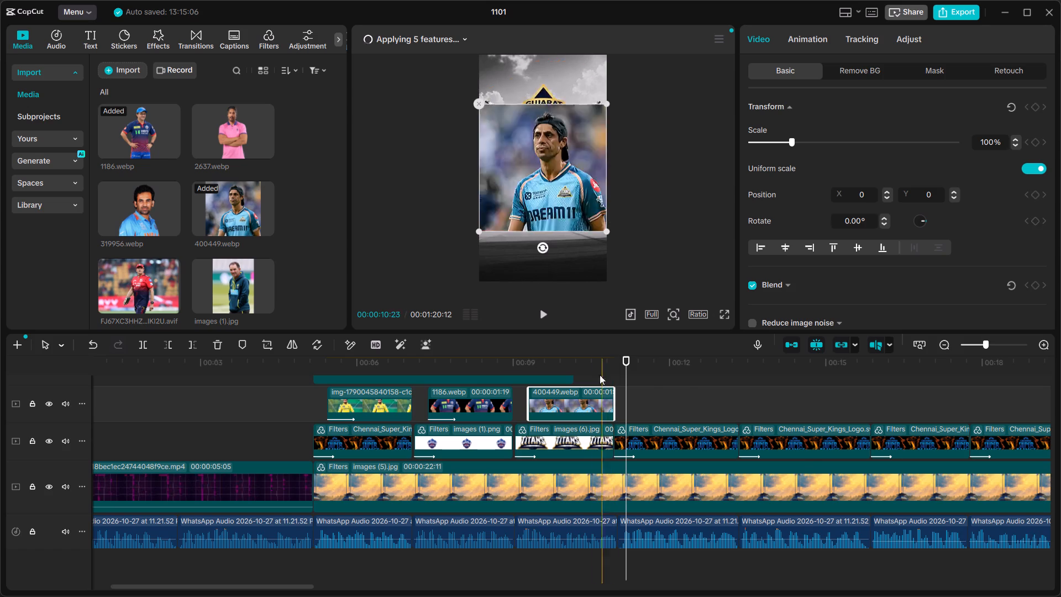
Remove the background from the 400449.webp coach clip.
{"action": "left_click", "coordinate": [585, 368]}
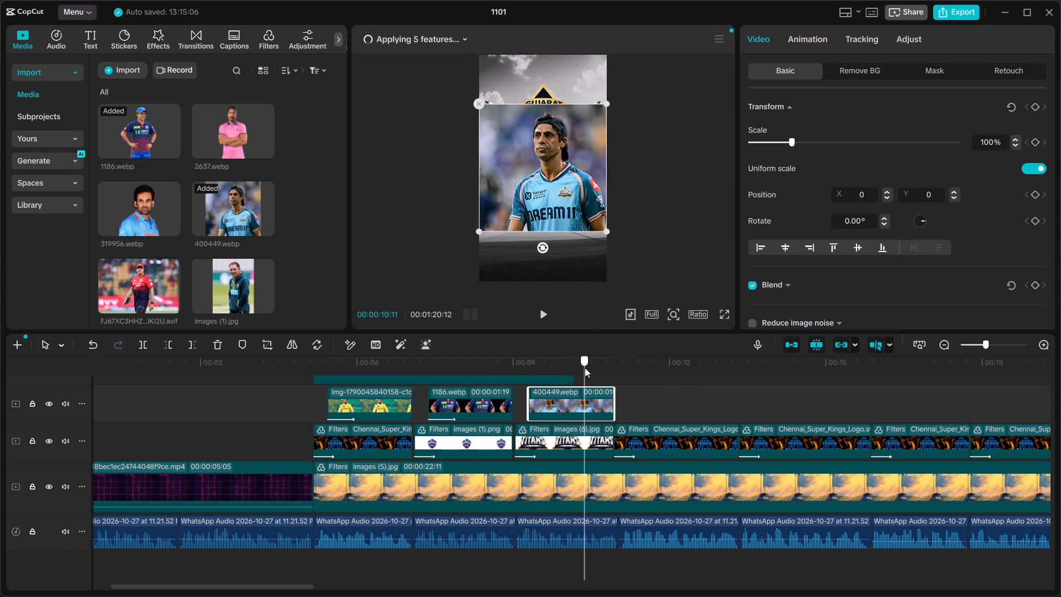
{"action": "left_click", "coordinate": [577, 398]}
{"action": "left_click", "coordinate": [418, 346]}
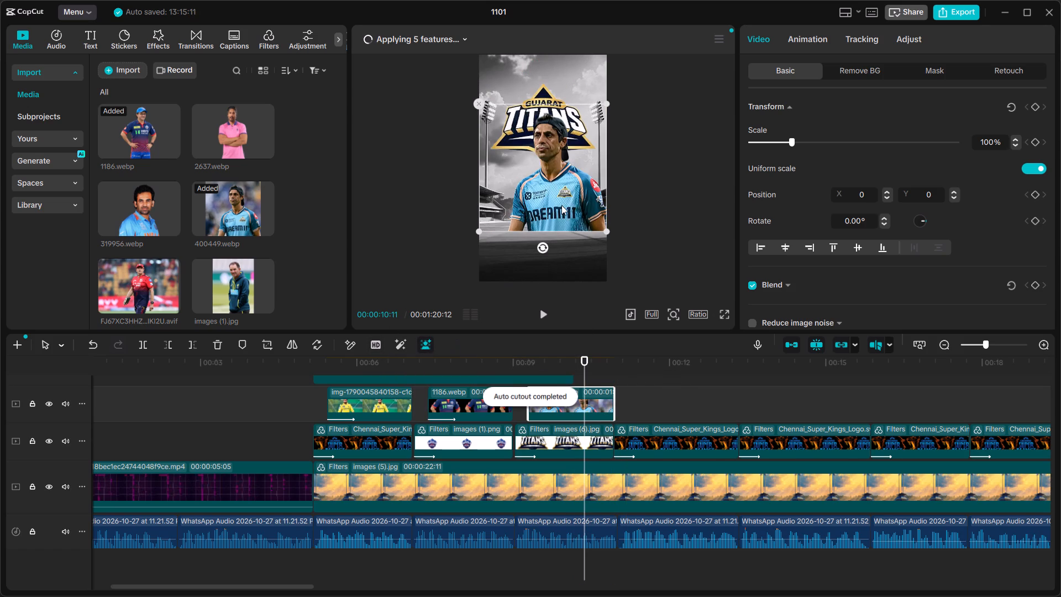
Position the 400449.webp coach image below the Gujarat Titans logo at about X -240, Y -486 and scale it to about 133%.
{"action": "left_click_drag", "start_coordinate": [561, 205], "coordinate": [548, 233]}
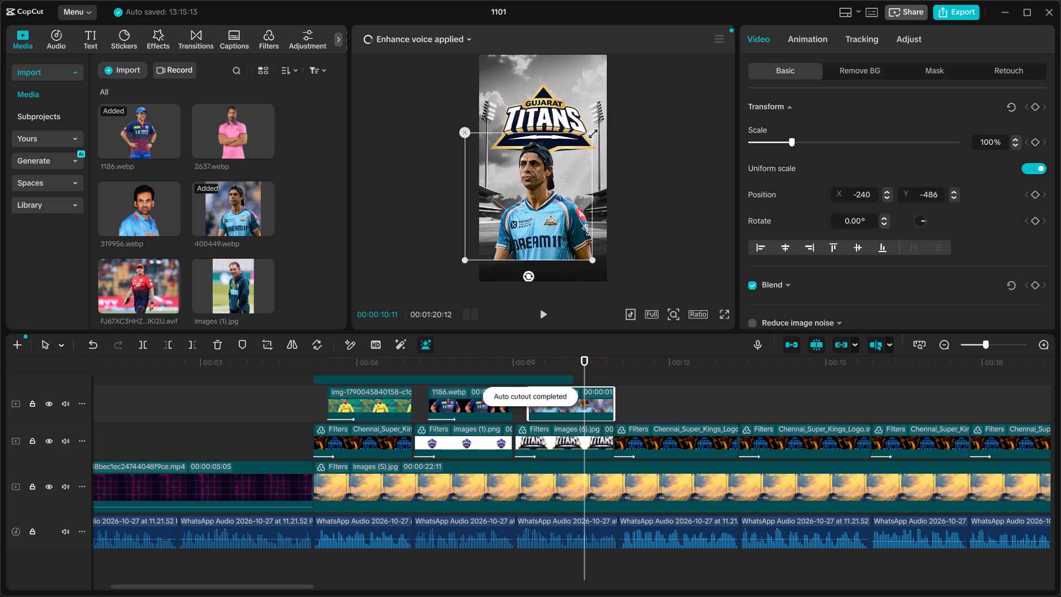
{"action": "left_click_drag", "start_coordinate": [590, 131], "coordinate": [655, 109]}
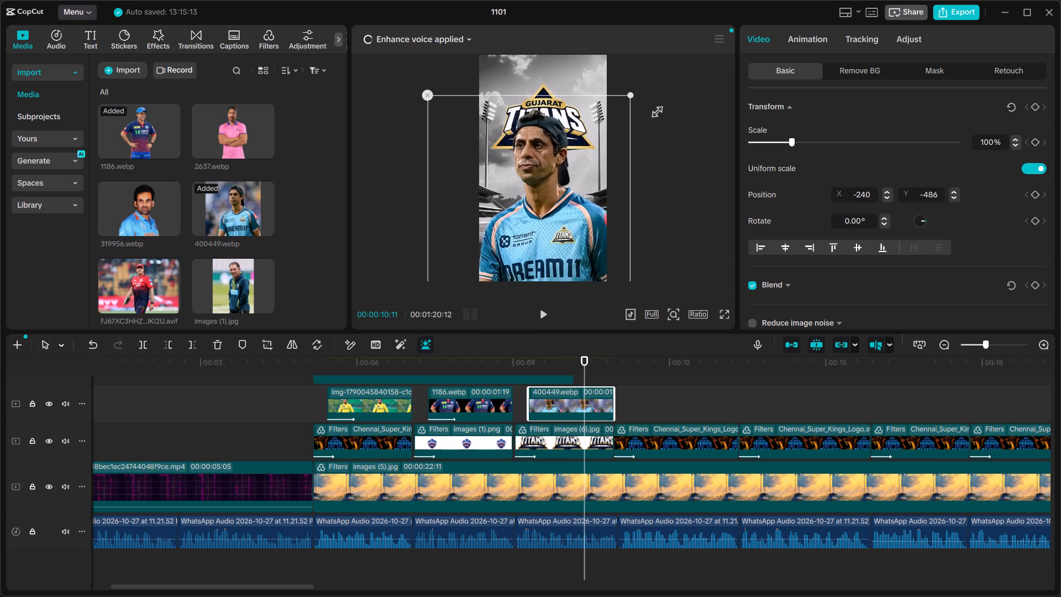
{"action": "left_click_drag", "start_coordinate": [655, 109], "coordinate": [635, 123]}
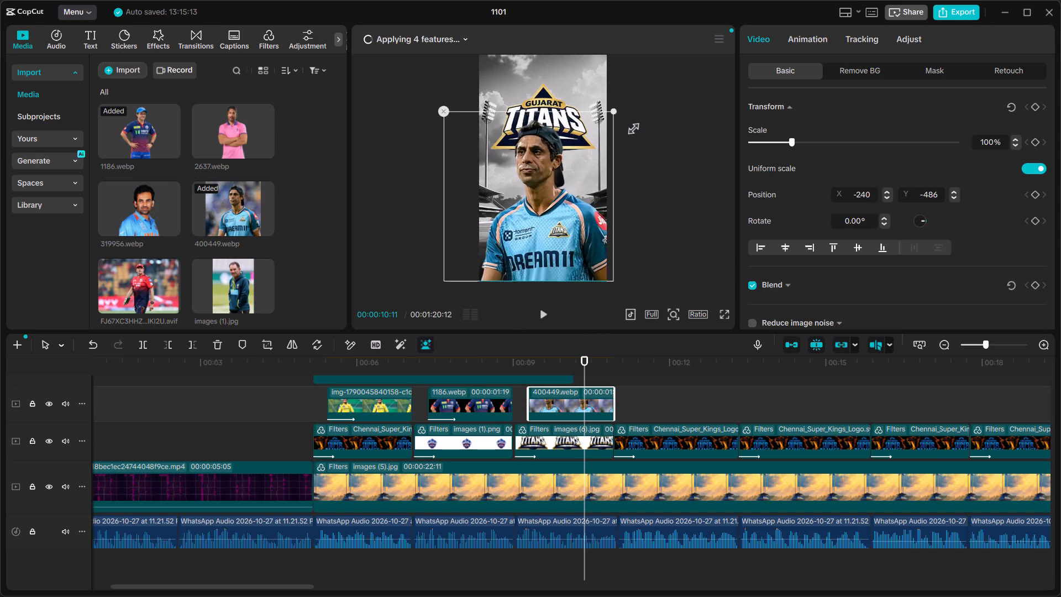
{"action": "left_click_drag", "start_coordinate": [635, 123], "coordinate": [631, 126]}
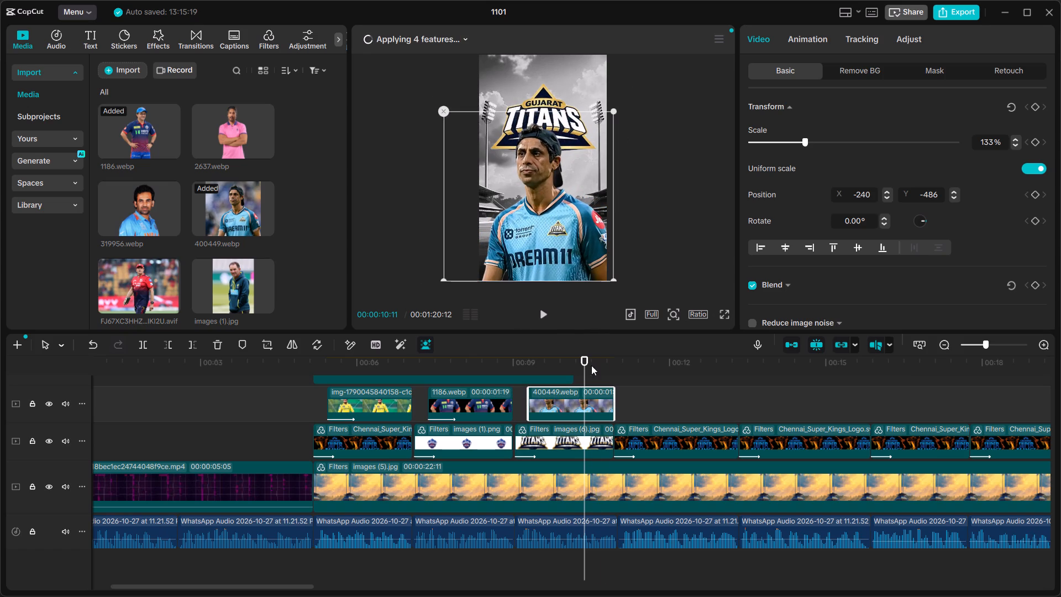
Play back the change from the Gujarat Titans segment to the following segment to check its timing.
{"action": "left_click", "coordinate": [632, 387]}
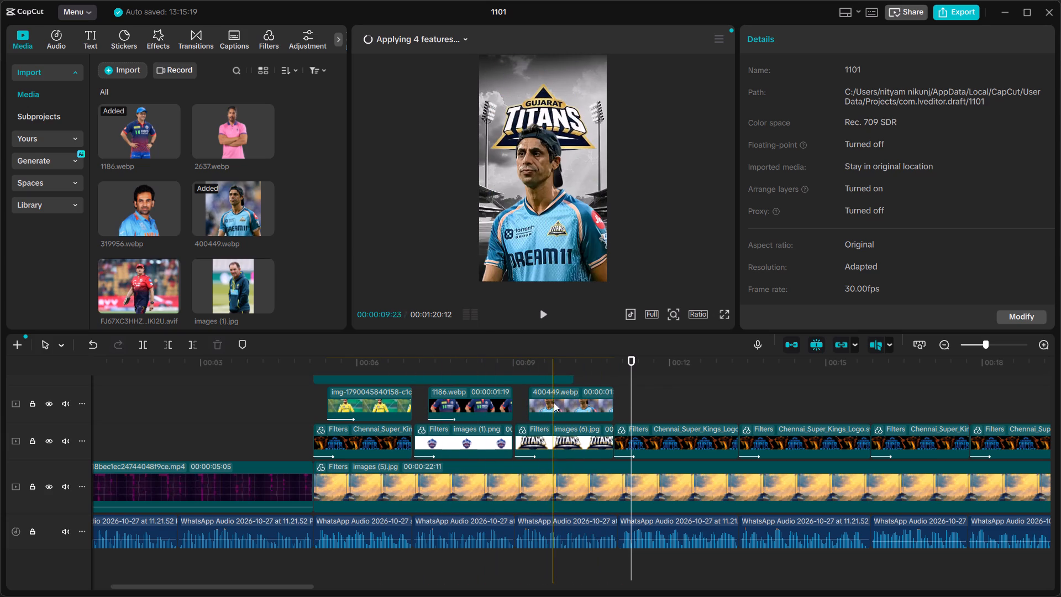
{"action": "left_click", "coordinate": [640, 395]}
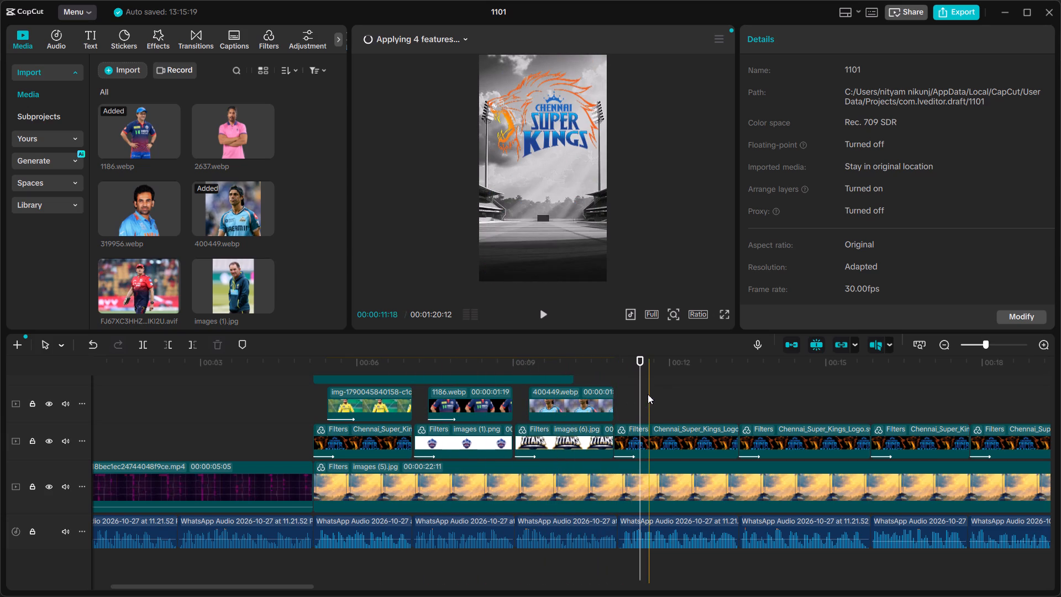
{"action": "left_click", "coordinate": [602, 366]}
{"action": "key", "text": "space"}
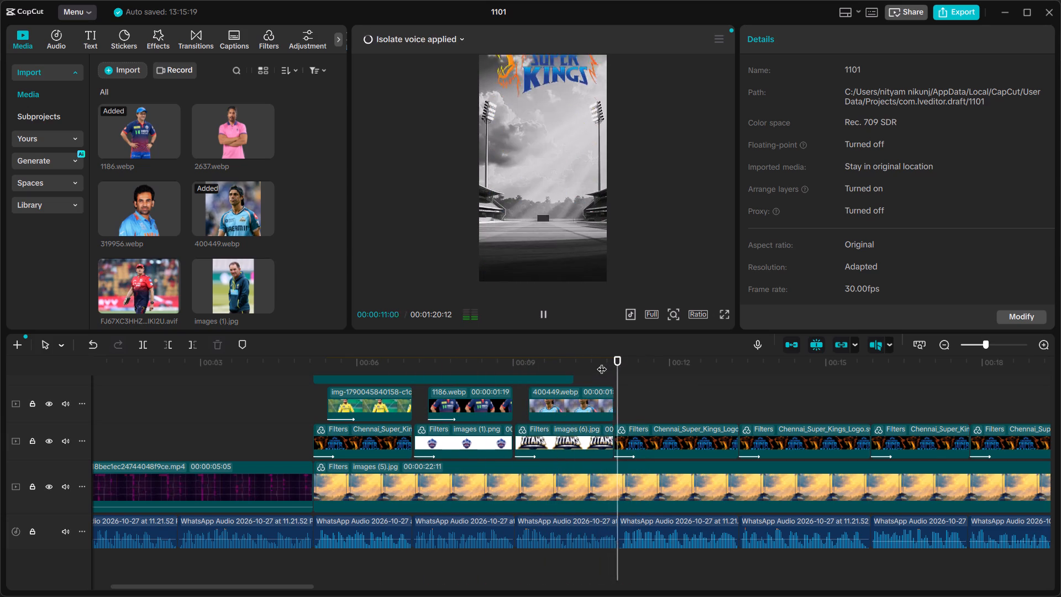
{"action": "key", "text": "space"}
Look through the imported media for a team logo to replace the Chennai Super Kings clip following the Gujarat Titans logo.
{"action": "left_click", "coordinate": [680, 376]}
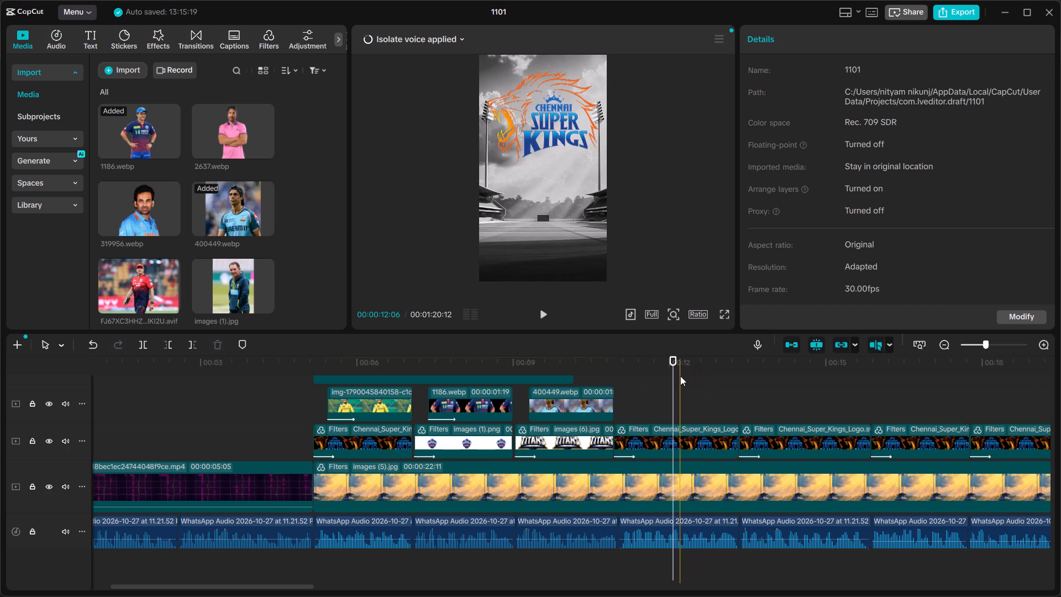
{"action": "left_click", "coordinate": [641, 441]}
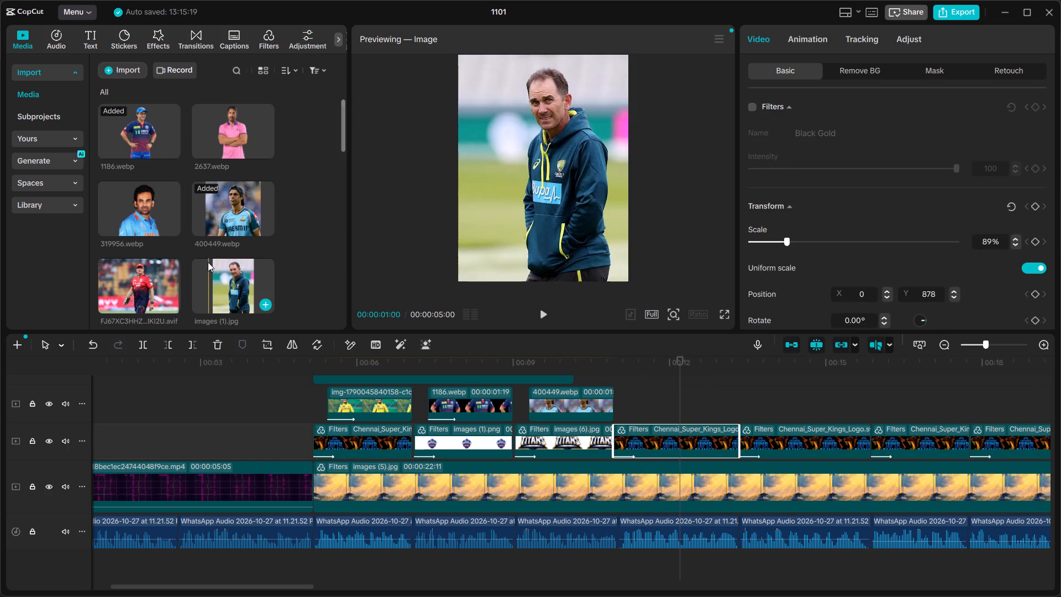
{"action": "scroll", "coordinate": [208, 262], "scroll_direction": "down", "scroll_amount": 6}
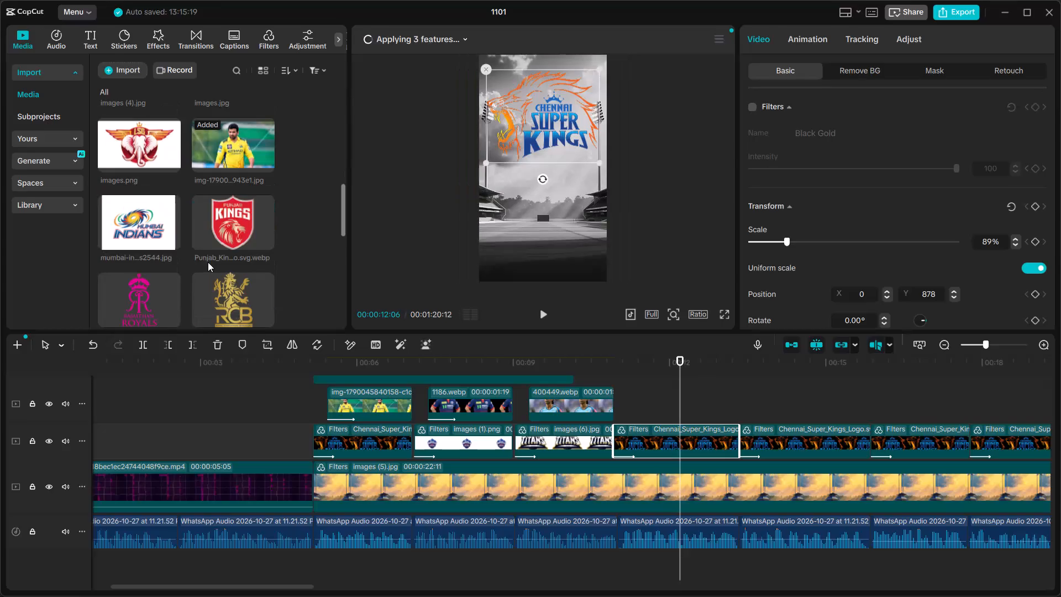
{"action": "scroll", "coordinate": [208, 262], "scroll_direction": "down", "scroll_amount": 6}
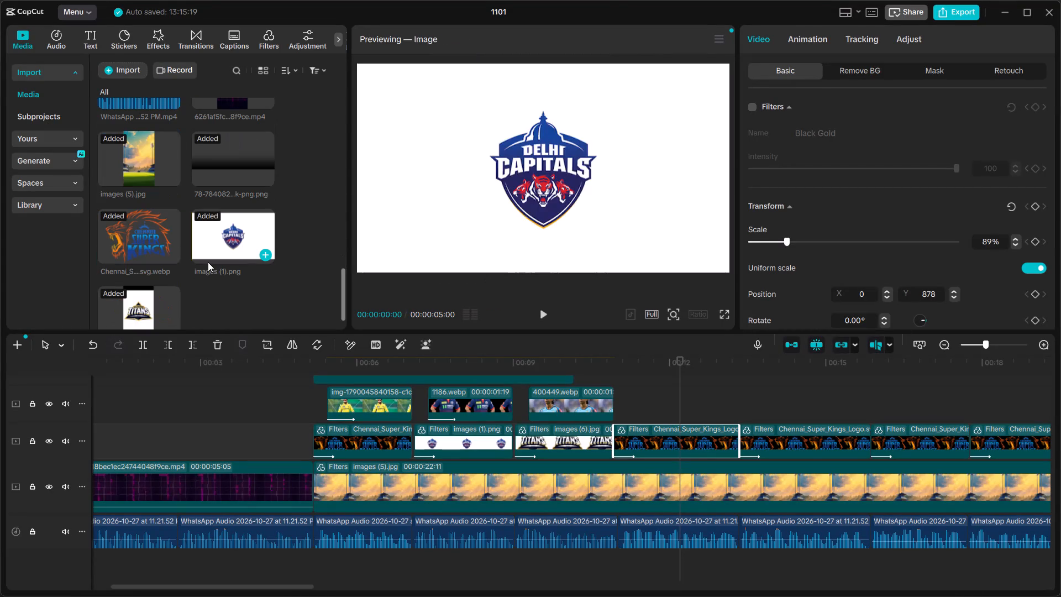
{"action": "scroll", "coordinate": [208, 262], "scroll_direction": "up", "scroll_amount": 15}
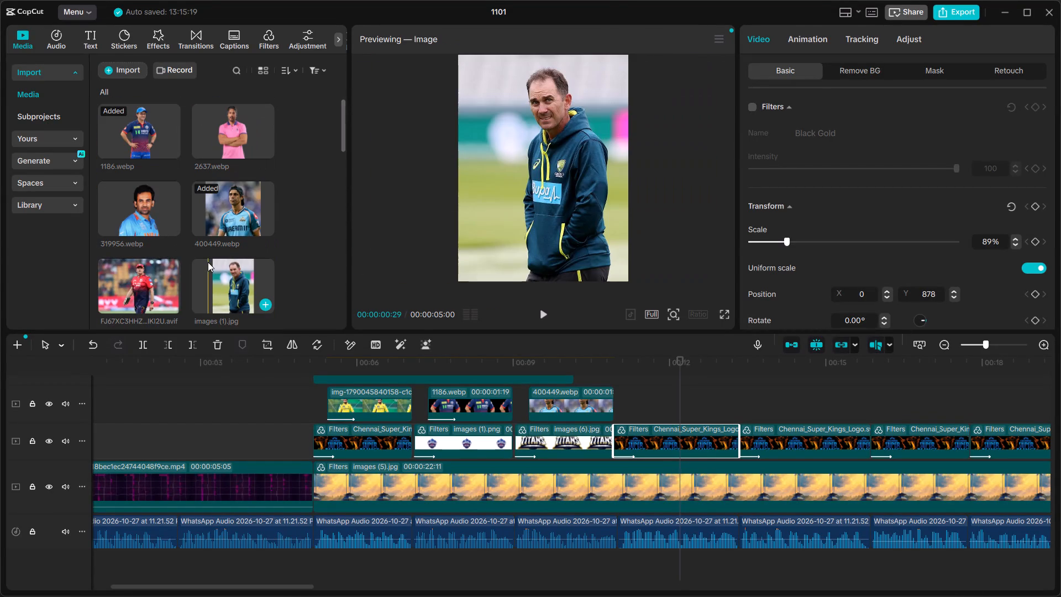
In Chrome, search Google Images for "kkr logo" and save Seeklogo's Kolkata Knight Riders logo as images (7).jpg in the ytt folder.
{"action": "left_click", "coordinate": [159, 585]}
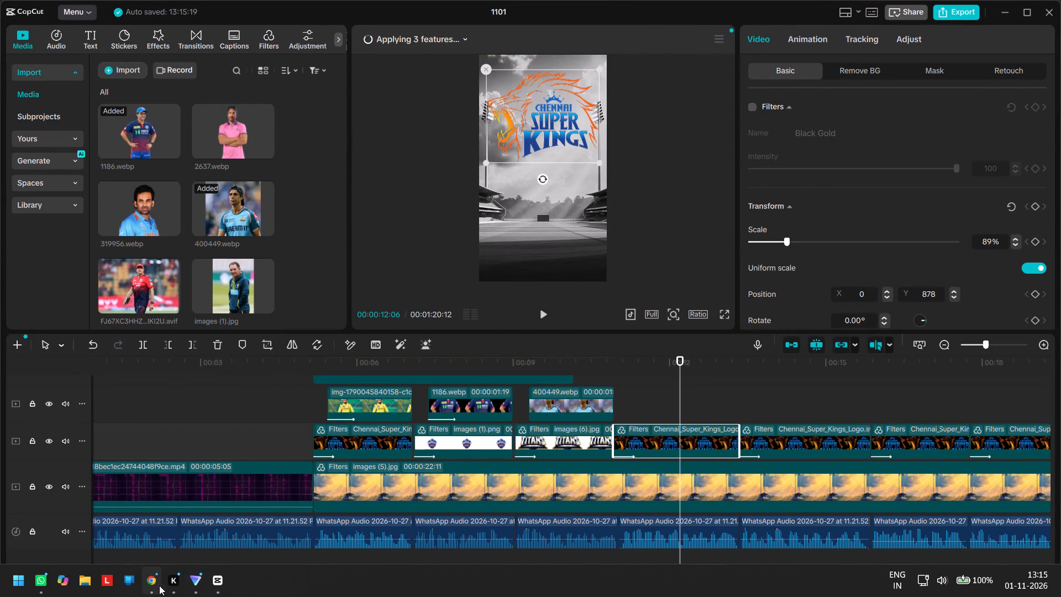
{"action": "left_click", "coordinate": [615, 91]}
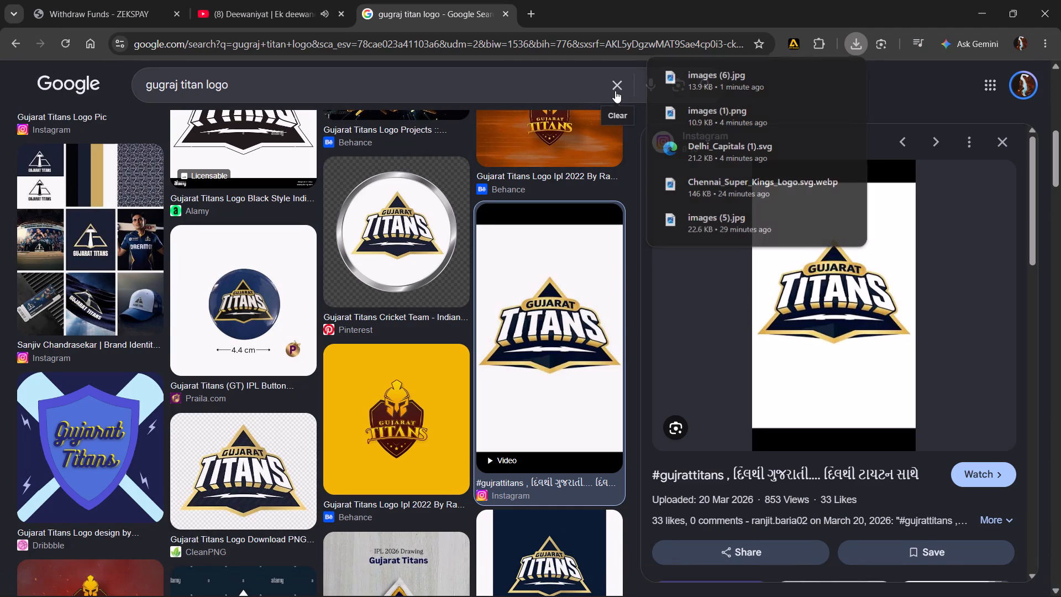
{"action": "type", "text": "kkr"}
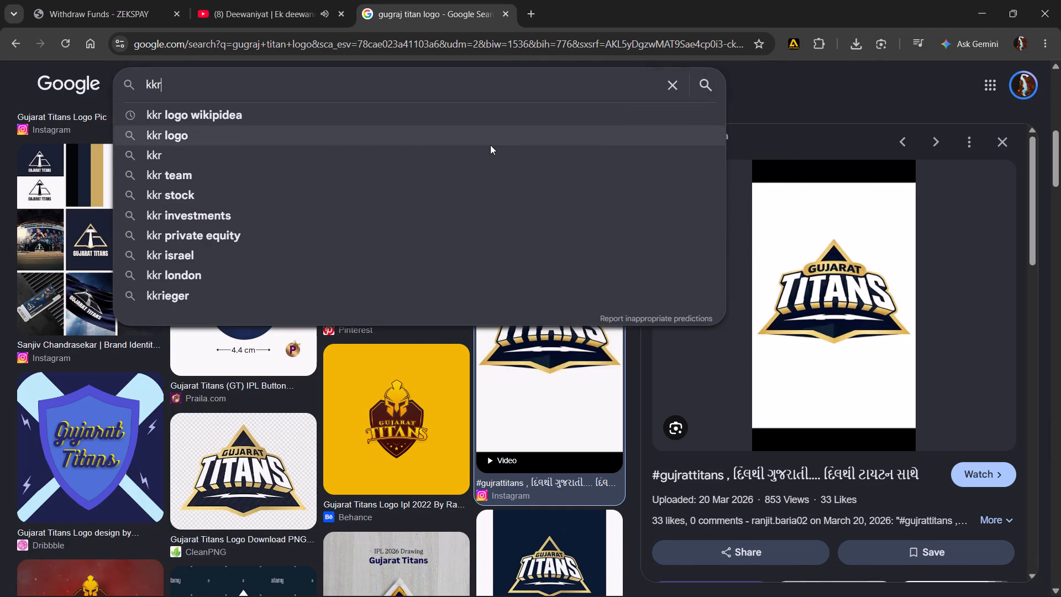
{"action": "left_click", "coordinate": [490, 145]}
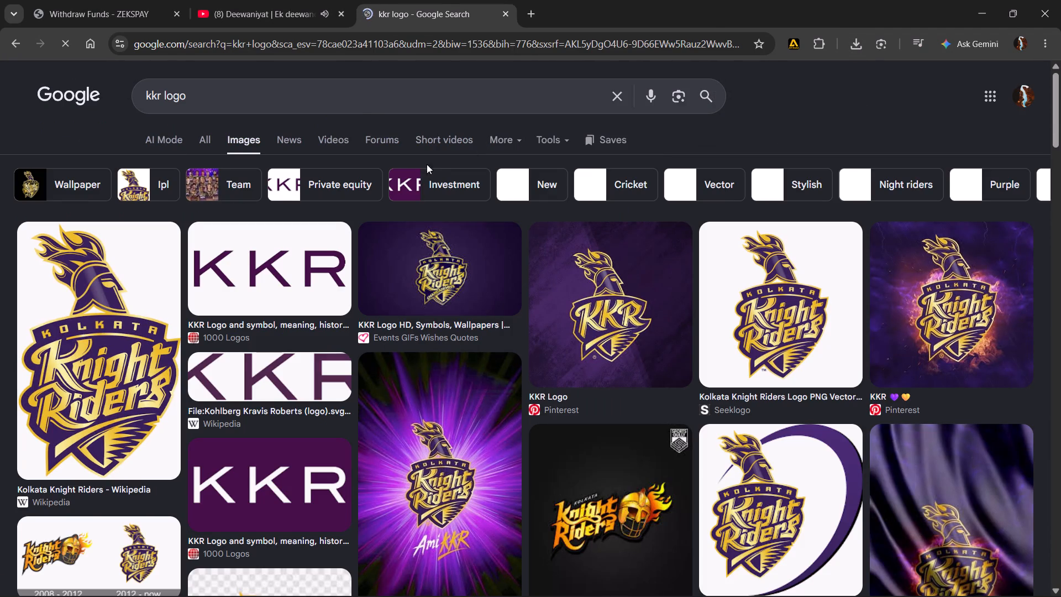
{"action": "left_click", "coordinate": [68, 311]}
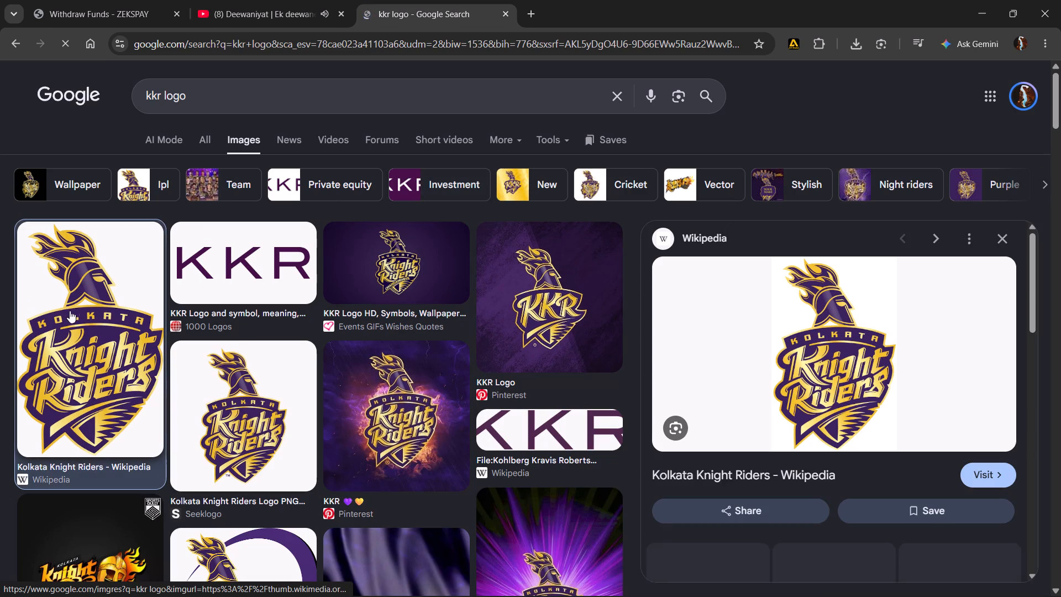
{"action": "left_click", "coordinate": [204, 377]}
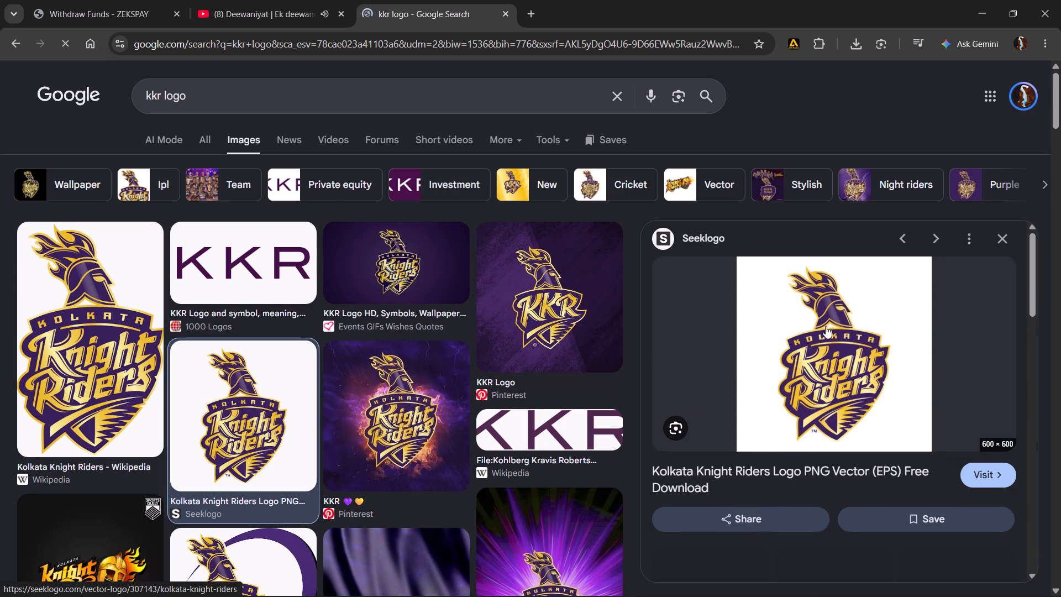
{"action": "right_click", "coordinate": [826, 326]}
{"action": "left_click", "coordinate": [903, 481]}
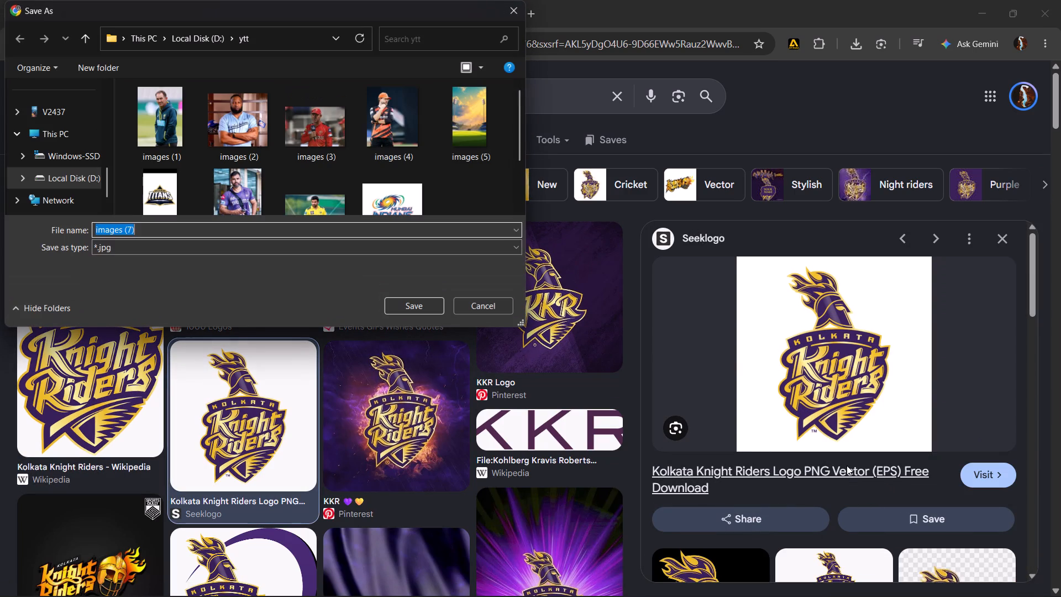
{"action": "left_click", "coordinate": [405, 308]}
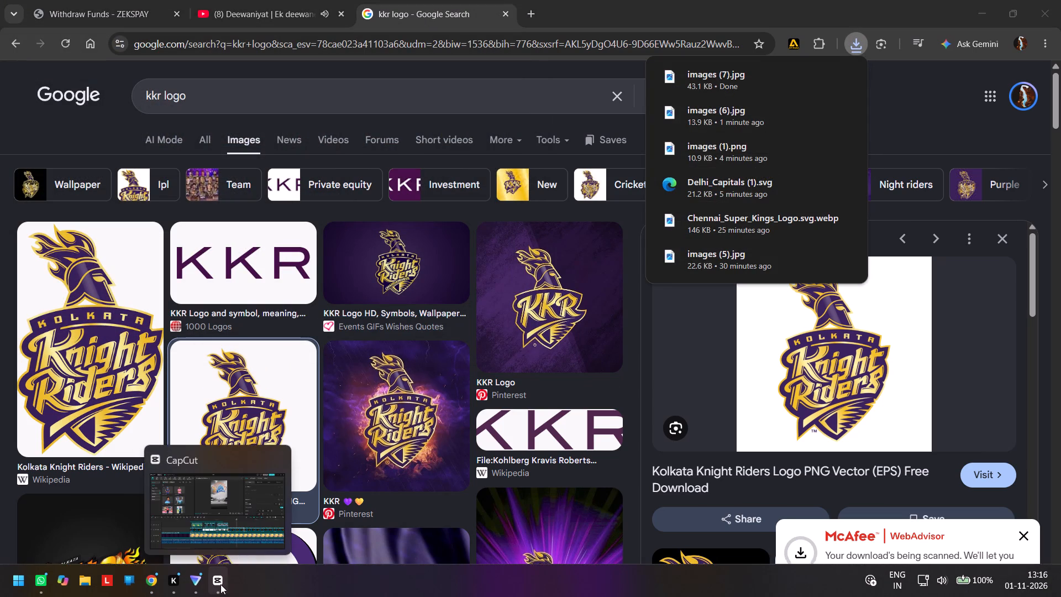
Back in CapCut, replace the Chennai Super Kings clip following the Gujarat Titans logo with images (7).jpg from the ytt folder.
{"action": "left_click", "coordinate": [220, 584]}
{"action": "right_click", "coordinate": [675, 449]}
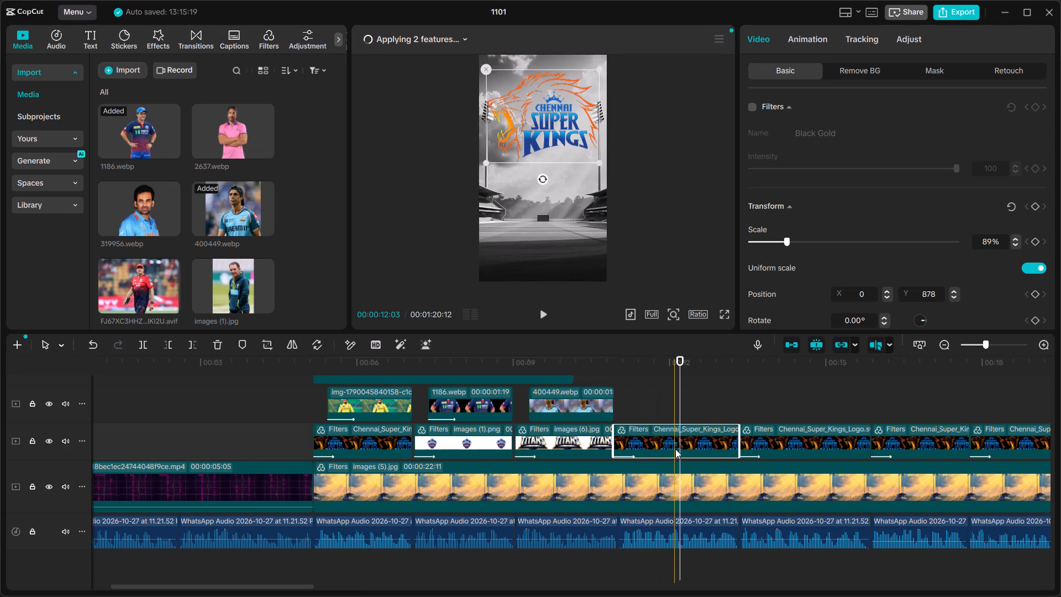
{"action": "left_click", "coordinate": [743, 507]}
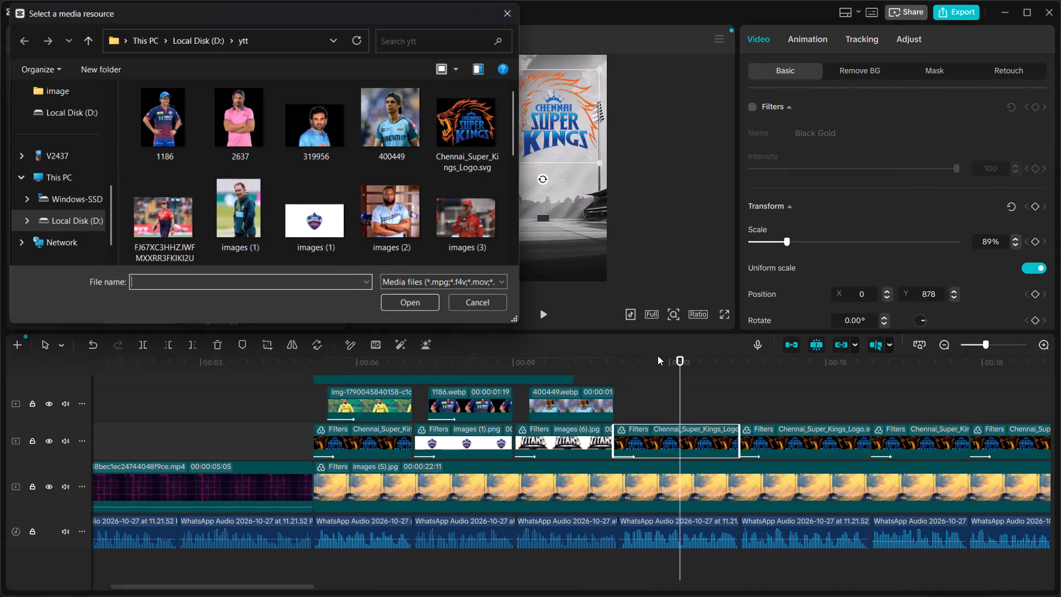
{"action": "left_click", "coordinate": [305, 200]}
{"action": "scroll", "coordinate": [305, 200], "scroll_direction": "down", "scroll_amount": 1}
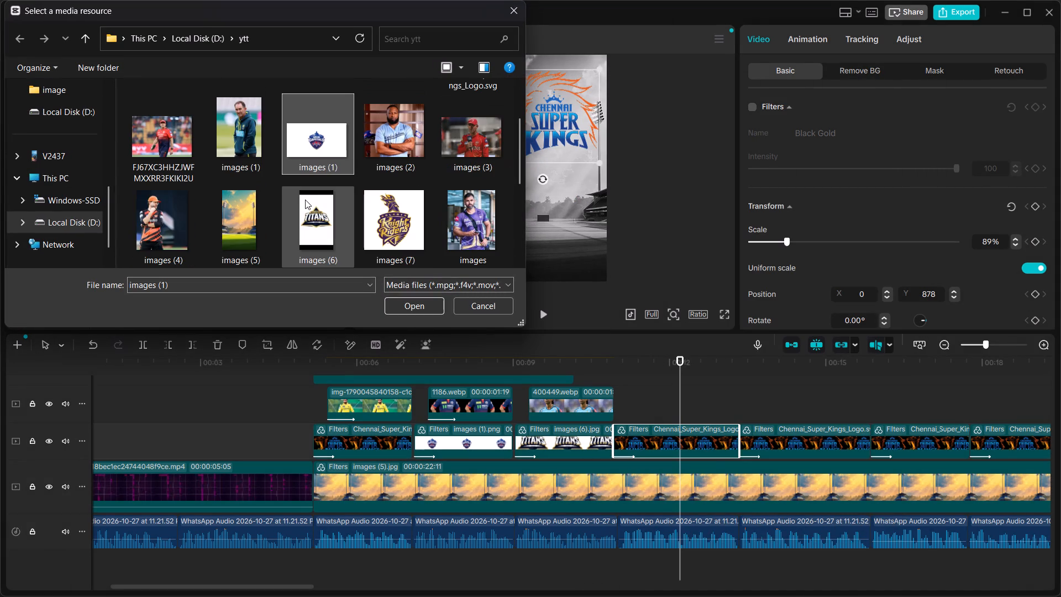
{"action": "left_click", "coordinate": [390, 218]}
{"action": "left_click", "coordinate": [419, 300]}
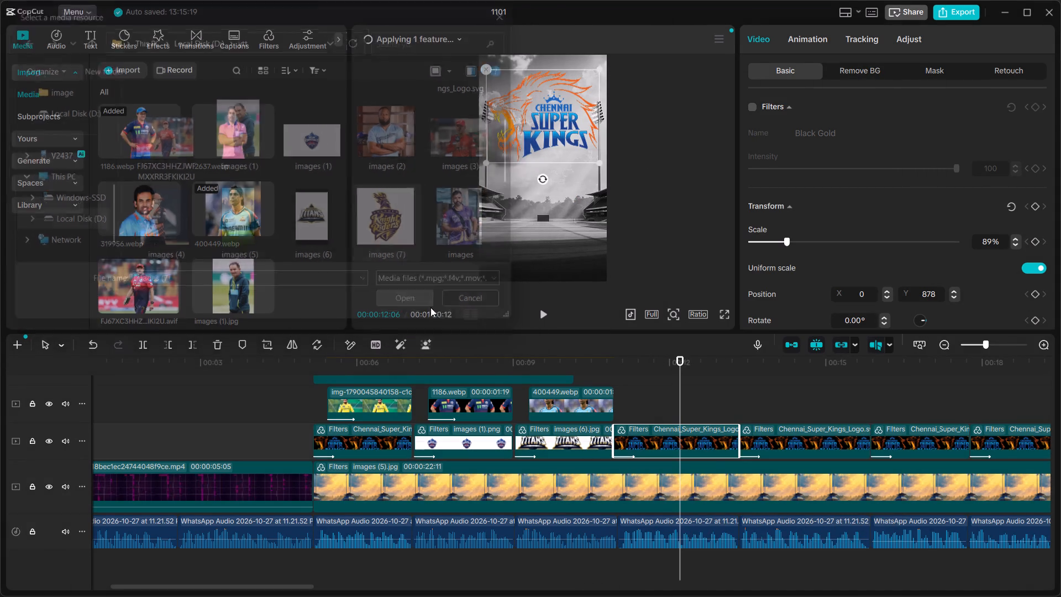
Remove the background from the Kolkata Knight Riders logo clip.
{"action": "left_click", "coordinate": [569, 443]}
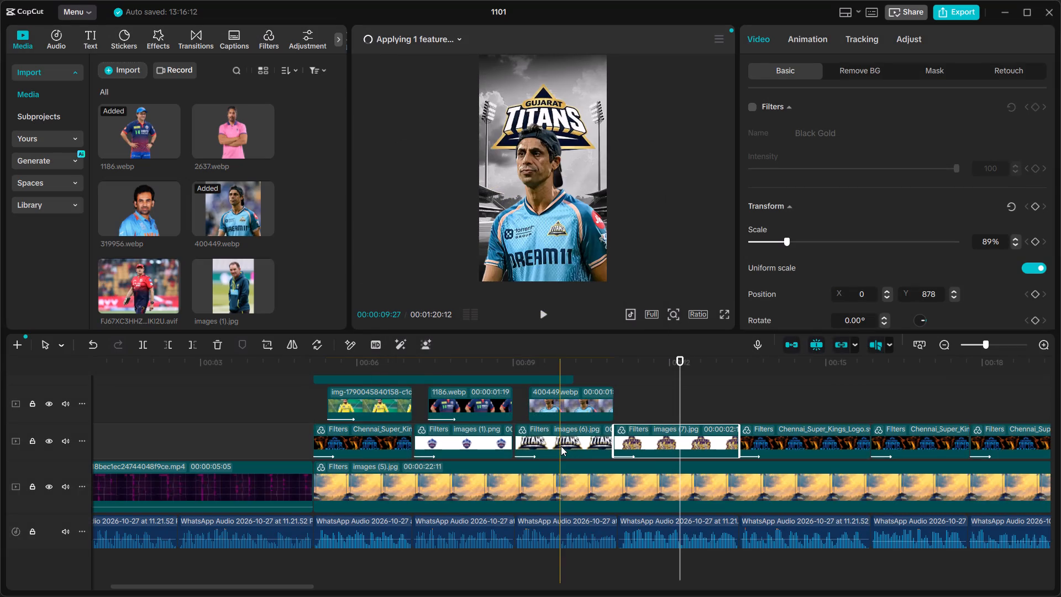
{"action": "left_click", "coordinate": [641, 366]}
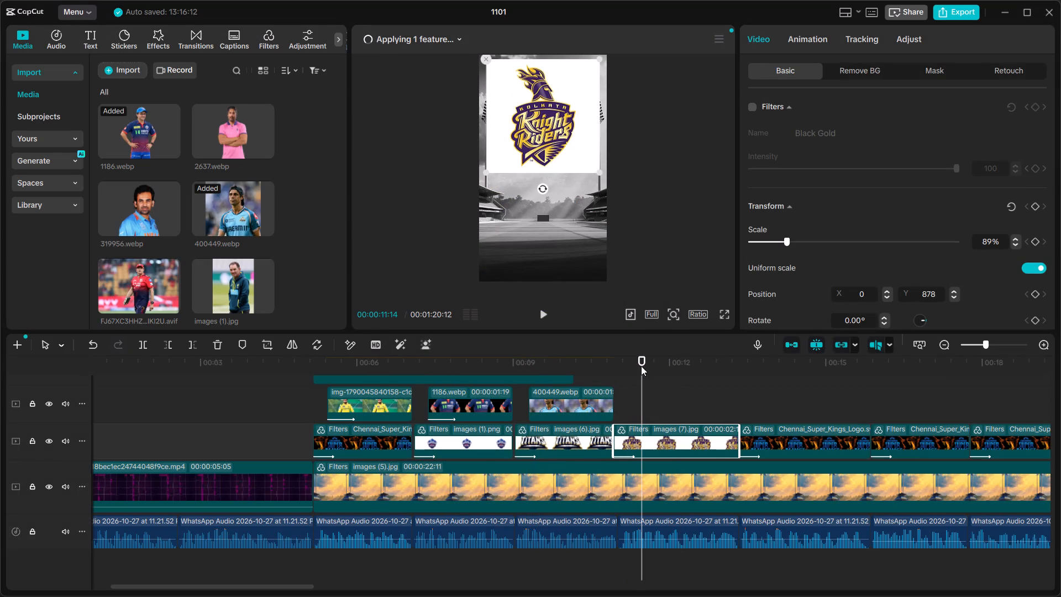
{"action": "left_click", "coordinate": [568, 152]}
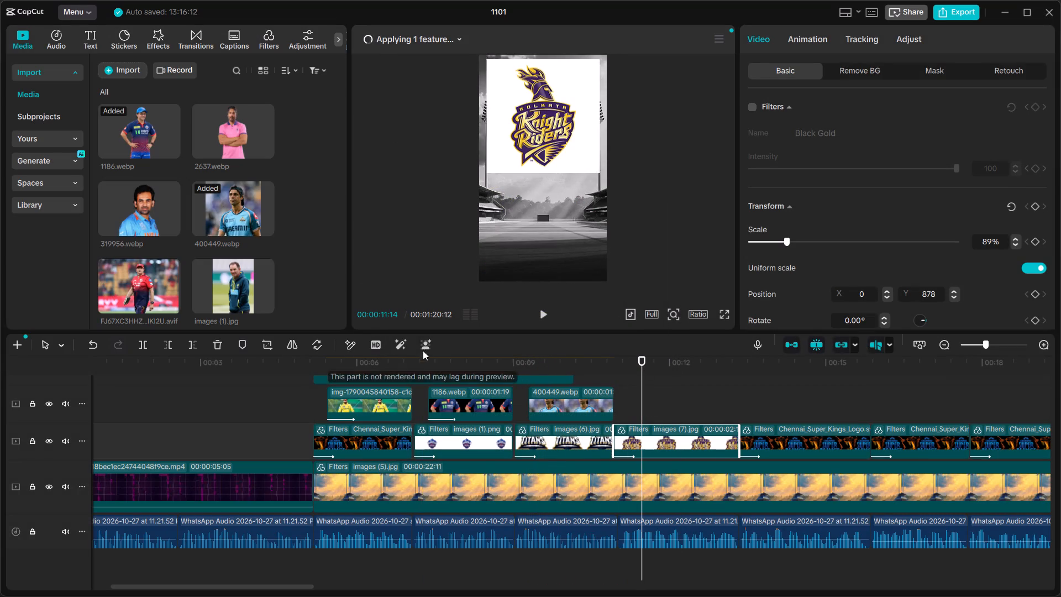
{"action": "left_click", "coordinate": [424, 345]}
Move the Kolkata Knight Riders logo down slightly to about Y 790, keeping it centred horizontally.
{"action": "left_click", "coordinate": [666, 369]}
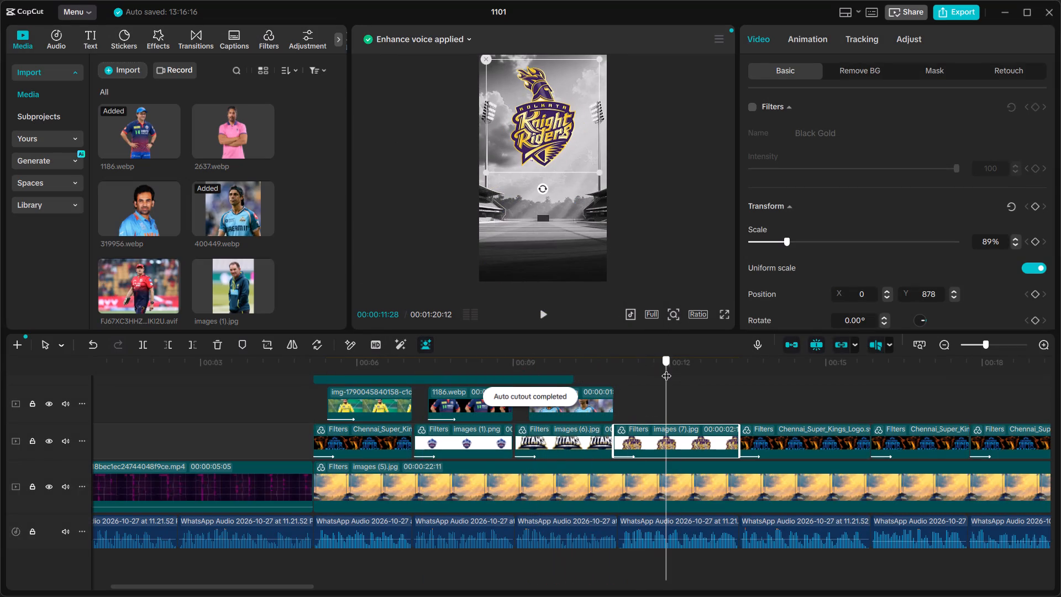
{"action": "left_click_drag", "start_coordinate": [563, 151], "coordinate": [563, 153]}
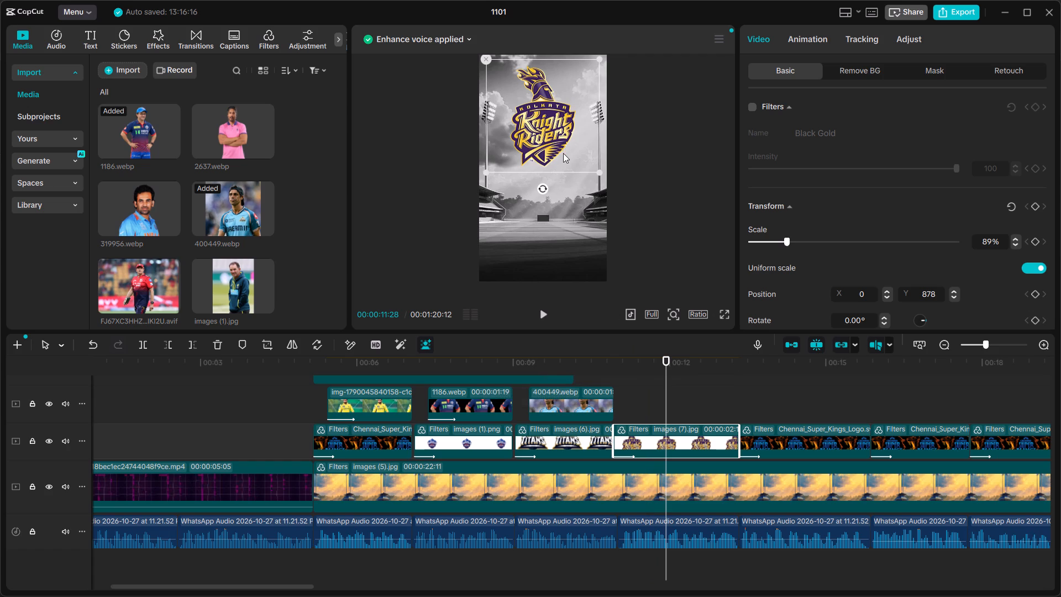
{"action": "left_click_drag", "start_coordinate": [563, 153], "coordinate": [566, 156]}
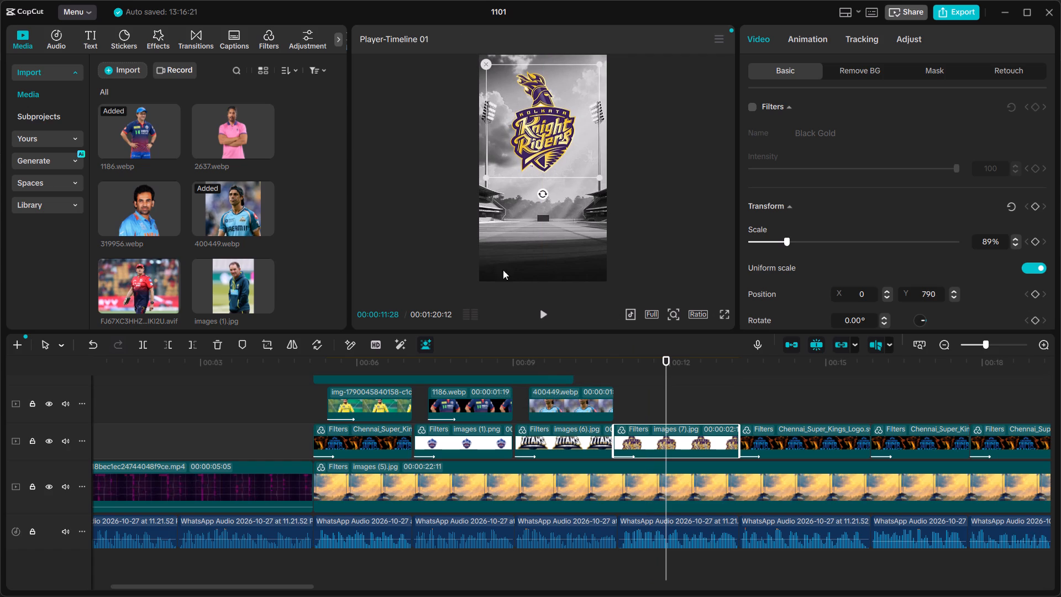
Add the images.jpg coach photo above the Kolkata Knight Riders logo clip and trim it to 00:00:02:00, ending with the logo.
{"action": "scroll", "coordinate": [250, 269], "scroll_direction": "up", "scroll_amount": 4}
{"action": "scroll", "coordinate": [250, 269], "scroll_direction": "down", "scroll_amount": 2}
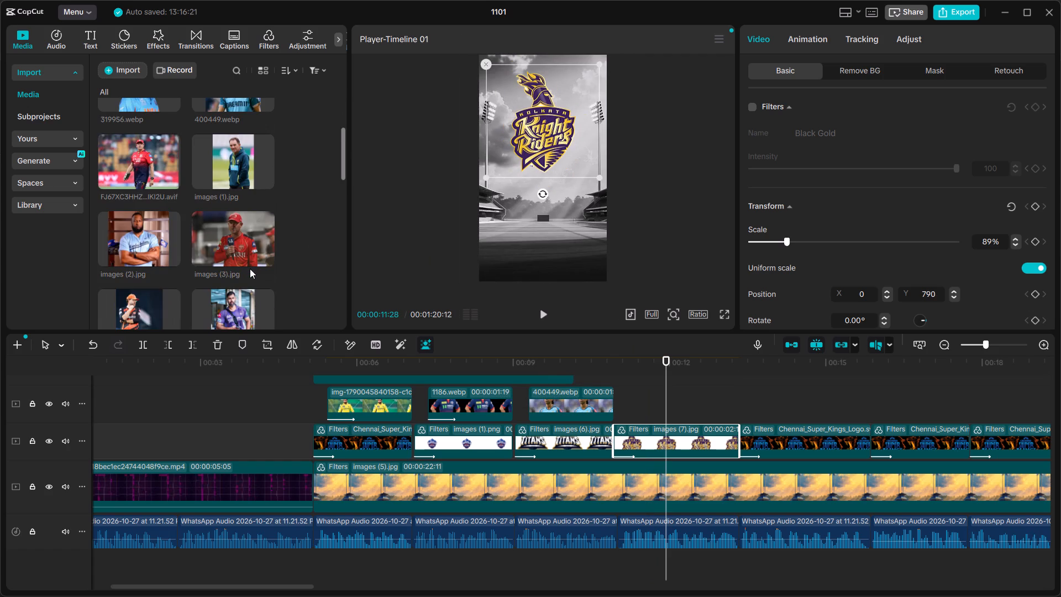
{"action": "scroll", "coordinate": [250, 269], "scroll_direction": "down", "scroll_amount": 1}
{"action": "left_click_drag", "start_coordinate": [239, 238], "coordinate": [491, 348]}
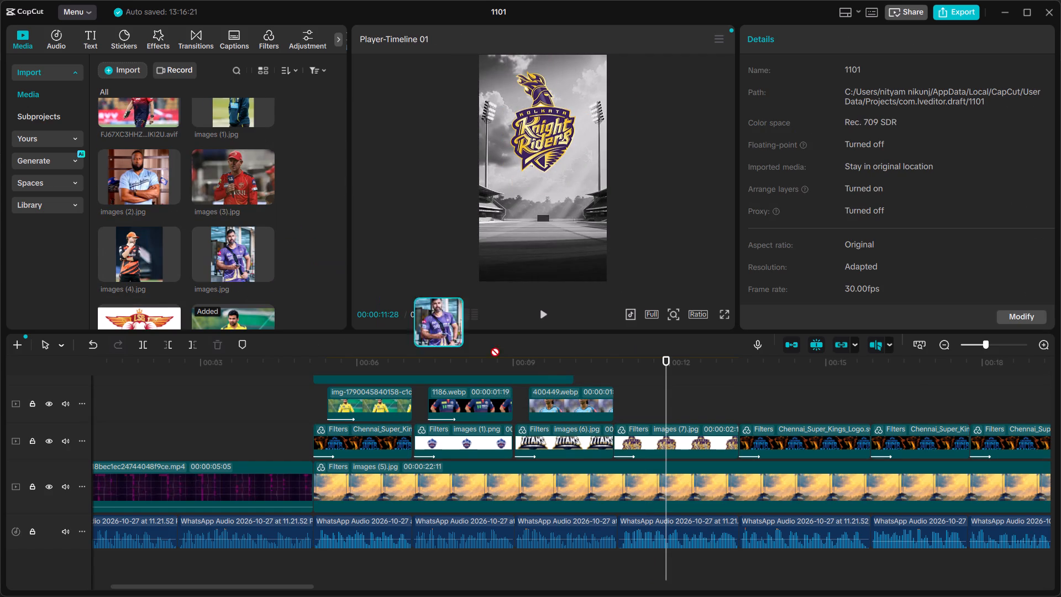
{"action": "left_click_drag", "start_coordinate": [491, 348], "coordinate": [634, 403]}
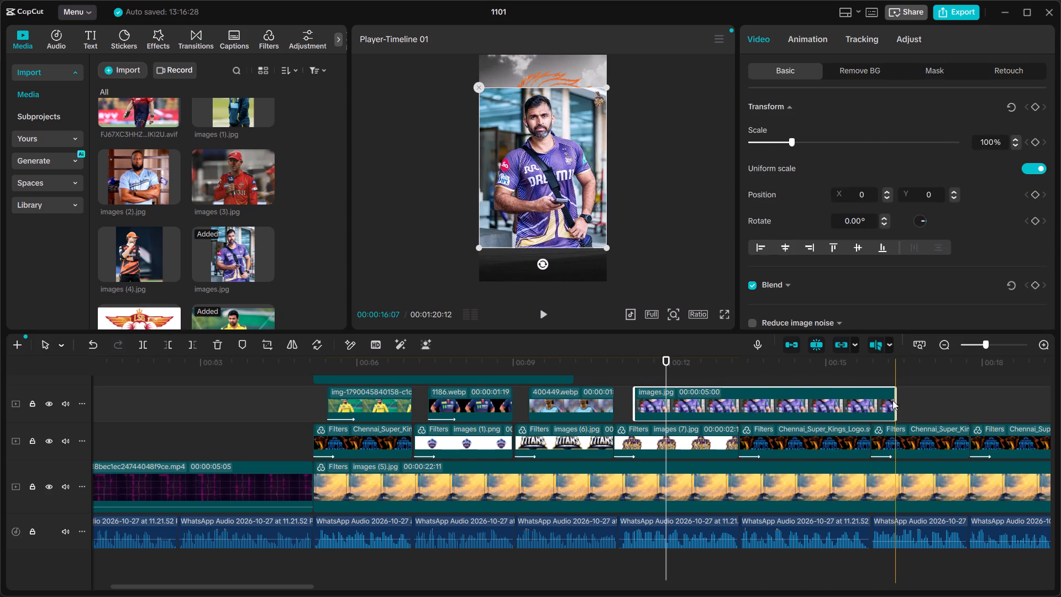
{"action": "left_click_drag", "start_coordinate": [894, 401], "coordinate": [743, 420]}
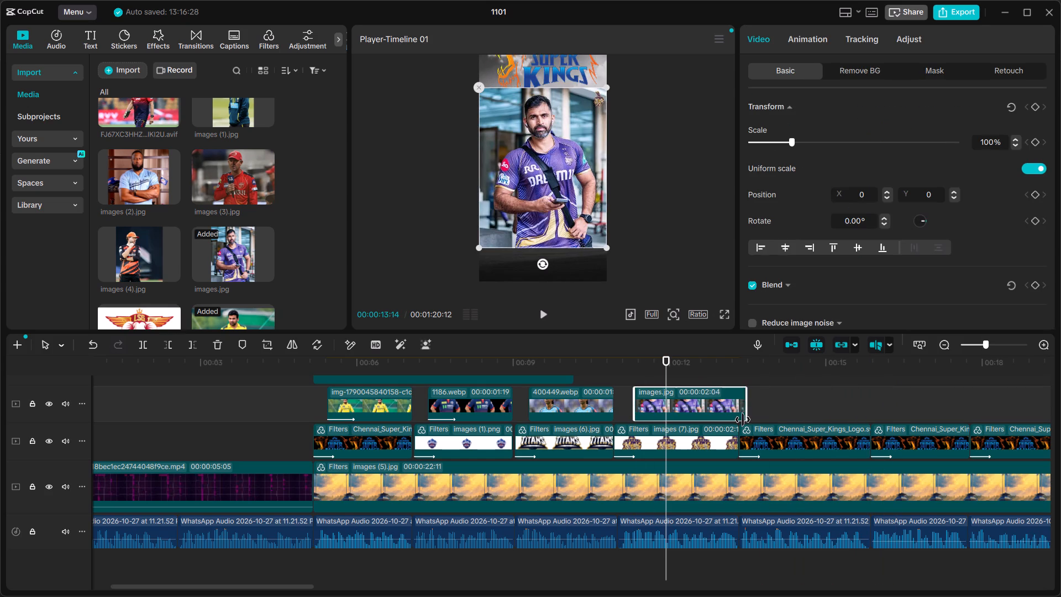
{"action": "left_click_drag", "start_coordinate": [743, 420], "coordinate": [736, 421]}
Extend the black-shadow overlay clip to 00:00:22:11 so it ends together with the stadium background clip.
{"action": "scroll", "coordinate": [736, 427], "scroll_direction": "up", "scroll_amount": 4}
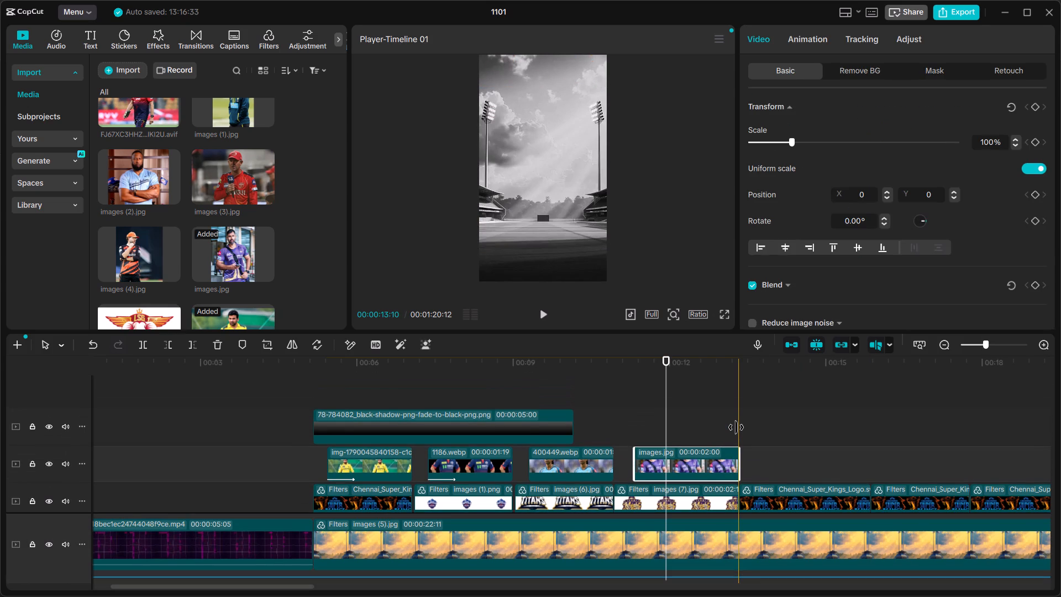
{"action": "left_click", "coordinate": [524, 421]}
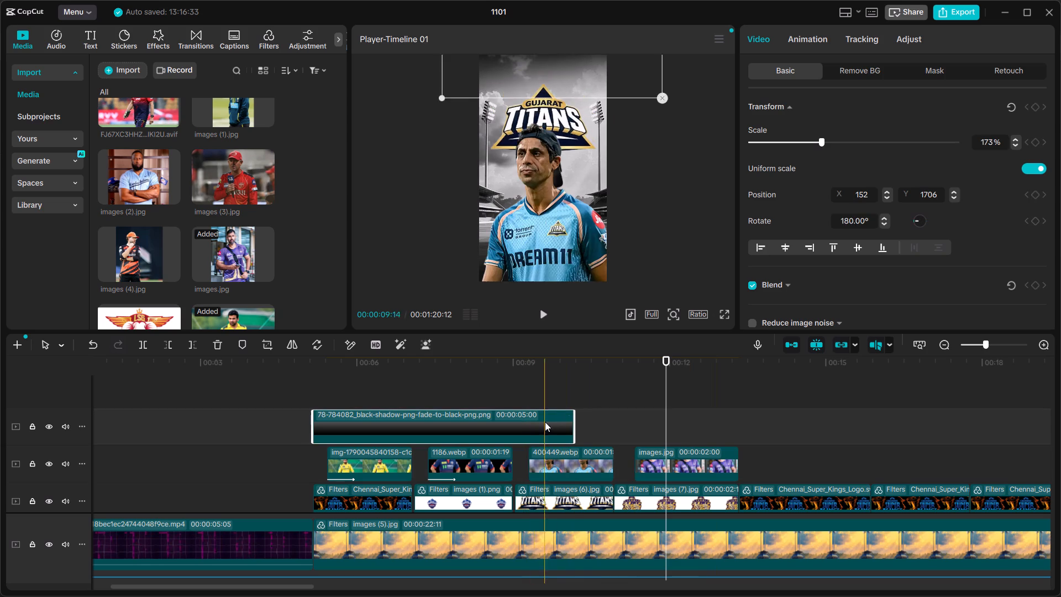
{"action": "left_click_drag", "start_coordinate": [577, 422], "coordinate": [1058, 409]}
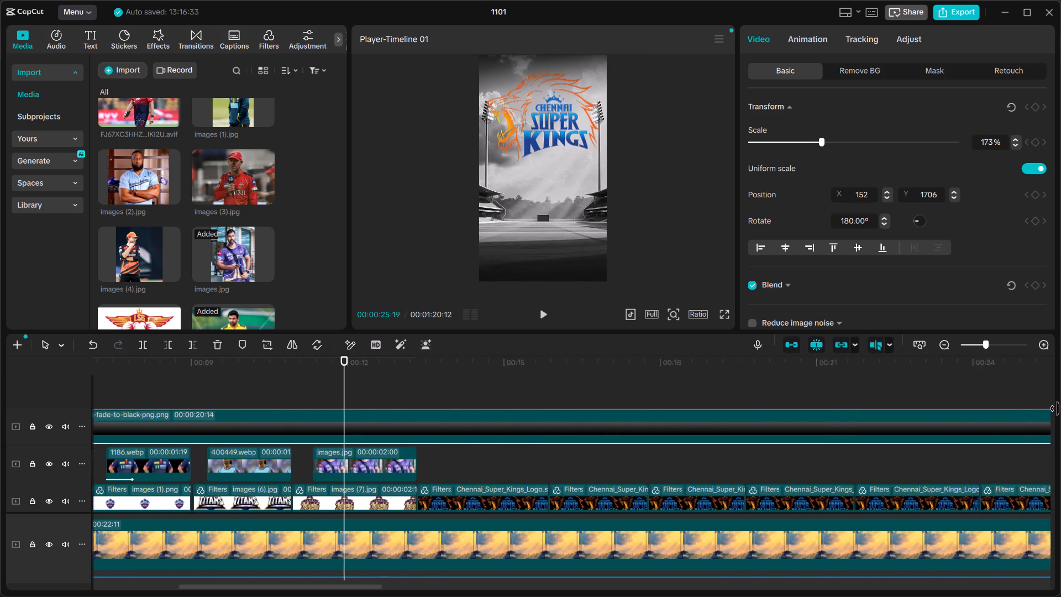
{"action": "left_click_drag", "start_coordinate": [1058, 409], "coordinate": [815, 441]}
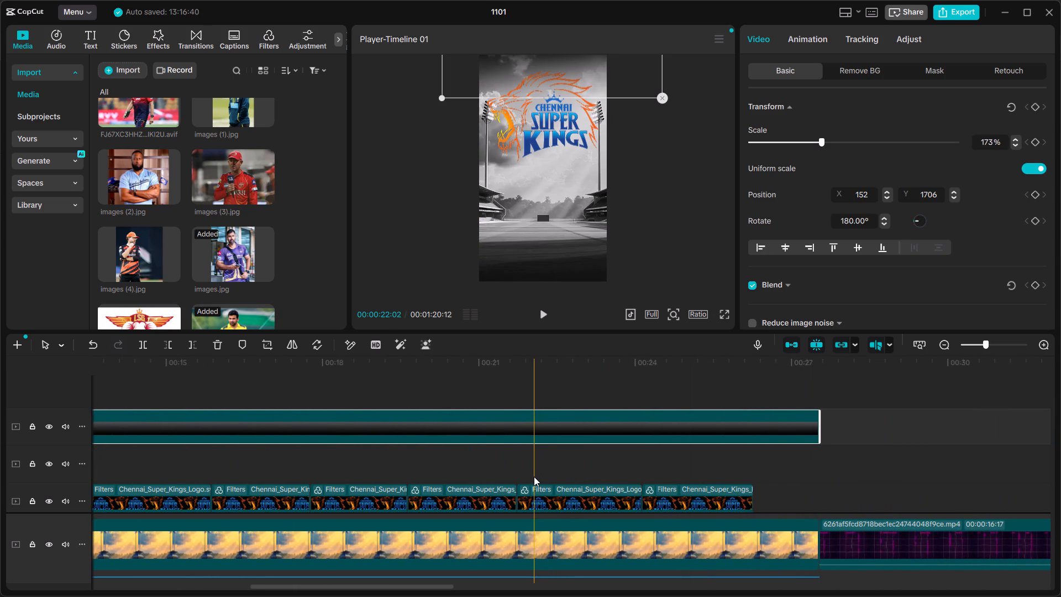
Remove the background from the images.jpg coach clip.
{"action": "scroll", "coordinate": [533, 476], "scroll_direction": "right", "scroll_amount": 3}
{"action": "scroll", "coordinate": [359, 468], "scroll_direction": "right", "scroll_amount": 1}
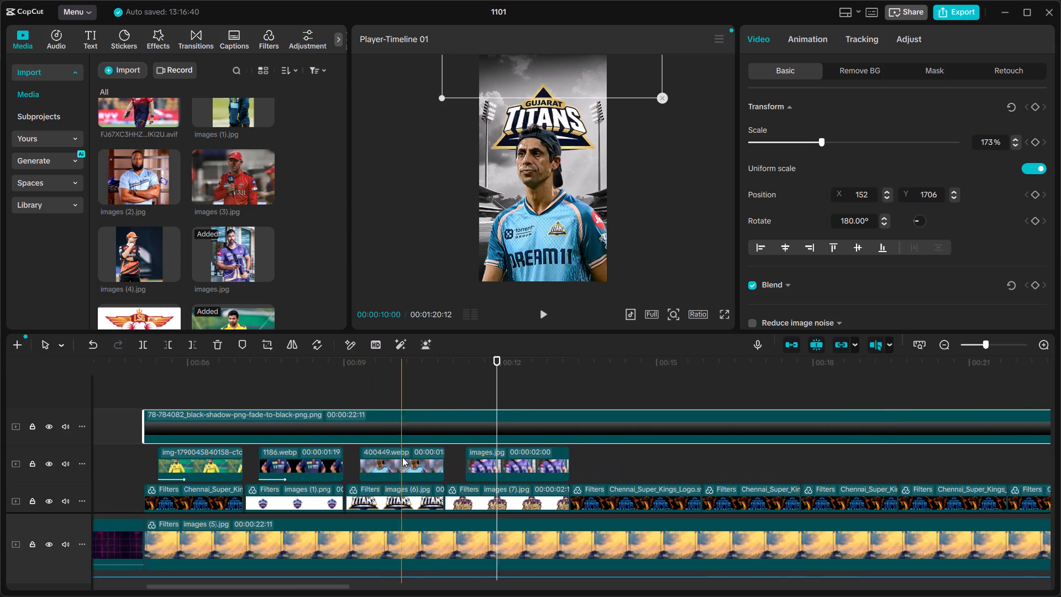
{"action": "scroll", "coordinate": [402, 457], "scroll_direction": "right", "scroll_amount": 1}
{"action": "left_click", "coordinate": [500, 388]}
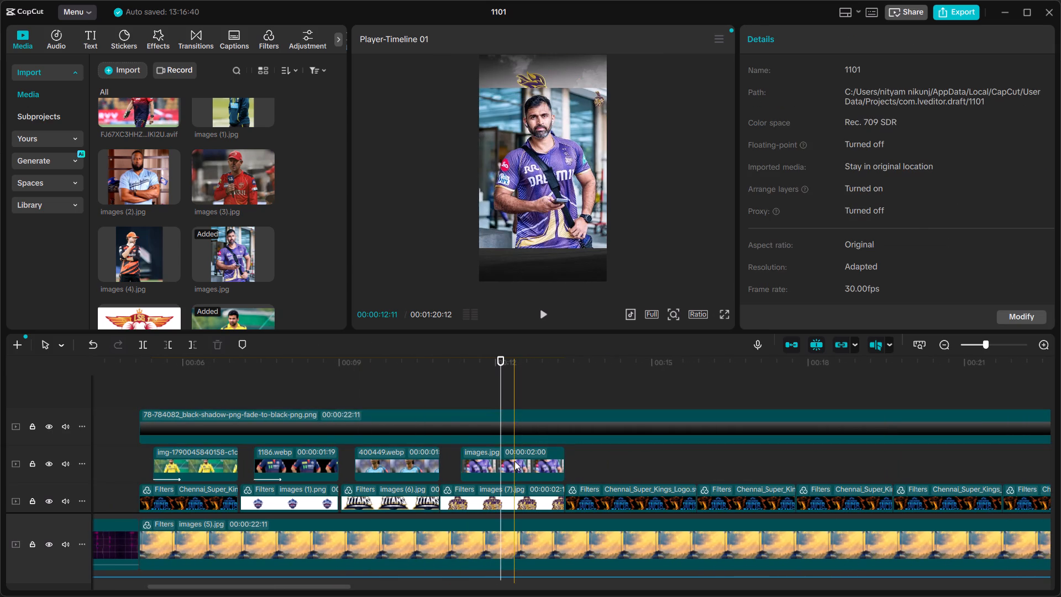
{"action": "left_click", "coordinate": [514, 461]}
{"action": "left_click", "coordinate": [426, 350]}
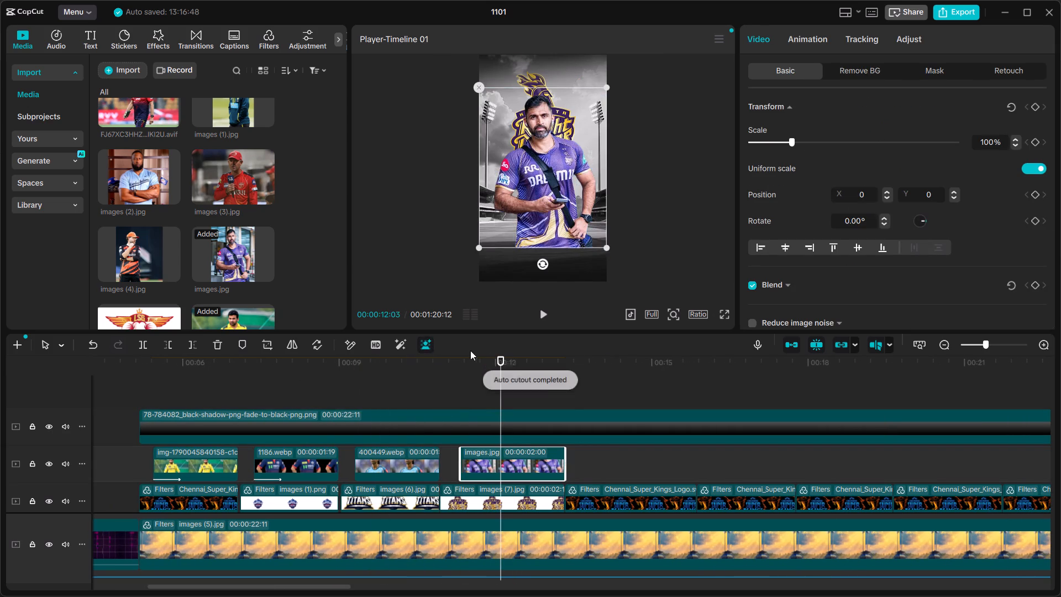
{"action": "left_click_drag", "start_coordinate": [533, 238], "coordinate": [531, 272]}
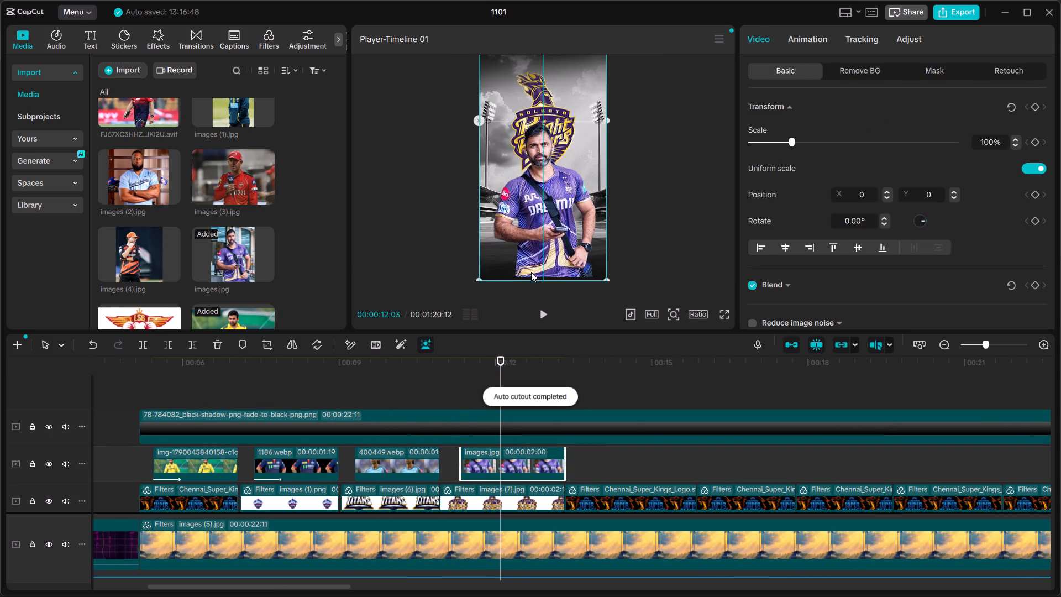
{"action": "left_click_drag", "start_coordinate": [531, 272], "coordinate": [531, 273]}
{"action": "left_click_drag", "start_coordinate": [608, 114], "coordinate": [642, 102]}
{"action": "left_click", "coordinate": [576, 186]}
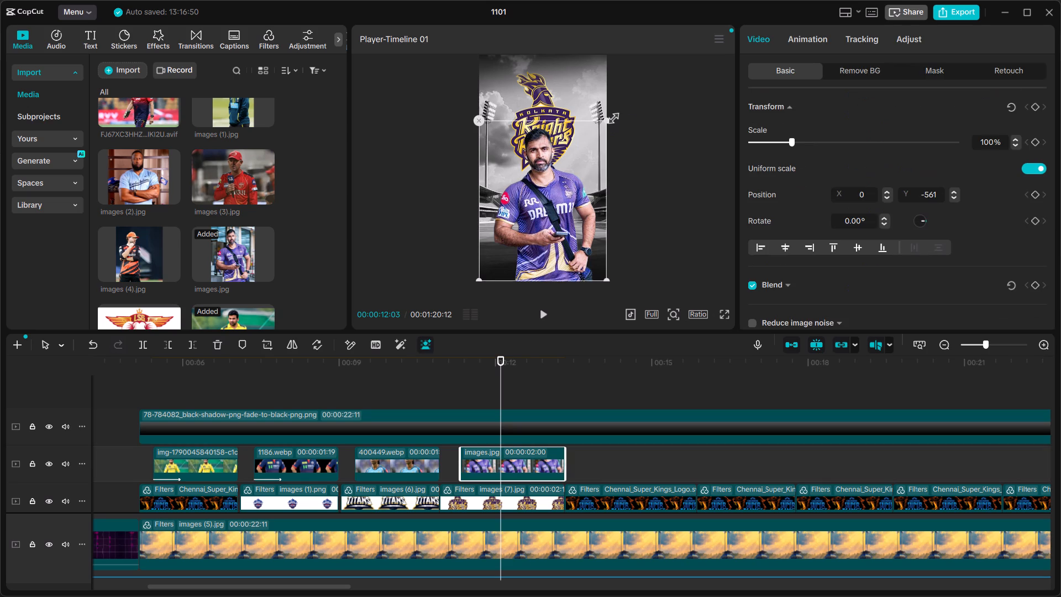
{"action": "left_click_drag", "start_coordinate": [608, 120], "coordinate": [656, 102]}
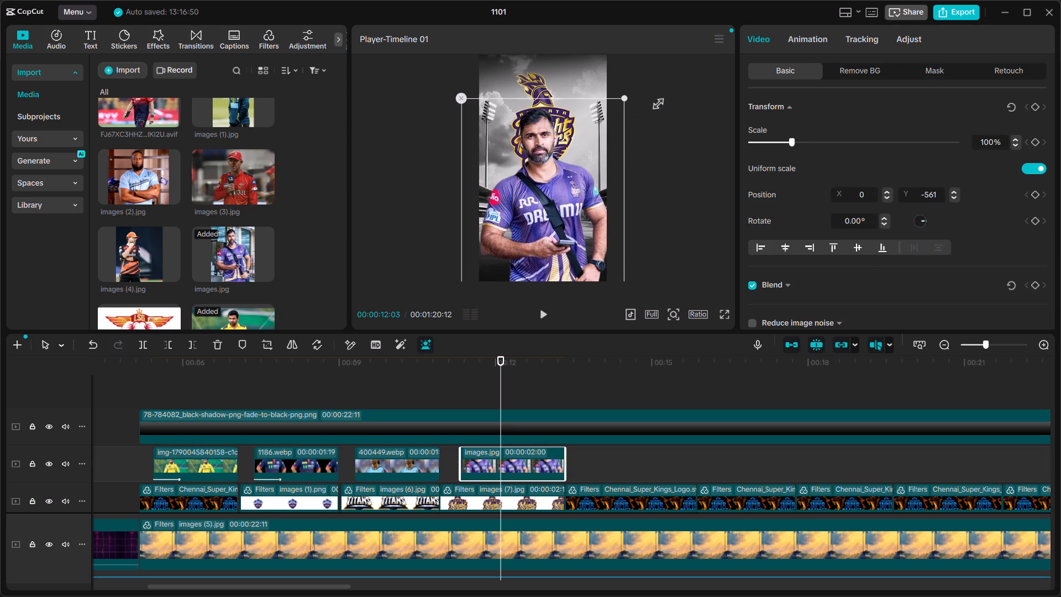
{"action": "left_click_drag", "start_coordinate": [656, 102], "coordinate": [647, 102]}
{"action": "left_click_drag", "start_coordinate": [550, 194], "coordinate": [550, 223]}
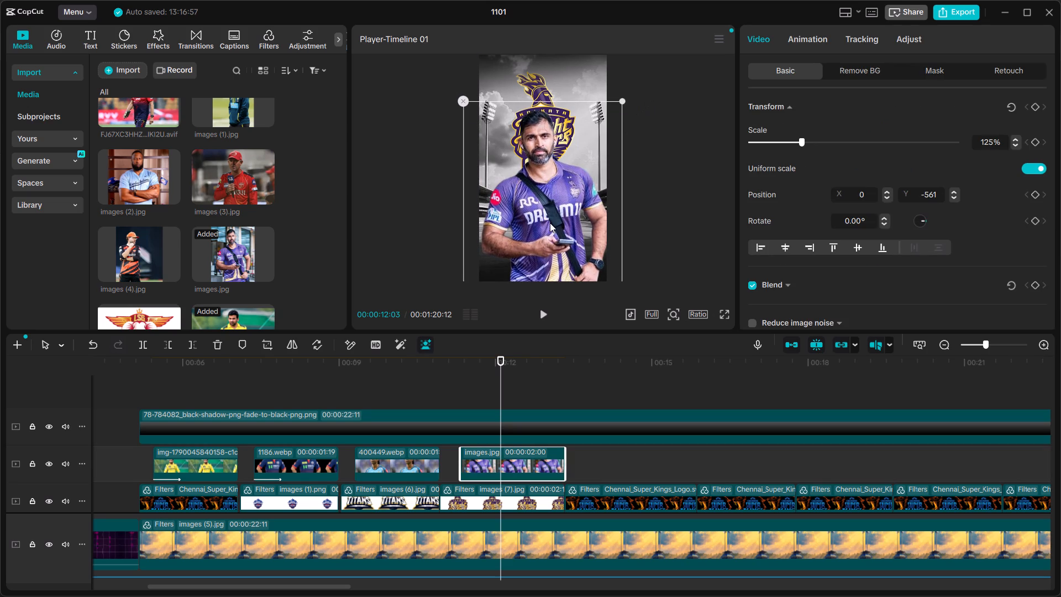
{"action": "left_click_drag", "start_coordinate": [550, 223], "coordinate": [550, 246]}
{"action": "left_click_drag", "start_coordinate": [548, 196], "coordinate": [550, 217]}
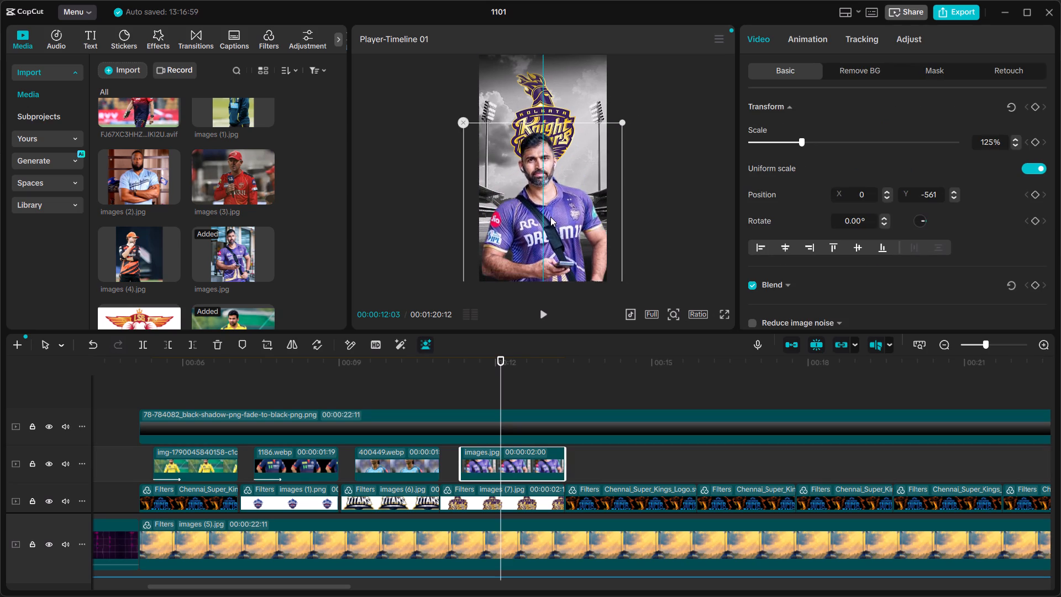
{"action": "left_click_drag", "start_coordinate": [550, 217], "coordinate": [549, 204]}
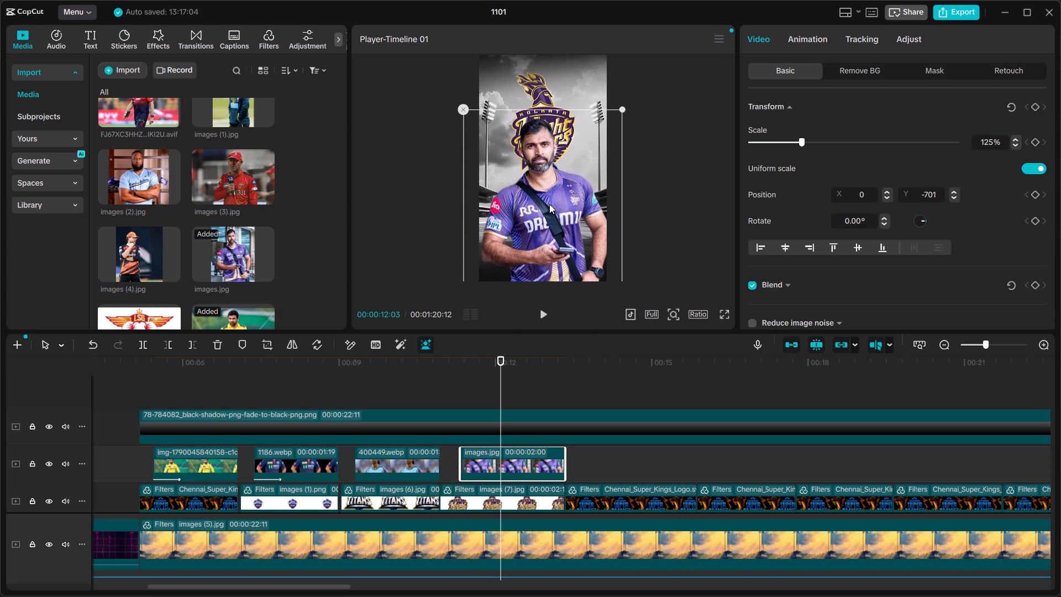
Play back the timeline from the Gujarat Titans segment into the Chennai Super Kings logo clip following the Kolkata Knight Riders segment.
{"action": "left_click", "coordinate": [400, 390]}
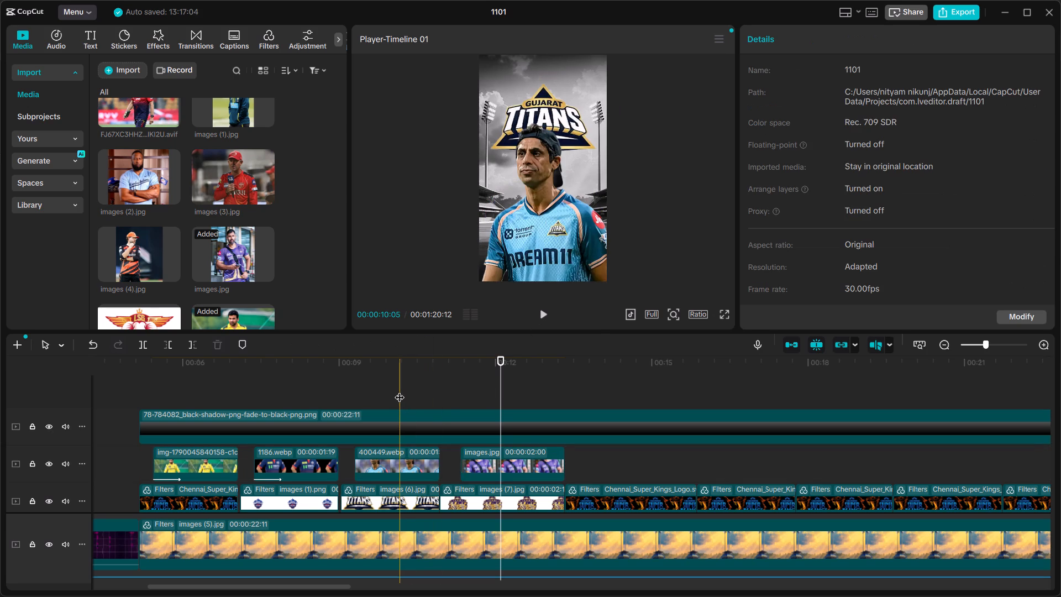
{"action": "key", "text": "space"}
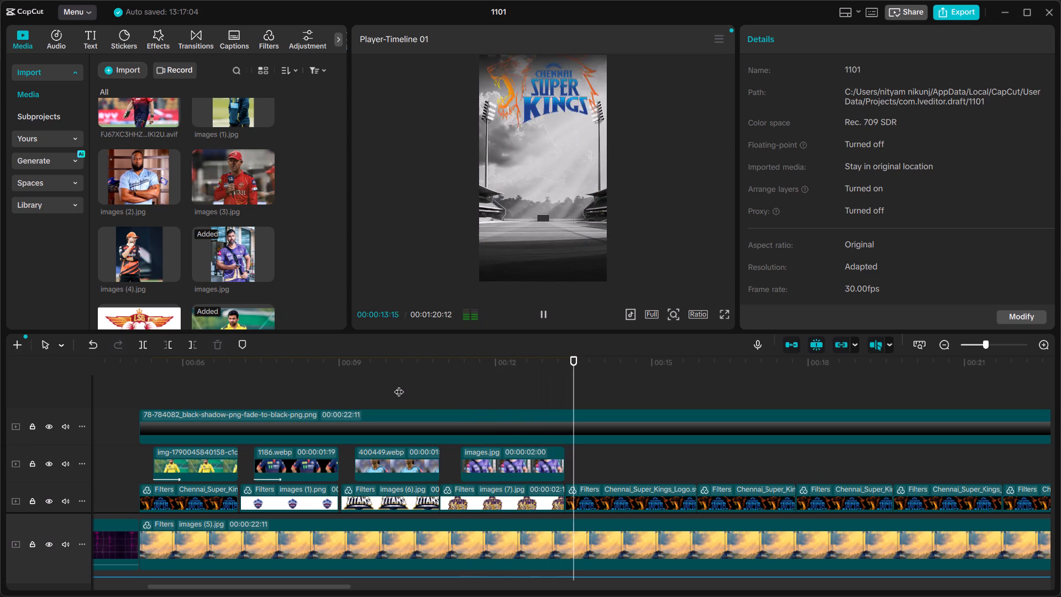
{"action": "key", "text": "space"}
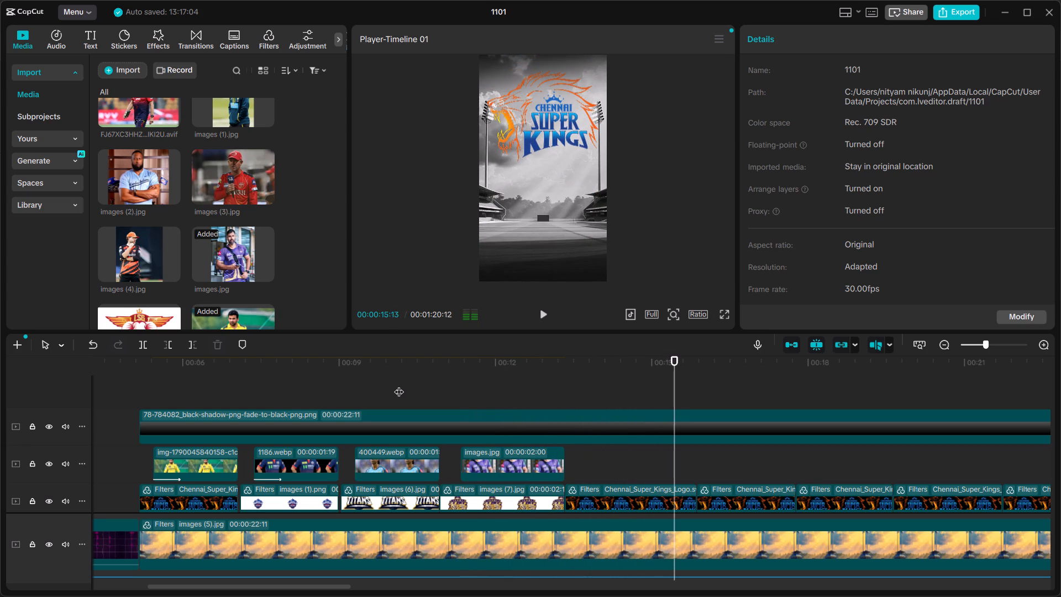
{"action": "left_click", "coordinate": [538, 368]}
{"action": "key", "text": "space"}
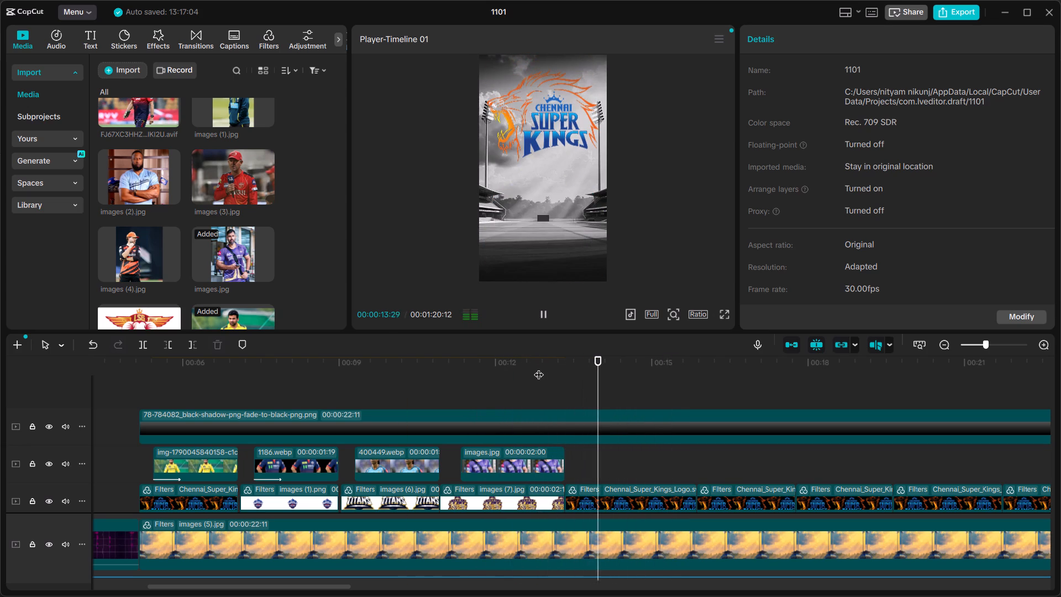
{"action": "key", "text": "space"}
Replace the Chennai Super Kings logo clip after the Kolkata Knight Riders logo with the LSG logo images.png, keeping the original video effect.
{"action": "left_click", "coordinate": [597, 509]}
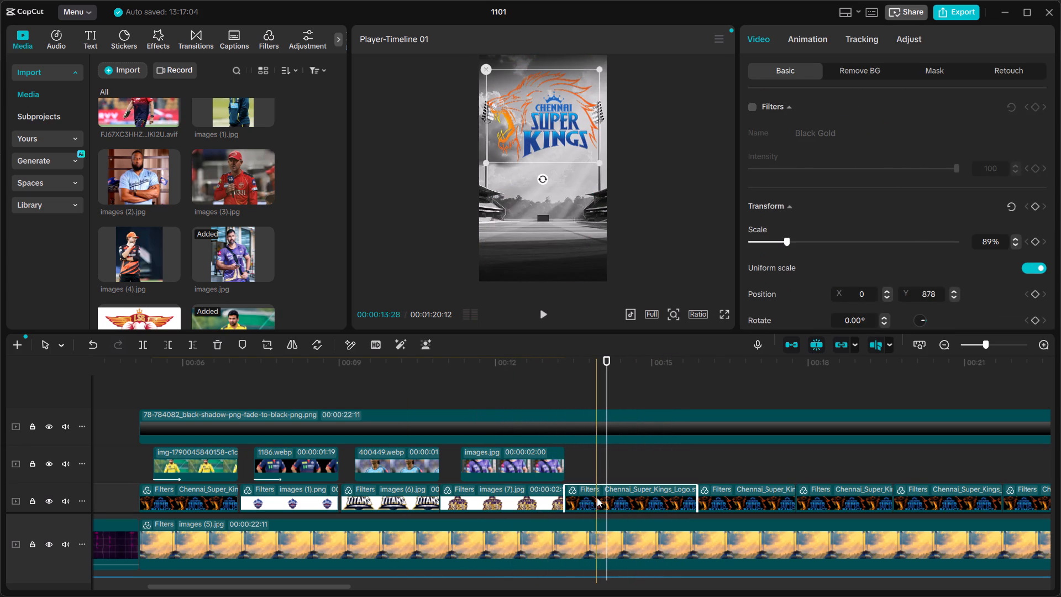
{"action": "scroll", "coordinate": [194, 246], "scroll_direction": "down", "scroll_amount": 1}
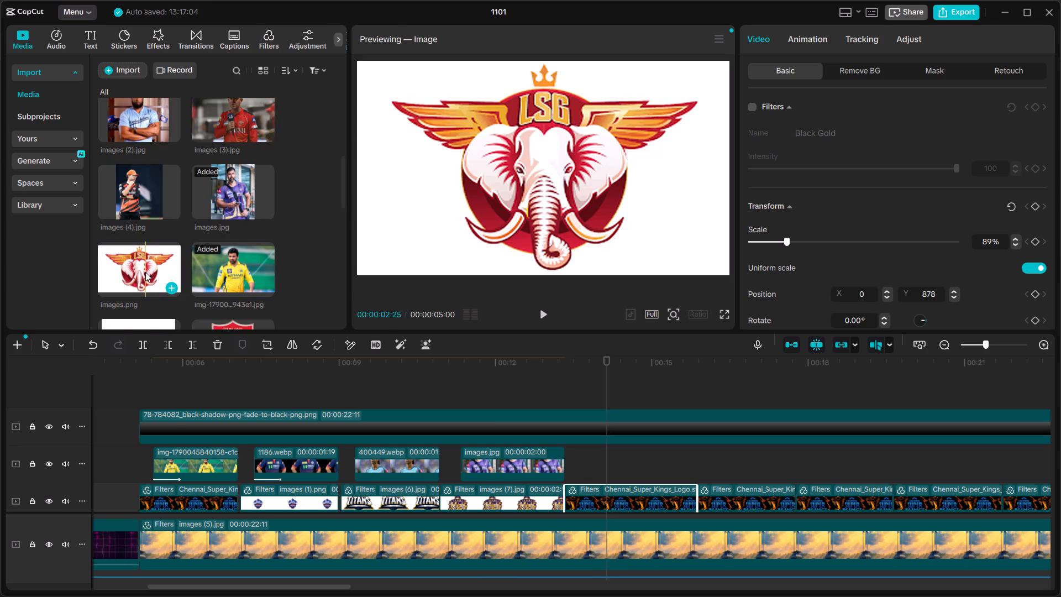
{"action": "left_click_drag", "start_coordinate": [145, 272], "coordinate": [586, 491]}
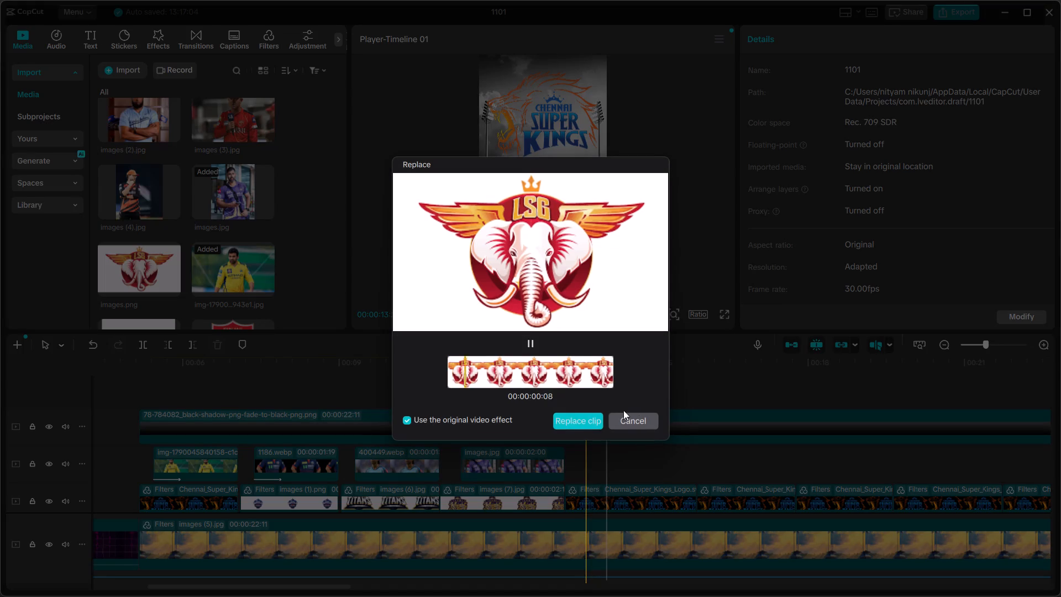
{"action": "left_click", "coordinate": [565, 422]}
{"action": "left_click", "coordinate": [600, 386]}
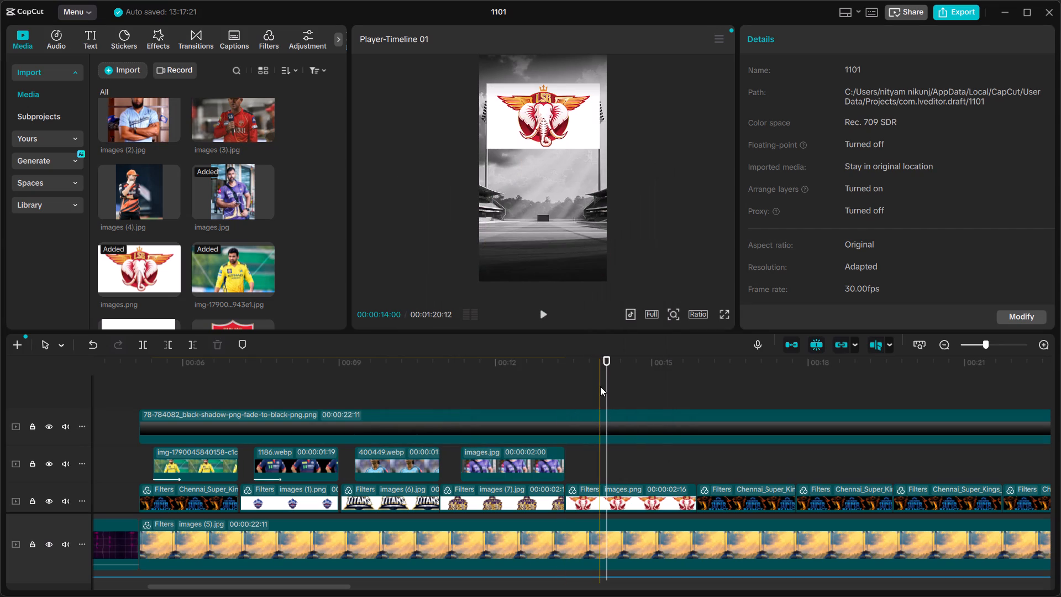
Remove the background from the LSG logo clip and enlarge the logo to about 115%.
{"action": "left_click", "coordinate": [620, 494]}
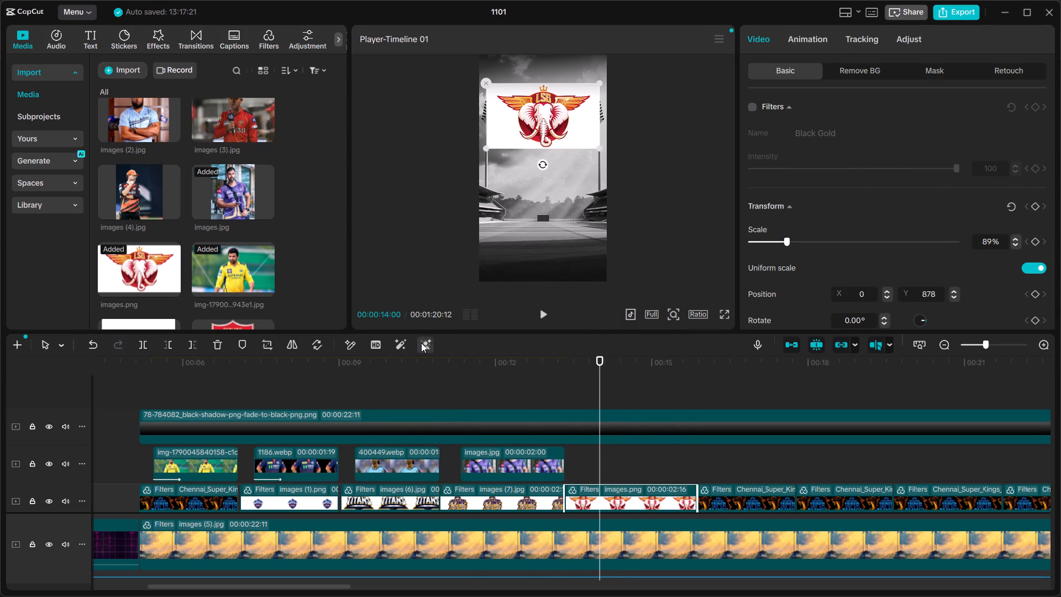
{"action": "left_click", "coordinate": [421, 343]}
{"action": "left_click_drag", "start_coordinate": [597, 143], "coordinate": [597, 143]}
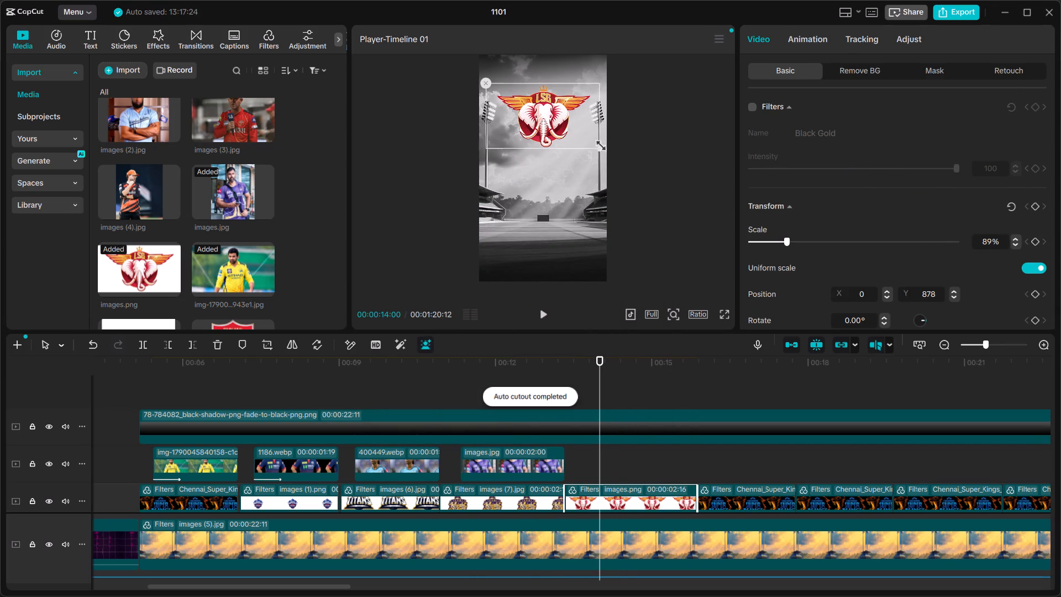
{"action": "left_click_drag", "start_coordinate": [597, 143], "coordinate": [622, 156]}
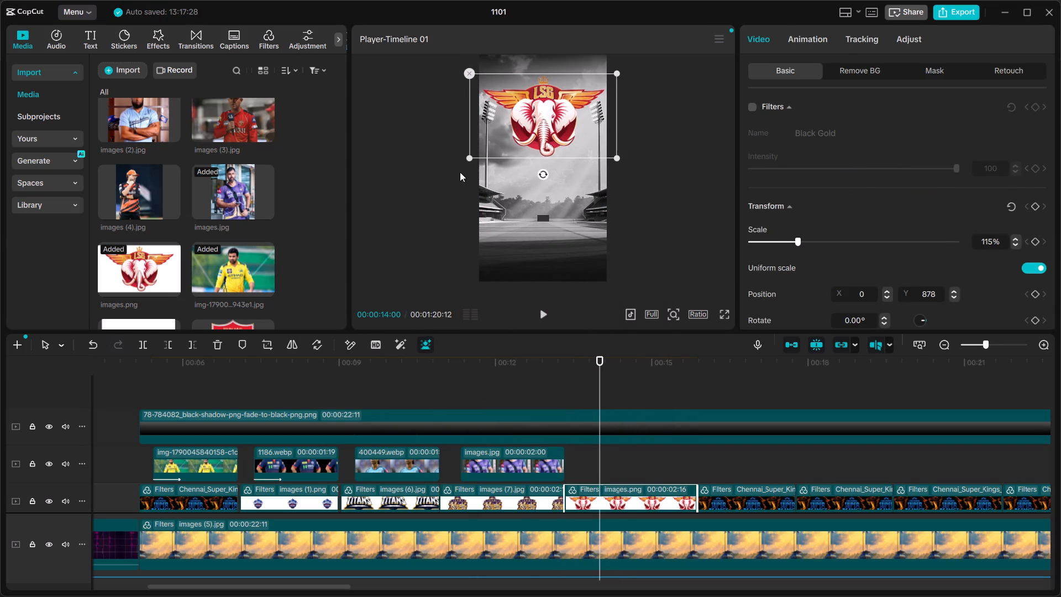
Add the images (1).jpg coach photo above the LSG logo clip and trim it to 00:00:02:06, ending with the logo.
{"action": "scroll", "coordinate": [197, 202], "scroll_direction": "up", "scroll_amount": 2}
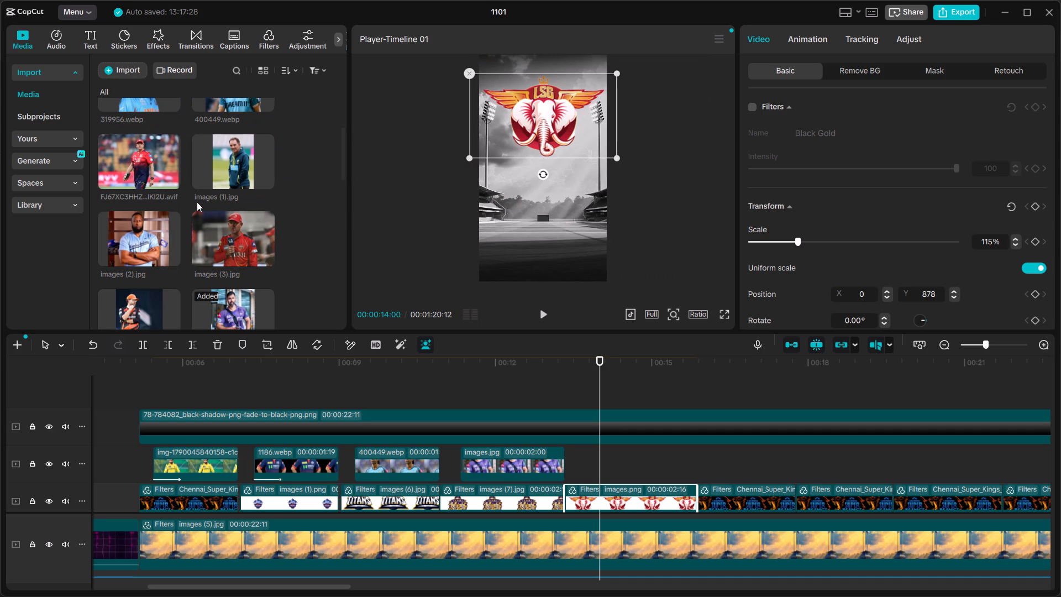
{"action": "scroll", "coordinate": [197, 202], "scroll_direction": "up", "scroll_amount": 1}
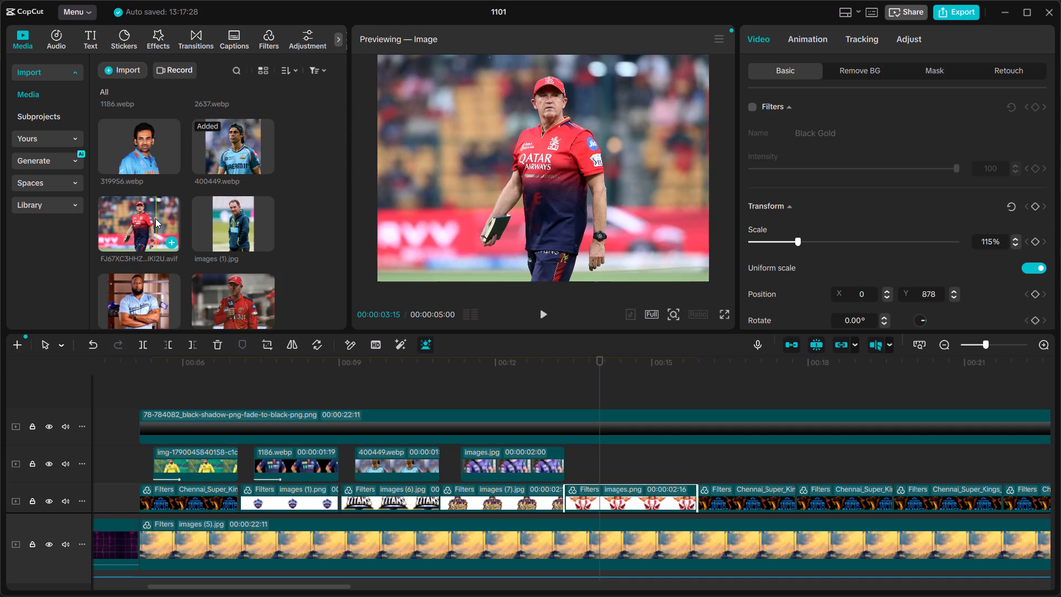
{"action": "left_click_drag", "start_coordinate": [228, 214], "coordinate": [517, 394]}
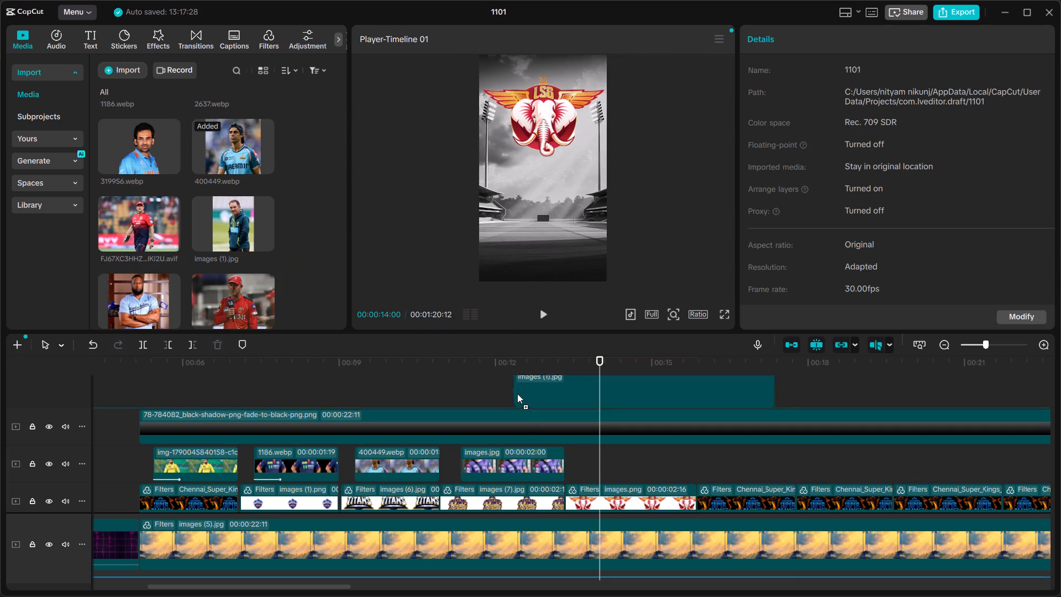
{"action": "left_click_drag", "start_coordinate": [517, 394], "coordinate": [583, 464]}
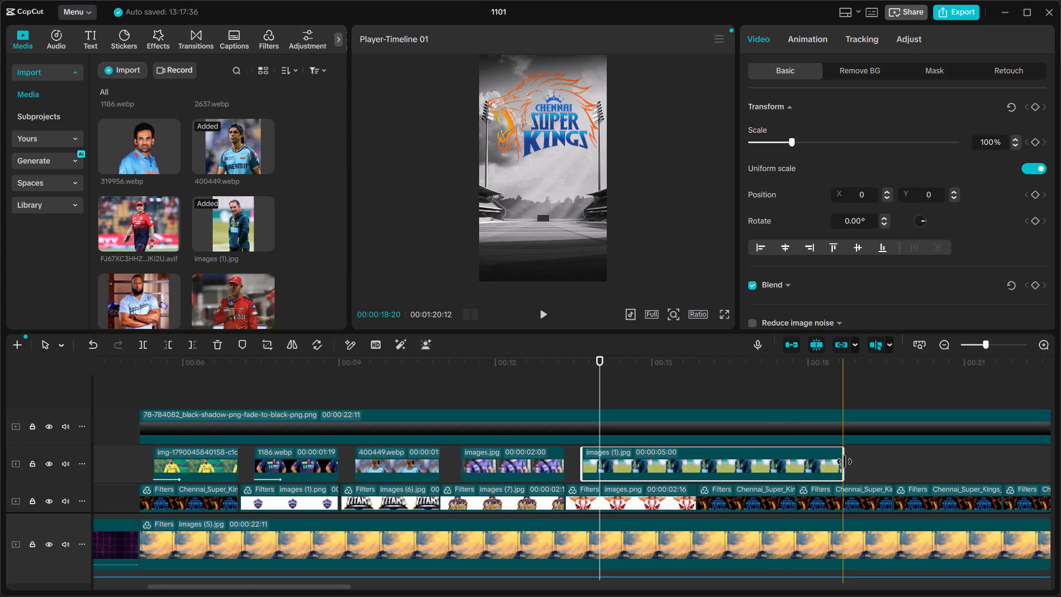
{"action": "left_click_drag", "start_coordinate": [846, 462], "coordinate": [697, 476]}
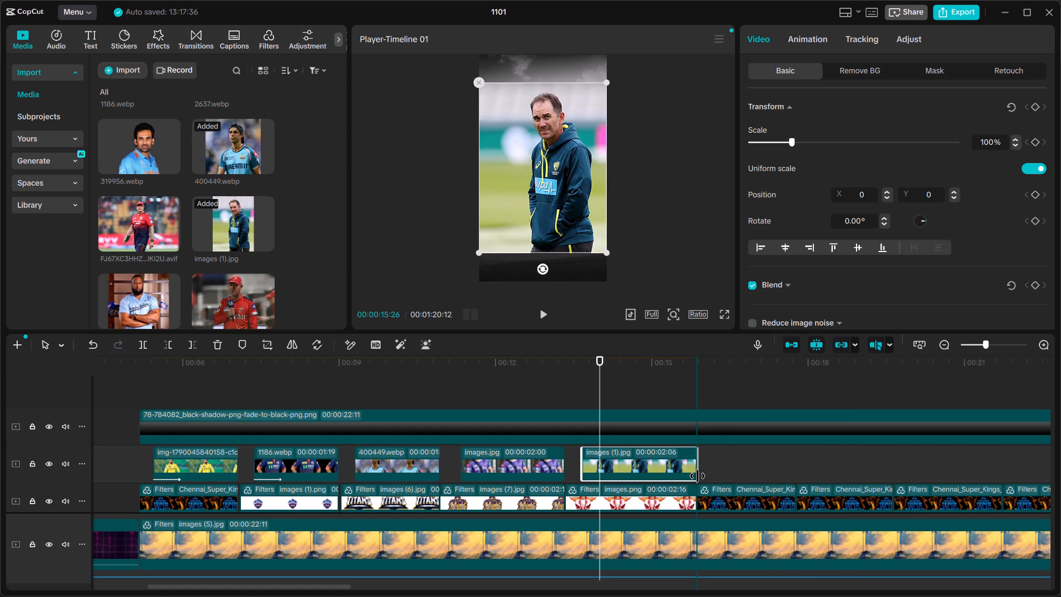
{"action": "left_click_drag", "start_coordinate": [697, 476], "coordinate": [696, 476]}
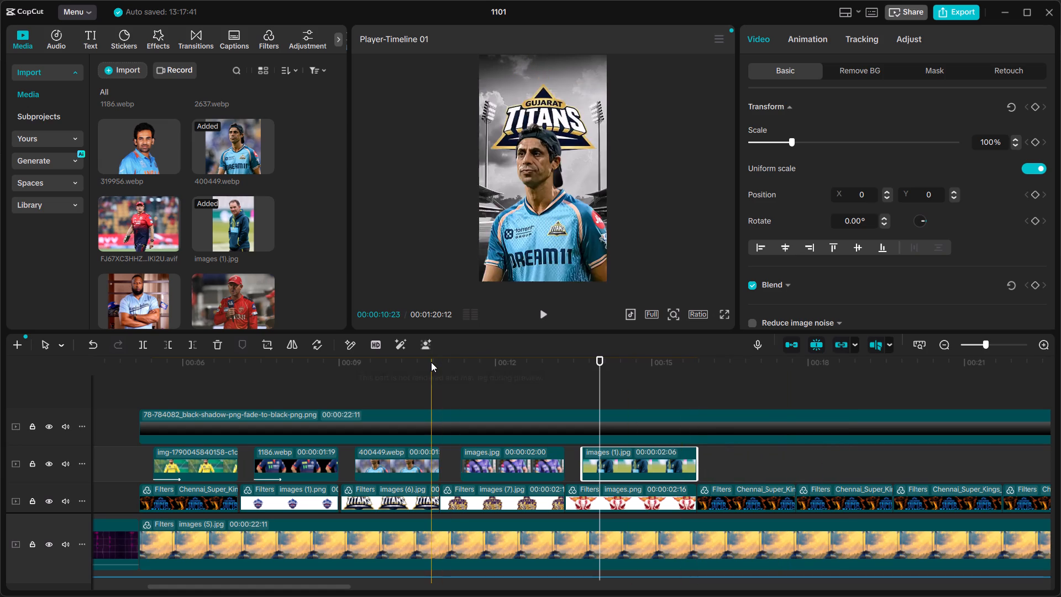
Remove the background from the images (1).jpg coach clip.
{"action": "left_click", "coordinate": [430, 349]}
Scale the images (1).jpg coach image to about 153% and position it over the lower part of the LSG logo.
{"action": "left_click_drag", "start_coordinate": [556, 219], "coordinate": [546, 256]}
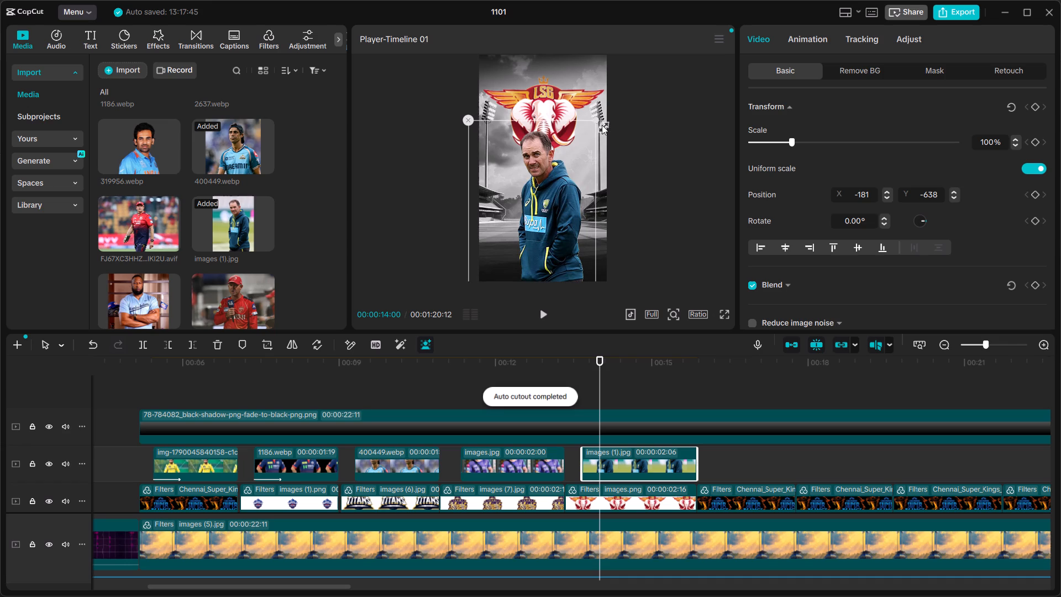
{"action": "left_click_drag", "start_coordinate": [597, 118], "coordinate": [705, 88]}
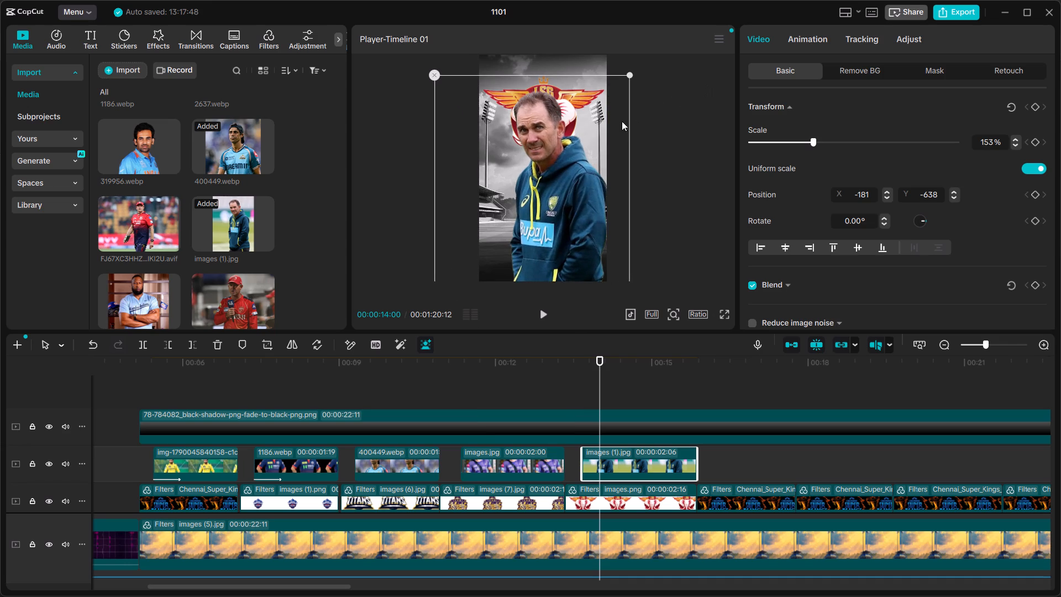
{"action": "left_click_drag", "start_coordinate": [567, 171], "coordinate": [562, 205]}
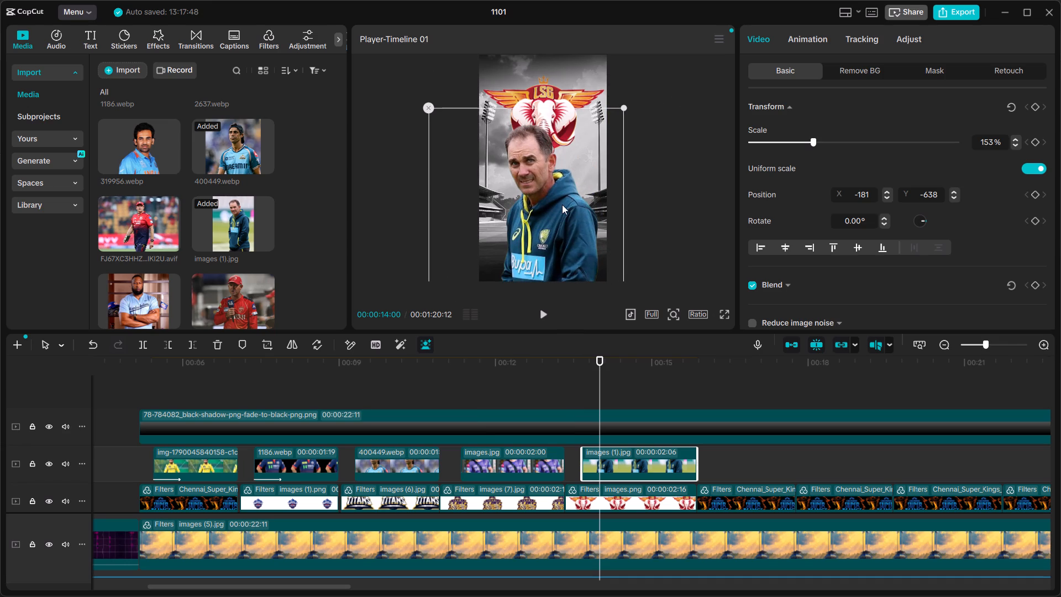
{"action": "left_click_drag", "start_coordinate": [562, 205], "coordinate": [569, 193]}
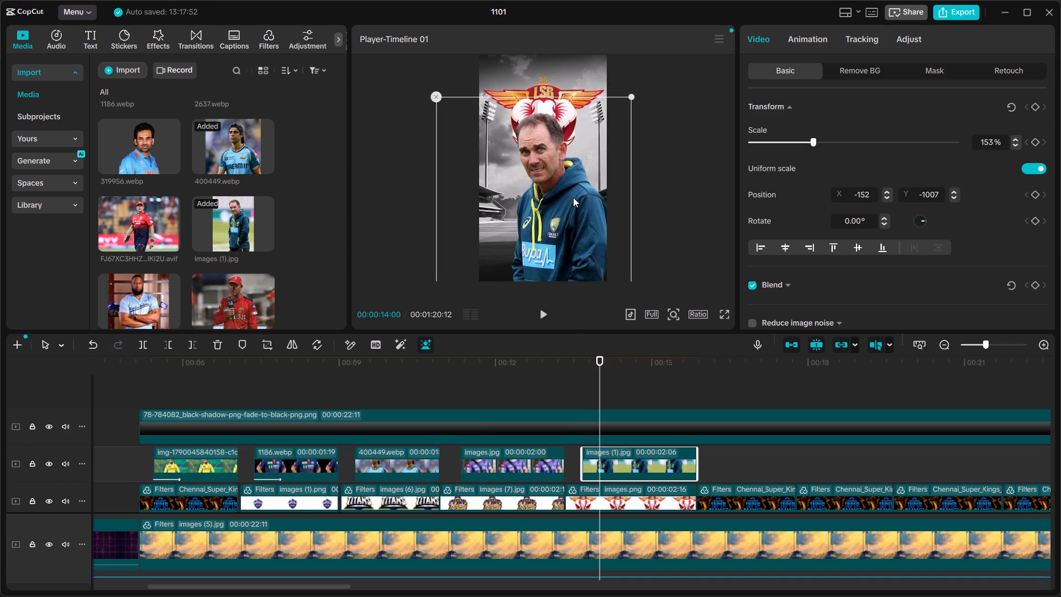
{"action": "left_click_drag", "start_coordinate": [572, 202], "coordinate": [559, 203]}
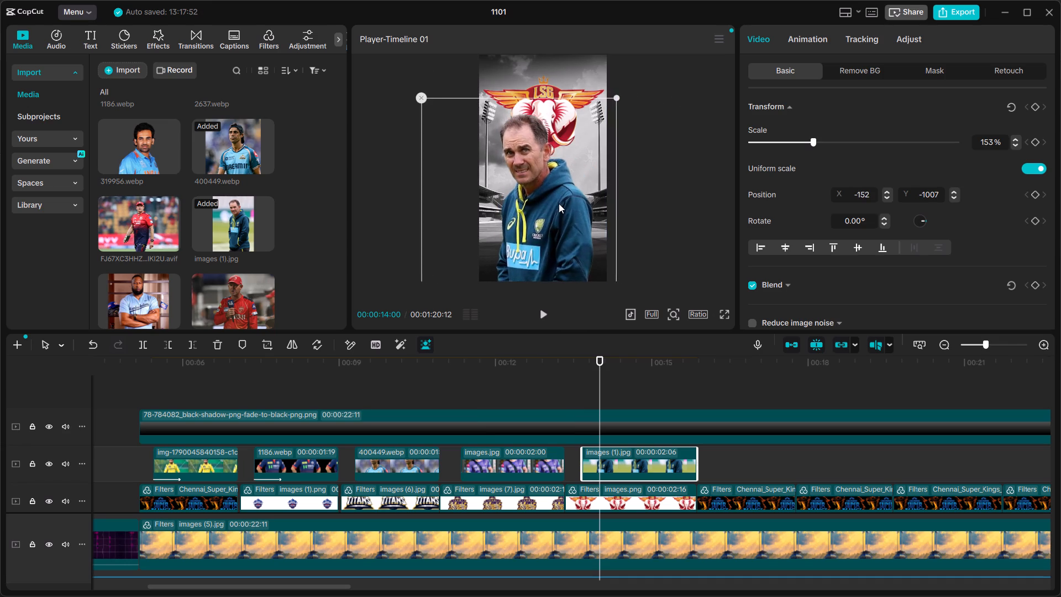
{"action": "left_click_drag", "start_coordinate": [559, 203], "coordinate": [567, 203]}
Play back the timeline from the Kolkata Knight Riders segment through the LSG segment into the following clip.
{"action": "left_click", "coordinate": [564, 402]}
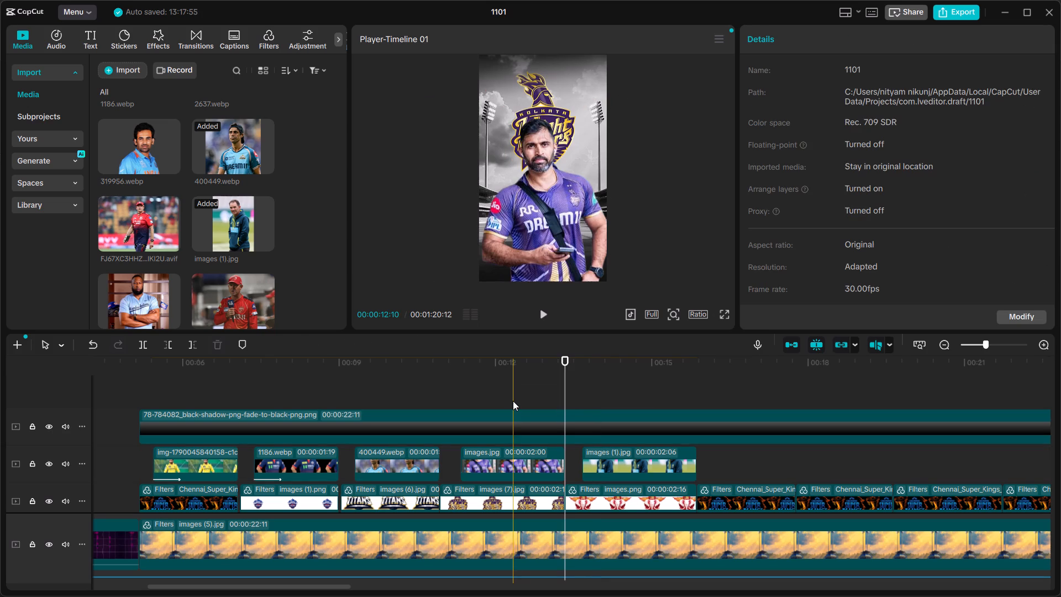
{"action": "left_click", "coordinate": [513, 401]}
{"action": "key", "text": "space"}
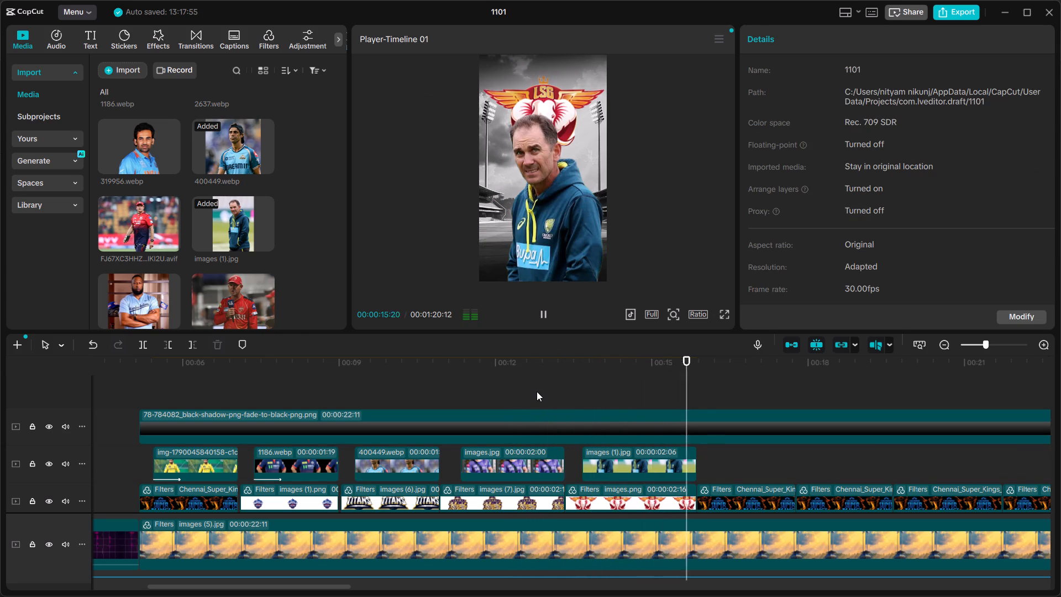
{"action": "key", "text": "space"}
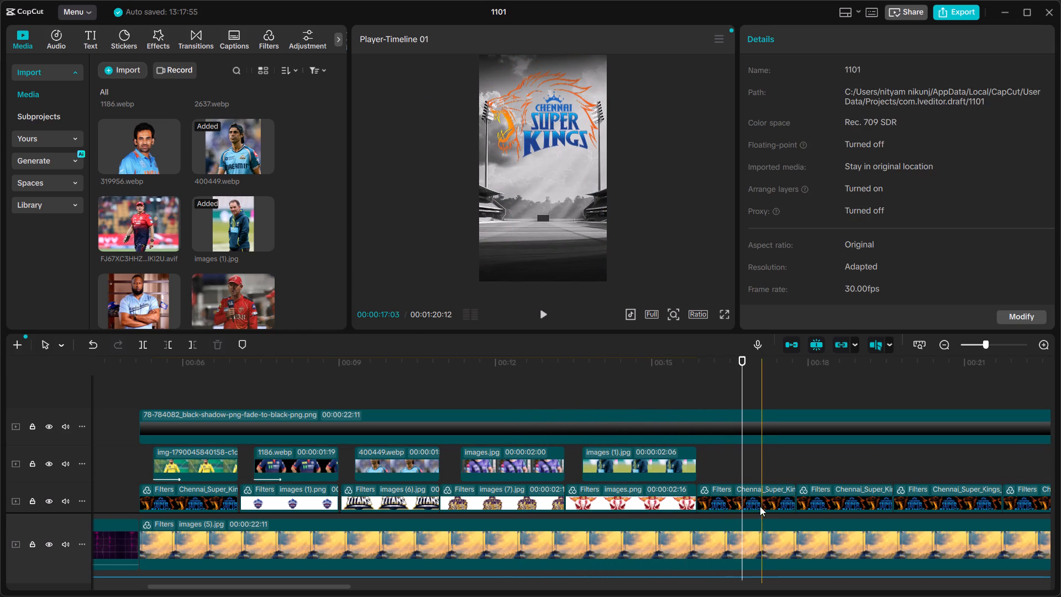
Replace the Chennai Super Kings logo clip after the LSG logo with the Mumbai Indians logo, keeping the original video effect.
{"action": "left_click", "coordinate": [759, 501]}
{"action": "scroll", "coordinate": [220, 237], "scroll_direction": "down", "scroll_amount": 4}
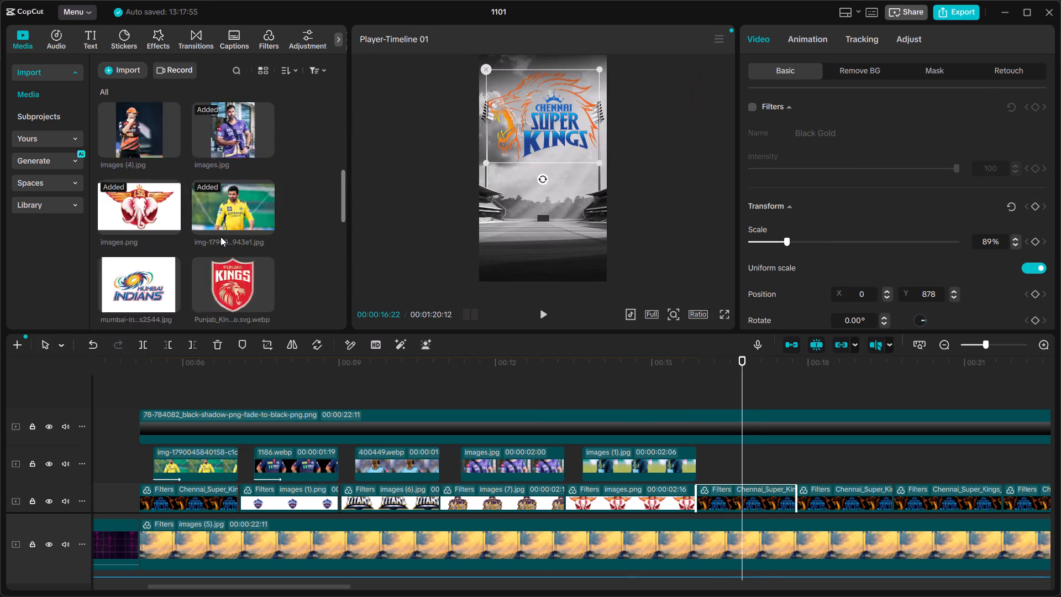
{"action": "scroll", "coordinate": [220, 237], "scroll_direction": "down", "scroll_amount": 1}
{"action": "left_click_drag", "start_coordinate": [134, 219], "coordinate": [677, 472]}
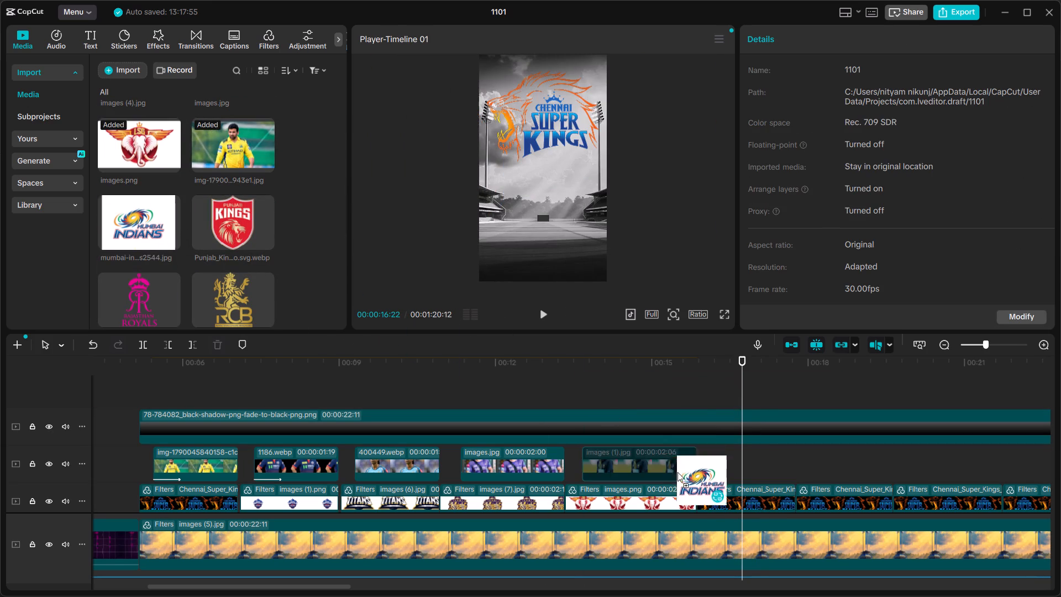
{"action": "left_click_drag", "start_coordinate": [677, 472], "coordinate": [723, 488]}
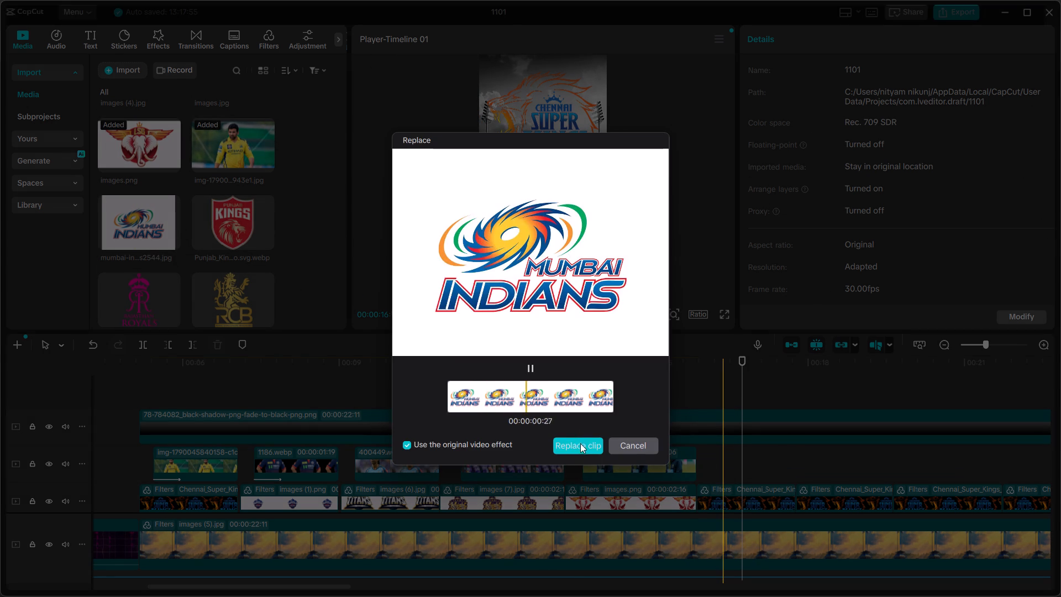
{"action": "left_click", "coordinate": [580, 444]}
{"action": "left_click", "coordinate": [739, 379]}
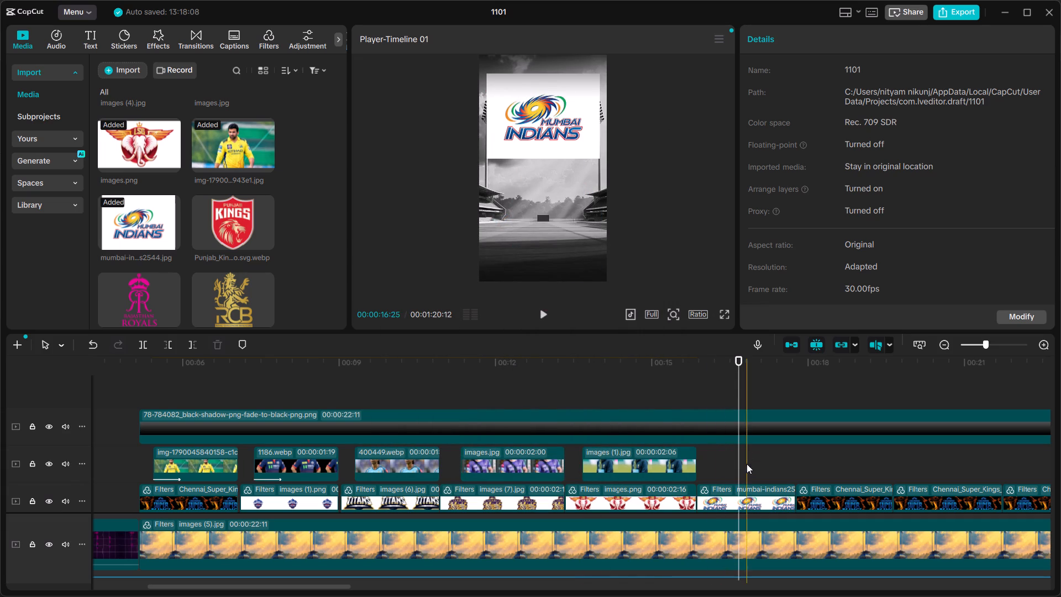
Remove the background from the Mumbai Indians logo clip.
{"action": "left_click", "coordinate": [742, 501]}
{"action": "left_click", "coordinate": [426, 344]}
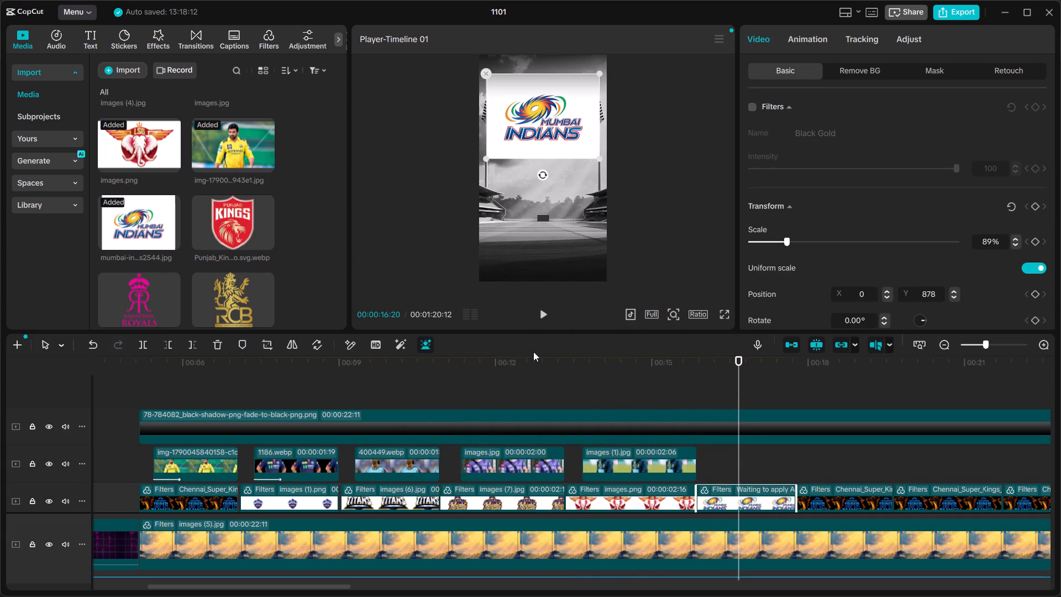
{"action": "left_click", "coordinate": [723, 384]}
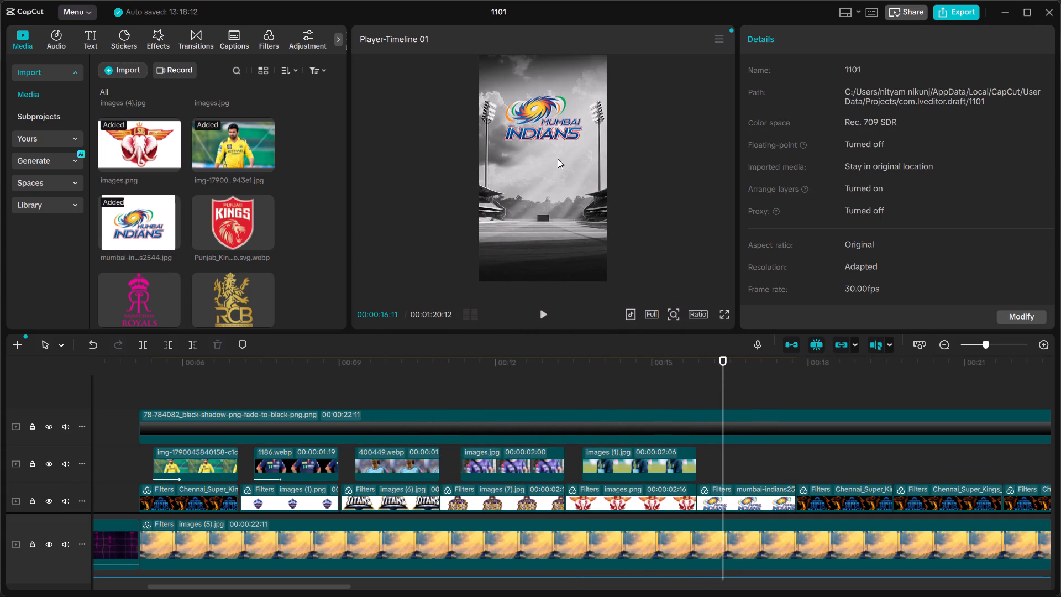
Add the images (2).jpg coach image on the track above the Mumbai Indians logo clip and trim its end to the logo clip's end.
{"action": "scroll", "coordinate": [238, 223], "scroll_direction": "down", "scroll_amount": 4}
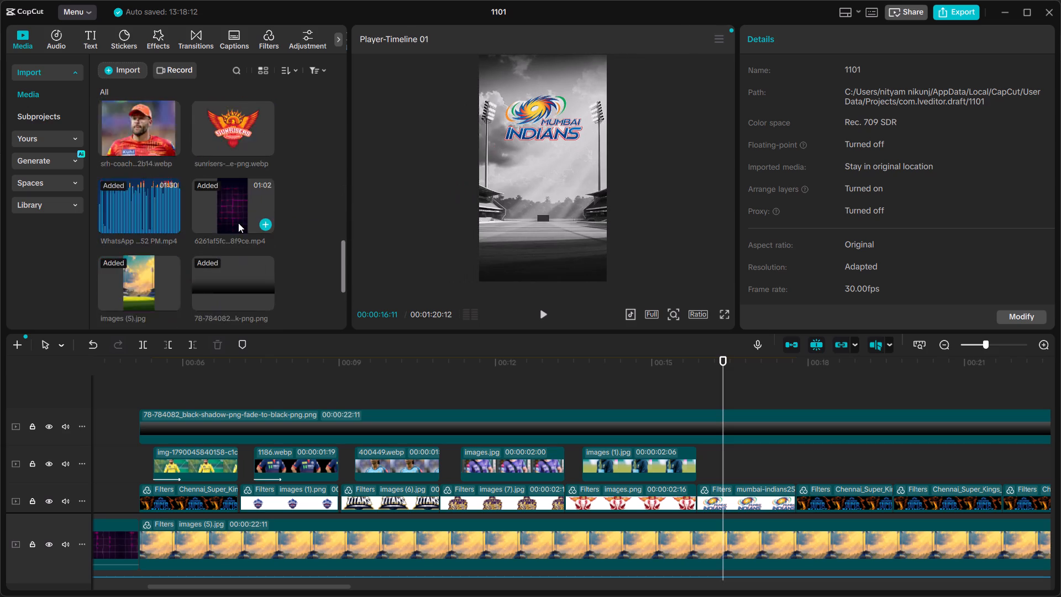
{"action": "scroll", "coordinate": [238, 223], "scroll_direction": "down", "scroll_amount": 6}
{"action": "scroll", "coordinate": [238, 223], "scroll_direction": "up", "scroll_amount": 10}
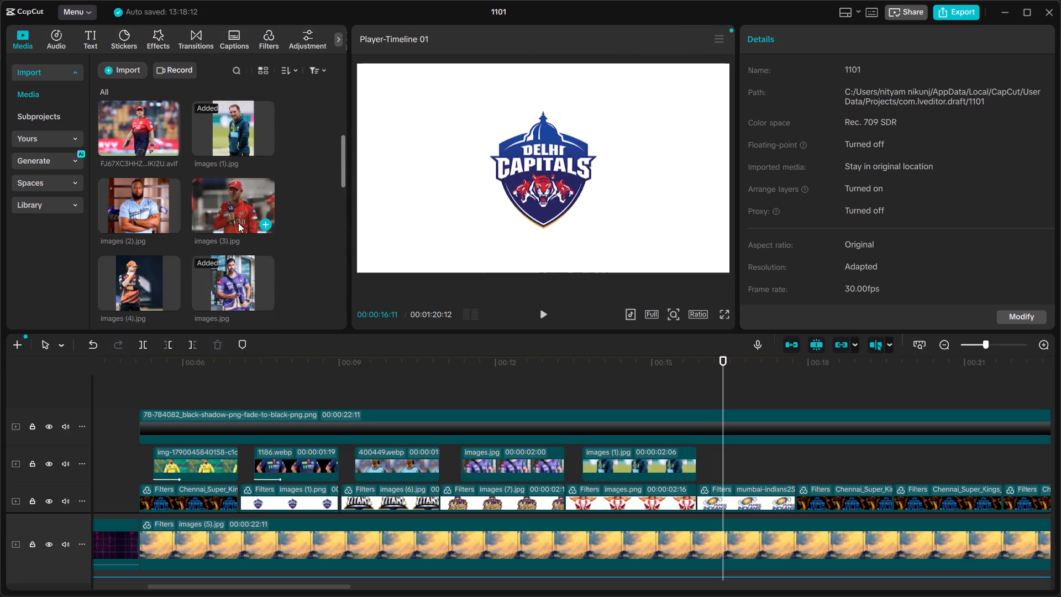
{"action": "scroll", "coordinate": [238, 223], "scroll_direction": "up", "scroll_amount": 3}
{"action": "scroll", "coordinate": [238, 223], "scroll_direction": "down", "scroll_amount": 1}
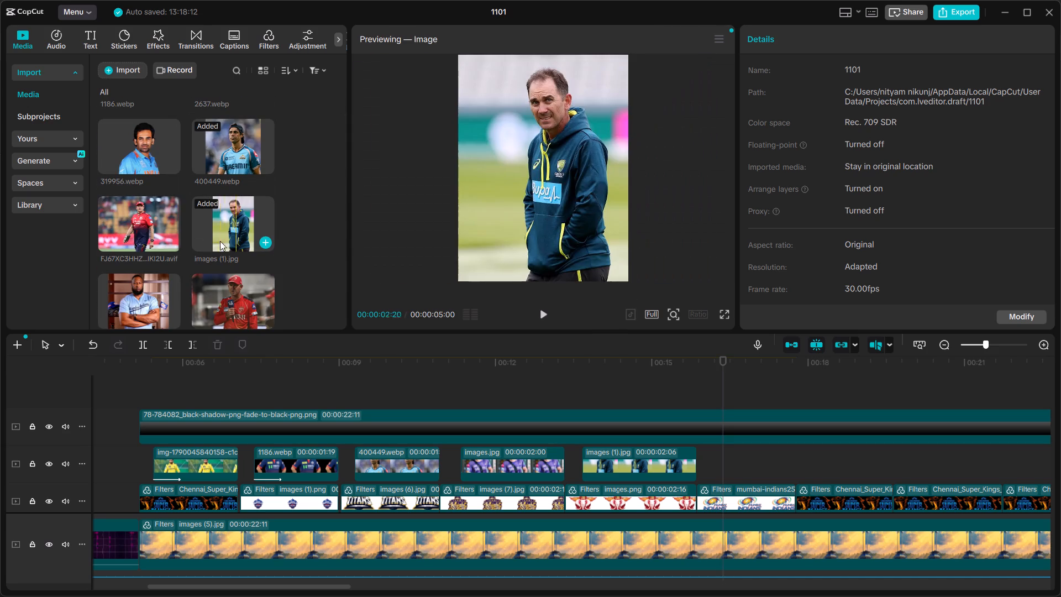
{"action": "left_click_drag", "start_coordinate": [128, 299], "coordinate": [742, 430]}
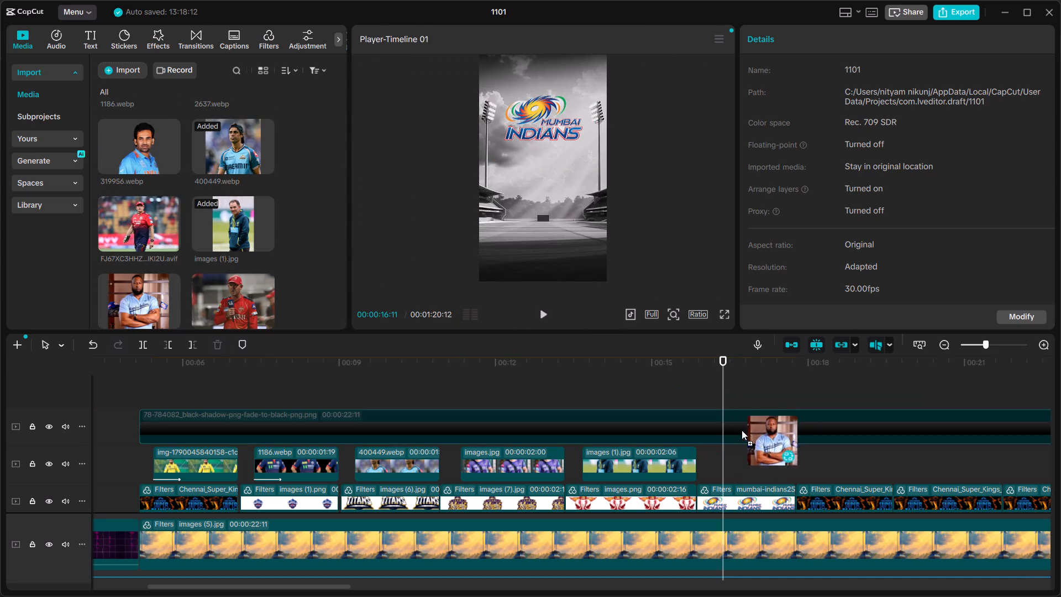
{"action": "left_click_drag", "start_coordinate": [742, 430], "coordinate": [715, 462]}
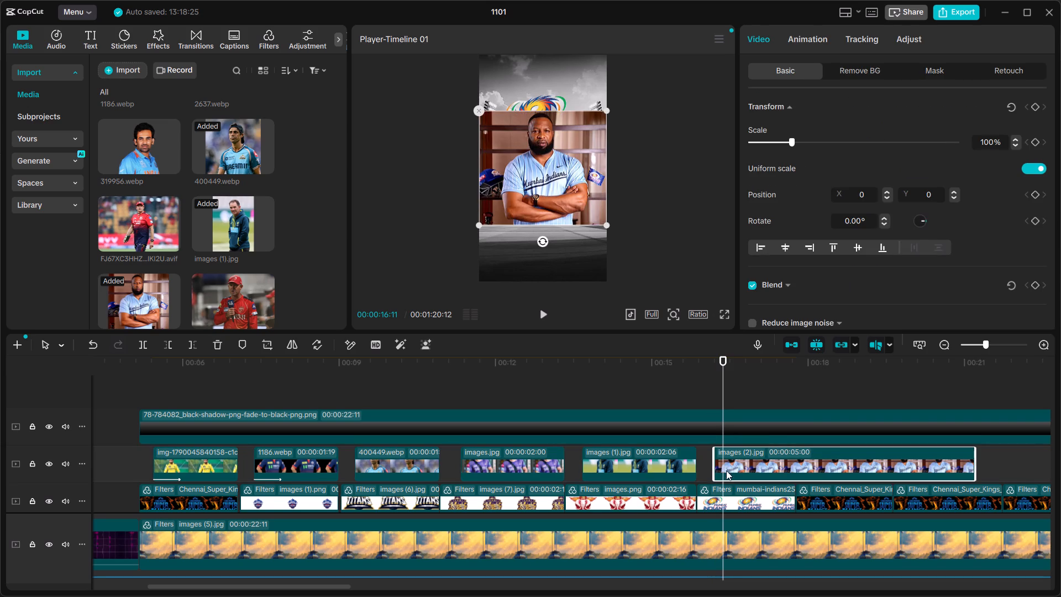
{"action": "scroll", "coordinate": [731, 472], "scroll_direction": "left", "scroll_amount": 1}
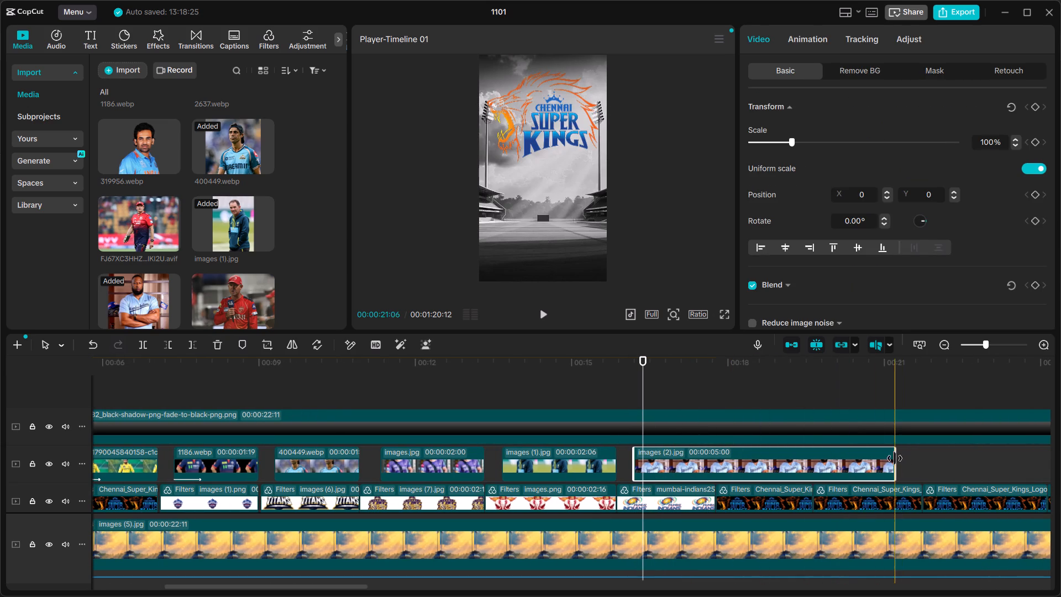
{"action": "left_click_drag", "start_coordinate": [893, 460], "coordinate": [710, 478]}
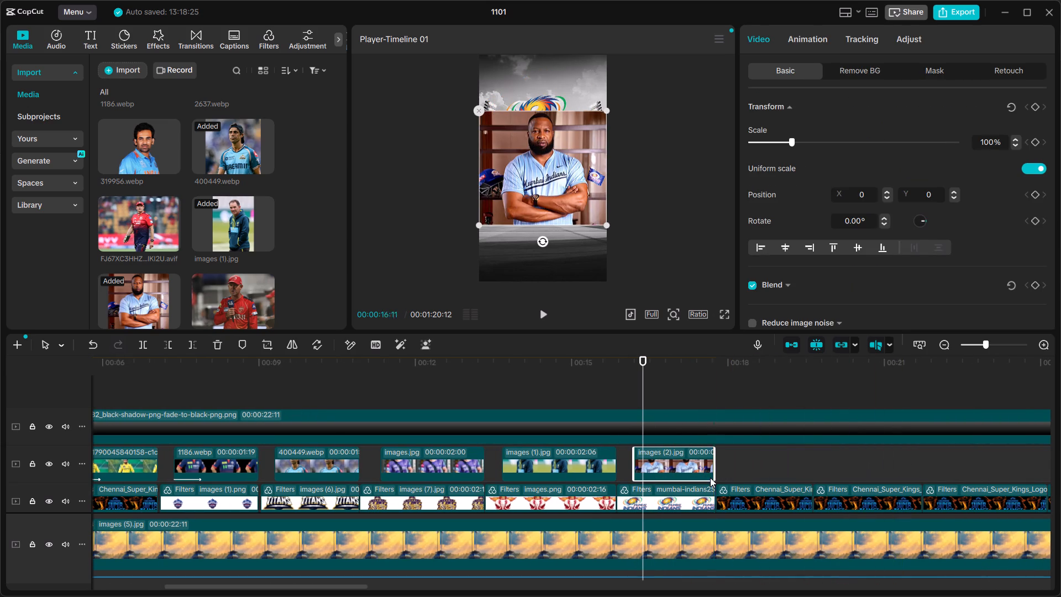
Remove the background from the images (2).jpg coach clip.
{"action": "left_click", "coordinate": [668, 376]}
{"action": "left_click", "coordinate": [681, 448]}
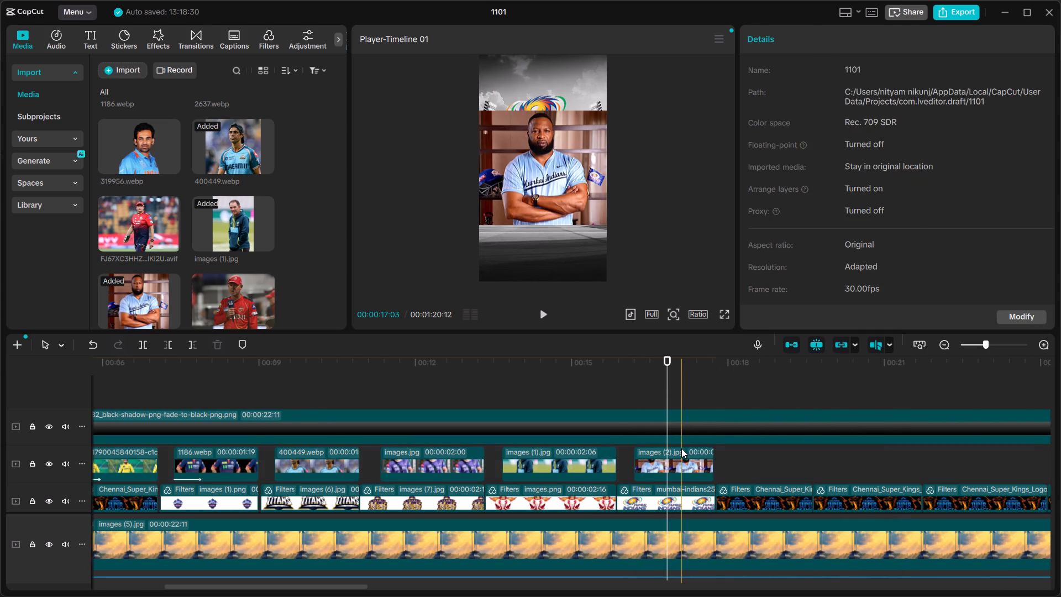
{"action": "left_click", "coordinate": [429, 340]}
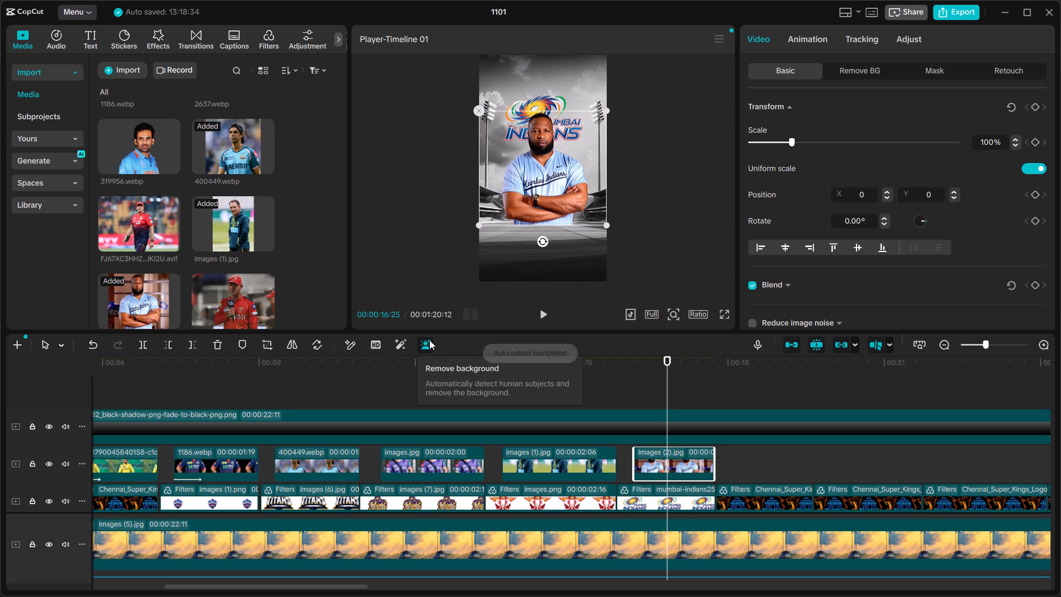
Enlarge the images (2).jpg coach image and centre it horizontally at the frame's bottom, with the head overlapping the lower Mumbai Indians logo.
{"action": "left_click_drag", "start_coordinate": [549, 207], "coordinate": [549, 243]}
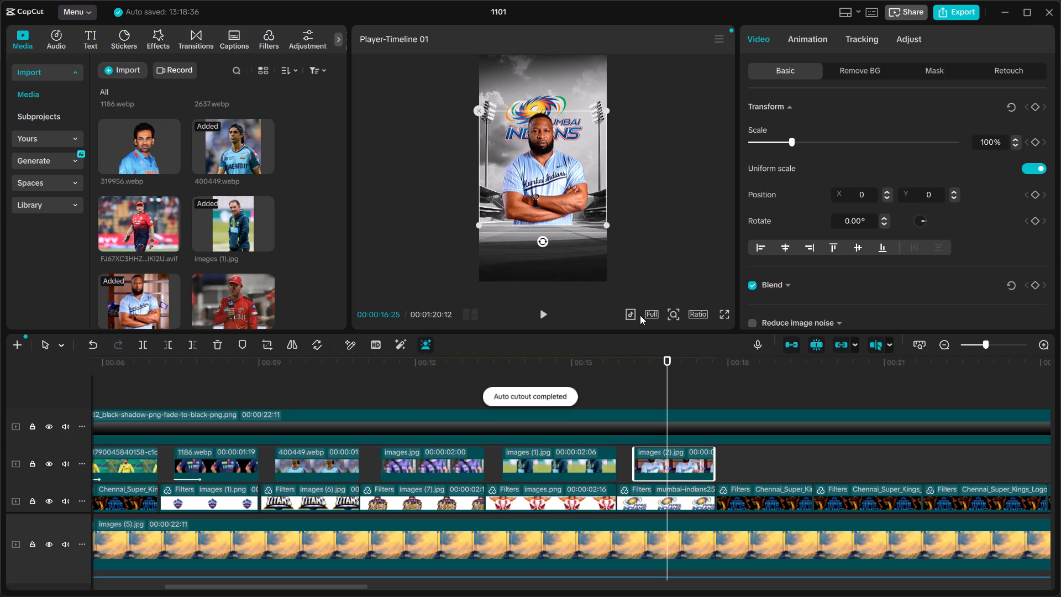
{"action": "left_click", "coordinate": [654, 383]}
{"action": "left_click", "coordinate": [562, 197]}
{"action": "left_click_drag", "start_coordinate": [564, 198], "coordinate": [569, 242]}
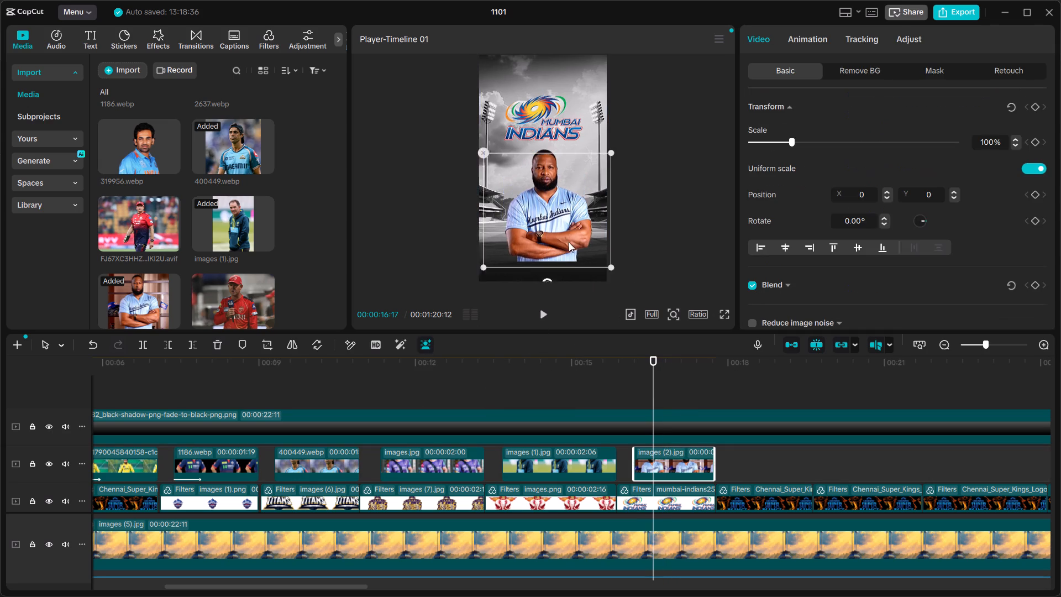
{"action": "left_click_drag", "start_coordinate": [569, 242], "coordinate": [571, 253]}
{"action": "left_click_drag", "start_coordinate": [612, 166], "coordinate": [650, 144]}
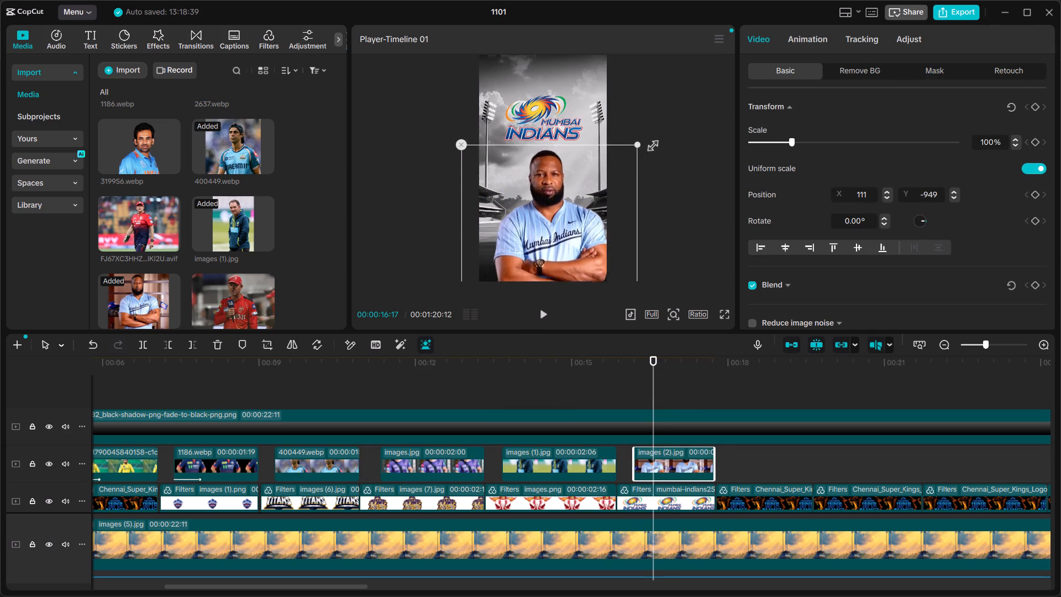
{"action": "left_click_drag", "start_coordinate": [650, 144], "coordinate": [665, 132]}
{"action": "left_click_drag", "start_coordinate": [551, 222], "coordinate": [545, 197]}
{"action": "left_click_drag", "start_coordinate": [643, 107], "coordinate": [634, 114]}
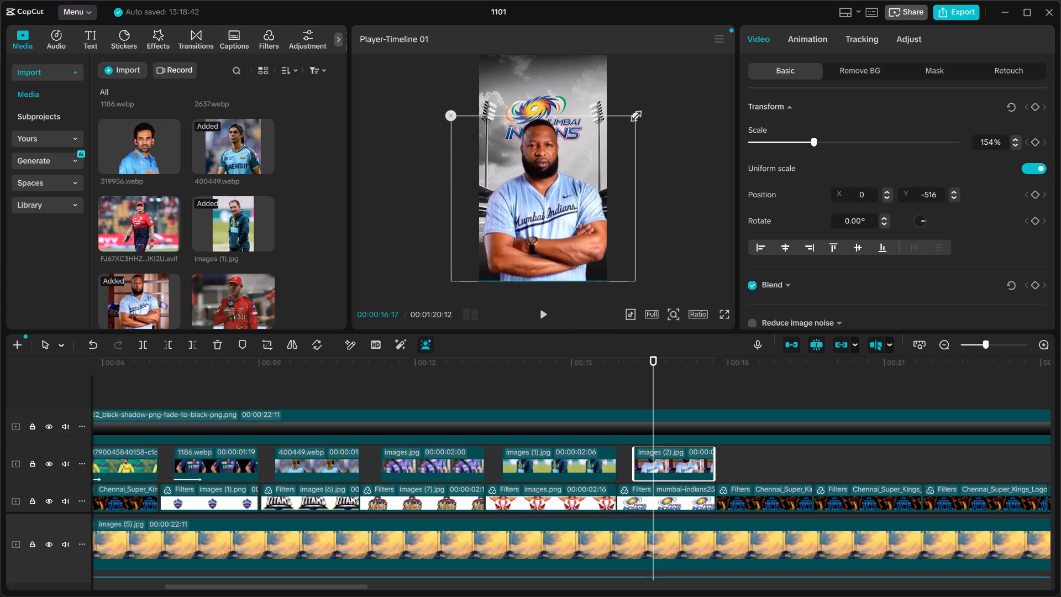
{"action": "left_click_drag", "start_coordinate": [634, 114], "coordinate": [632, 116]}
{"action": "left_click_drag", "start_coordinate": [543, 184], "coordinate": [543, 195]}
{"action": "left_click", "coordinate": [663, 210]}
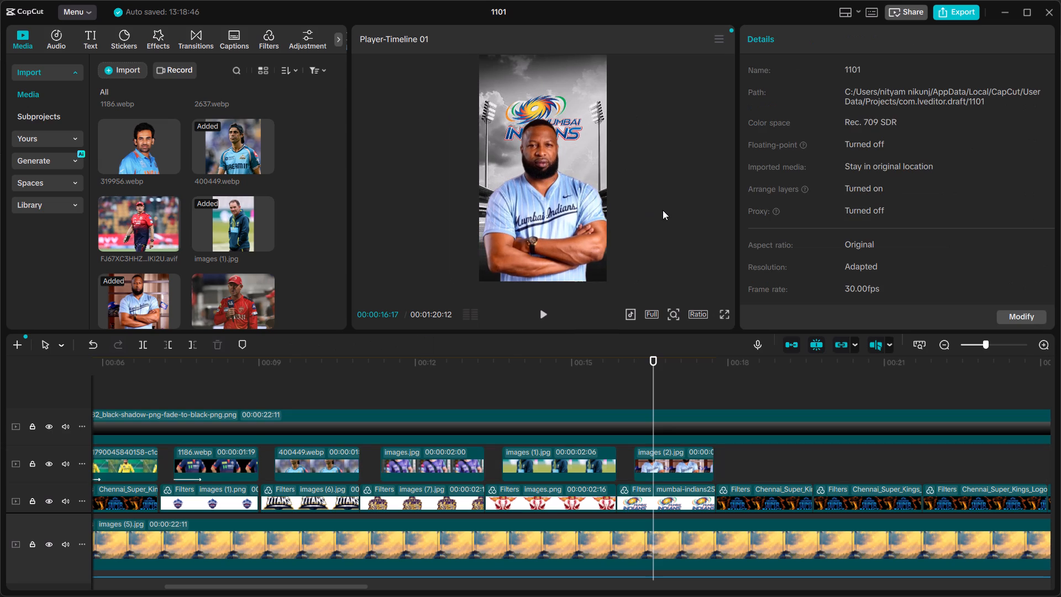
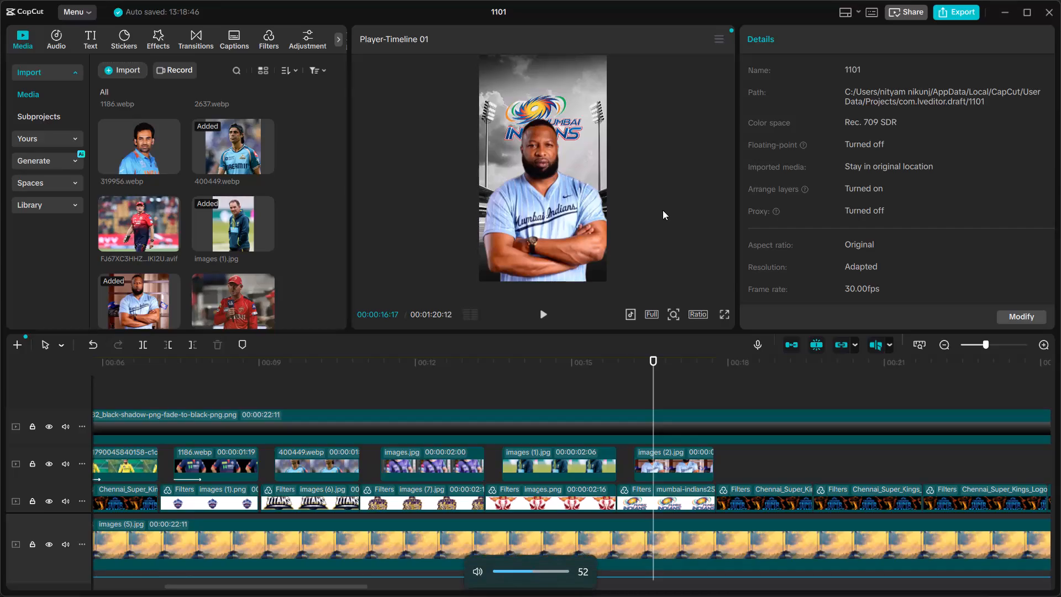
Preview the timeline from the images (1).jpg player clip through the Mumbai Indians segment to the following Chennai Super Kings logo.
{"action": "left_click", "coordinate": [564, 382]}
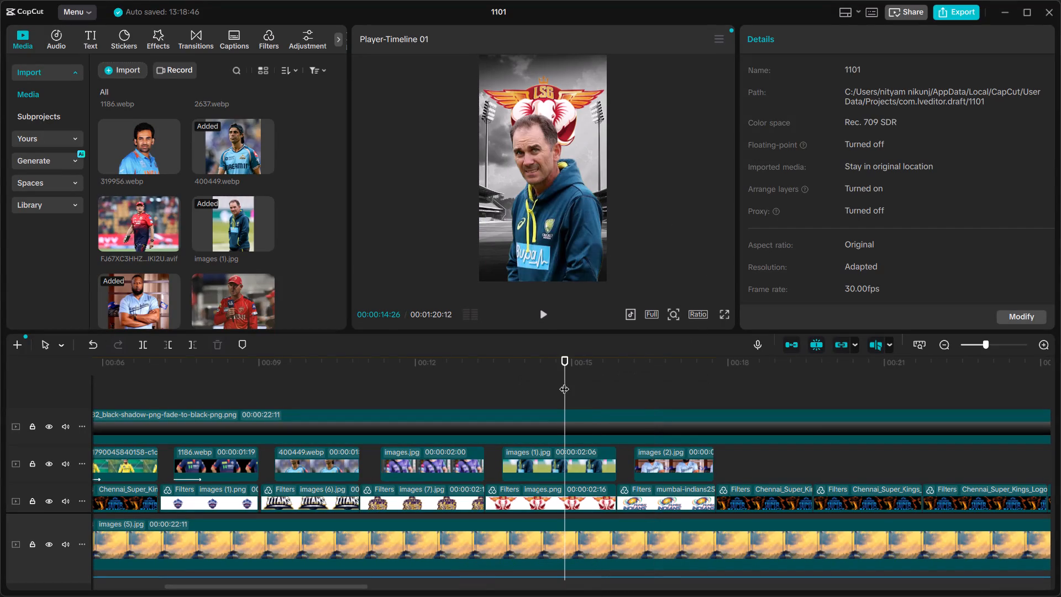
{"action": "left_click", "coordinate": [634, 395]}
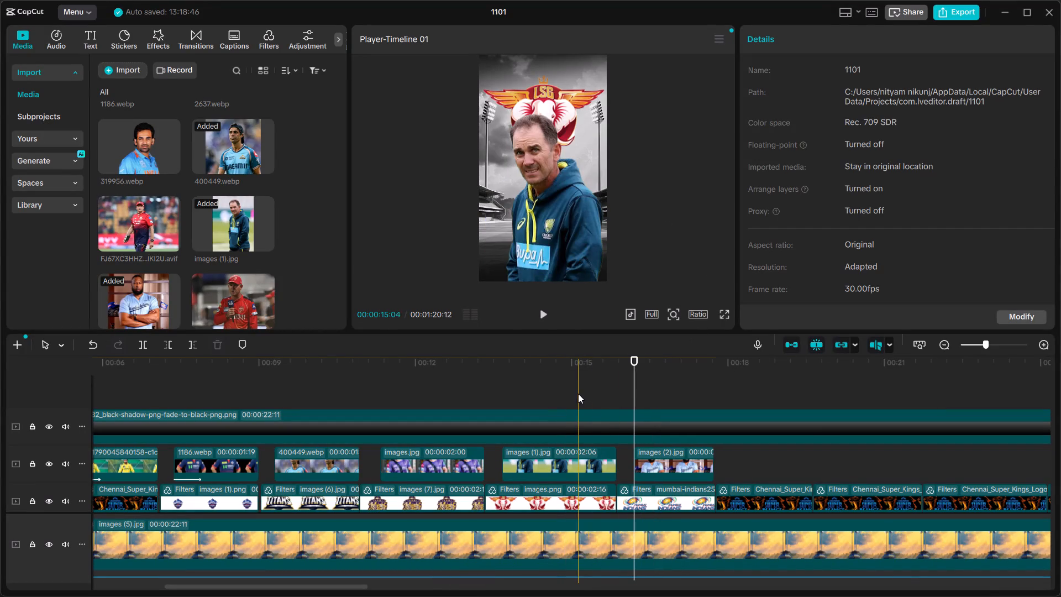
{"action": "scroll", "coordinate": [666, 394], "scroll_direction": "left", "scroll_amount": 1}
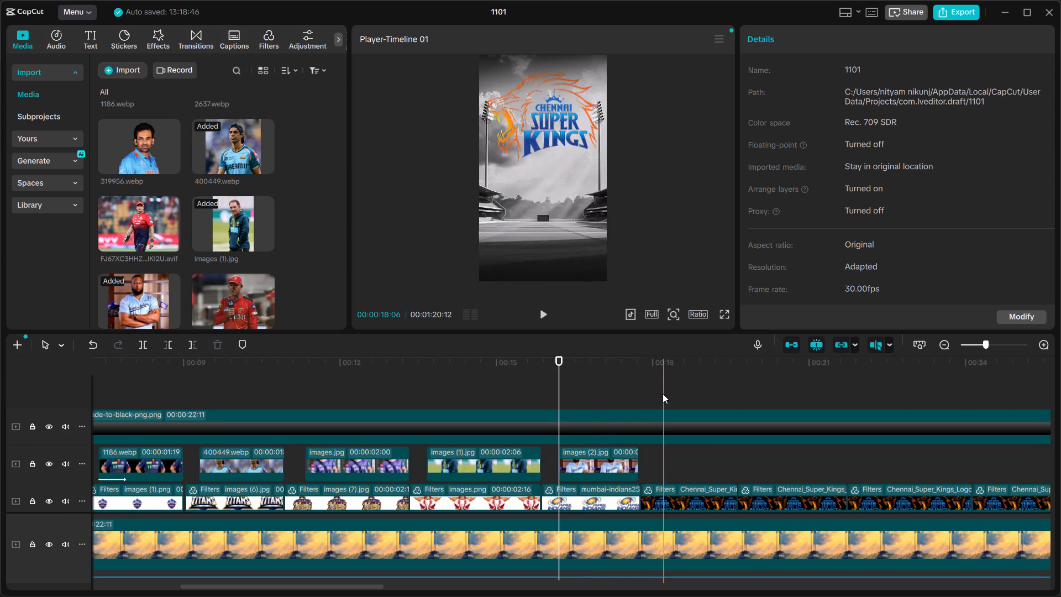
{"action": "left_click", "coordinate": [618, 392]}
{"action": "key", "text": "space"}
{"action": "key", "text": "space"}
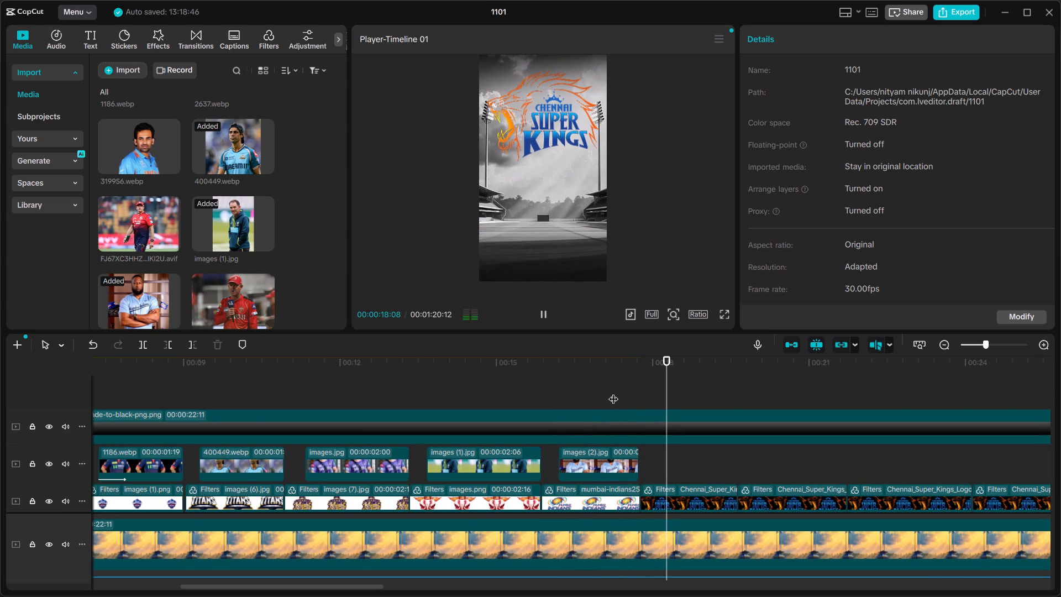
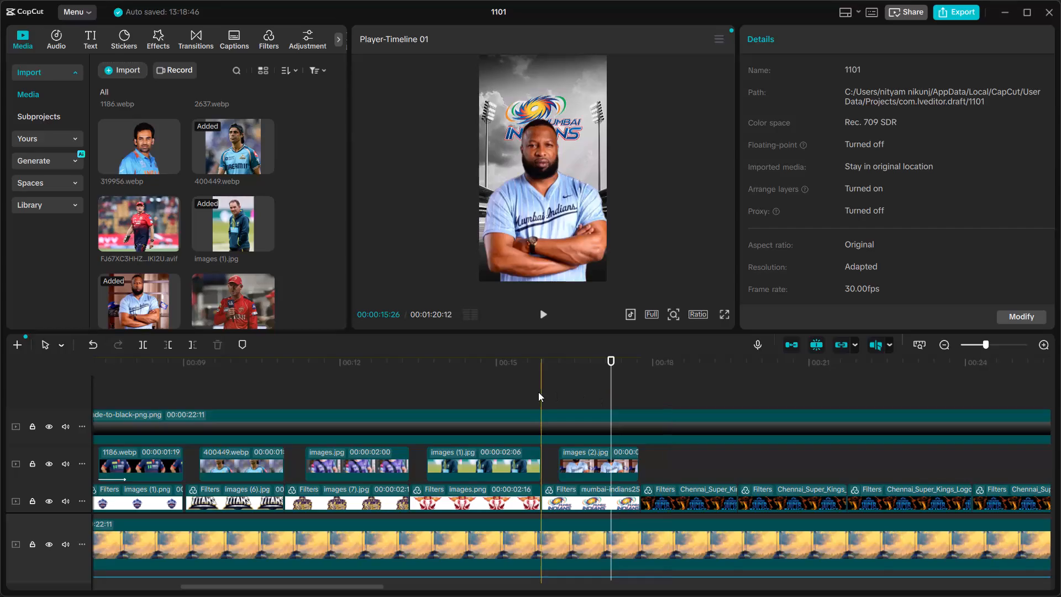
Play back the end of the Mumbai Indians segment into the following Chennai Super Kings logo.
{"action": "left_click", "coordinate": [538, 392]}
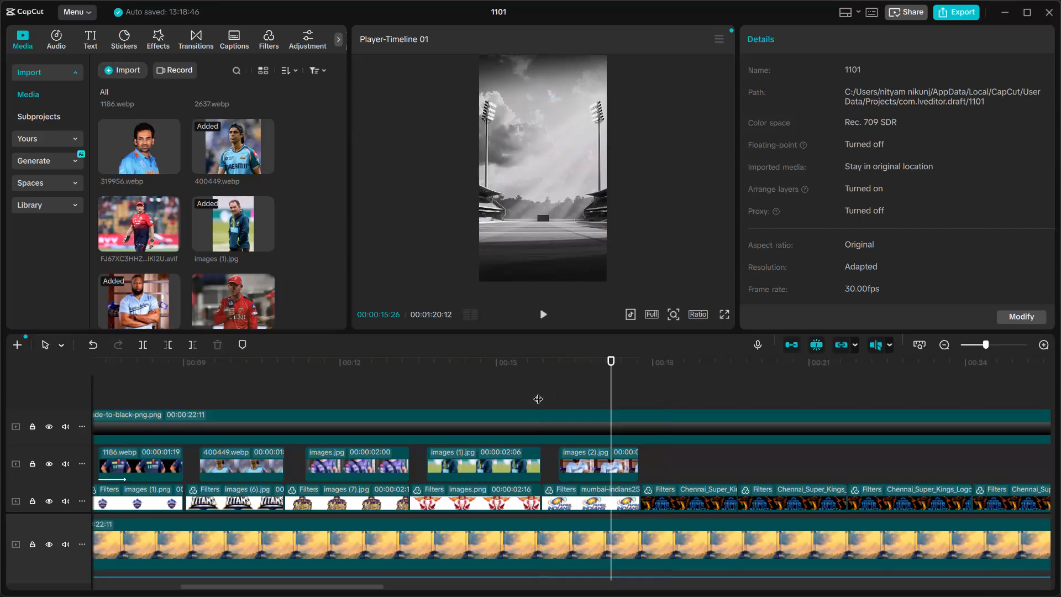
{"action": "key", "text": "space"}
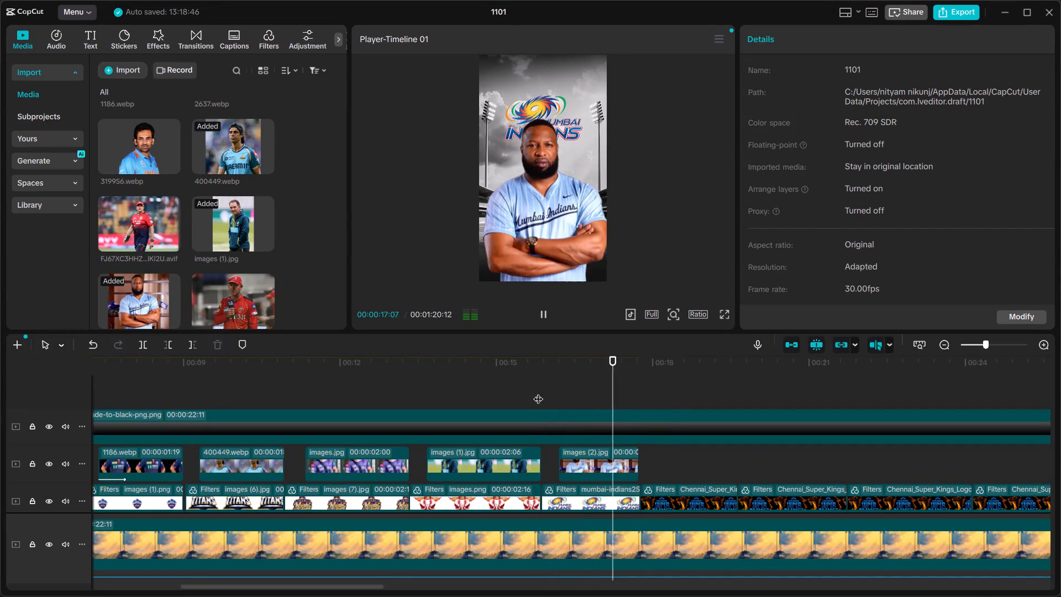
{"action": "key", "text": "space"}
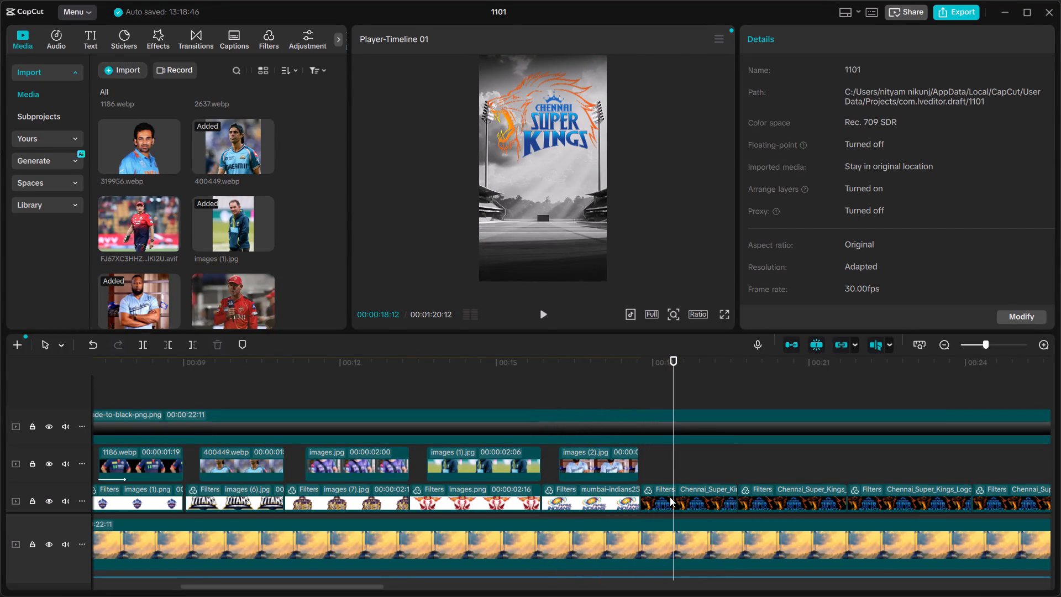
Replace the Chennai Super Kings logo clip directly after the Mumbai Indians logo with the Punjab Kings logo image.
{"action": "left_click", "coordinate": [670, 497]}
{"action": "scroll", "coordinate": [237, 265], "scroll_direction": "down", "scroll_amount": 3}
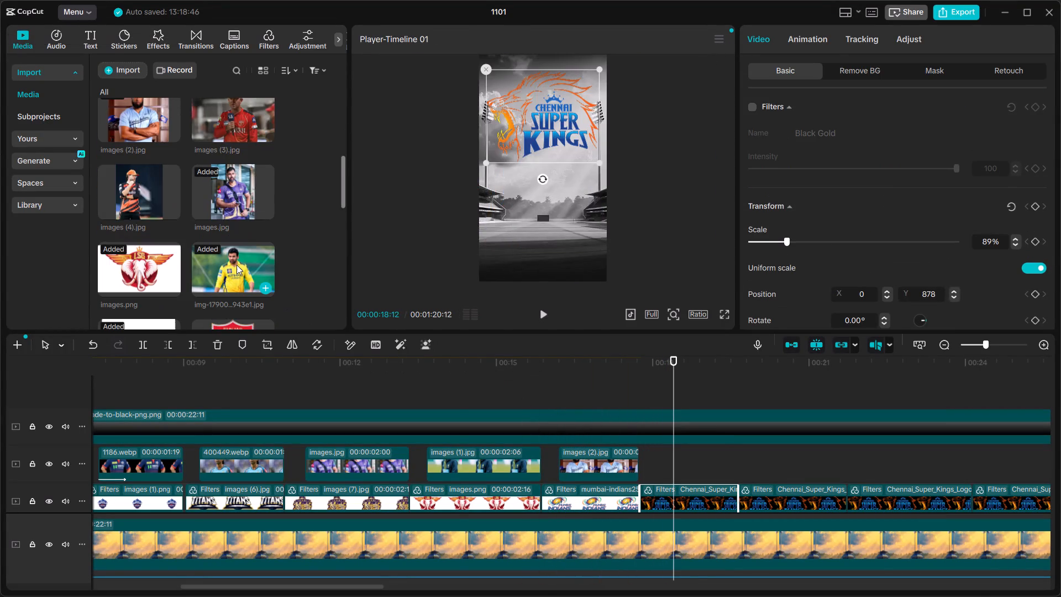
{"action": "scroll", "coordinate": [237, 265], "scroll_direction": "down", "scroll_amount": 1}
{"action": "left_click", "coordinate": [229, 293]}
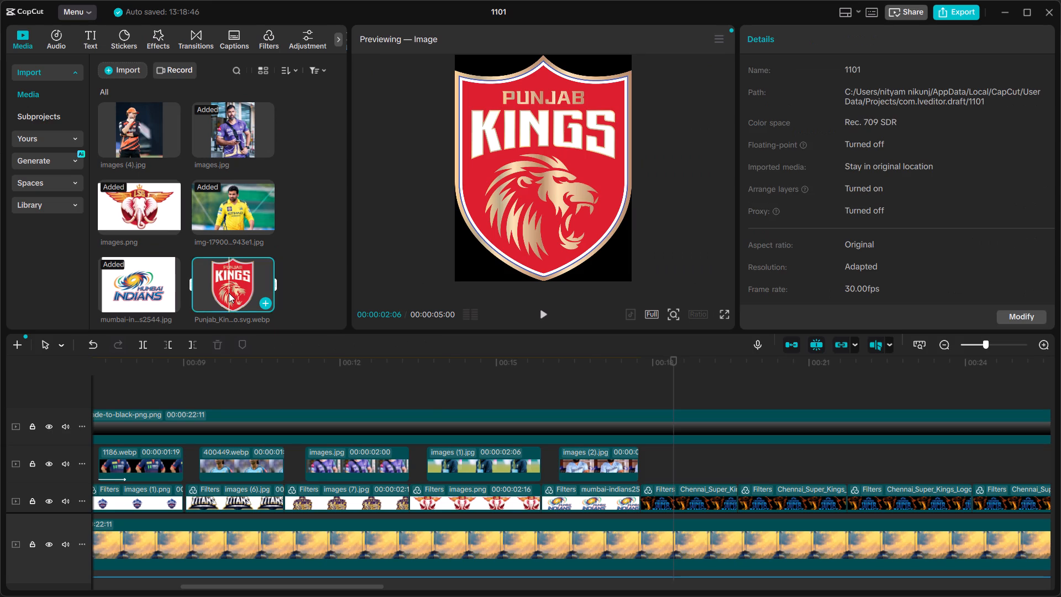
{"action": "left_click_drag", "start_coordinate": [229, 293], "coordinate": [652, 489]}
{"action": "left_click", "coordinate": [593, 441]}
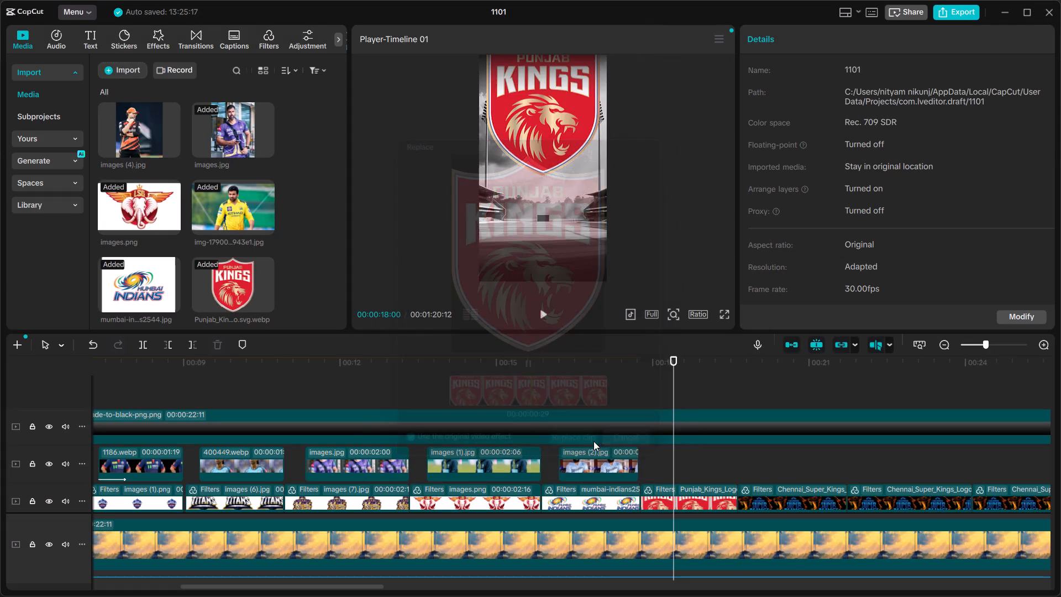
Scale the Punjab Kings logo down to 53% in the upper part of the frame.
{"action": "left_click", "coordinate": [687, 386]}
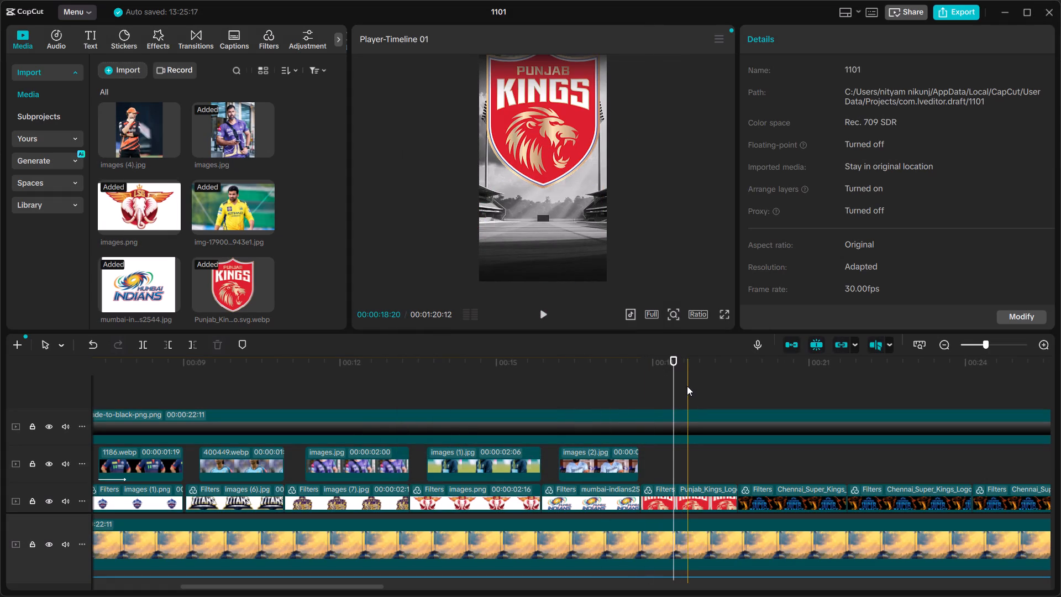
{"action": "left_click", "coordinate": [554, 169]}
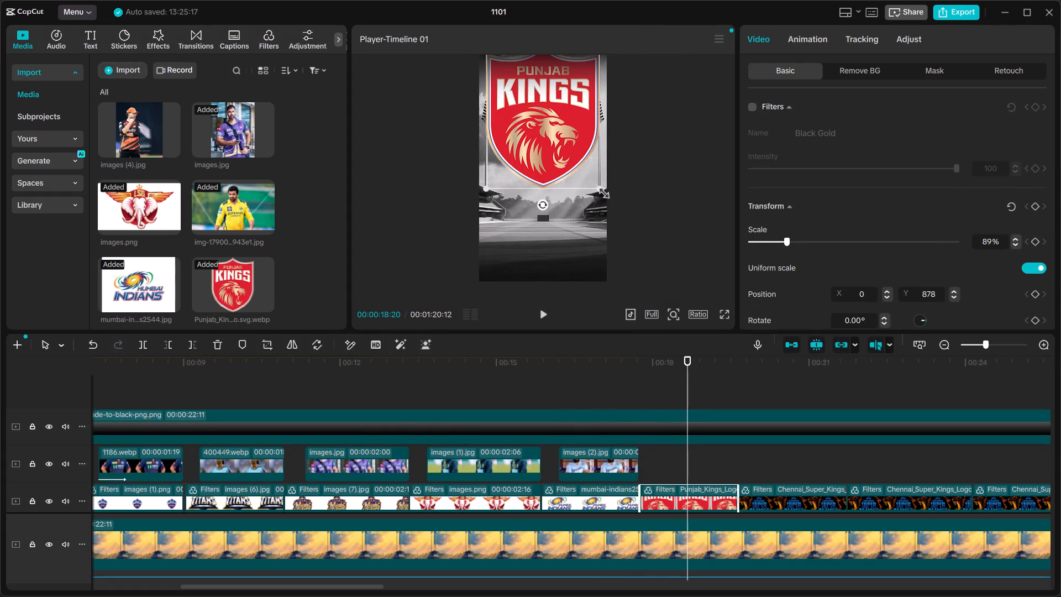
{"action": "left_click_drag", "start_coordinate": [601, 191], "coordinate": [564, 155]}
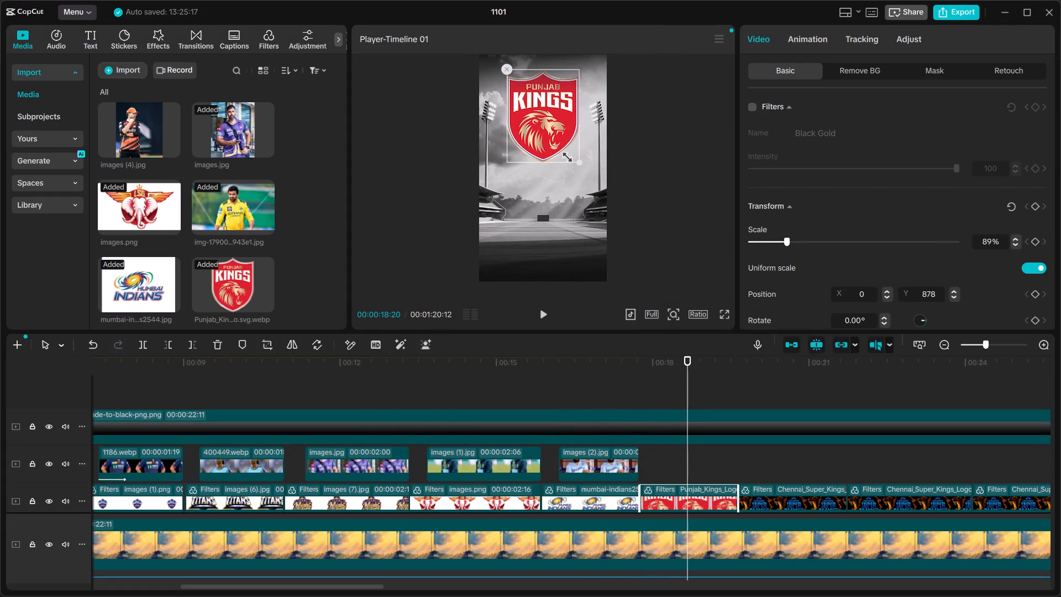
{"action": "left_click_drag", "start_coordinate": [564, 155], "coordinate": [560, 151]}
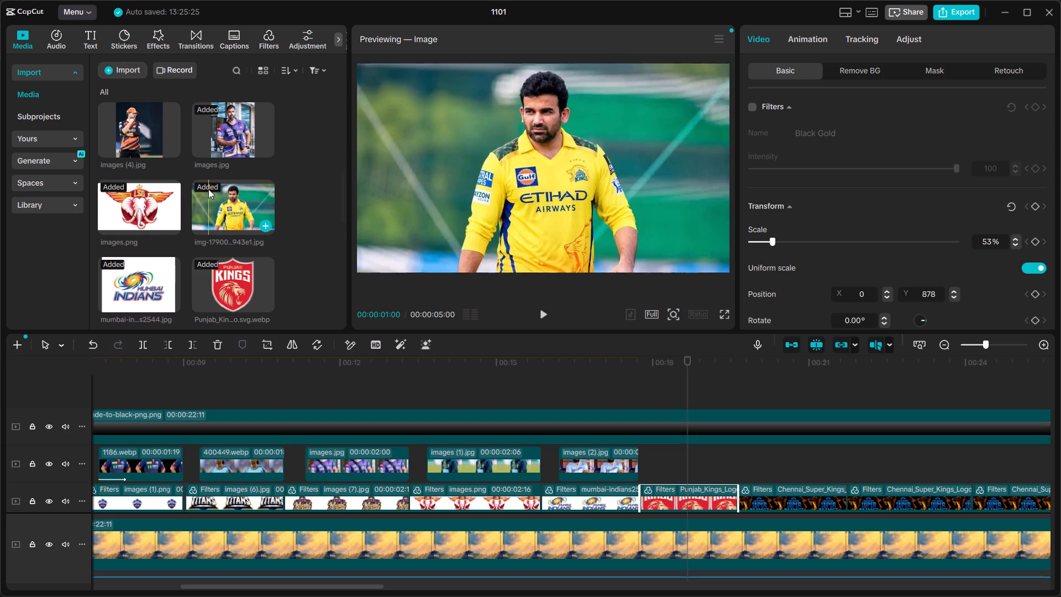
Add images (3).jpg to the player track above the Punjab Kings logo and trim its end to match the logo clip.
{"action": "scroll", "coordinate": [208, 189], "scroll_direction": "down", "scroll_amount": 7}
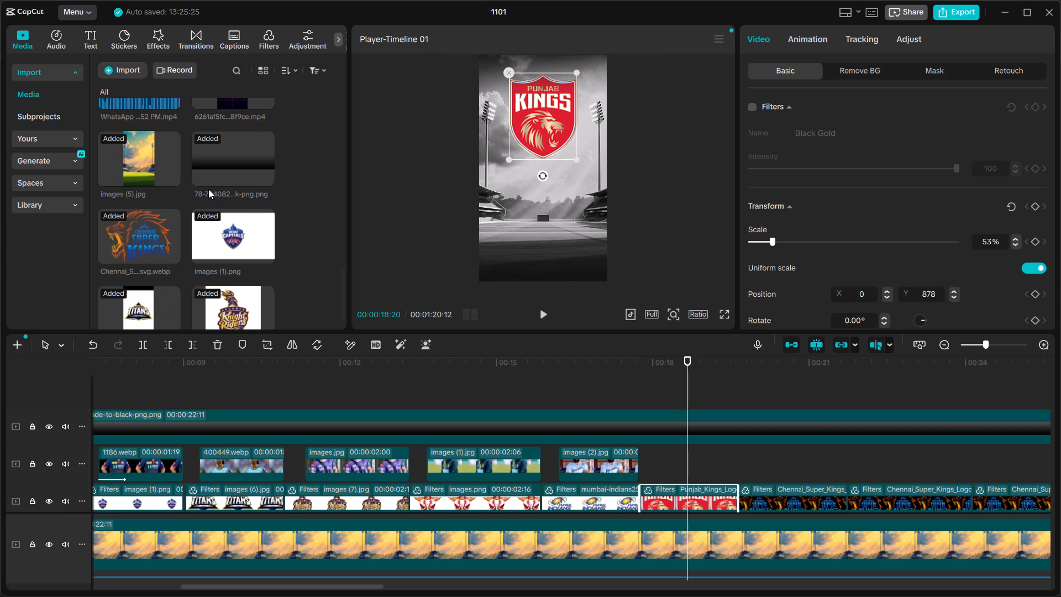
{"action": "scroll", "coordinate": [203, 218], "scroll_direction": "down", "scroll_amount": 5}
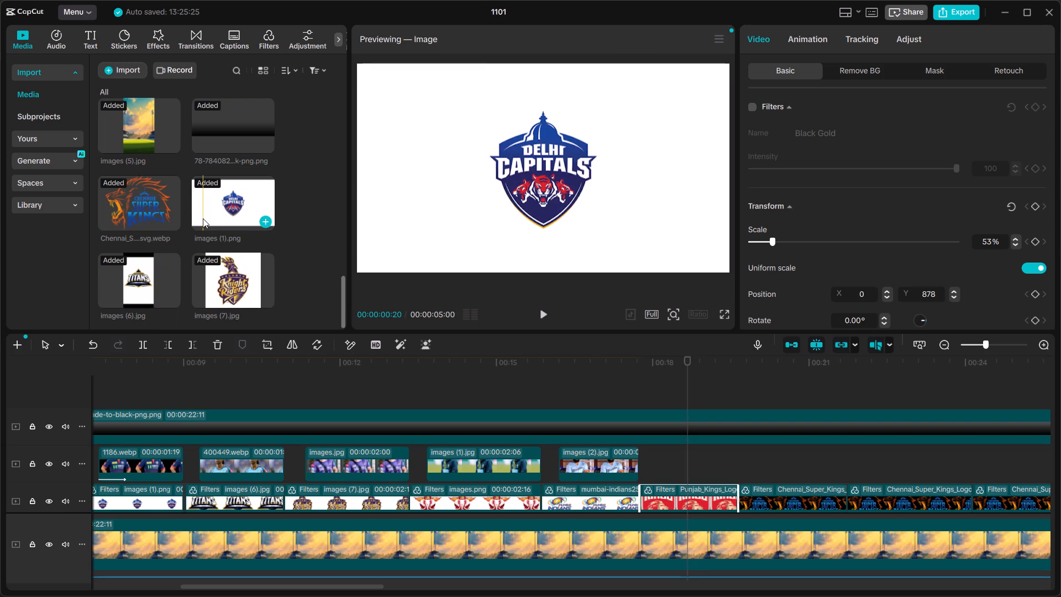
{"action": "scroll", "coordinate": [203, 218], "scroll_direction": "up", "scroll_amount": 8}
{"action": "scroll", "coordinate": [203, 218], "scroll_direction": "down", "scroll_amount": 3}
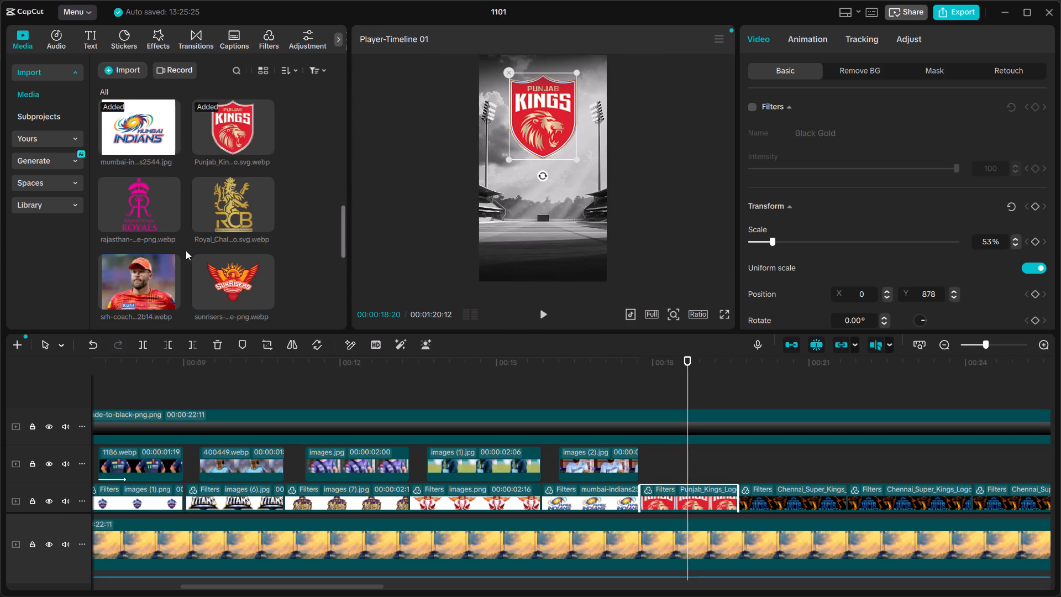
{"action": "scroll", "coordinate": [186, 250], "scroll_direction": "up", "scroll_amount": 5}
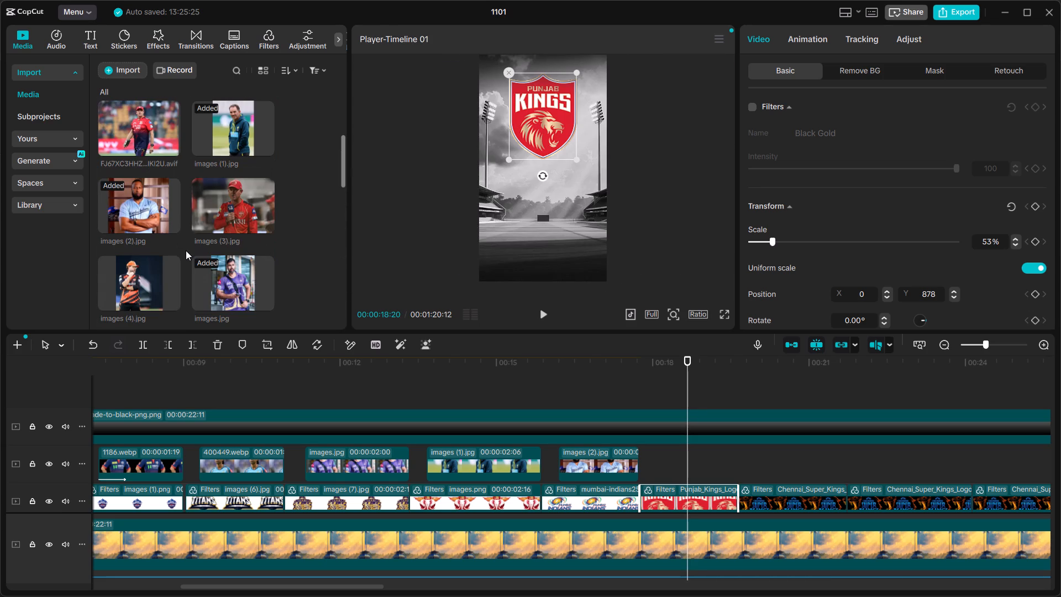
{"action": "left_click_drag", "start_coordinate": [228, 209], "coordinate": [271, 235]}
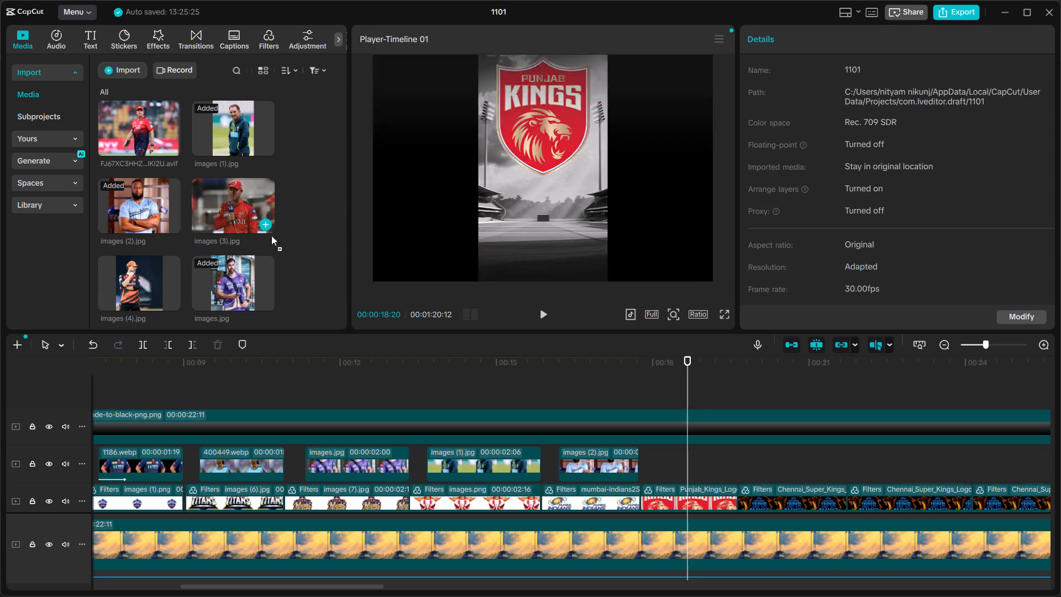
{"action": "left_click_drag", "start_coordinate": [271, 235], "coordinate": [664, 462]}
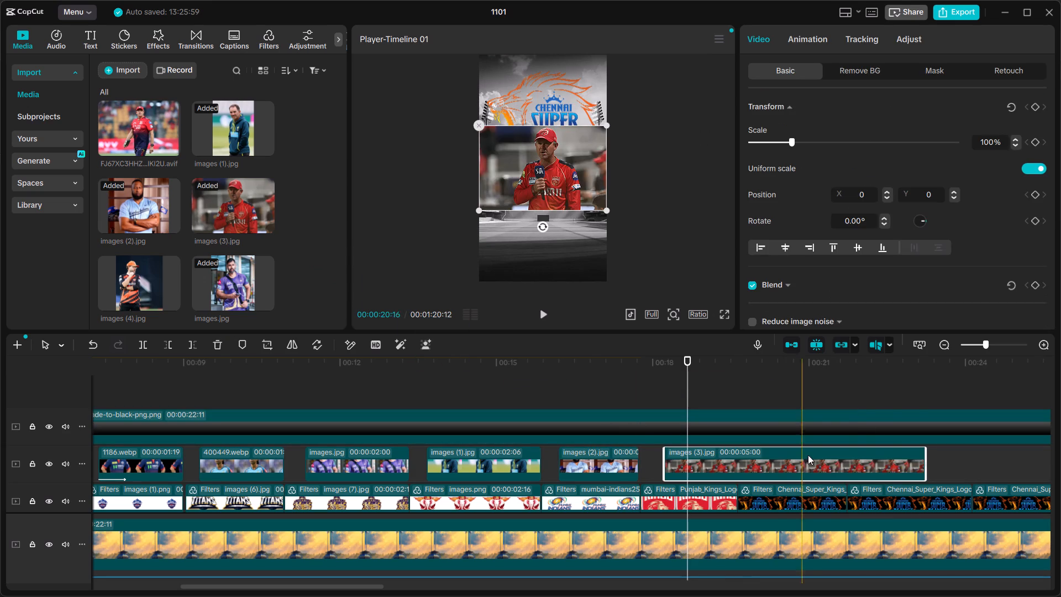
{"action": "left_click_drag", "start_coordinate": [927, 460], "coordinate": [733, 479]}
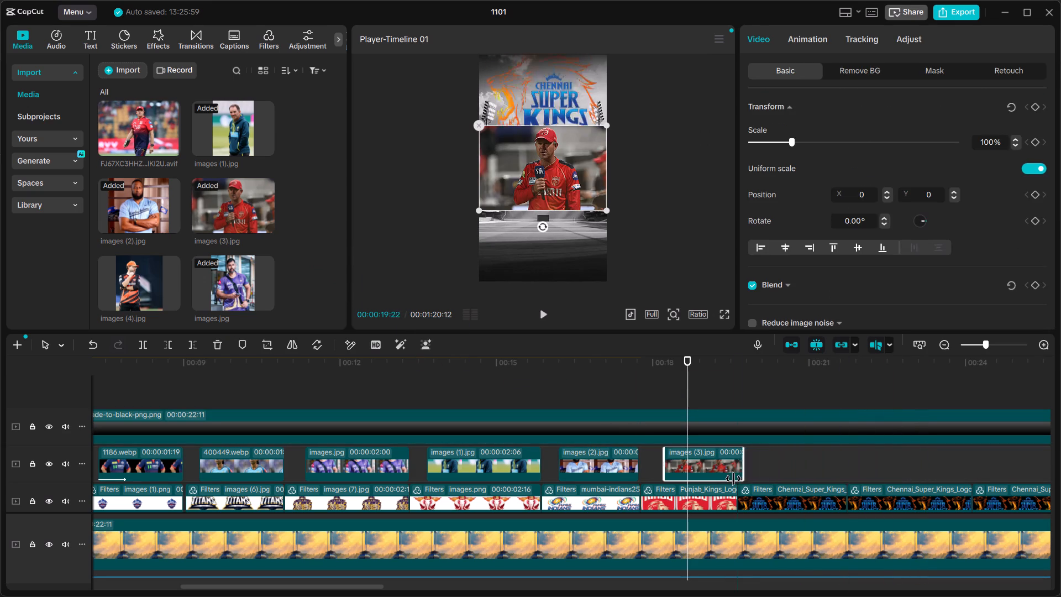
{"action": "left_click_drag", "start_coordinate": [733, 479], "coordinate": [734, 479]}
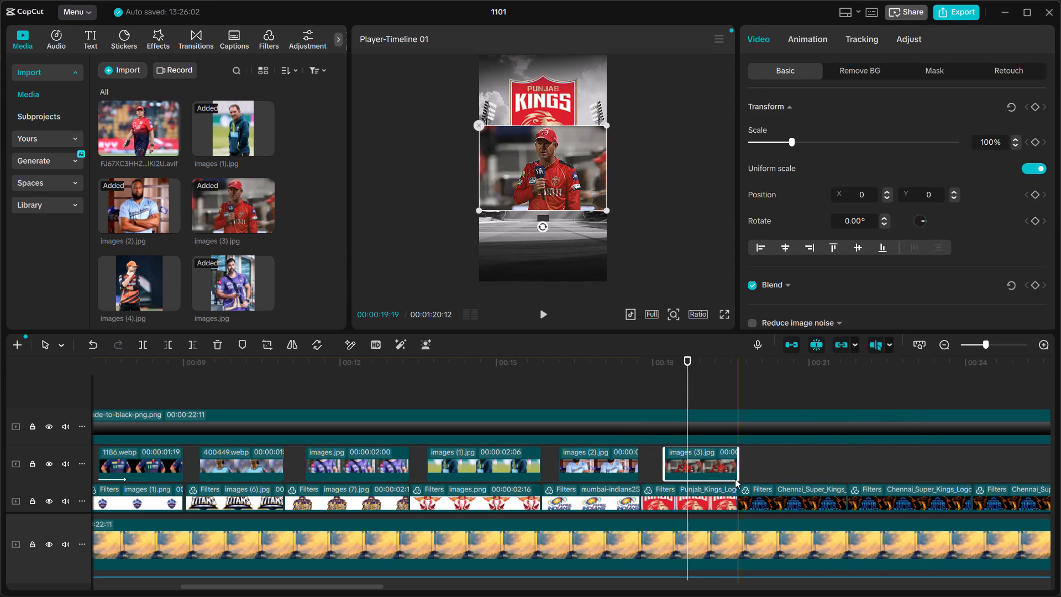
Apply the auto cutout to the images (3).jpg player clip to remove its background.
{"action": "left_click", "coordinate": [678, 387]}
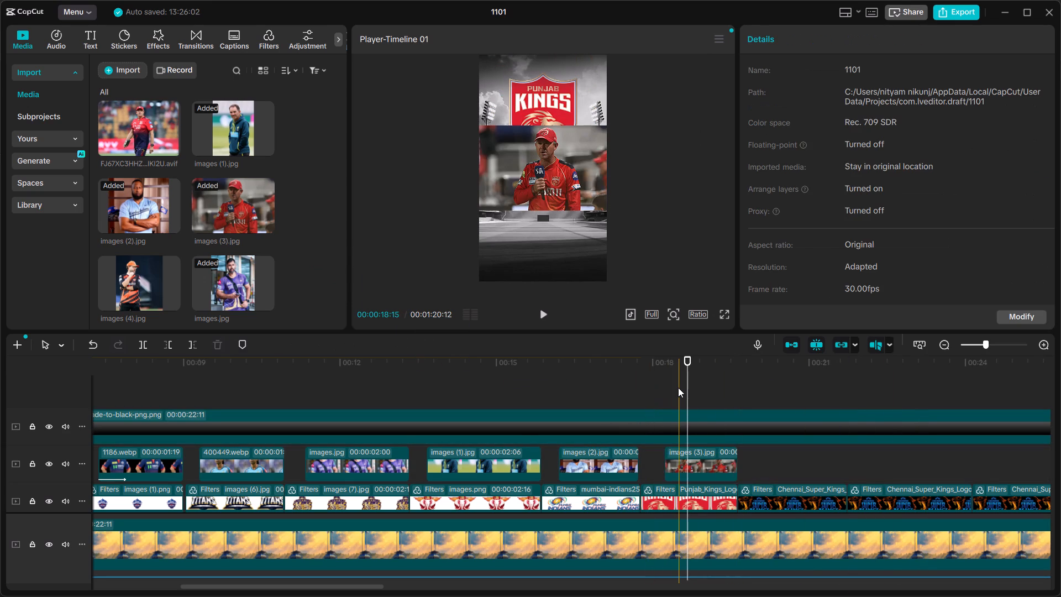
{"action": "left_click", "coordinate": [701, 457]}
{"action": "left_click", "coordinate": [418, 339]}
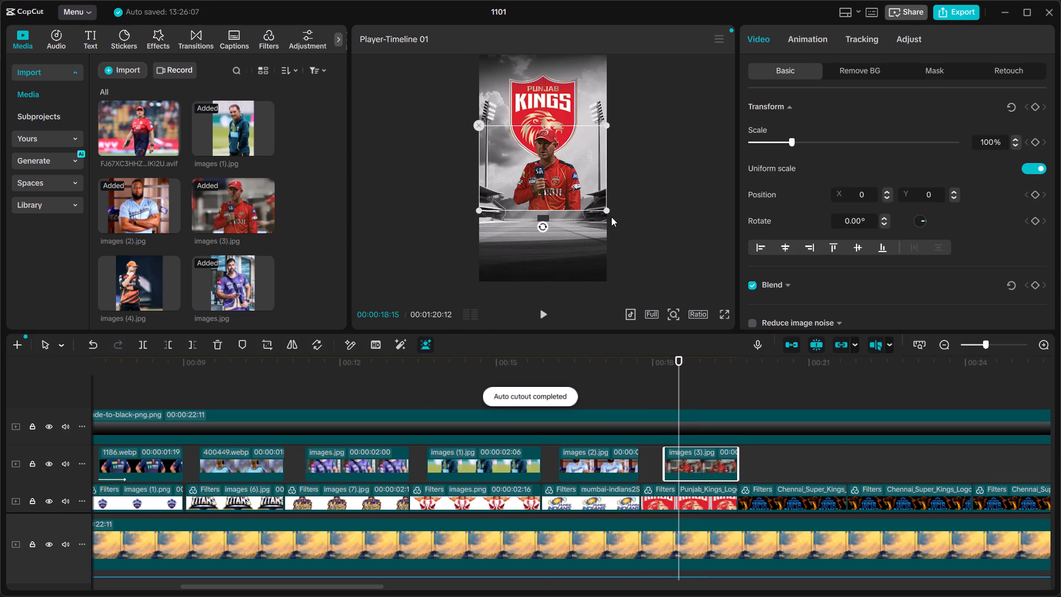
Scale the images (3).jpg player cutout to 200% and move it down to X 0, Y -481 below the Punjab Kings logo.
{"action": "left_click_drag", "start_coordinate": [606, 211], "coordinate": [682, 267]}
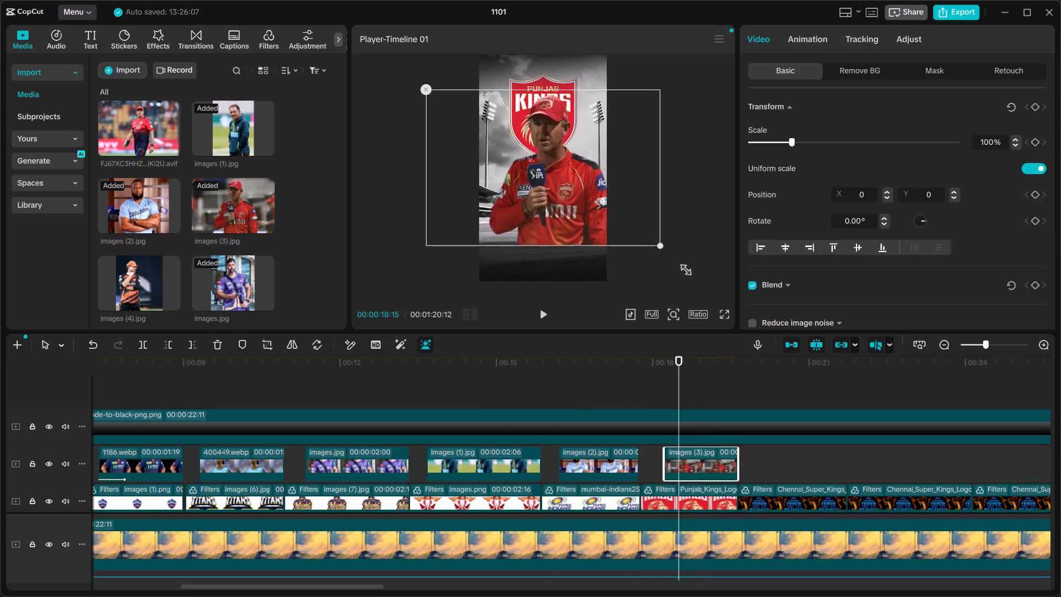
{"action": "left_click_drag", "start_coordinate": [682, 267], "coordinate": [701, 271]}
{"action": "left_click_drag", "start_coordinate": [568, 205], "coordinate": [559, 240]}
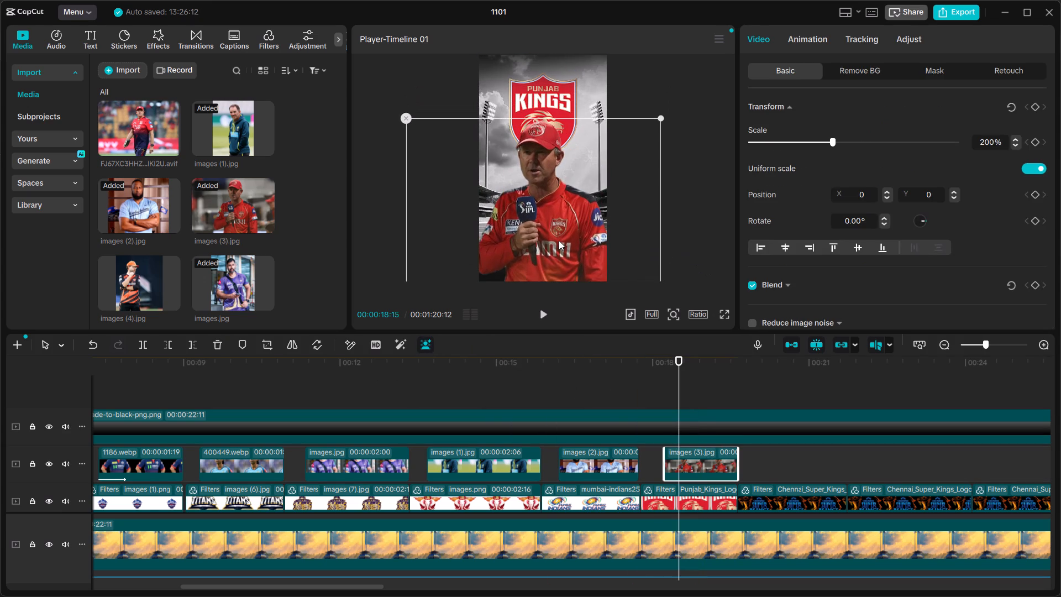
{"action": "left_click_drag", "start_coordinate": [559, 240], "coordinate": [566, 235]}
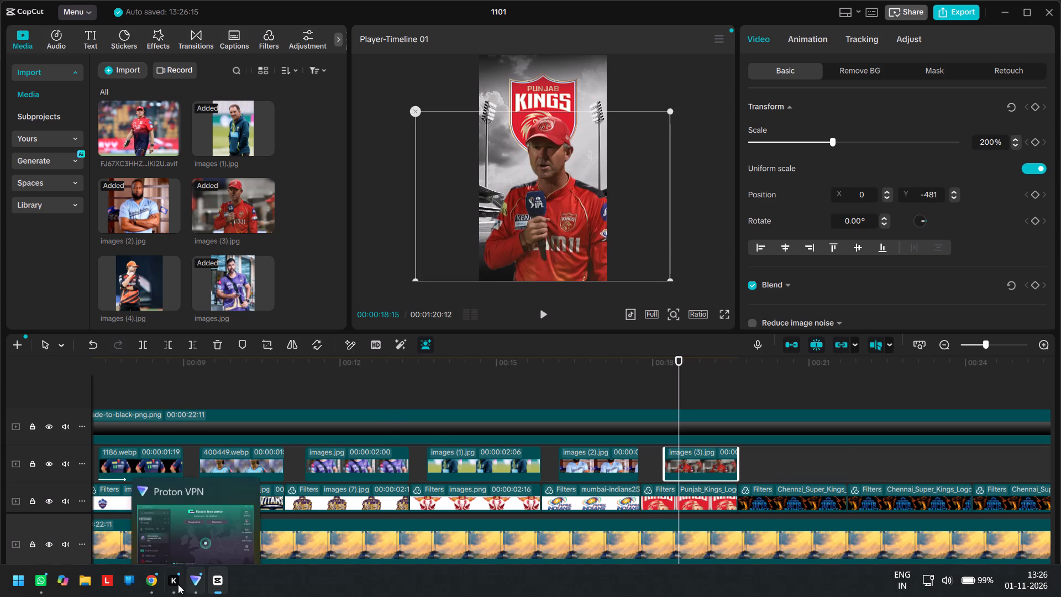
Switch to Chrome and search Google Images for ricky ponting.
{"action": "left_click", "coordinate": [155, 583]}
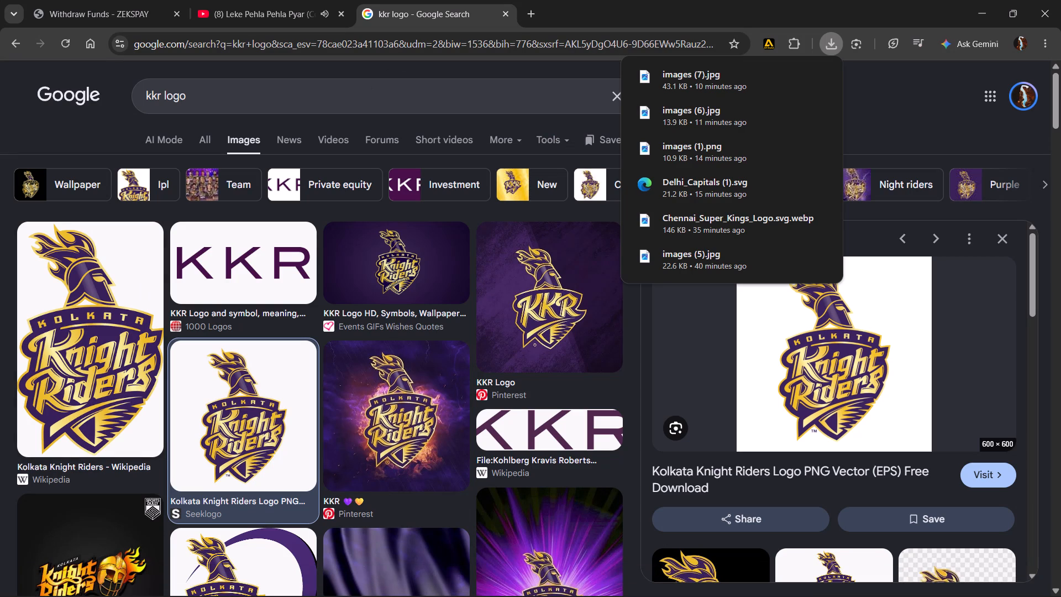
{"action": "left_click", "coordinate": [606, 99]}
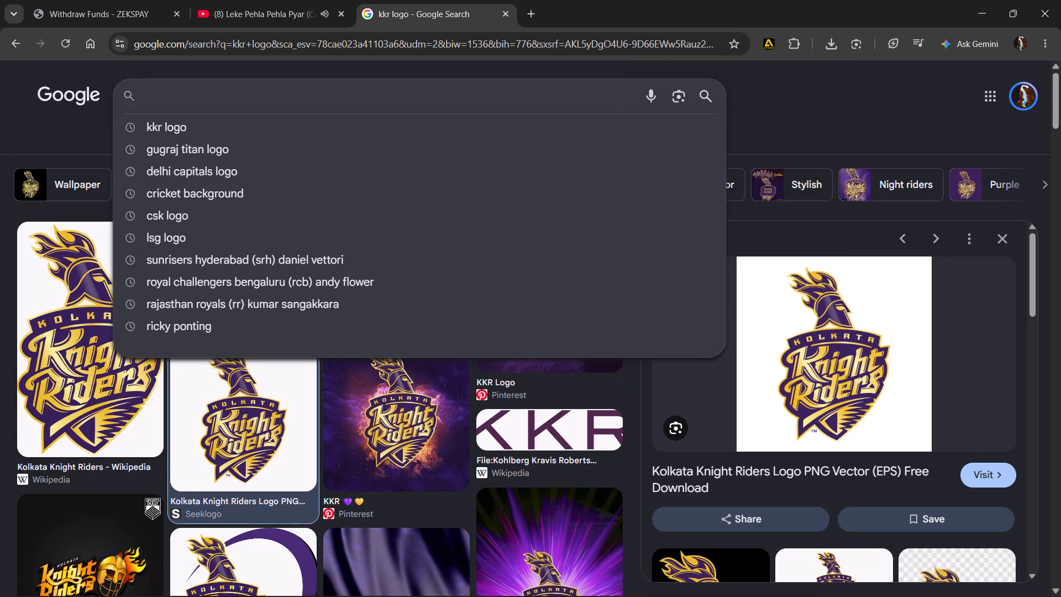
{"action": "type", "text": "ri"}
{"action": "left_click", "coordinate": [375, 130]}
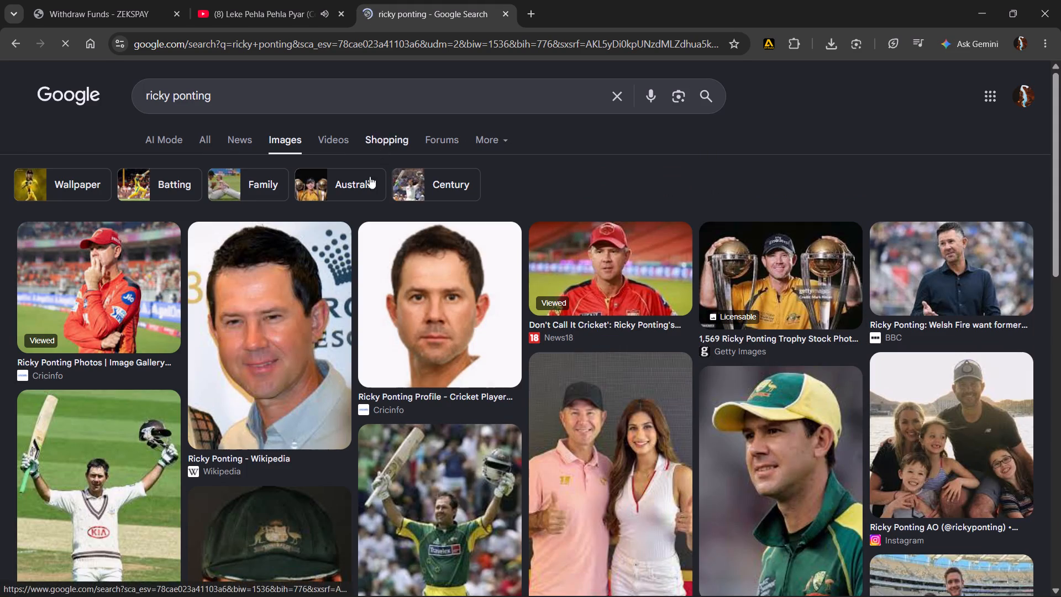
Look through the ricky ponting image results for a photo suitable as the Punjab Kings coach cutout.
{"action": "scroll", "coordinate": [320, 333], "scroll_direction": "down", "scroll_amount": 7}
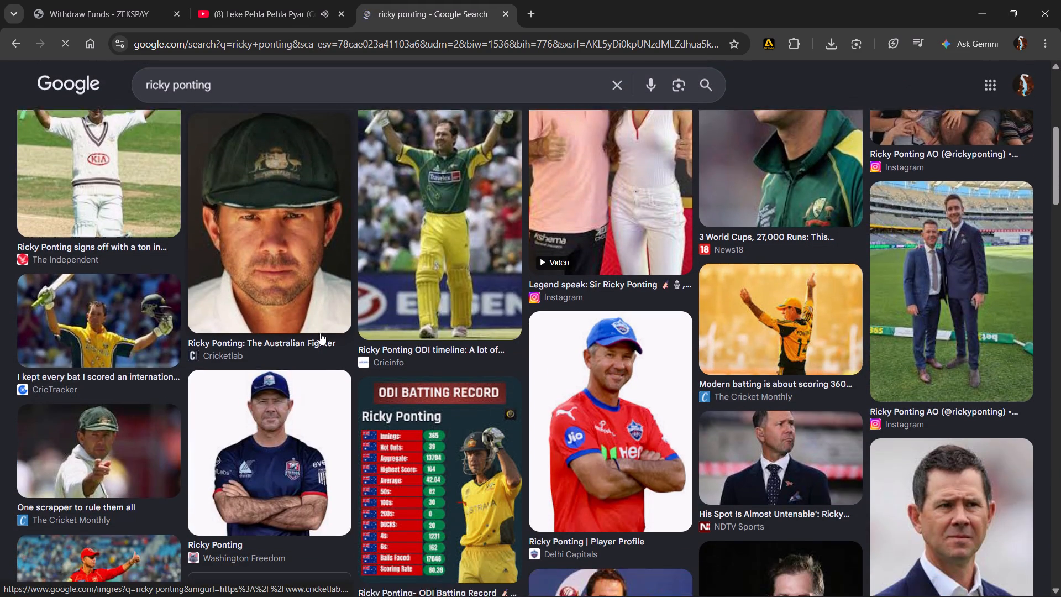
{"action": "scroll", "coordinate": [320, 333], "scroll_direction": "down", "scroll_amount": 4}
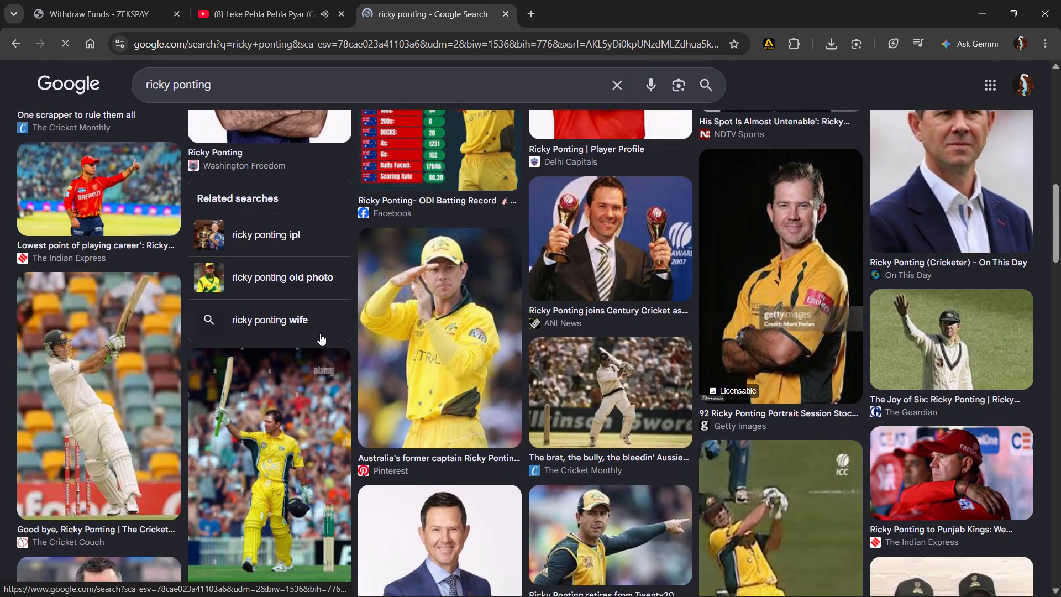
{"action": "scroll", "coordinate": [320, 333], "scroll_direction": "down", "scroll_amount": 5}
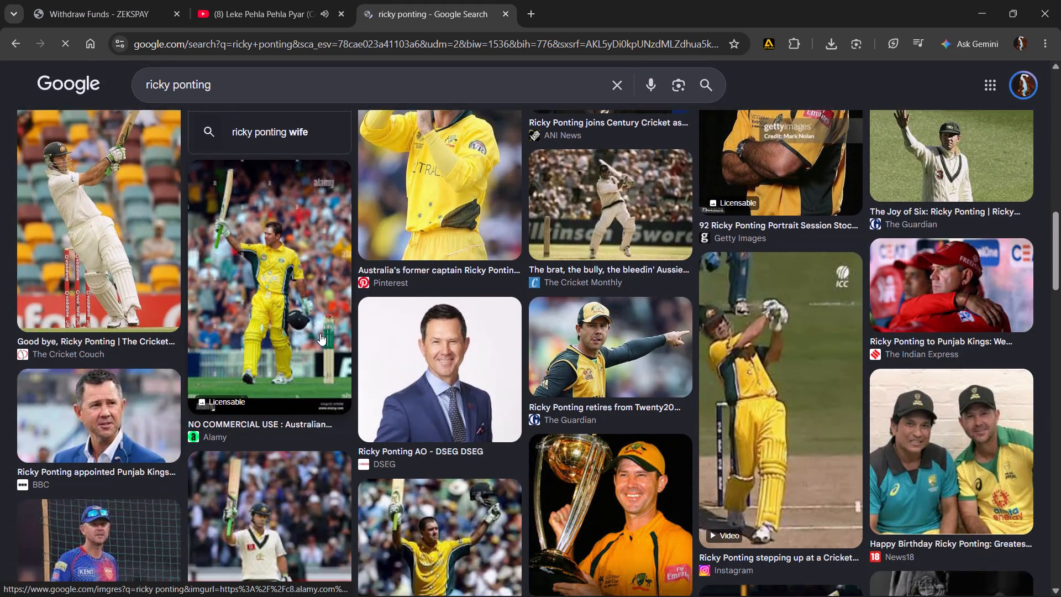
{"action": "scroll", "coordinate": [320, 333], "scroll_direction": "down", "scroll_amount": 7}
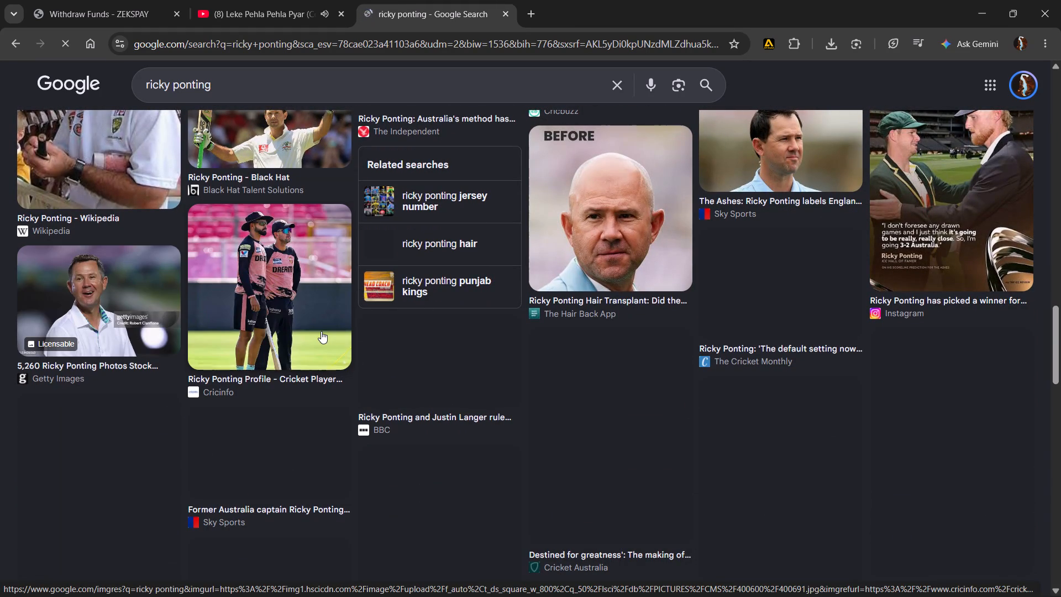
{"action": "scroll", "coordinate": [321, 331], "scroll_direction": "down", "scroll_amount": 2}
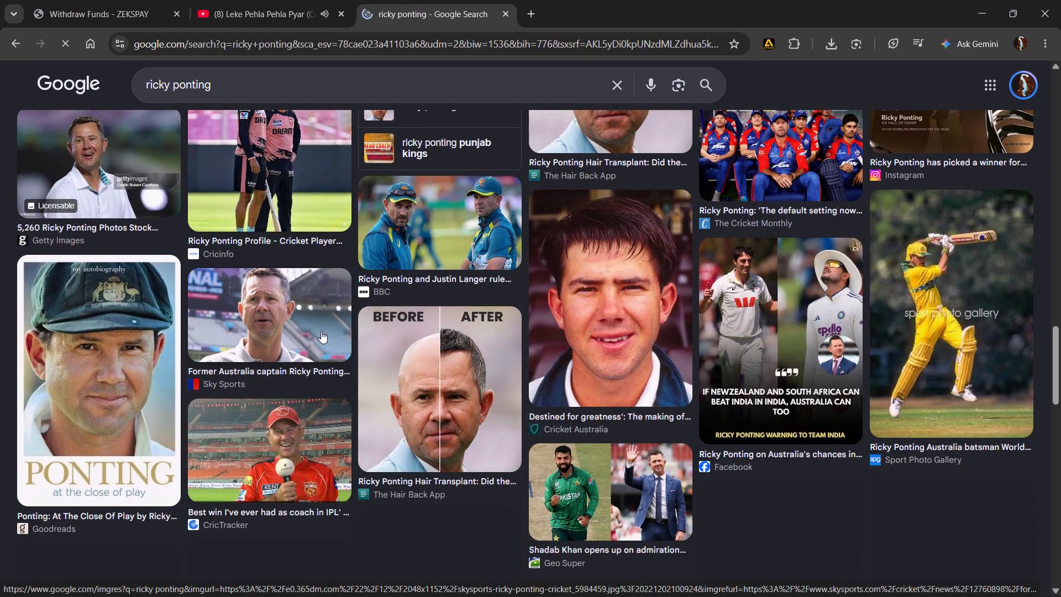
{"action": "scroll", "coordinate": [321, 331], "scroll_direction": "down", "scroll_amount": 2}
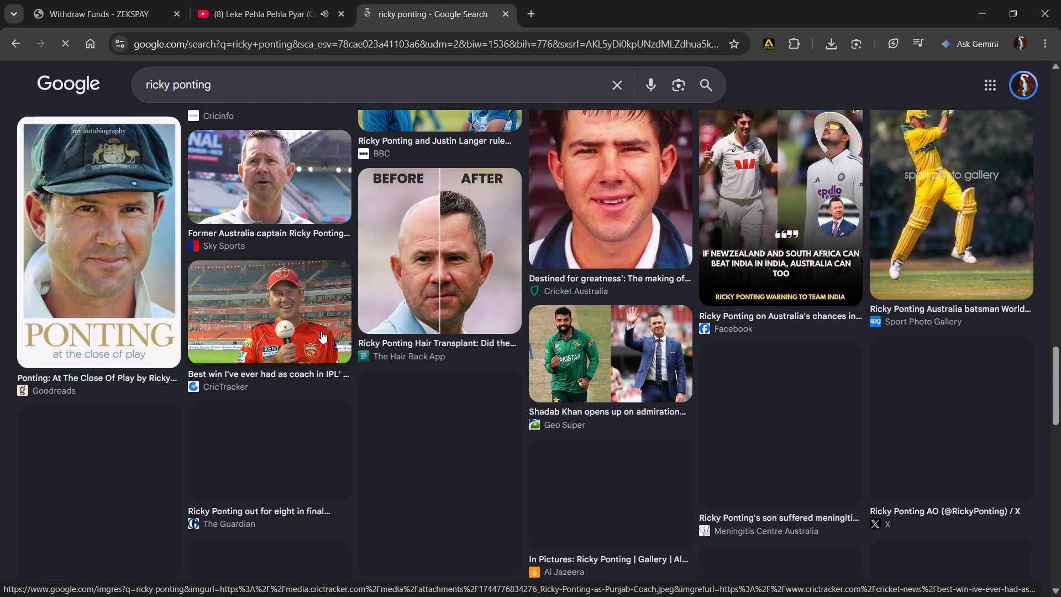
{"action": "scroll", "coordinate": [321, 331], "scroll_direction": "down", "scroll_amount": 3}
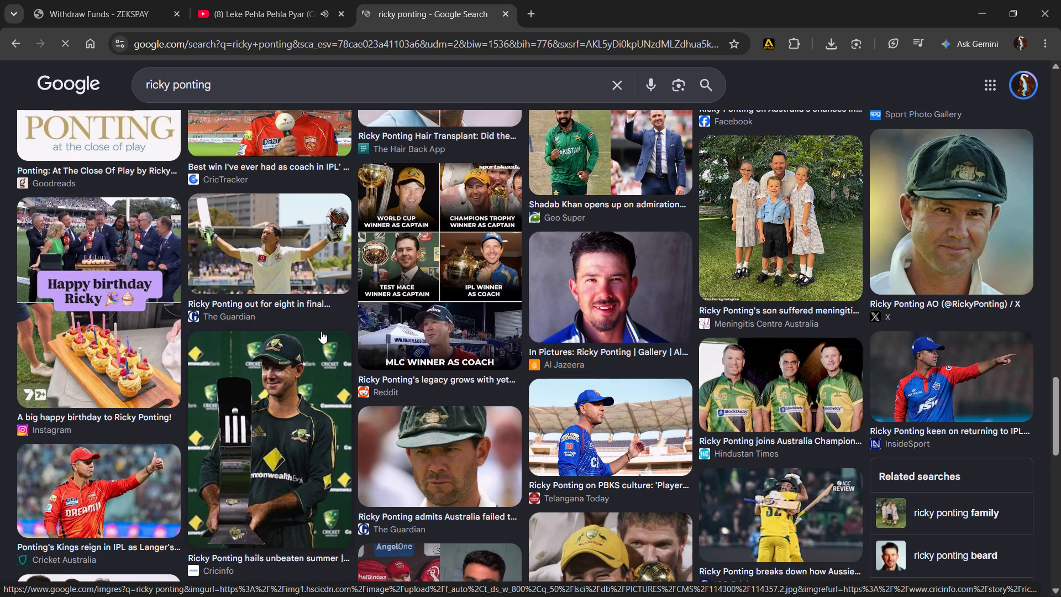
{"action": "scroll", "coordinate": [321, 331], "scroll_direction": "down", "scroll_amount": 6}
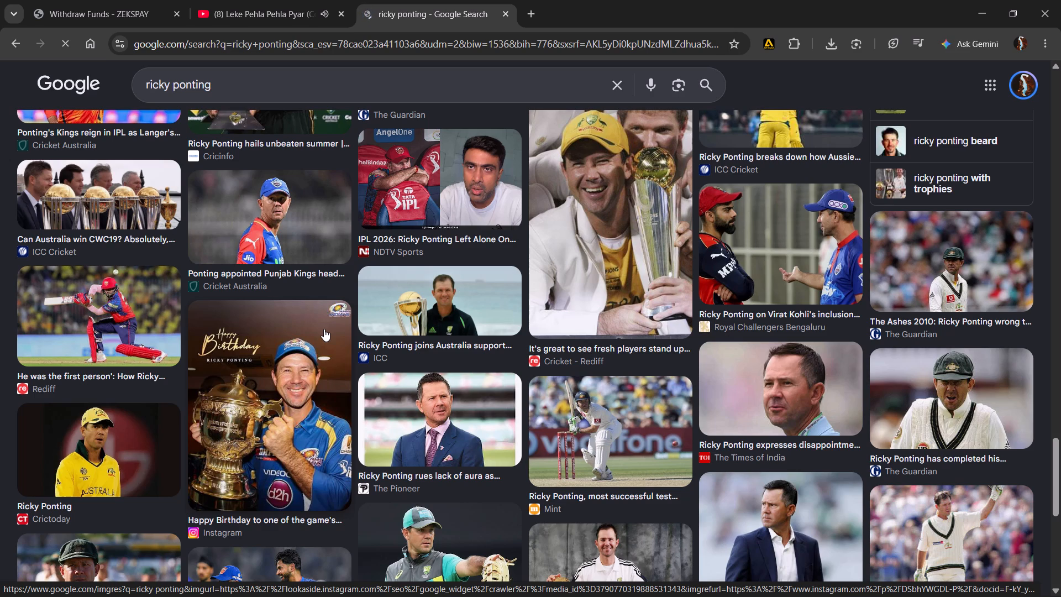
{"action": "scroll", "coordinate": [324, 329], "scroll_direction": "down", "scroll_amount": 3}
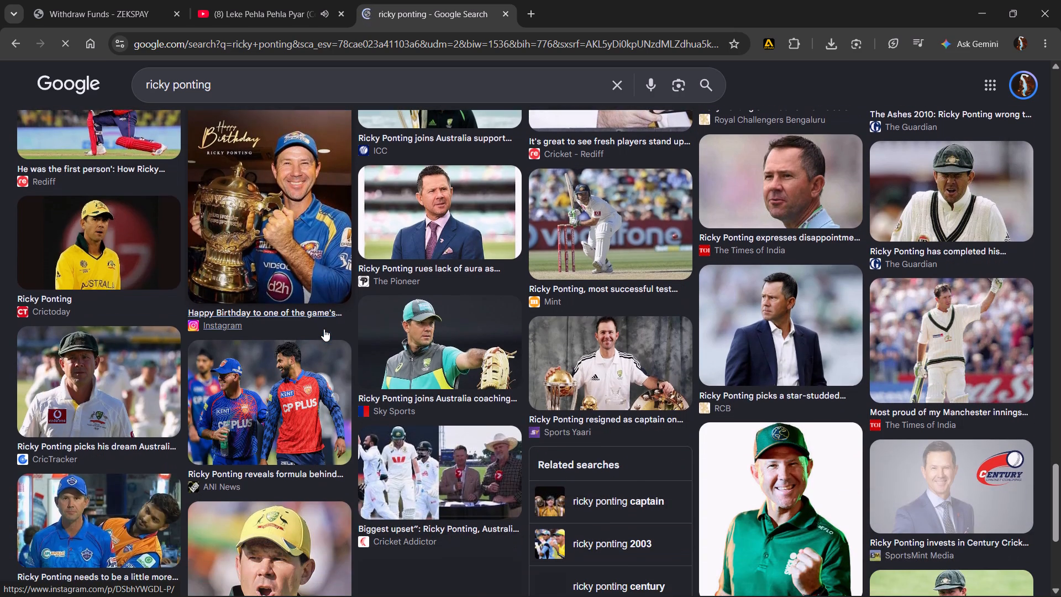
{"action": "scroll", "coordinate": [324, 329], "scroll_direction": "down", "scroll_amount": 3}
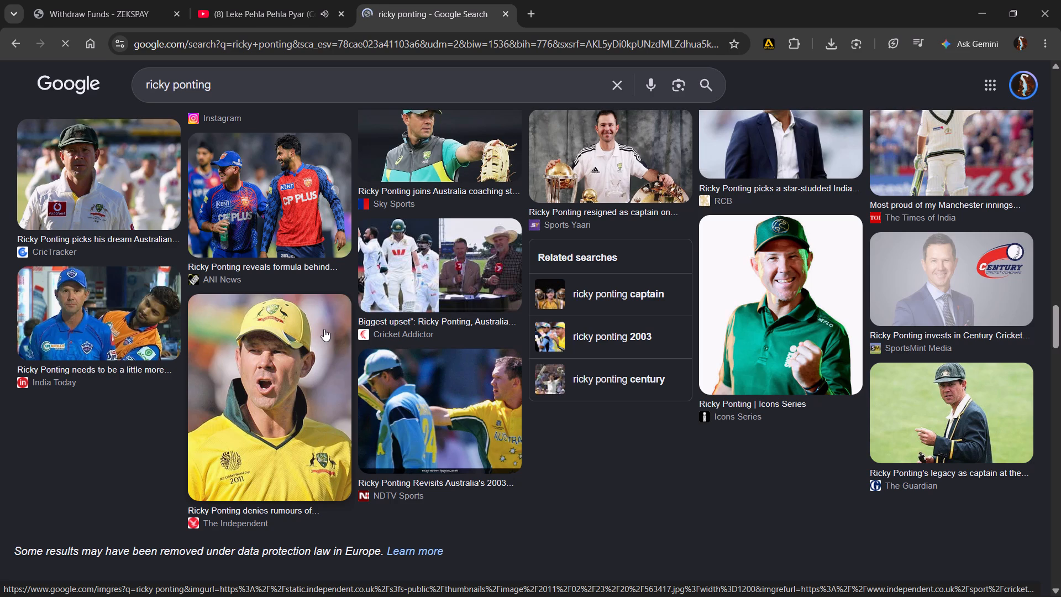
{"action": "scroll", "coordinate": [419, 302], "scroll_direction": "up", "scroll_amount": 1}
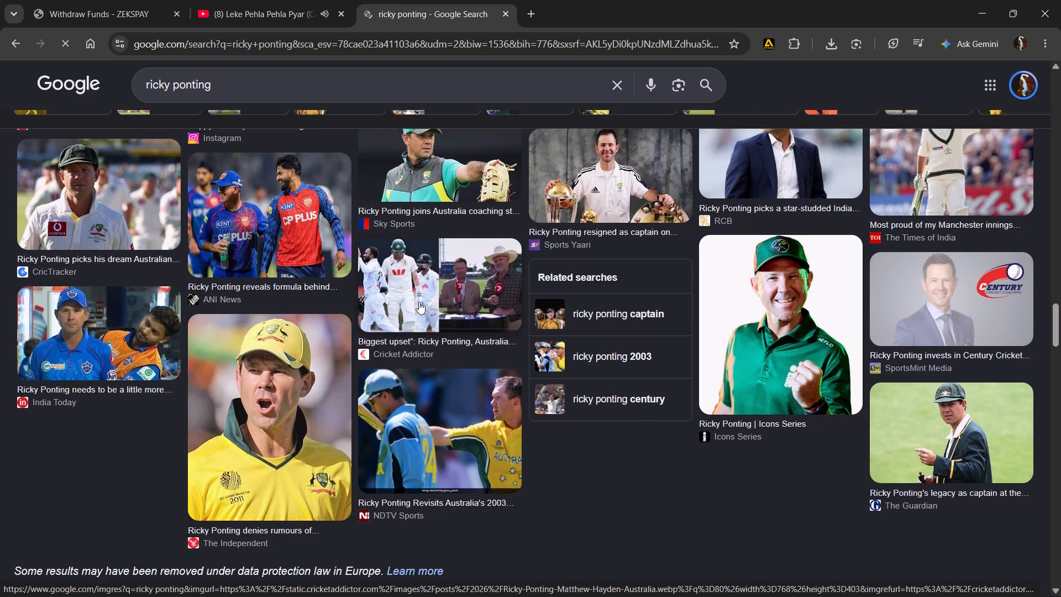
{"action": "scroll", "coordinate": [419, 302], "scroll_direction": "up", "scroll_amount": 5}
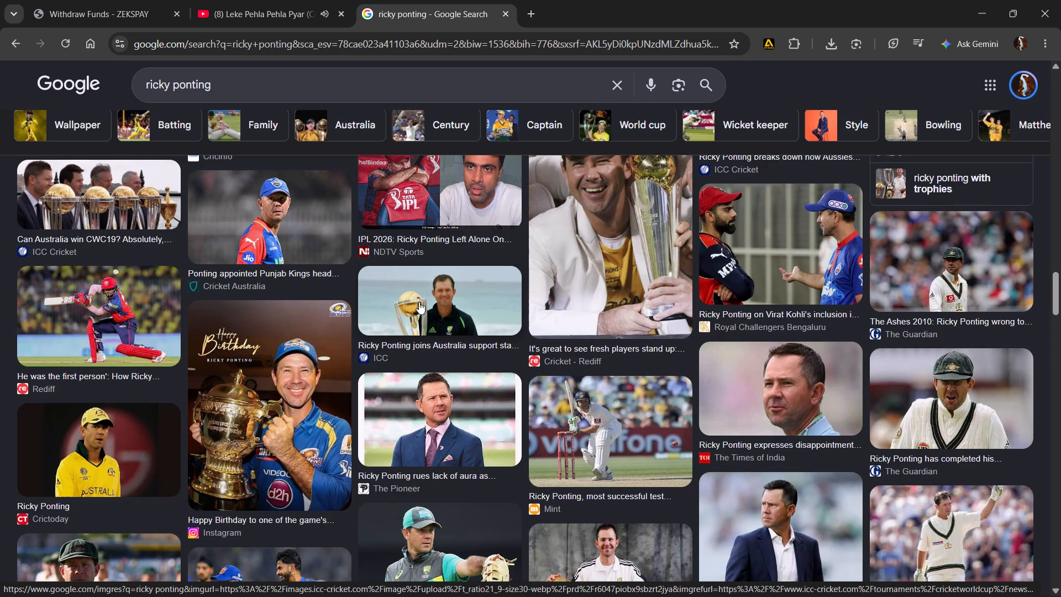
{"action": "scroll", "coordinate": [506, 350], "scroll_direction": "up", "scroll_amount": 6}
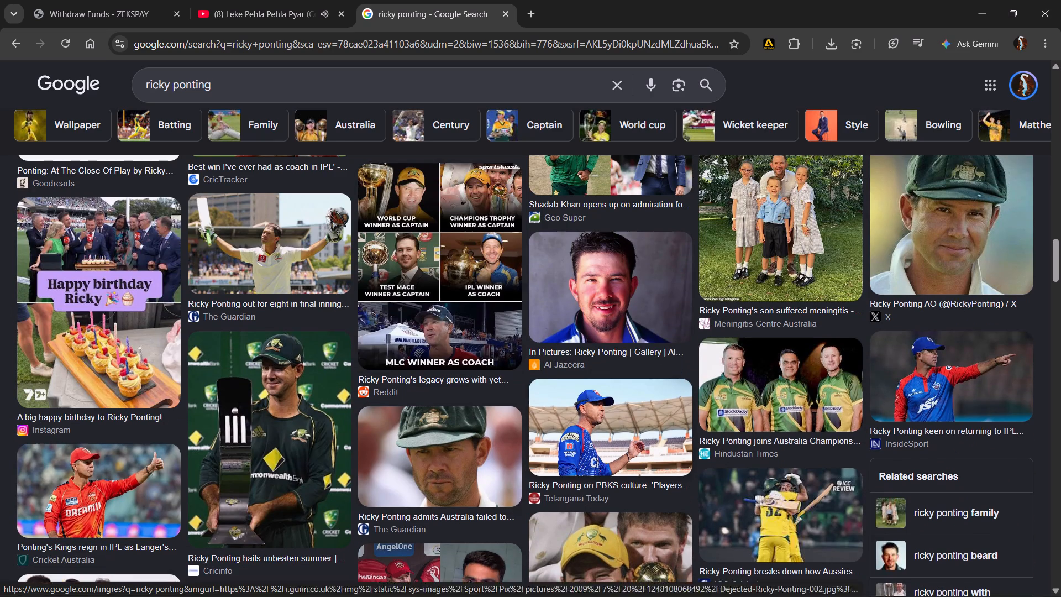
Raise the system sound volume close to its maximum.
{"action": "left_click", "coordinate": [957, 579]}
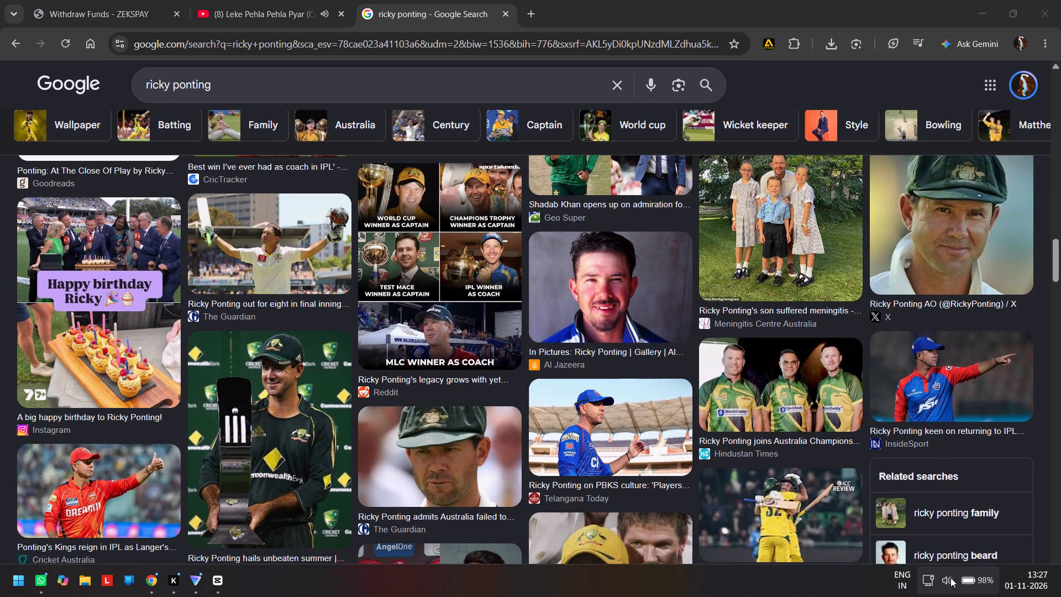
{"action": "left_click", "coordinate": [950, 578]}
{"action": "left_click", "coordinate": [958, 498]}
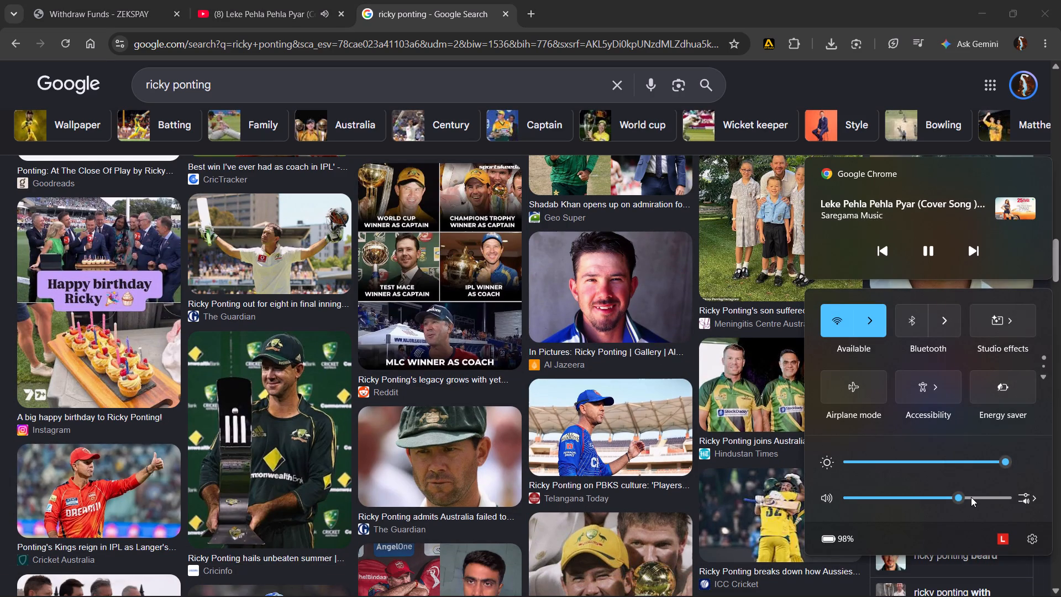
{"action": "left_click", "coordinate": [971, 497]}
{"action": "left_click", "coordinate": [999, 493]}
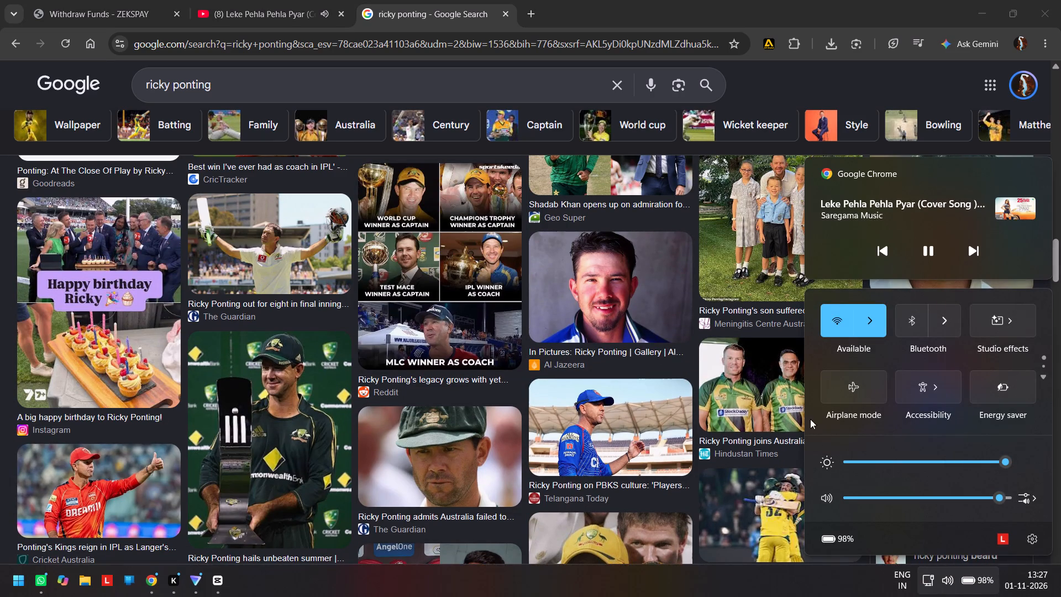
Refine the image search to ricky ponting head coach, using the corrected spelling.
{"action": "scroll", "coordinate": [713, 422], "scroll_direction": "up", "scroll_amount": 4}
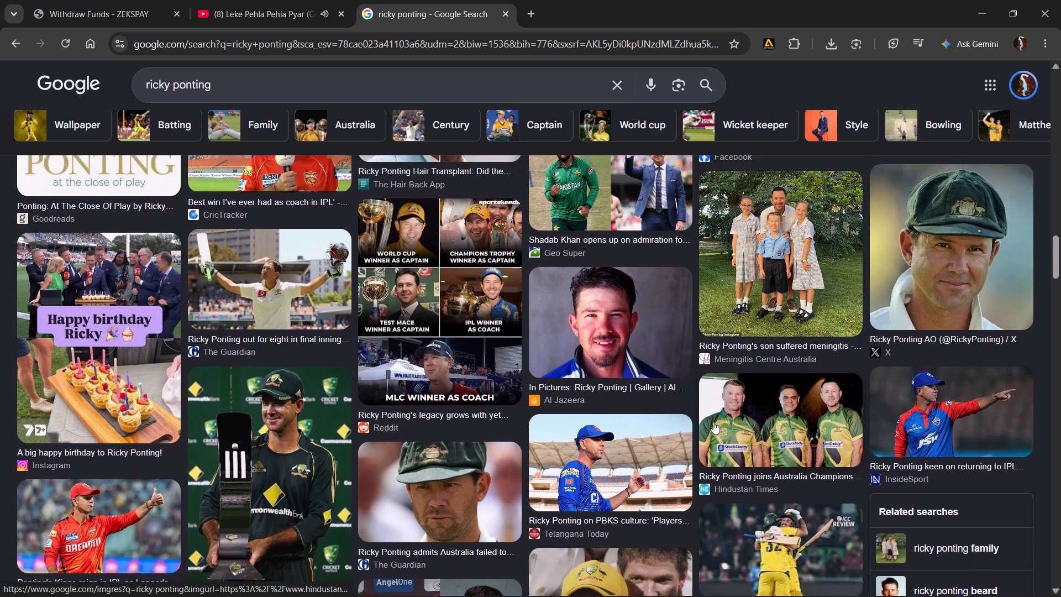
{"action": "scroll", "coordinate": [713, 422], "scroll_direction": "up", "scroll_amount": 7}
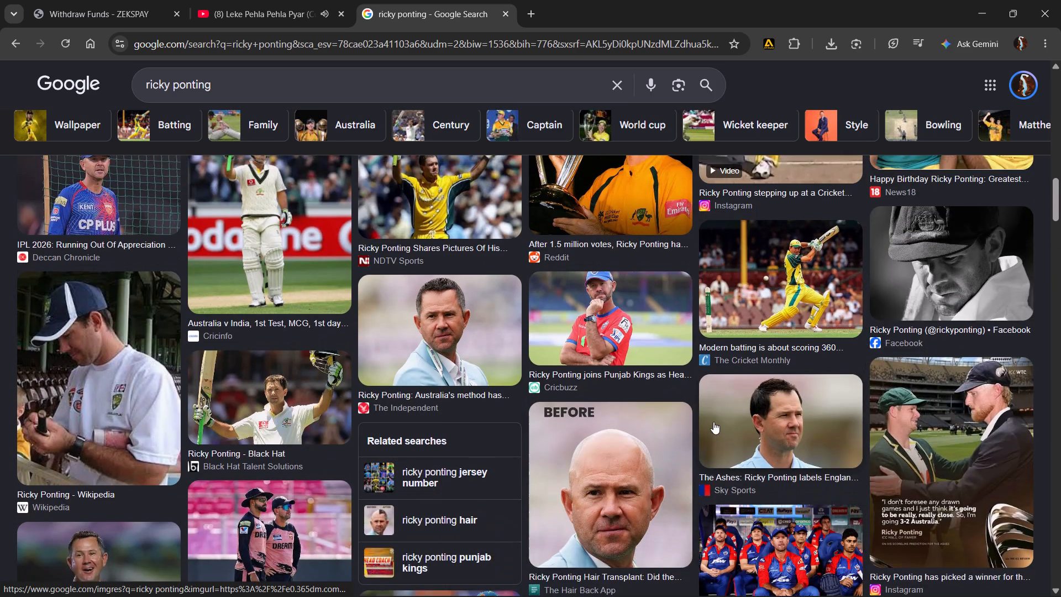
{"action": "scroll", "coordinate": [713, 422], "scroll_direction": "up", "scroll_amount": 15}
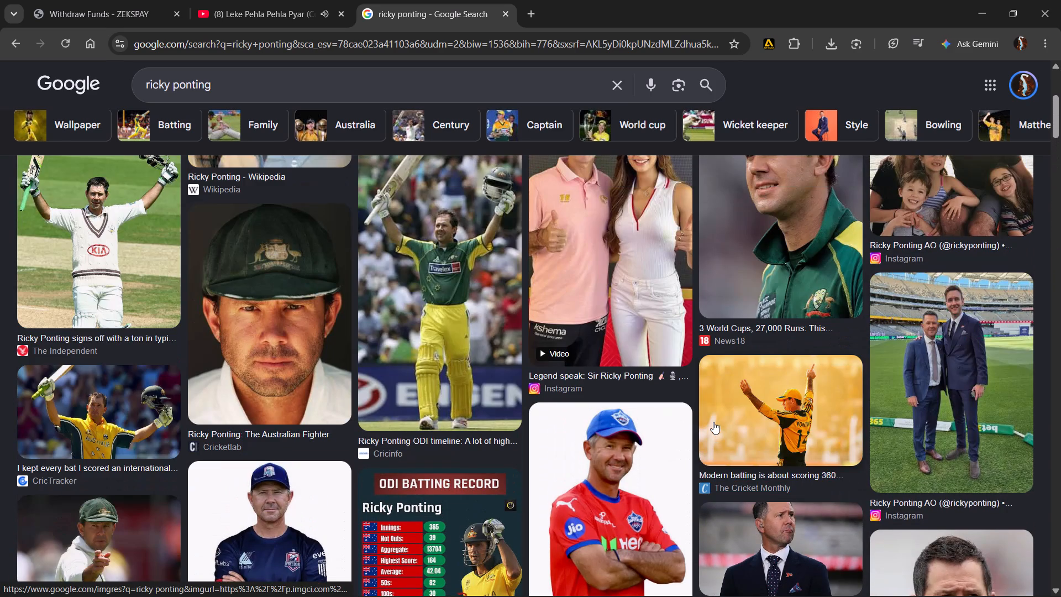
{"action": "scroll", "coordinate": [713, 422], "scroll_direction": "up", "scroll_amount": 10}
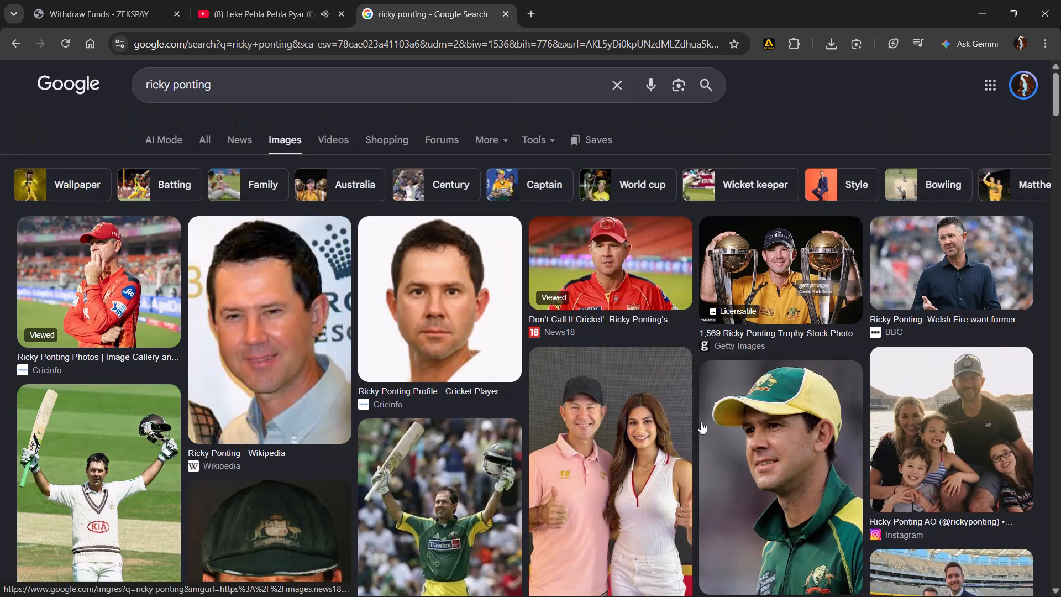
{"action": "left_click", "coordinate": [361, 100]}
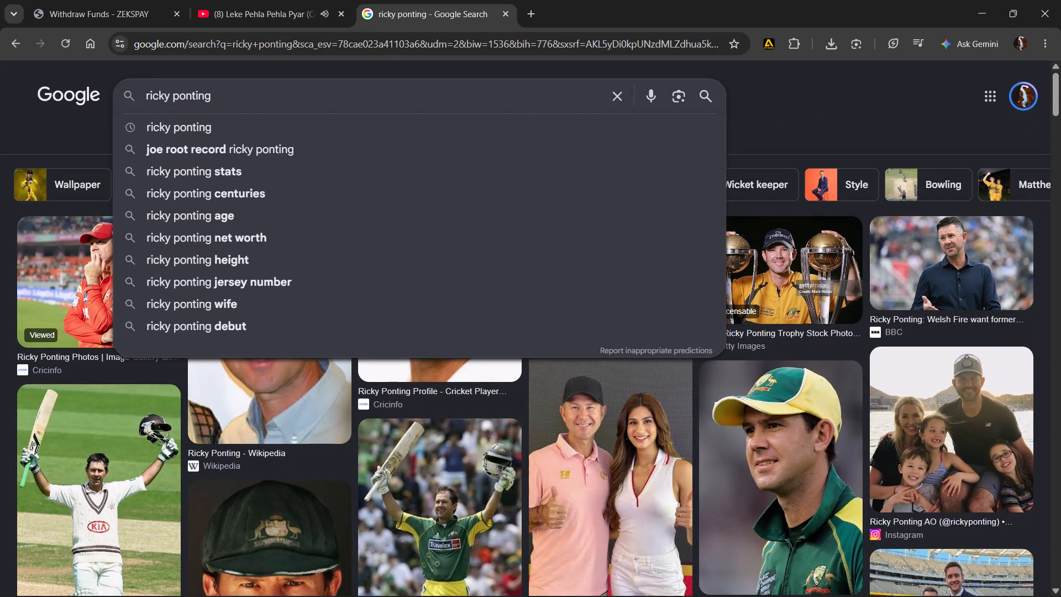
{"action": "key", "text": "space"}
{"action": "type", "text": "hade"}
{"action": "key", "text": "space"}
{"action": "type", "text": "coa"}
{"action": "key", "text": "t"}
{"action": "type", "text": "ch"}
{"action": "key", "text": "space"}
{"action": "key", "text": "Return"}
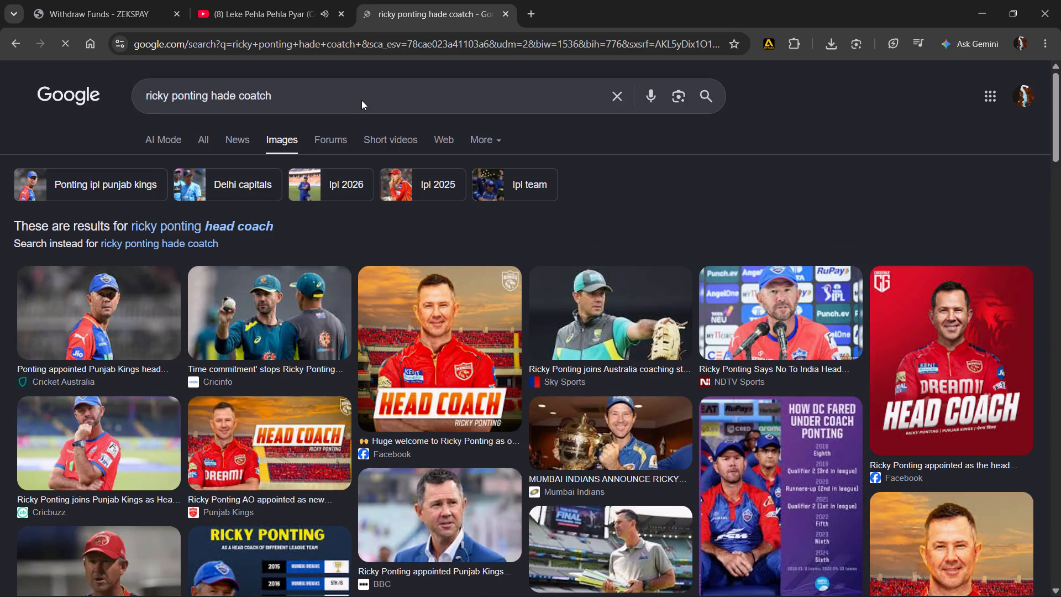
{"action": "left_click", "coordinate": [248, 232]}
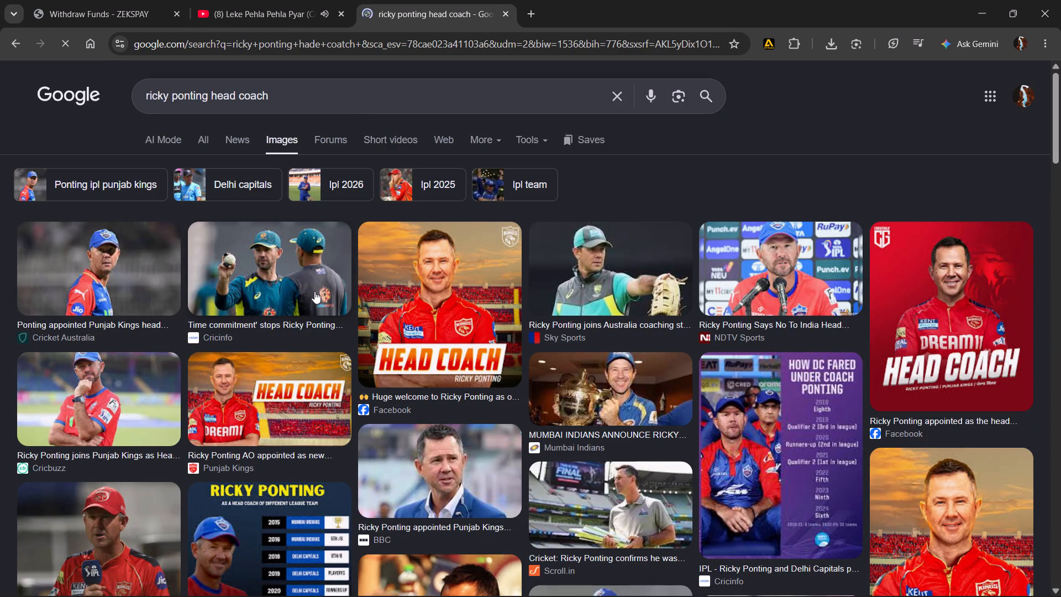
Find ThePrint's photo of Ponting giving a thumbs-up in a Punjab Kings jersey and open its preview.
{"action": "scroll", "coordinate": [314, 291], "scroll_direction": "down", "scroll_amount": 4}
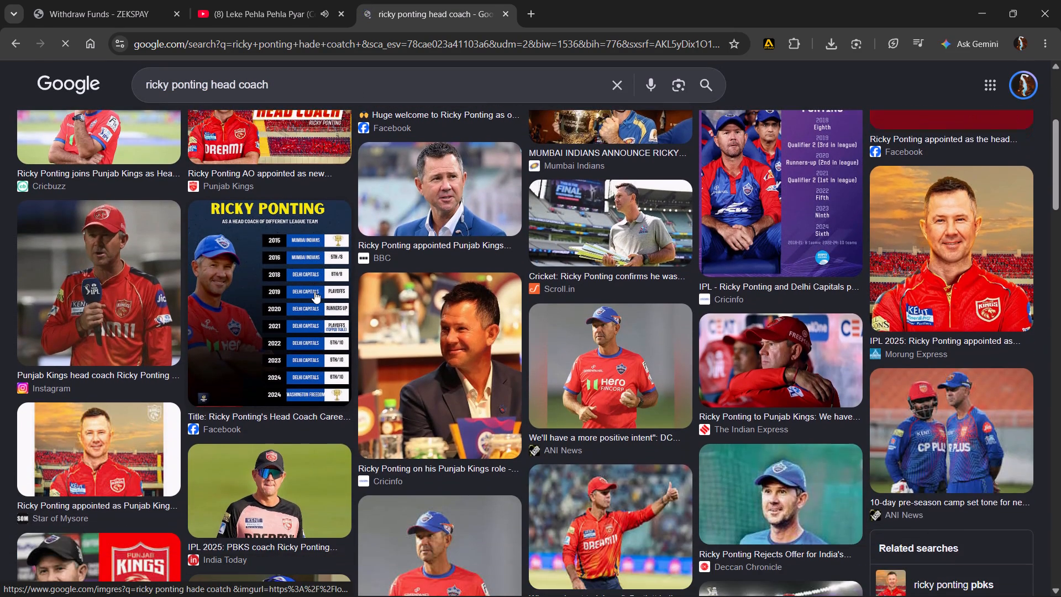
{"action": "scroll", "coordinate": [314, 291], "scroll_direction": "down", "scroll_amount": 1}
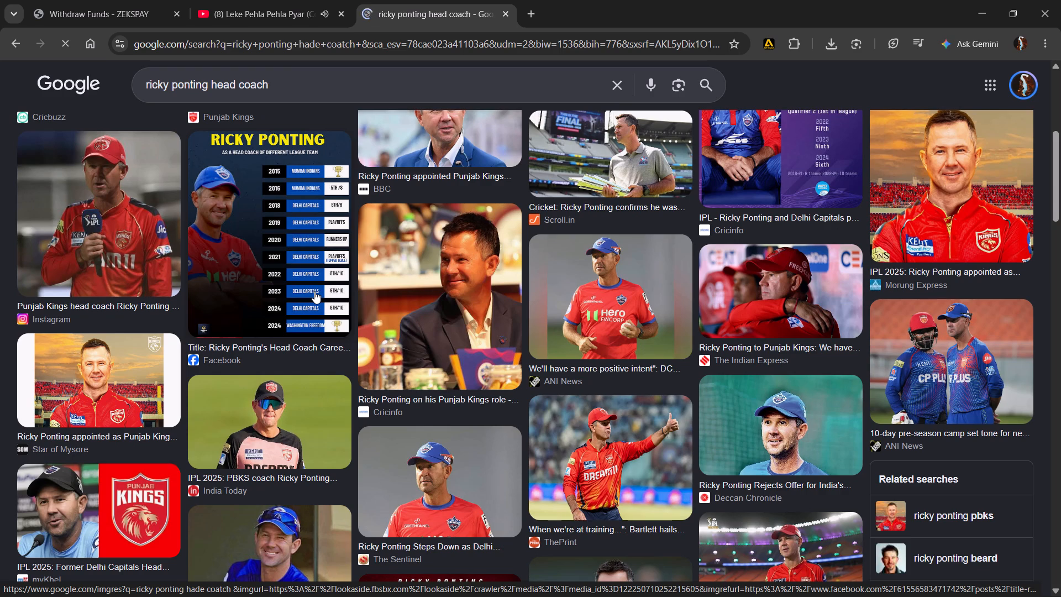
{"action": "scroll", "coordinate": [314, 291], "scroll_direction": "down", "scroll_amount": 4}
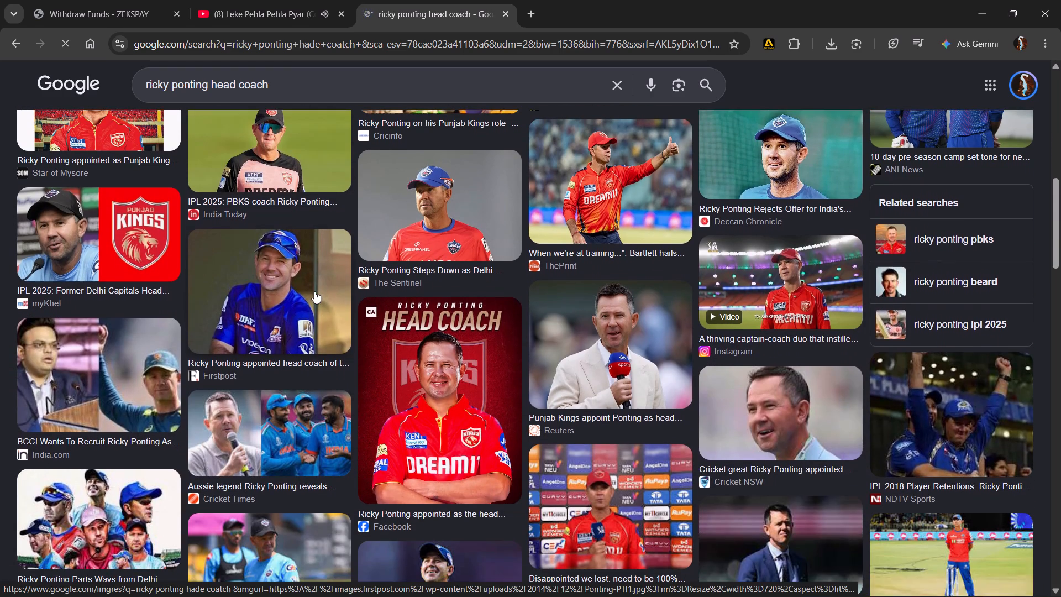
{"action": "left_click", "coordinate": [570, 193]}
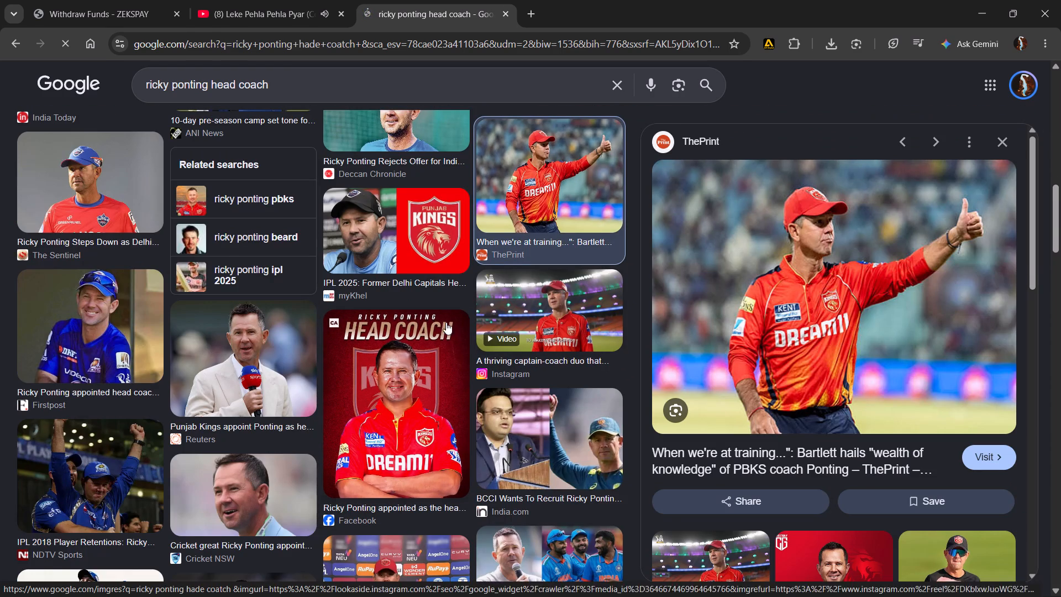
Look through the ricky ponting head coach image results and the related images for another photo of him in Punjab Kings kit.
{"action": "scroll", "coordinate": [445, 322], "scroll_direction": "down", "scroll_amount": 5}
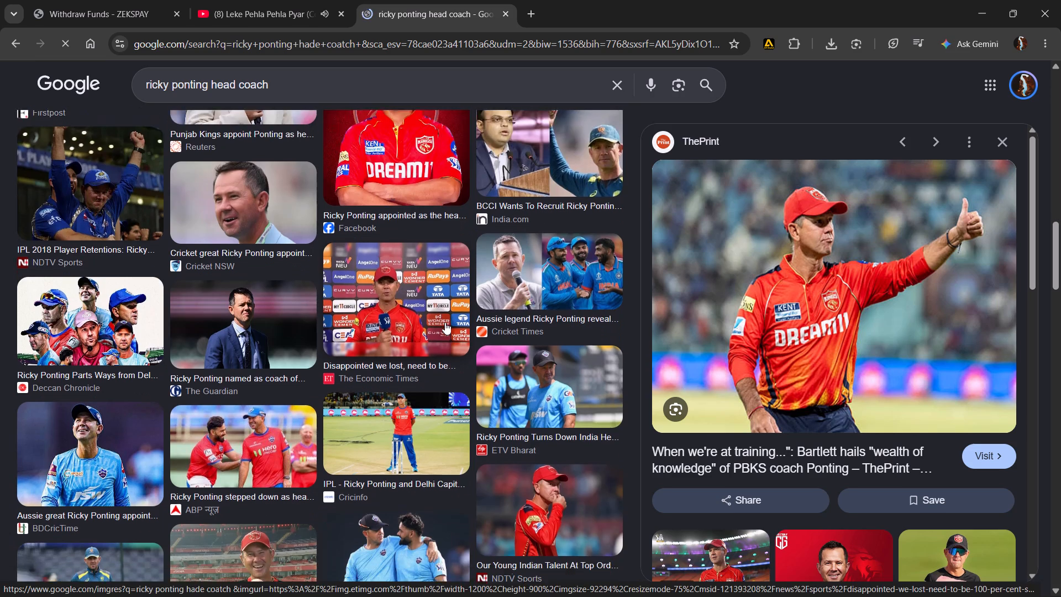
{"action": "scroll", "coordinate": [445, 322], "scroll_direction": "down", "scroll_amount": 5}
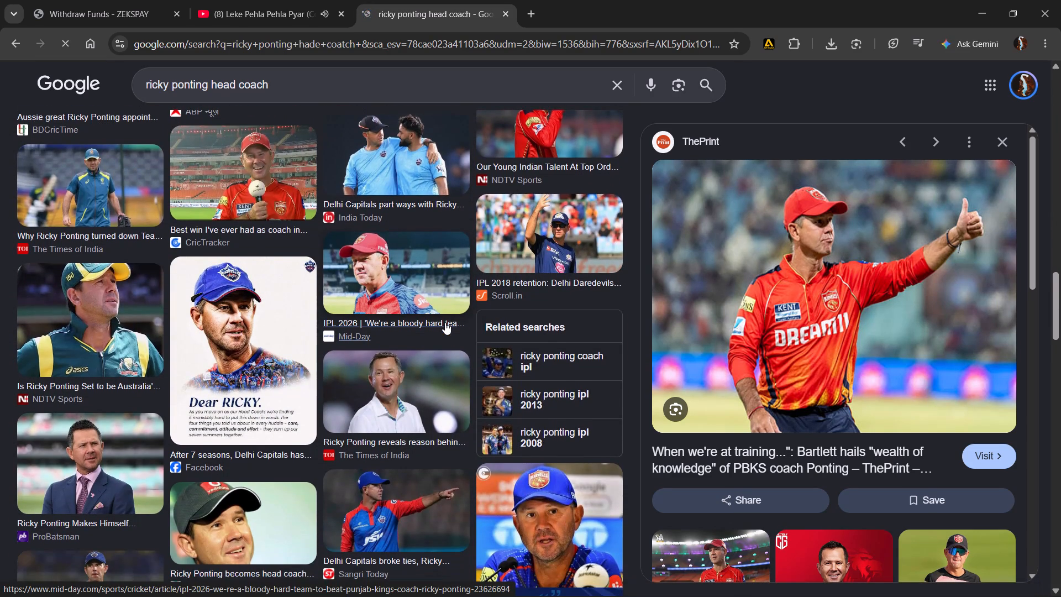
{"action": "scroll", "coordinate": [445, 322], "scroll_direction": "down", "scroll_amount": 7}
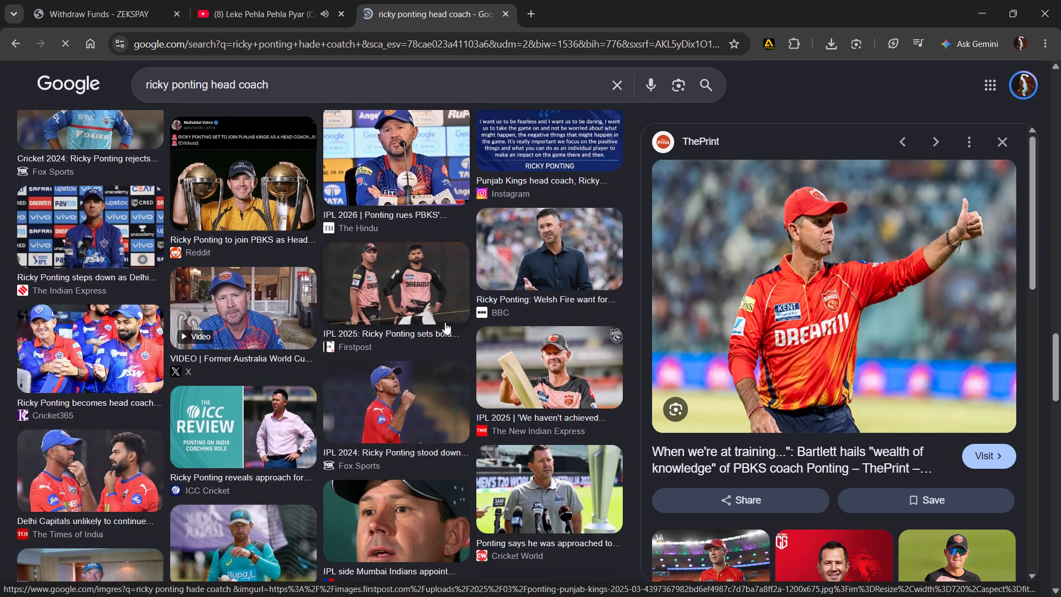
{"action": "scroll", "coordinate": [445, 322], "scroll_direction": "down", "scroll_amount": 4}
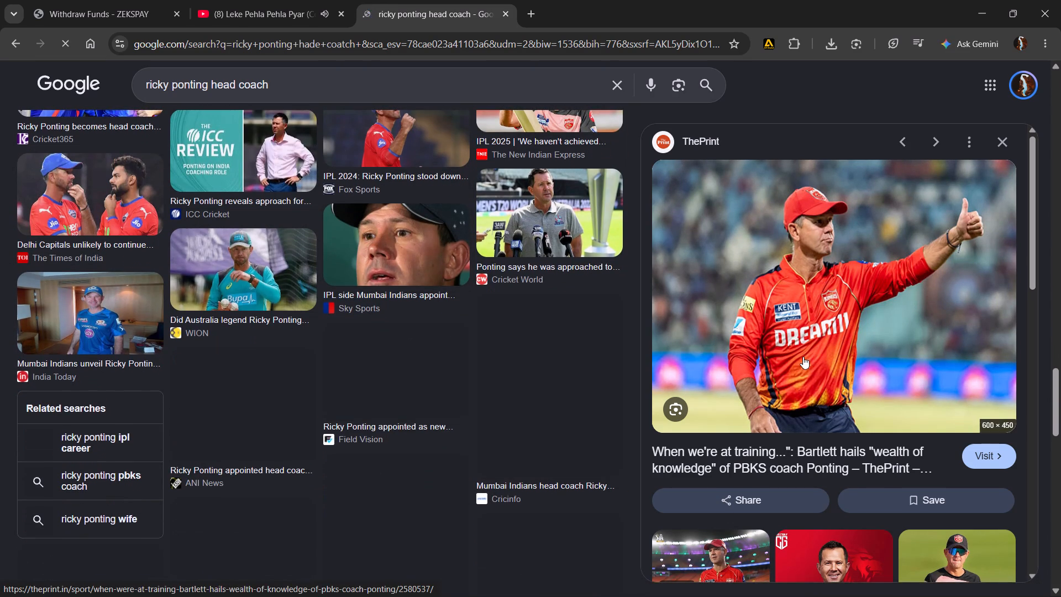
{"action": "scroll", "coordinate": [802, 355], "scroll_direction": "down", "scroll_amount": 4}
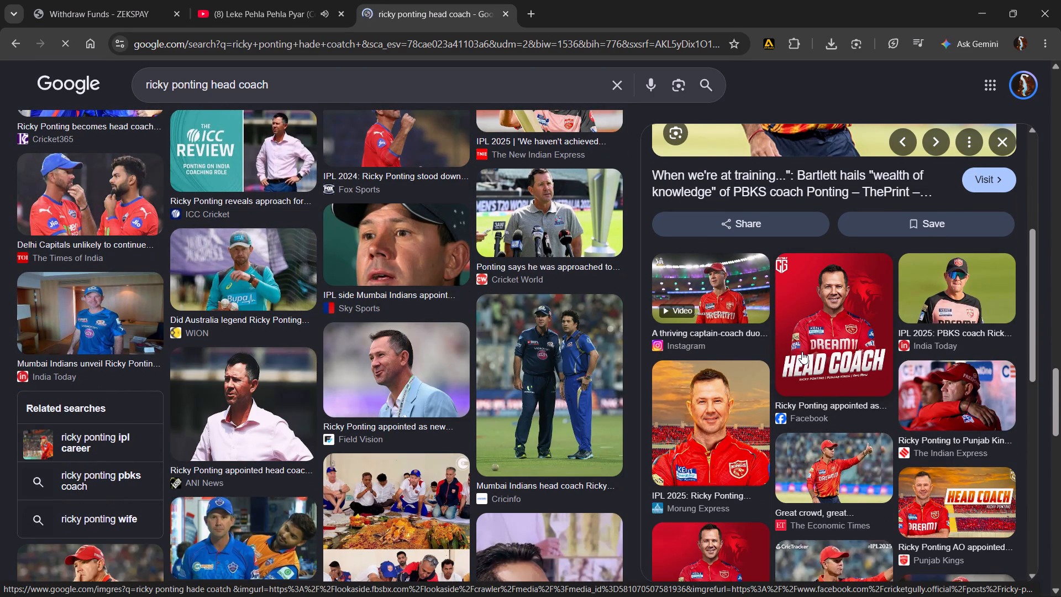
{"action": "scroll", "coordinate": [802, 352], "scroll_direction": "down", "scroll_amount": 4}
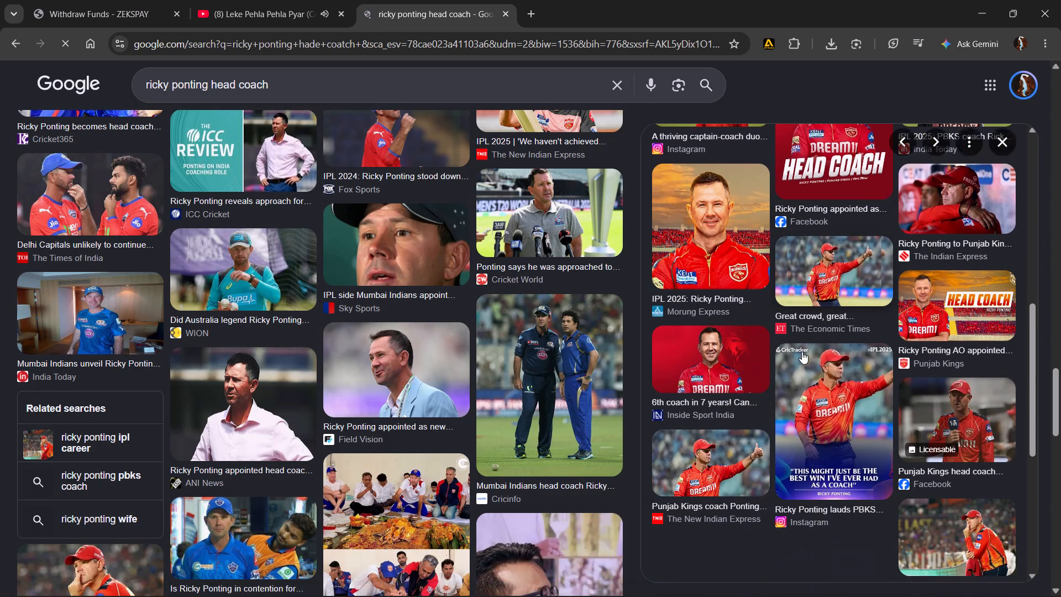
{"action": "scroll", "coordinate": [802, 352], "scroll_direction": "down", "scroll_amount": 2}
{"action": "scroll", "coordinate": [448, 312], "scroll_direction": "down", "scroll_amount": 3}
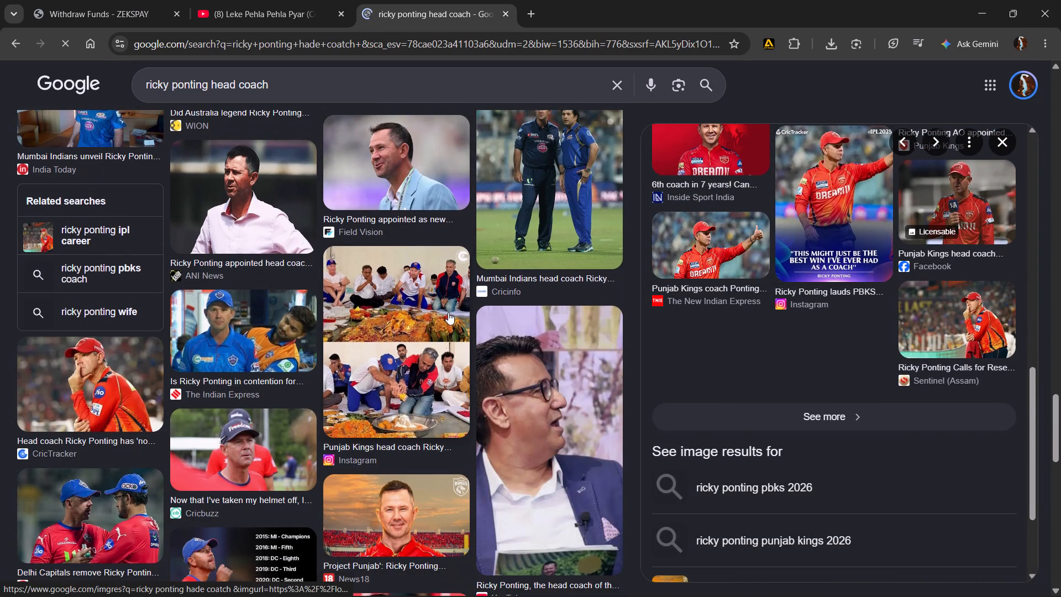
{"action": "scroll", "coordinate": [448, 312], "scroll_direction": "down", "scroll_amount": 3}
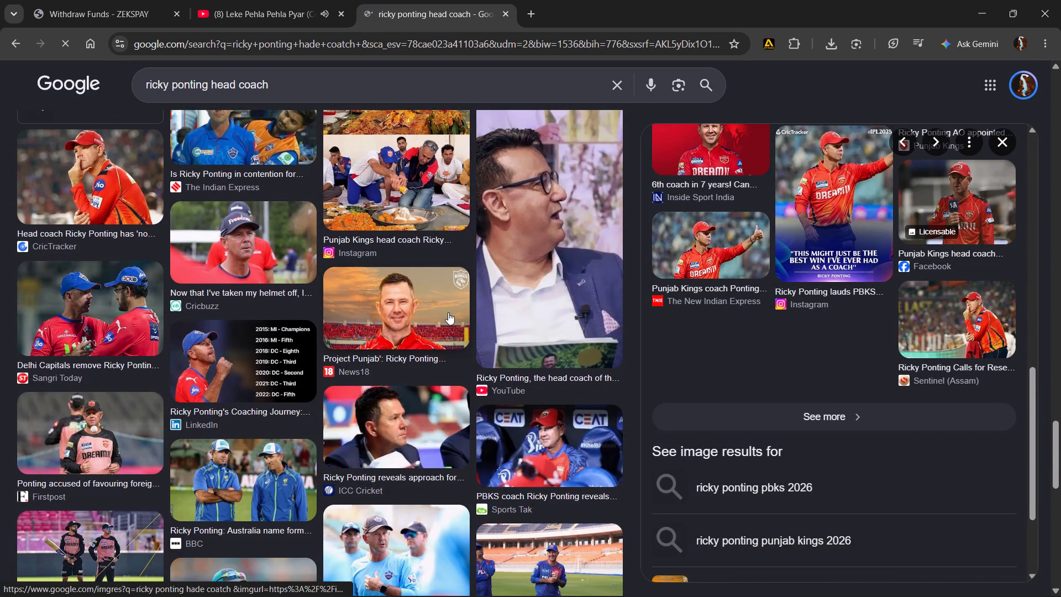
{"action": "scroll", "coordinate": [448, 312], "scroll_direction": "up", "scroll_amount": 1}
{"action": "scroll", "coordinate": [448, 312], "scroll_direction": "down", "scroll_amount": 1}
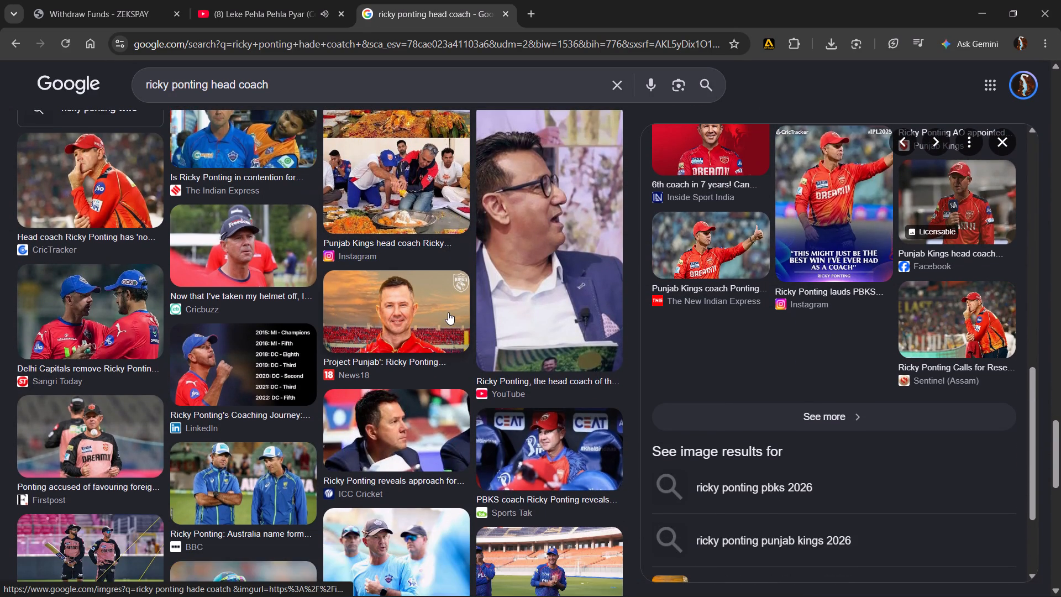
{"action": "scroll", "coordinate": [448, 312], "scroll_direction": "down", "scroll_amount": 5}
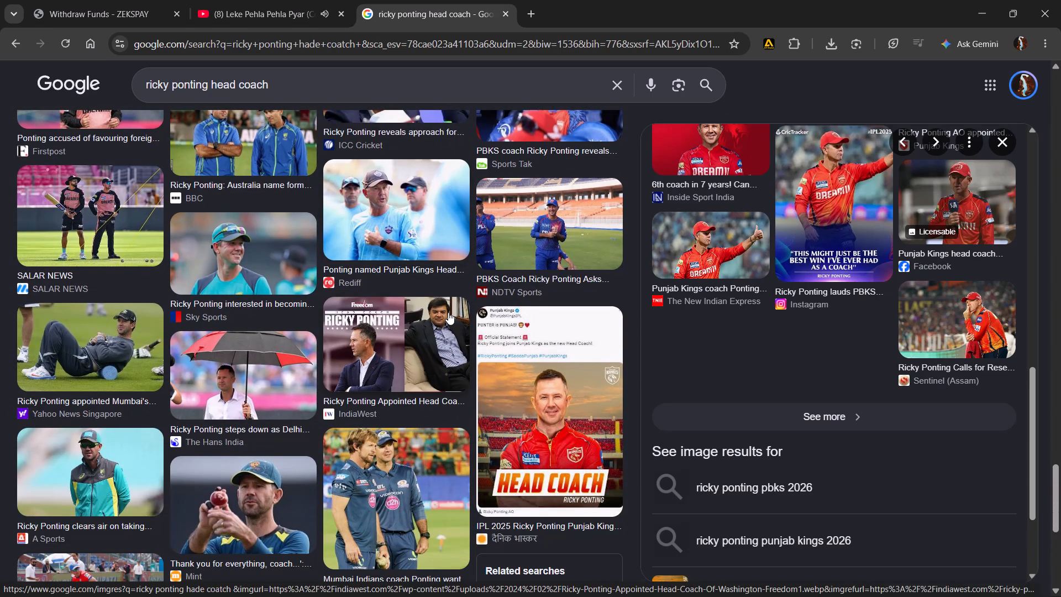
{"action": "scroll", "coordinate": [448, 312], "scroll_direction": "down", "scroll_amount": 8}
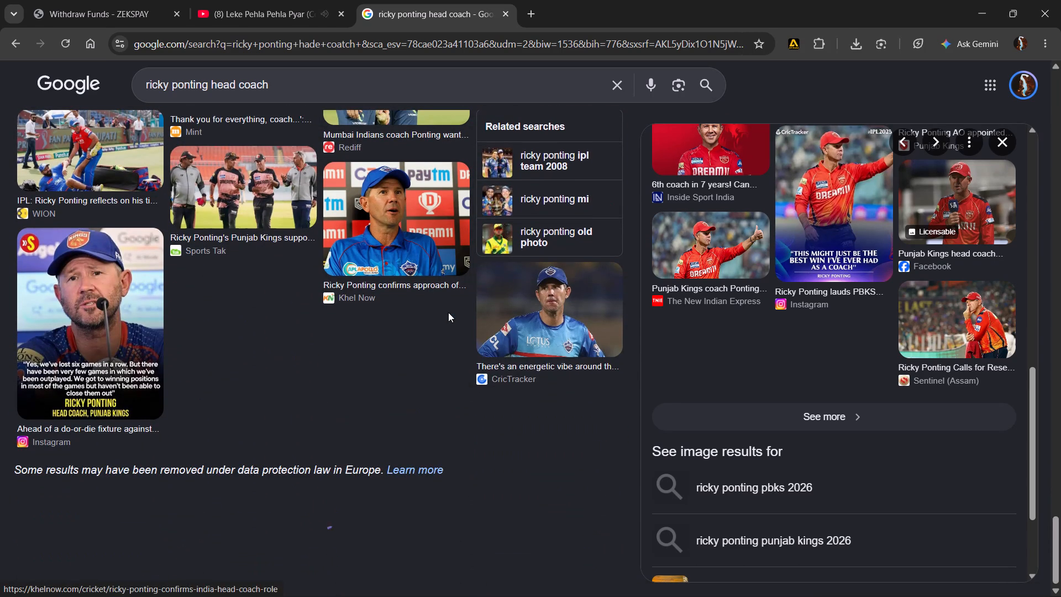
{"action": "scroll", "coordinate": [448, 312], "scroll_direction": "down", "scroll_amount": 3}
{"action": "scroll", "coordinate": [448, 312], "scroll_direction": "up", "scroll_amount": 3}
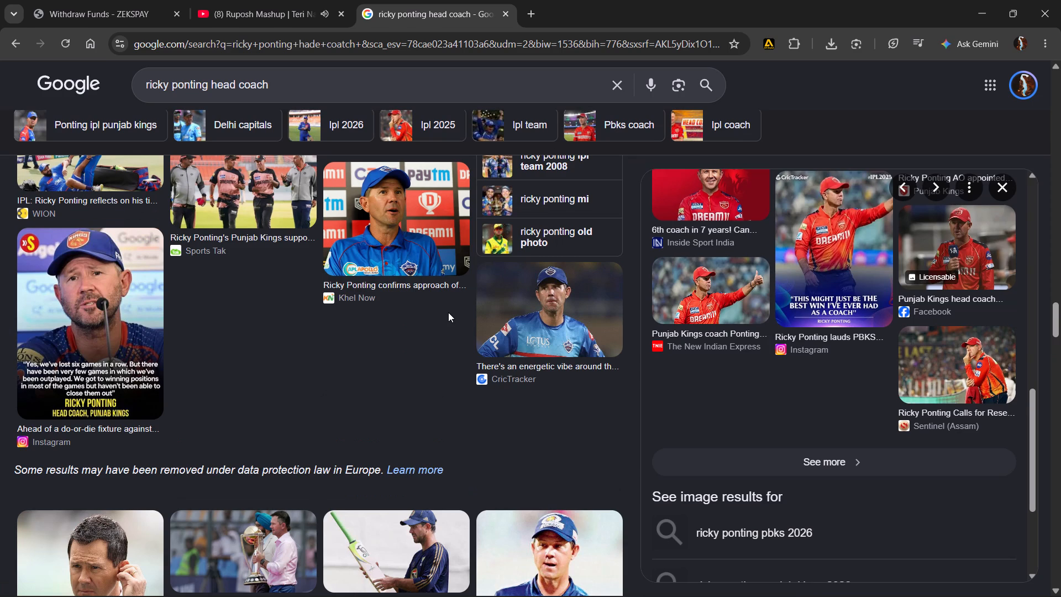
{"action": "scroll", "coordinate": [428, 306], "scroll_direction": "down", "scroll_amount": 6}
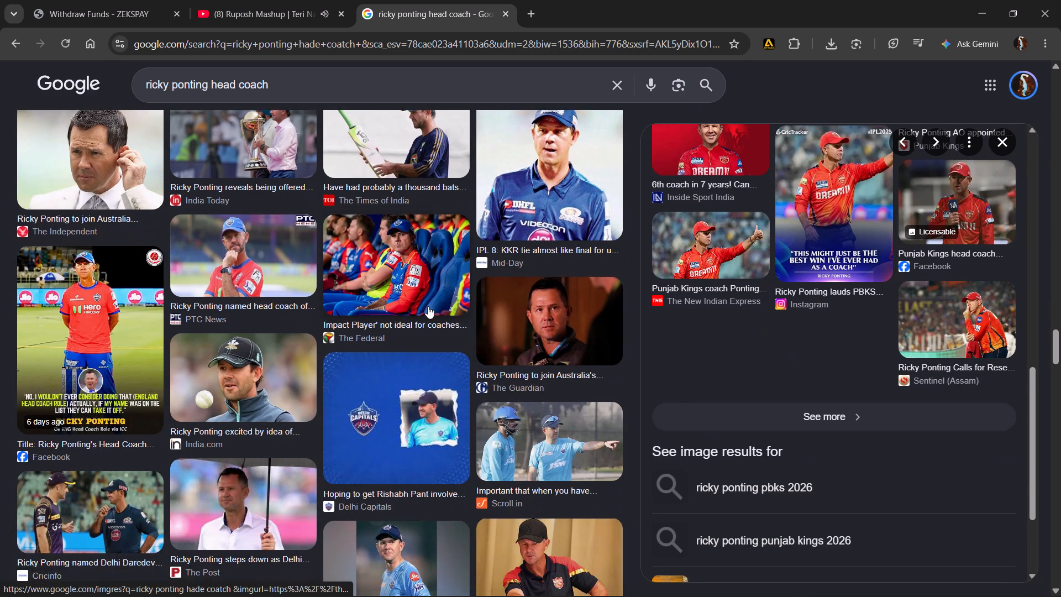
{"action": "scroll", "coordinate": [428, 306], "scroll_direction": "down", "scroll_amount": 10}
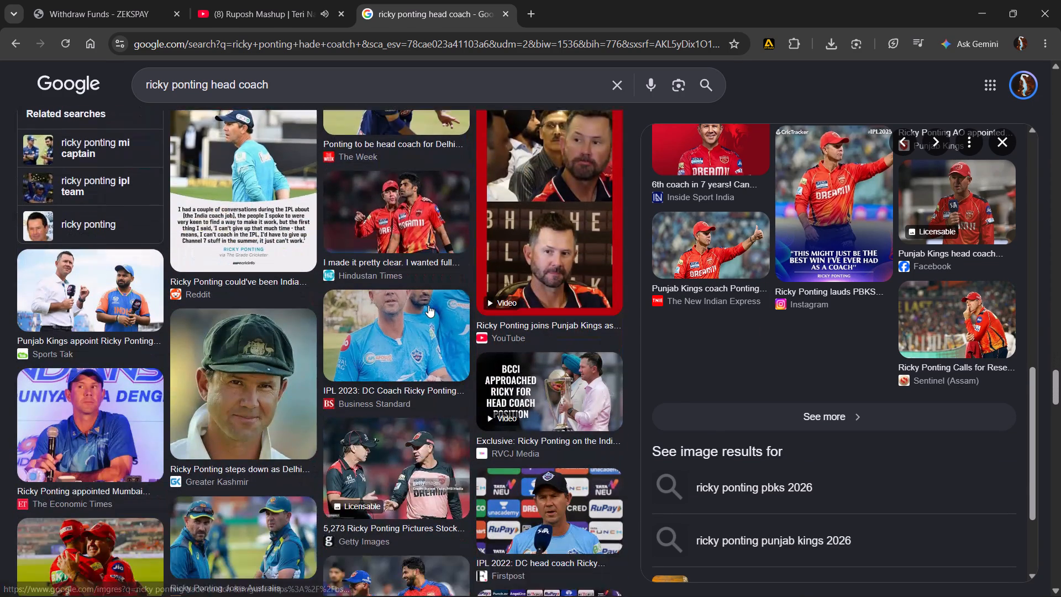
{"action": "scroll", "coordinate": [428, 305], "scroll_direction": "down", "scroll_amount": 4}
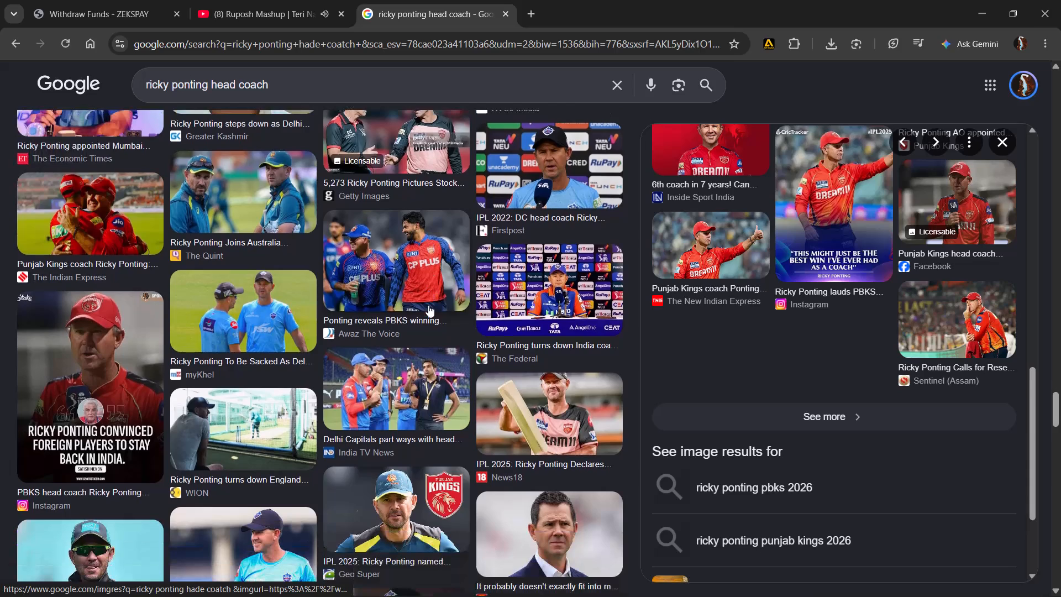
{"action": "scroll", "coordinate": [428, 305], "scroll_direction": "down", "scroll_amount": 5}
{"action": "scroll", "coordinate": [428, 305], "scroll_direction": "up", "scroll_amount": 14}
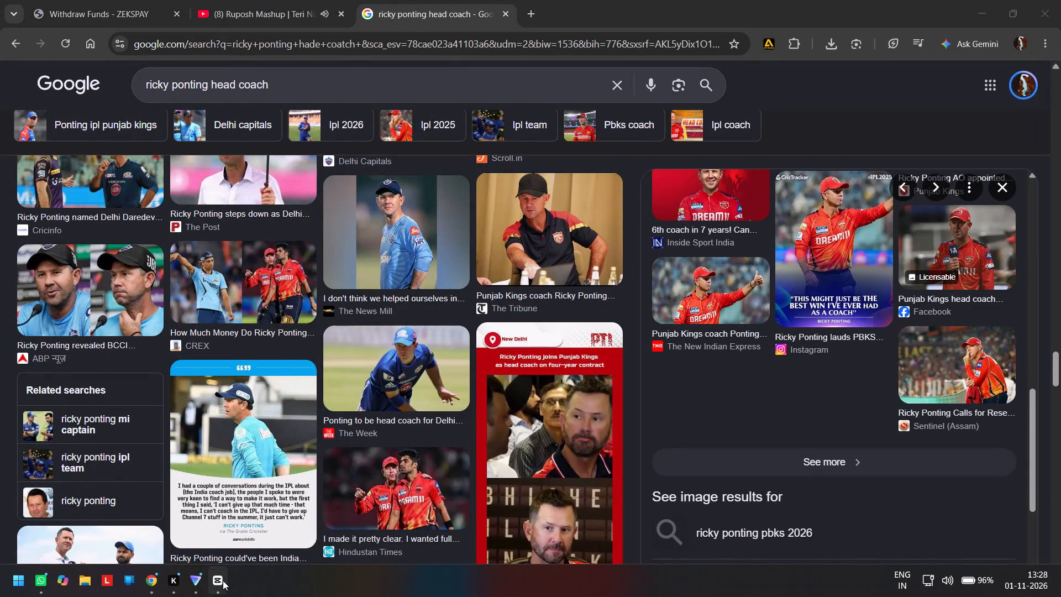
In CapCut, replace the first Chennai Super Kings logo clip after the Punjab Kings logo with the Rajasthan Royals logo, keeping the original video effect.
{"action": "left_click", "coordinate": [220, 580]}
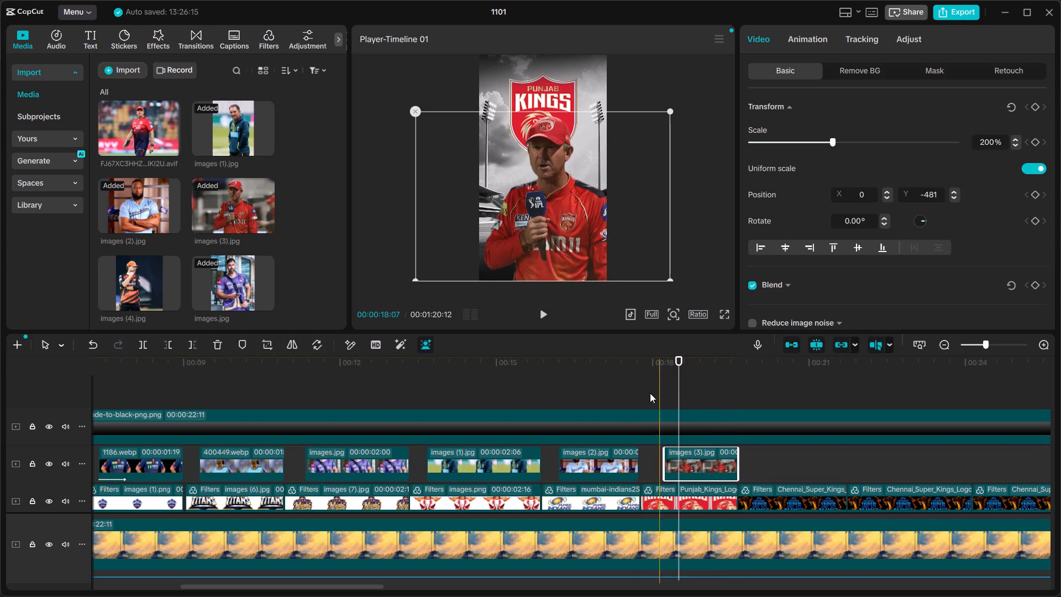
{"action": "left_click", "coordinate": [697, 397]}
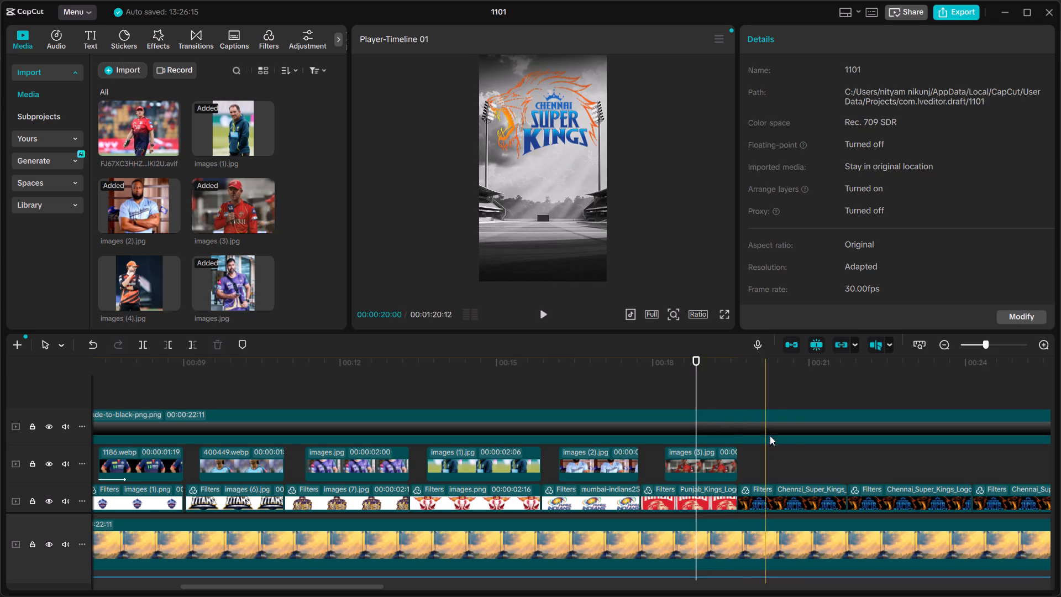
{"action": "left_click", "coordinate": [791, 454]}
{"action": "left_click", "coordinate": [783, 486]}
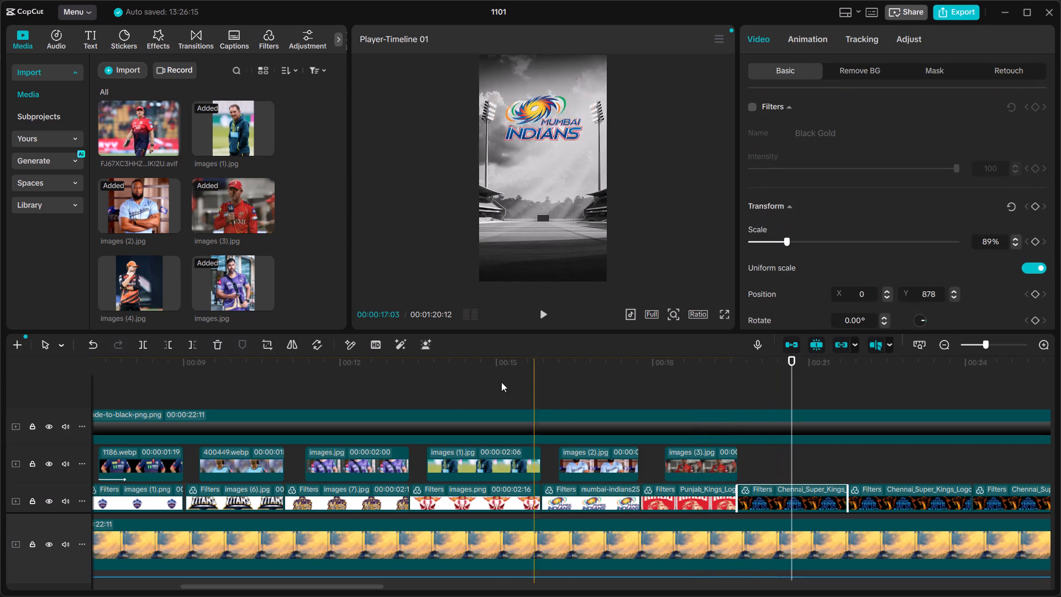
{"action": "scroll", "coordinate": [227, 244], "scroll_direction": "down", "scroll_amount": 4}
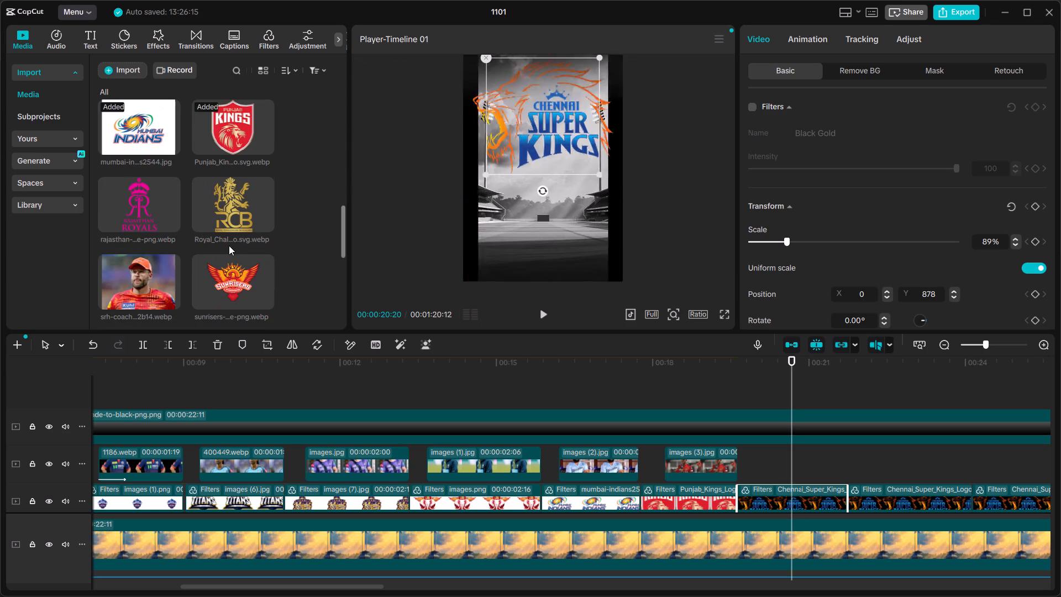
{"action": "scroll", "coordinate": [229, 245], "scroll_direction": "down", "scroll_amount": 1}
{"action": "left_click_drag", "start_coordinate": [113, 205], "coordinate": [587, 401]}
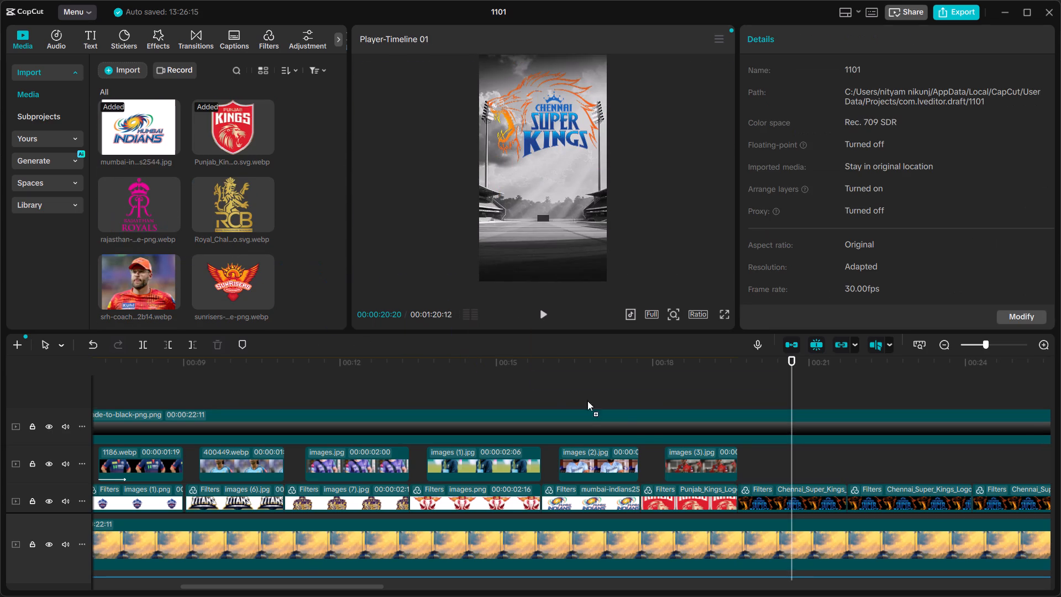
{"action": "left_click_drag", "start_coordinate": [587, 401], "coordinate": [784, 501]}
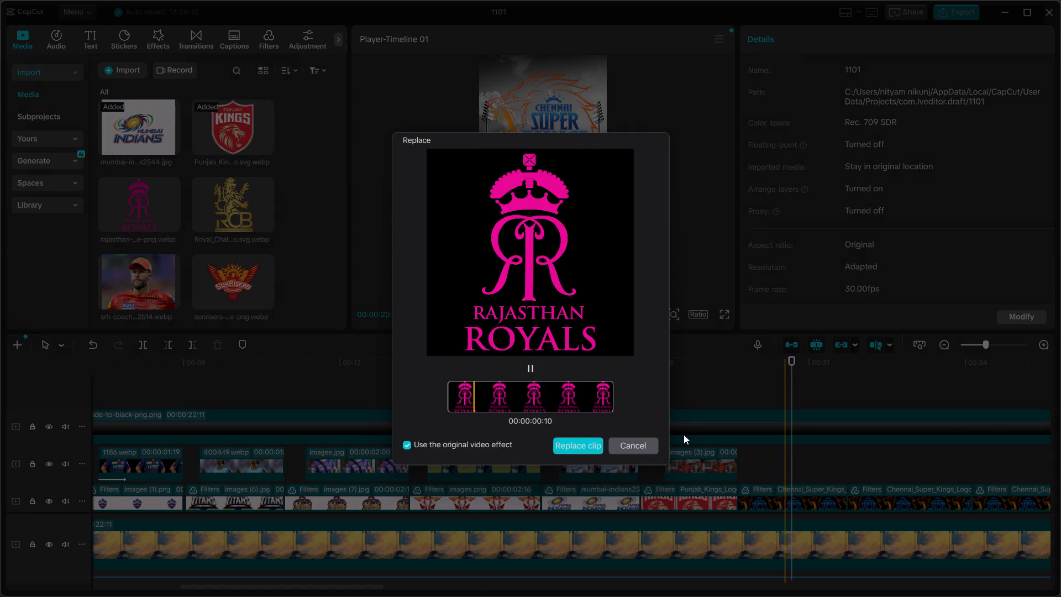
{"action": "left_click", "coordinate": [590, 444]}
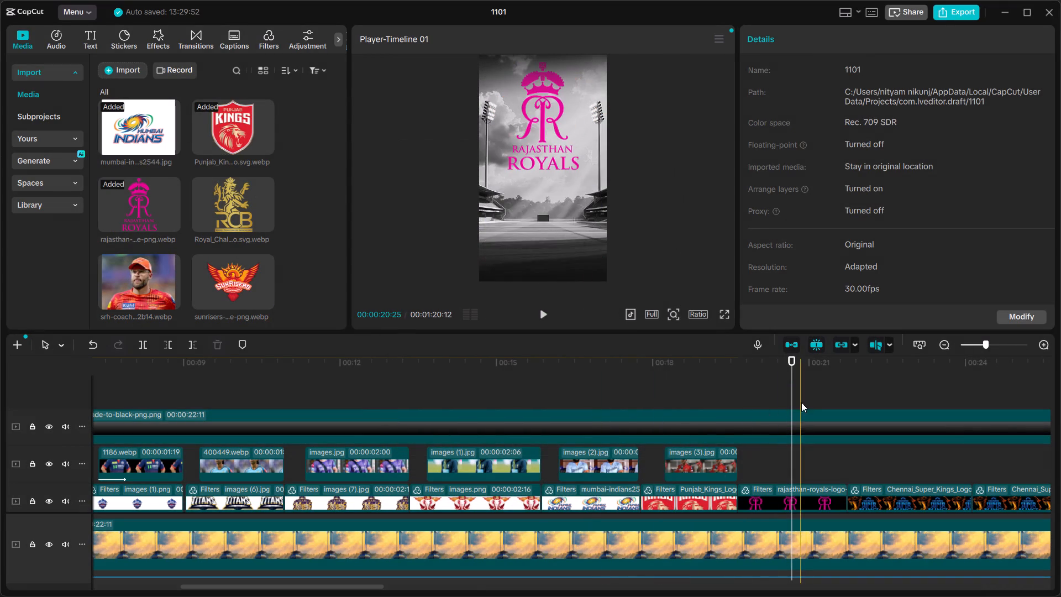
Scale the Rajasthan Royals logo down to about 73% and move it up to a Y position of about 942.
{"action": "left_click", "coordinate": [784, 448]}
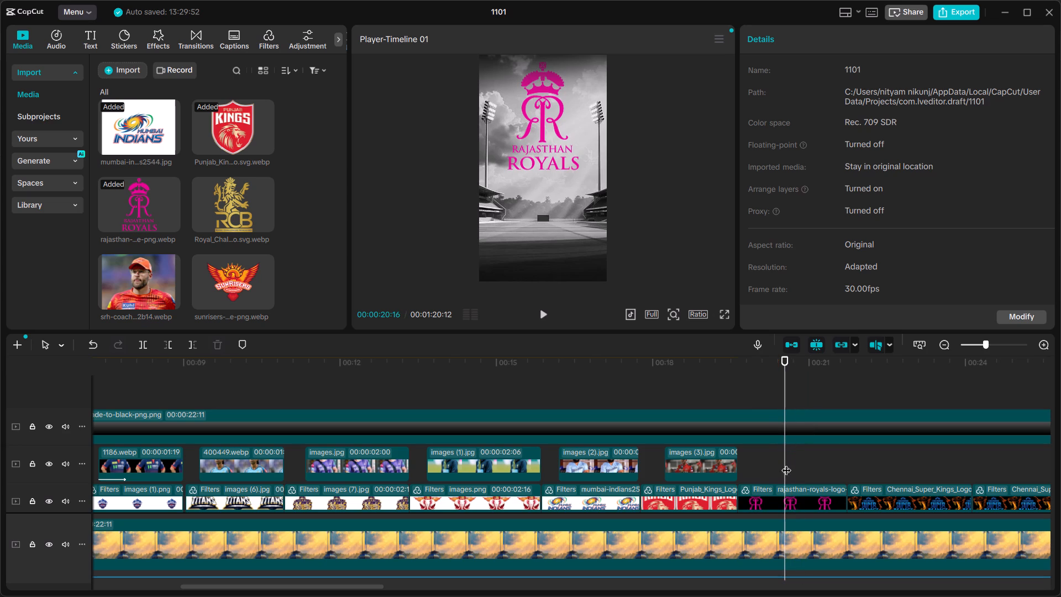
{"action": "left_click", "coordinate": [786, 488]}
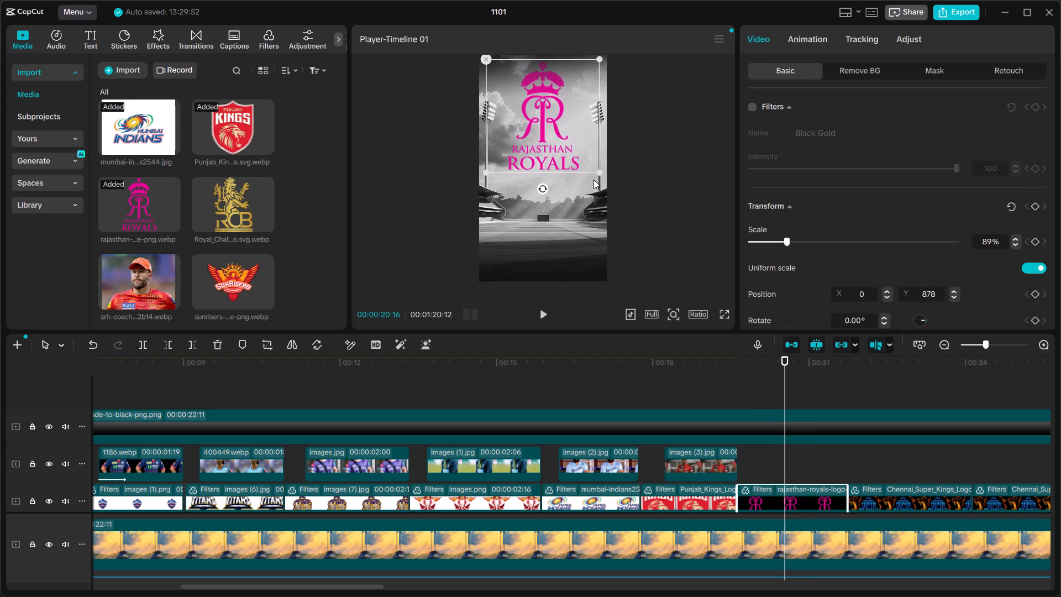
{"action": "left_click_drag", "start_coordinate": [598, 172], "coordinate": [585, 158]}
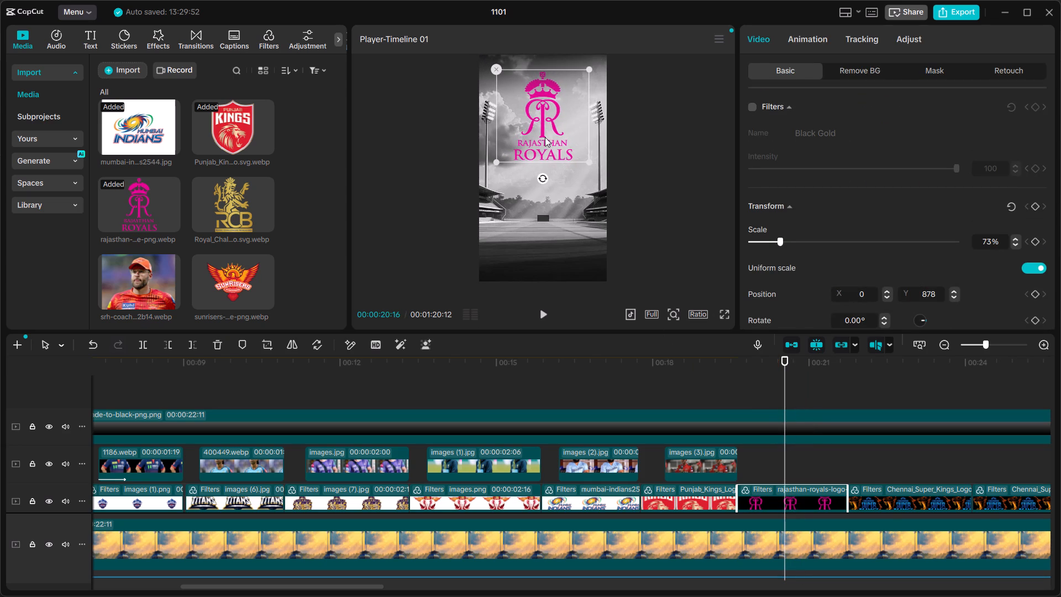
{"action": "left_click_drag", "start_coordinate": [545, 137], "coordinate": [545, 111]}
{"action": "left_click", "coordinate": [555, 119]}
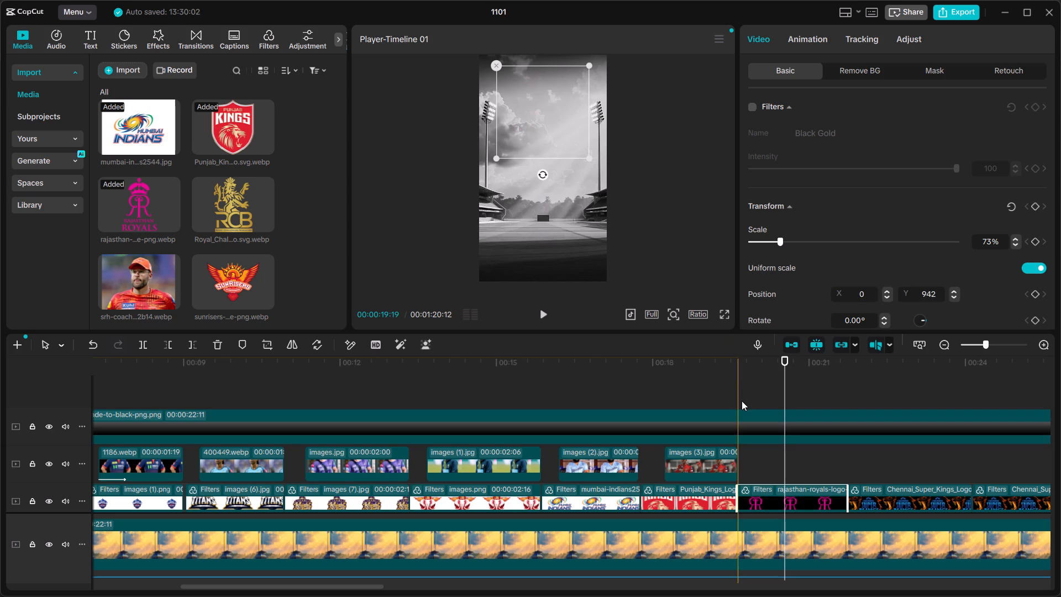
{"action": "left_click", "coordinate": [718, 387]}
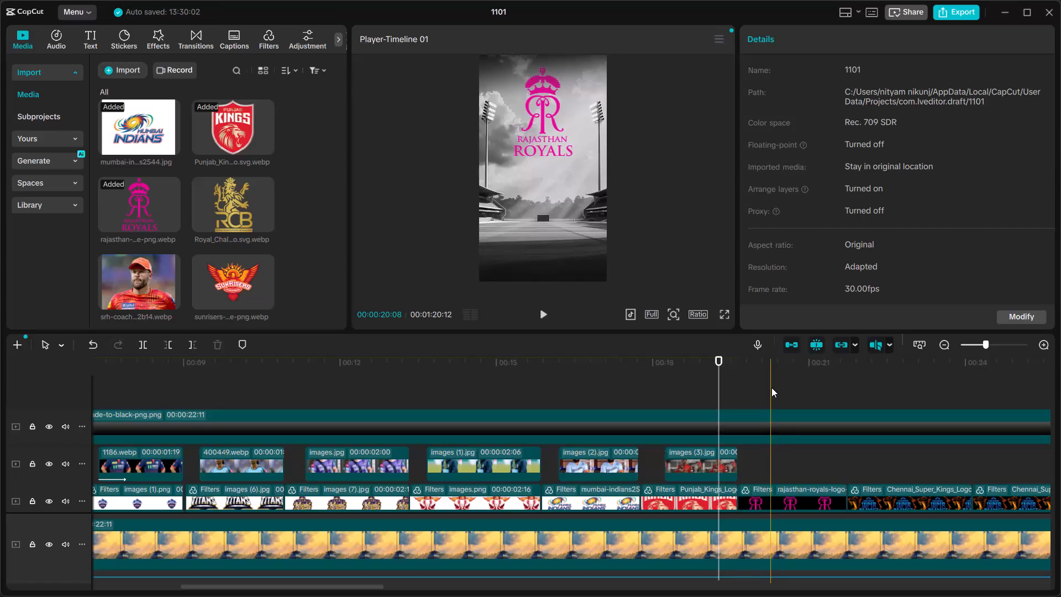
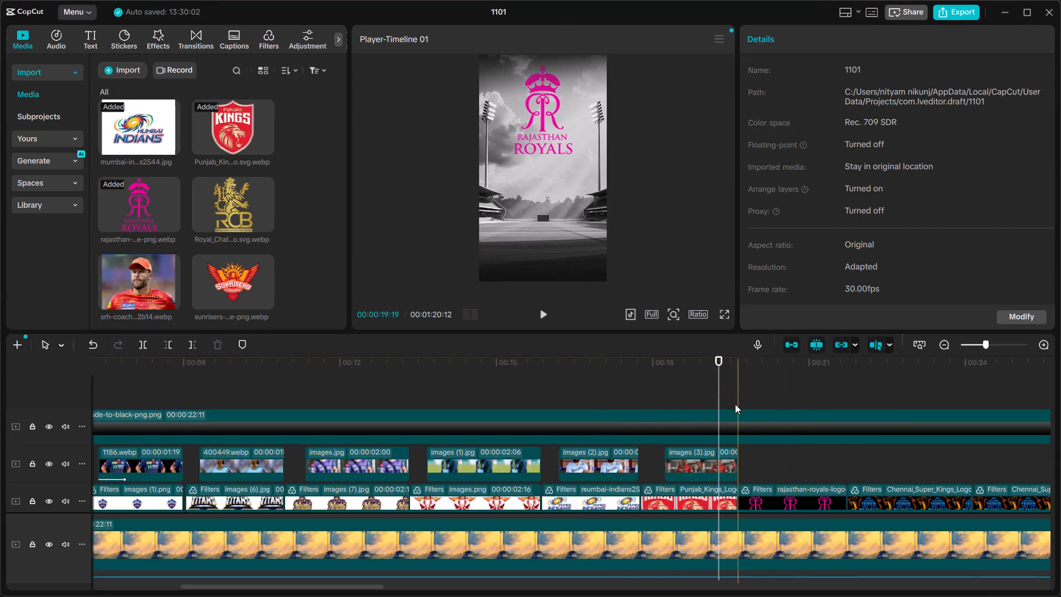
Add the pink-shirt photo 2637.webp above the Rajasthan Royals logo clip and trim it to 00:00:01:23, ending with that logo.
{"action": "scroll", "coordinate": [178, 227], "scroll_direction": "up", "scroll_amount": 2}
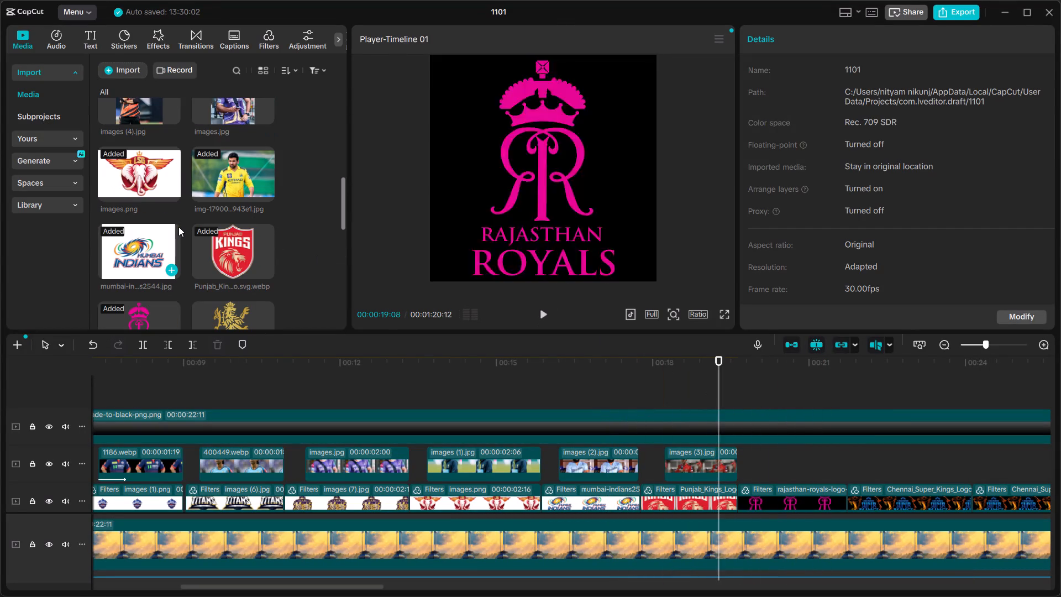
{"action": "scroll", "coordinate": [178, 227], "scroll_direction": "up", "scroll_amount": 3}
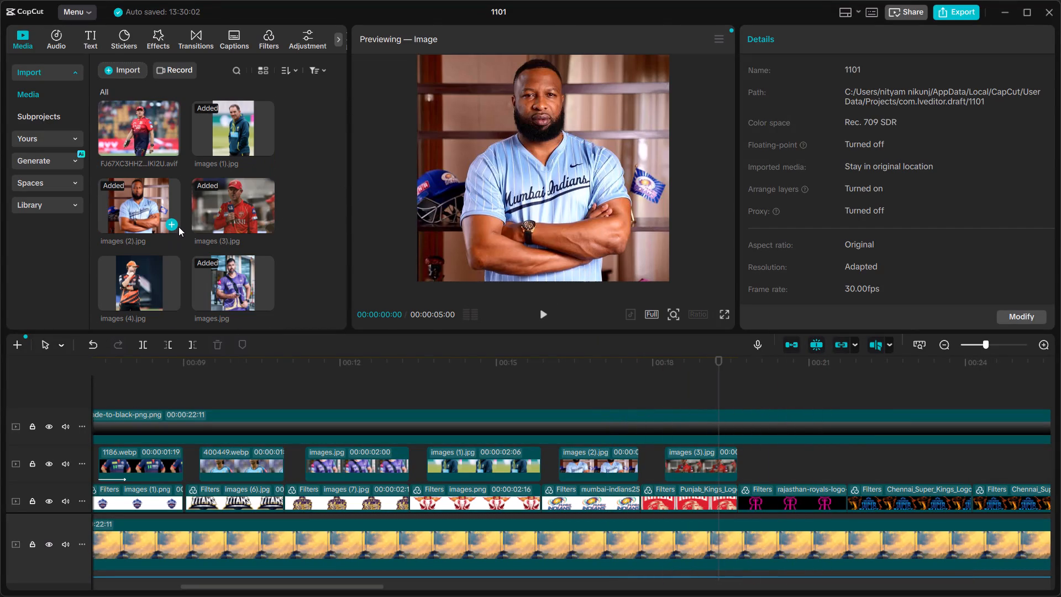
{"action": "scroll", "coordinate": [178, 227], "scroll_direction": "up", "scroll_amount": 3}
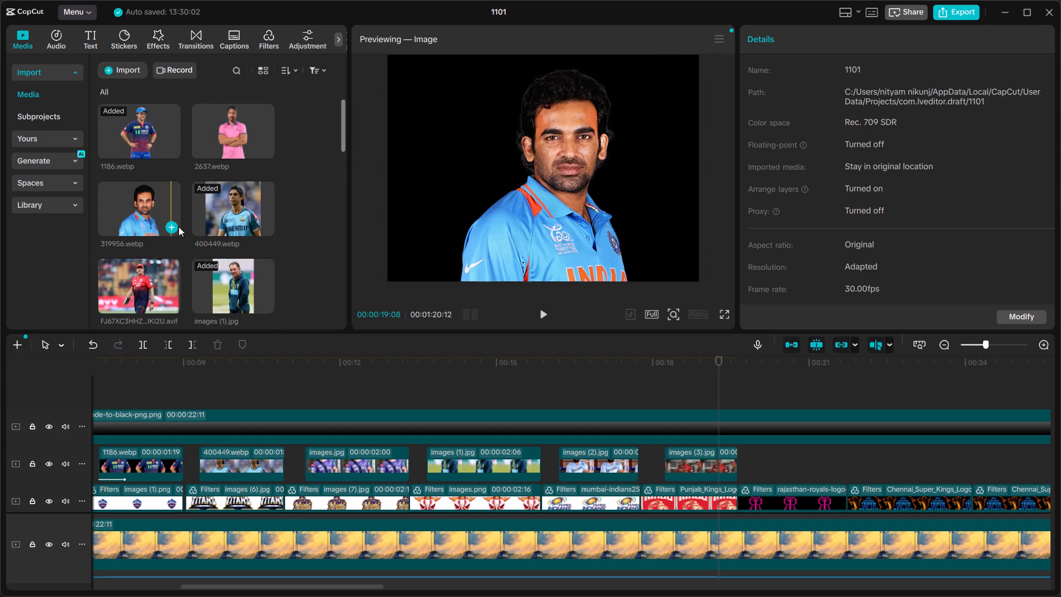
{"action": "left_click_drag", "start_coordinate": [216, 139], "coordinate": [681, 481]}
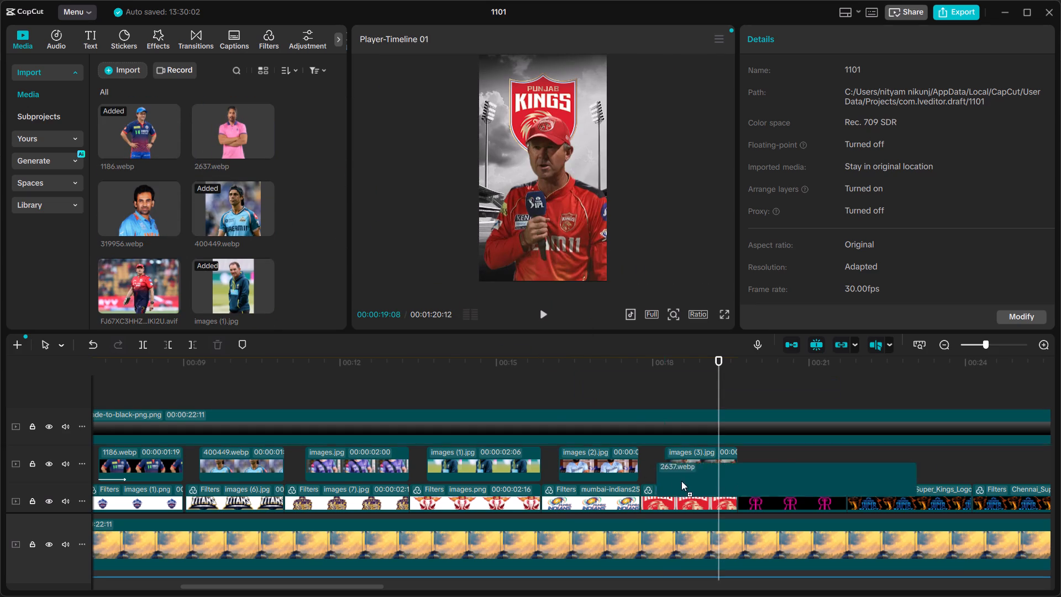
{"action": "left_click_drag", "start_coordinate": [681, 481], "coordinate": [756, 463]}
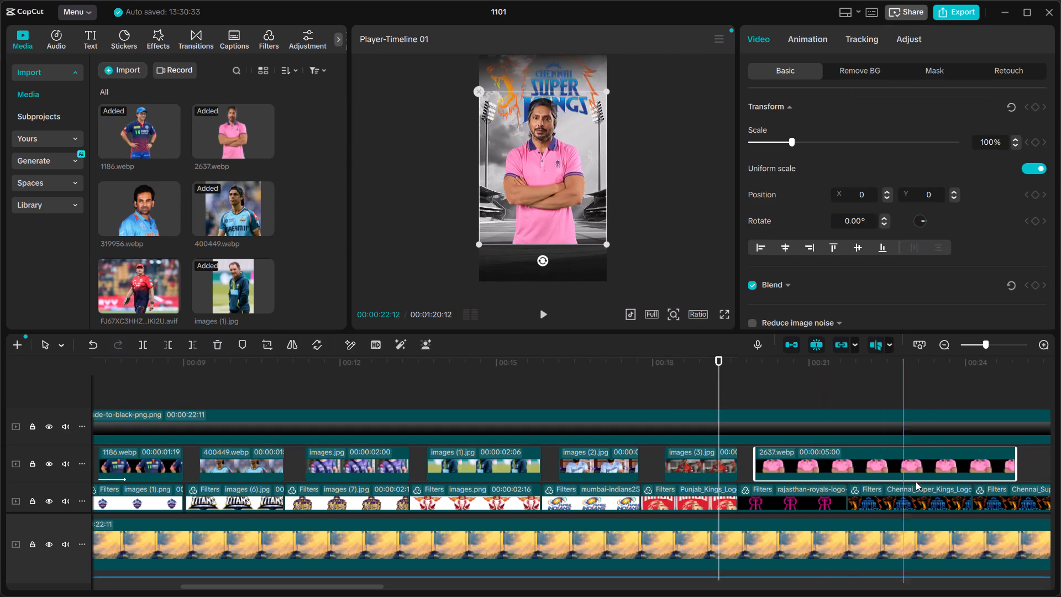
{"action": "left_click_drag", "start_coordinate": [1016, 465], "coordinate": [824, 479]}
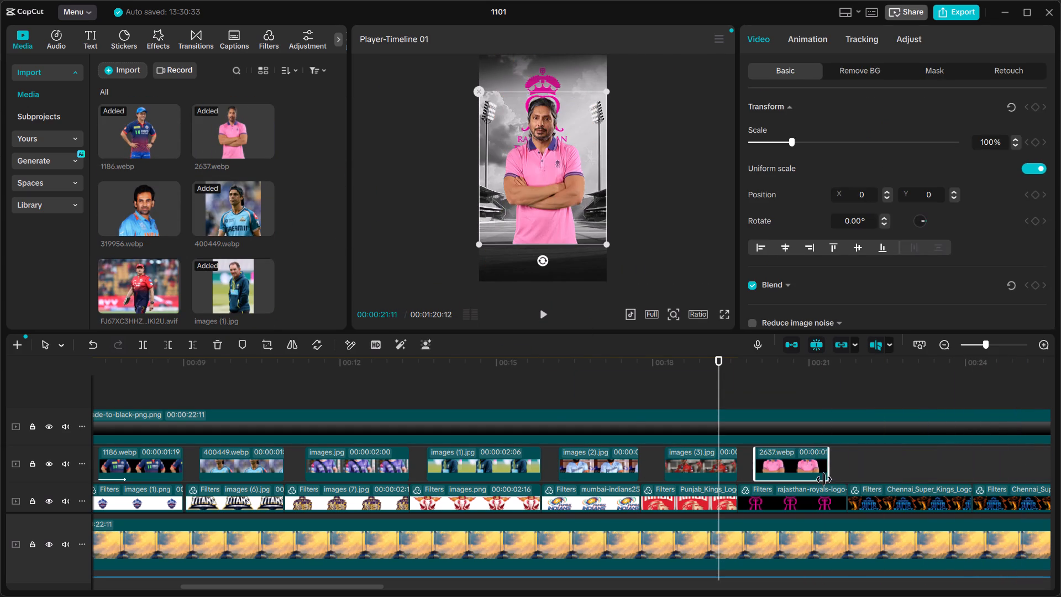
{"action": "left_click_drag", "start_coordinate": [824, 479], "coordinate": [841, 479]}
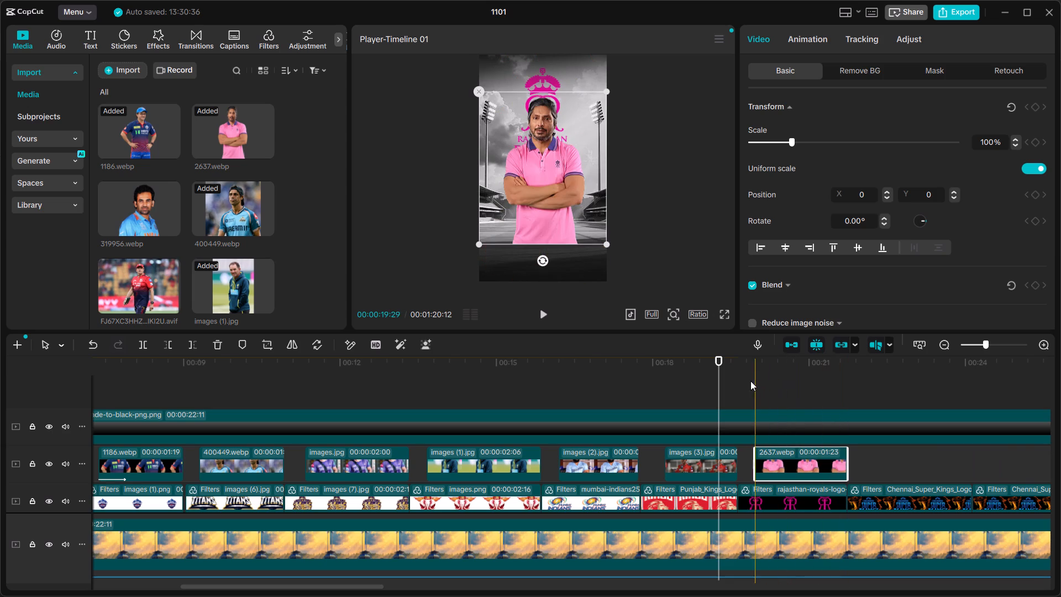
Move the pink-shirt cutout down below the Rajasthan Royals logo, enlarge it, and nudge it back up slightly.
{"action": "left_click", "coordinate": [769, 388]}
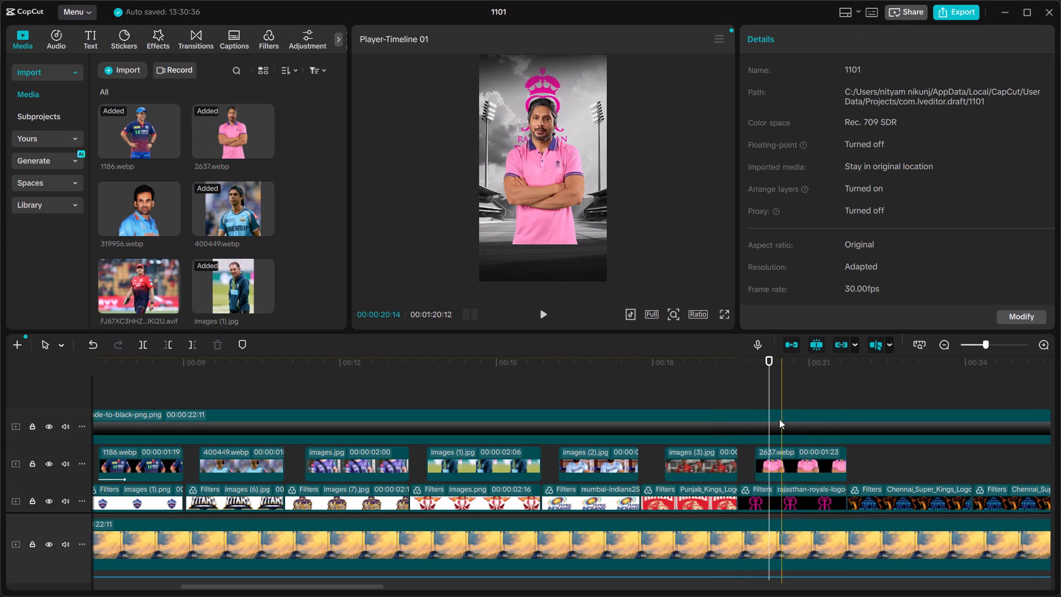
{"action": "left_click", "coordinate": [539, 224]}
{"action": "left_click_drag", "start_coordinate": [564, 231], "coordinate": [566, 275]}
{"action": "left_click_drag", "start_coordinate": [575, 221], "coordinate": [572, 248]}
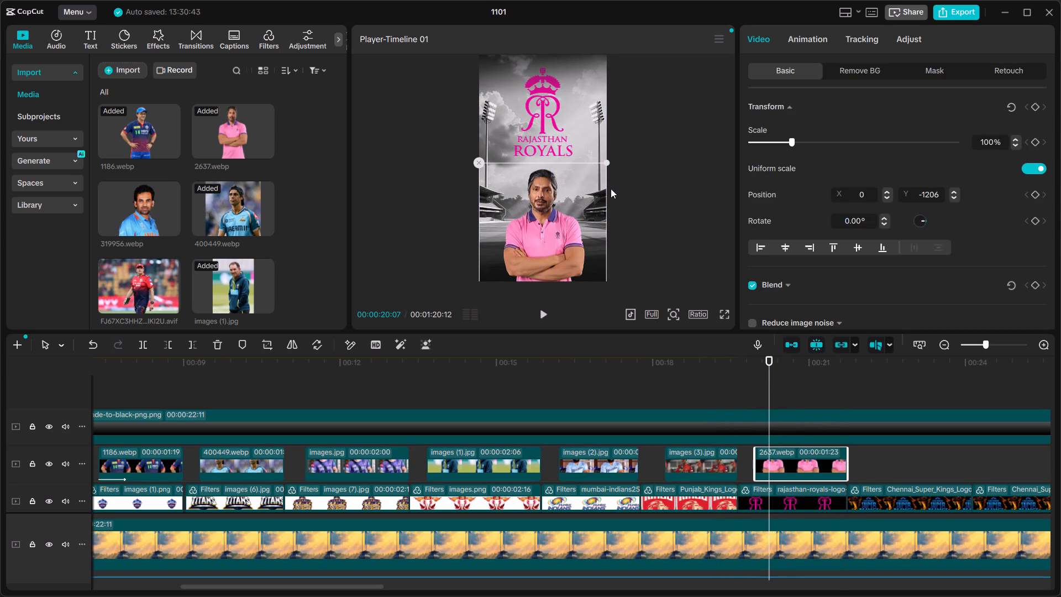
{"action": "left_click_drag", "start_coordinate": [606, 166], "coordinate": [626, 129]}
{"action": "left_click_drag", "start_coordinate": [536, 218], "coordinate": [536, 196]}
{"action": "left_click", "coordinate": [665, 381]}
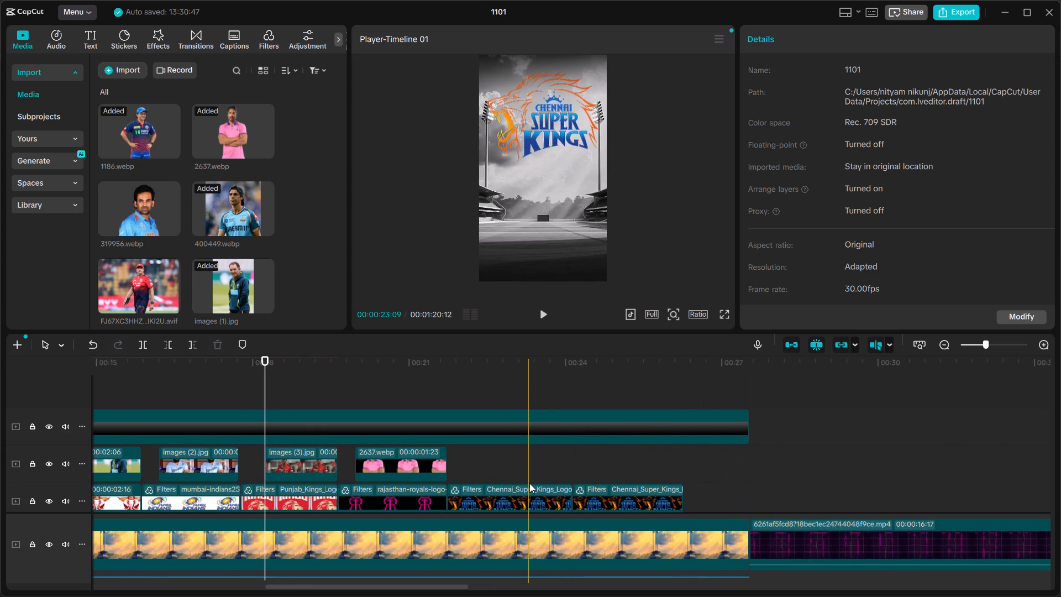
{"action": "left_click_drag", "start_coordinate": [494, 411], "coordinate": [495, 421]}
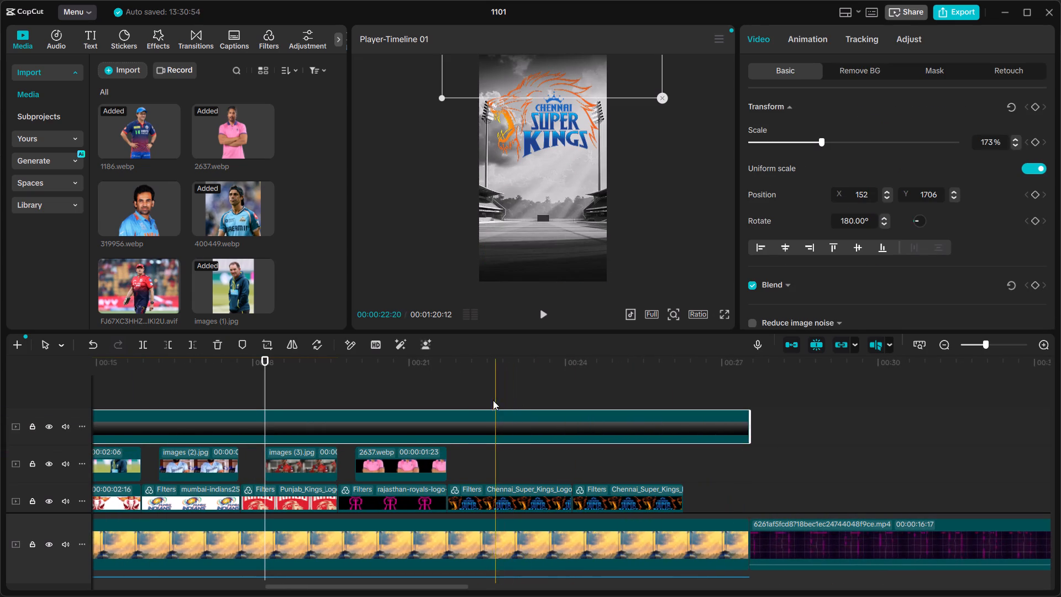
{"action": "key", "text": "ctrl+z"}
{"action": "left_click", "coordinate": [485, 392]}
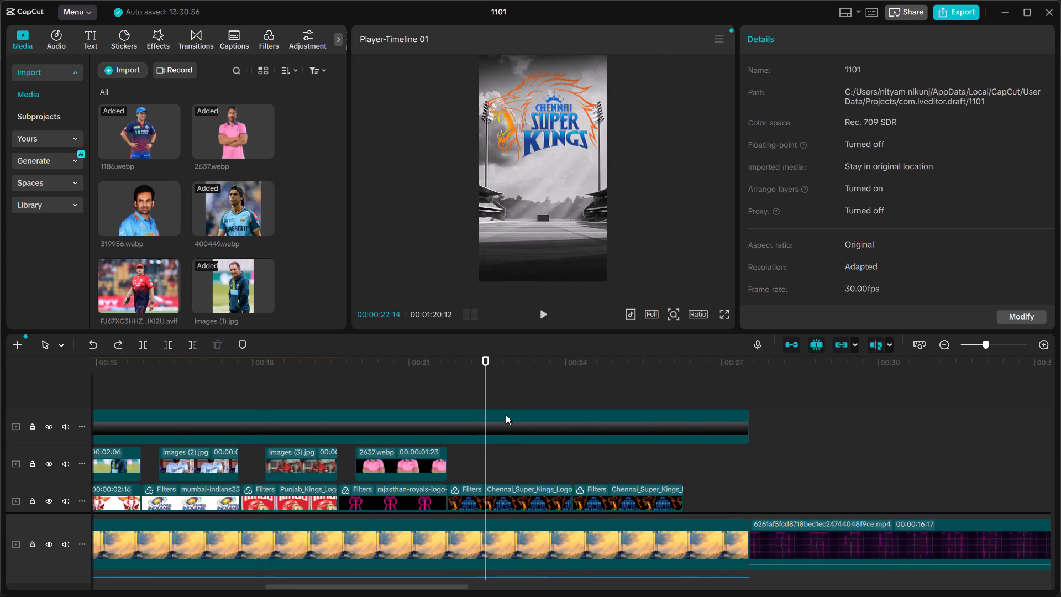
Replace the first remaining Chennai Super Kings logo clip with the Royal Challengers Bengaluru logo, keeping the original video effect.
{"action": "left_click", "coordinate": [510, 507]}
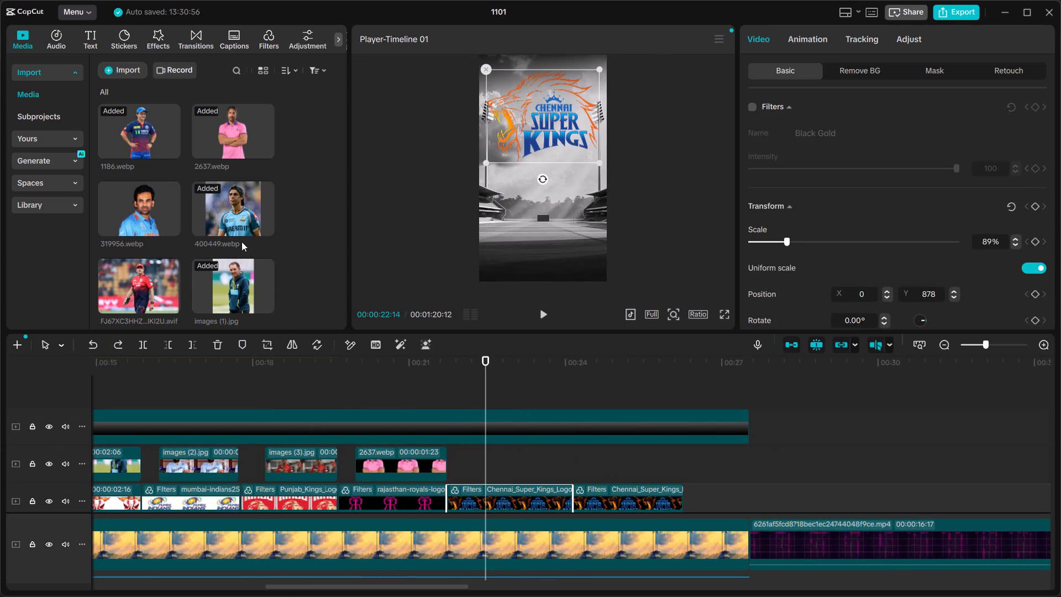
{"action": "scroll", "coordinate": [241, 242], "scroll_direction": "up", "scroll_amount": 4}
{"action": "scroll", "coordinate": [241, 242], "scroll_direction": "down", "scroll_amount": 7}
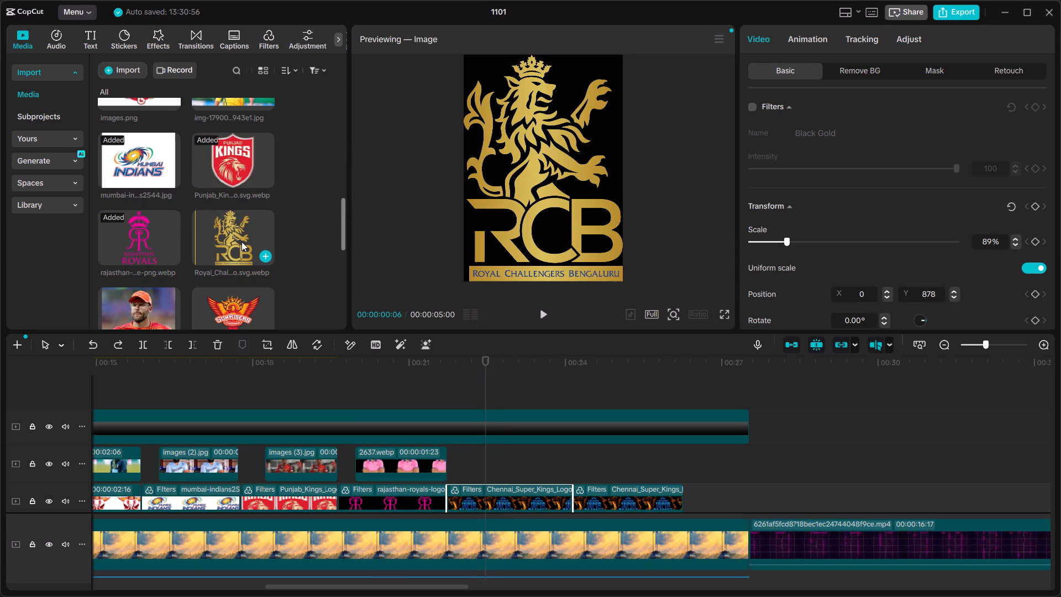
{"action": "left_click_drag", "start_coordinate": [232, 233], "coordinate": [405, 427]}
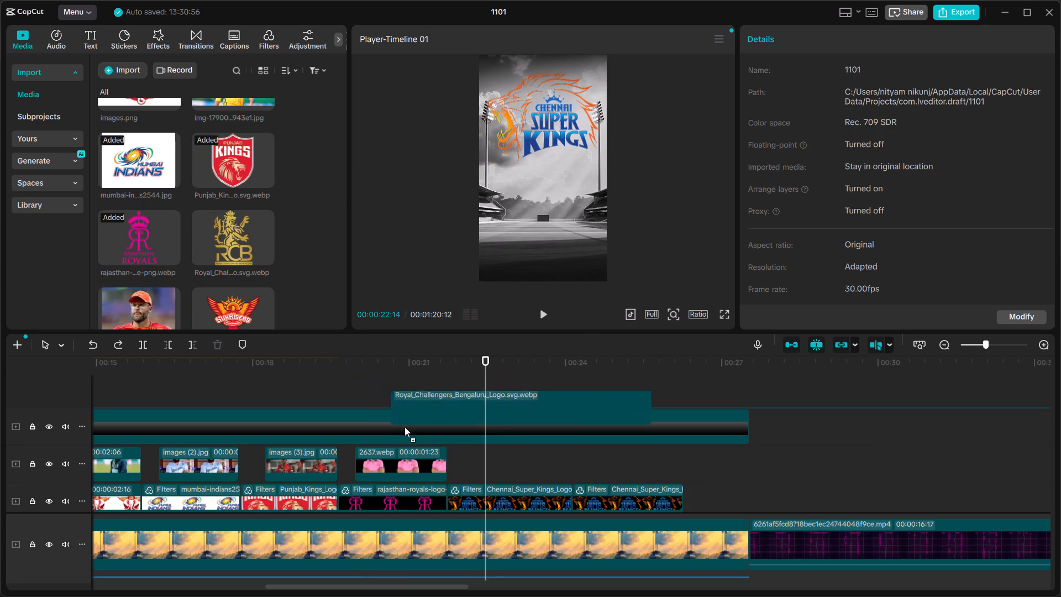
{"action": "left_click_drag", "start_coordinate": [405, 427], "coordinate": [471, 500]}
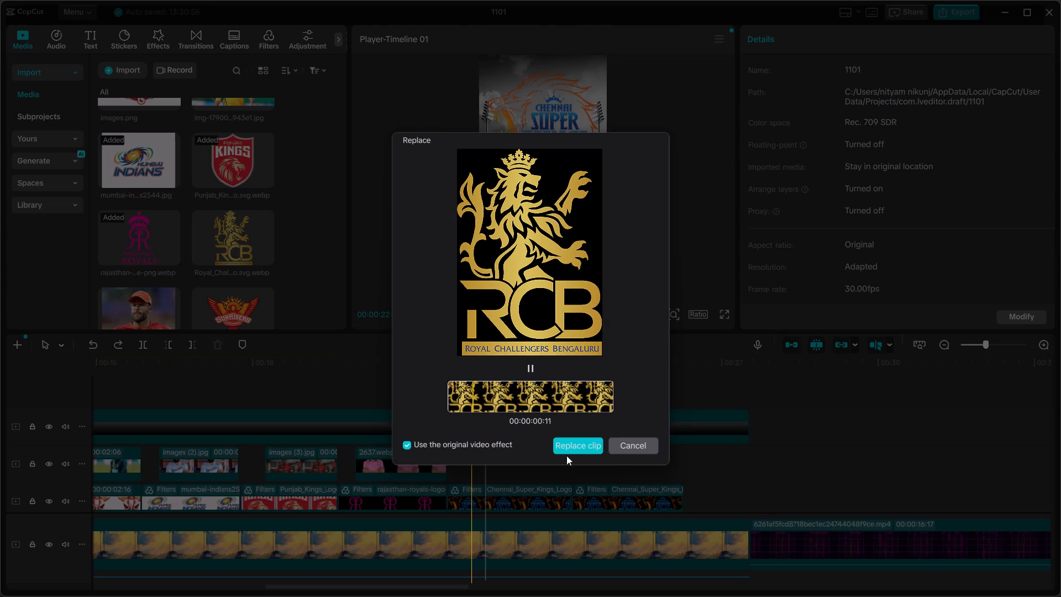
{"action": "left_click", "coordinate": [575, 452]}
Scale the Royal Challengers Bengaluru logo down to about 55% and position it at a Y value of about 954.
{"action": "left_click", "coordinate": [524, 375]}
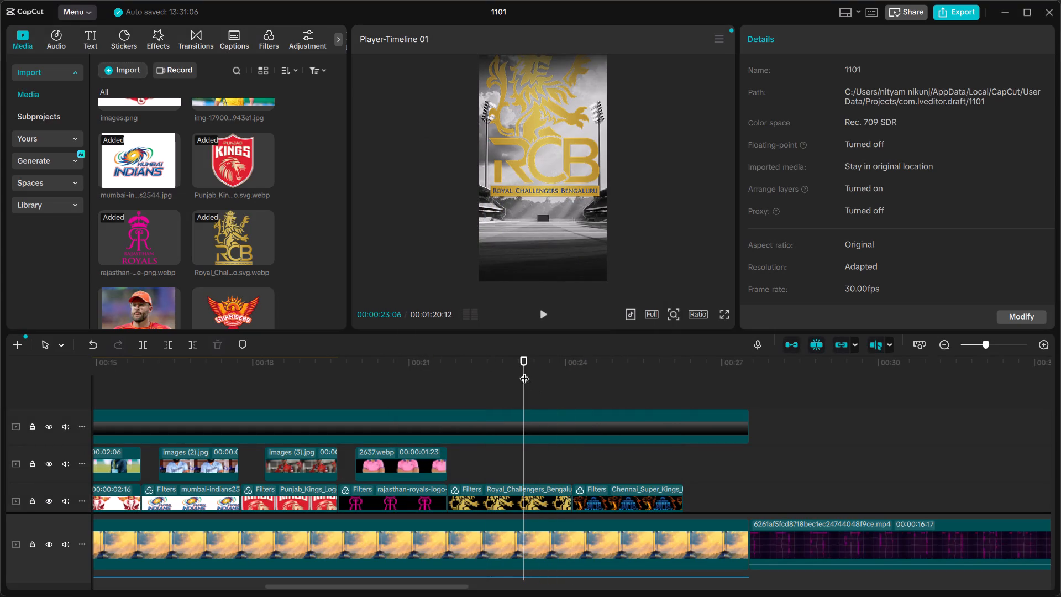
{"action": "left_click", "coordinate": [536, 200]}
{"action": "left_click", "coordinate": [554, 170]}
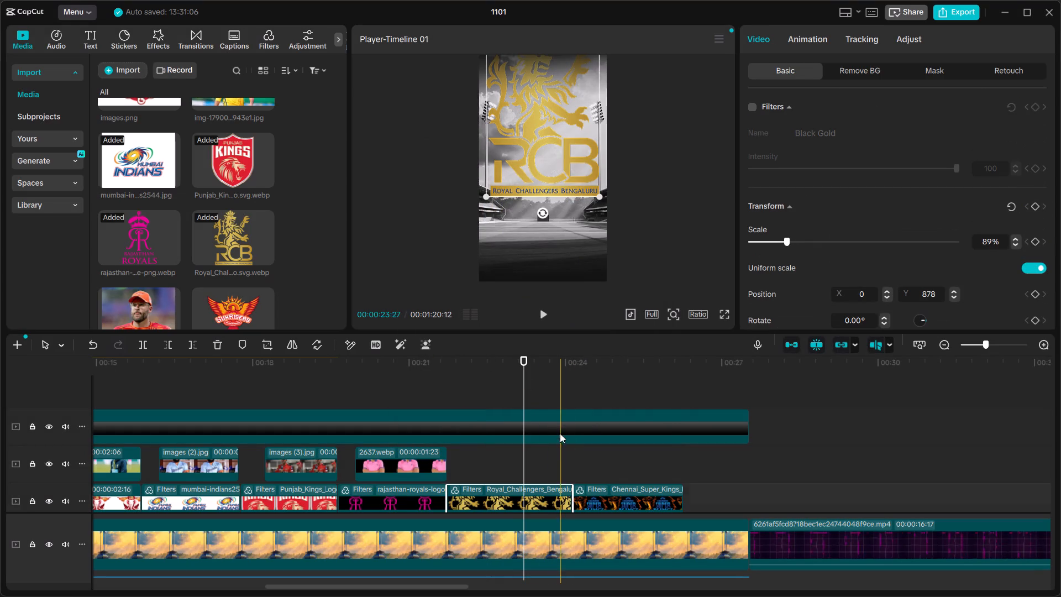
{"action": "left_click", "coordinate": [535, 498]}
{"action": "left_click_drag", "start_coordinate": [599, 198], "coordinate": [572, 162]}
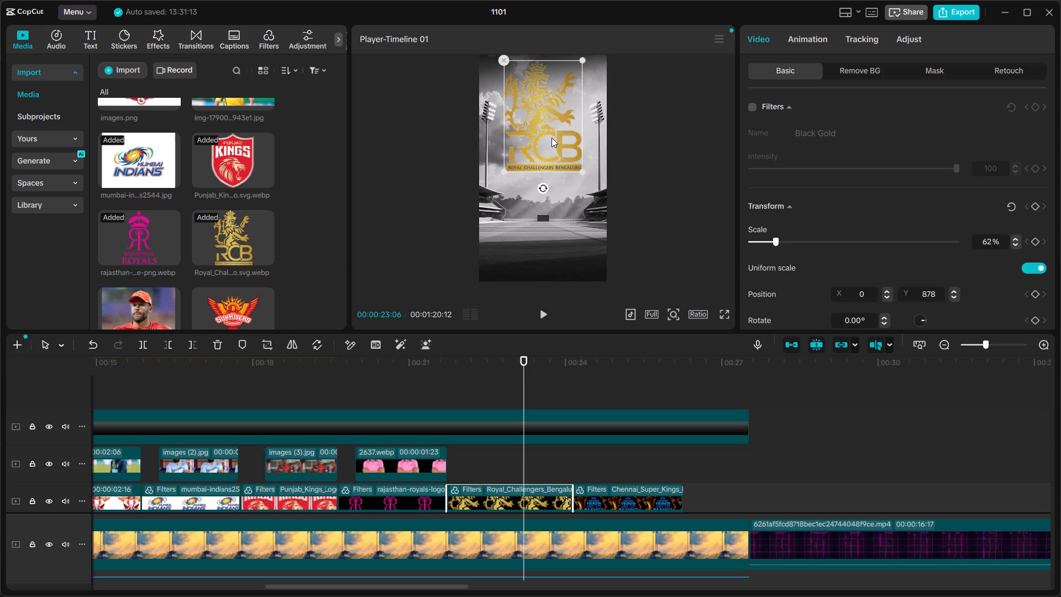
{"action": "left_click", "coordinate": [551, 138]}
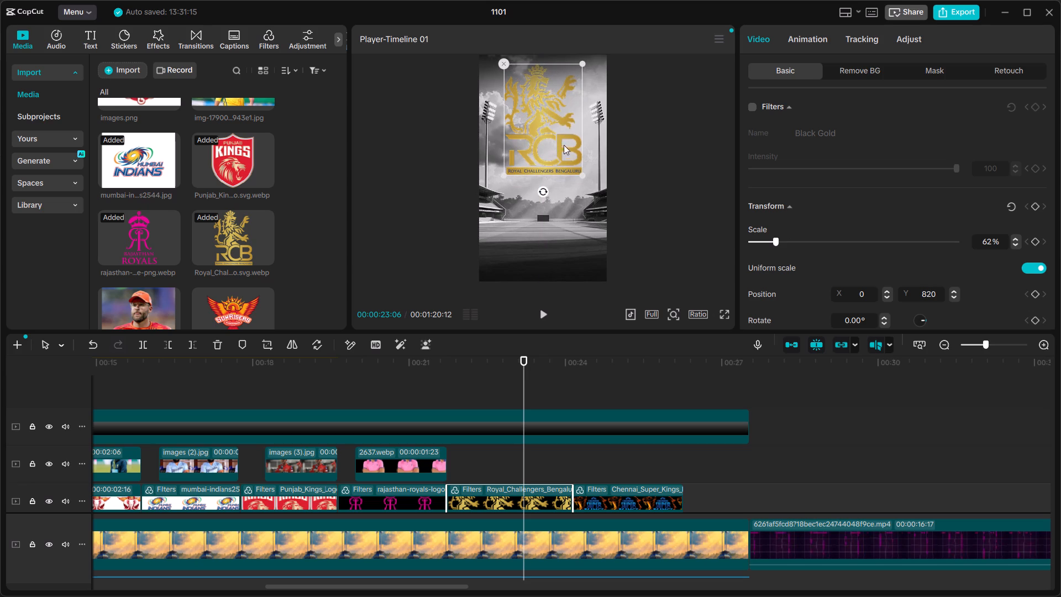
{"action": "left_click_drag", "start_coordinate": [580, 177], "coordinate": [570, 170]}
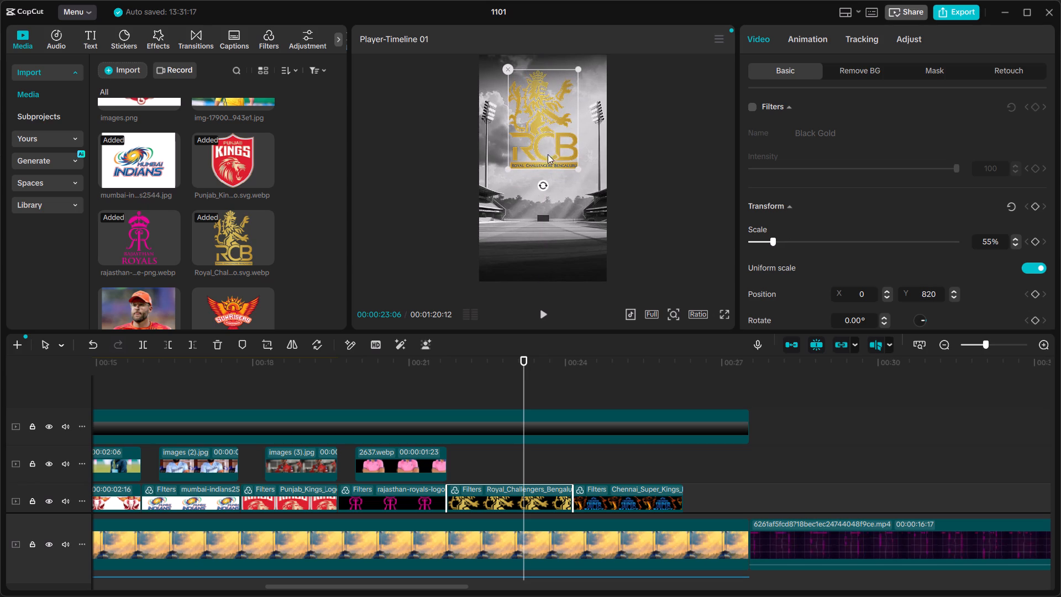
{"action": "left_click_drag", "start_coordinate": [544, 151], "coordinate": [542, 144]}
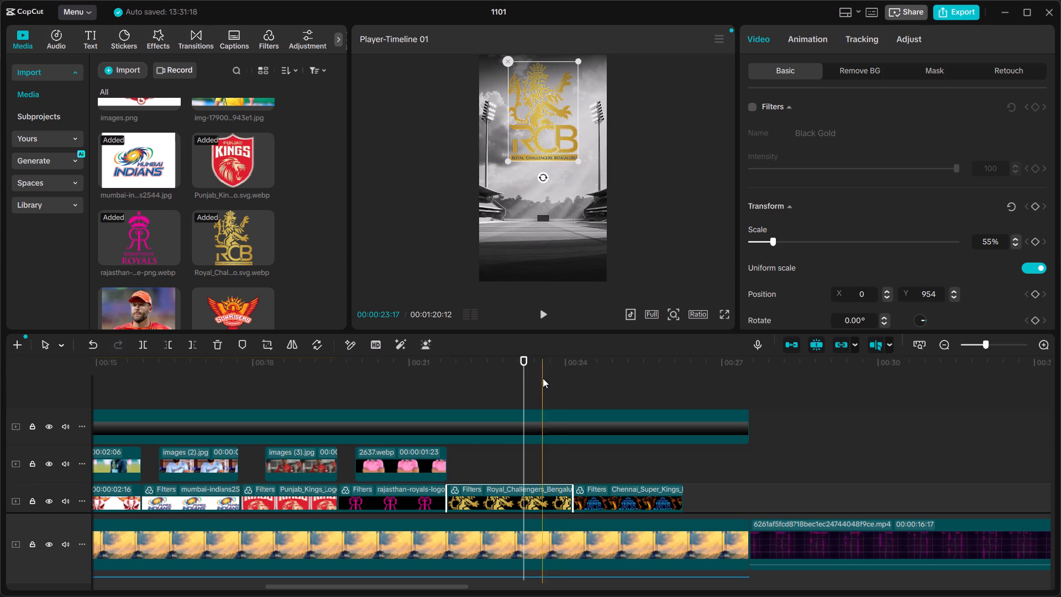
{"action": "left_click", "coordinate": [482, 369]}
Replace the last Chennai Super Kings logo clip with the Sunrisers Hyderabad logo, keeping the original video effect.
{"action": "left_click", "coordinate": [602, 376]}
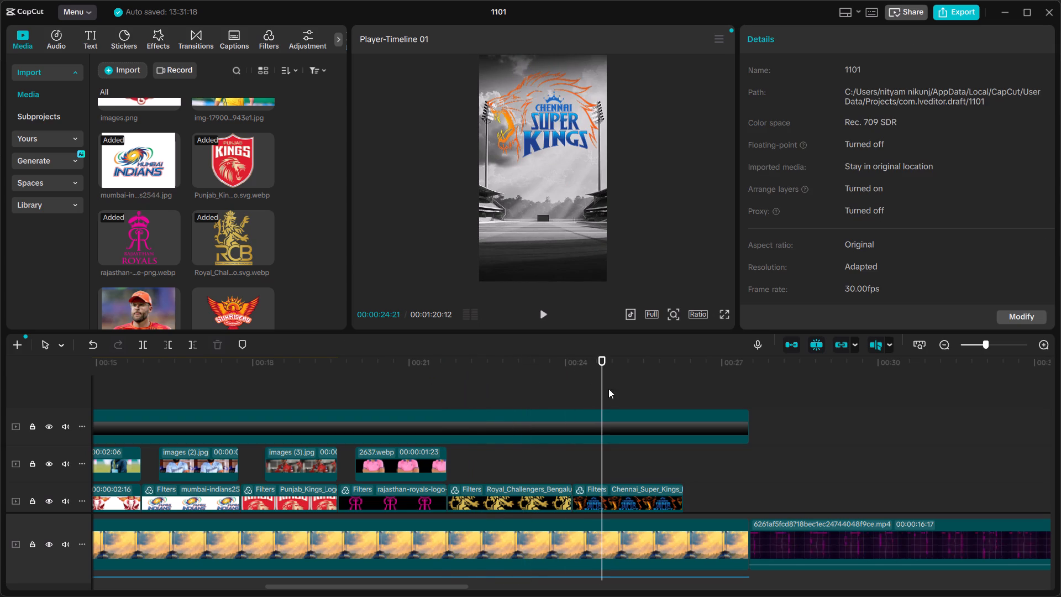
{"action": "left_click_drag", "start_coordinate": [238, 297], "coordinate": [556, 442]}
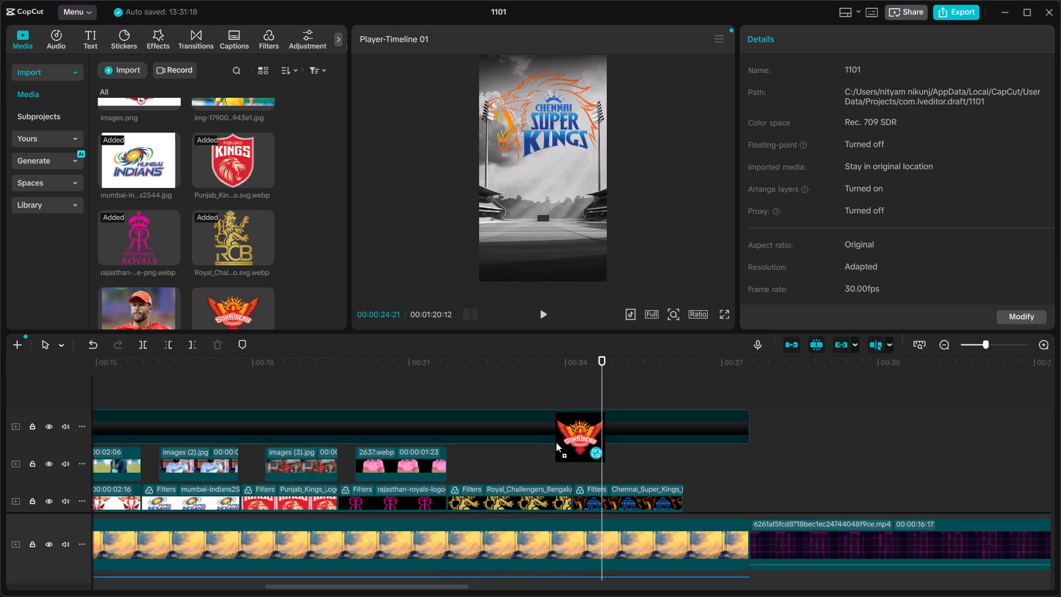
{"action": "left_click_drag", "start_coordinate": [556, 442], "coordinate": [584, 496]}
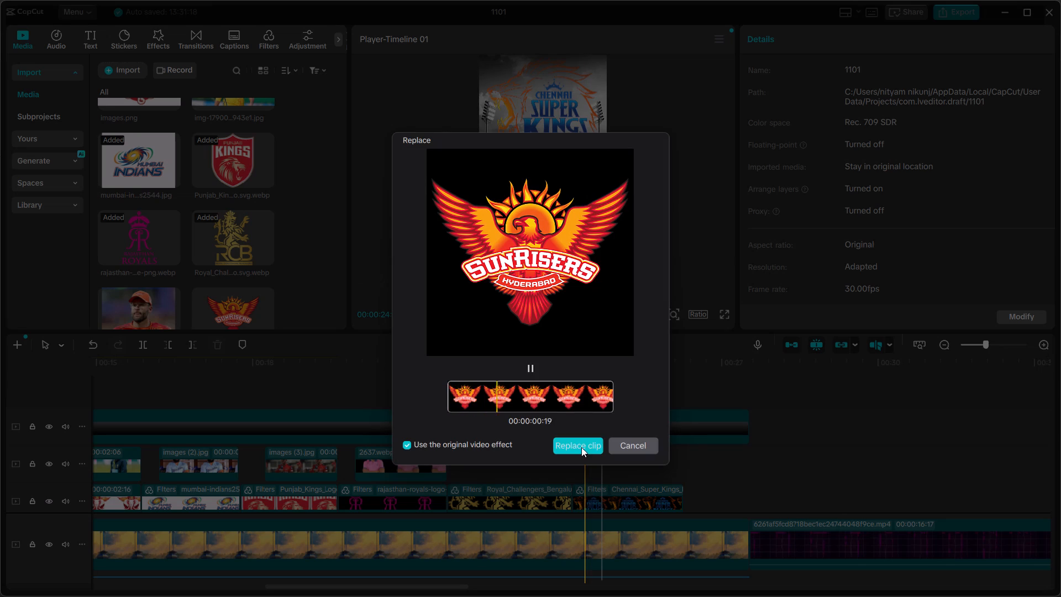
{"action": "left_click", "coordinate": [581, 447]}
Scale the Sunrisers Hyderabad logo down to about 79% and move it up slightly.
{"action": "left_click", "coordinate": [528, 127]}
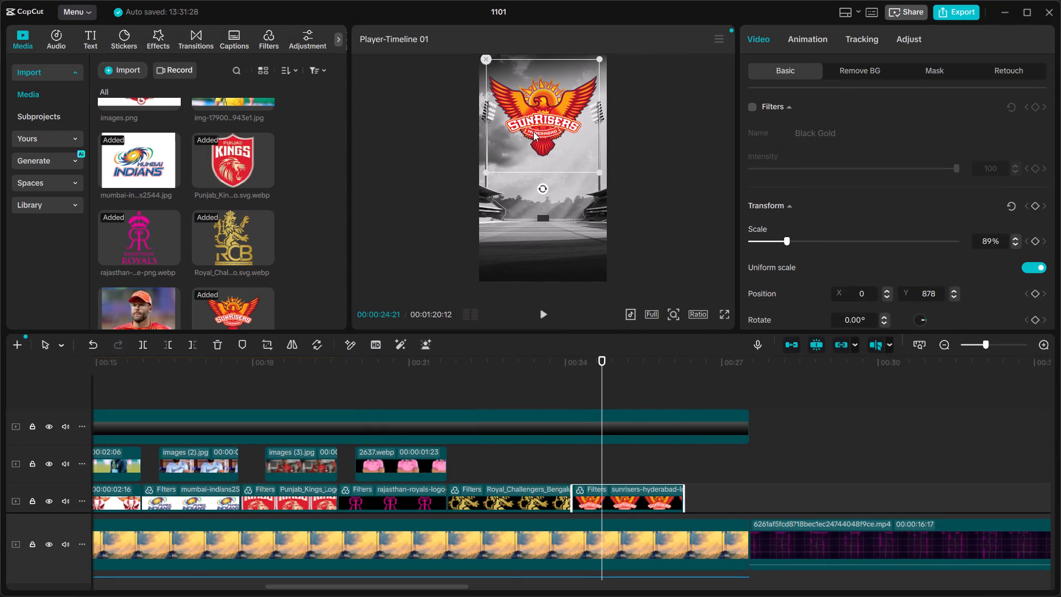
{"action": "left_click_drag", "start_coordinate": [600, 171], "coordinate": [590, 164]}
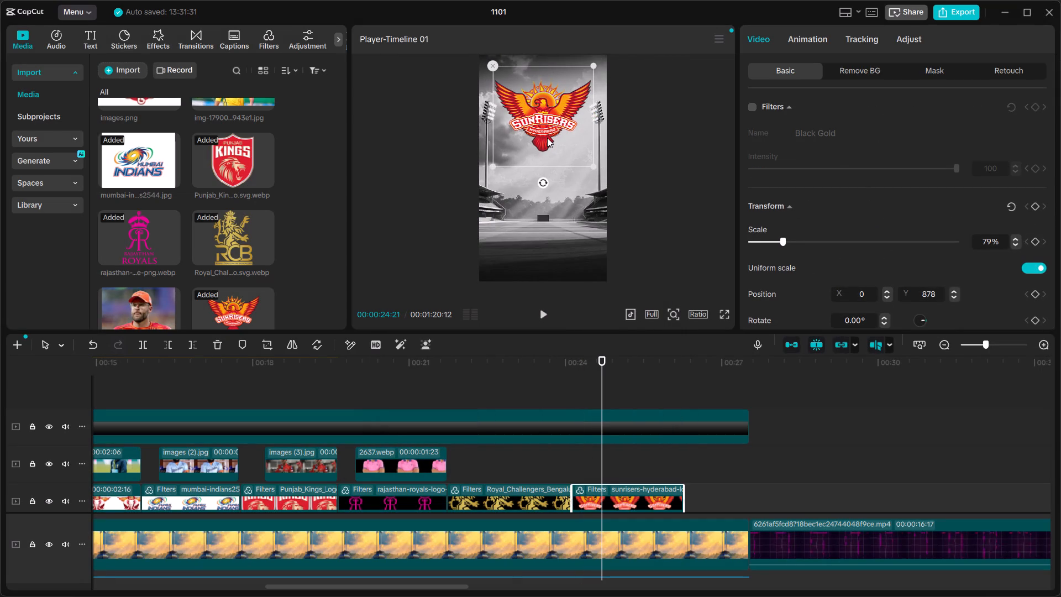
{"action": "left_click_drag", "start_coordinate": [547, 138], "coordinate": [544, 128]}
{"action": "left_click", "coordinate": [562, 370]}
Add the FJ67XC3HHZ avif photo of the man in red-and-navy kit above the Royal Challengers Bengaluru logo clip, starting just after the logo begins.
{"action": "left_click", "coordinate": [513, 380]}
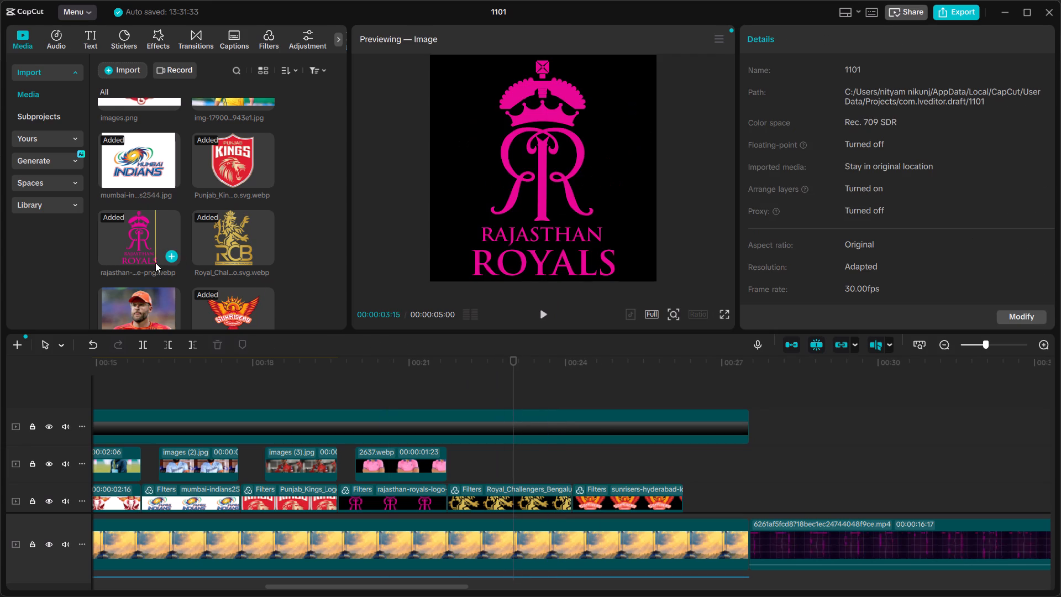
{"action": "scroll", "coordinate": [155, 263], "scroll_direction": "down", "scroll_amount": 5}
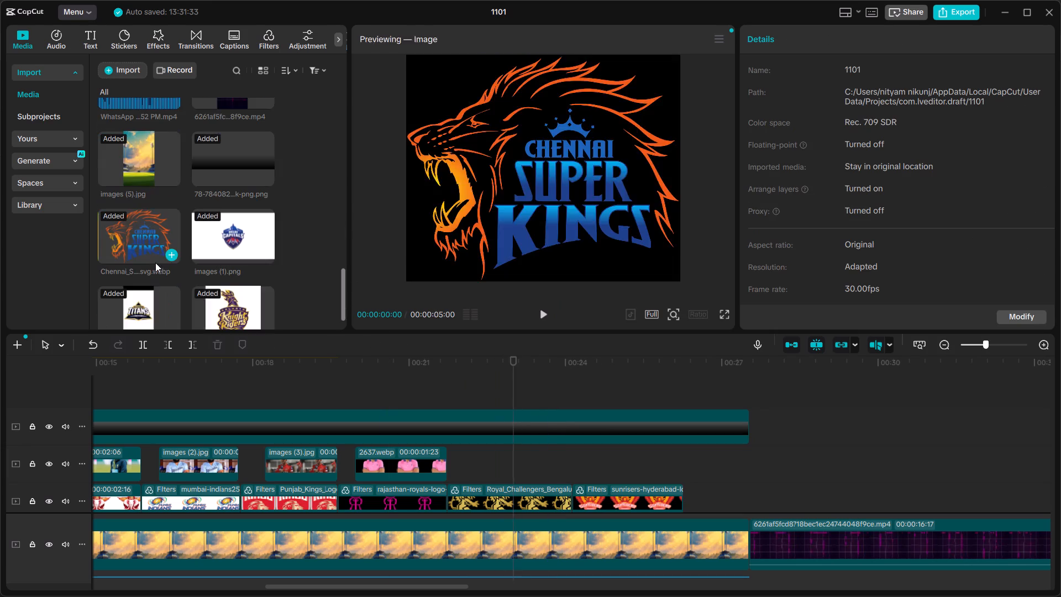
{"action": "scroll", "coordinate": [155, 263], "scroll_direction": "up", "scroll_amount": 8}
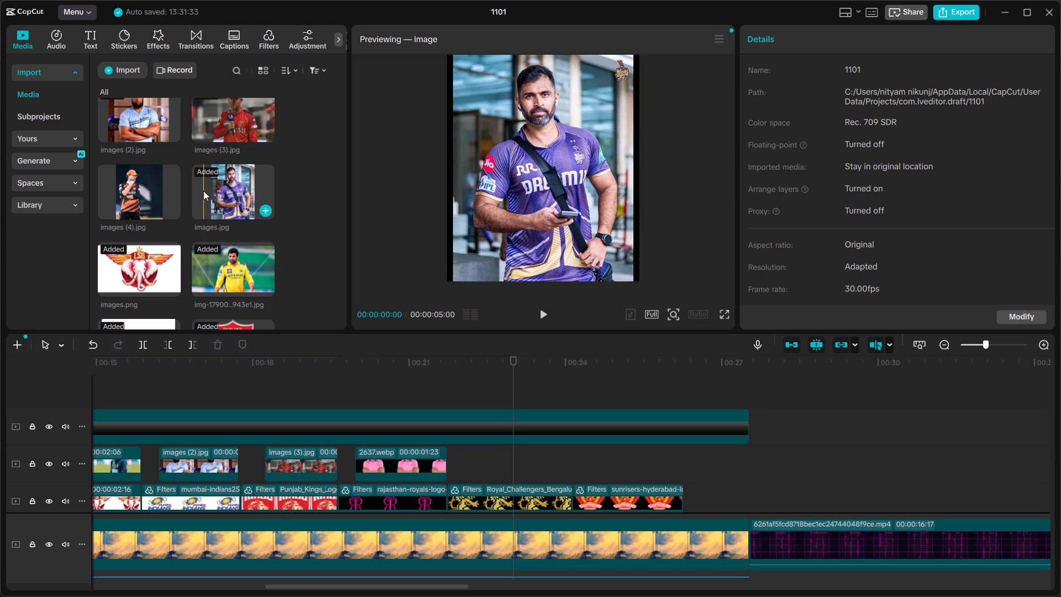
{"action": "scroll", "coordinate": [201, 255], "scroll_direction": "up", "scroll_amount": 1}
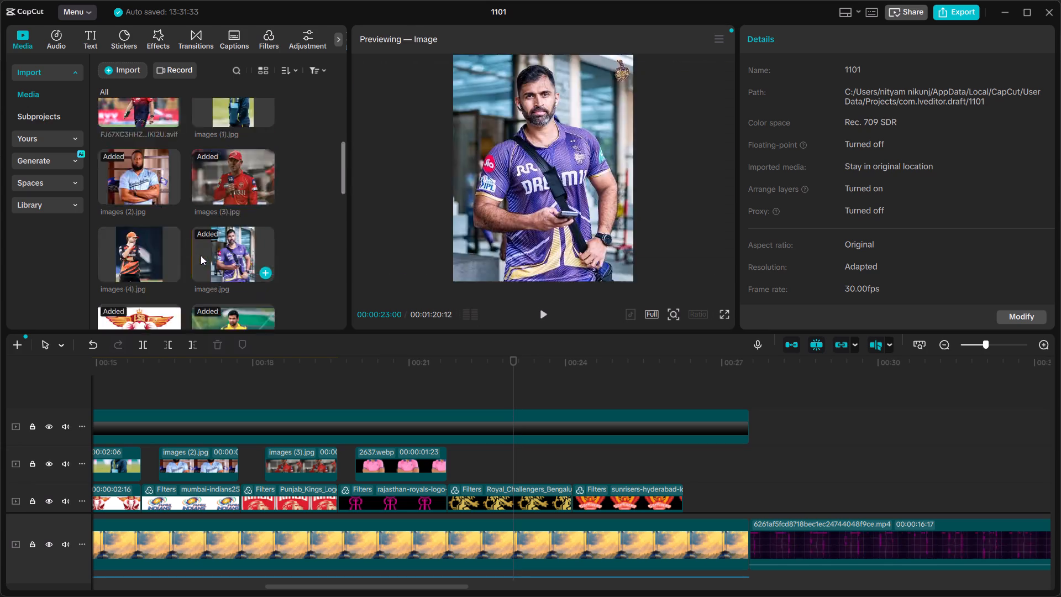
{"action": "scroll", "coordinate": [201, 255], "scroll_direction": "up", "scroll_amount": 3}
{"action": "scroll", "coordinate": [201, 255], "scroll_direction": "down", "scroll_amount": 1}
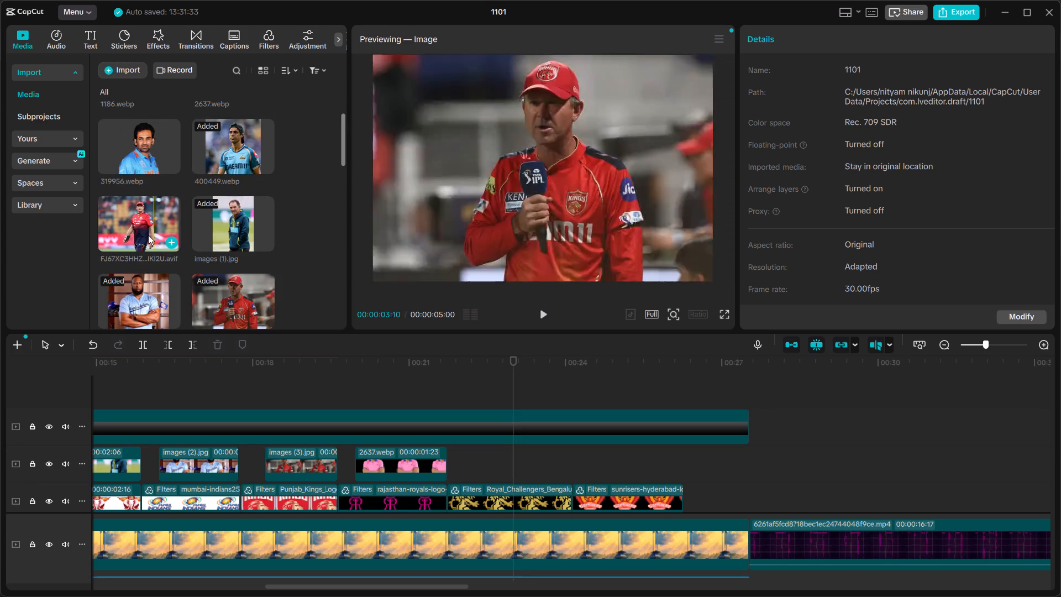
{"action": "left_click_drag", "start_coordinate": [138, 224], "coordinate": [466, 460]}
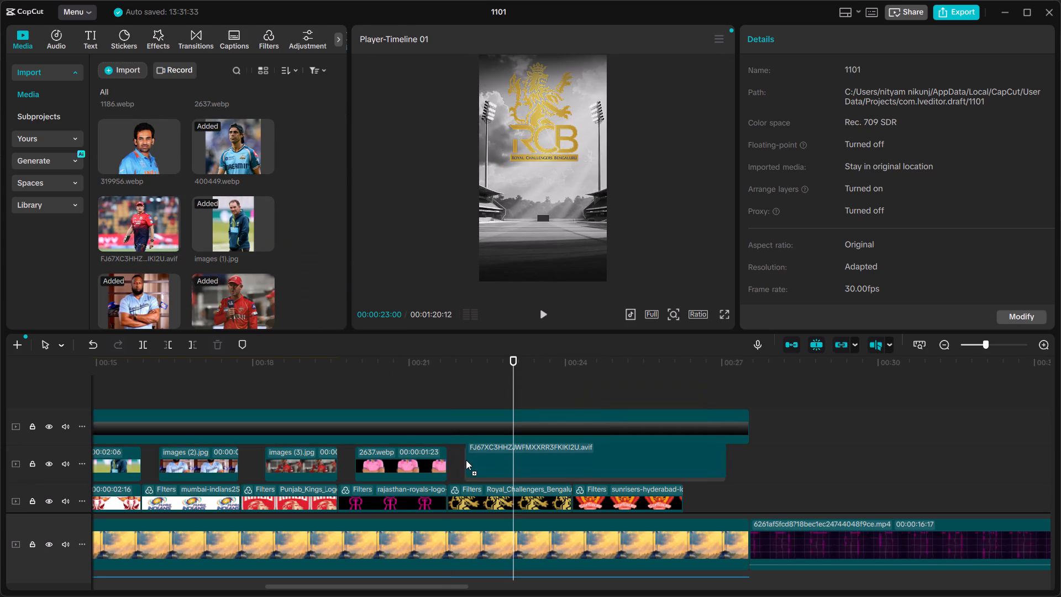
{"action": "left_click_drag", "start_coordinate": [466, 460], "coordinate": [467, 461]}
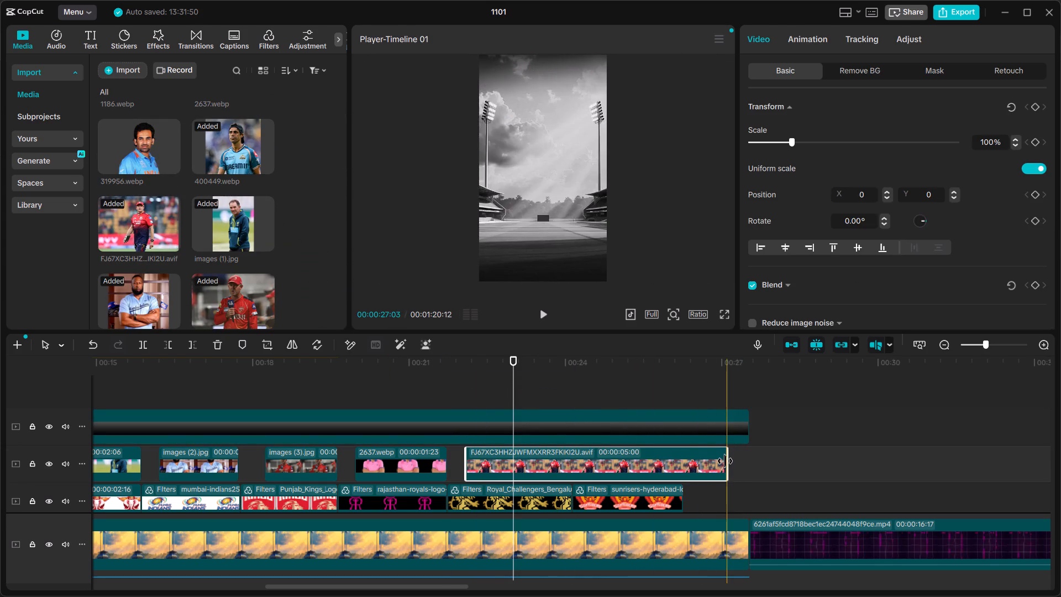
Trim the FJ67XC3HHZ photo clip to end with the Royal Challengers Bengaluru logo clip.
{"action": "left_click_drag", "start_coordinate": [725, 461], "coordinate": [568, 465]}
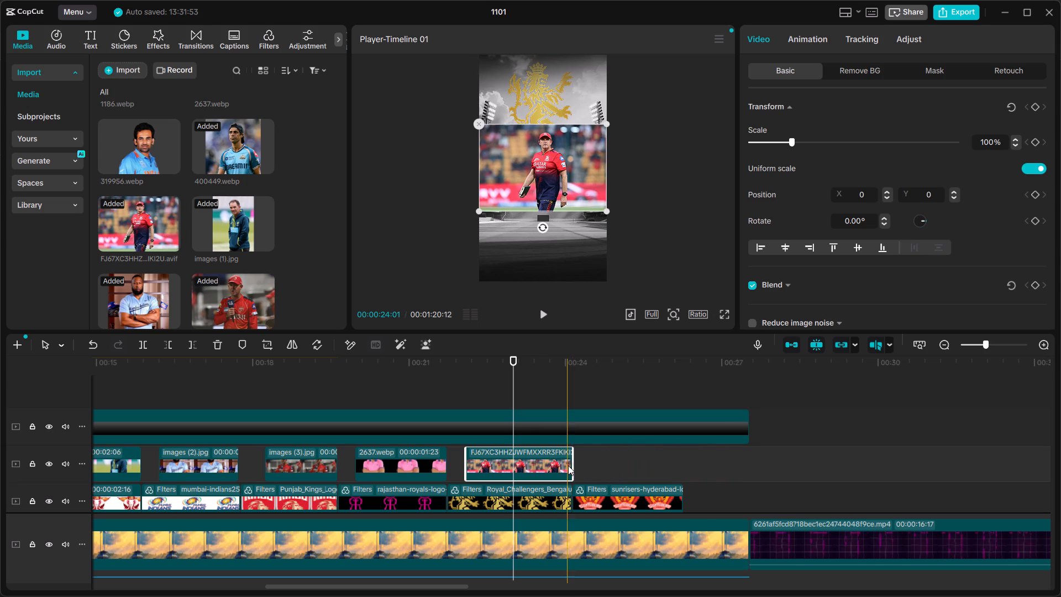
Remove the background of the FJ67XC3HHZ photo with auto cutout.
{"action": "left_click", "coordinate": [519, 367]}
{"action": "left_click", "coordinate": [545, 478]}
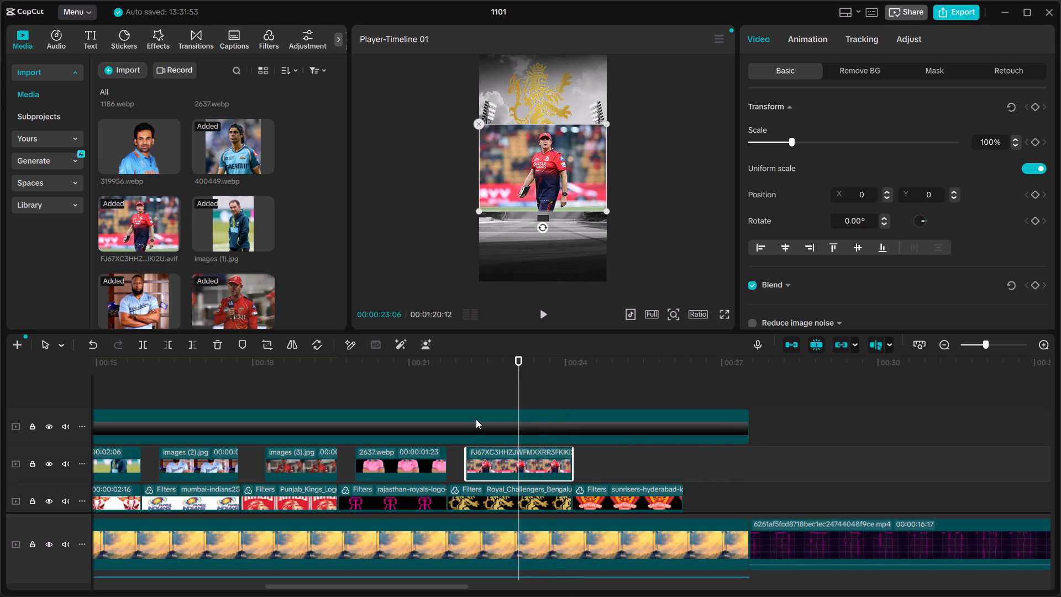
{"action": "left_click", "coordinate": [426, 348]}
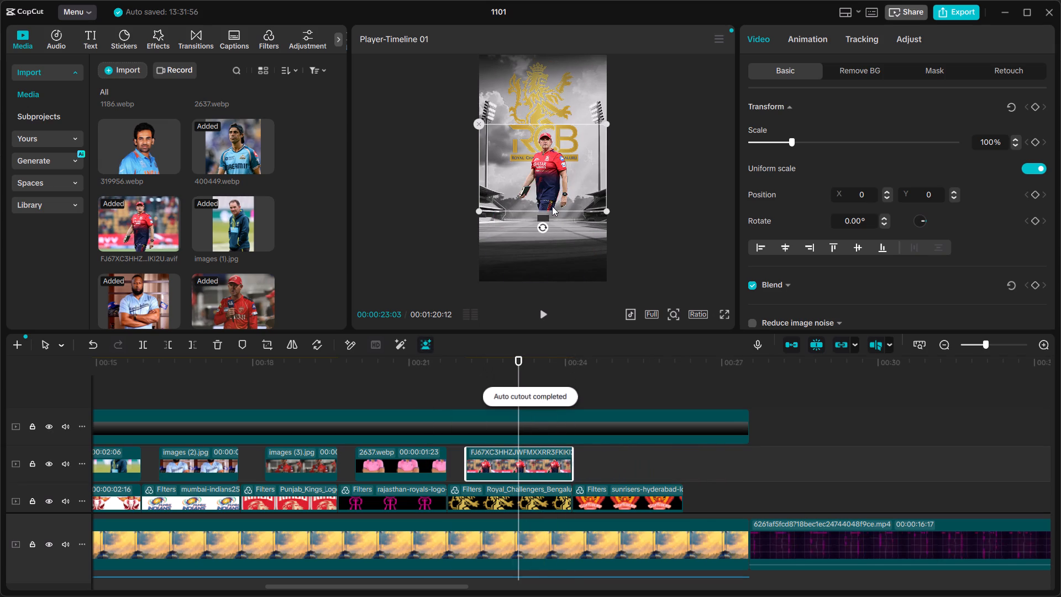
Scale the cutout in red-and-navy kit to about 336% and place it low in the frame, with the Bengaluru logo showing above the cap.
{"action": "left_click_drag", "start_coordinate": [550, 203], "coordinate": [539, 233]}
{"action": "left_click_drag", "start_coordinate": [591, 154], "coordinate": [790, 69]}
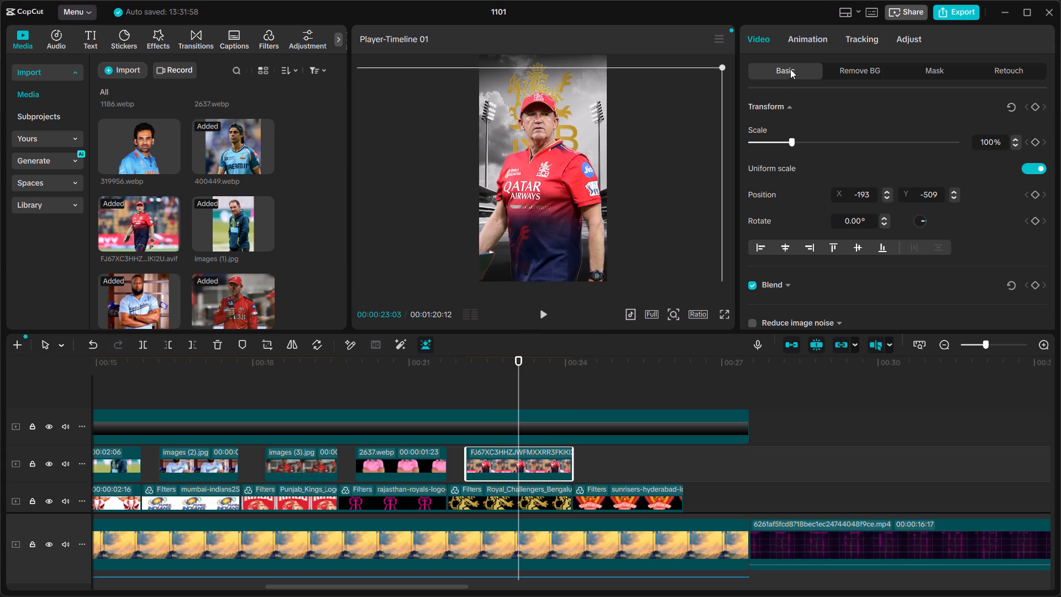
{"action": "left_click_drag", "start_coordinate": [790, 69], "coordinate": [825, 52]}
{"action": "left_click_drag", "start_coordinate": [547, 216], "coordinate": [547, 253]}
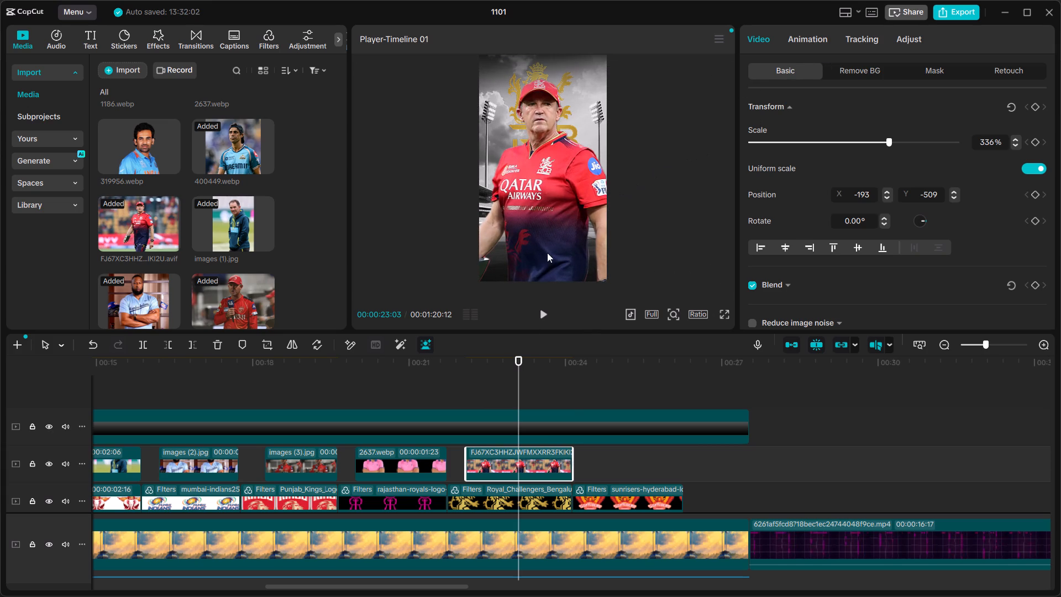
{"action": "left_click_drag", "start_coordinate": [547, 253], "coordinate": [549, 243]}
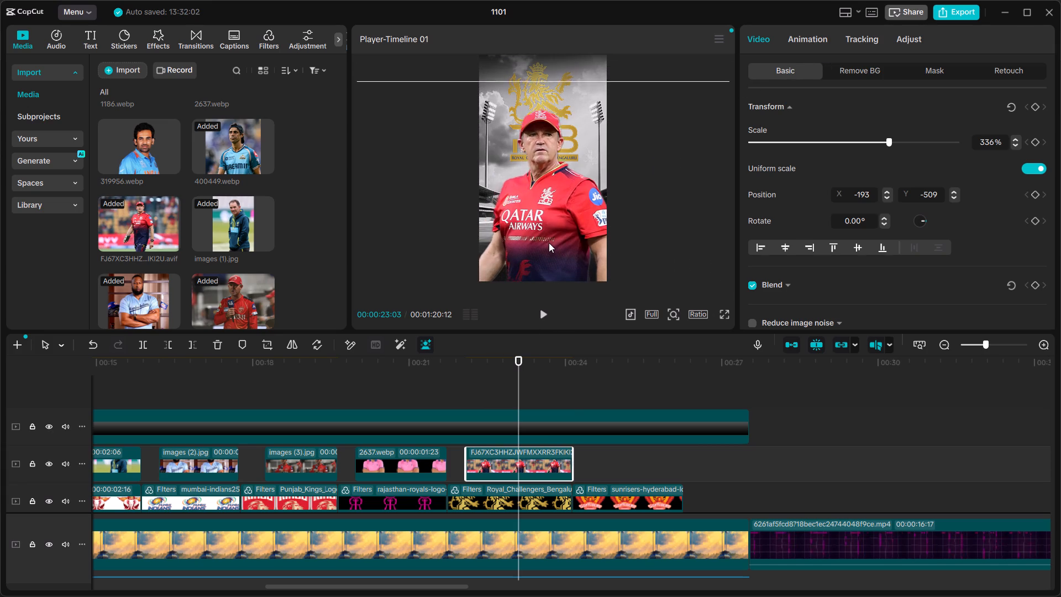
{"action": "left_click_drag", "start_coordinate": [549, 243], "coordinate": [549, 242]}
{"action": "left_click", "coordinate": [564, 380]}
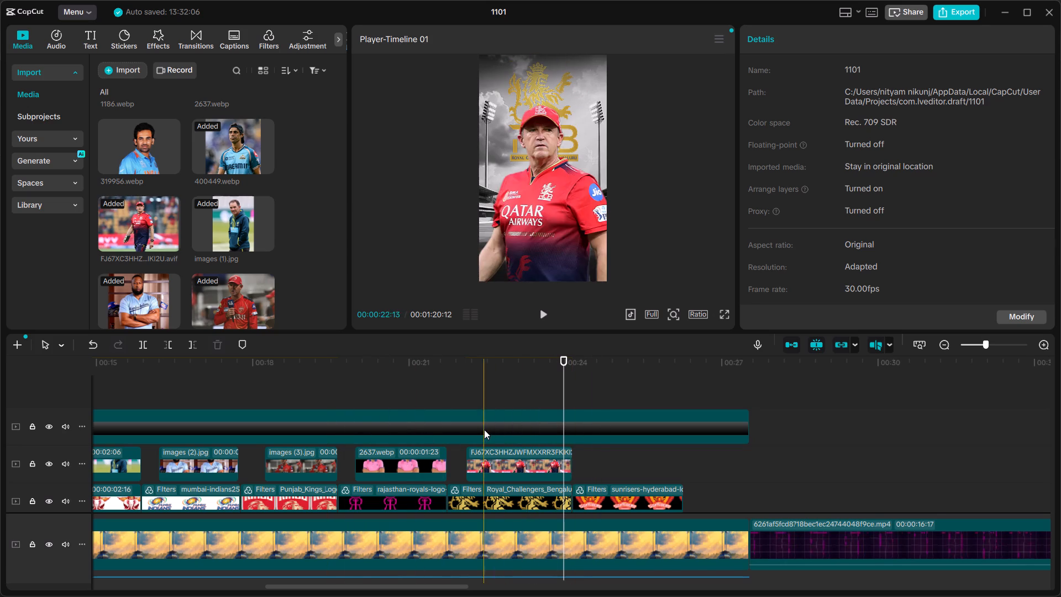
Add the images (4).jpg photo above the Sunrisers Hyderabad logo clip, starting just after the logo begins and trimmed to end with it.
{"action": "left_click", "coordinate": [616, 461]}
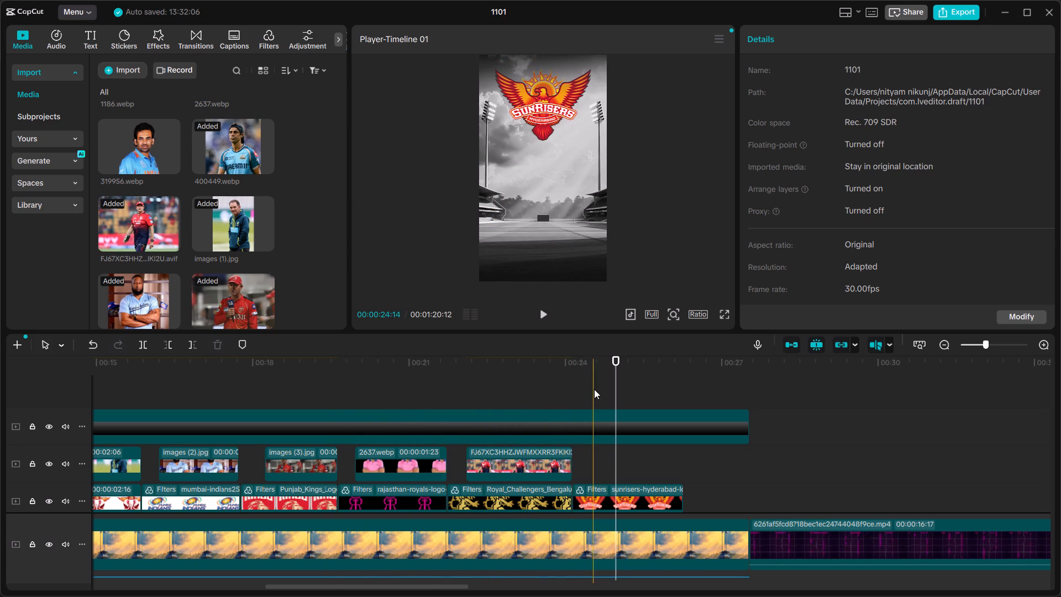
{"action": "left_click", "coordinate": [589, 379]}
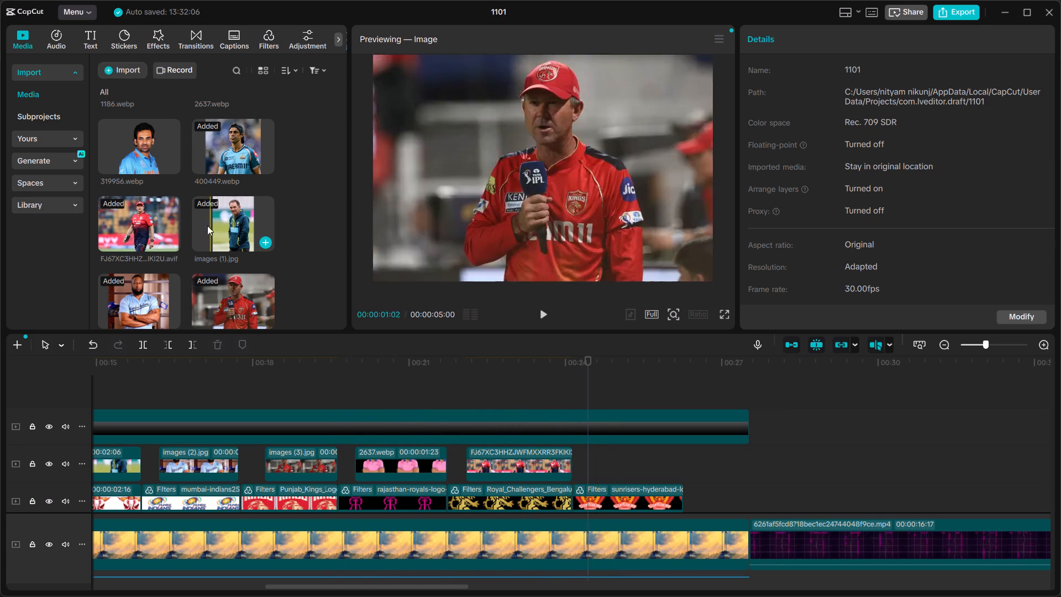
{"action": "scroll", "coordinate": [210, 256], "scroll_direction": "down", "scroll_amount": 3}
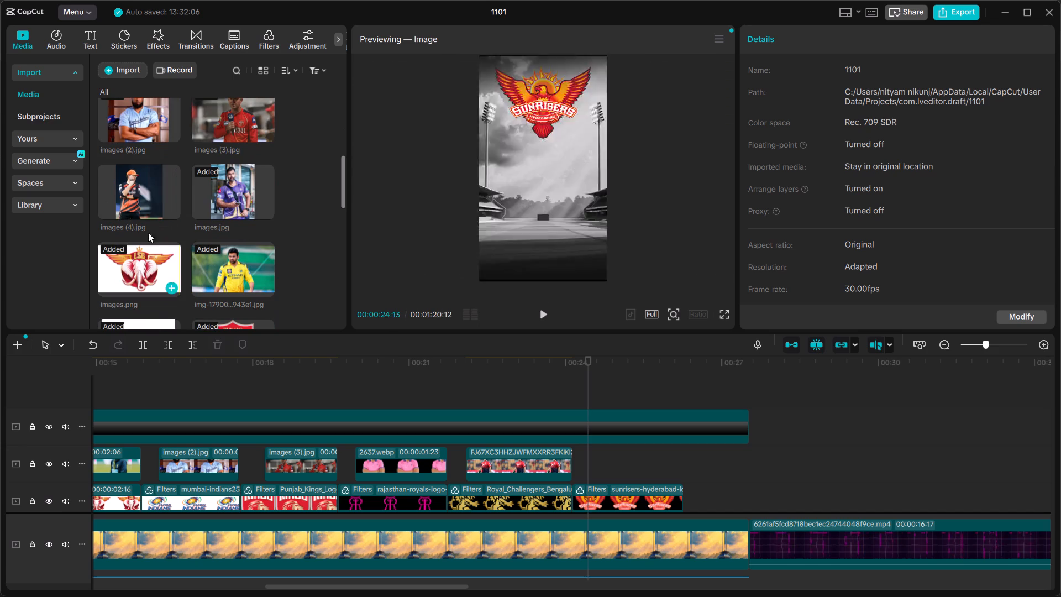
{"action": "scroll", "coordinate": [128, 205], "scroll_direction": "down", "scroll_amount": 5}
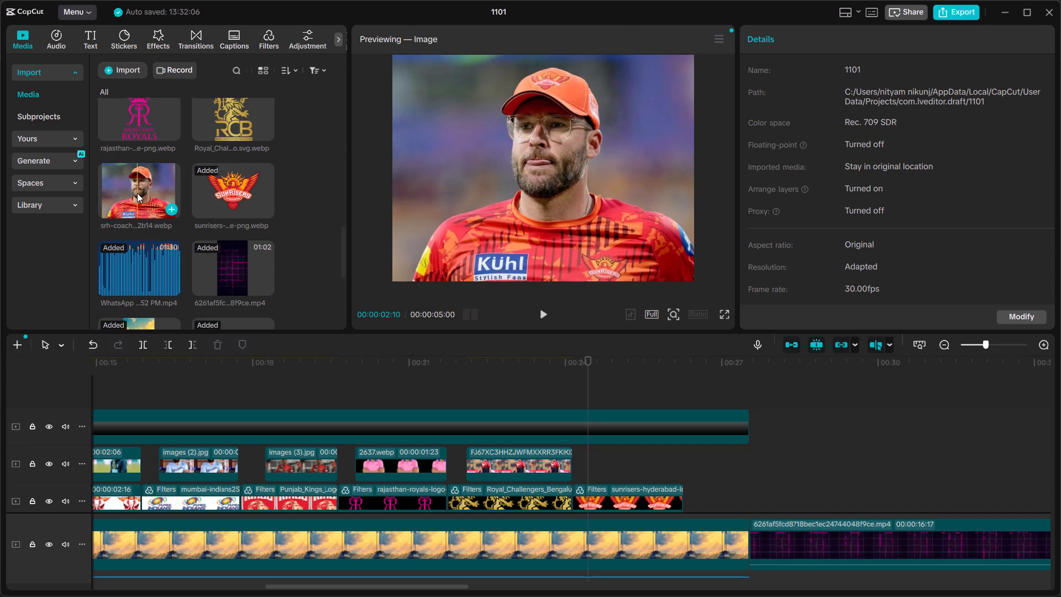
{"action": "scroll", "coordinate": [137, 193], "scroll_direction": "up", "scroll_amount": 4}
{"action": "left_click_drag", "start_coordinate": [131, 128], "coordinate": [153, 144]}
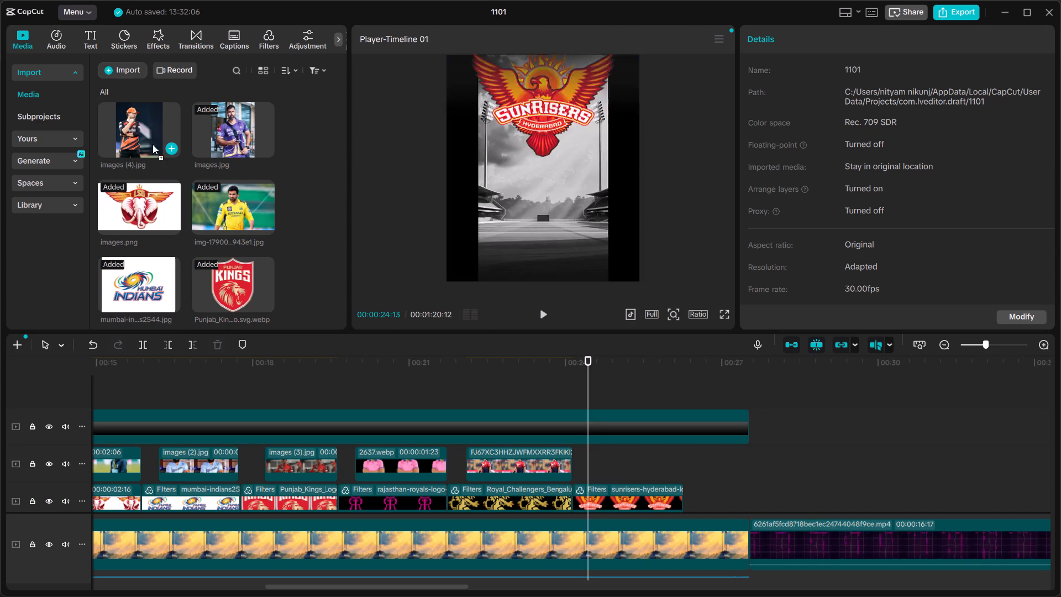
{"action": "left_click_drag", "start_coordinate": [153, 144], "coordinate": [593, 465]}
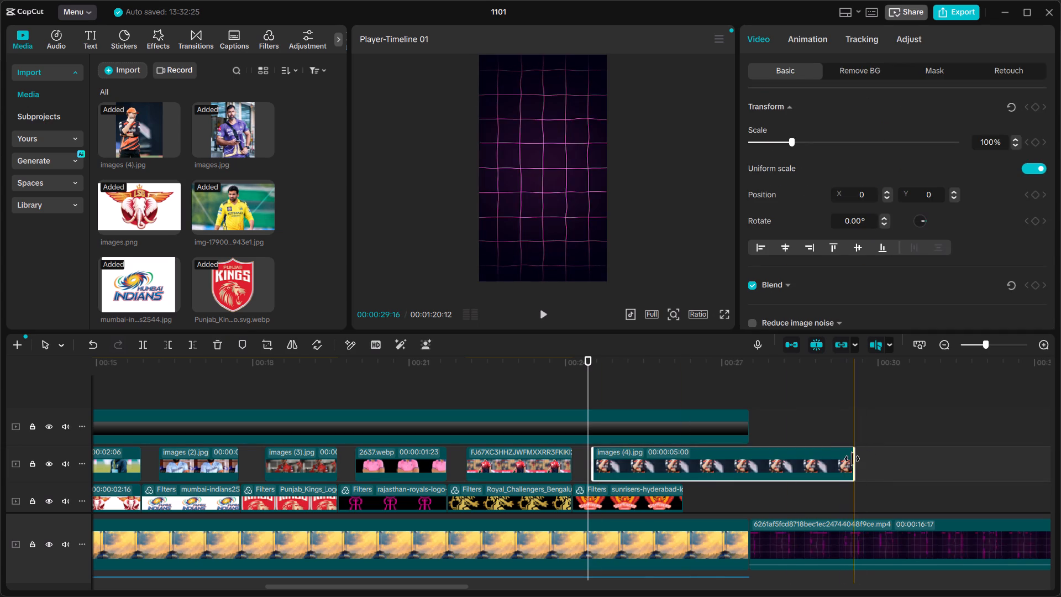
{"action": "left_click_drag", "start_coordinate": [852, 459], "coordinate": [673, 471]}
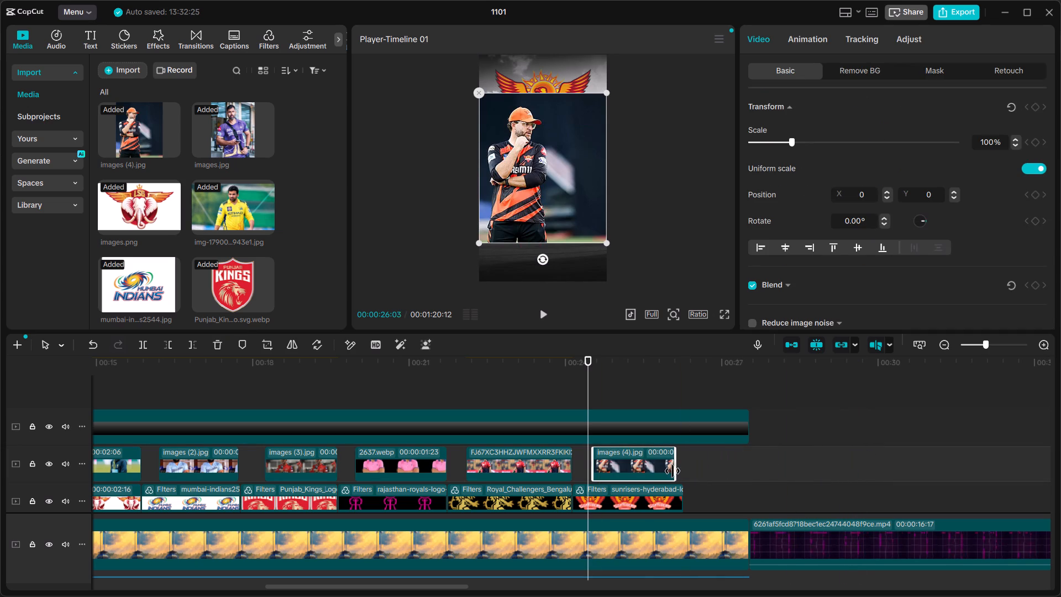
{"action": "left_click_drag", "start_coordinate": [673, 471], "coordinate": [679, 471]}
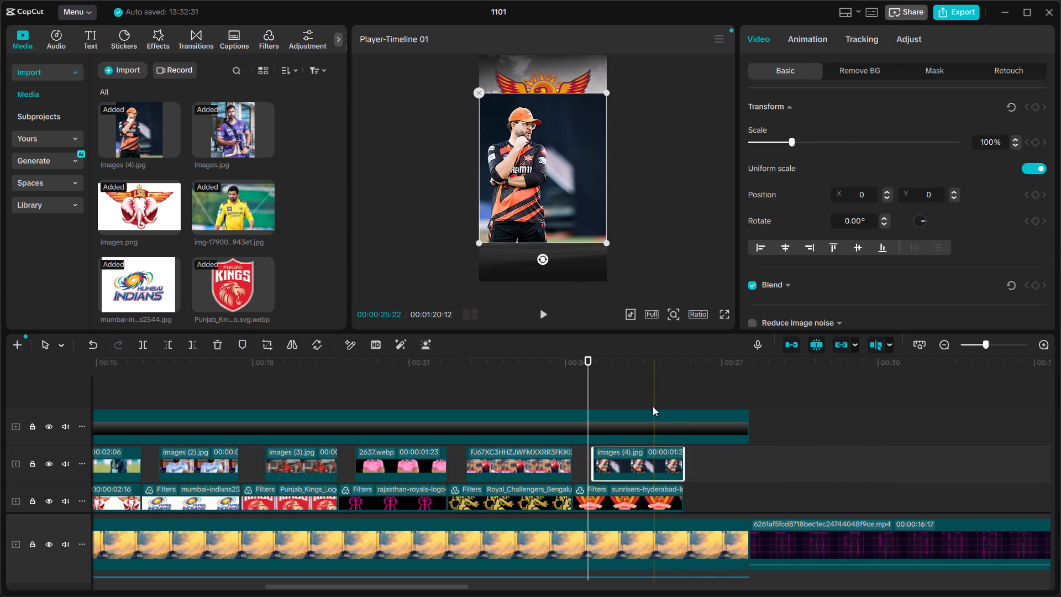
Remove the background of the images (4).jpg photo with auto cutout.
{"action": "left_click", "coordinate": [638, 382]}
{"action": "left_click", "coordinate": [540, 210]}
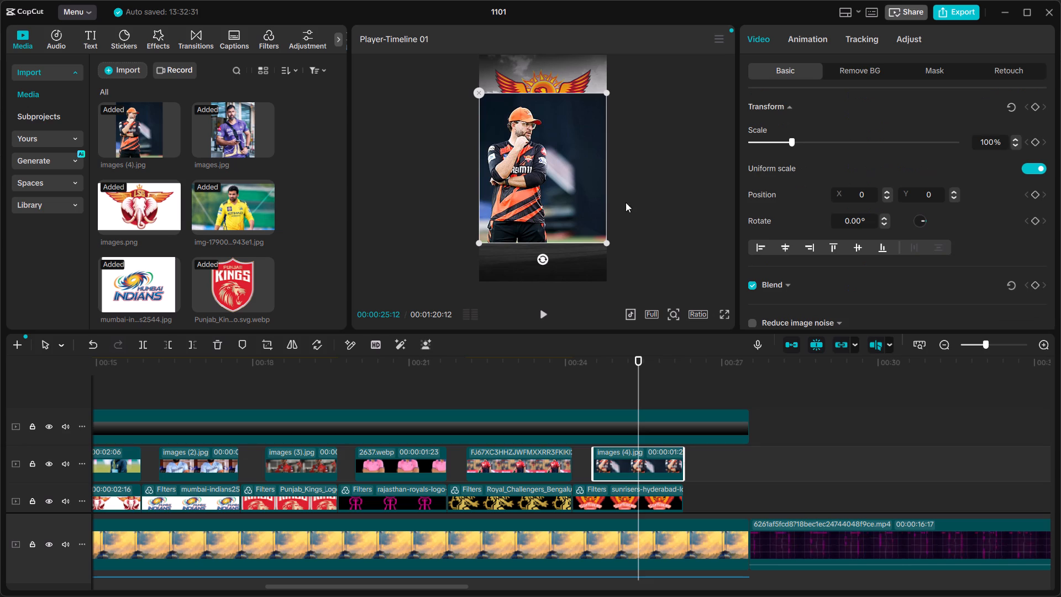
{"action": "left_click", "coordinate": [426, 351]}
Scale the images (4).jpg cutout to about 158% and position it at about X 719, Y -702, below the Sunrisers logo.
{"action": "left_click_drag", "start_coordinate": [513, 229], "coordinate": [538, 255]}
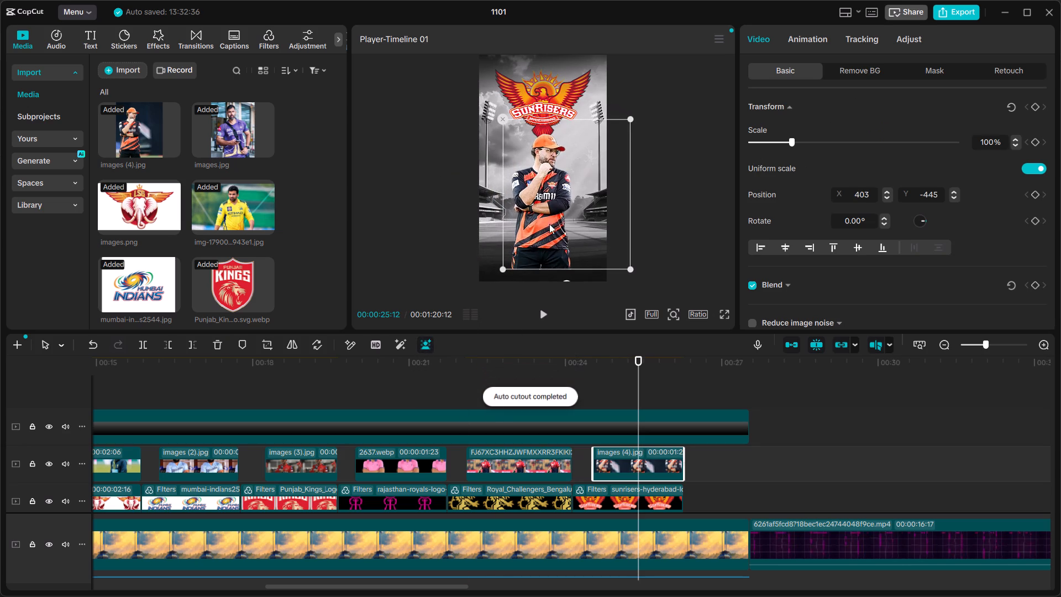
{"action": "left_click_drag", "start_coordinate": [629, 117], "coordinate": [710, 86]}
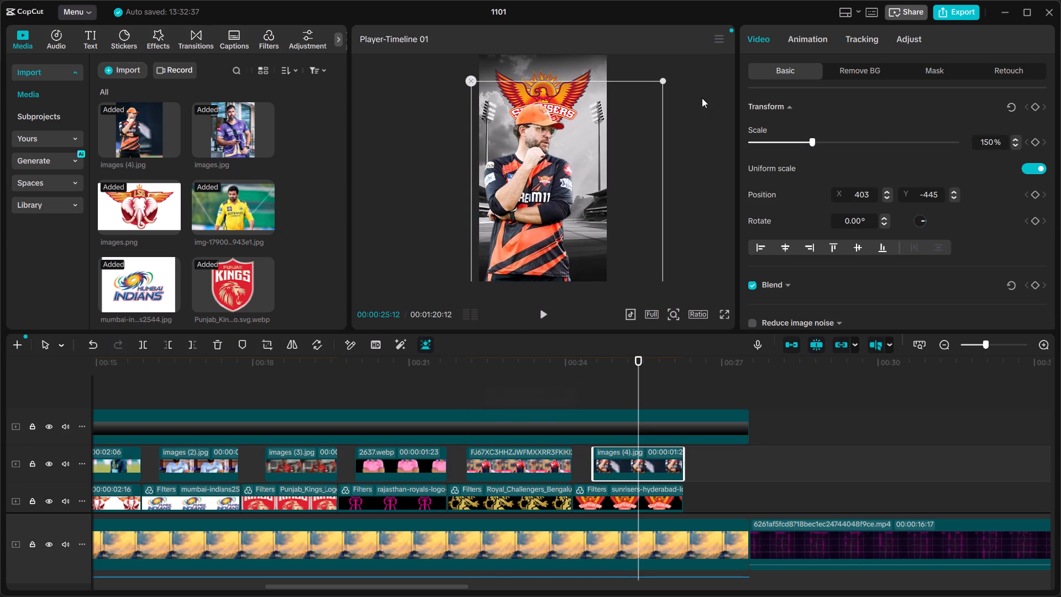
{"action": "left_click_drag", "start_coordinate": [549, 200], "coordinate": [566, 208]}
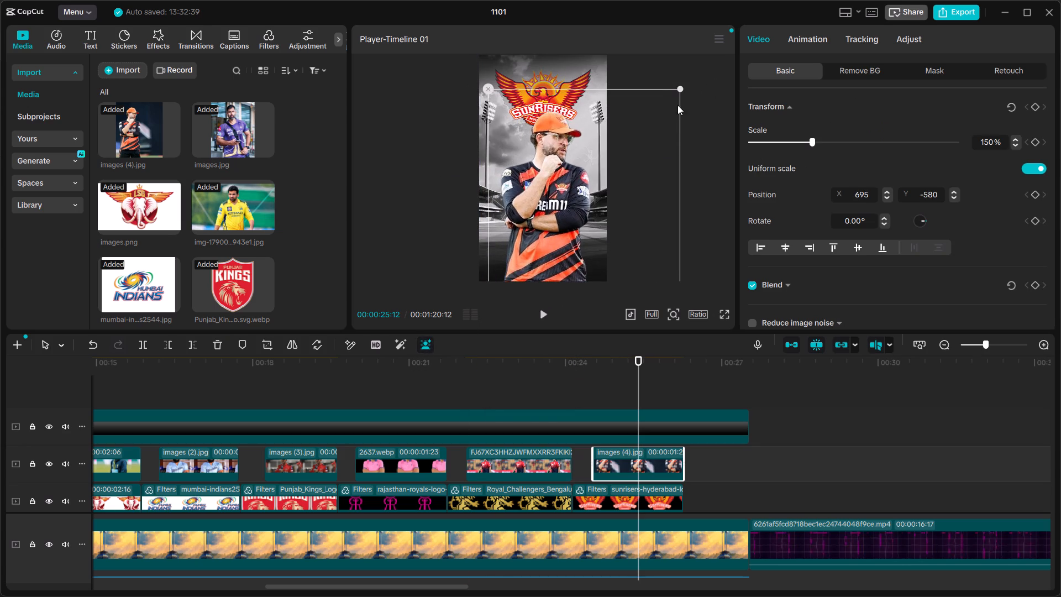
{"action": "left_click_drag", "start_coordinate": [681, 88], "coordinate": [694, 84]}
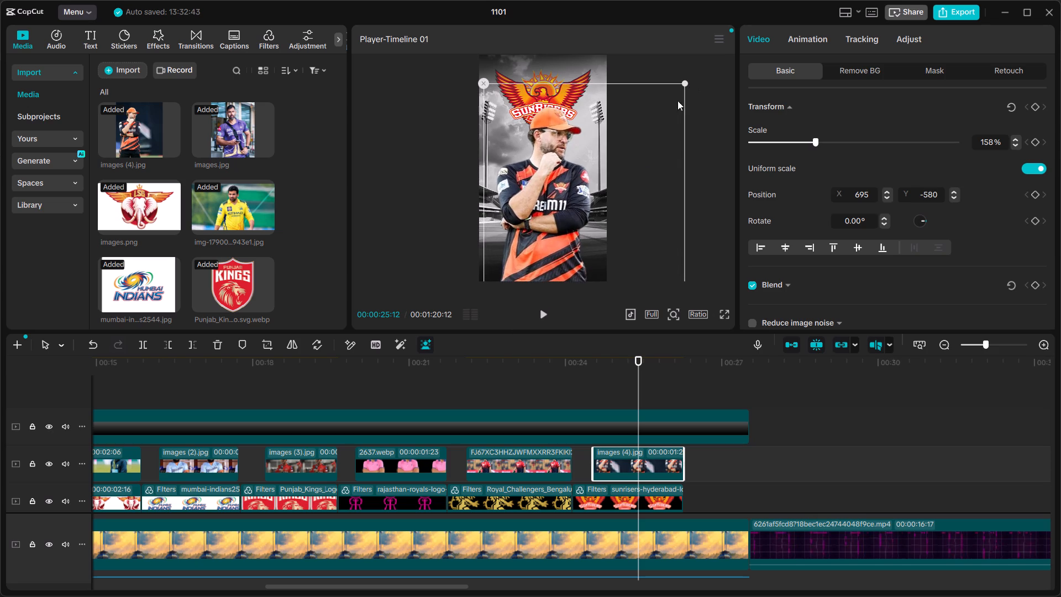
{"action": "left_click_drag", "start_coordinate": [559, 191], "coordinate": [560, 198]}
{"action": "left_click", "coordinate": [643, 206]}
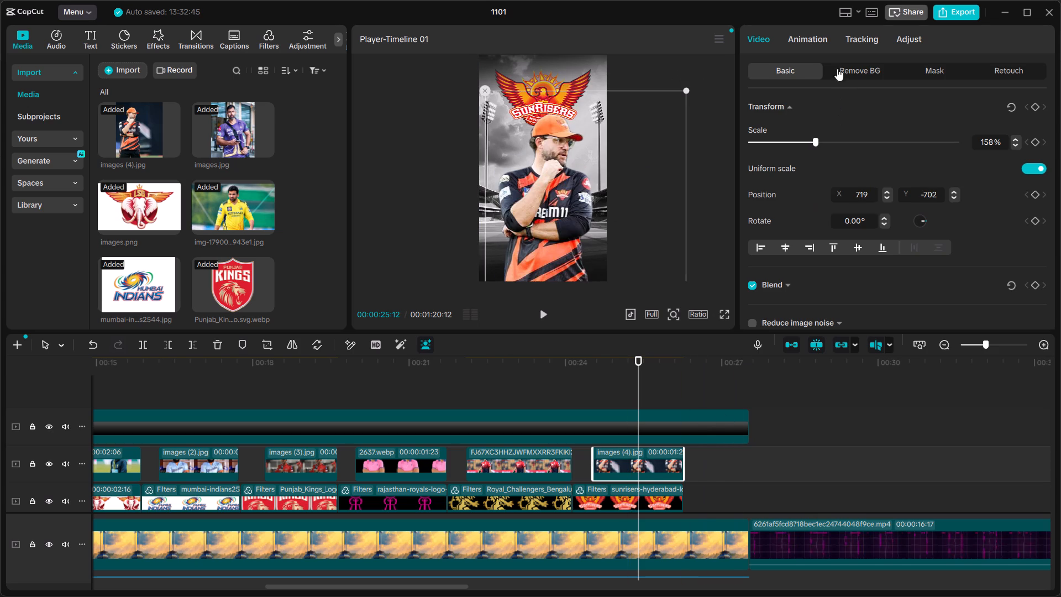
Apply the Slide Up in-animation to the images (4).jpg, FJ67XC3HHZ avif, 2637.webp, images (3).jpg and images (2).jpg cutout clips.
{"action": "left_click", "coordinate": [812, 33]}
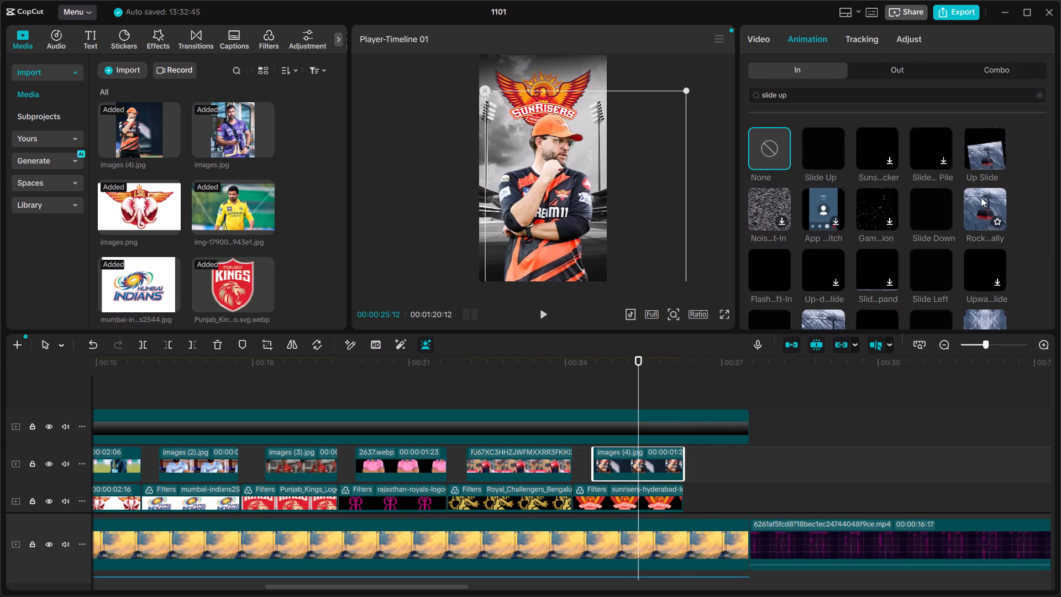
{"action": "left_click", "coordinate": [816, 151]}
{"action": "left_click", "coordinate": [527, 468]}
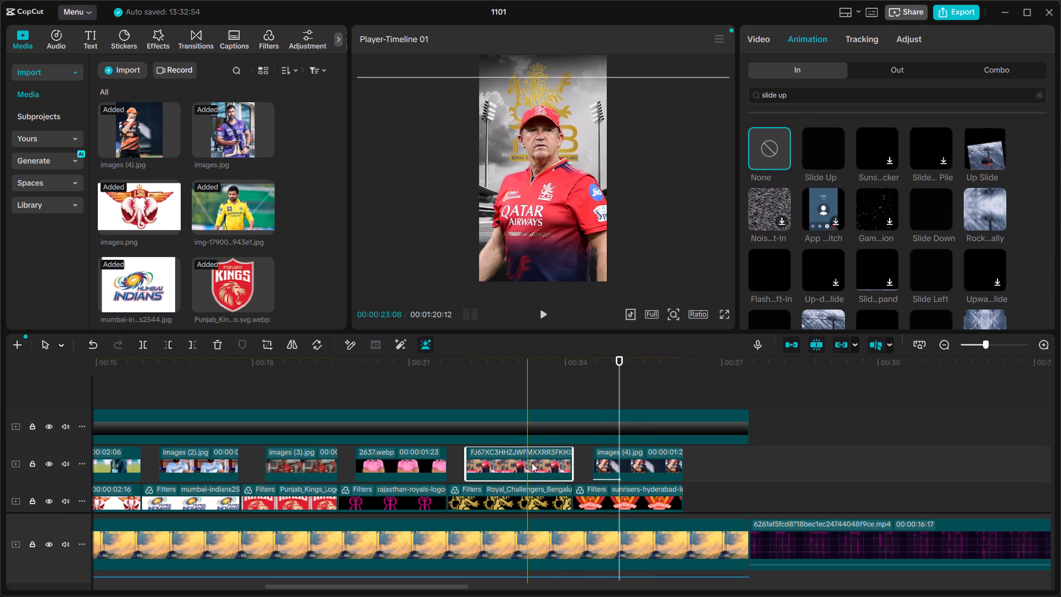
{"action": "left_click", "coordinate": [817, 137]}
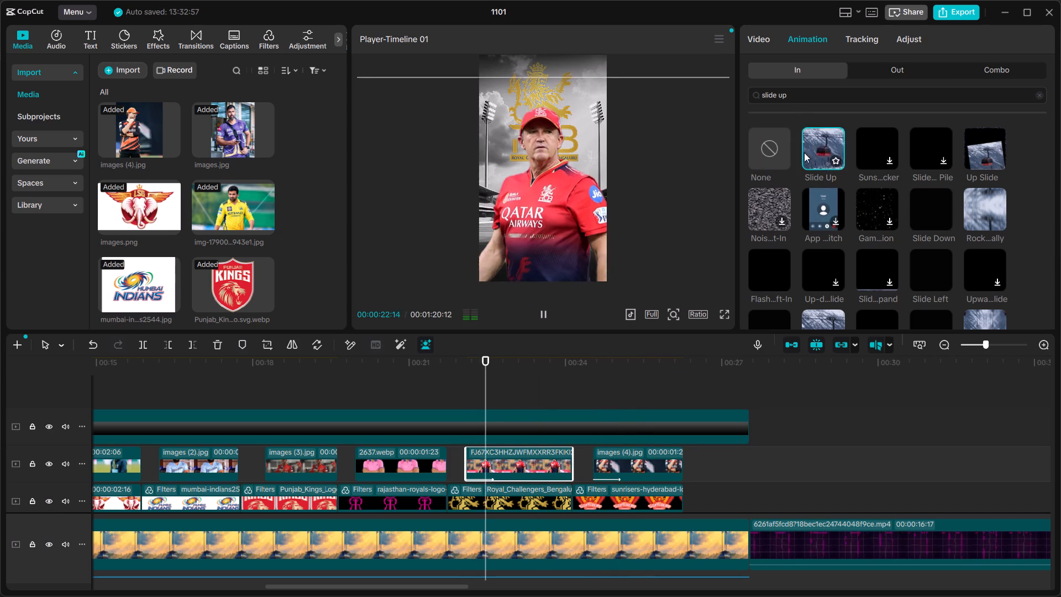
{"action": "left_click", "coordinate": [415, 466]}
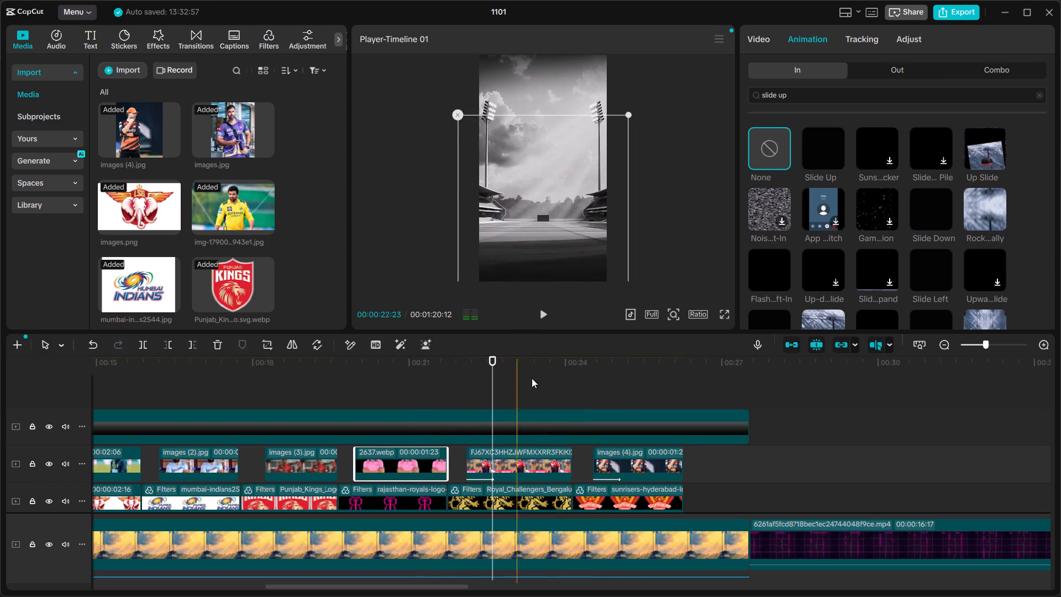
{"action": "left_click", "coordinate": [823, 144]}
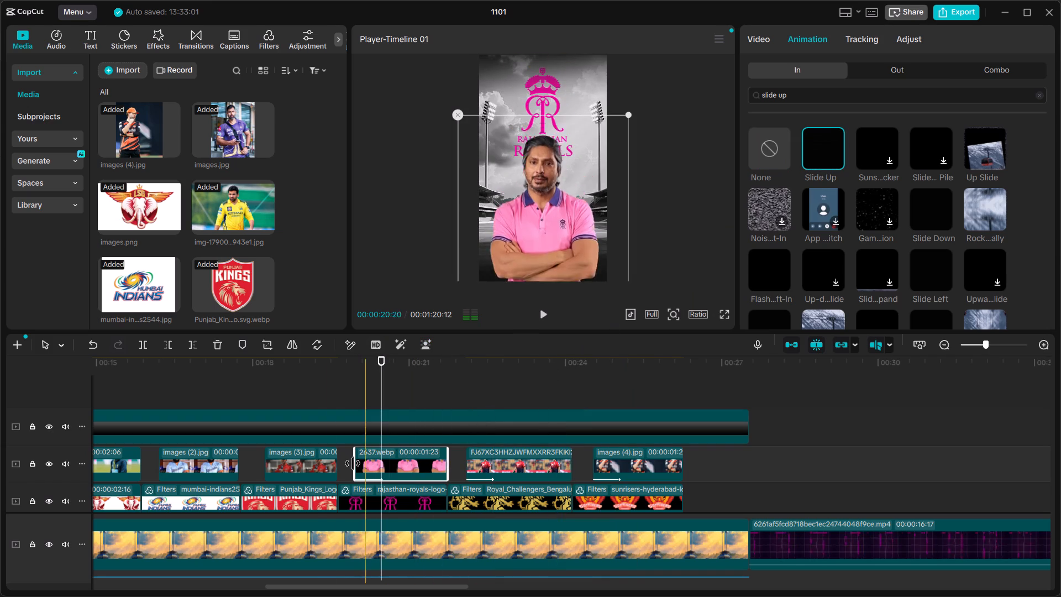
{"action": "left_click", "coordinate": [326, 470]}
{"action": "left_click", "coordinate": [813, 142]}
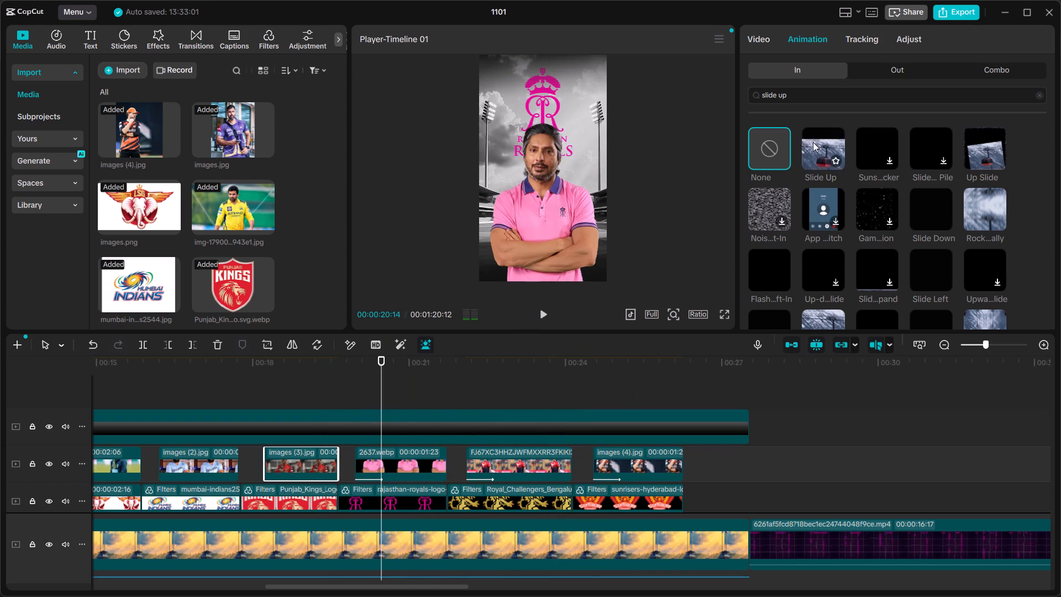
{"action": "left_click", "coordinate": [213, 457]}
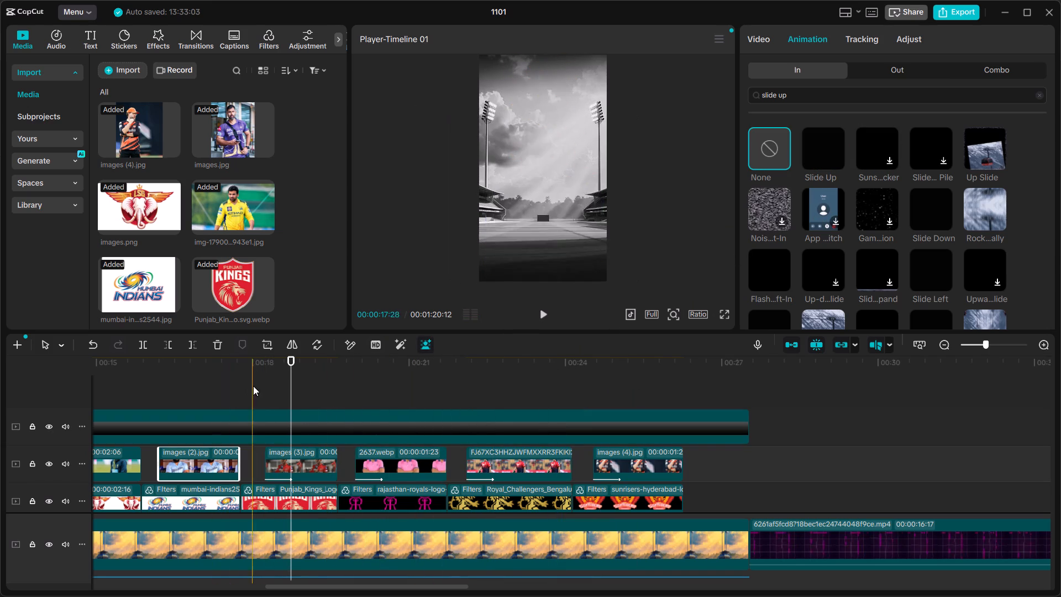
{"action": "left_click", "coordinate": [822, 148]}
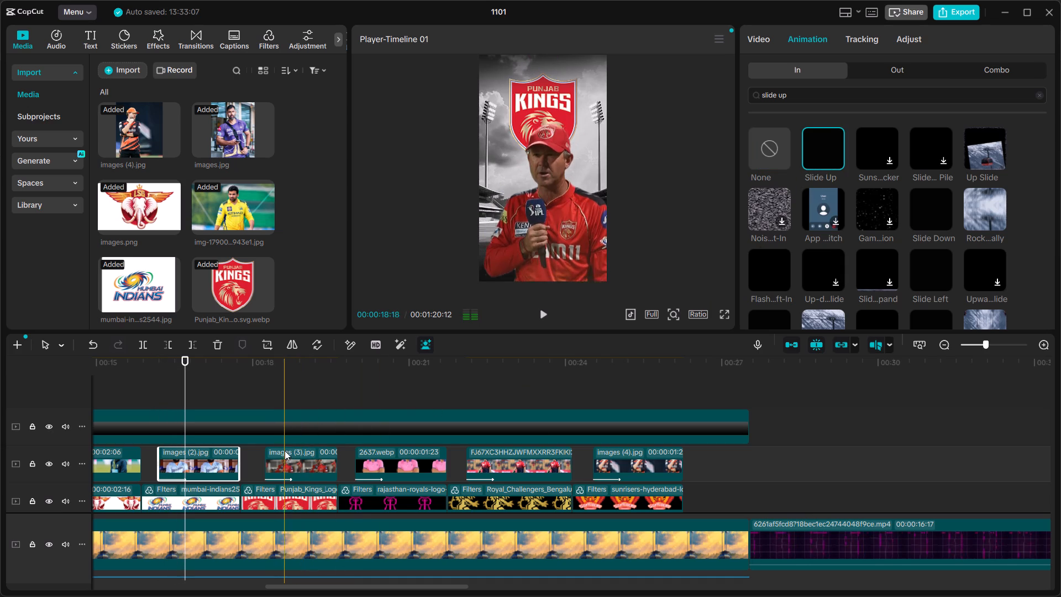
Apply the Slide Up in-animation to the images (1).jpg, images.jpg and 400449.webp cutout clips.
{"action": "scroll", "coordinate": [285, 452], "scroll_direction": "right", "scroll_amount": 2}
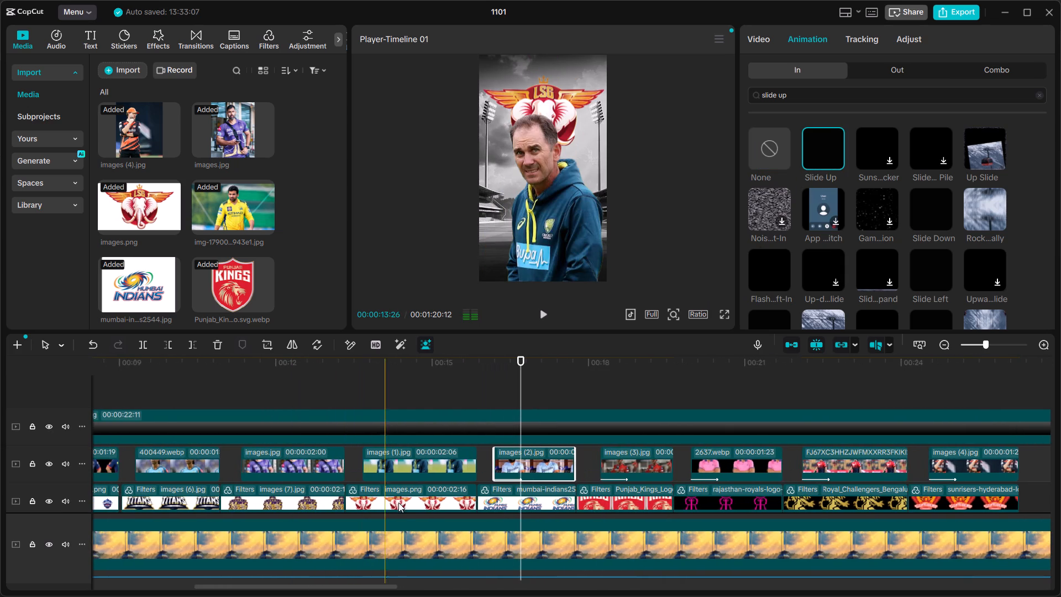
{"action": "left_click", "coordinate": [435, 390]}
{"action": "left_click", "coordinate": [385, 474]}
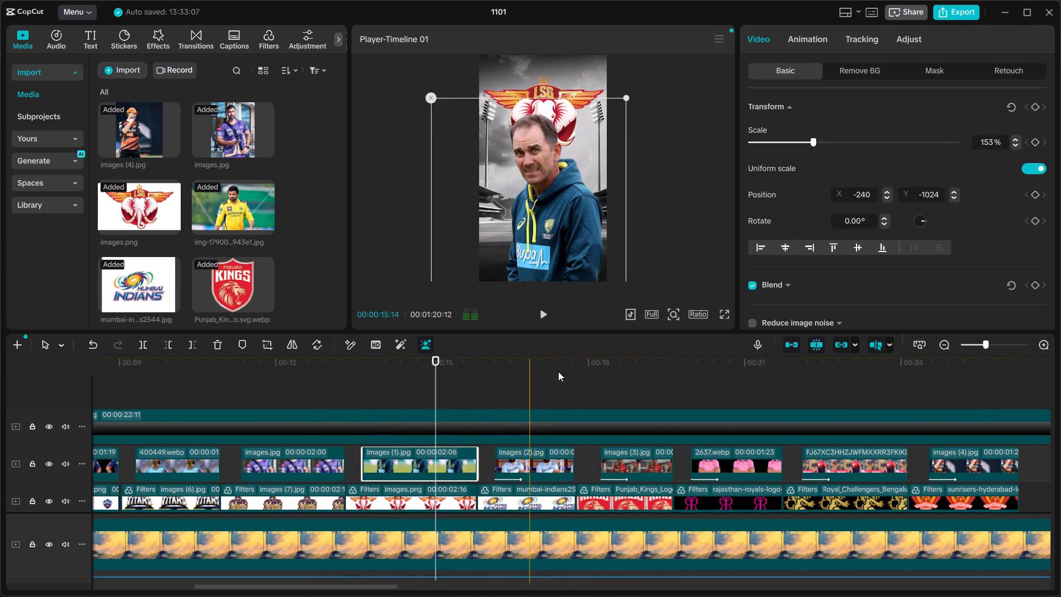
{"action": "left_click", "coordinate": [814, 44]}
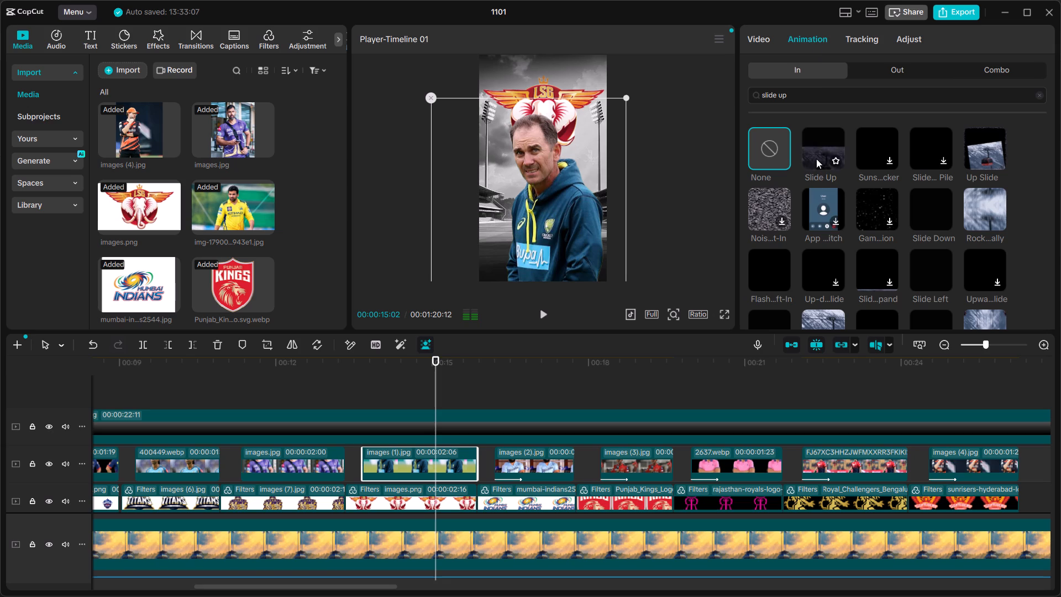
{"action": "left_click", "coordinate": [818, 155]}
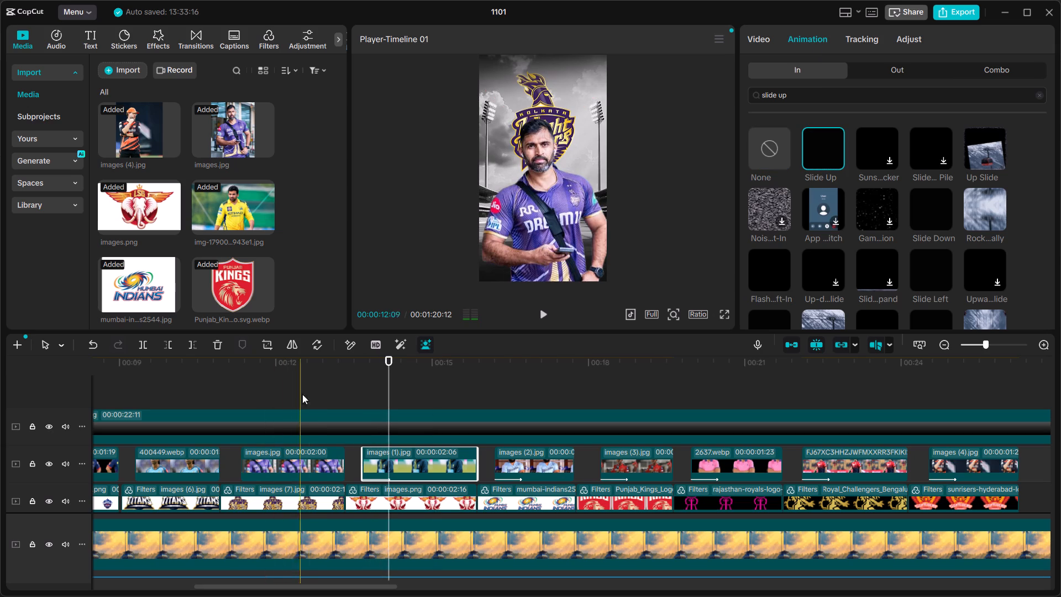
{"action": "left_click", "coordinate": [308, 375]}
{"action": "left_click", "coordinate": [306, 456]}
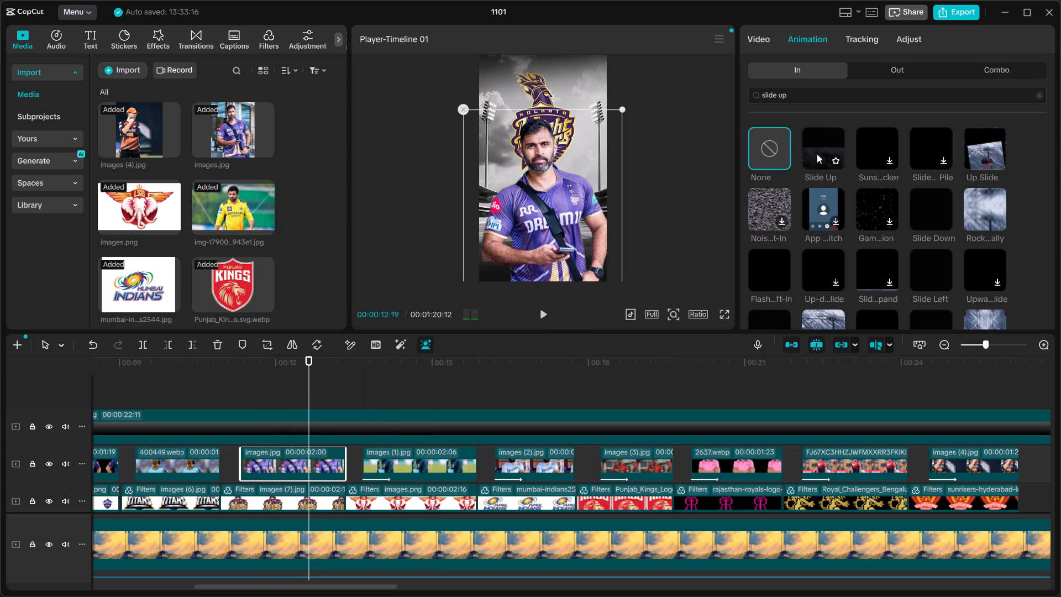
{"action": "left_click", "coordinate": [817, 154]}
{"action": "left_click", "coordinate": [162, 468]}
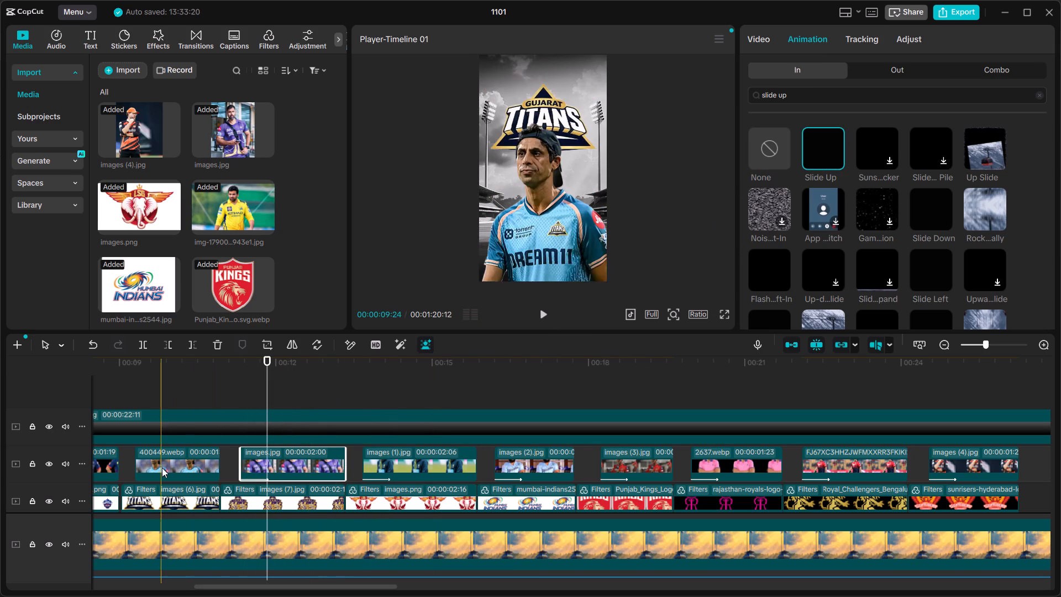
{"action": "left_click", "coordinate": [824, 144]}
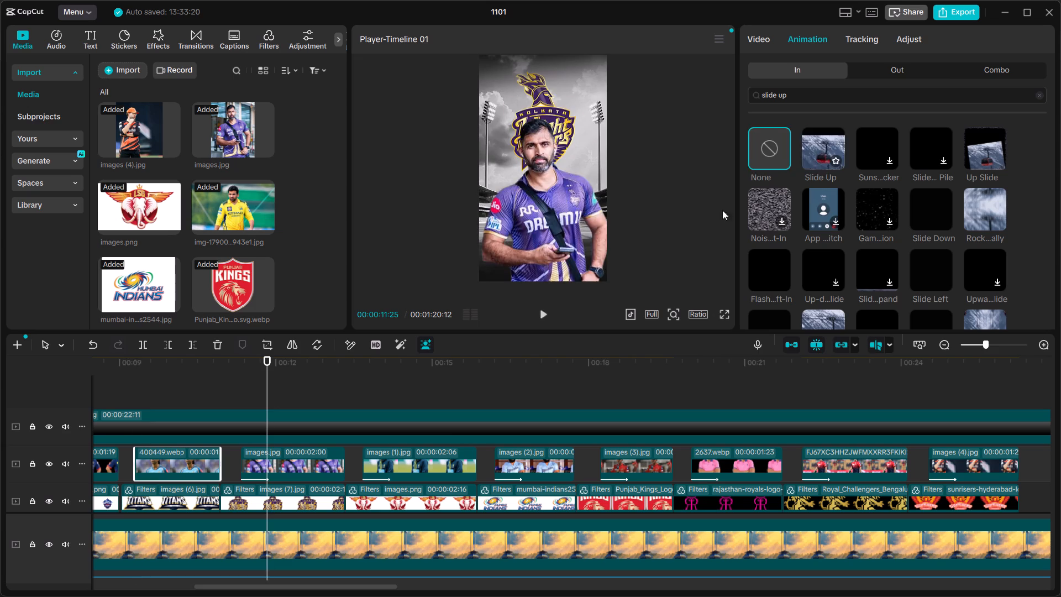
Trim the start of the images.jpg cutout above the Kolkata Knight Riders logo so the clip lasts 00:00:01:26.
{"action": "scroll", "coordinate": [356, 422], "scroll_direction": "right", "scroll_amount": 1}
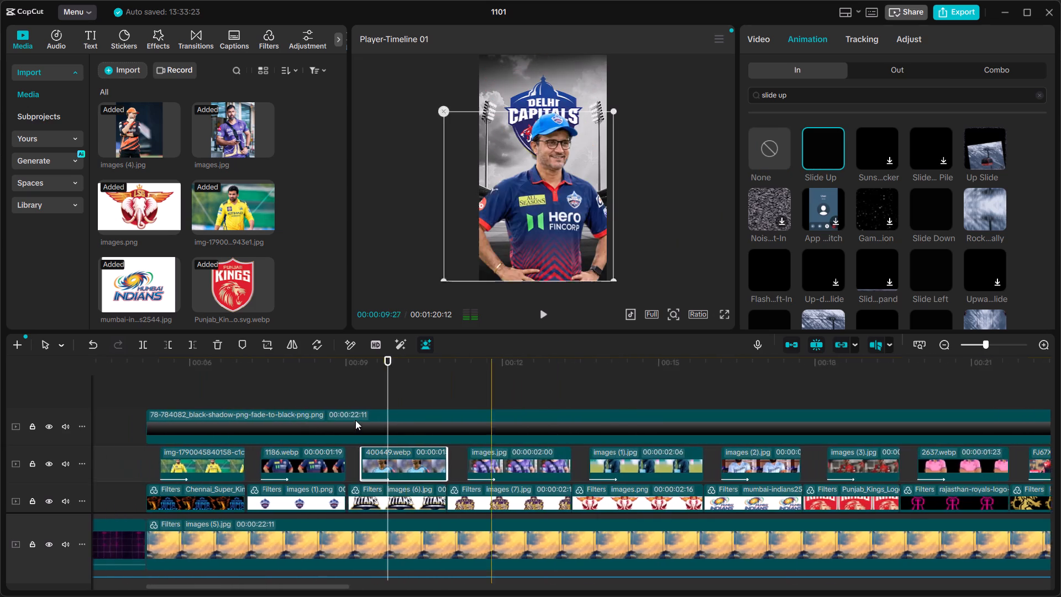
{"action": "scroll", "coordinate": [355, 420], "scroll_direction": "right", "scroll_amount": 1}
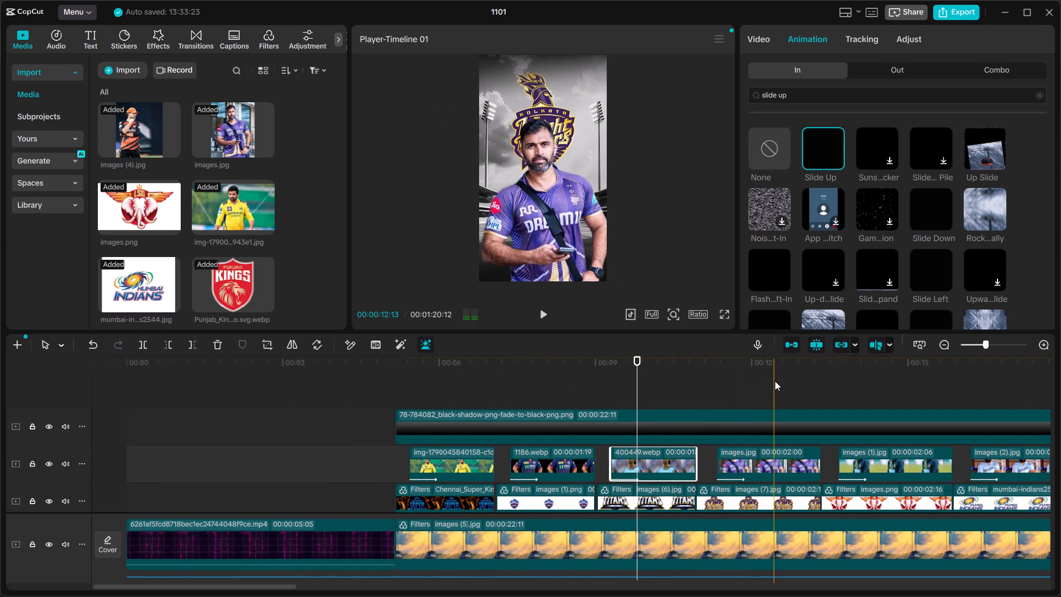
{"action": "scroll", "coordinate": [797, 391], "scroll_direction": "left", "scroll_amount": 1}
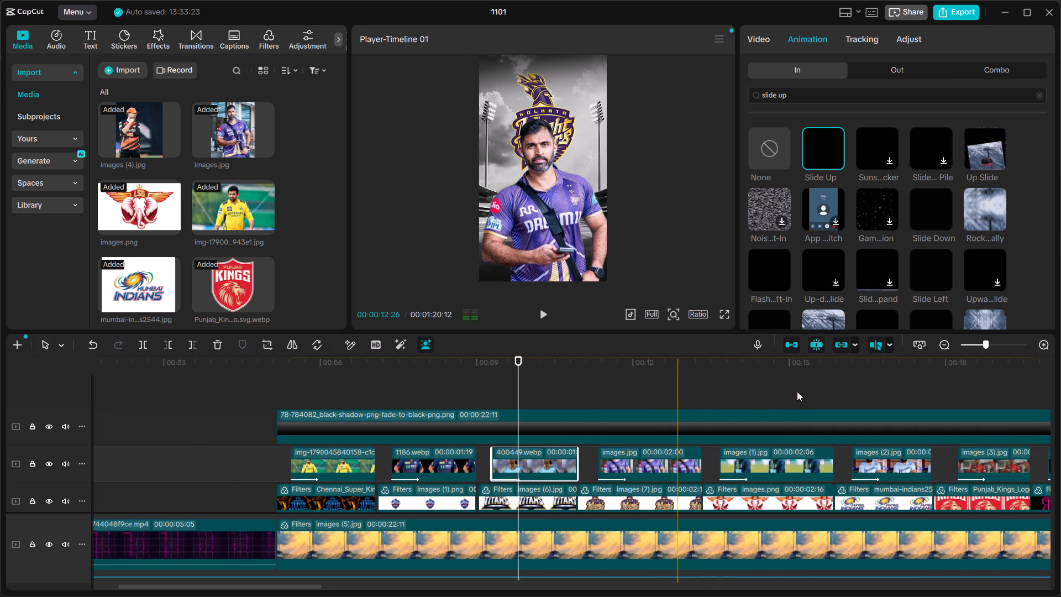
{"action": "left_click", "coordinate": [554, 415]}
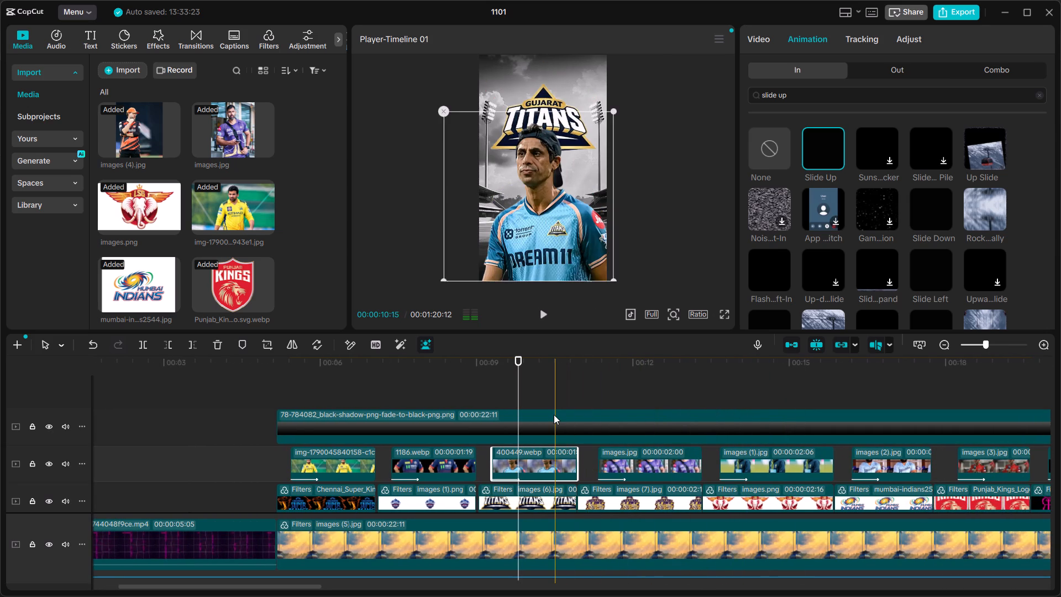
{"action": "key", "text": "space"}
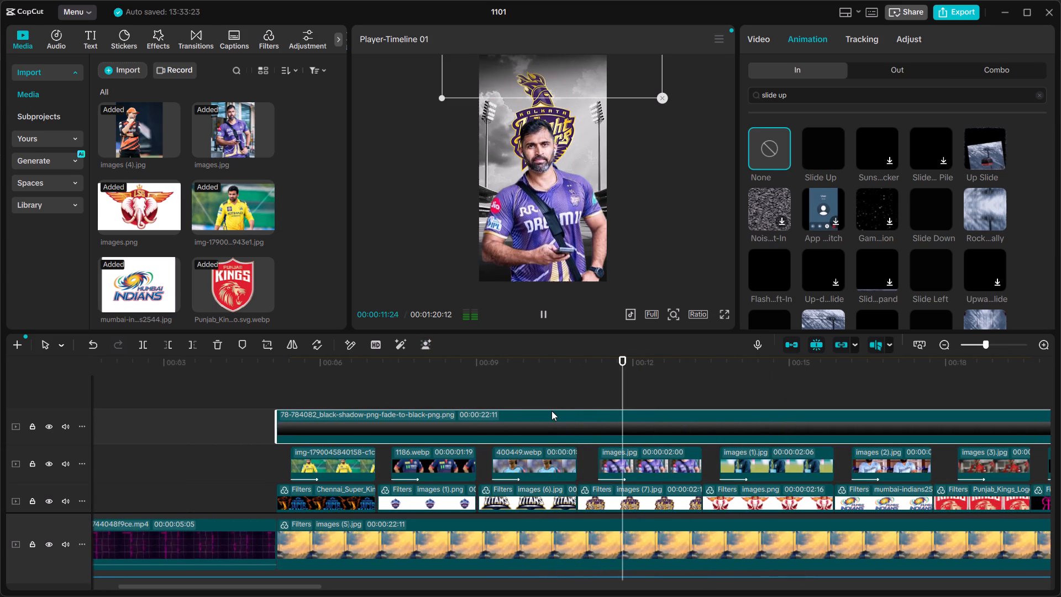
{"action": "key", "text": "space"}
{"action": "left_click", "coordinate": [631, 462]}
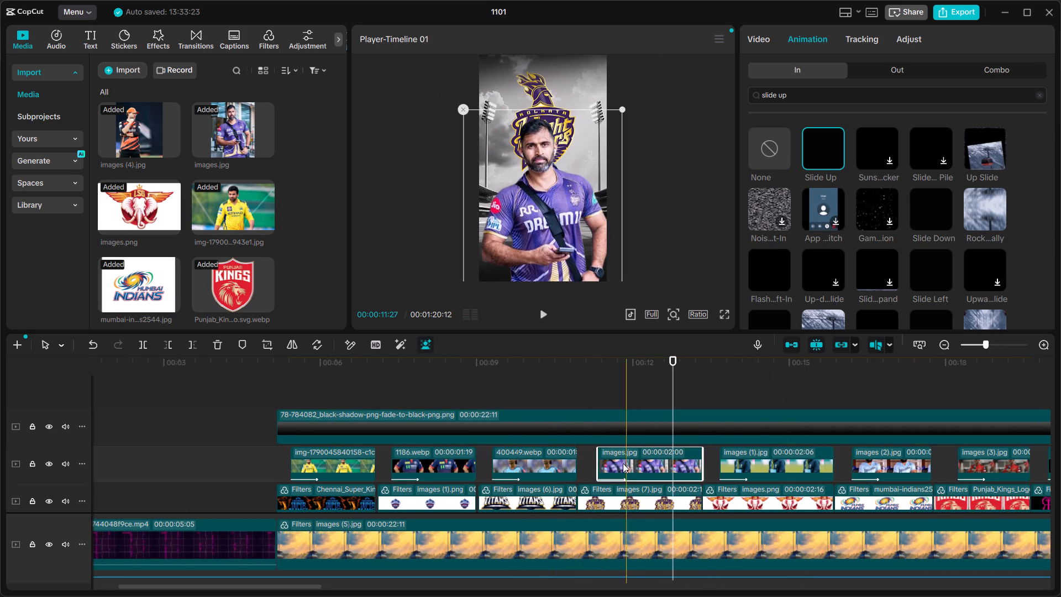
{"action": "left_click_drag", "start_coordinate": [600, 464], "coordinate": [608, 463]}
Trim the start of the images (1).jpg cutout above the Lucknow logo so the clip lasts 00:00:02:00, previewing its entrance.
{"action": "scroll", "coordinate": [664, 461], "scroll_direction": "left", "scroll_amount": 1}
{"action": "left_click", "coordinate": [633, 379]}
{"action": "key", "text": "space"}
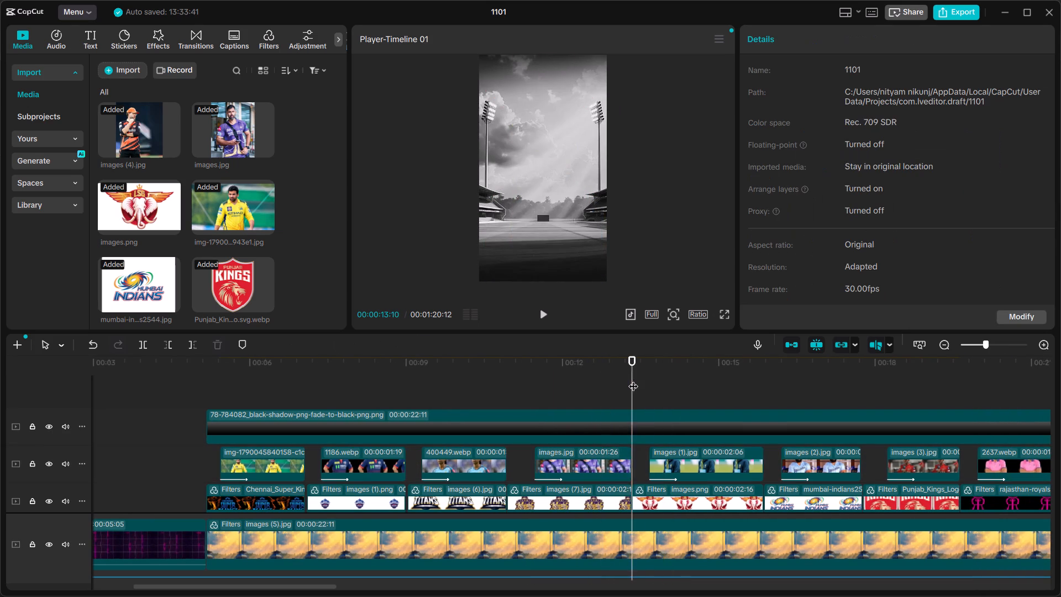
{"action": "key", "text": "space"}
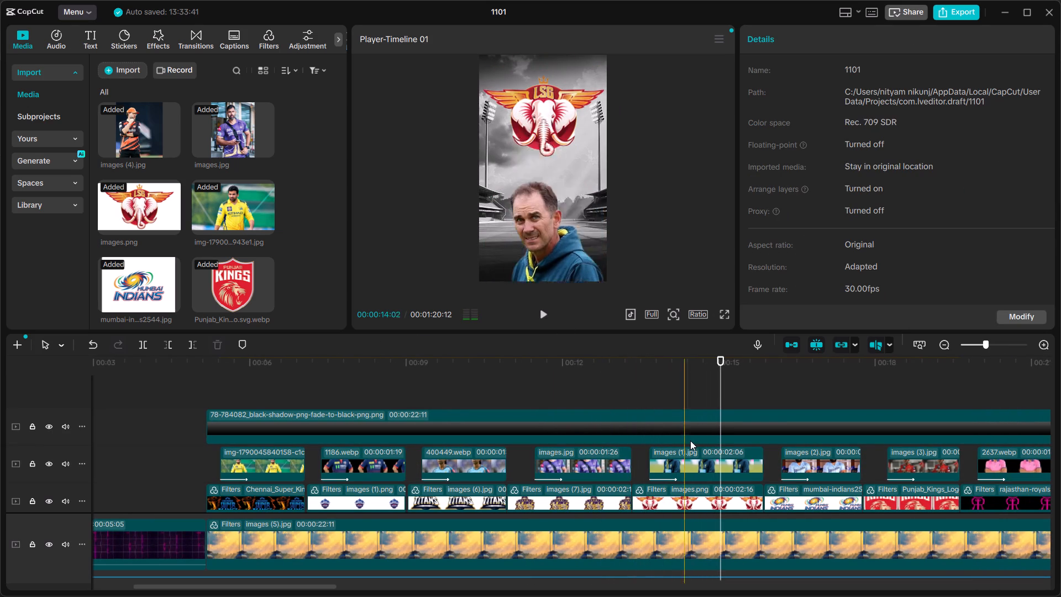
{"action": "left_click_drag", "start_coordinate": [653, 462], "coordinate": [679, 462]}
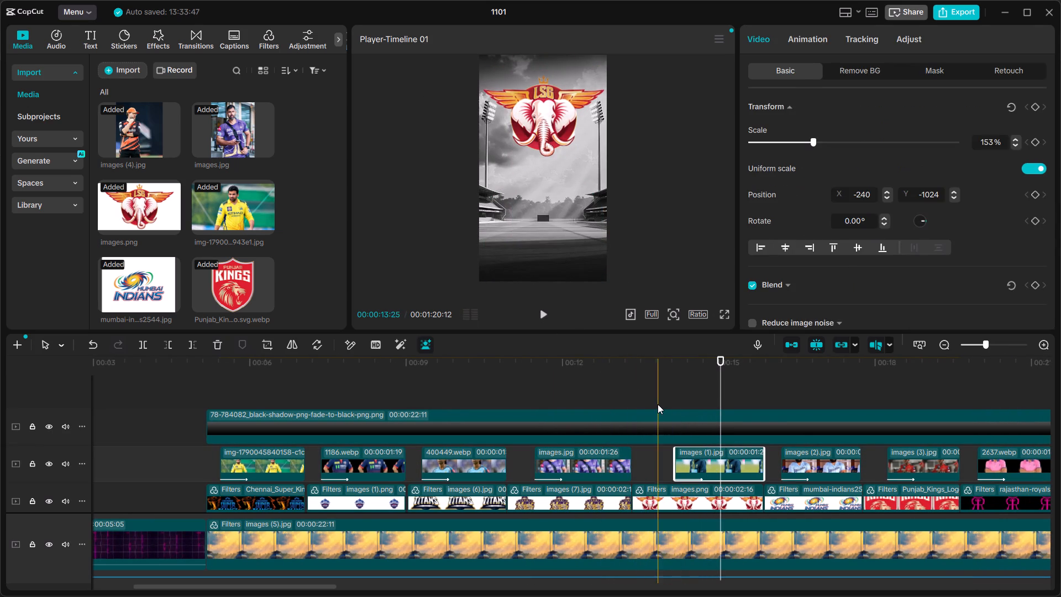
{"action": "left_click", "coordinate": [658, 404]}
{"action": "key", "text": "space"}
{"action": "key", "text": "space"}
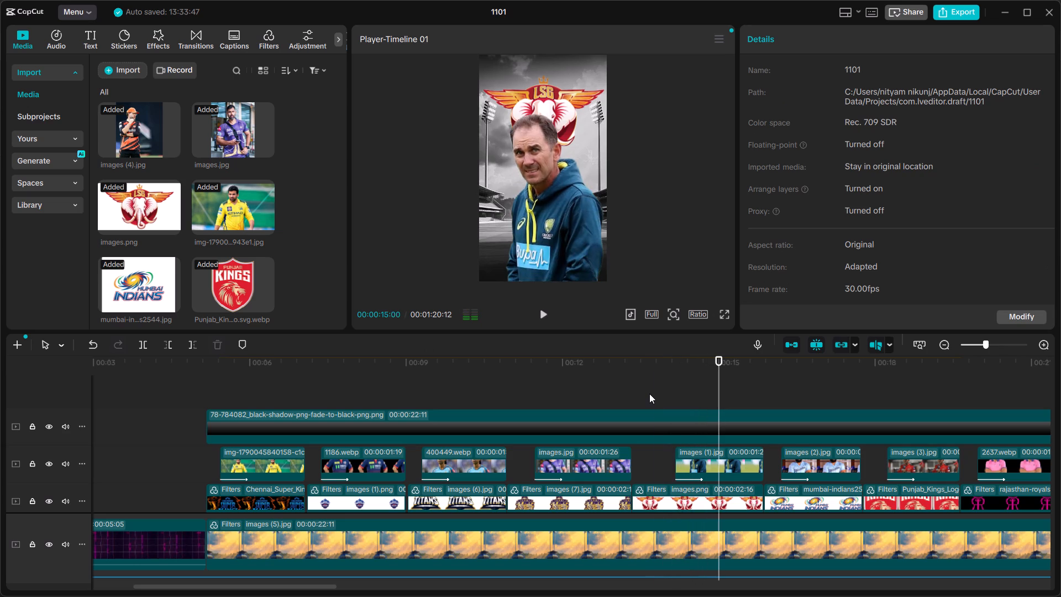
{"action": "left_click", "coordinate": [682, 454]}
{"action": "left_click_drag", "start_coordinate": [677, 462], "coordinate": [664, 464]}
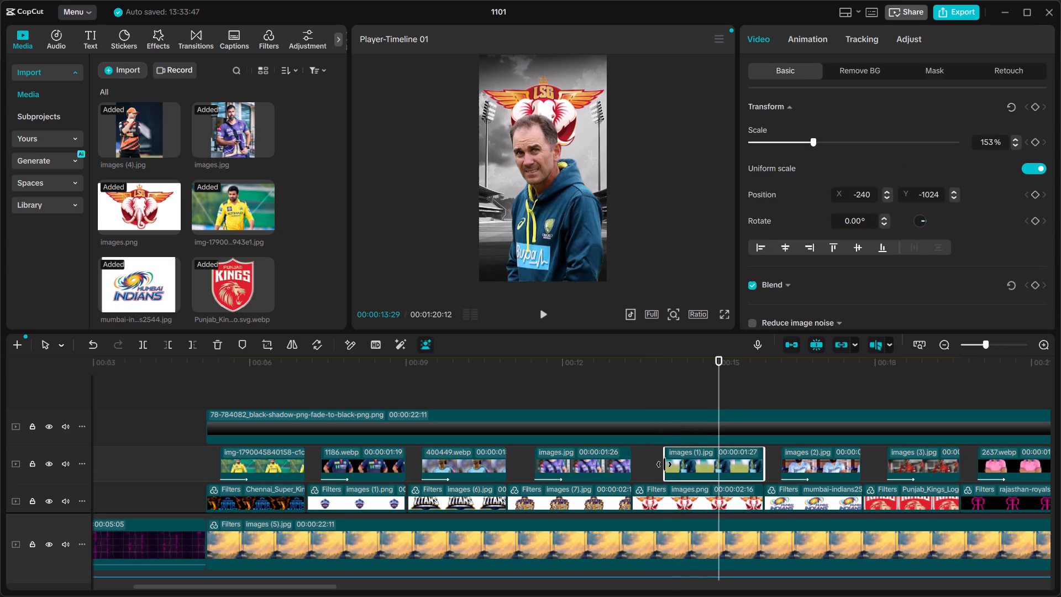
{"action": "left_click_drag", "start_coordinate": [664, 464], "coordinate": [661, 464]}
Play through the remaining team sections and delete the three purple-grid mp4 clips following the images (5).jpg background.
{"action": "scroll", "coordinate": [708, 411], "scroll_direction": "left", "scroll_amount": 1}
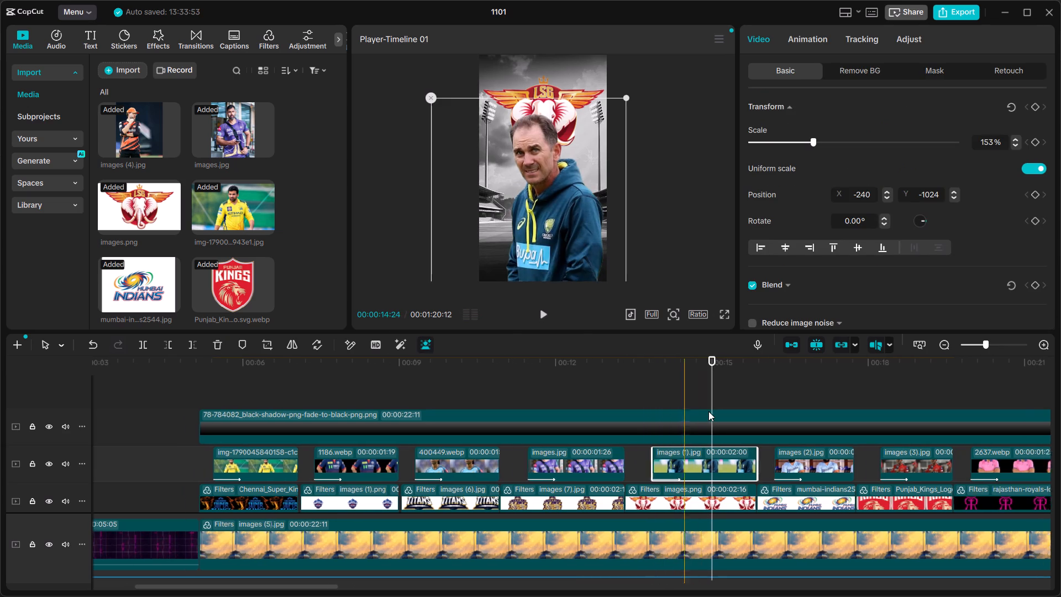
{"action": "scroll", "coordinate": [708, 411], "scroll_direction": "left", "scroll_amount": 1}
{"action": "left_click", "coordinate": [636, 403]}
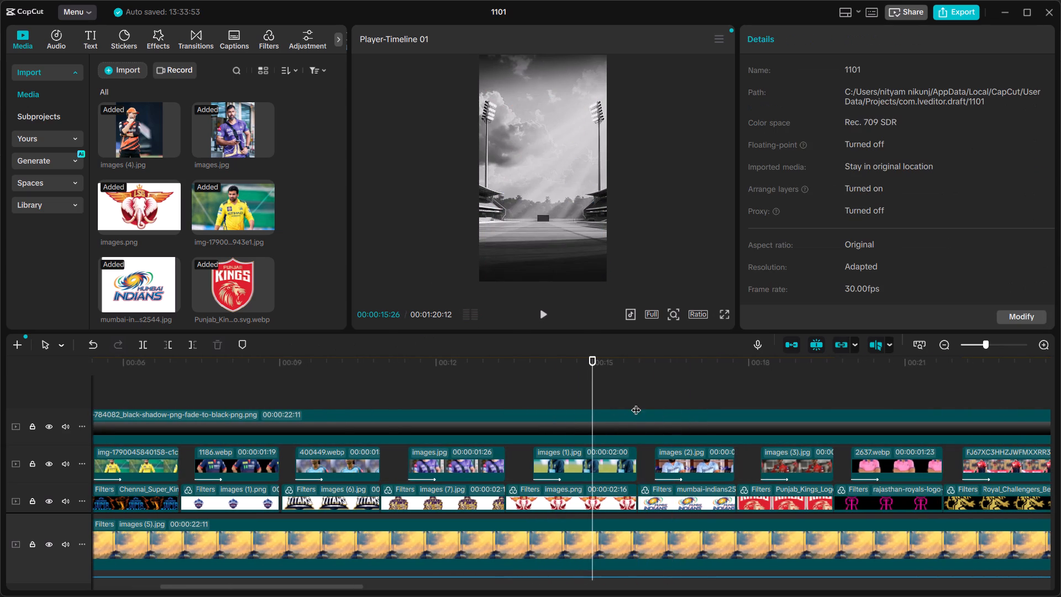
{"action": "key", "text": "space"}
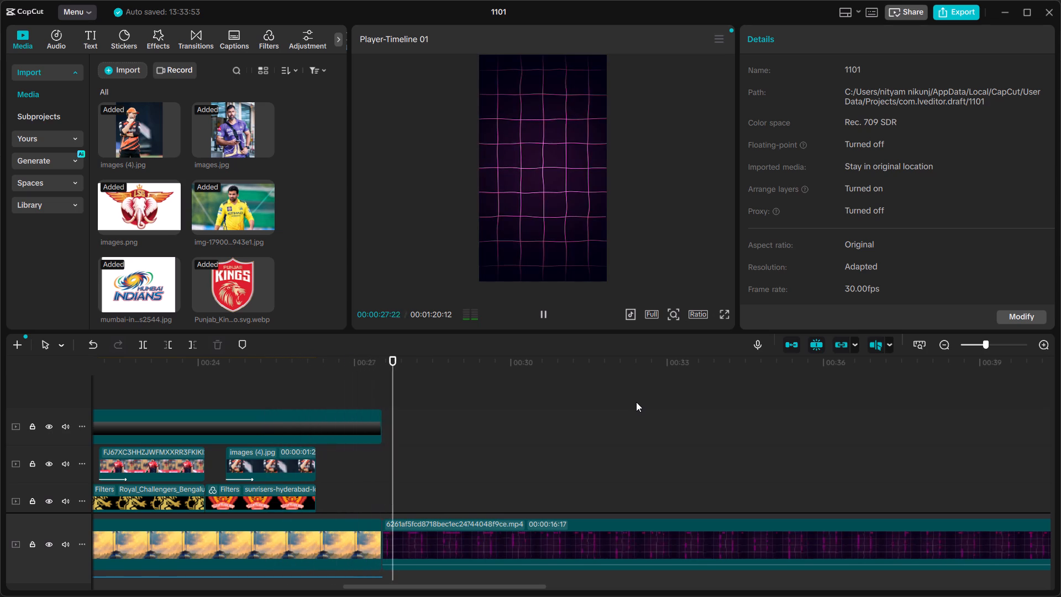
{"action": "key", "text": "space"}
{"action": "left_click", "coordinate": [566, 538]}
{"action": "right_click", "coordinate": [566, 538]}
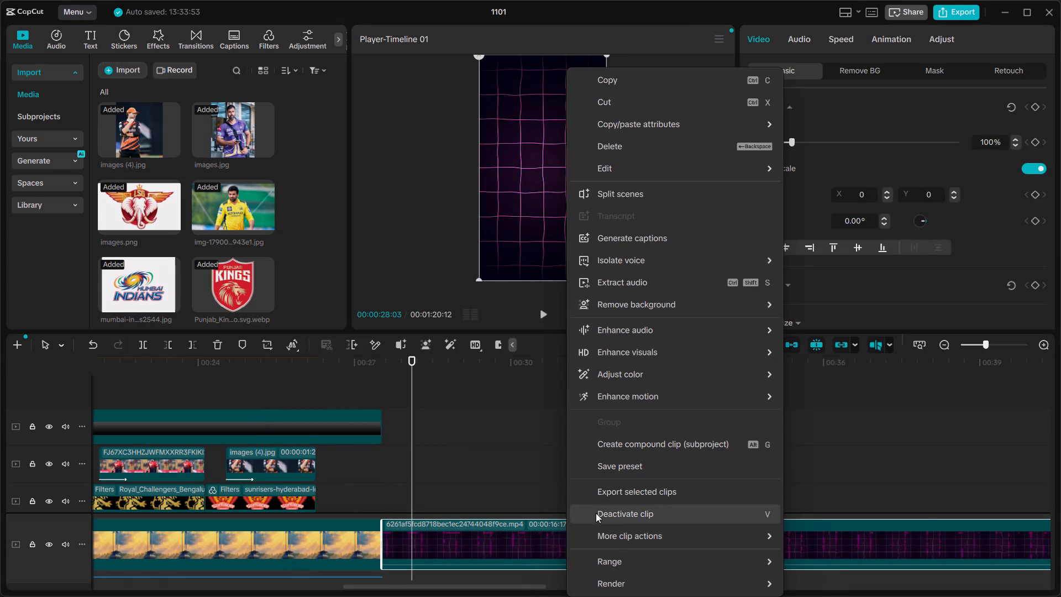
{"action": "left_click", "coordinate": [664, 142]}
{"action": "right_click", "coordinate": [539, 530]}
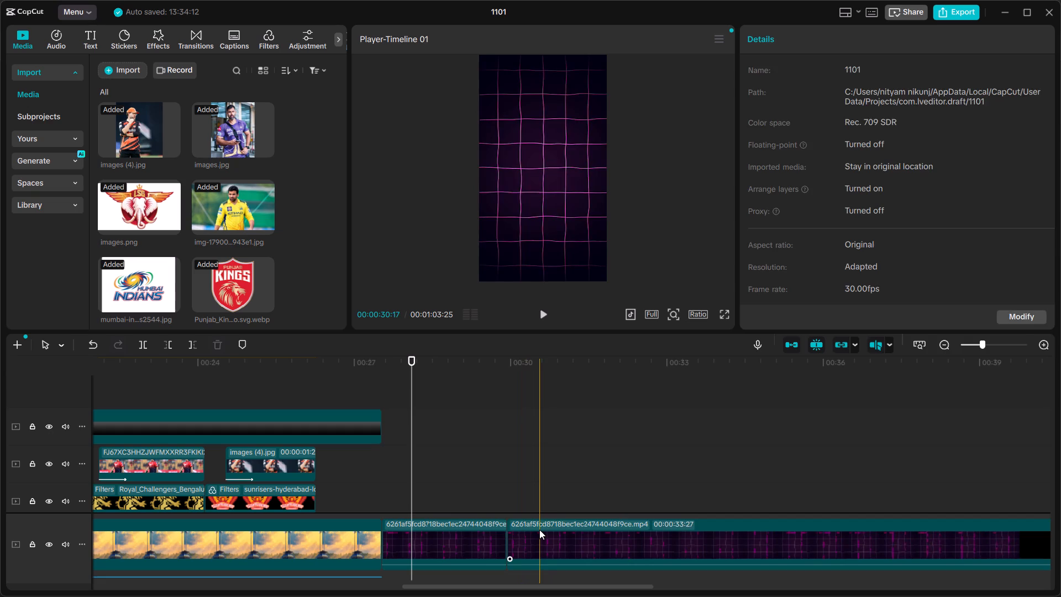
{"action": "left_click", "coordinate": [627, 148]}
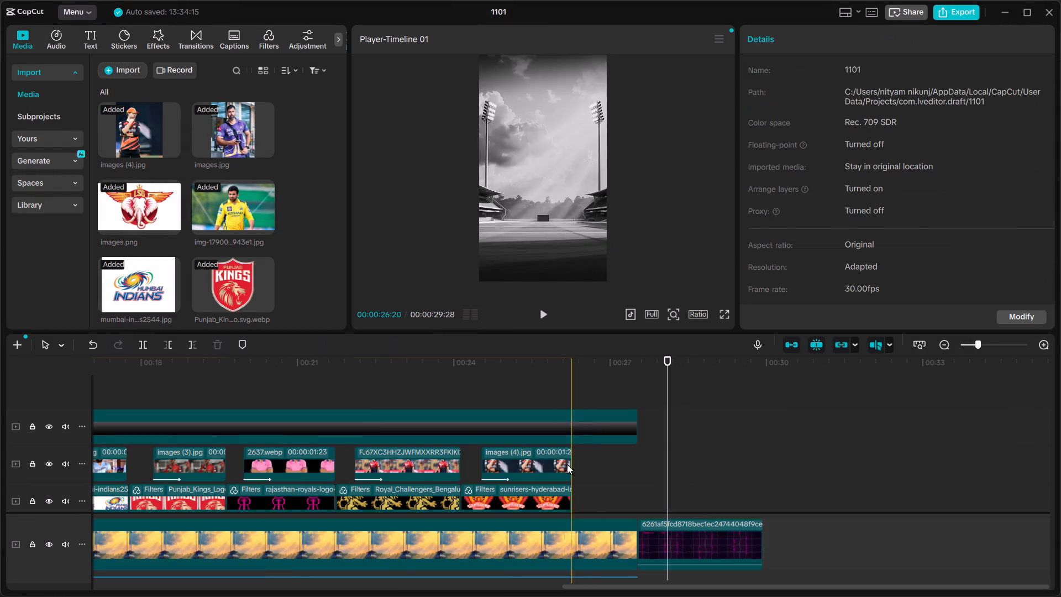
{"action": "right_click", "coordinate": [728, 559]}
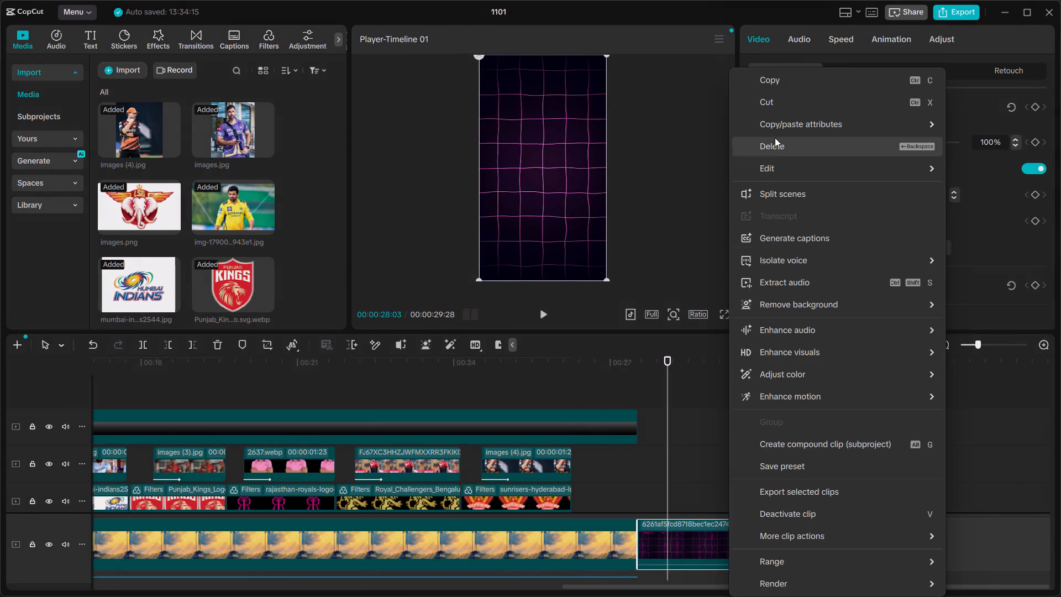
{"action": "left_click", "coordinate": [775, 138]}
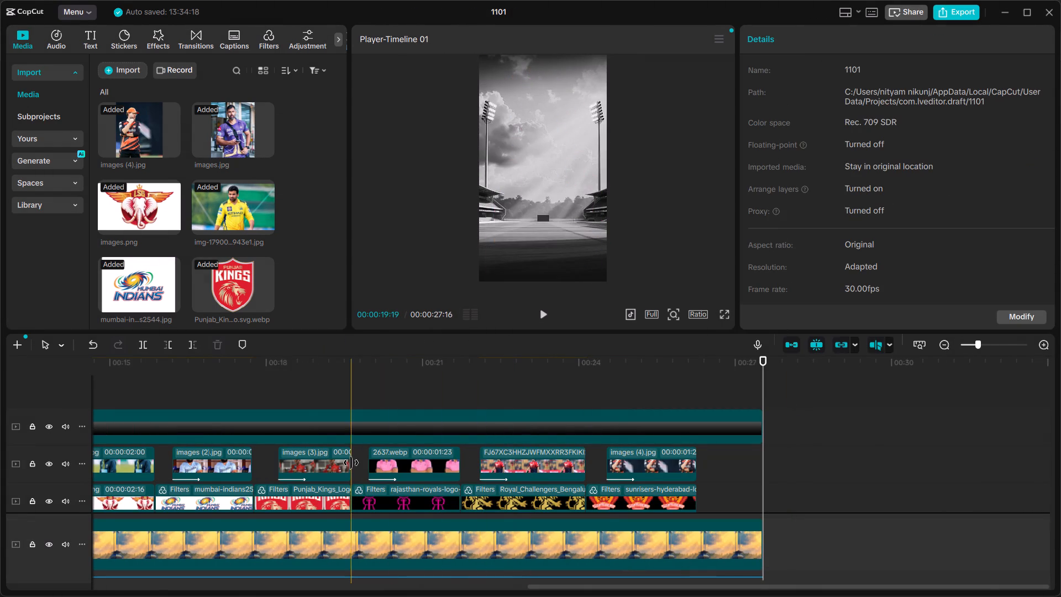
Play back the opening from about 3 seconds through the Delhi Capitals section to review the logo and cutout entrances.
{"action": "scroll", "coordinate": [351, 463], "scroll_direction": "right", "scroll_amount": 10}
{"action": "left_click", "coordinate": [283, 452]}
{"action": "key", "text": "space"}
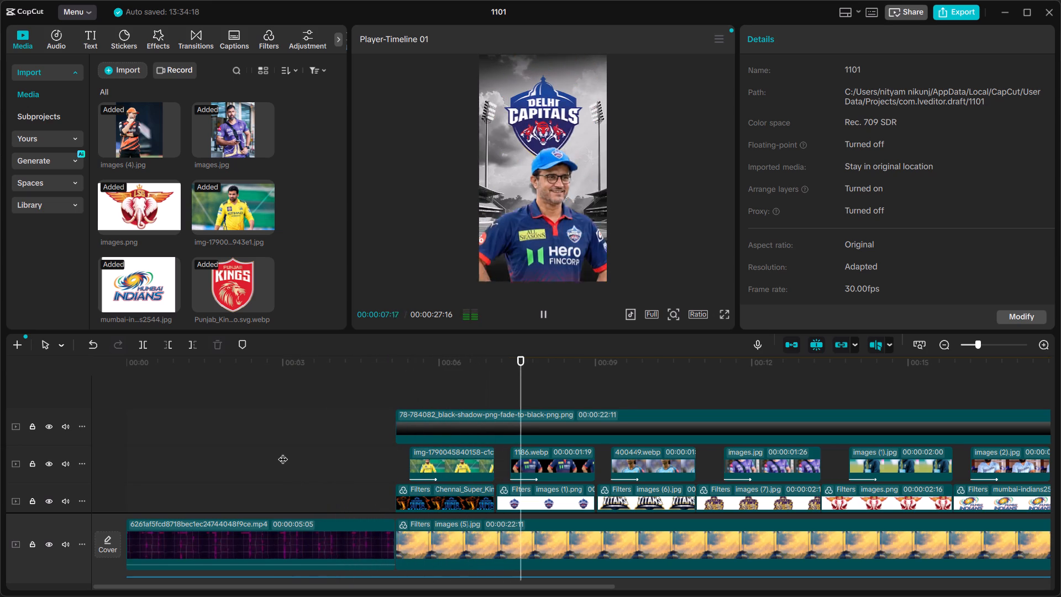
{"action": "key", "text": "space"}
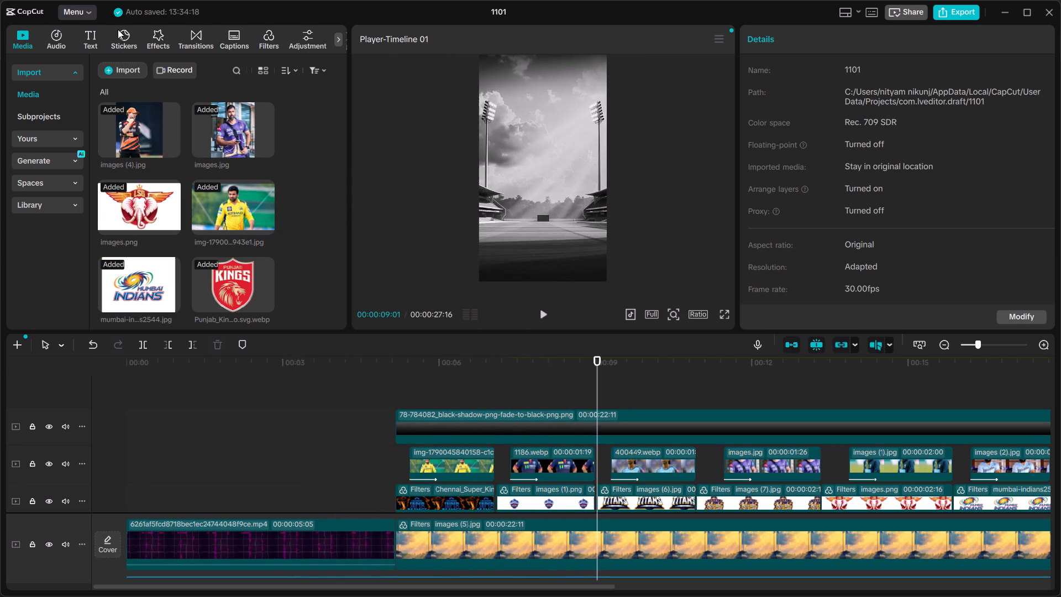
Browse the Trending and B.Duck text effects for a style suited to the team captions.
{"action": "left_click", "coordinate": [90, 44]}
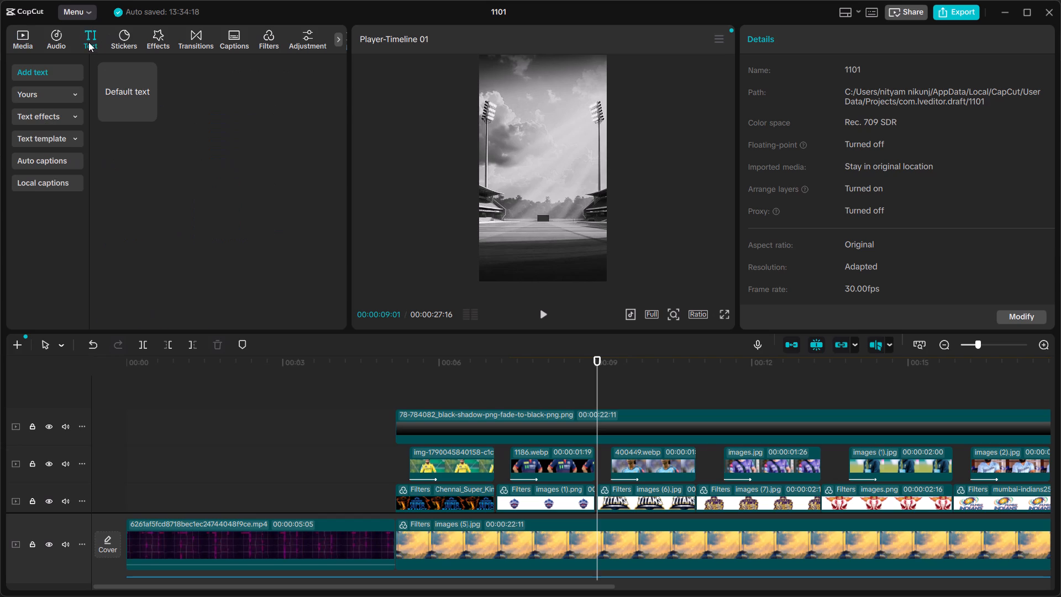
{"action": "left_click", "coordinate": [72, 112]}
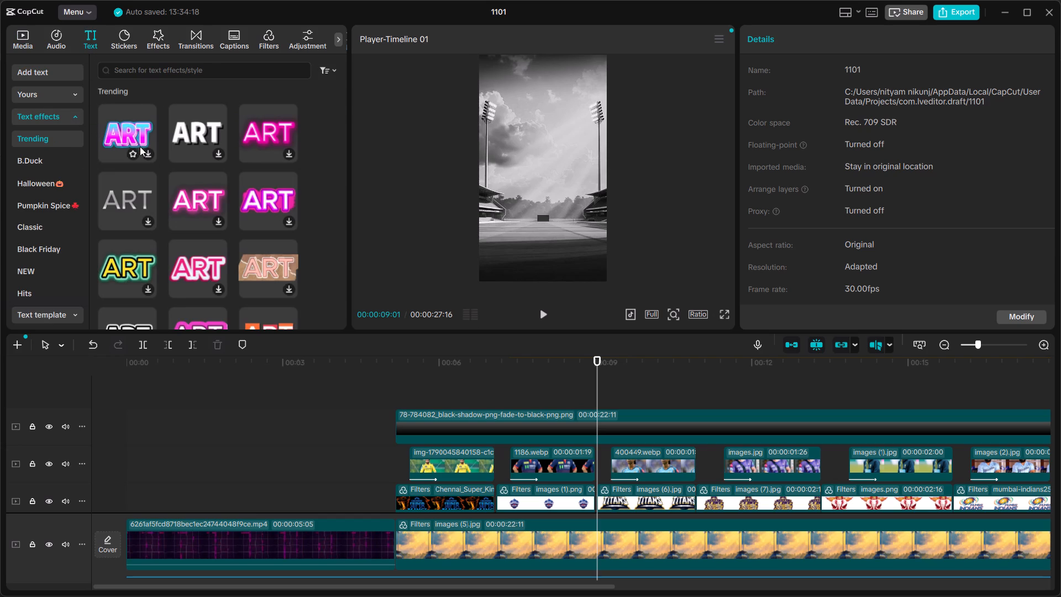
{"action": "scroll", "coordinate": [198, 170], "scroll_direction": "down", "scroll_amount": 3}
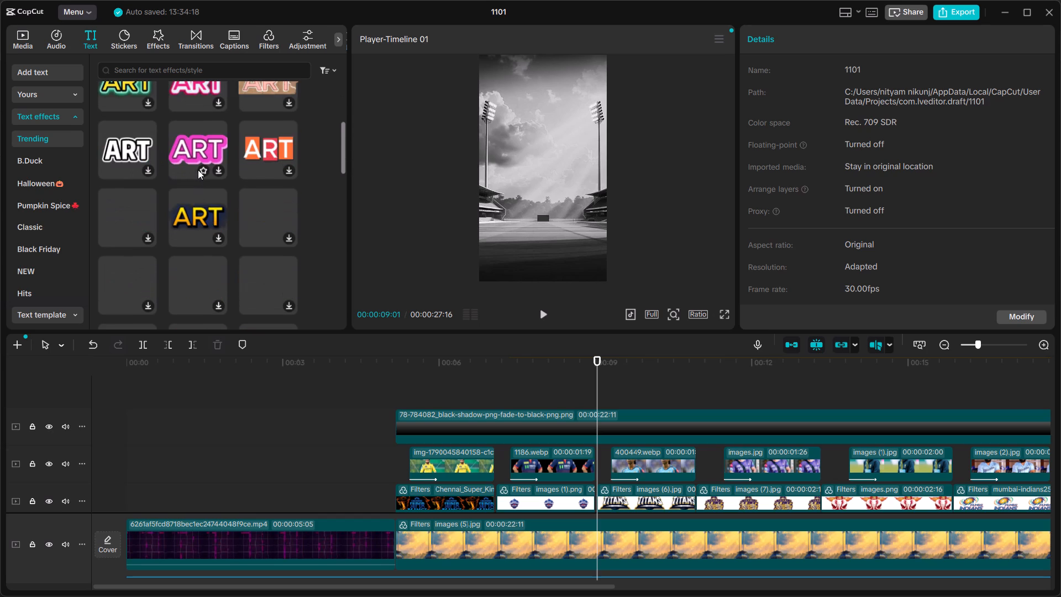
{"action": "scroll", "coordinate": [198, 170], "scroll_direction": "down", "scroll_amount": 3}
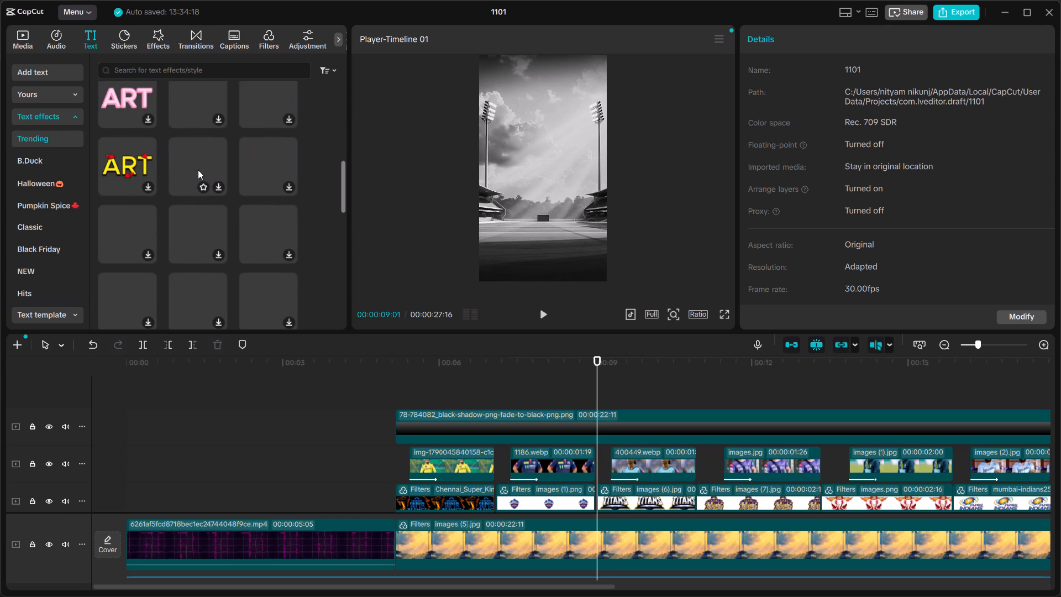
{"action": "left_click", "coordinate": [45, 165]}
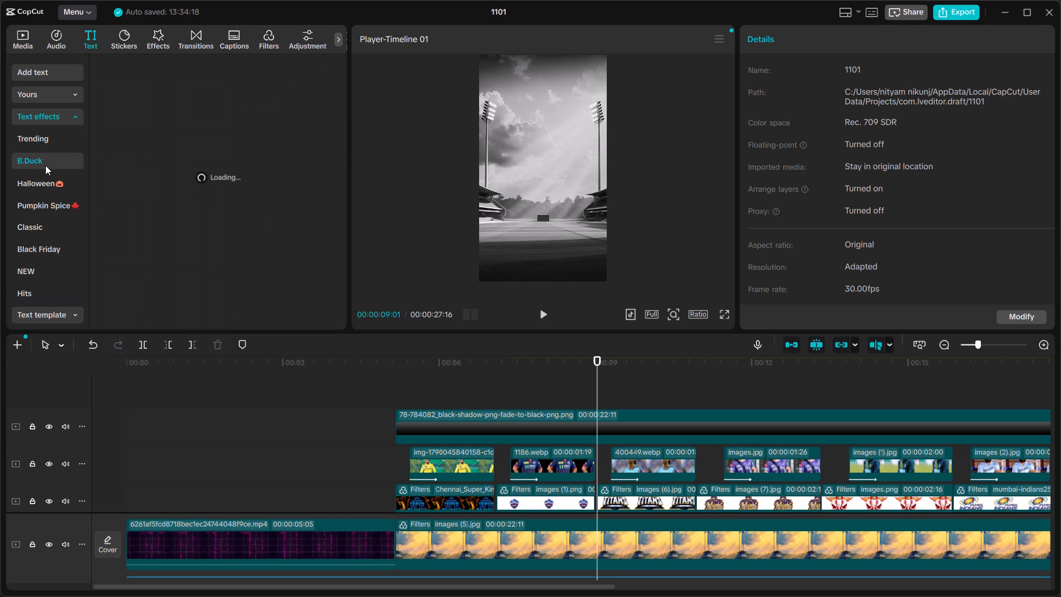
{"action": "left_click", "coordinate": [51, 124]}
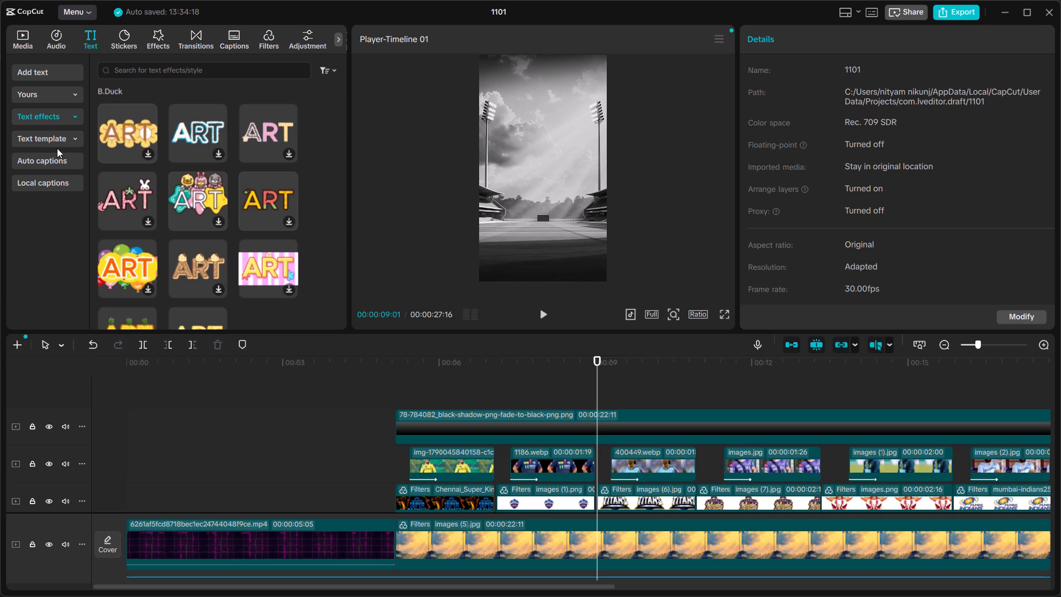
Look through the Trending text templates for a caption design suited to the cricket video.
{"action": "left_click", "coordinate": [57, 148]}
{"action": "left_click", "coordinate": [58, 139]}
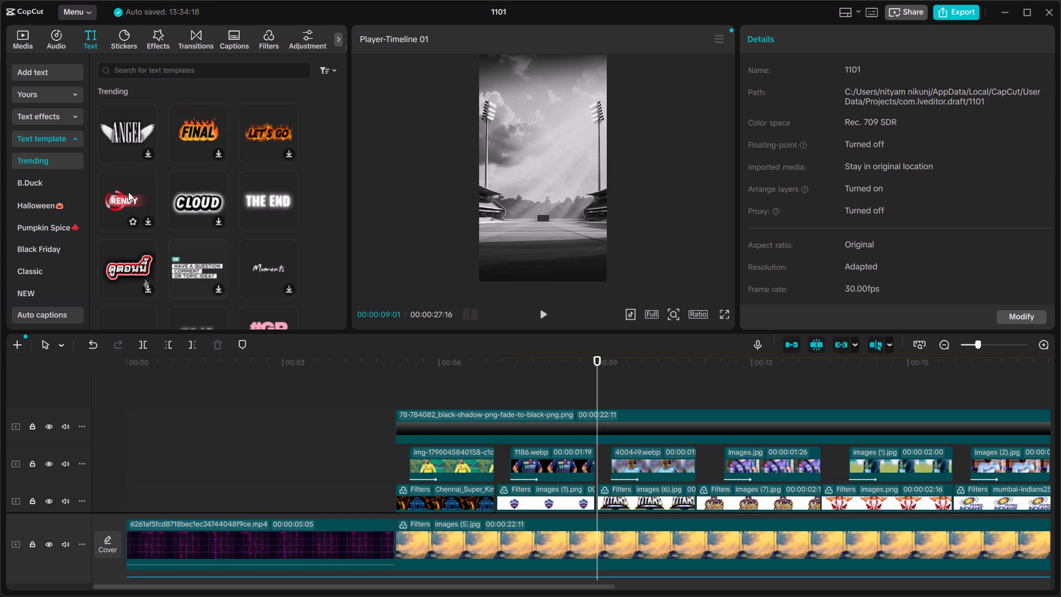
{"action": "scroll", "coordinate": [213, 200], "scroll_direction": "down", "scroll_amount": 1}
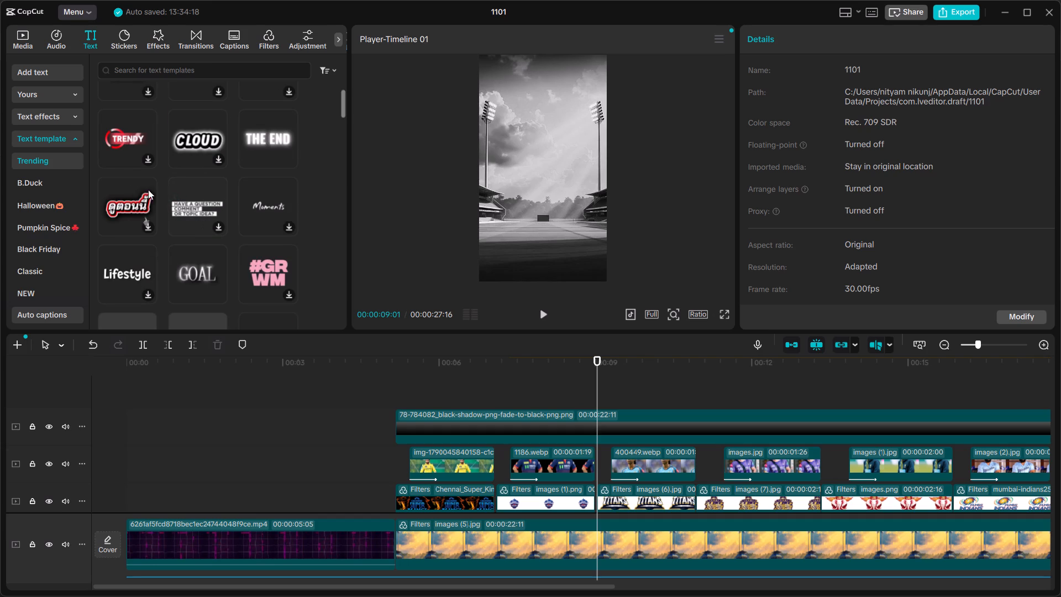
{"action": "scroll", "coordinate": [142, 217], "scroll_direction": "down", "scroll_amount": 1}
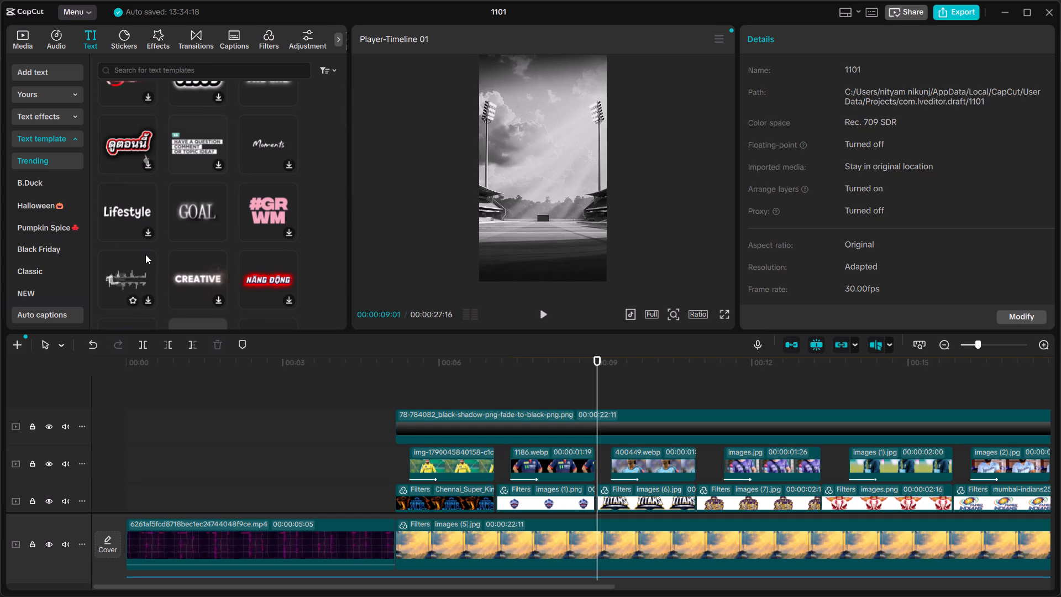
{"action": "scroll", "coordinate": [145, 254], "scroll_direction": "down", "scroll_amount": 1}
{"action": "scroll", "coordinate": [176, 289], "scroll_direction": "down", "scroll_amount": 4}
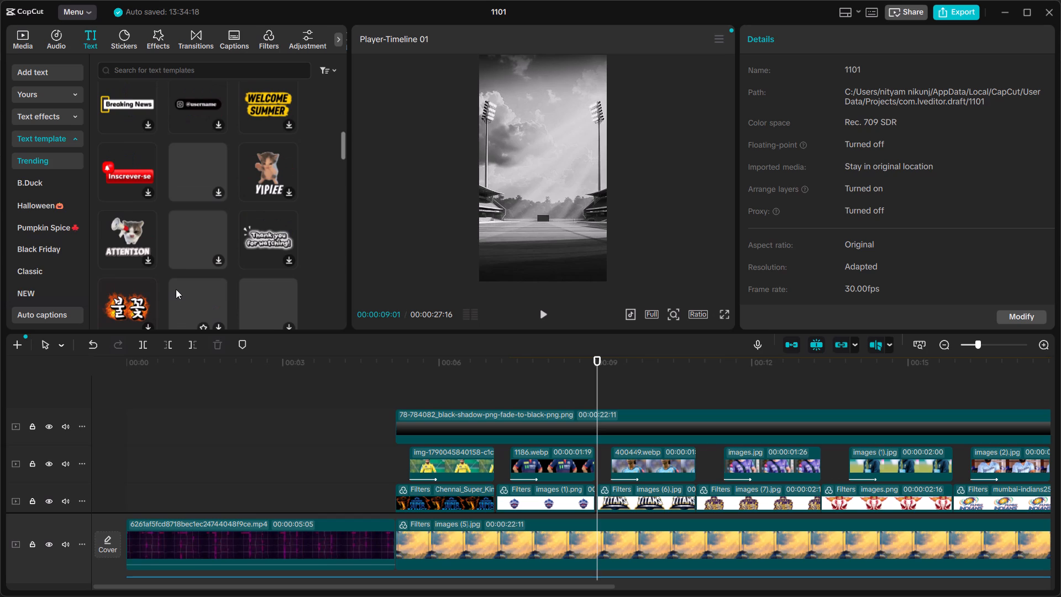
{"action": "scroll", "coordinate": [141, 179], "scroll_direction": "up", "scroll_amount": 1}
{"action": "scroll", "coordinate": [141, 179], "scroll_direction": "down", "scroll_amount": 3}
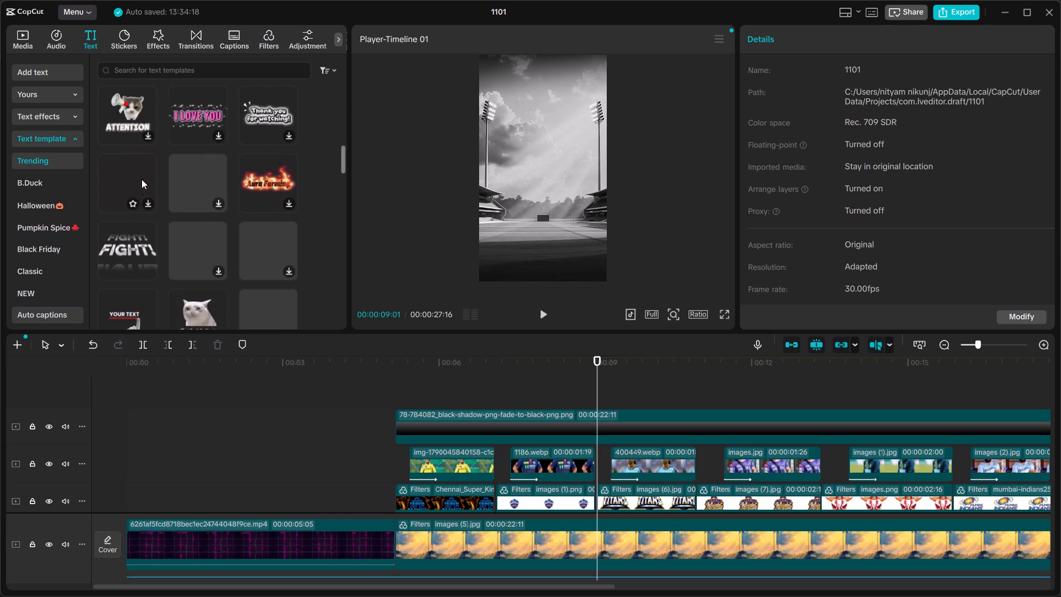
{"action": "scroll", "coordinate": [141, 179], "scroll_direction": "down", "scroll_amount": 2}
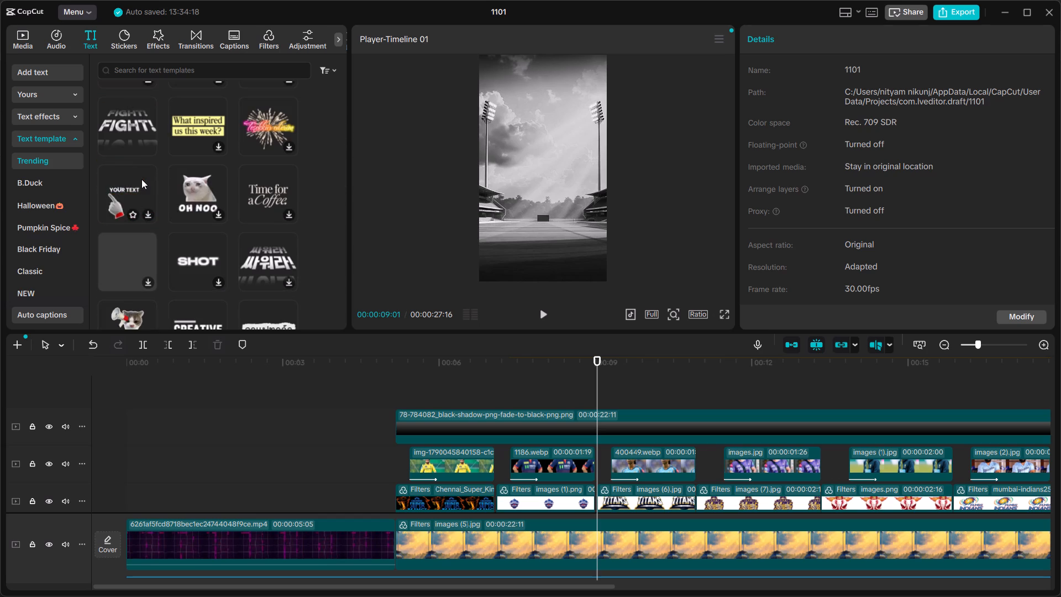
{"action": "scroll", "coordinate": [141, 179], "scroll_direction": "down", "scroll_amount": 3}
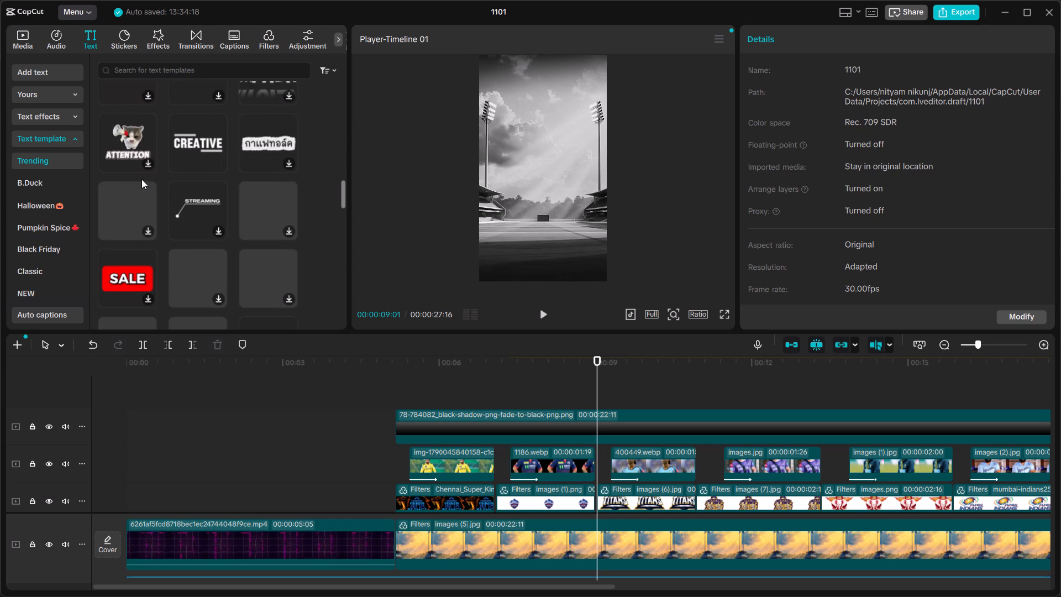
{"action": "scroll", "coordinate": [141, 179], "scroll_direction": "down", "scroll_amount": 2}
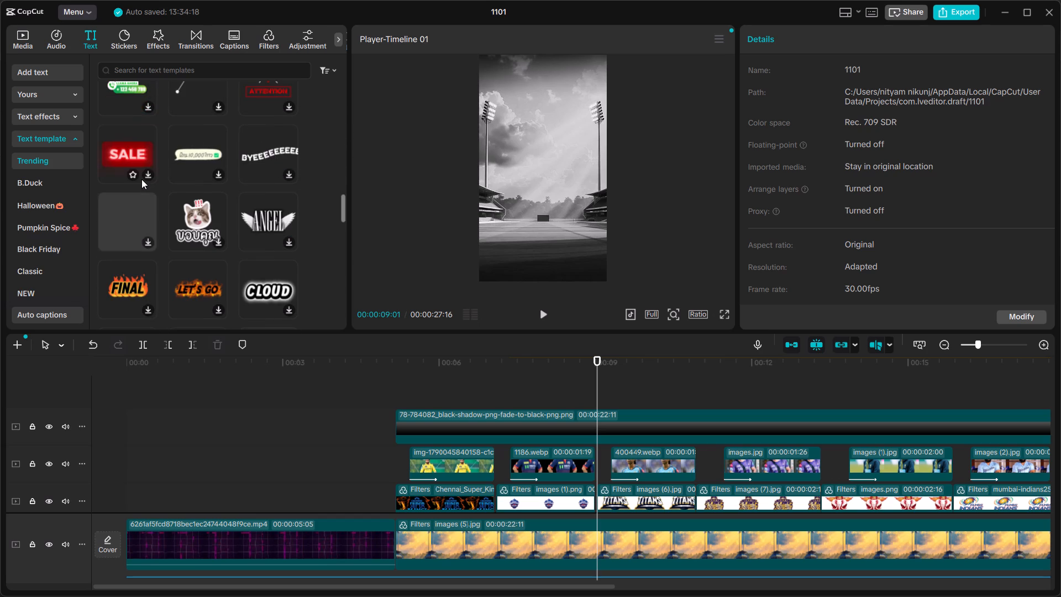
{"action": "scroll", "coordinate": [141, 179], "scroll_direction": "down", "scroll_amount": 2}
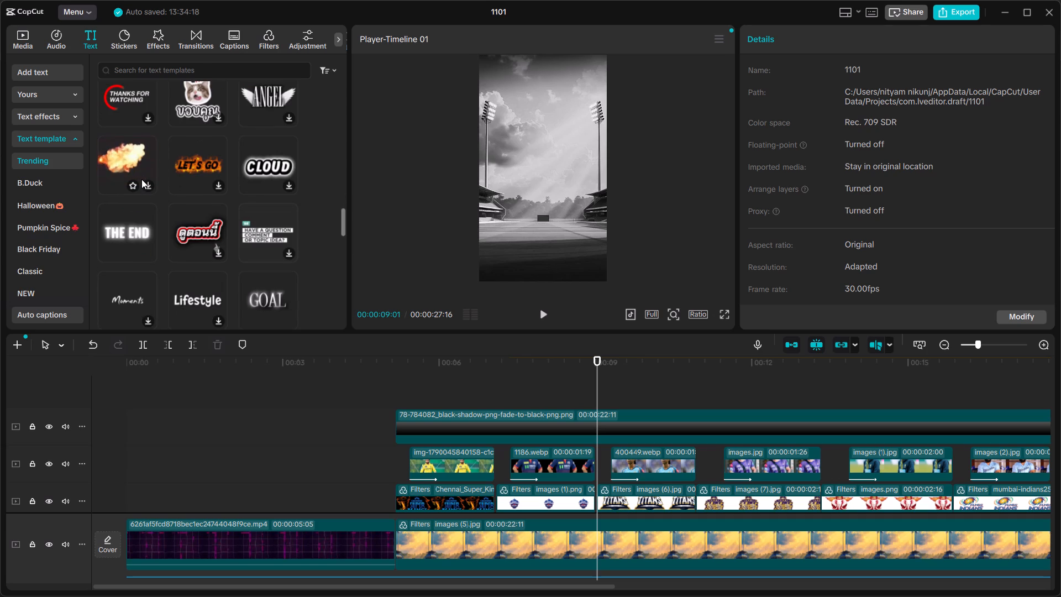
{"action": "scroll", "coordinate": [141, 179], "scroll_direction": "down", "scroll_amount": 2}
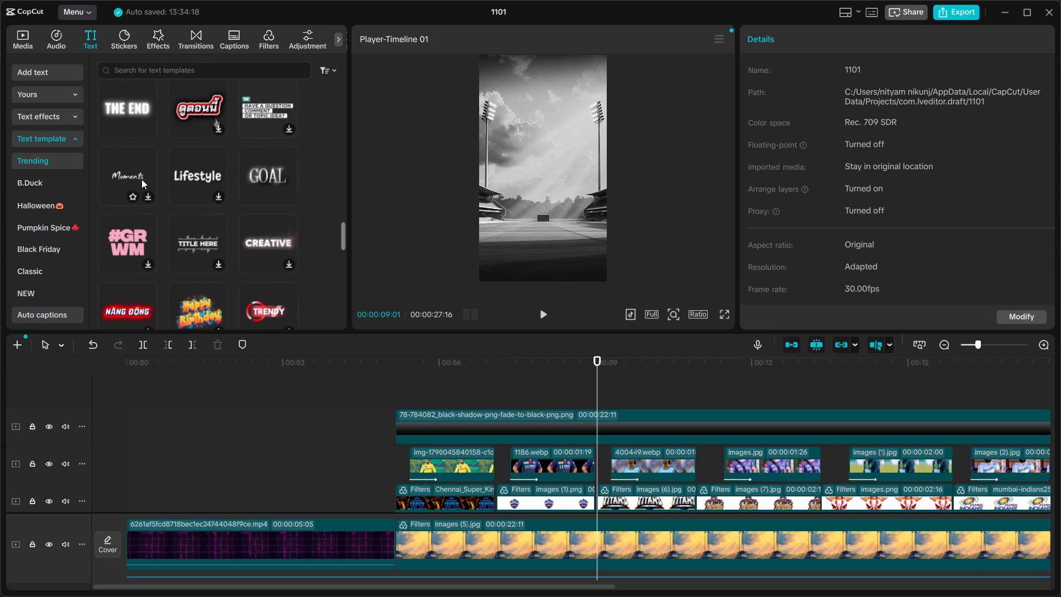
{"action": "scroll", "coordinate": [124, 216], "scroll_direction": "down", "scroll_amount": 3}
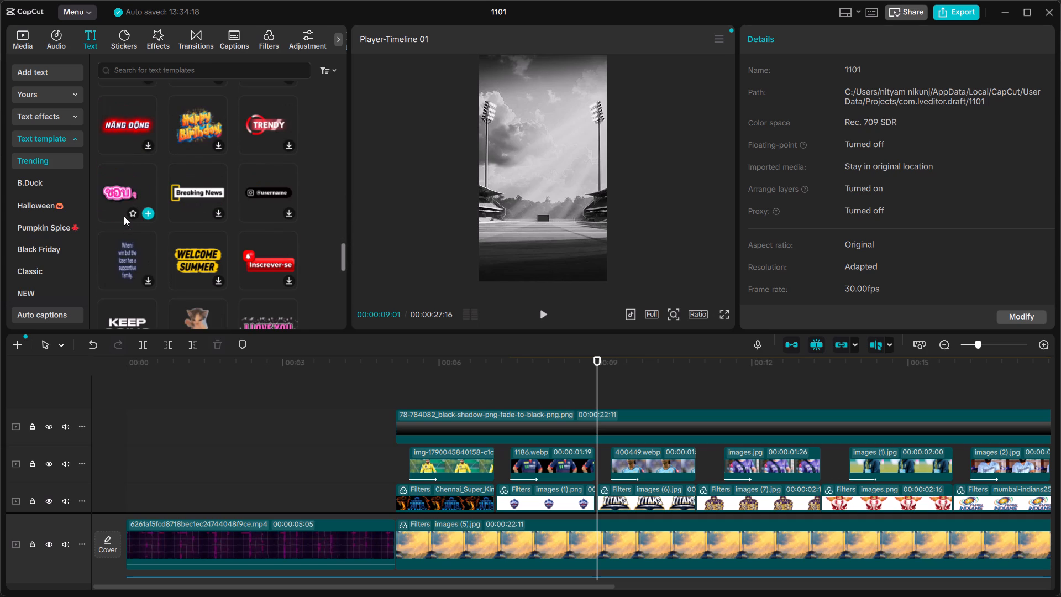
Add a default text clip above the black-shadow layer and trim both ends to span the Chennai Super Kings section.
{"action": "left_click", "coordinate": [34, 74]}
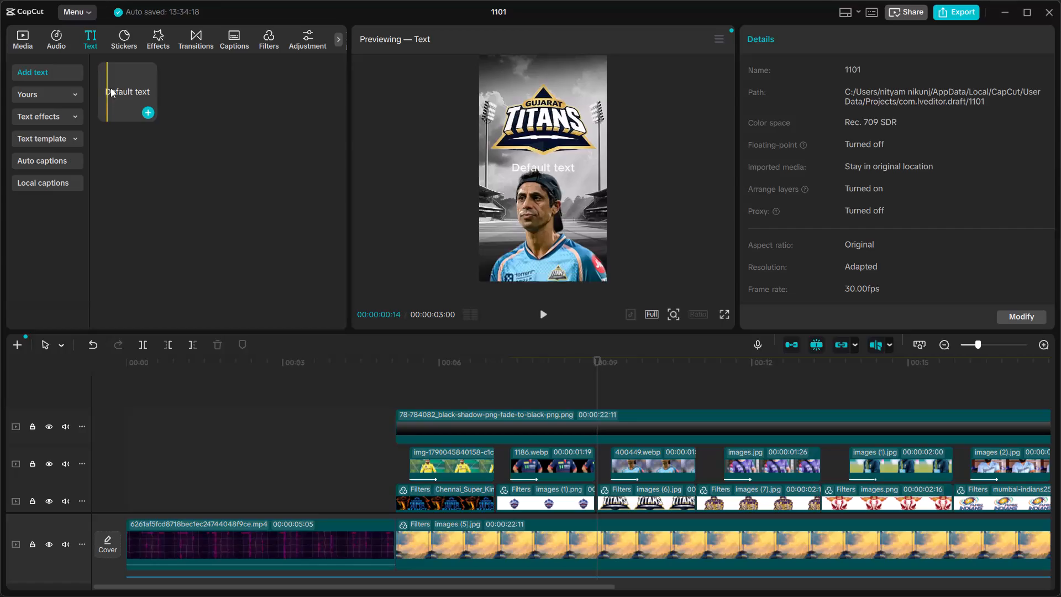
{"action": "left_click", "coordinate": [113, 88]}
{"action": "left_click_drag", "start_coordinate": [114, 88], "coordinate": [405, 411]}
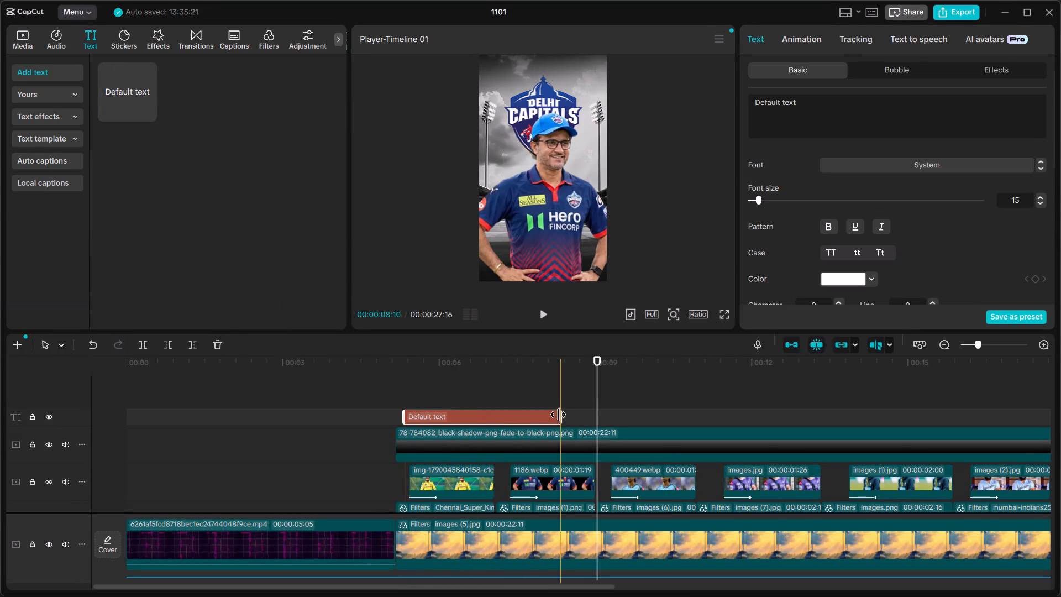
{"action": "left_click_drag", "start_coordinate": [558, 415], "coordinate": [497, 422]}
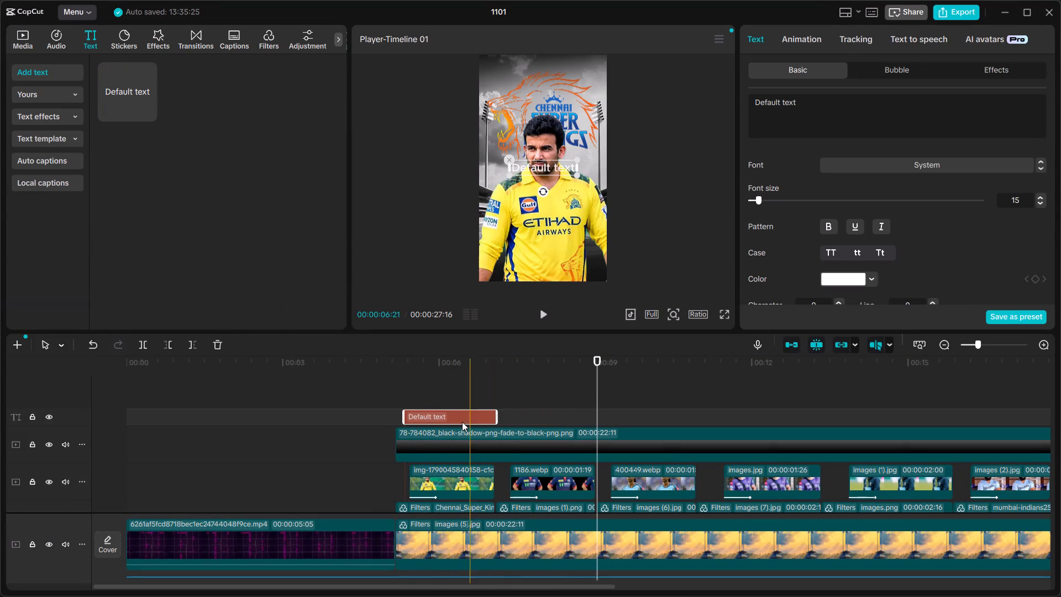
{"action": "left_click_drag", "start_coordinate": [402, 413], "coordinate": [393, 415]}
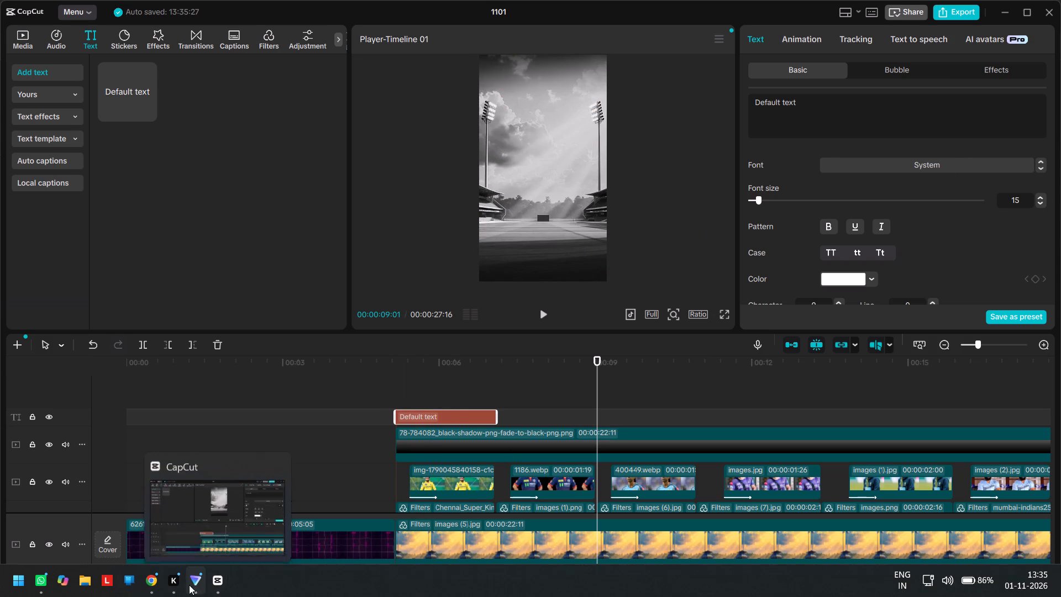
Switch to Chrome and search Google in a new tab for "head coach of ipl 2027".
{"action": "left_click", "coordinate": [156, 583]}
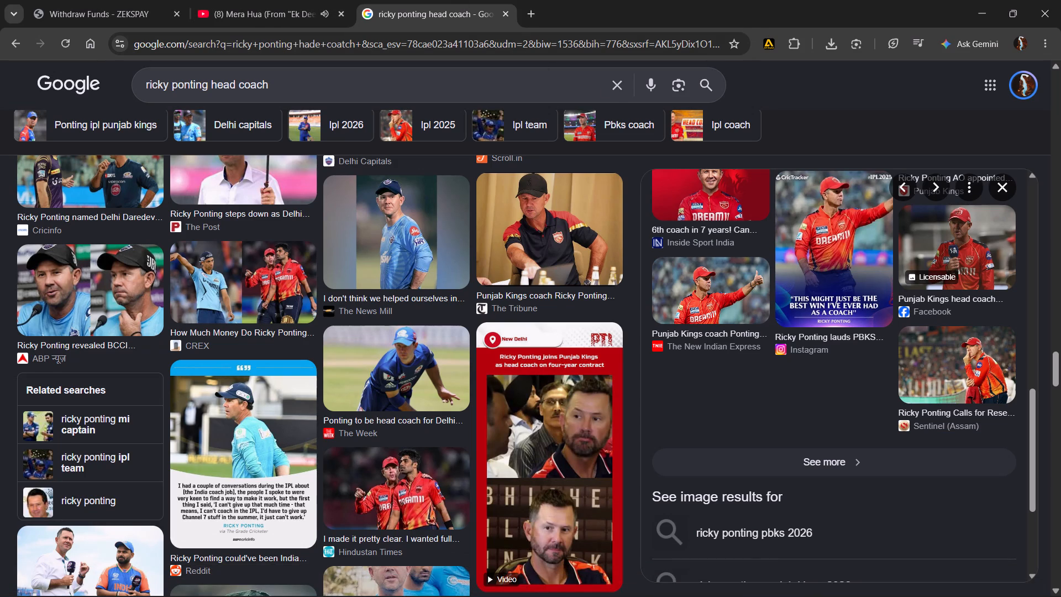
{"action": "left_click", "coordinate": [532, 20]}
{"action": "left_click", "coordinate": [492, 253]}
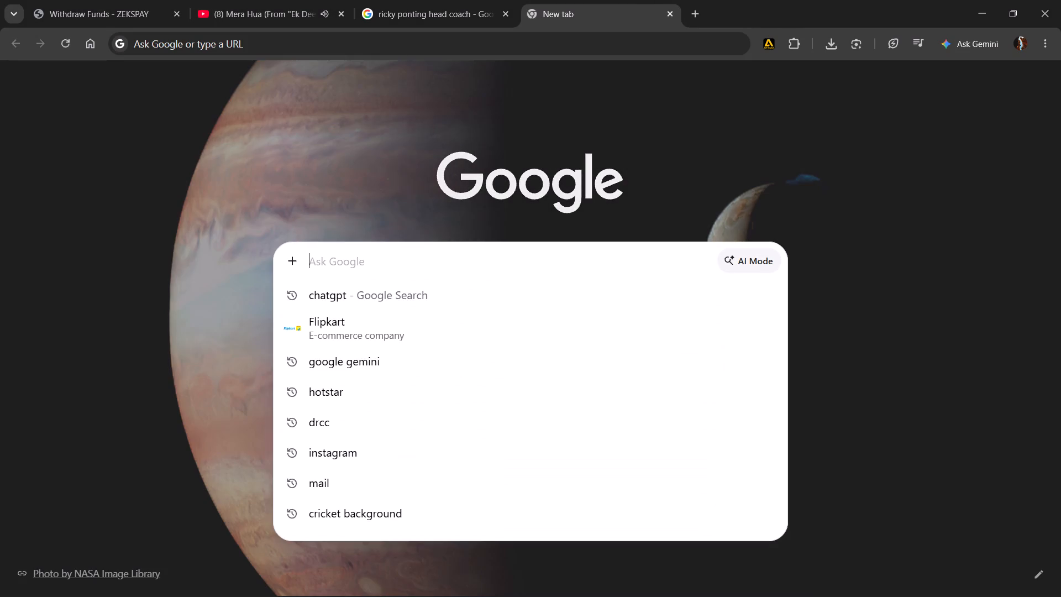
{"action": "type", "text": "hade"}
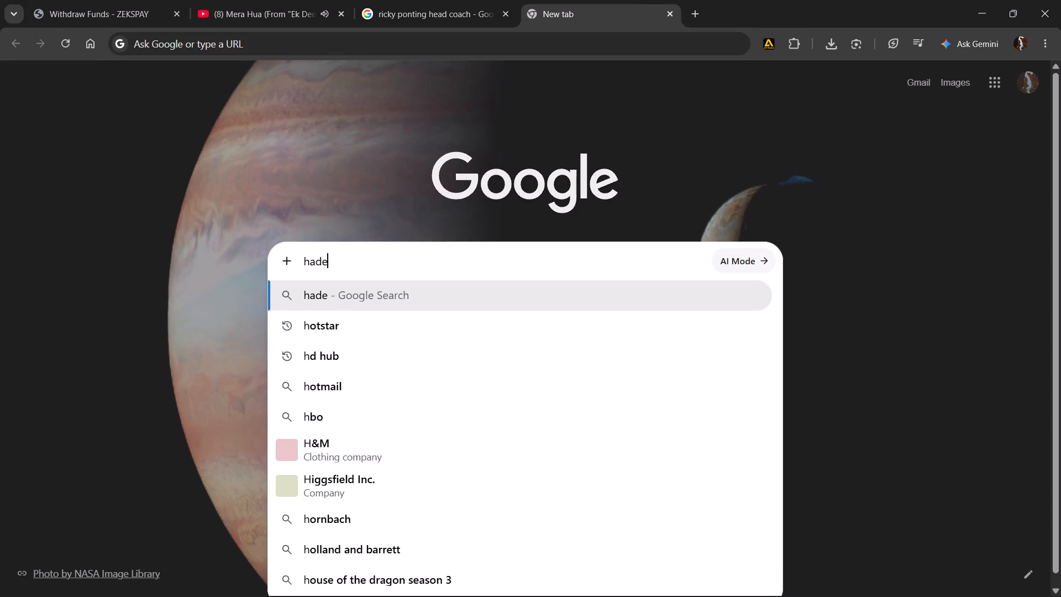
{"action": "key", "text": "space"}
{"action": "type", "text": "v"}
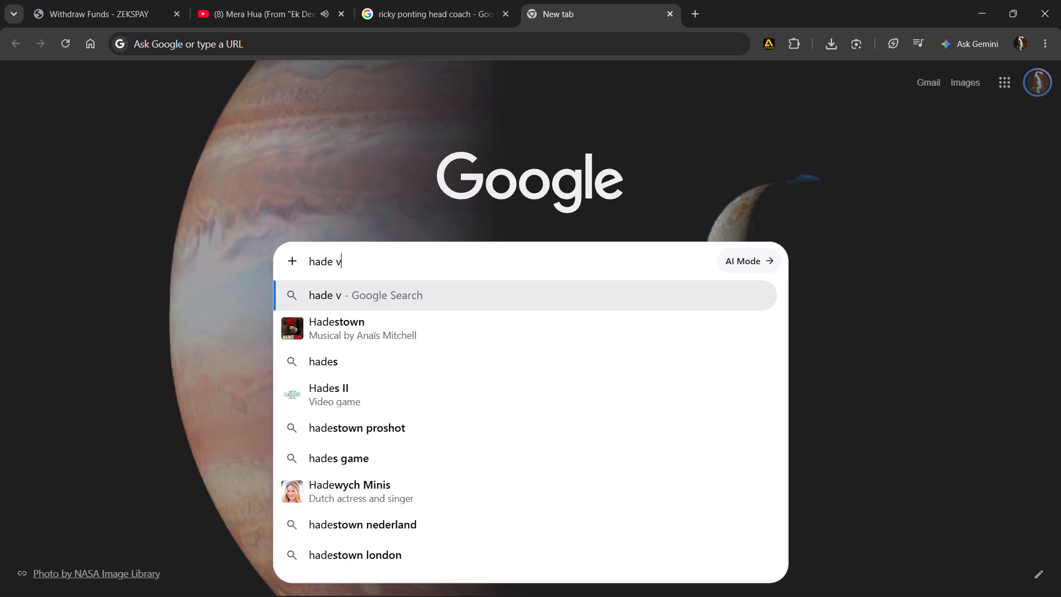
{"action": "key", "text": "BackSpace"}
{"action": "key", "text": "c"}
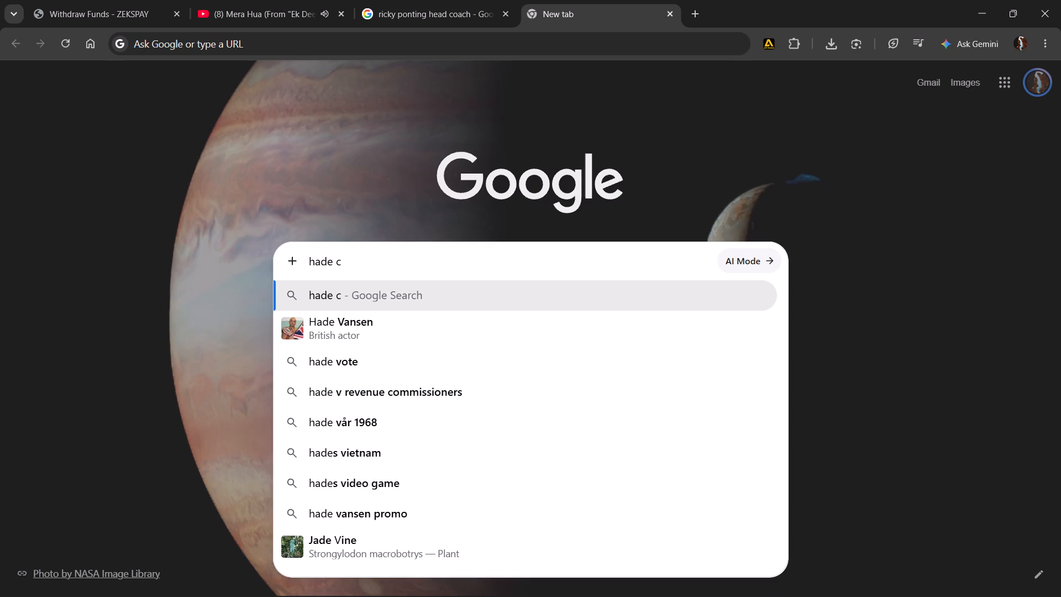
{"action": "type", "text": "oa"}
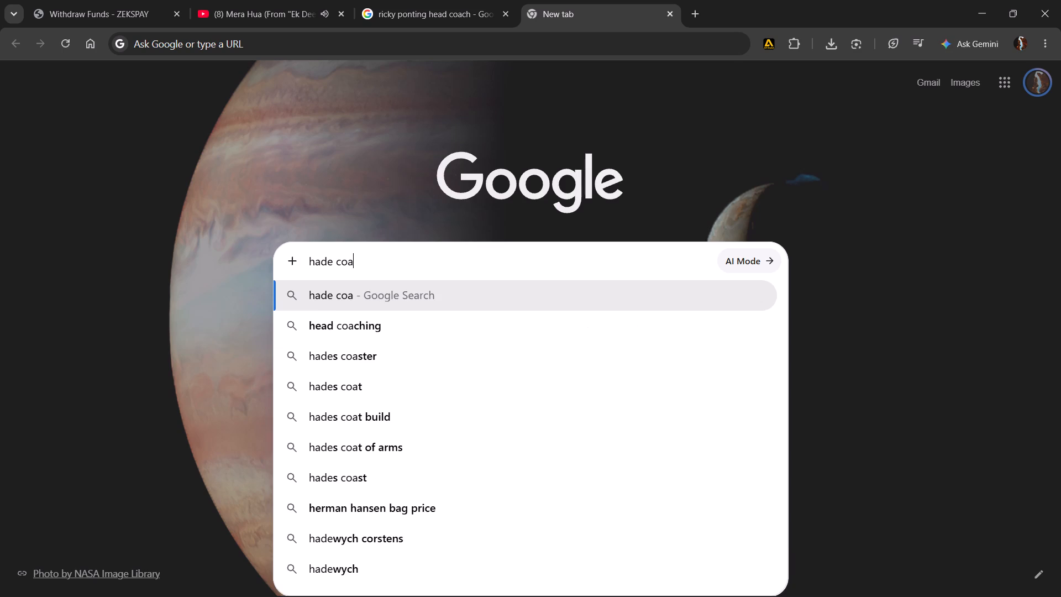
{"action": "type", "text": "ch of ipl"}
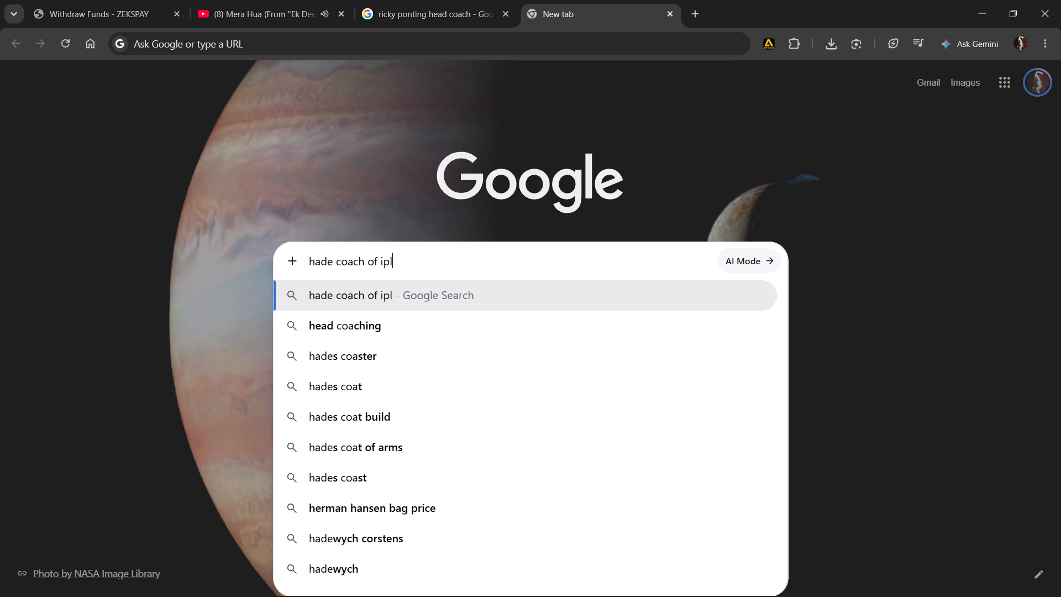
{"action": "key", "text": "space"}
{"action": "type", "text": "2027"}
{"action": "key", "text": "Return"}
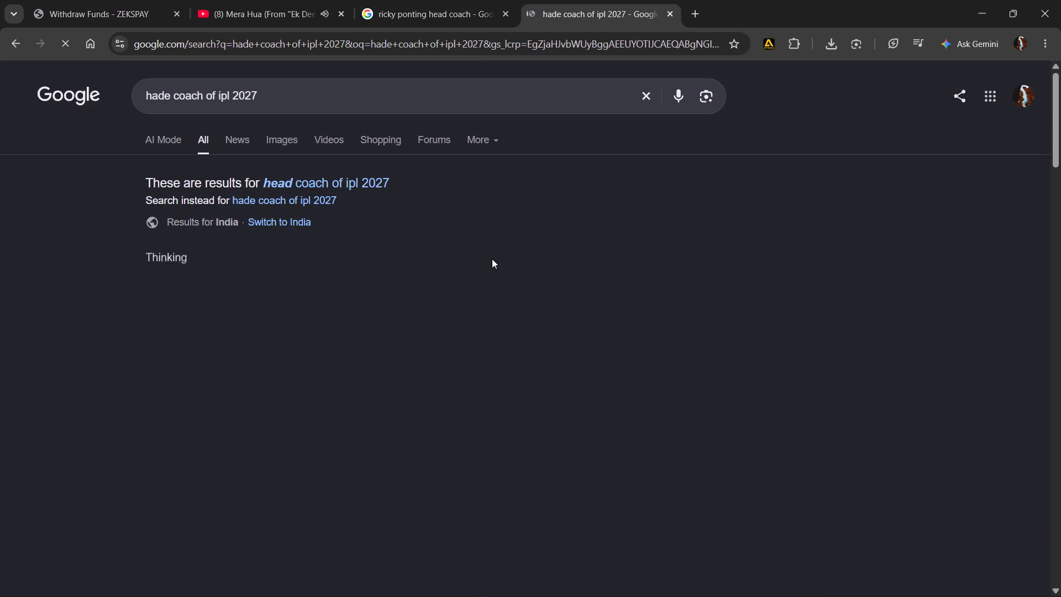
{"action": "left_click", "coordinate": [292, 182]}
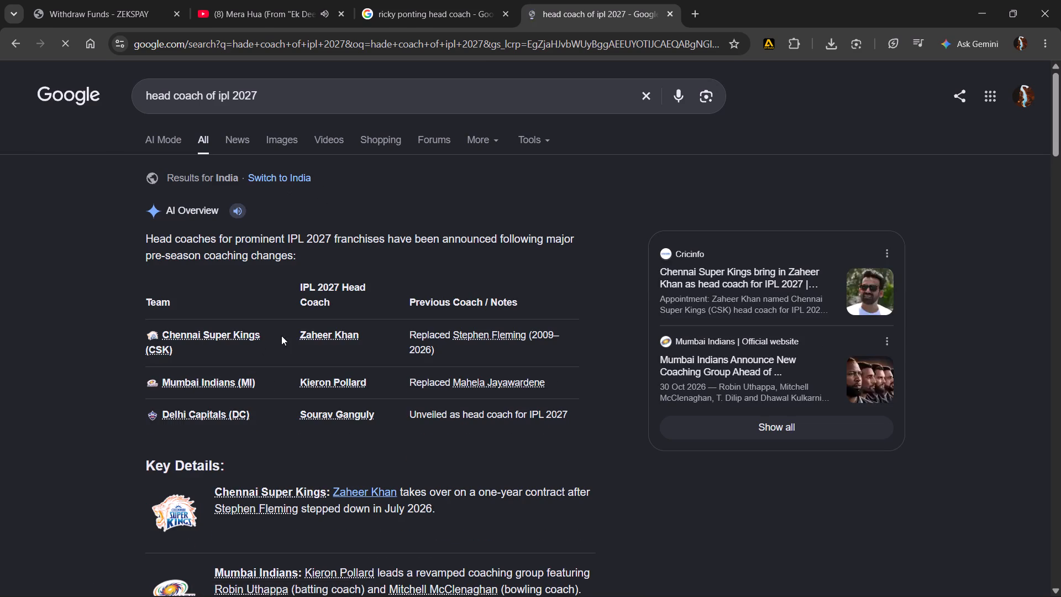
Copy "Zaheer Khan" from the Chennai Super Kings row and replace the default text in the CapCut text clip with it.
{"action": "left_click_drag", "start_coordinate": [295, 336], "coordinate": [364, 339]}
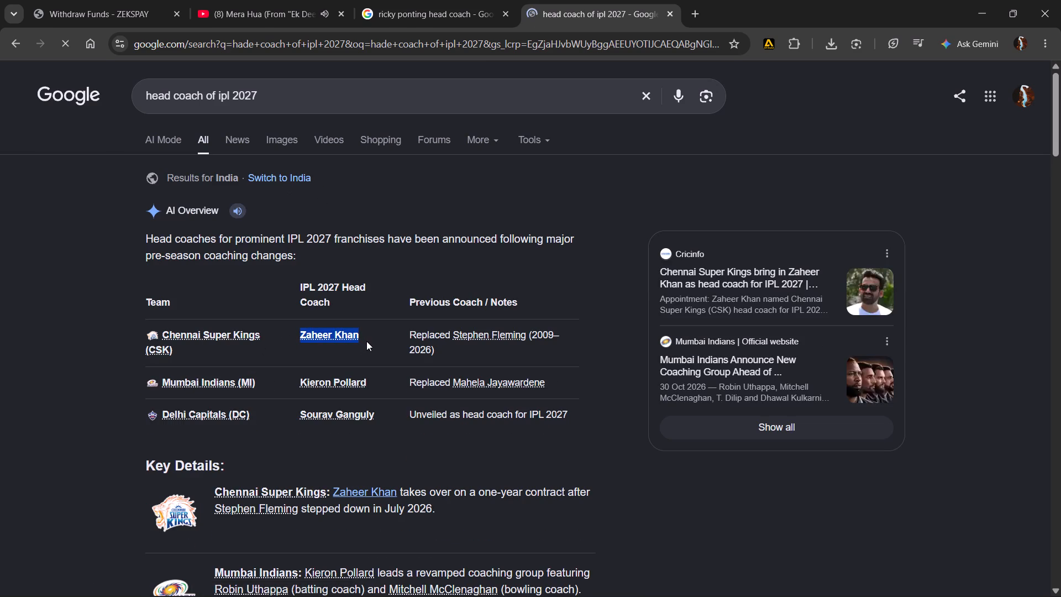
{"action": "key", "text": "ctrl+c"}
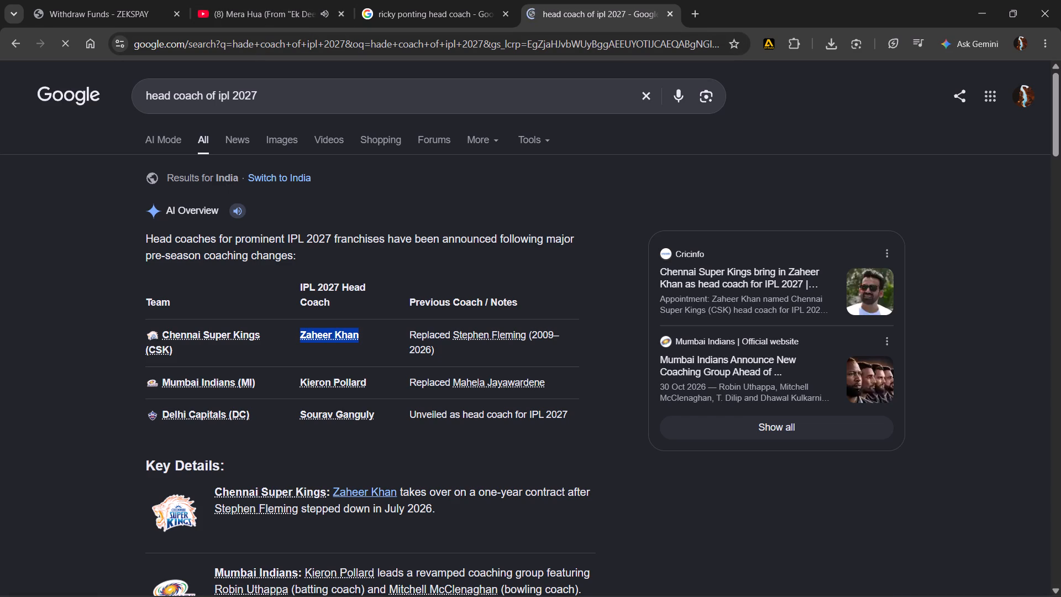
{"action": "left_click", "coordinate": [225, 583]}
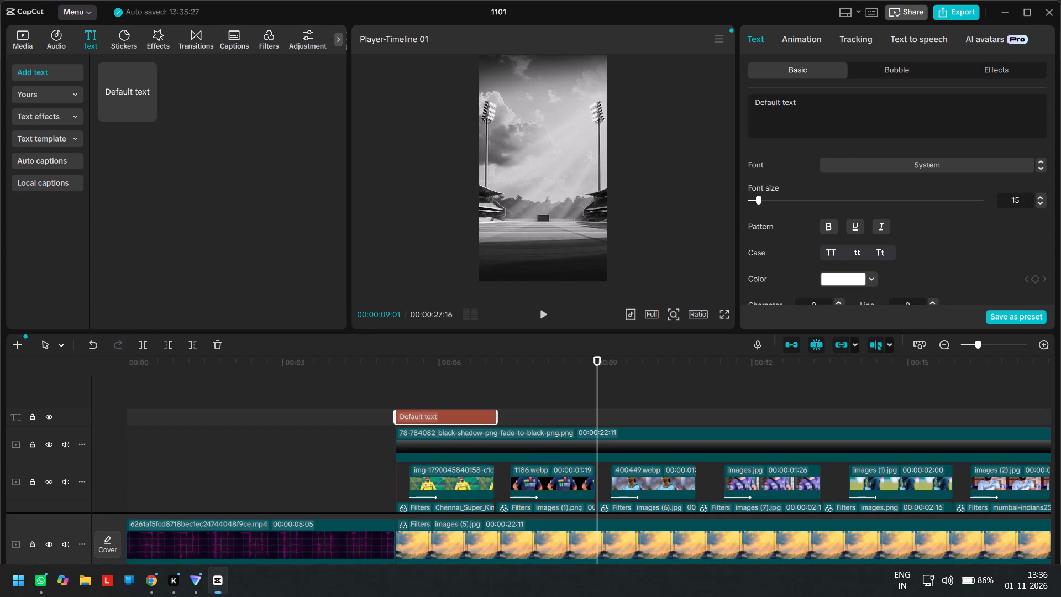
{"action": "left_click", "coordinate": [844, 102]}
{"action": "key", "text": "ctrl+a"}
{"action": "key", "text": "BackSpace"}
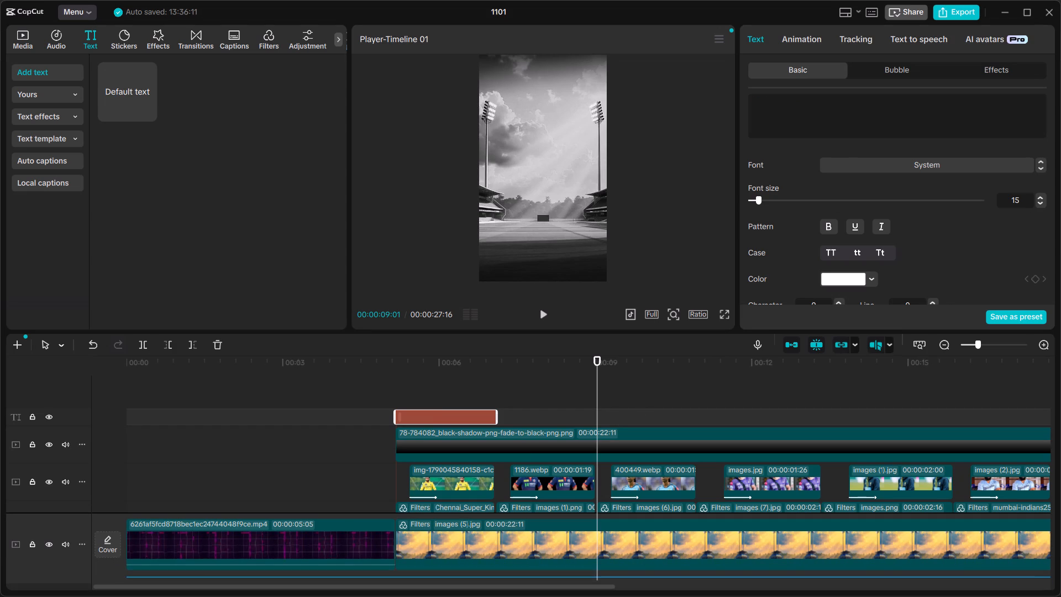
{"action": "key", "text": "ctrl+v"}
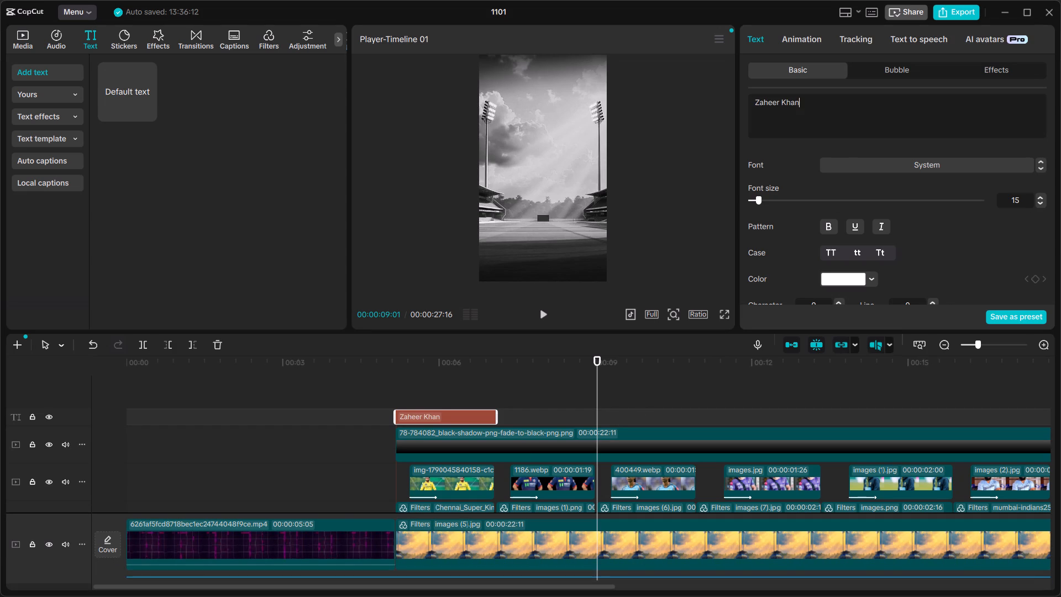
Set the font of the Zaheer Khan caption in the Chennai Super Kings section to Lalezar.
{"action": "left_click", "coordinate": [435, 376]}
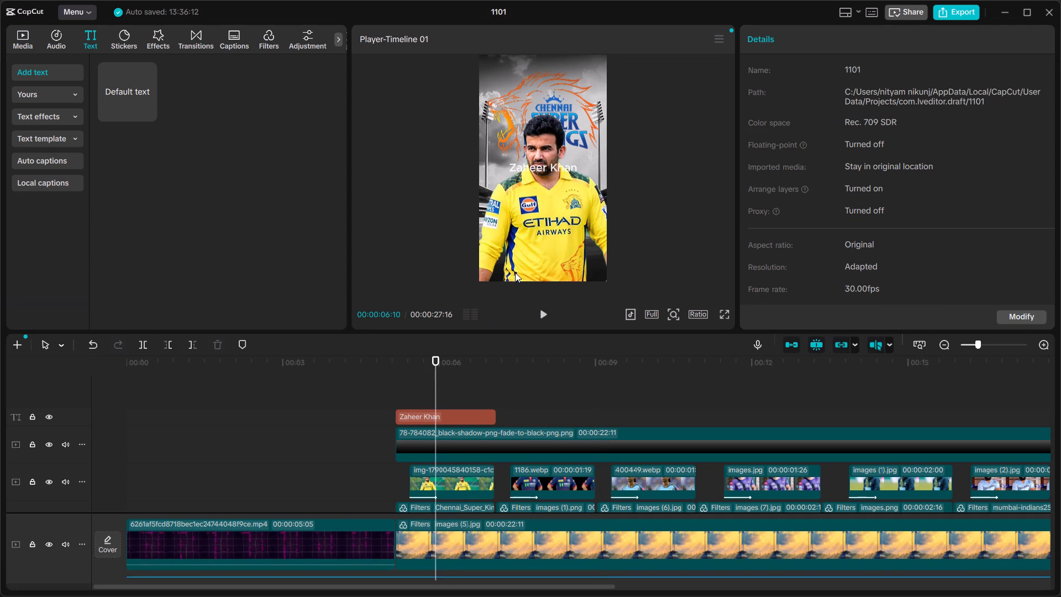
{"action": "left_click", "coordinate": [533, 168]}
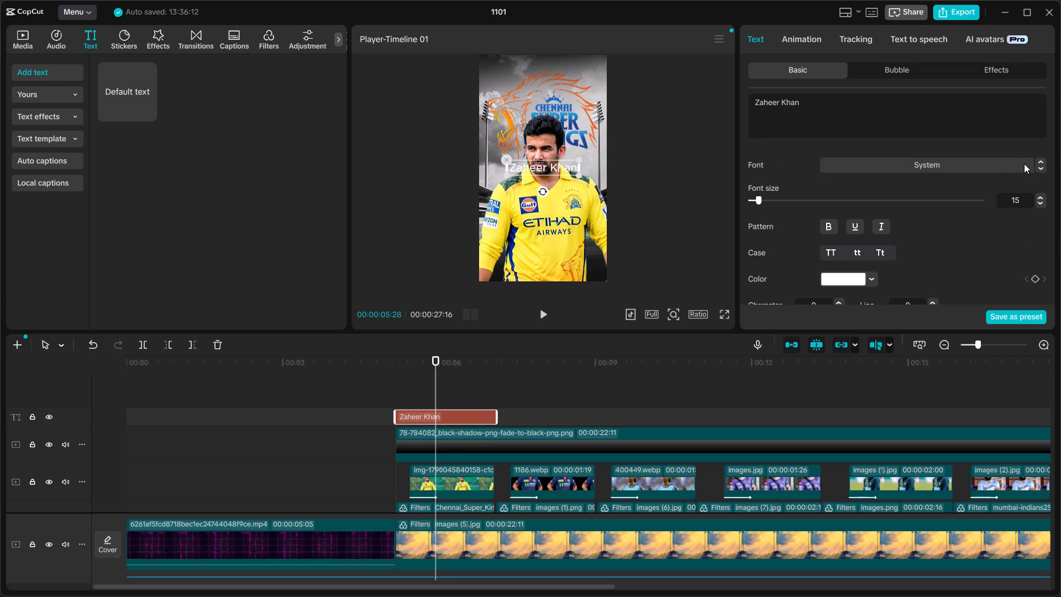
{"action": "left_click", "coordinate": [1037, 160]}
{"action": "left_click", "coordinate": [1038, 164]}
{"action": "left_click", "coordinate": [1012, 163]}
{"action": "left_click", "coordinate": [931, 168]}
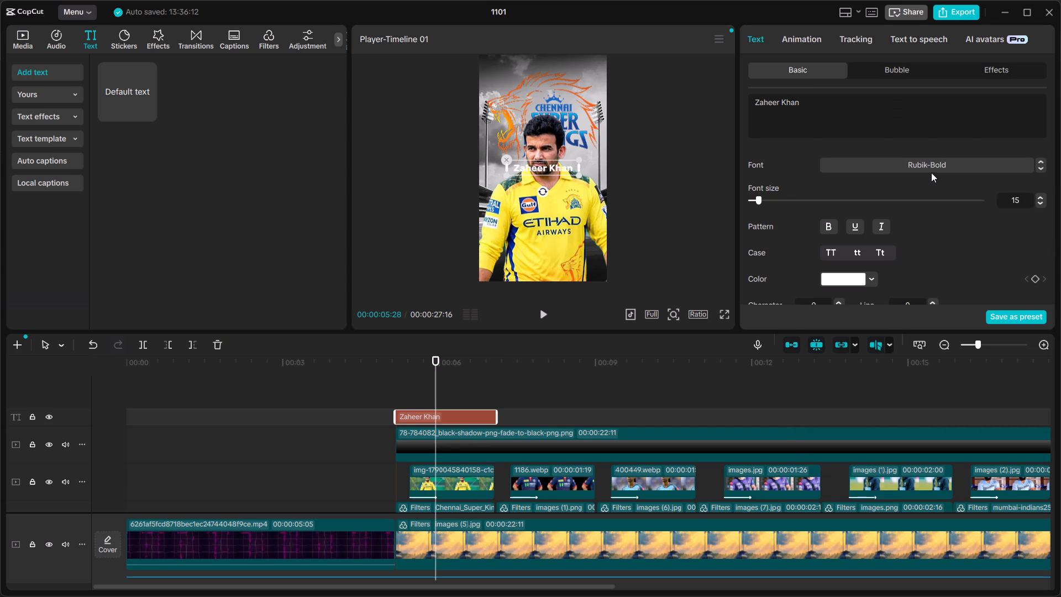
{"action": "left_click", "coordinate": [933, 169]}
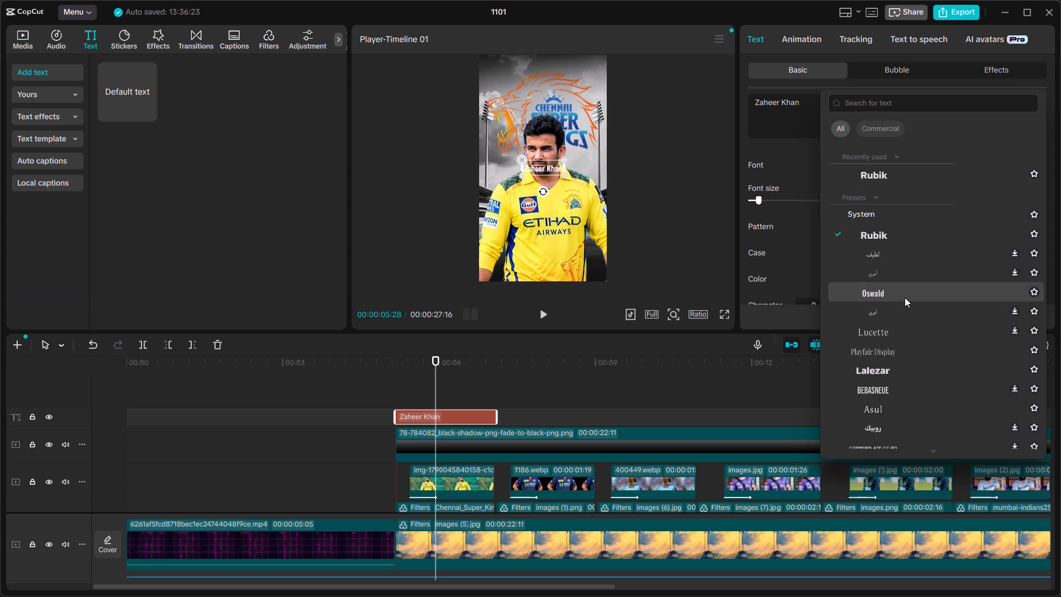
{"action": "left_click", "coordinate": [912, 376]}
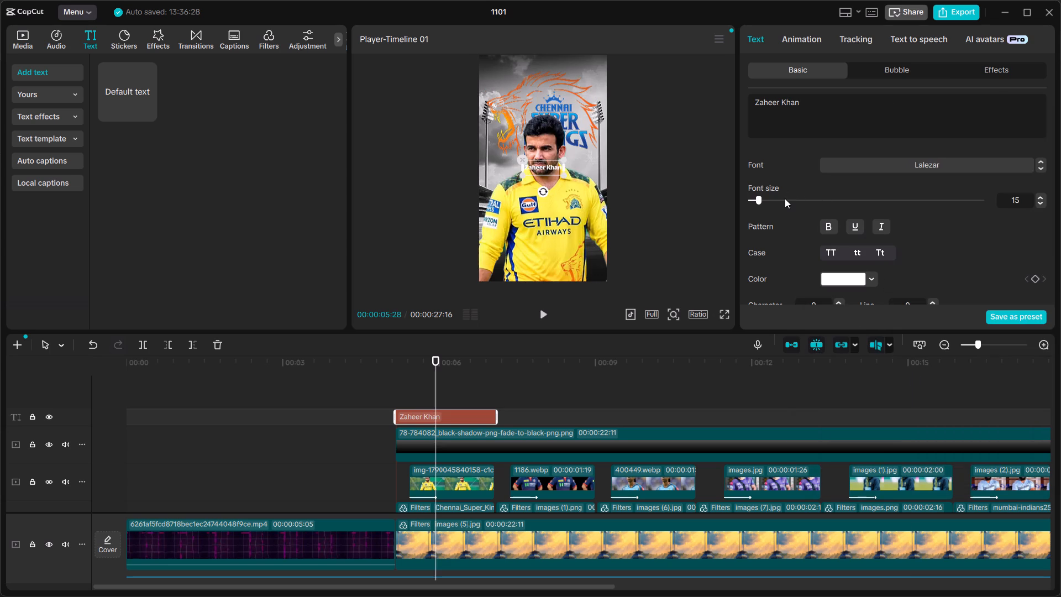
Enlarge the Zaheer Khan caption to font size 48, move it over the coach's lower chest and scale it slightly to fit the frame width.
{"action": "left_click", "coordinate": [785, 198]}
{"action": "left_click_drag", "start_coordinate": [577, 161], "coordinate": [574, 207]}
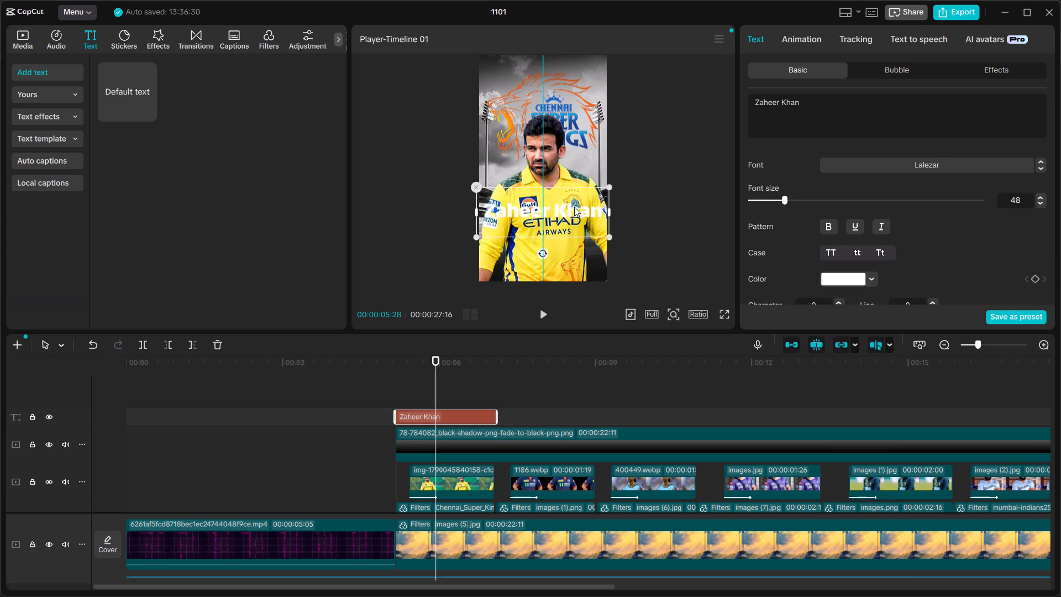
{"action": "left_click_drag", "start_coordinate": [574, 207], "coordinate": [571, 234]}
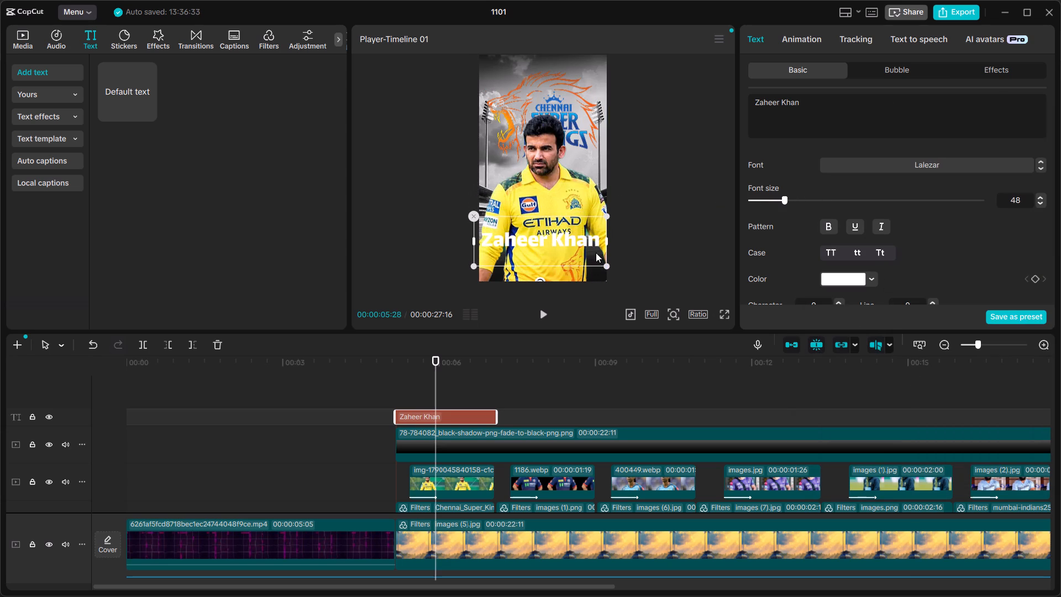
{"action": "left_click_drag", "start_coordinate": [602, 265], "coordinate": [597, 258]}
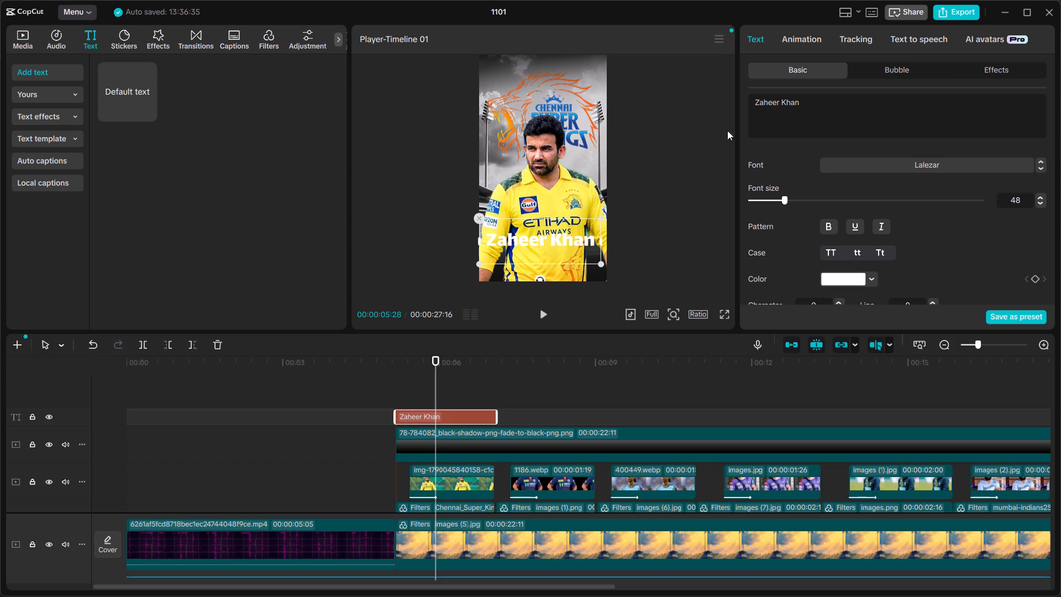
Apply the text effect with yellow letters on a black brush-stroke background to the Zaheer Khan caption.
{"action": "left_click", "coordinate": [899, 76]}
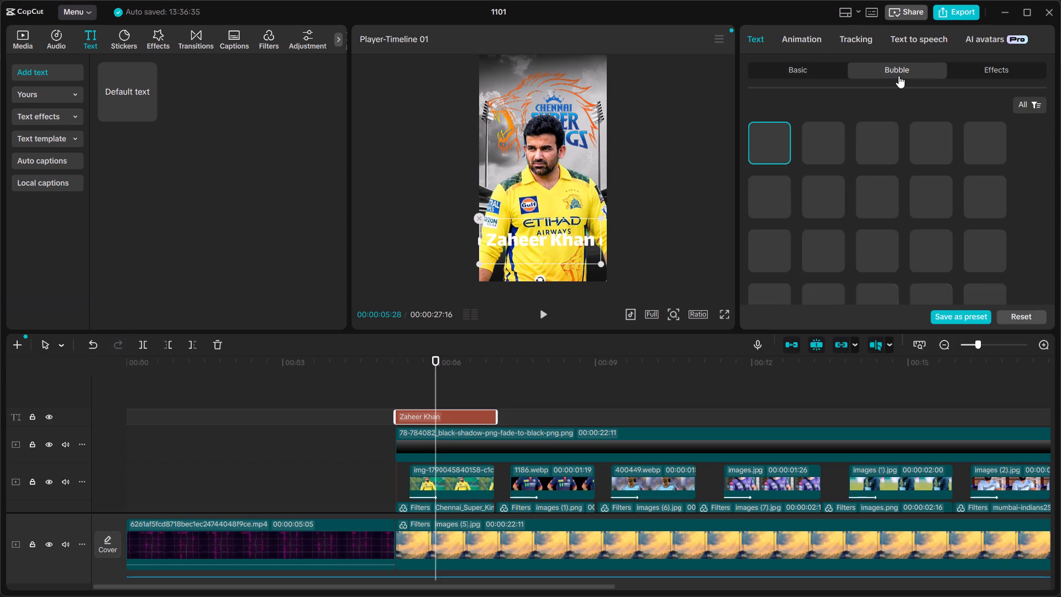
{"action": "left_click", "coordinate": [814, 72]}
{"action": "left_click", "coordinate": [978, 69]}
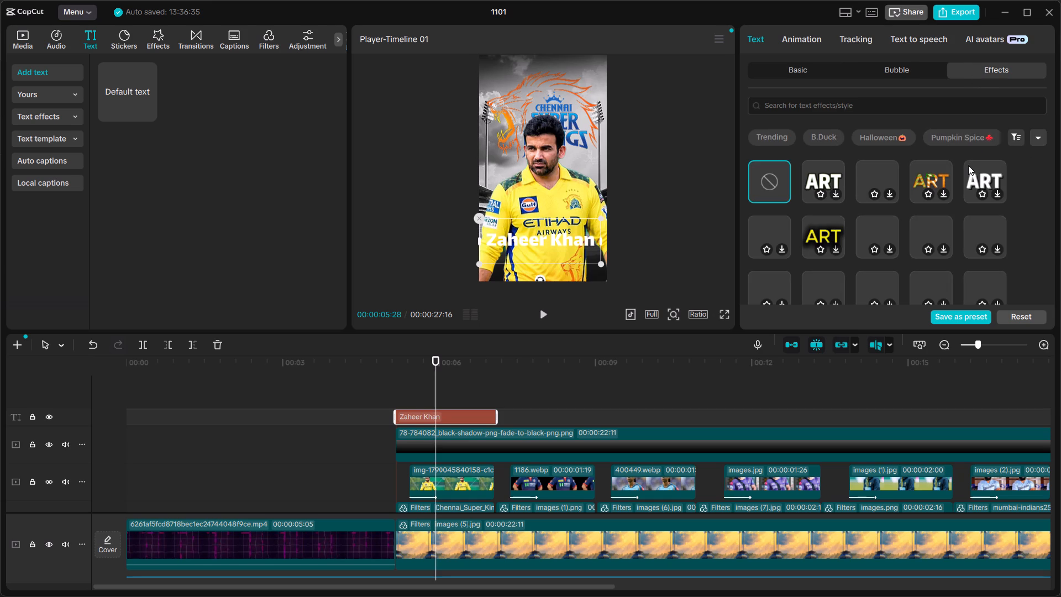
{"action": "scroll", "coordinate": [908, 226], "scroll_direction": "down", "scroll_amount": 2}
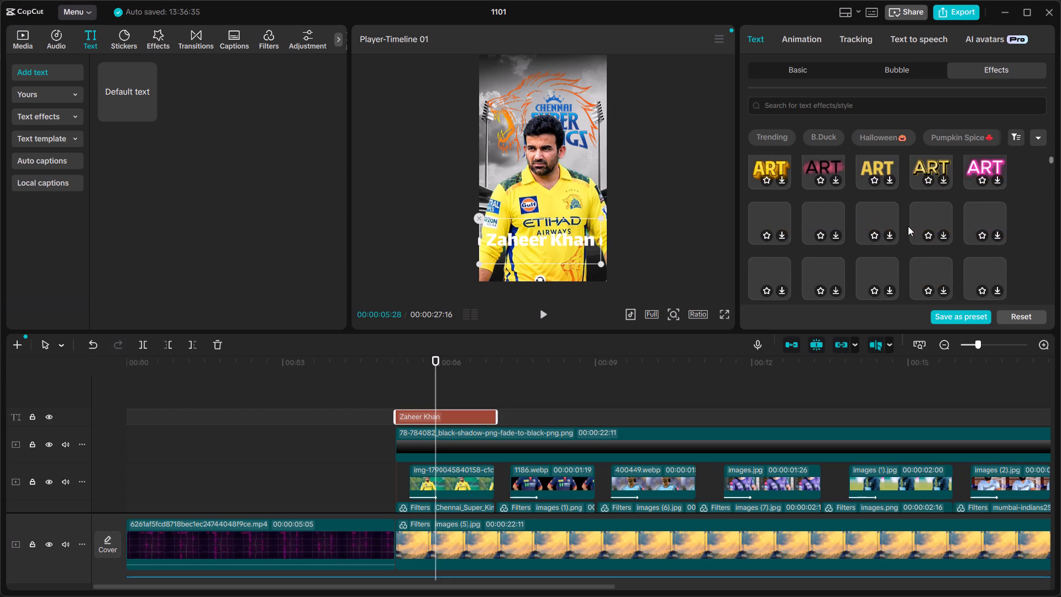
{"action": "scroll", "coordinate": [908, 226], "scroll_direction": "down", "scroll_amount": 3}
{"action": "scroll", "coordinate": [908, 226], "scroll_direction": "up", "scroll_amount": 2}
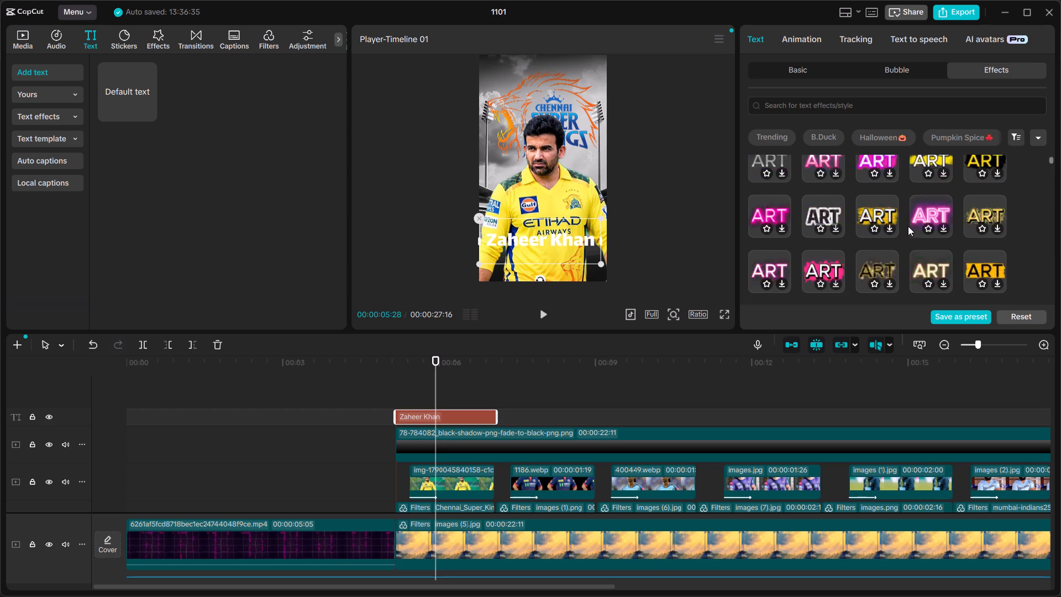
{"action": "scroll", "coordinate": [908, 226], "scroll_direction": "up", "scroll_amount": 1}
{"action": "scroll", "coordinate": [908, 226], "scroll_direction": "down", "scroll_amount": 3}
{"action": "double_click", "coordinate": [762, 195]}
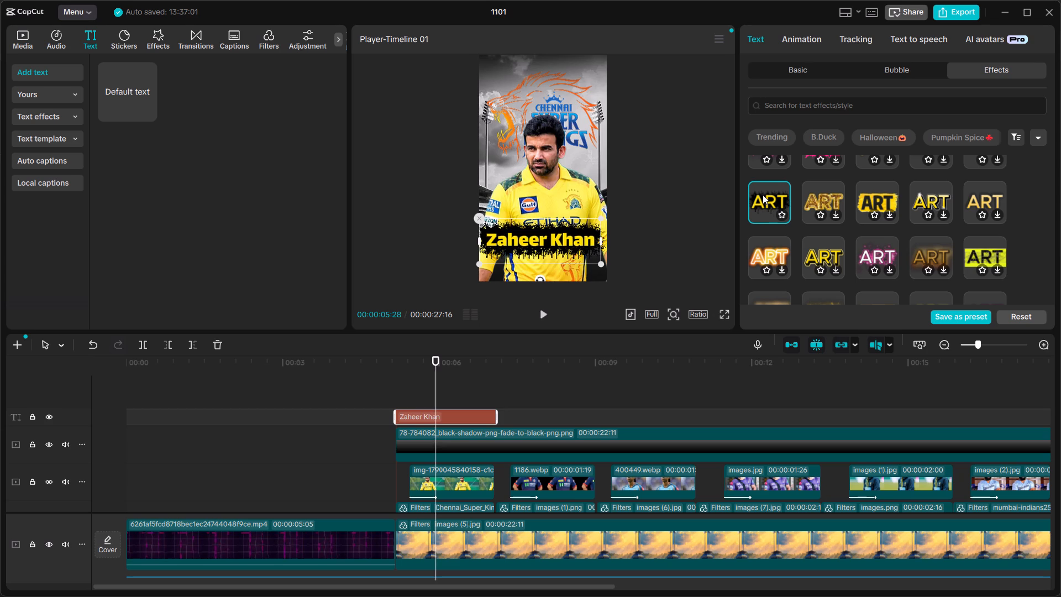
Look through more text effect styles for an alternative look for the coach caption.
{"action": "scroll", "coordinate": [821, 193], "scroll_direction": "down", "scroll_amount": 2}
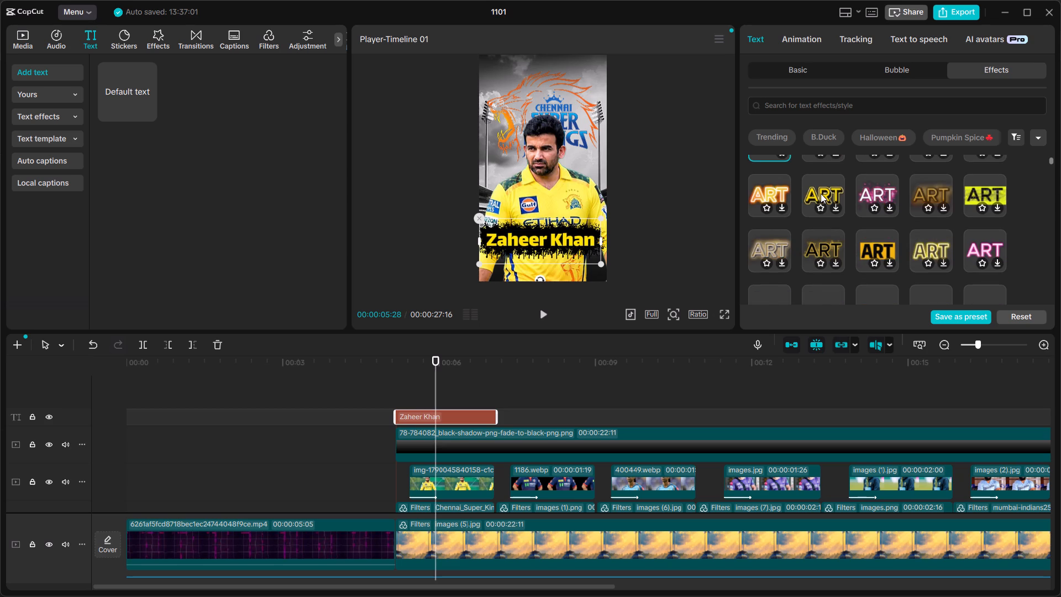
{"action": "scroll", "coordinate": [821, 193], "scroll_direction": "down", "scroll_amount": 8}
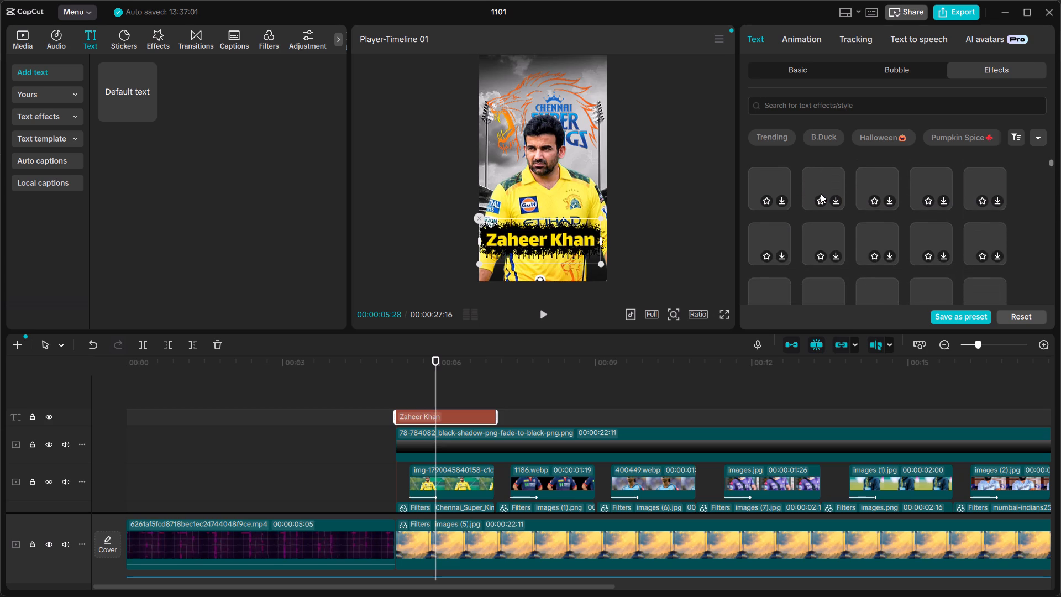
{"action": "scroll", "coordinate": [821, 193], "scroll_direction": "down", "scroll_amount": 3}
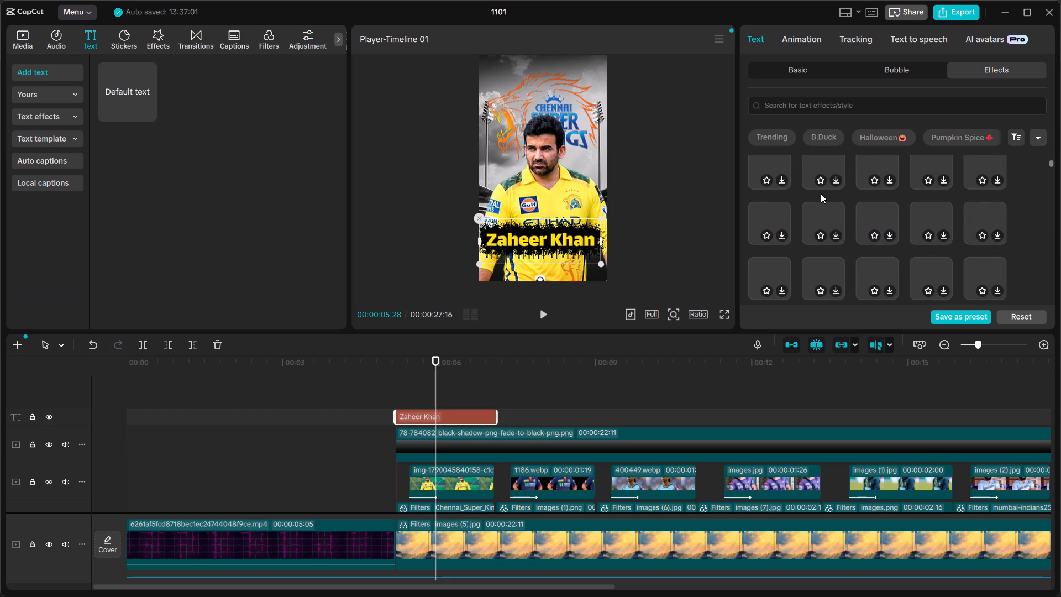
{"action": "scroll", "coordinate": [821, 193], "scroll_direction": "down", "scroll_amount": 2}
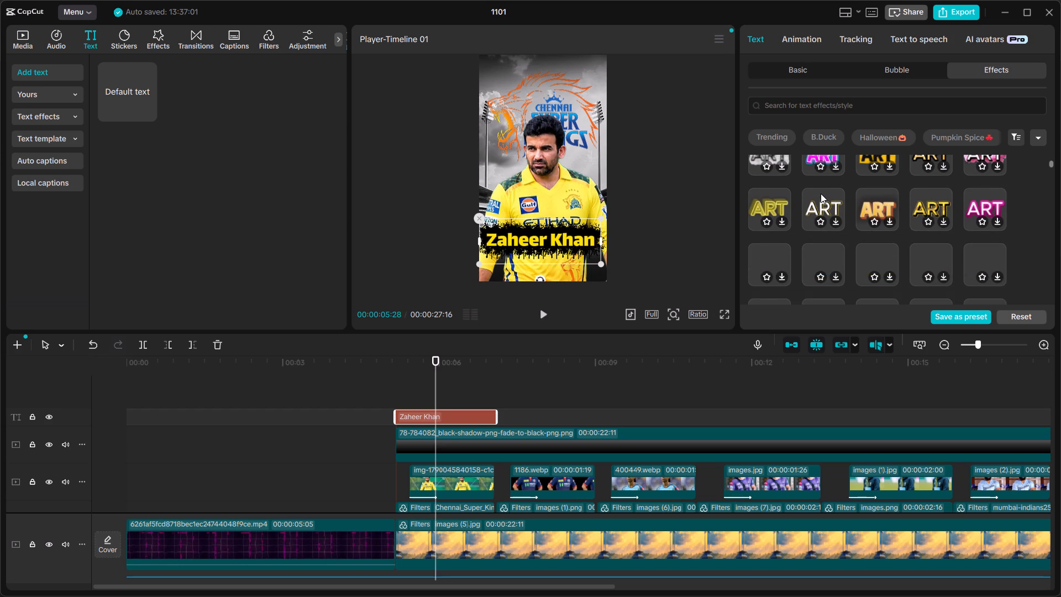
{"action": "scroll", "coordinate": [821, 193], "scroll_direction": "down", "scroll_amount": 4}
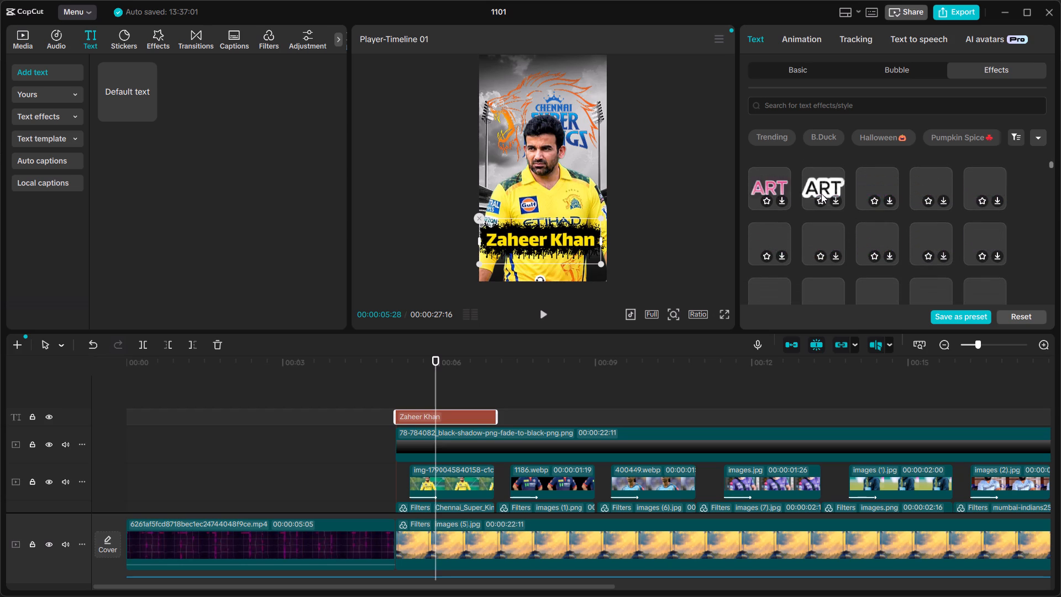
{"action": "scroll", "coordinate": [821, 193], "scroll_direction": "down", "scroll_amount": 4}
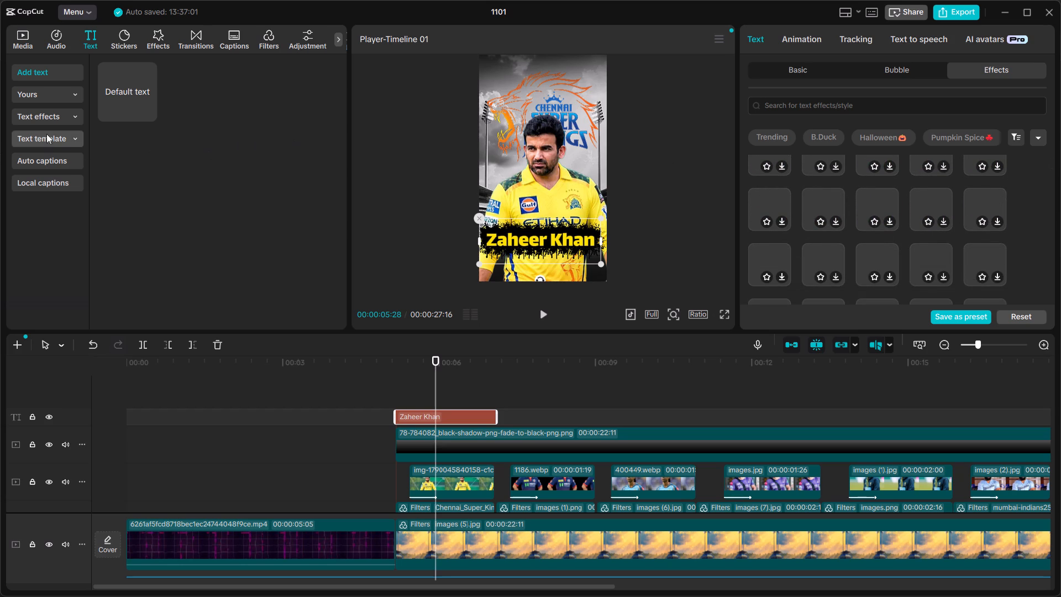
Look through the Trending, Title, Chapter and Sports text templates for a caption design suited to the coach names.
{"action": "left_click", "coordinate": [49, 131]}
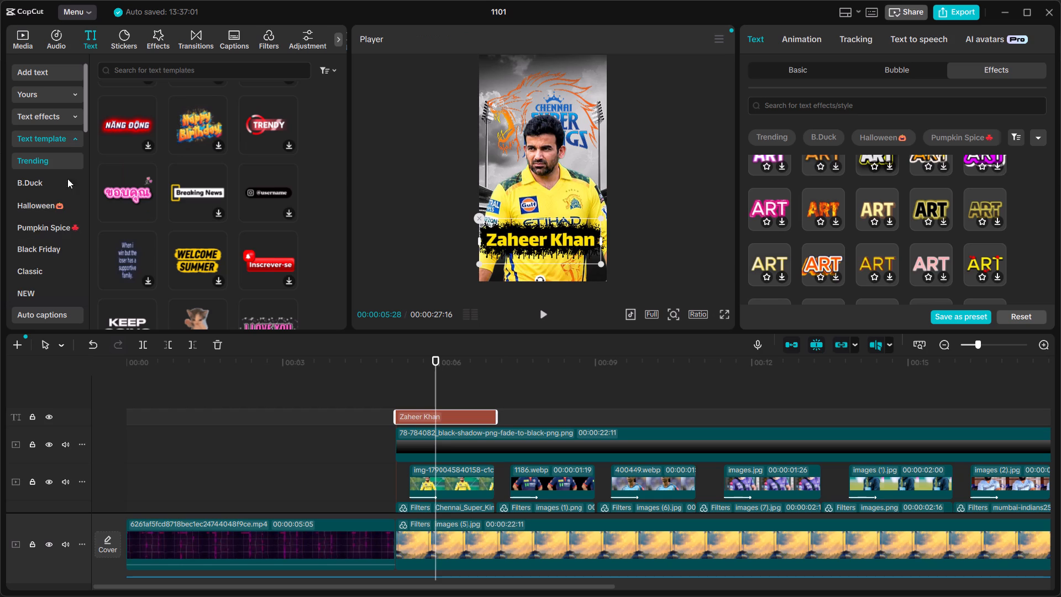
{"action": "left_click", "coordinate": [71, 138]}
{"action": "left_click", "coordinate": [71, 138]}
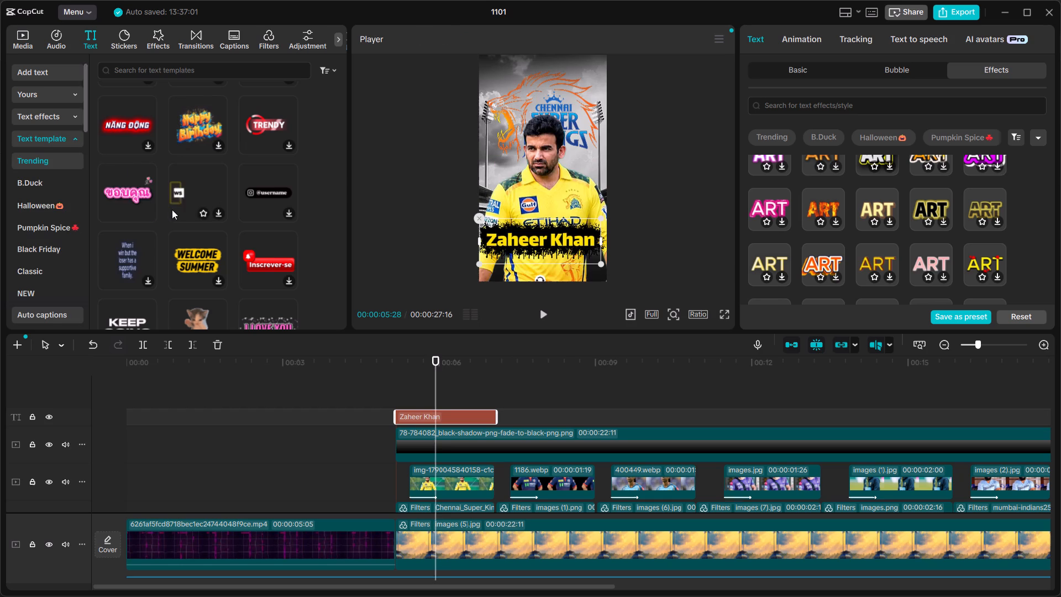
{"action": "scroll", "coordinate": [172, 210], "scroll_direction": "down", "scroll_amount": 12}
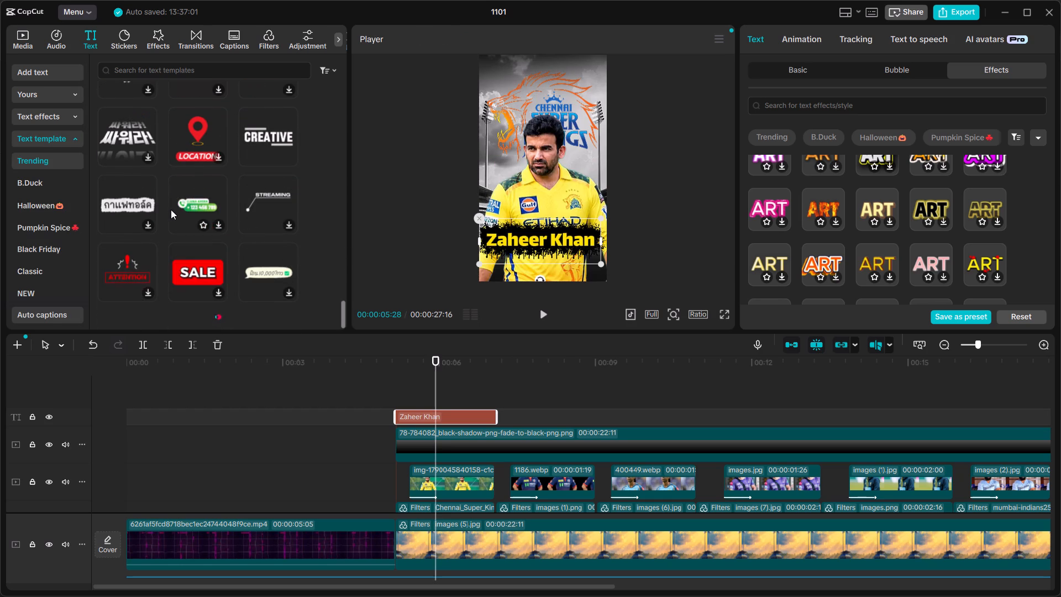
{"action": "scroll", "coordinate": [29, 266], "scroll_direction": "down", "scroll_amount": 2}
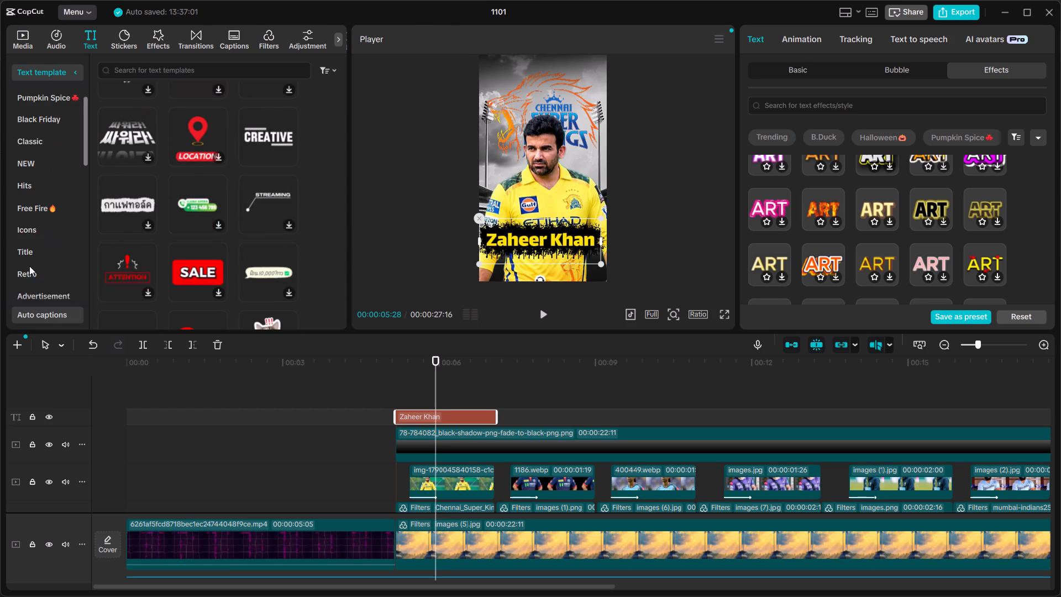
{"action": "scroll", "coordinate": [29, 266], "scroll_direction": "down", "scroll_amount": 2}
{"action": "left_click", "coordinate": [41, 135]}
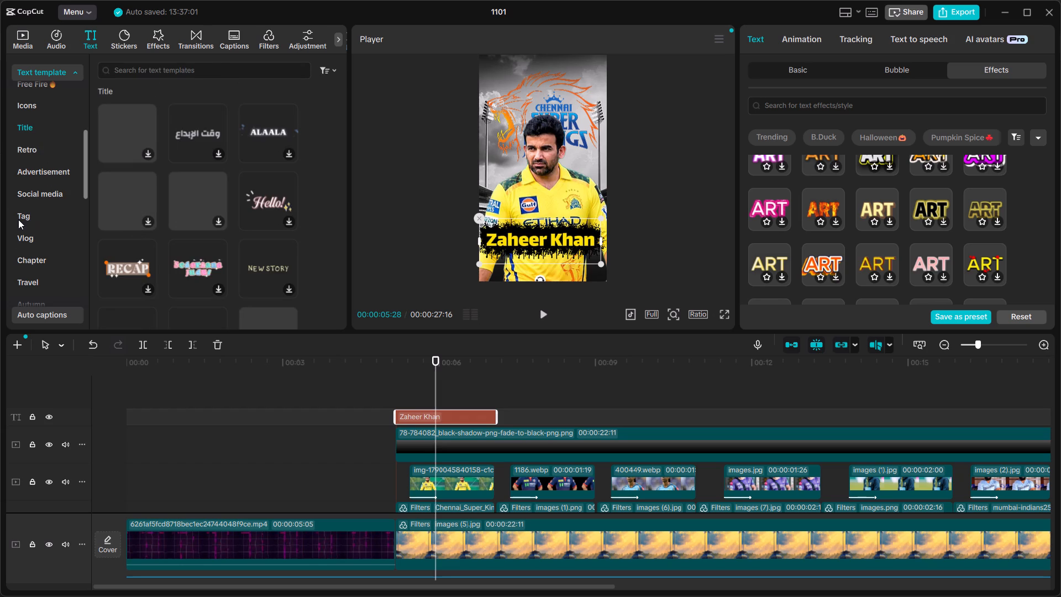
{"action": "scroll", "coordinate": [19, 227], "scroll_direction": "down", "scroll_amount": 1}
{"action": "left_click", "coordinate": [36, 207]}
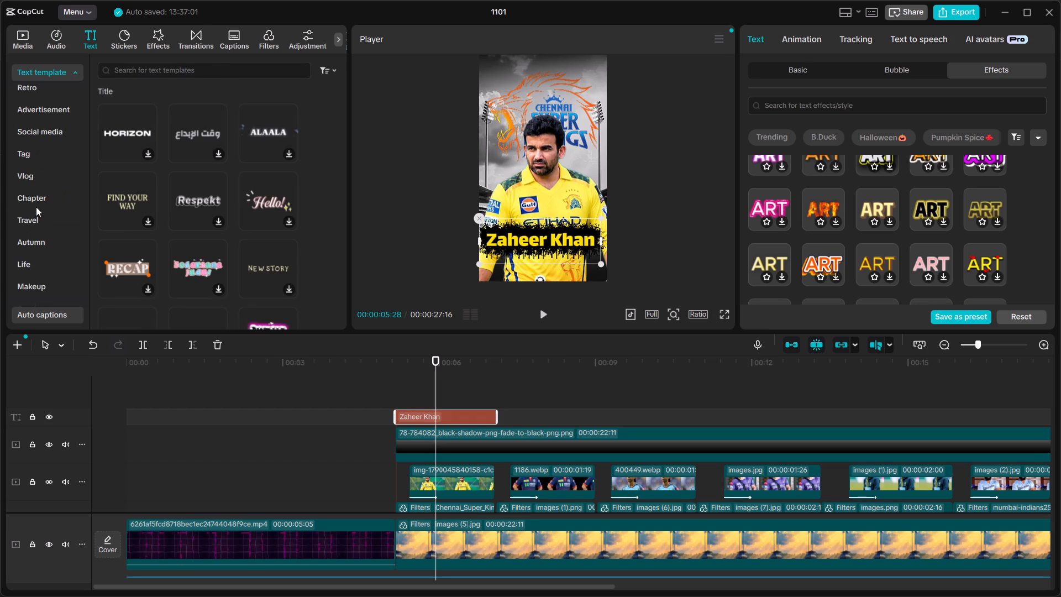
{"action": "left_click", "coordinate": [40, 197]}
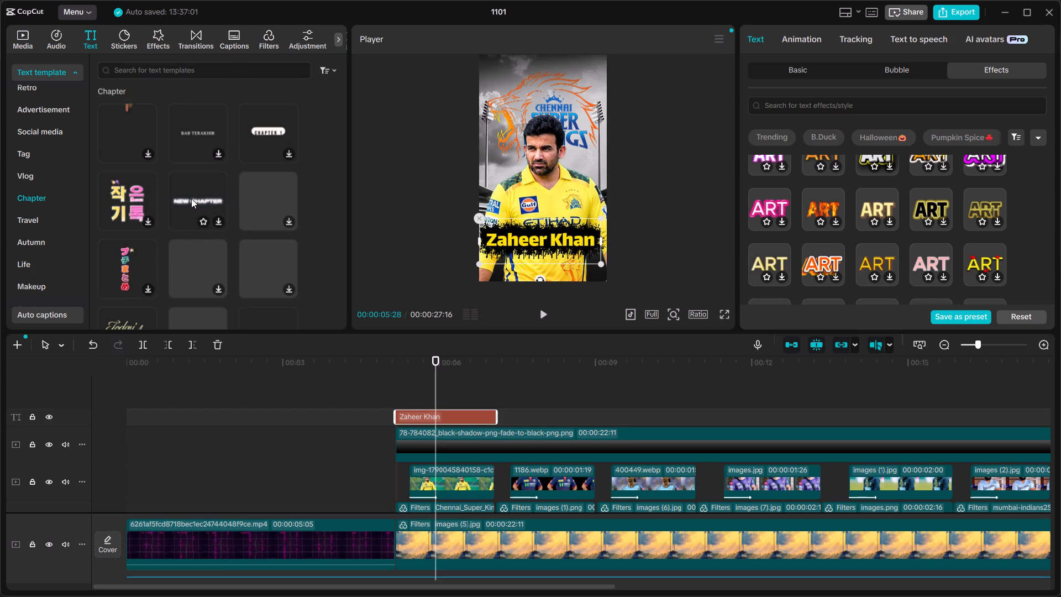
{"action": "scroll", "coordinate": [201, 246], "scroll_direction": "down", "scroll_amount": 1}
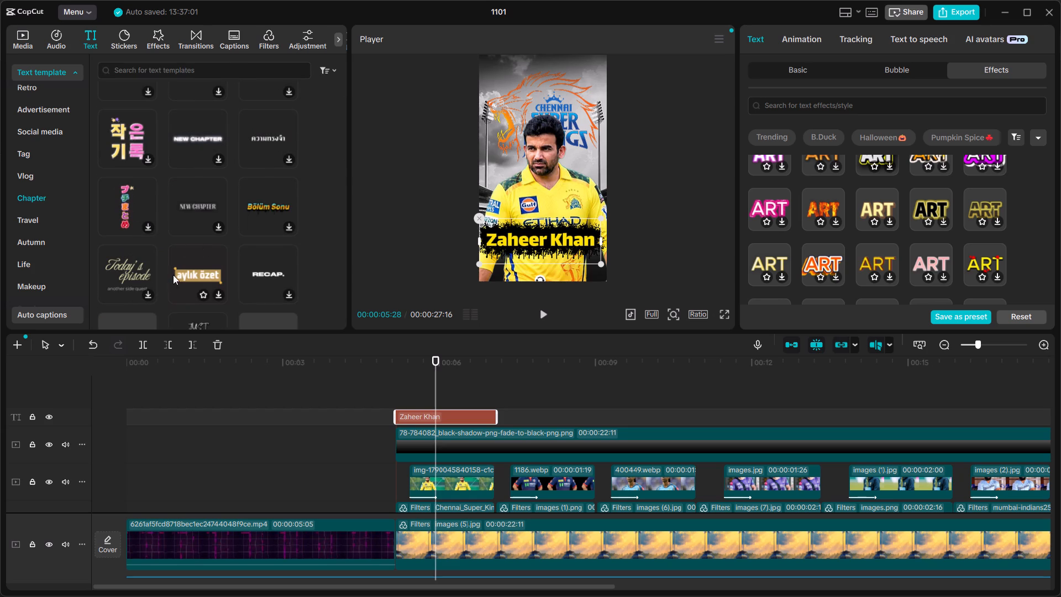
{"action": "scroll", "coordinate": [173, 275], "scroll_direction": "down", "scroll_amount": 1}
{"action": "scroll", "coordinate": [58, 248], "scroll_direction": "down", "scroll_amount": 1}
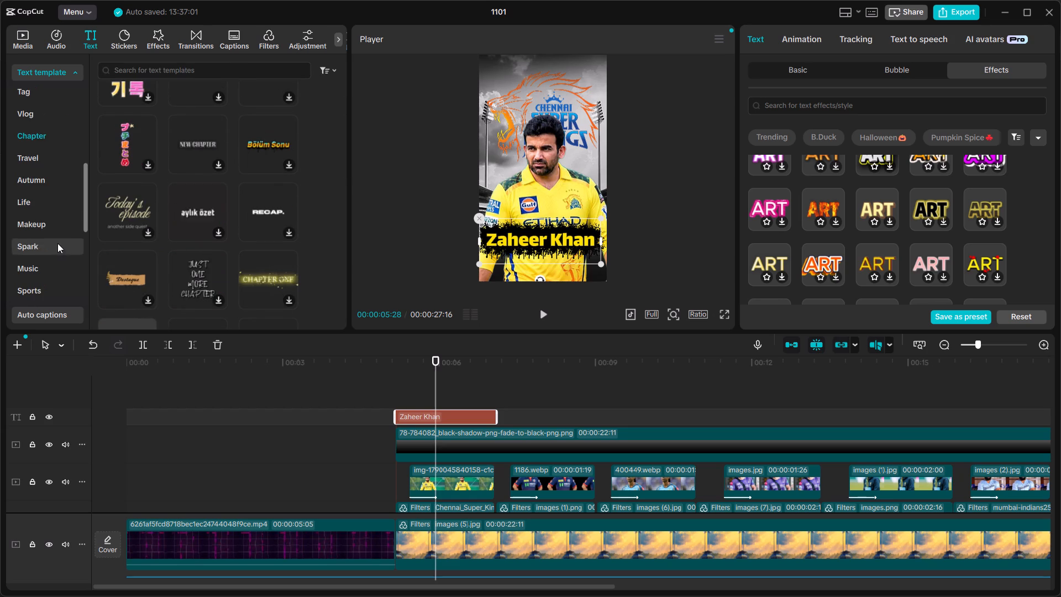
{"action": "scroll", "coordinate": [52, 231], "scroll_direction": "down", "scroll_amount": 1}
{"action": "left_click", "coordinate": [42, 234]}
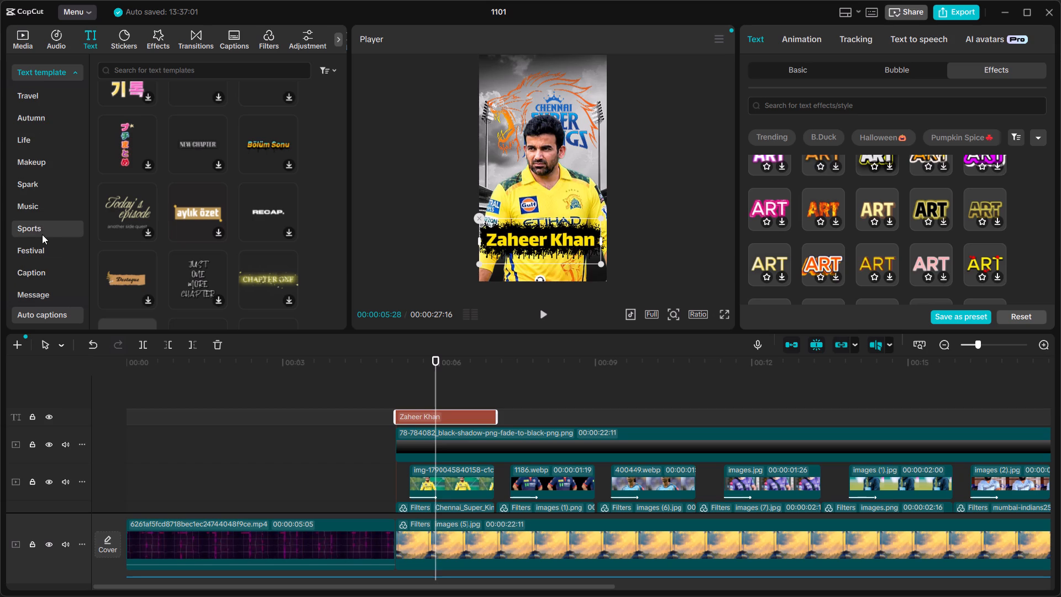
{"action": "right_click", "coordinate": [522, 227]}
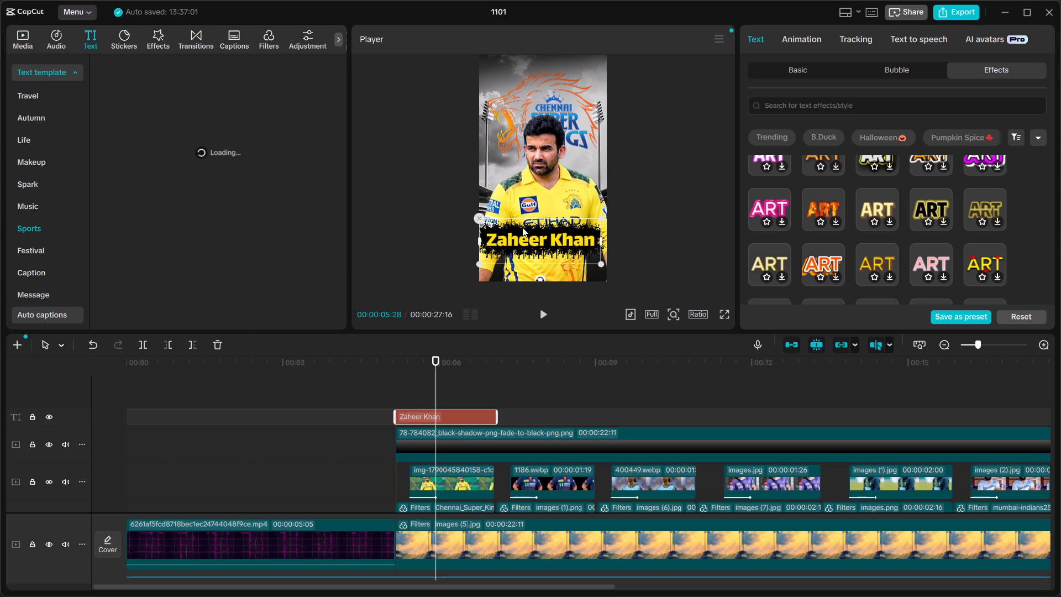
{"action": "left_click", "coordinate": [598, 218]}
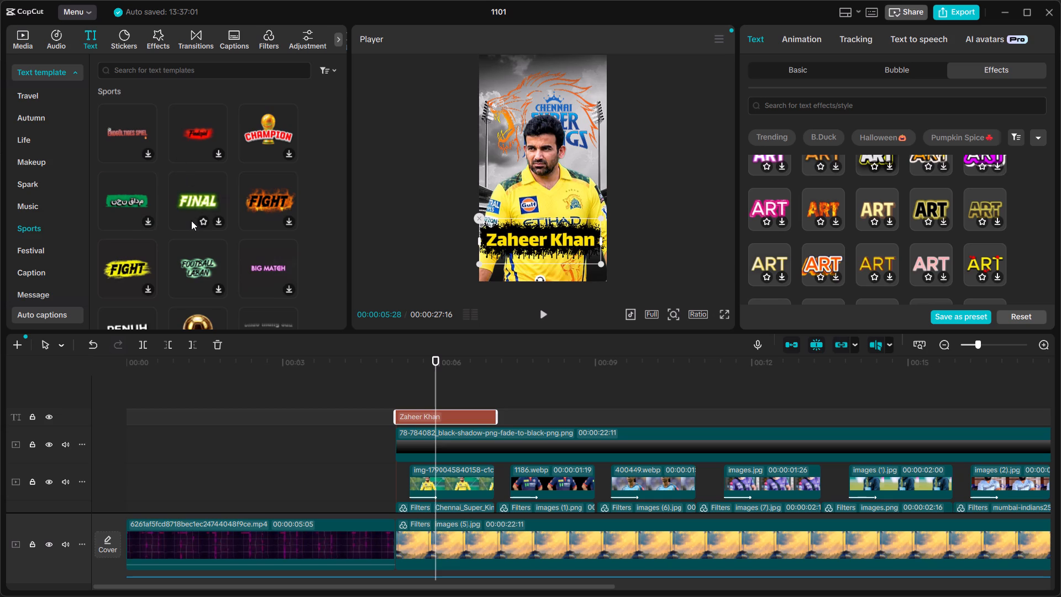
Preview the yellow FIGHT text template from Sports and add it above the Zaheer Khan clip, aligned with that clip's start.
{"action": "scroll", "coordinate": [191, 221], "scroll_direction": "down", "scroll_amount": 1}
{"action": "double_click", "coordinate": [139, 205]}
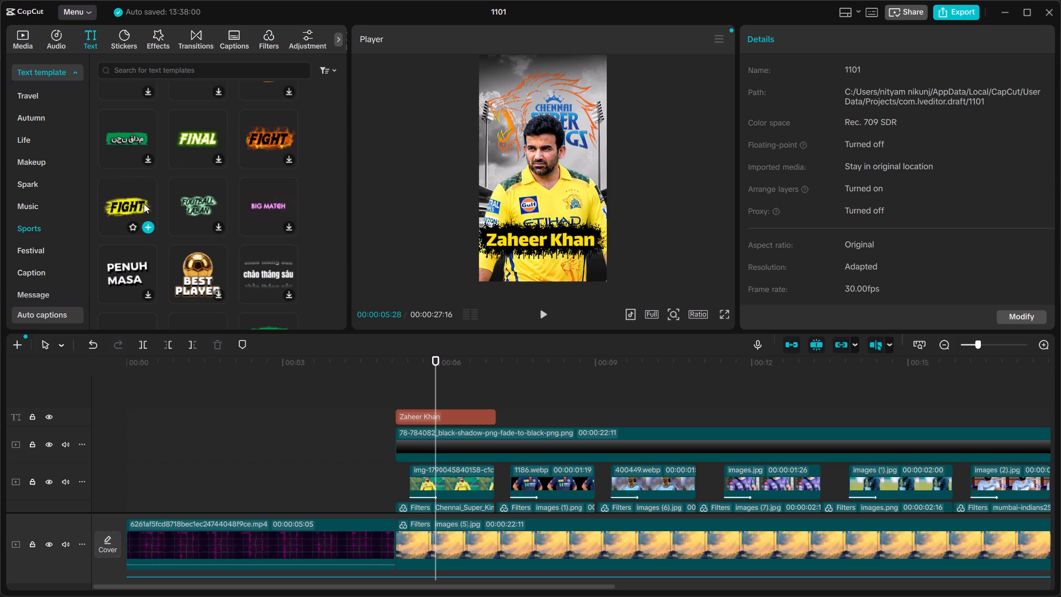
{"action": "left_click", "coordinate": [138, 201]}
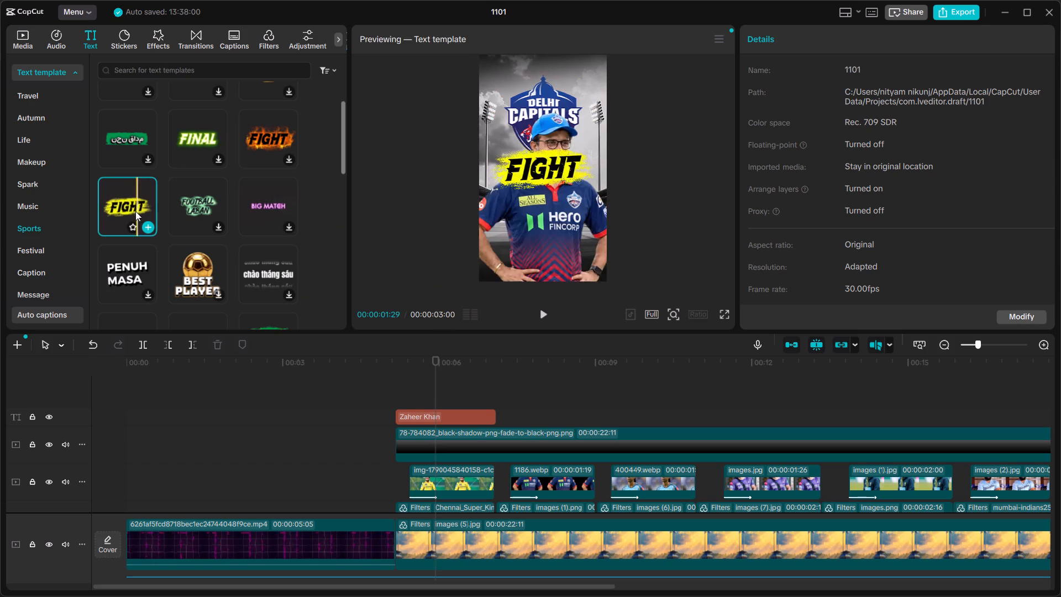
{"action": "left_click_drag", "start_coordinate": [133, 204], "coordinate": [396, 395]}
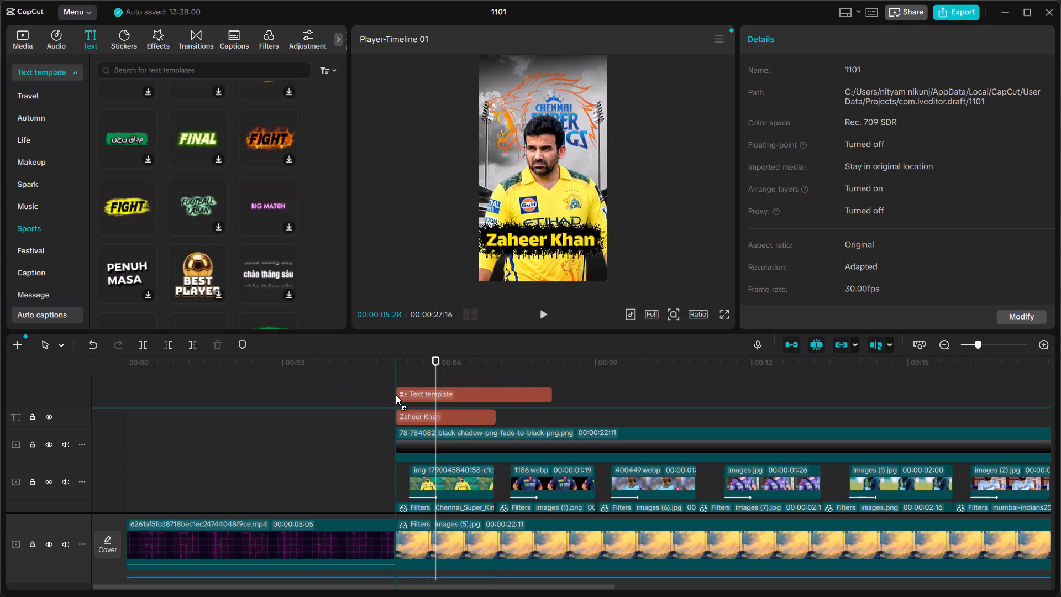
Place the FIGHT template above the Zaheer Khan caption, aligned with its start, and hide the caption's track.
{"action": "left_click_drag", "start_coordinate": [396, 395], "coordinate": [396, 395]}
{"action": "left_click", "coordinate": [411, 432]}
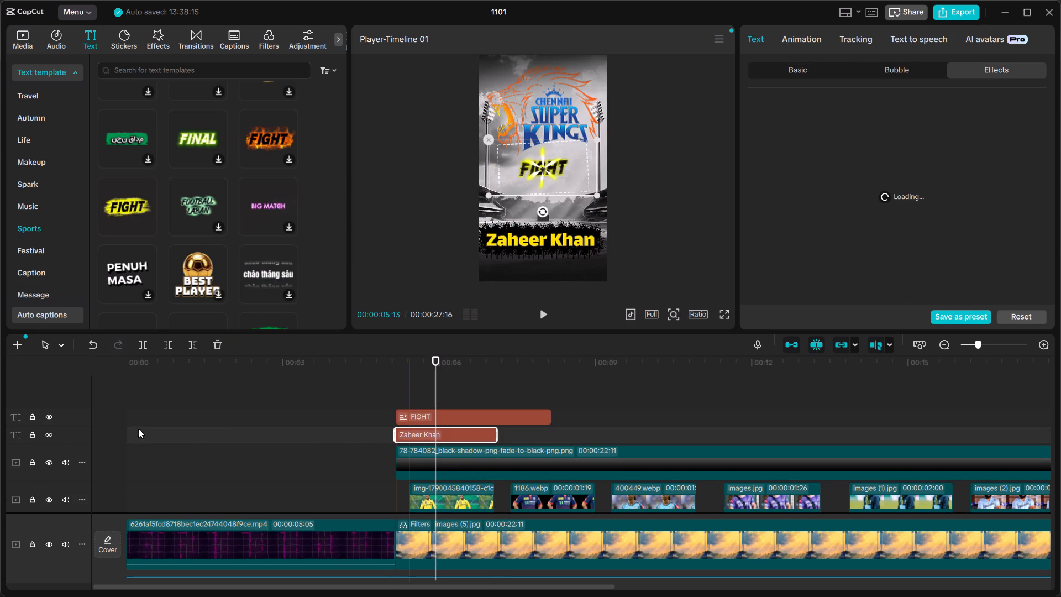
{"action": "left_click", "coordinate": [48, 438]}
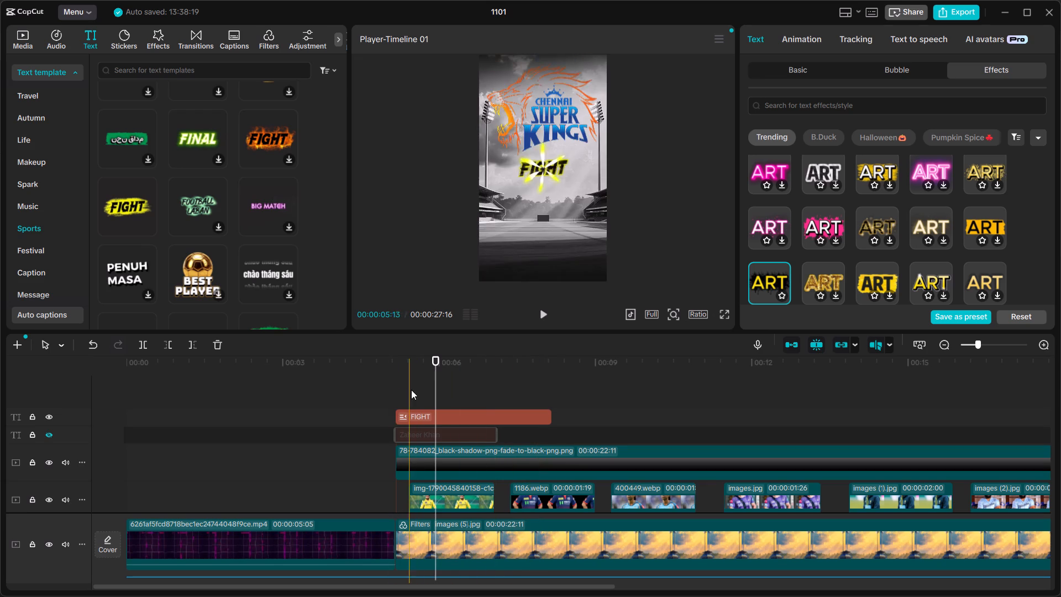
Look through the FIGHT text's basic settings and template options for ways to adapt it as the coach caption.
{"action": "left_click", "coordinate": [419, 412]}
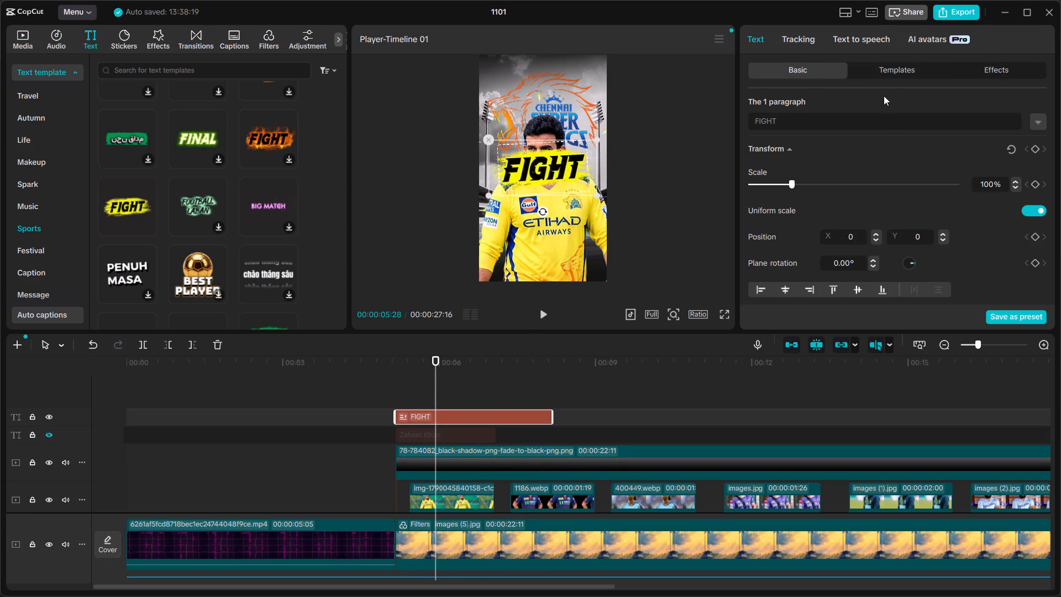
{"action": "scroll", "coordinate": [883, 151], "scroll_direction": "down", "scroll_amount": 7}
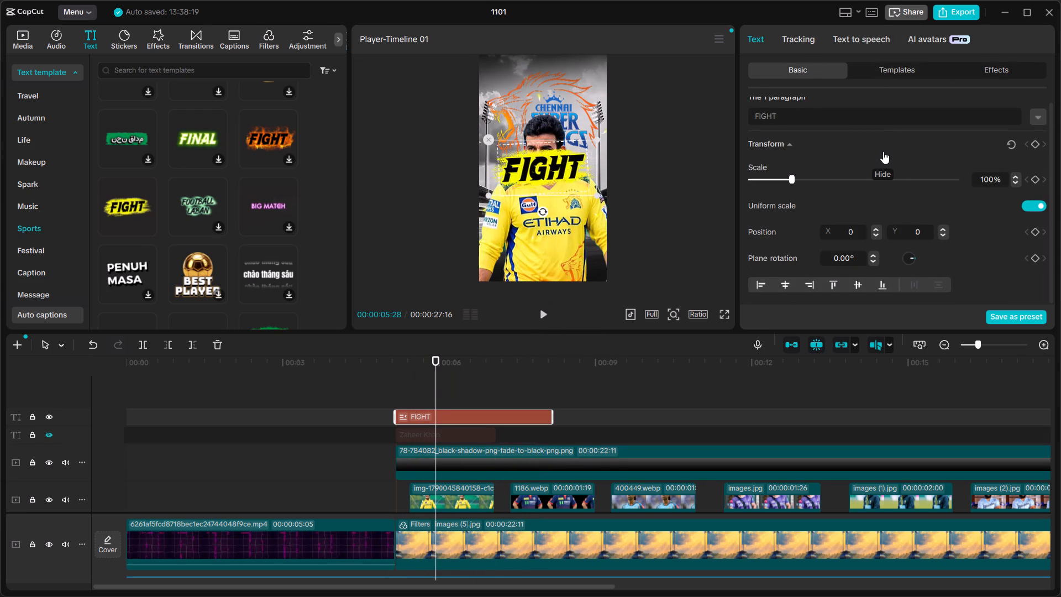
{"action": "scroll", "coordinate": [883, 151], "scroll_direction": "up", "scroll_amount": 4}
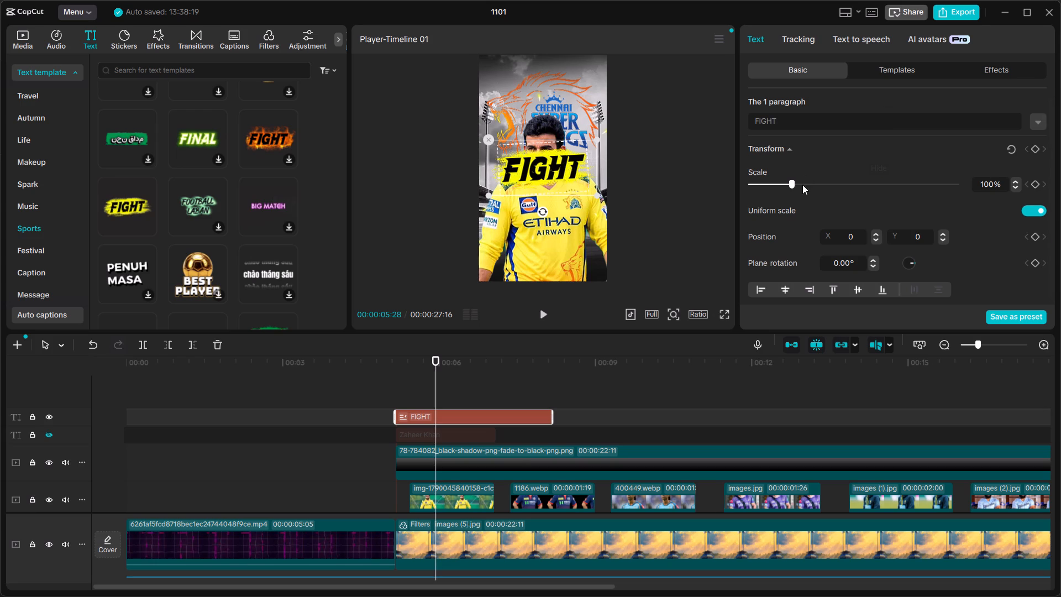
{"action": "left_click", "coordinate": [865, 73]}
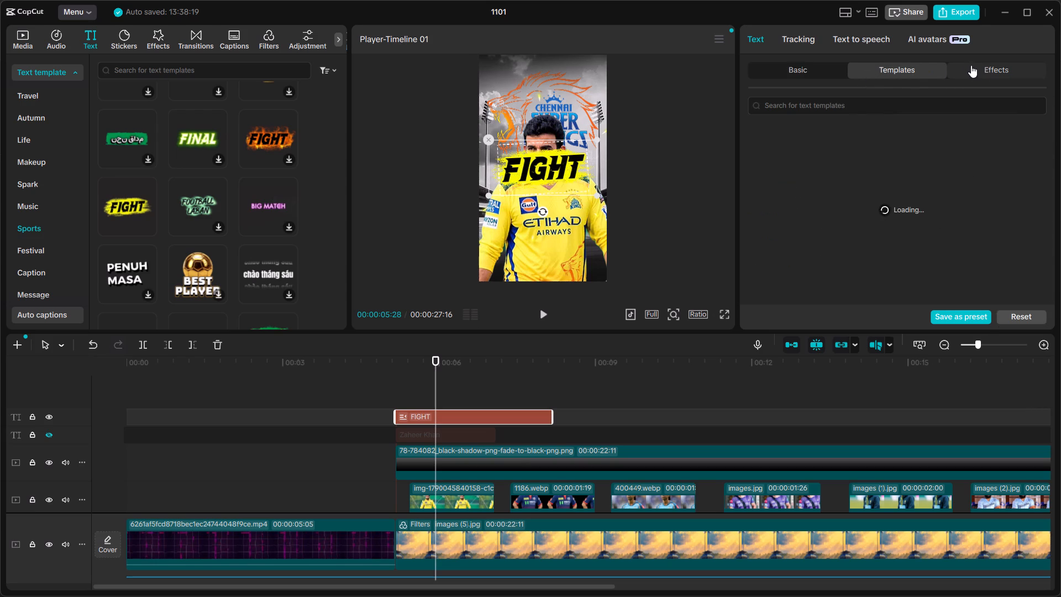
{"action": "left_click", "coordinate": [822, 72]}
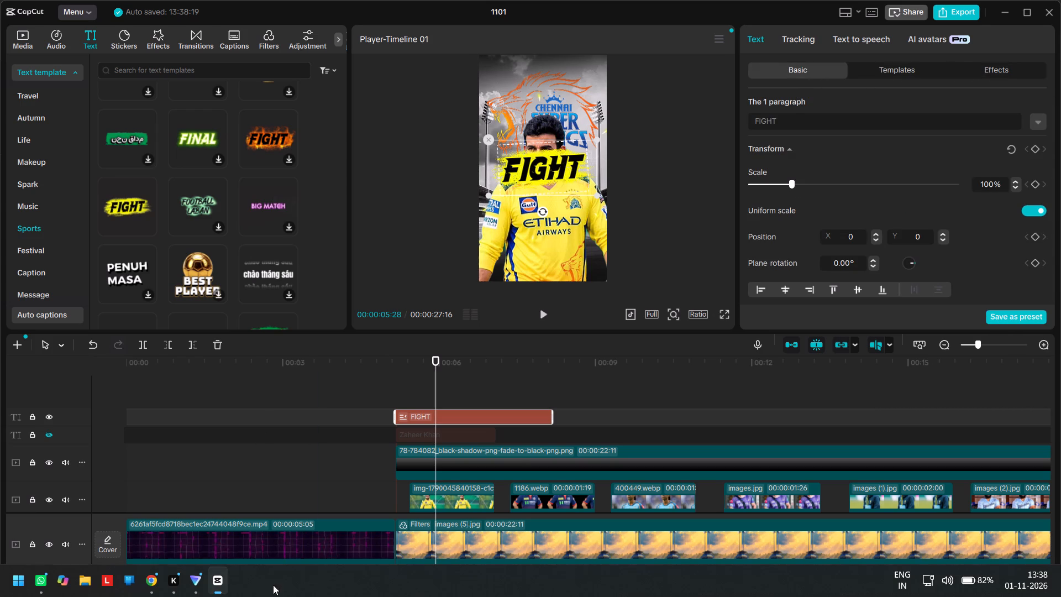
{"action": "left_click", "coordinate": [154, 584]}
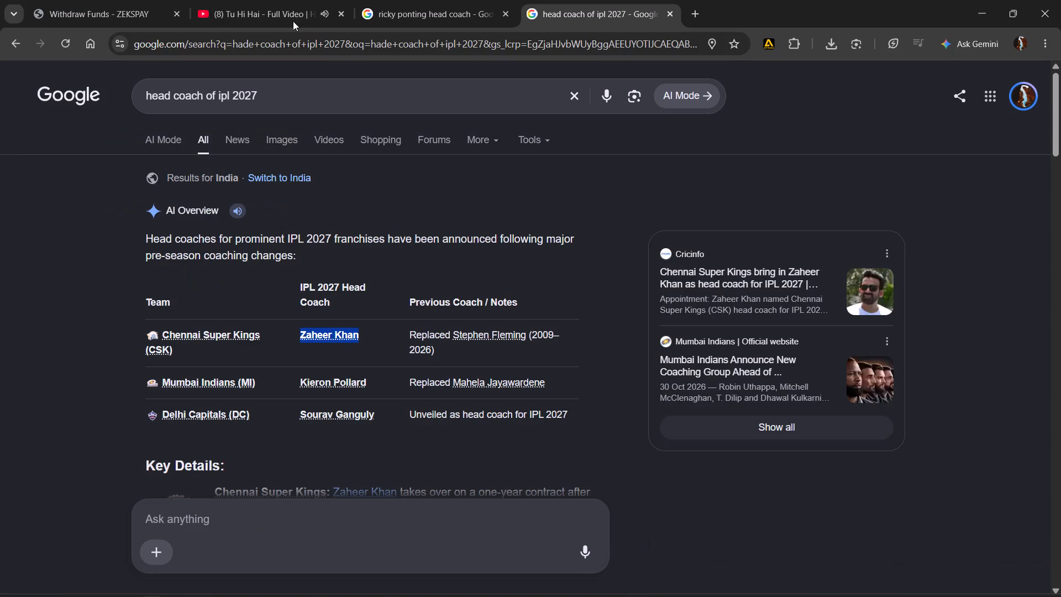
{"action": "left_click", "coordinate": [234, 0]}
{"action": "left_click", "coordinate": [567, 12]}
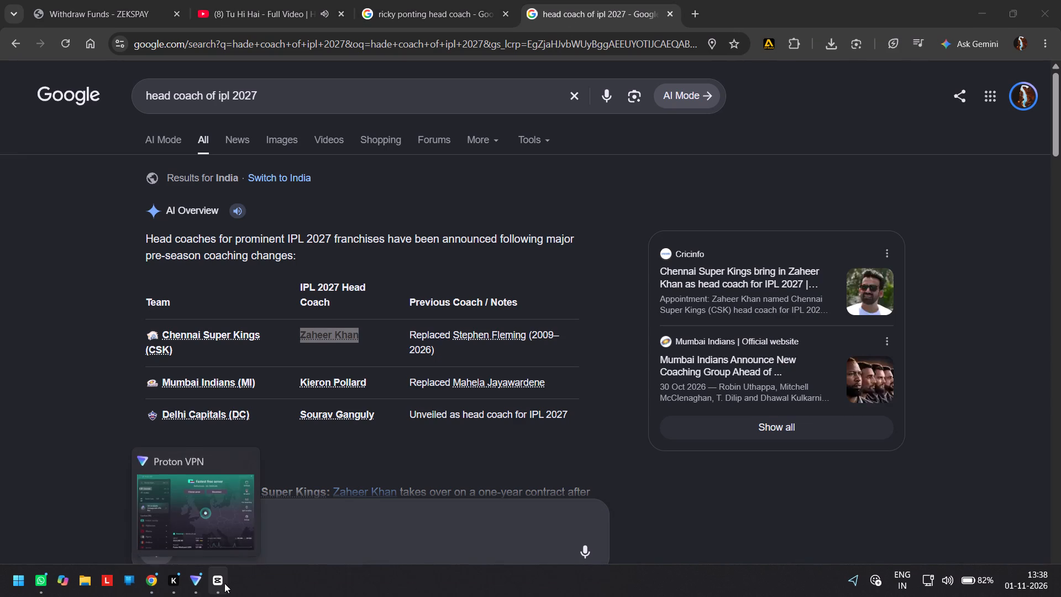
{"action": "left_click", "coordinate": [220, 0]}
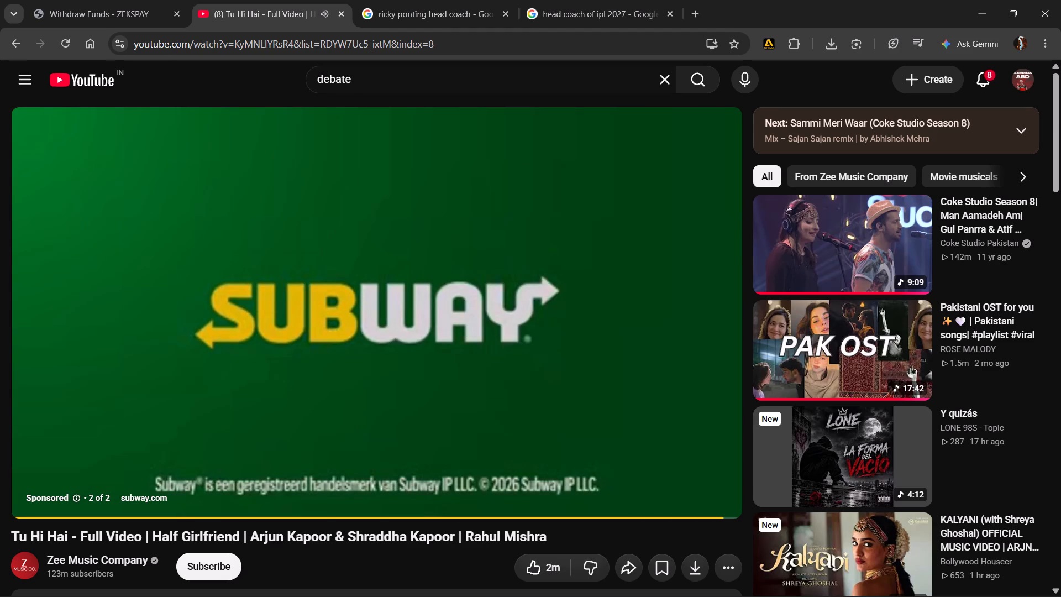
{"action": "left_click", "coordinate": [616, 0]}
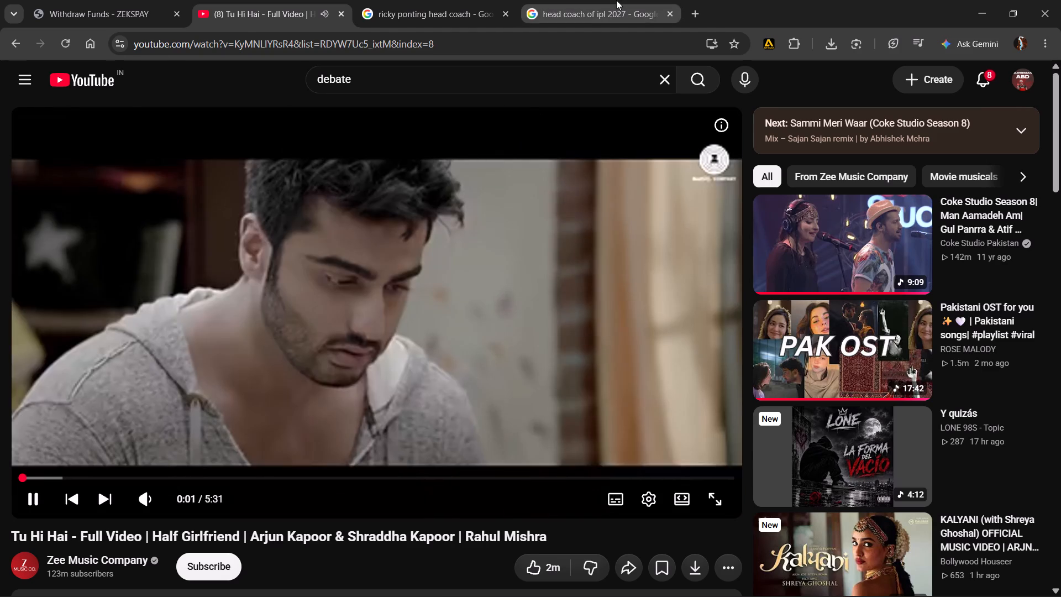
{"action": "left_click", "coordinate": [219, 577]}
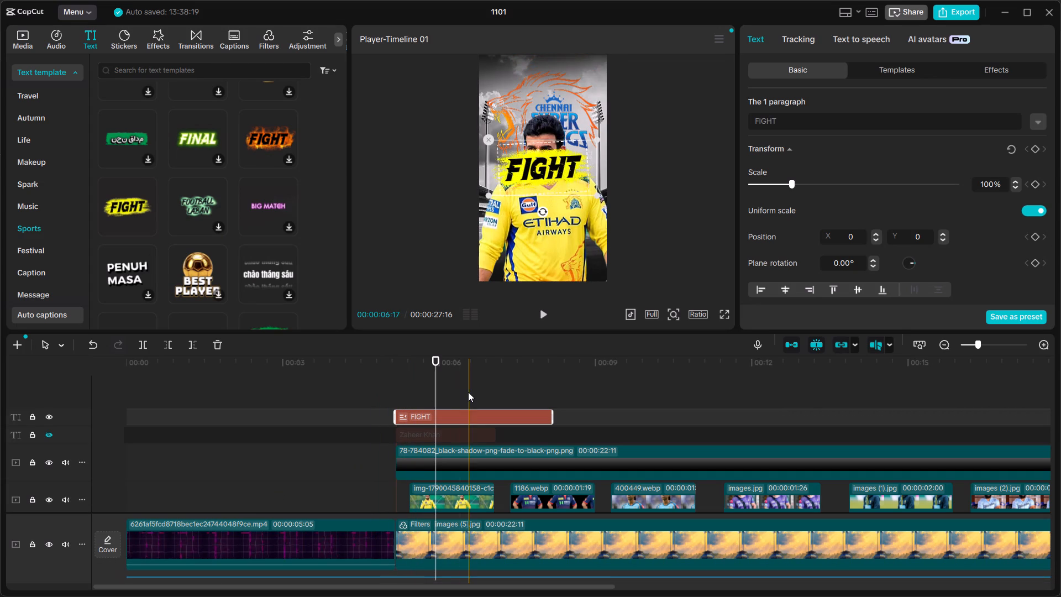
Select motion tracking for the FIGHT text and set its tracking direction to Forward.
{"action": "scroll", "coordinate": [844, 188], "scroll_direction": "down", "scroll_amount": 4}
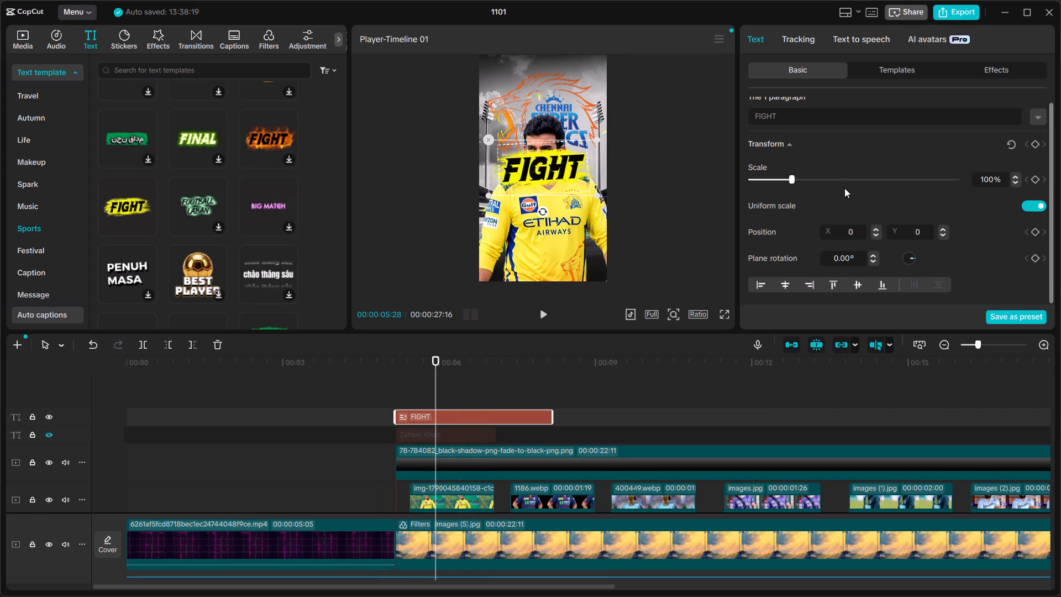
{"action": "scroll", "coordinate": [844, 188], "scroll_direction": "up", "scroll_amount": 4}
{"action": "left_click", "coordinate": [801, 44]}
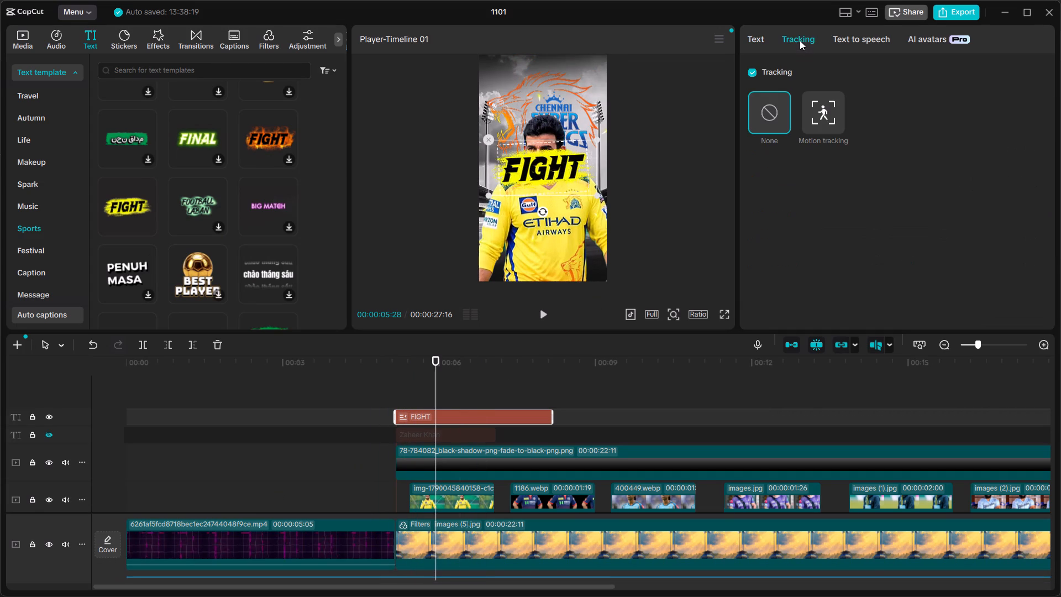
{"action": "left_click", "coordinate": [844, 37]}
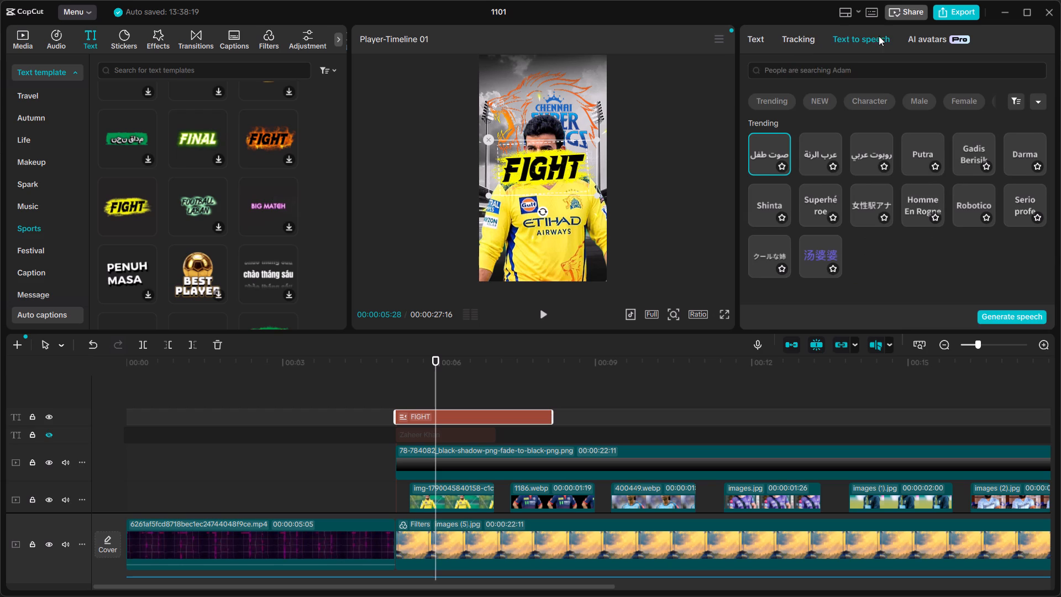
{"action": "left_click", "coordinate": [818, 37]}
{"action": "left_click", "coordinate": [822, 104]}
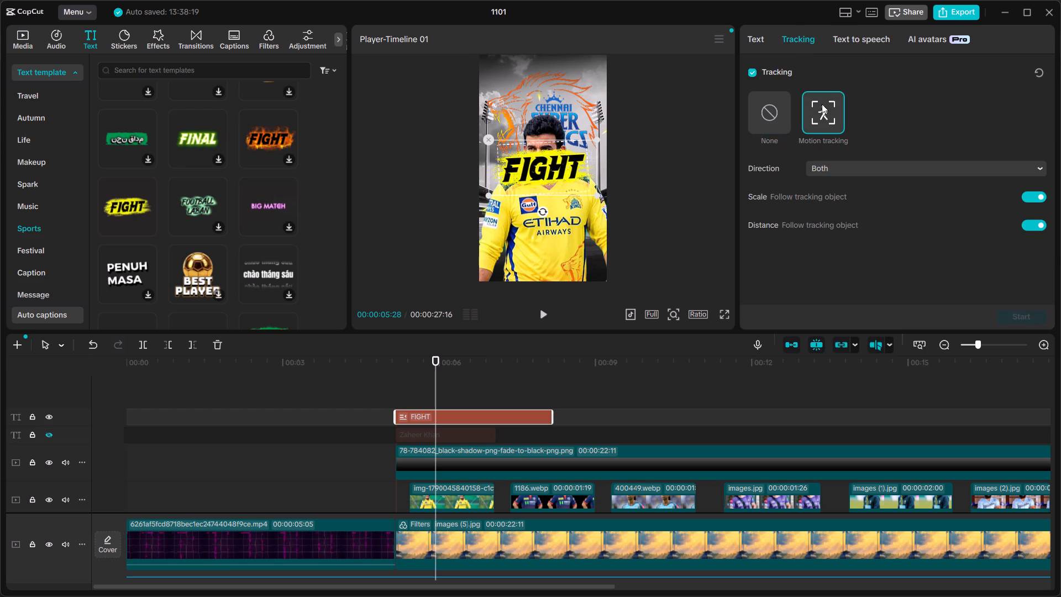
{"action": "left_click", "coordinate": [869, 169]}
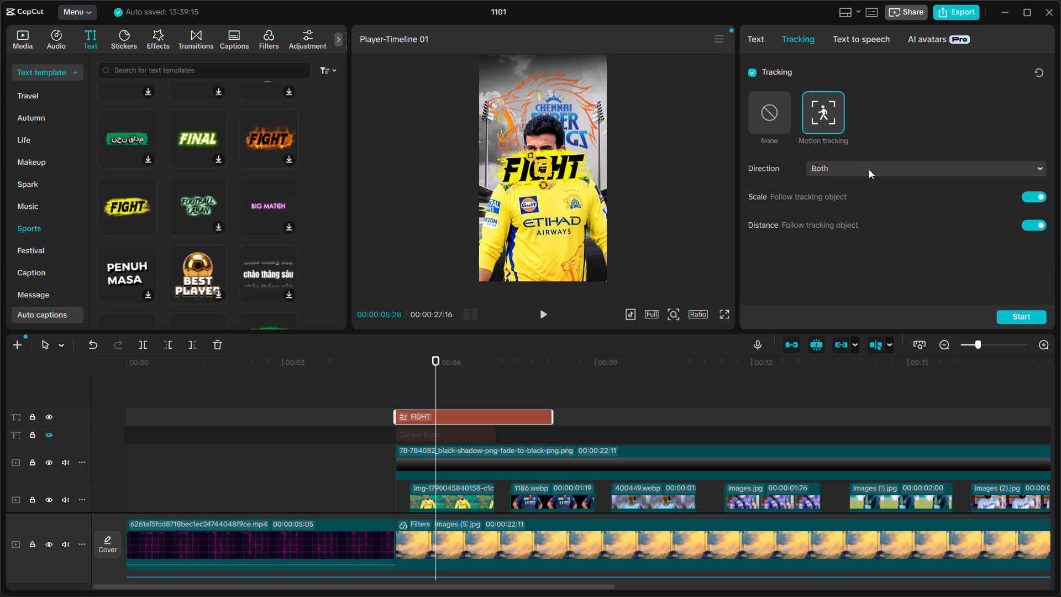
{"action": "left_click", "coordinate": [870, 214]}
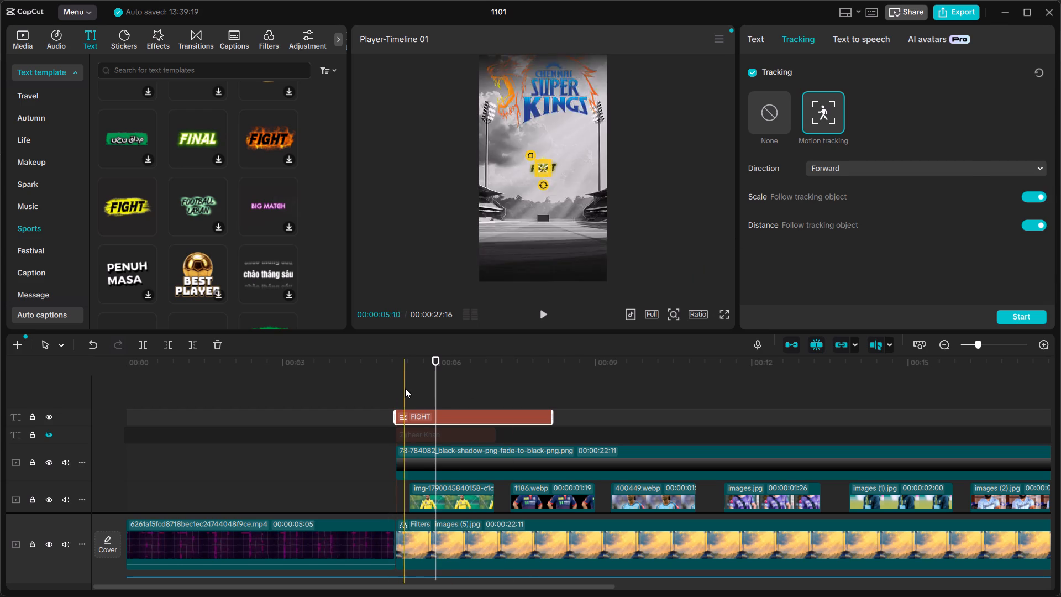
Move the FIGHT text down over the lower part of the coach's jersey, horizontally centred, at about Y -1118.
{"action": "left_click_drag", "start_coordinate": [538, 167], "coordinate": [544, 193]}
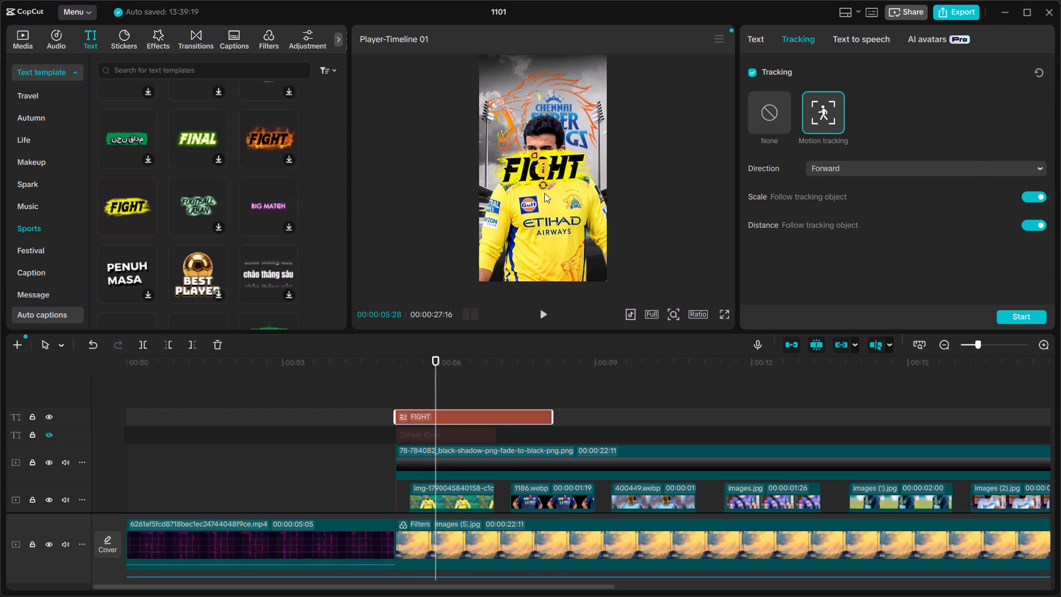
{"action": "left_click_drag", "start_coordinate": [544, 193], "coordinate": [527, 190]}
{"action": "left_click_drag", "start_coordinate": [541, 167], "coordinate": [541, 180]}
{"action": "left_click_drag", "start_coordinate": [538, 166], "coordinate": [539, 205]}
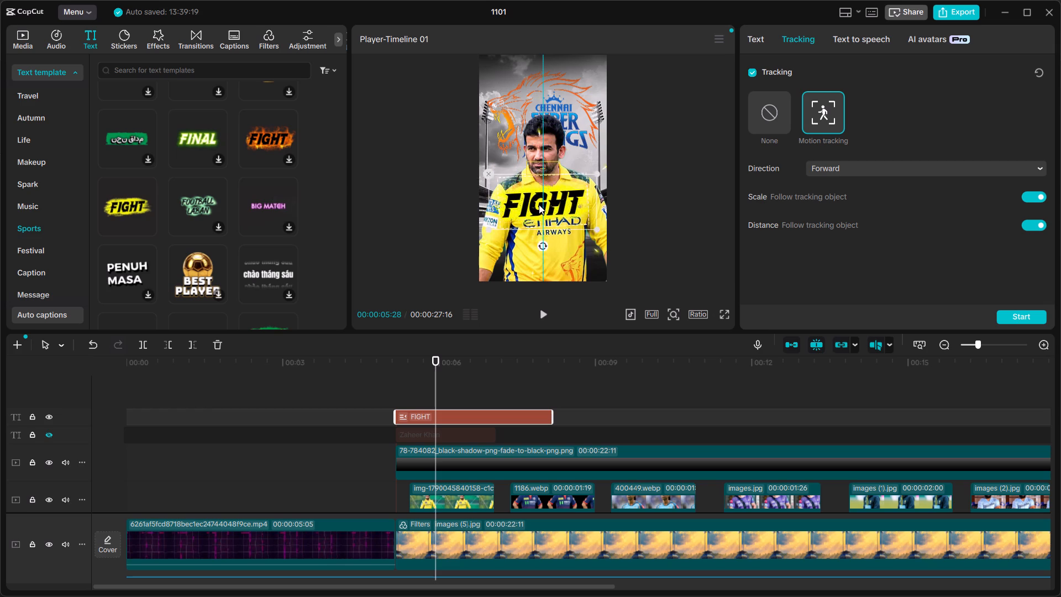
{"action": "left_click_drag", "start_coordinate": [539, 205], "coordinate": [539, 232]}
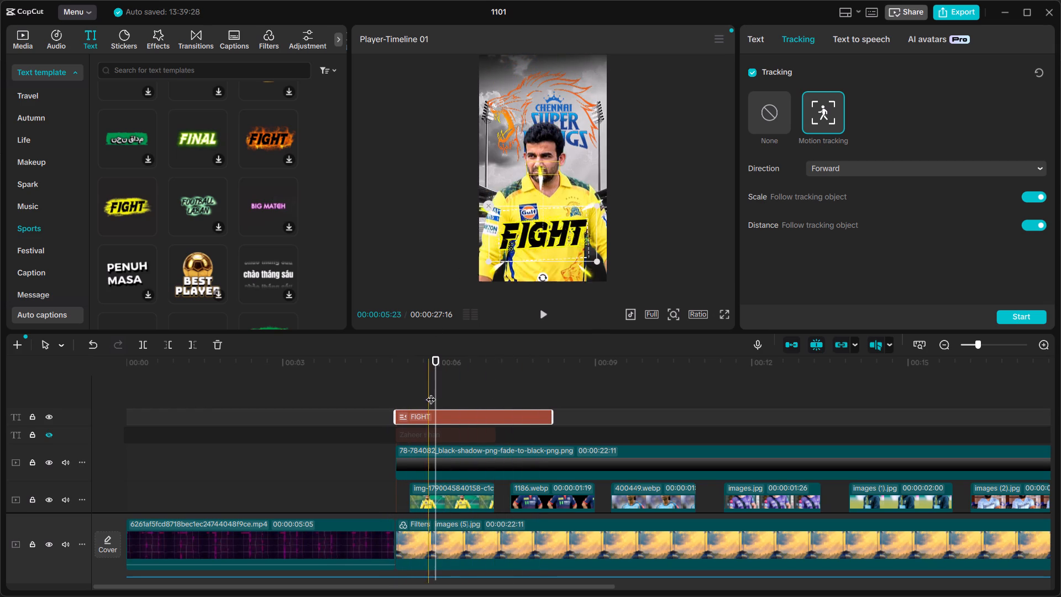
Trim the end of the FIGHT text clip to match the end of the Chennai Super Kings coach cutout clip.
{"action": "left_click", "coordinate": [491, 385]}
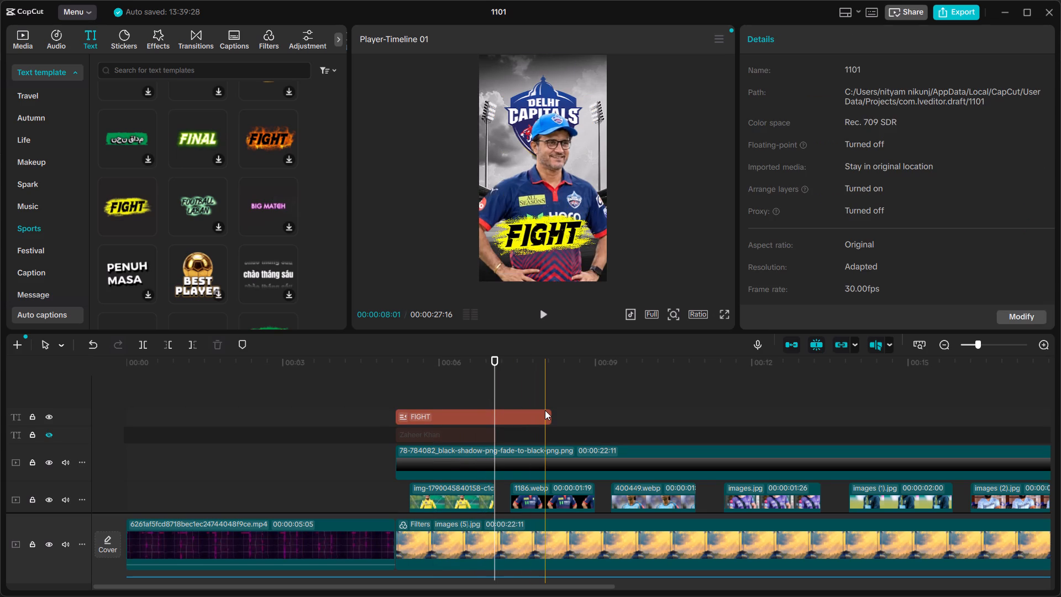
{"action": "left_click", "coordinate": [545, 410]}
{"action": "left_click_drag", "start_coordinate": [550, 415], "coordinate": [503, 420]}
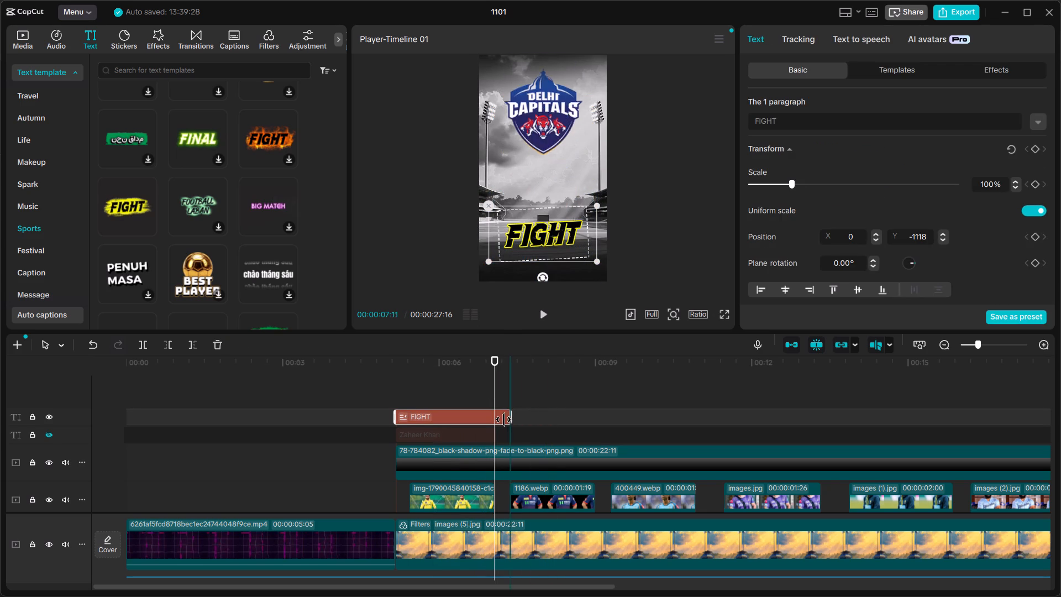
{"action": "left_click_drag", "start_coordinate": [503, 420], "coordinate": [490, 420]}
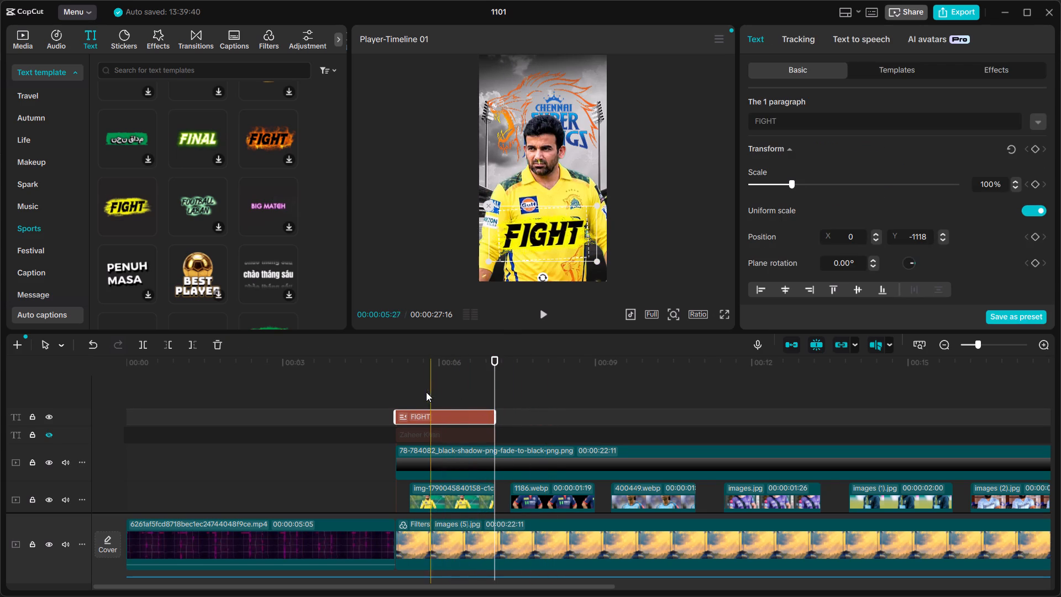
Look further through the Sports text templates for another caption design suited to the coach names.
{"action": "scroll", "coordinate": [224, 254], "scroll_direction": "down", "scroll_amount": 3}
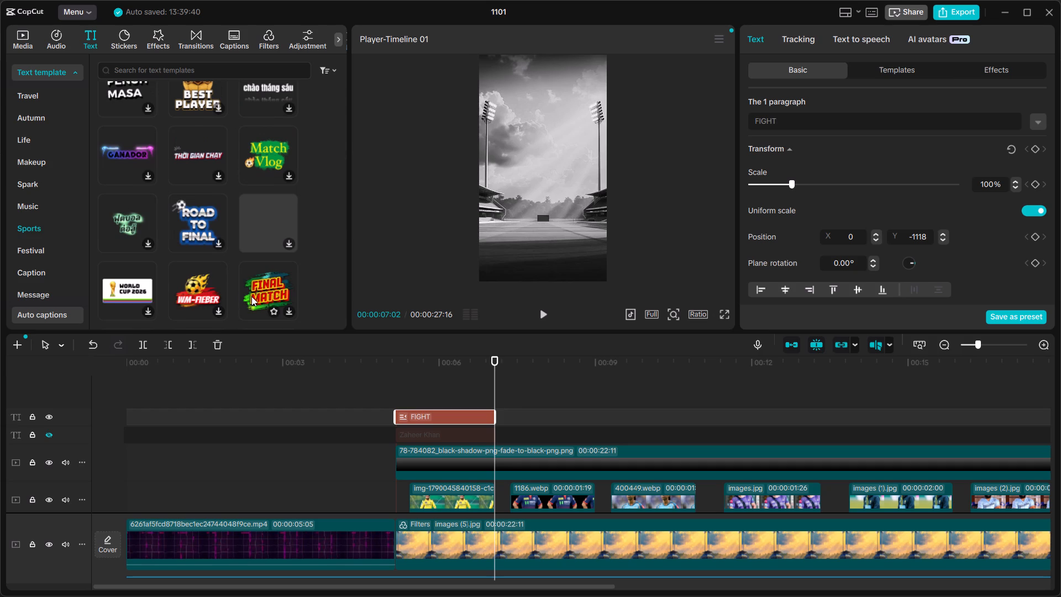
{"action": "scroll", "coordinate": [251, 296], "scroll_direction": "down", "scroll_amount": 3}
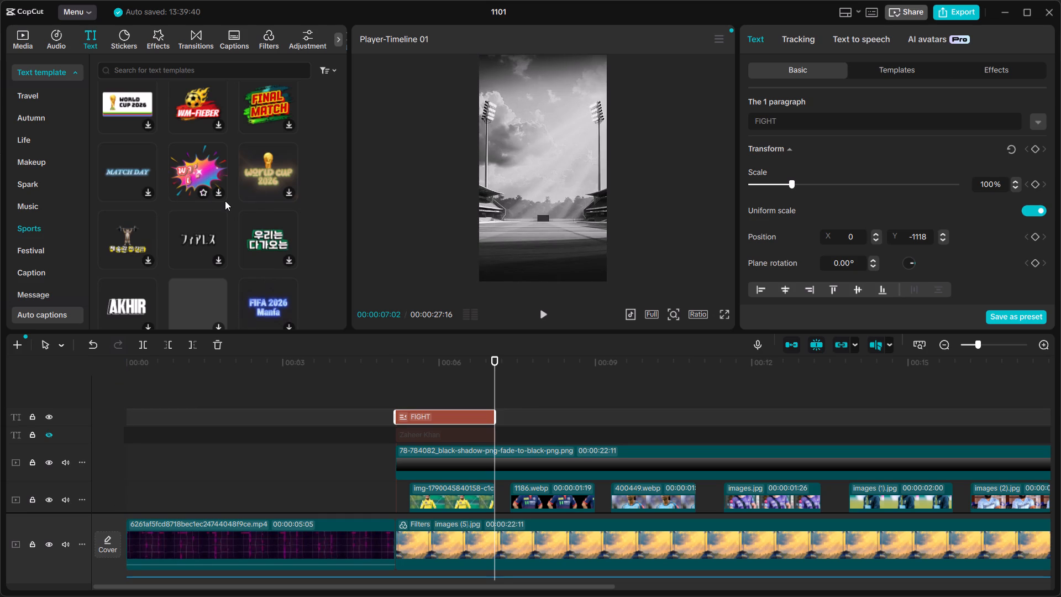
{"action": "scroll", "coordinate": [225, 201], "scroll_direction": "down", "scroll_amount": 1}
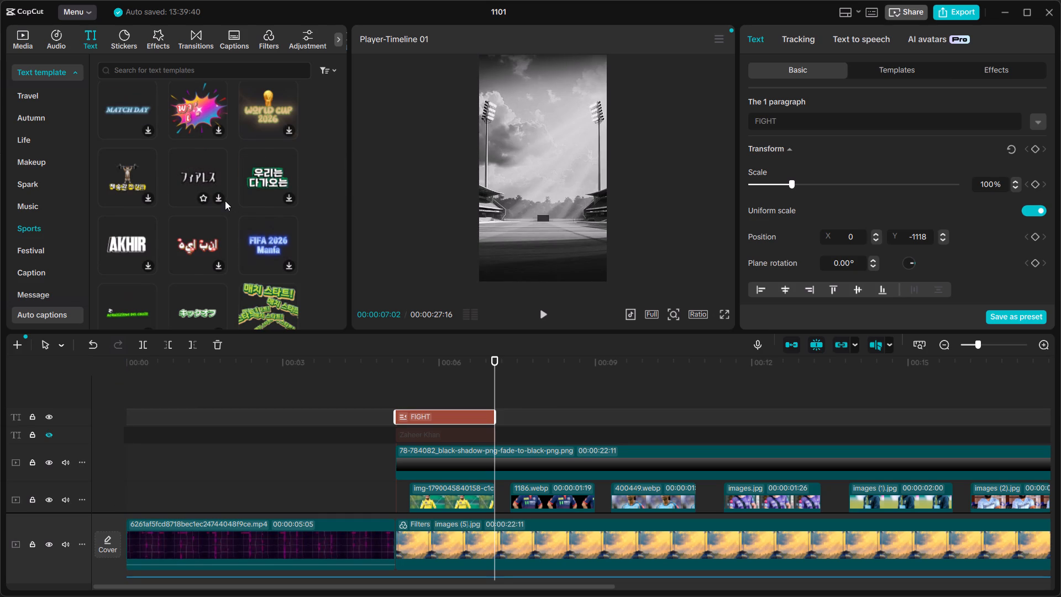
{"action": "scroll", "coordinate": [219, 201], "scroll_direction": "down", "scroll_amount": 2}
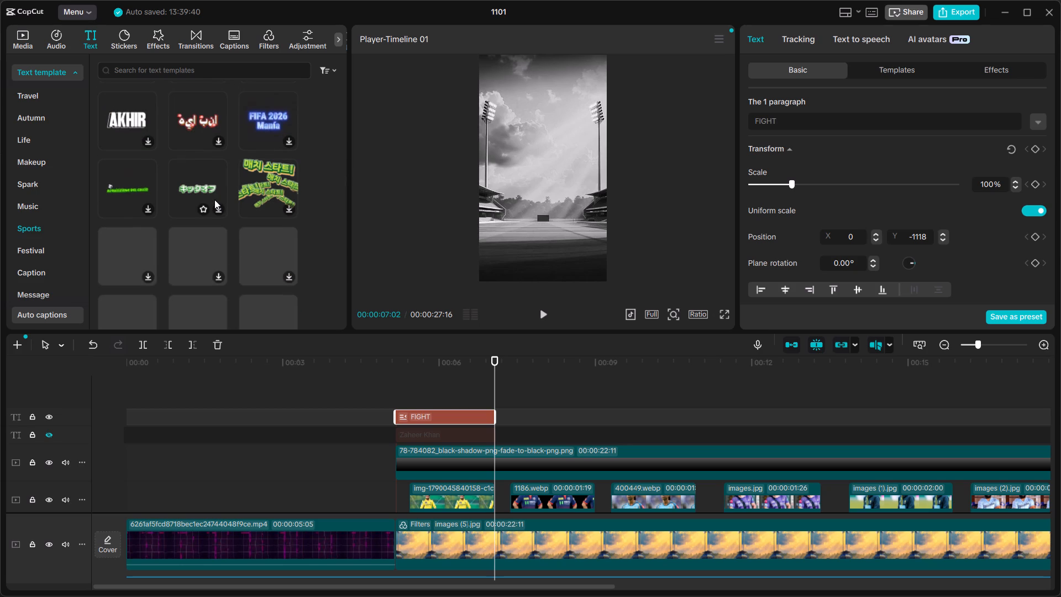
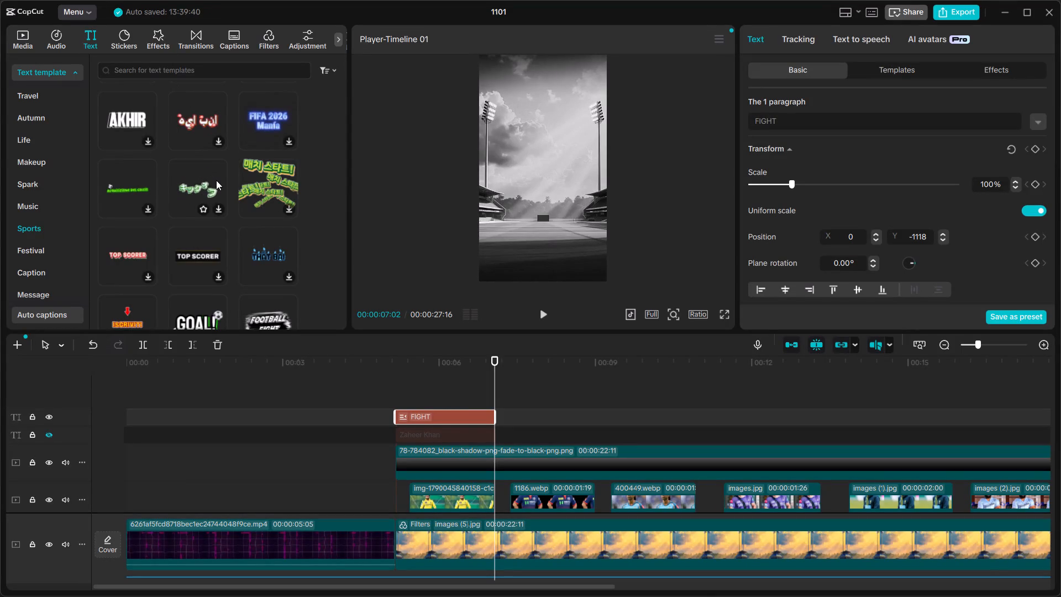
Look through the Sports text templates for a coach-name caption design and preview the ATIRAR and FULL TIME templates.
{"action": "scroll", "coordinate": [216, 180], "scroll_direction": "down", "scroll_amount": 2}
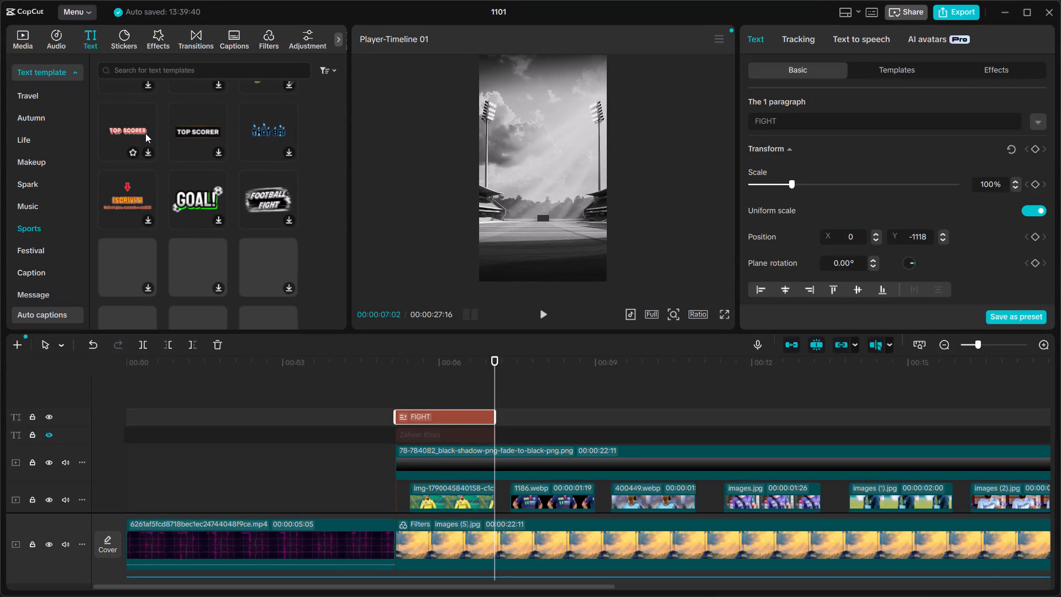
{"action": "scroll", "coordinate": [195, 186], "scroll_direction": "down", "scroll_amount": 2}
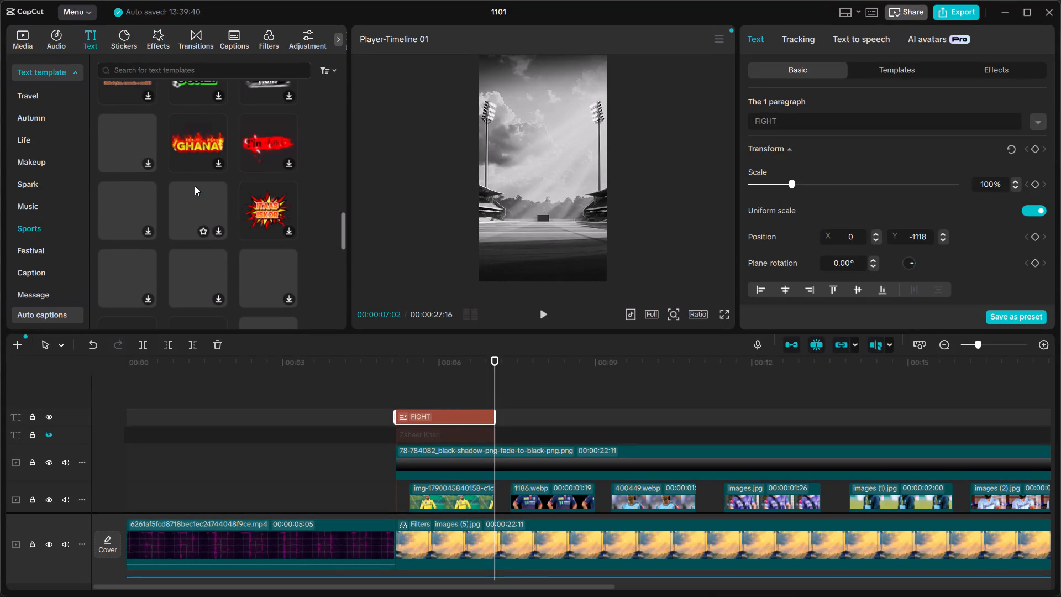
{"action": "scroll", "coordinate": [223, 161], "scroll_direction": "down", "scroll_amount": 2}
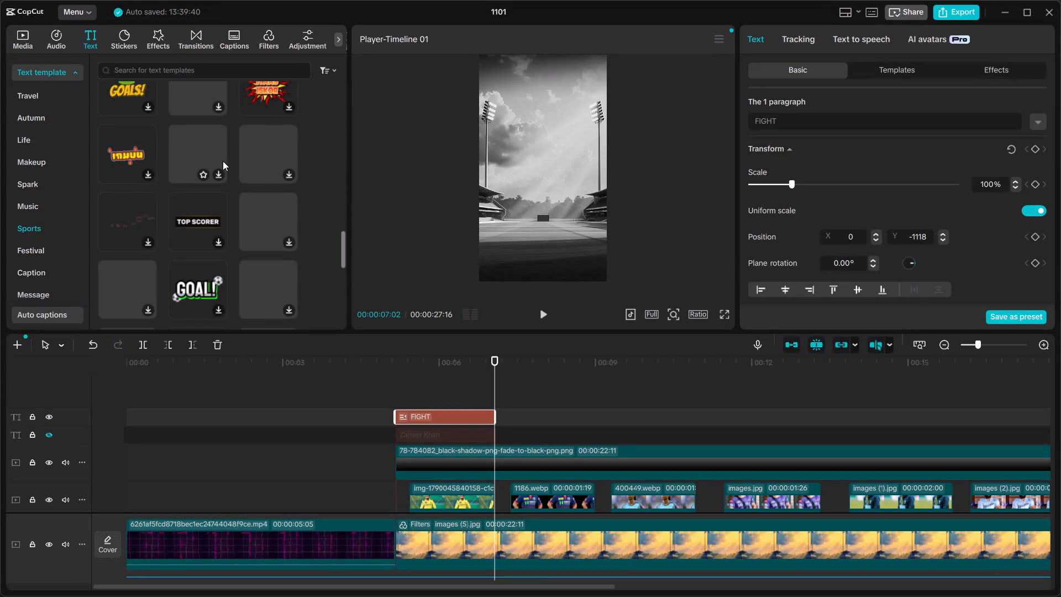
{"action": "scroll", "coordinate": [223, 161], "scroll_direction": "up", "scroll_amount": 1}
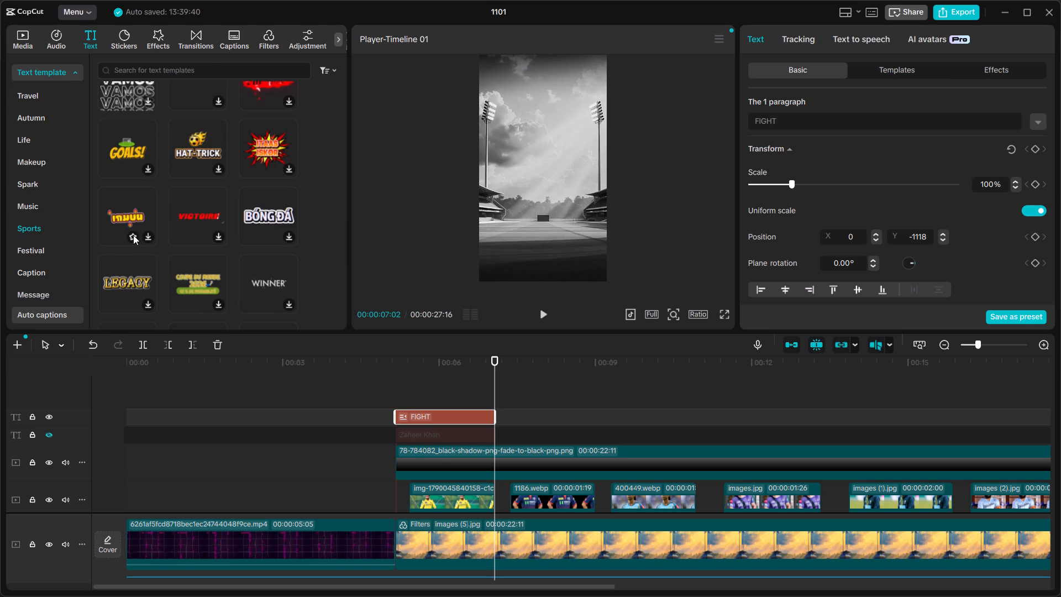
{"action": "scroll", "coordinate": [171, 198], "scroll_direction": "down", "scroll_amount": 2}
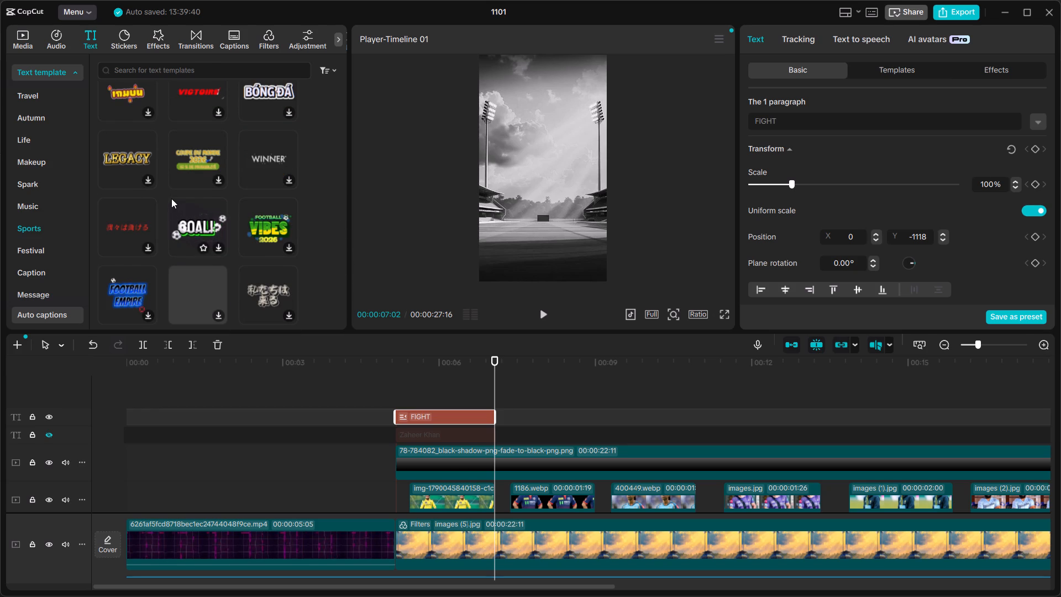
{"action": "scroll", "coordinate": [172, 198], "scroll_direction": "down", "scroll_amount": 3}
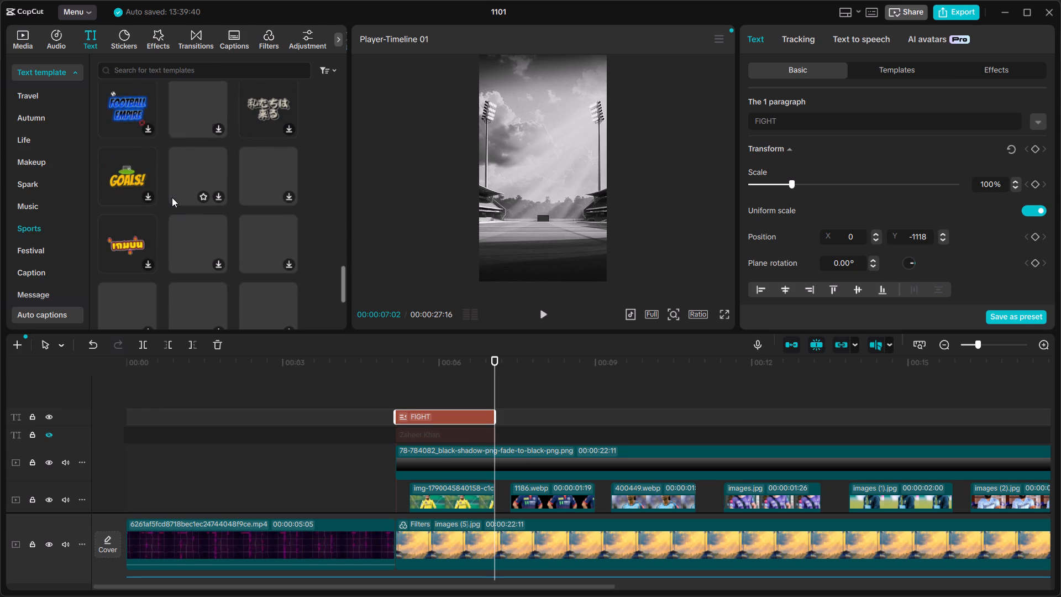
{"action": "scroll", "coordinate": [173, 196], "scroll_direction": "down", "scroll_amount": 1}
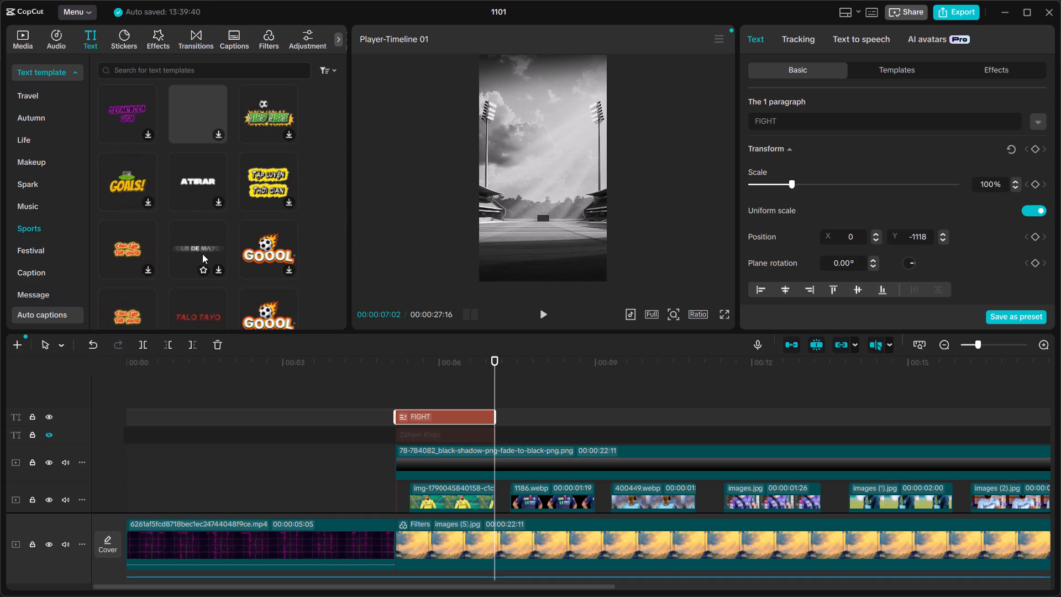
{"action": "double_click", "coordinate": [202, 185]}
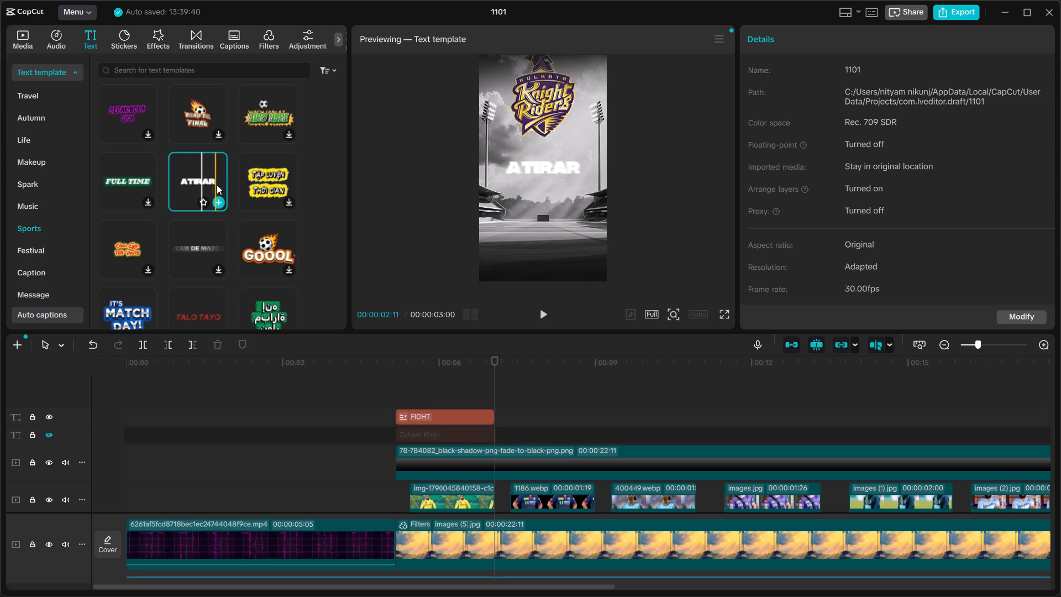
{"action": "double_click", "coordinate": [132, 183]}
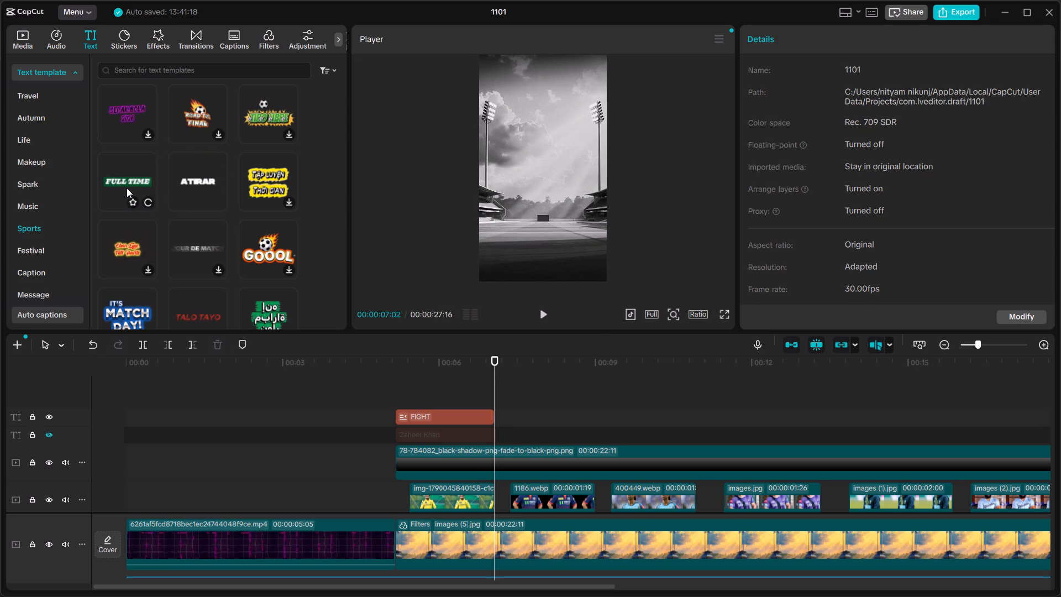
Examine more Sports text templates beyond FULL TIME for a design suited to the coach names.
{"action": "scroll", "coordinate": [200, 192], "scroll_direction": "down", "scroll_amount": 2}
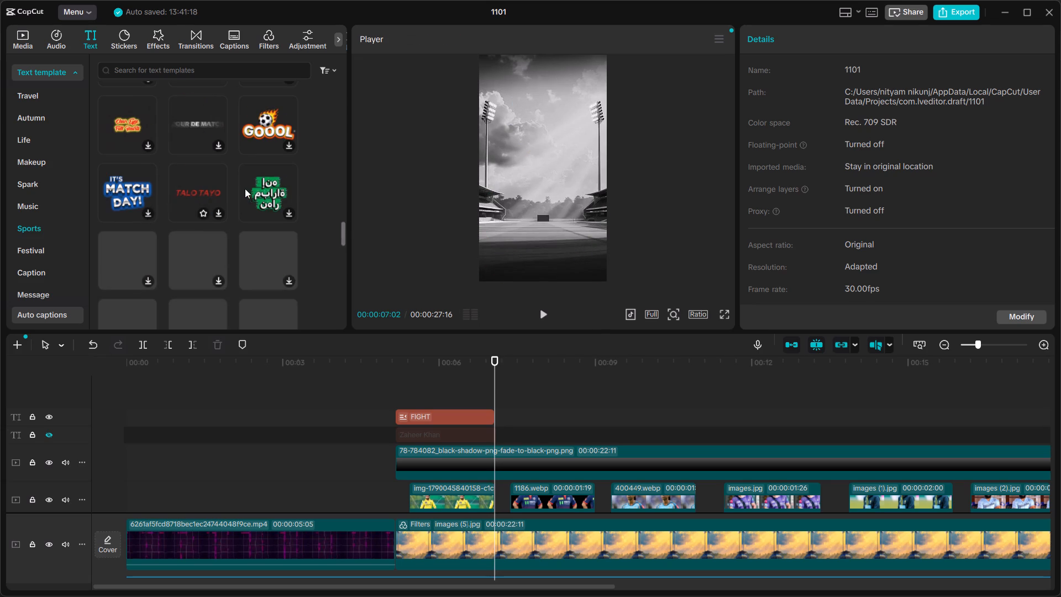
{"action": "scroll", "coordinate": [174, 205], "scroll_direction": "down", "scroll_amount": 2}
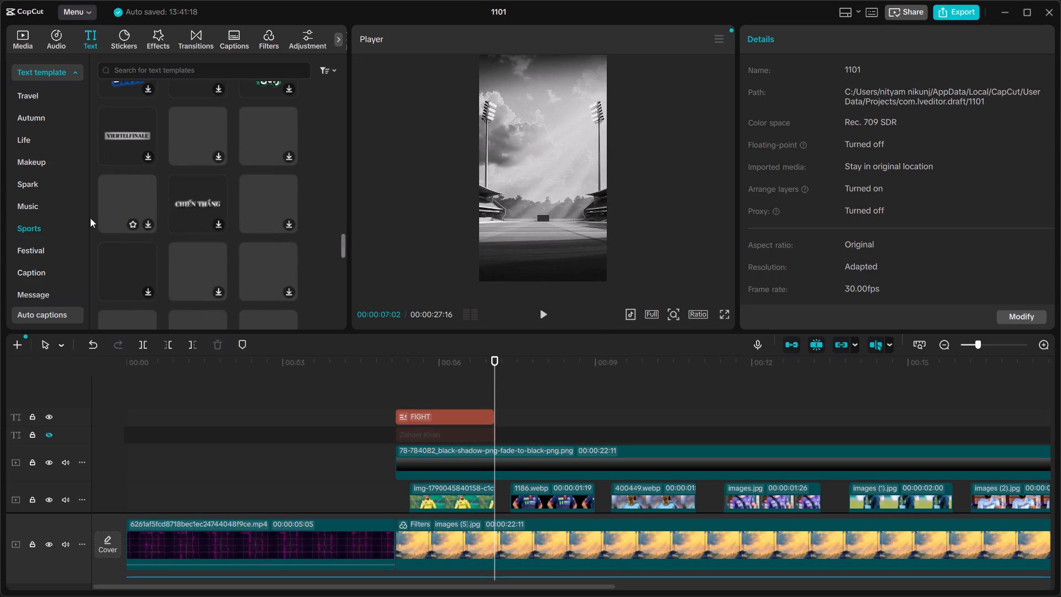
{"action": "scroll", "coordinate": [158, 218], "scroll_direction": "down", "scroll_amount": 2}
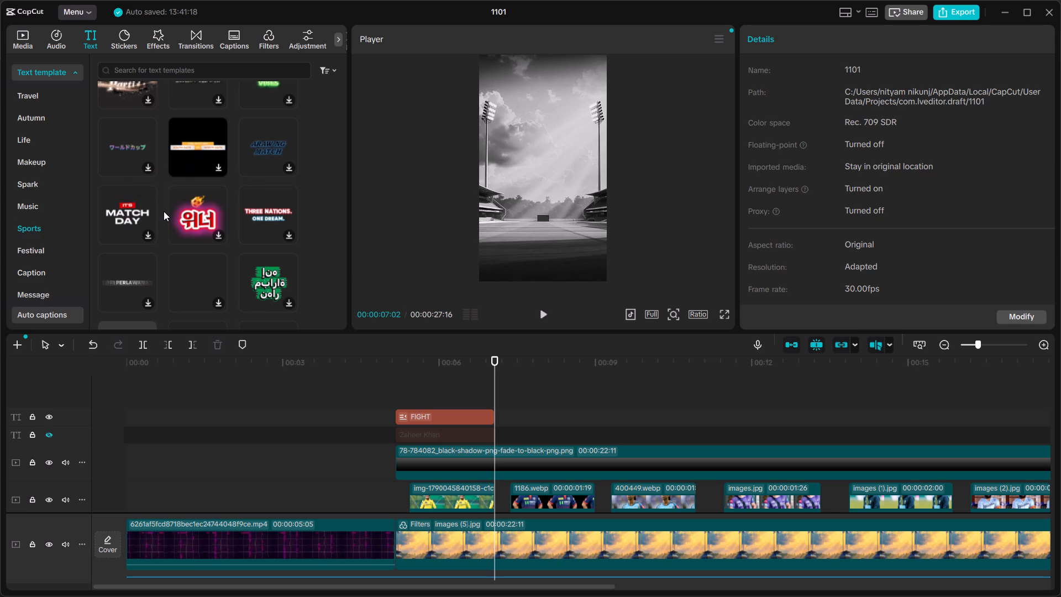
{"action": "scroll", "coordinate": [164, 211], "scroll_direction": "down", "scroll_amount": 1}
{"action": "scroll", "coordinate": [191, 247], "scroll_direction": "down", "scroll_amount": 1}
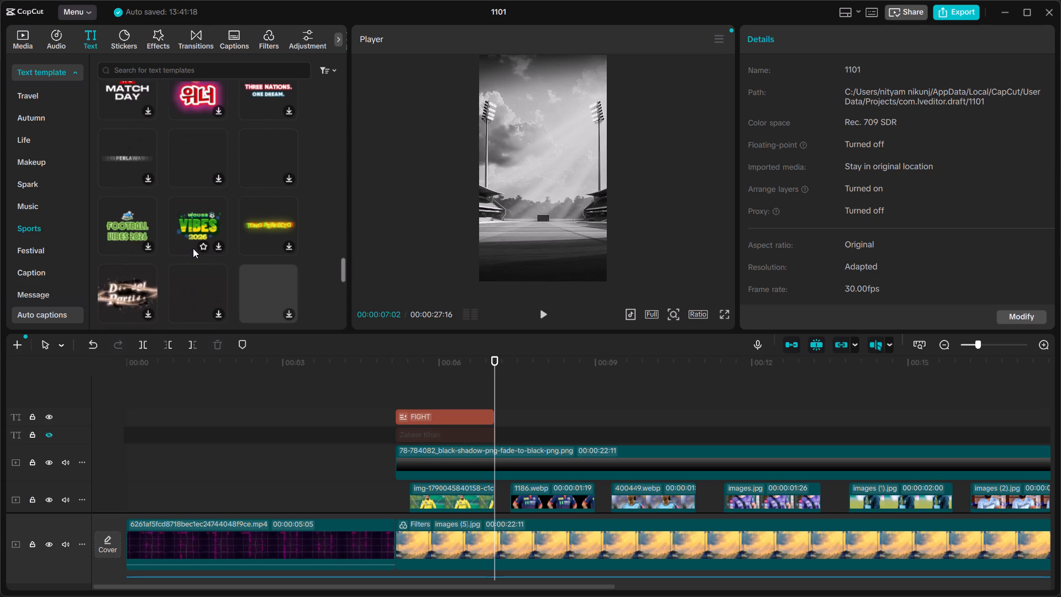
{"action": "scroll", "coordinate": [193, 248], "scroll_direction": "down", "scroll_amount": 4}
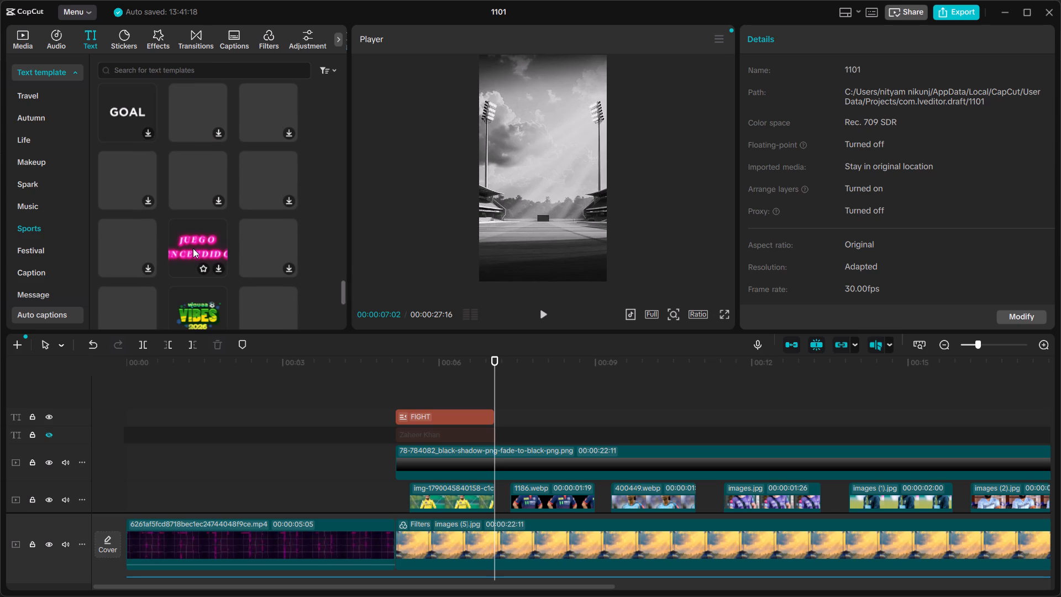
{"action": "scroll", "coordinate": [193, 248], "scroll_direction": "down", "scroll_amount": 5}
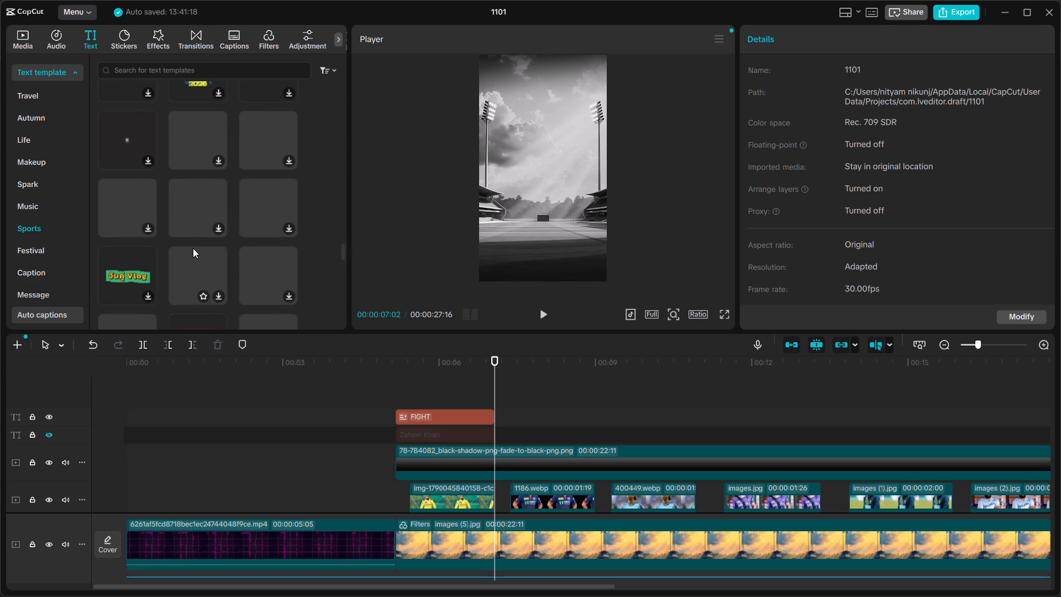
{"action": "scroll", "coordinate": [193, 248], "scroll_direction": "down", "scroll_amount": 4}
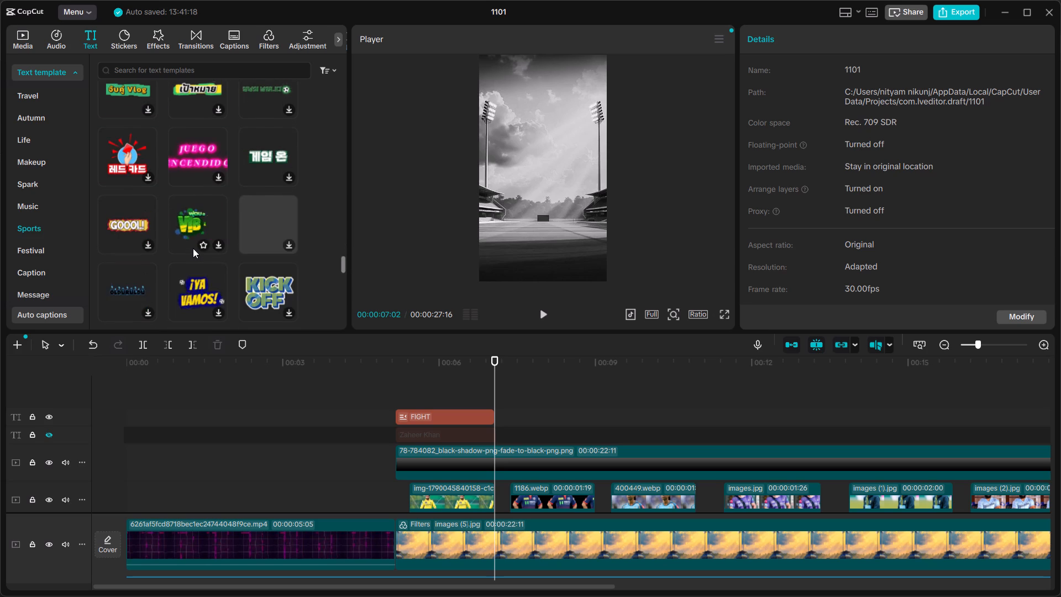
{"action": "scroll", "coordinate": [193, 248], "scroll_direction": "down", "scroll_amount": 1}
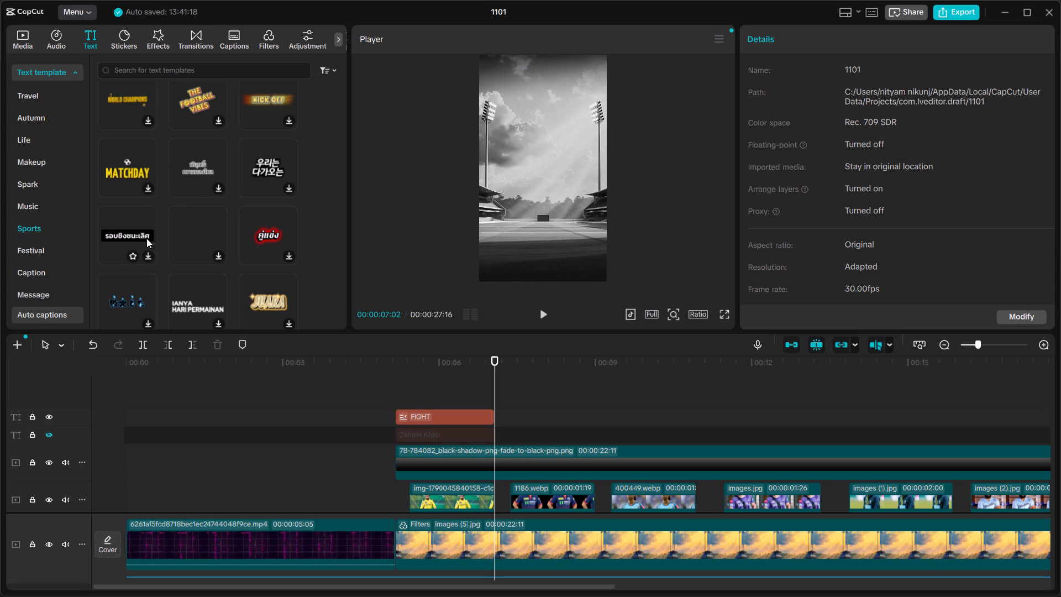
{"action": "scroll", "coordinate": [146, 238], "scroll_direction": "down", "scroll_amount": 4}
Go back over the Sports templates from KICK OFF and FINAL MATCH onward, and try out the MATCH ARAW template.
{"action": "scroll", "coordinate": [146, 239], "scroll_direction": "up", "scroll_amount": 4}
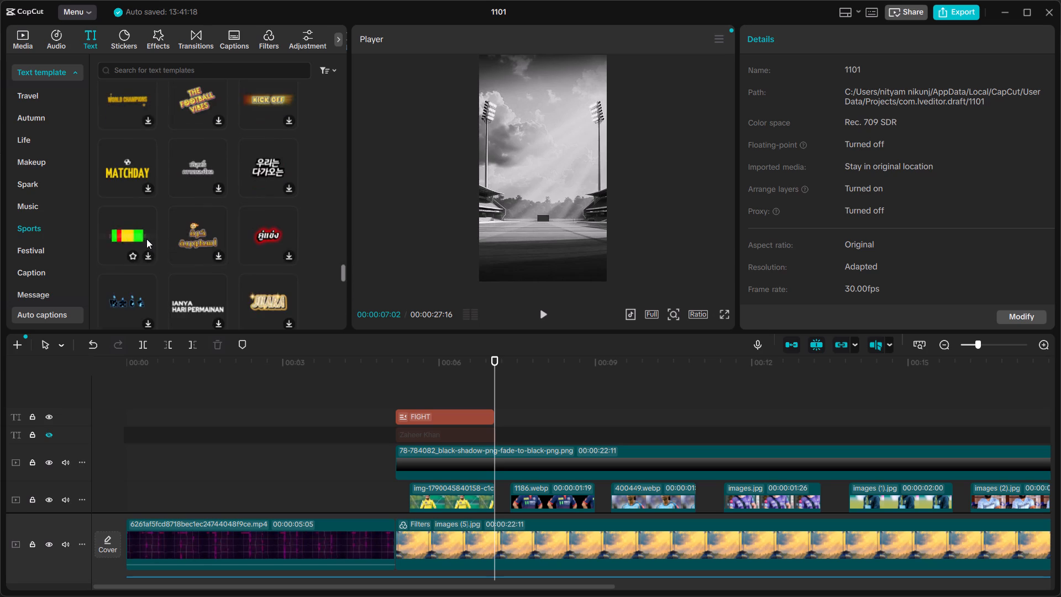
{"action": "scroll", "coordinate": [146, 239], "scroll_direction": "up", "scroll_amount": 6}
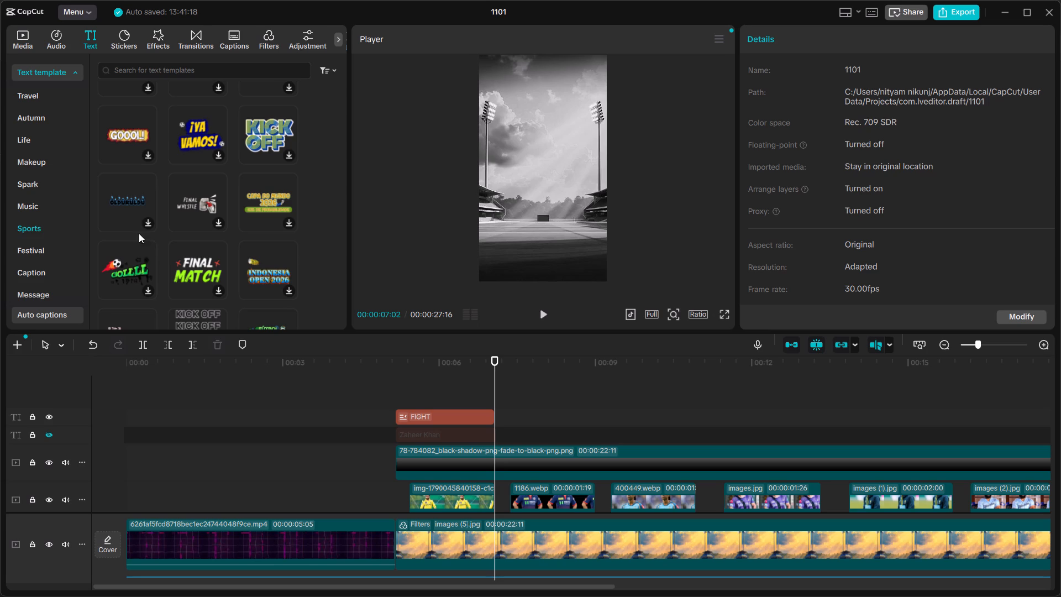
{"action": "scroll", "coordinate": [193, 259], "scroll_direction": "down", "scroll_amount": 2}
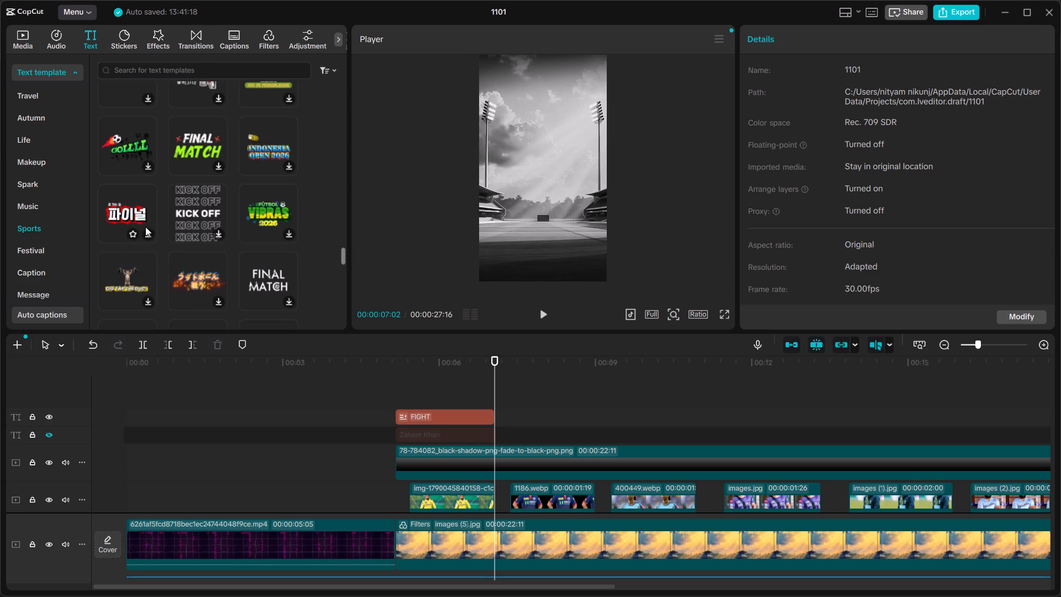
{"action": "scroll", "coordinate": [194, 213], "scroll_direction": "down", "scroll_amount": 2}
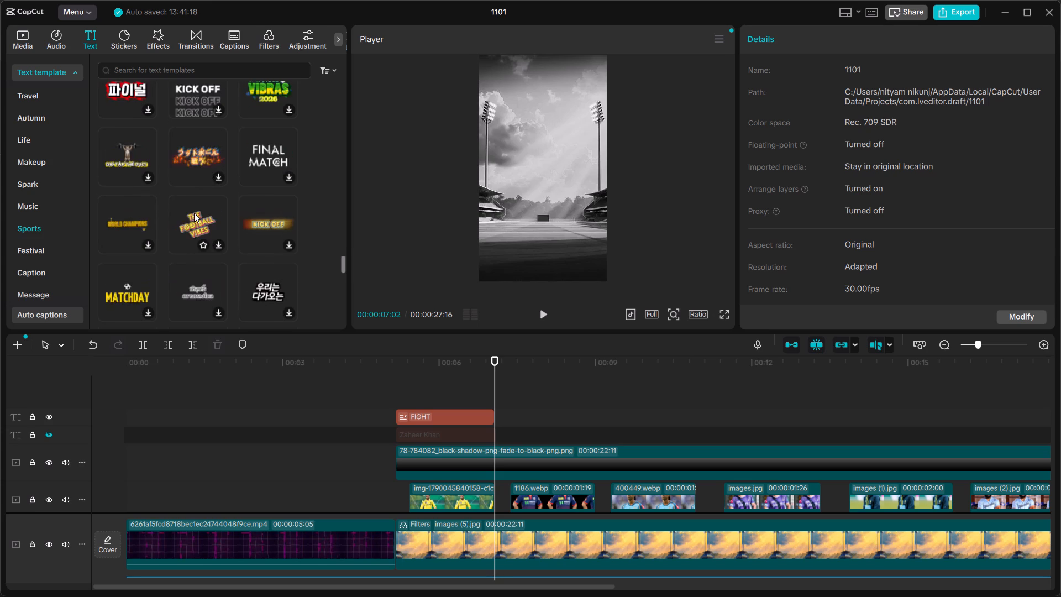
{"action": "scroll", "coordinate": [194, 213], "scroll_direction": "down", "scroll_amount": 2}
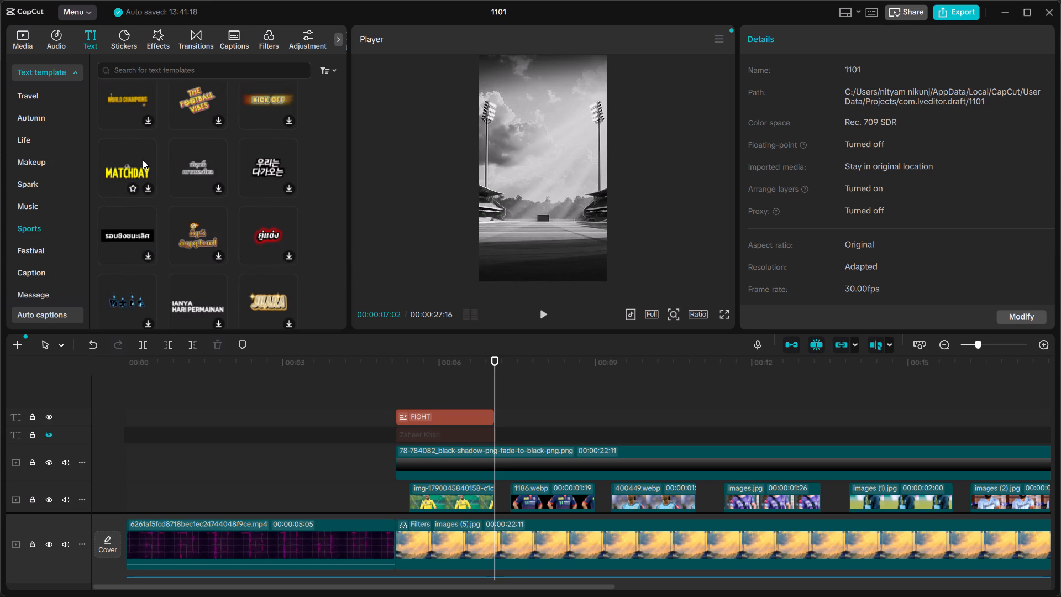
{"action": "scroll", "coordinate": [143, 160], "scroll_direction": "down", "scroll_amount": 2}
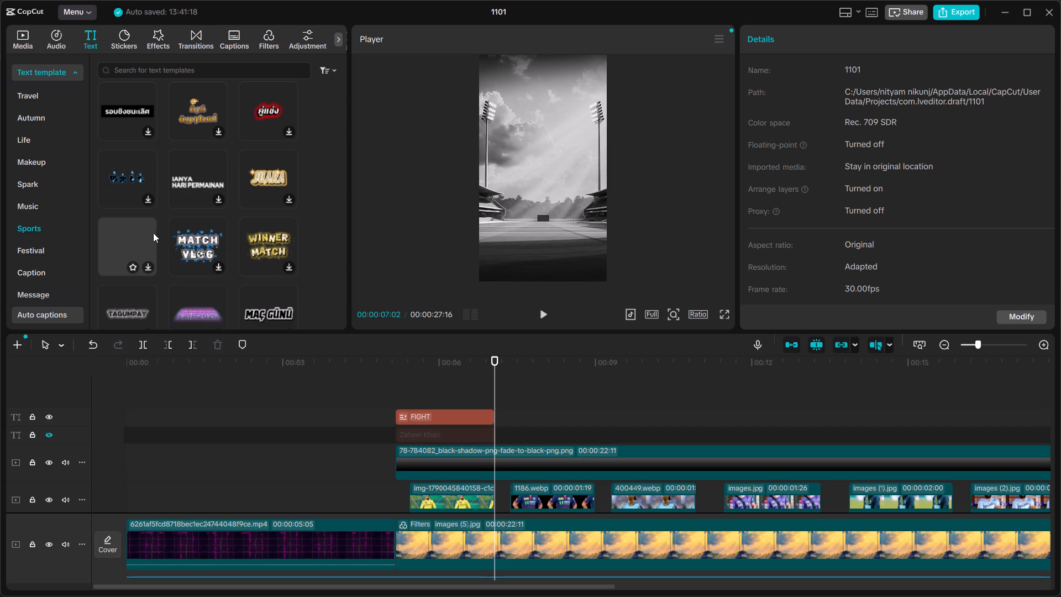
{"action": "double_click", "coordinate": [143, 249]}
{"action": "scroll", "coordinate": [171, 247], "scroll_direction": "down", "scroll_amount": 2}
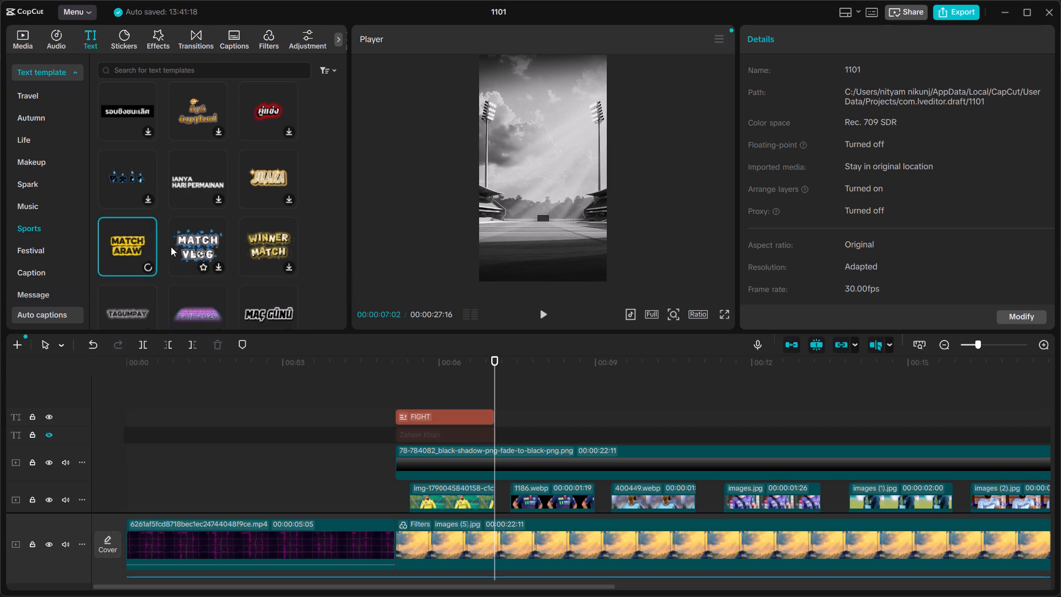
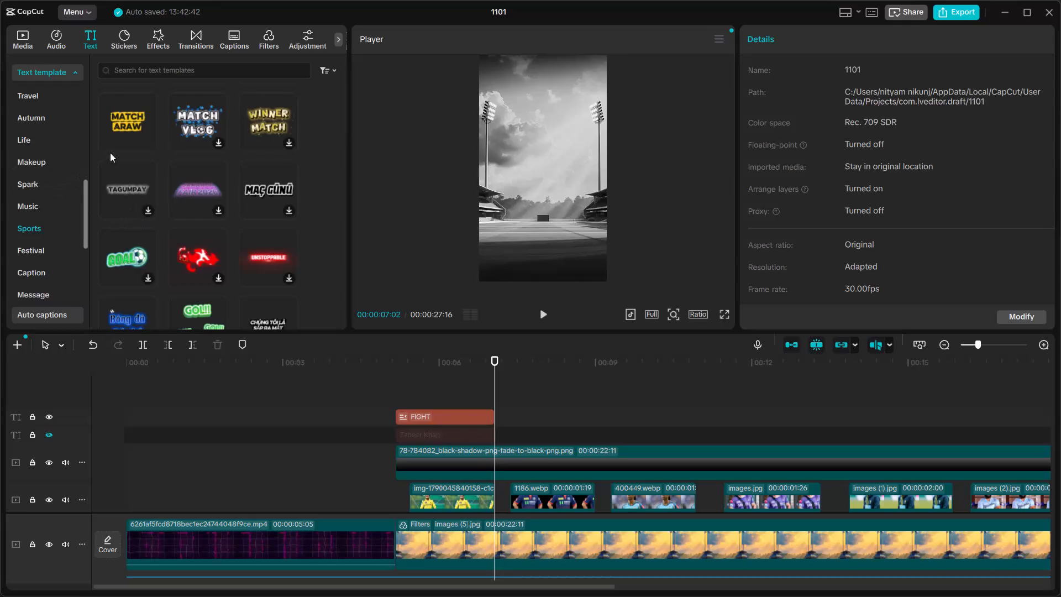
Delete the FIGHT template caption and the hidden Zaheer Khan text clip after unhiding its track.
{"action": "double_click", "coordinate": [129, 122]}
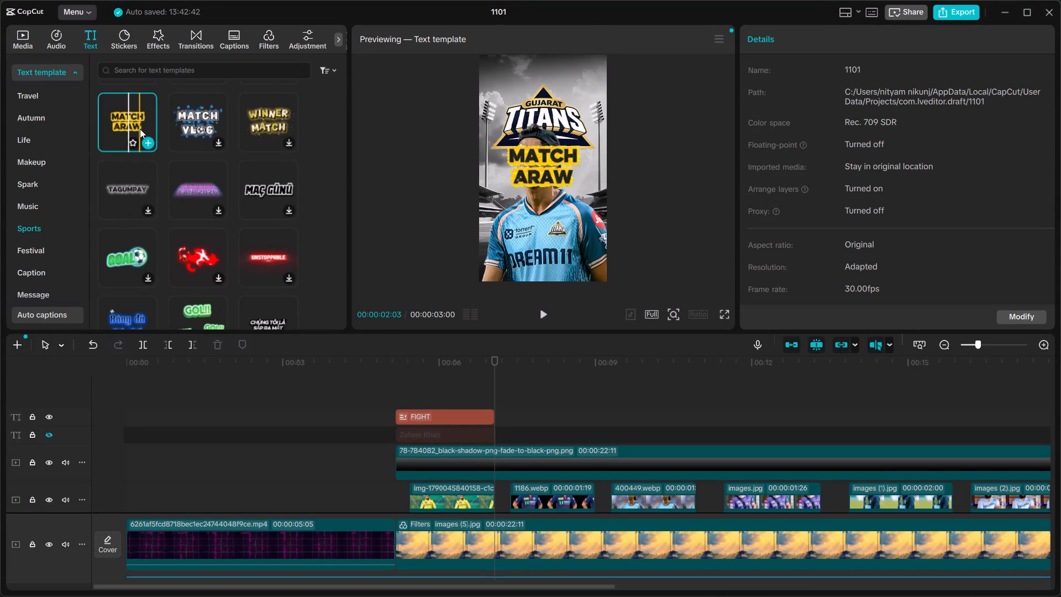
{"action": "left_click", "coordinate": [437, 408]}
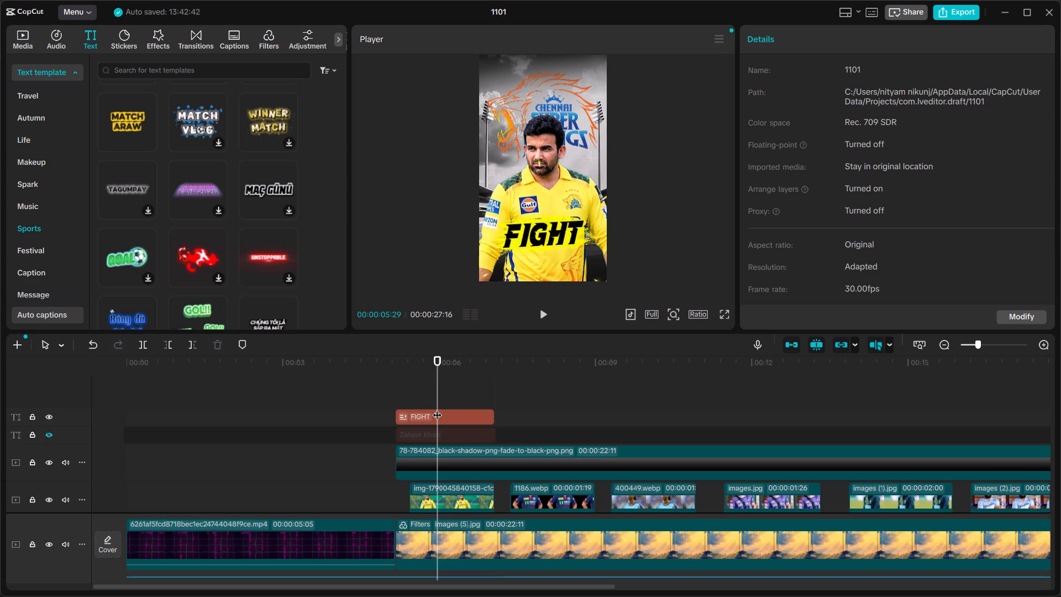
{"action": "left_click", "coordinate": [437, 408]}
{"action": "left_click", "coordinate": [440, 411]}
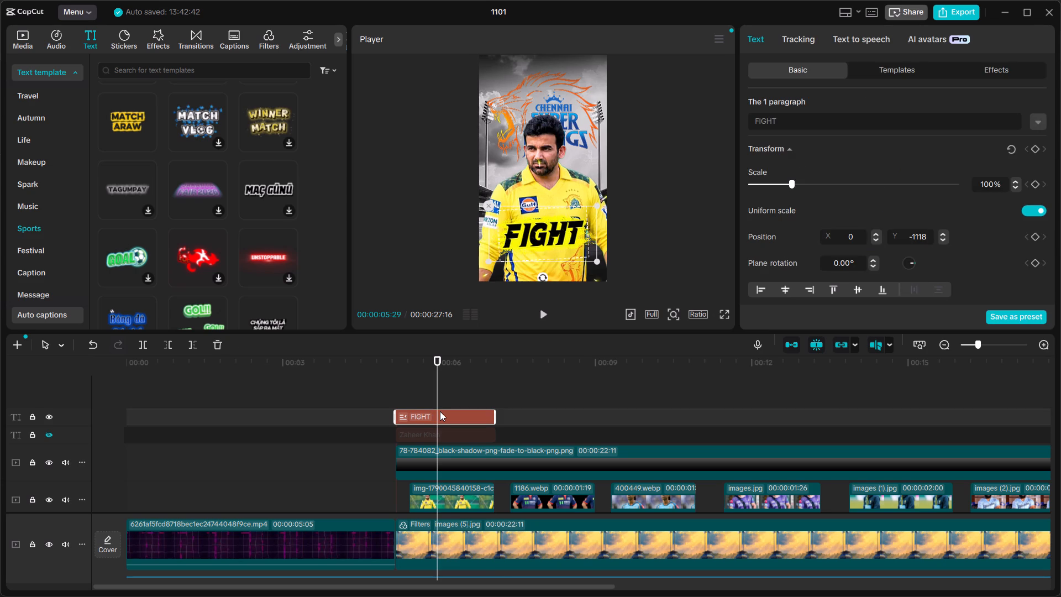
{"action": "key", "text": "BackSpace"}
{"action": "left_click", "coordinate": [442, 413]}
{"action": "left_click", "coordinate": [52, 419]}
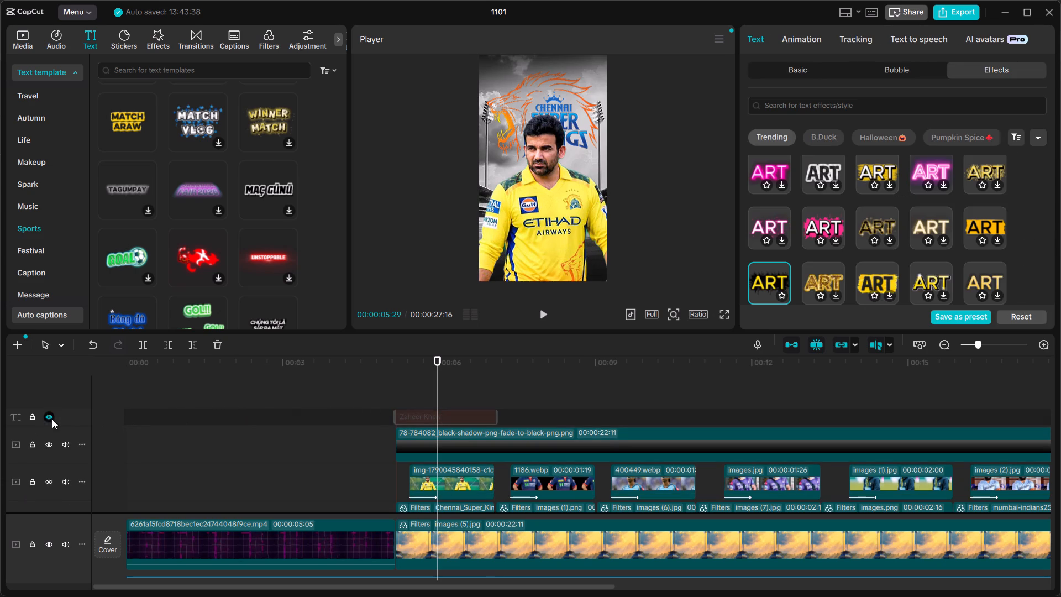
{"action": "left_click", "coordinate": [435, 415]}
{"action": "key", "text": "BackSpace"}
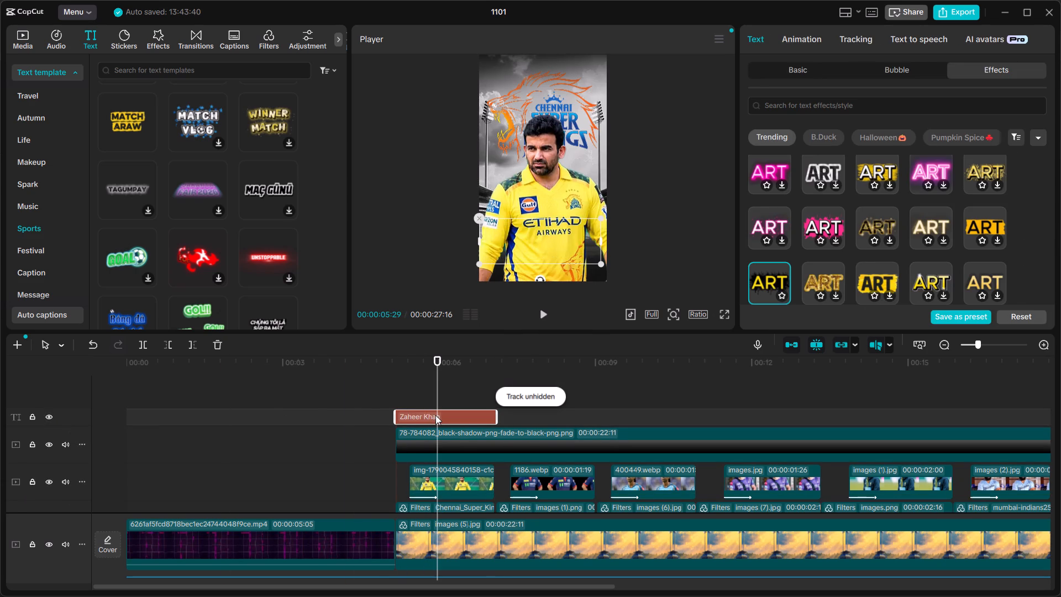
Add the MATCH ARAW template at the start of the Chennai Super Kings section and trim its end to the coach cutout's end.
{"action": "left_click_drag", "start_coordinate": [128, 115], "coordinate": [463, 415]}
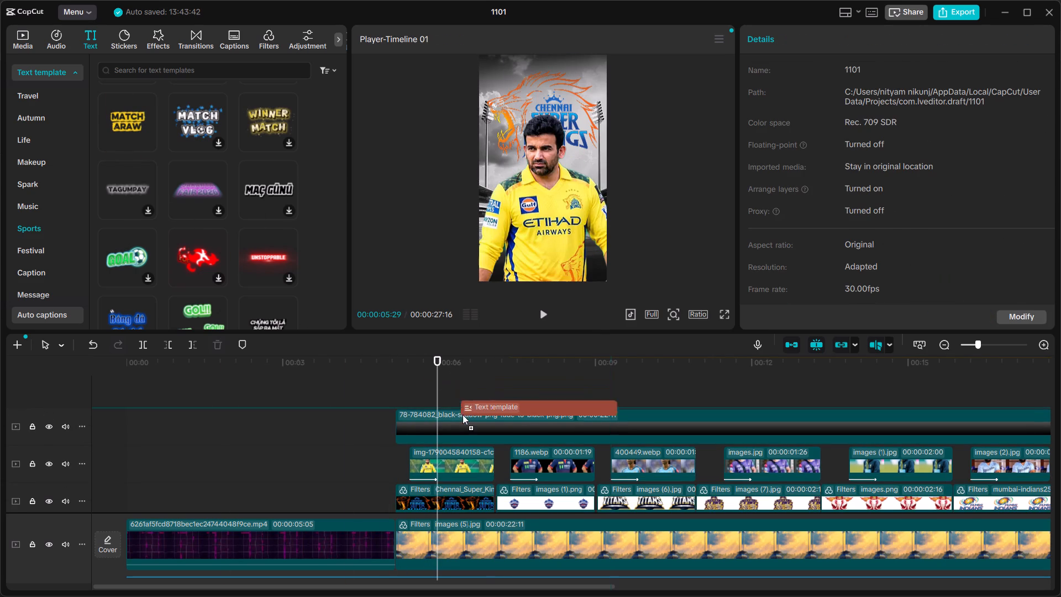
{"action": "left_click_drag", "start_coordinate": [463, 415], "coordinate": [401, 395]}
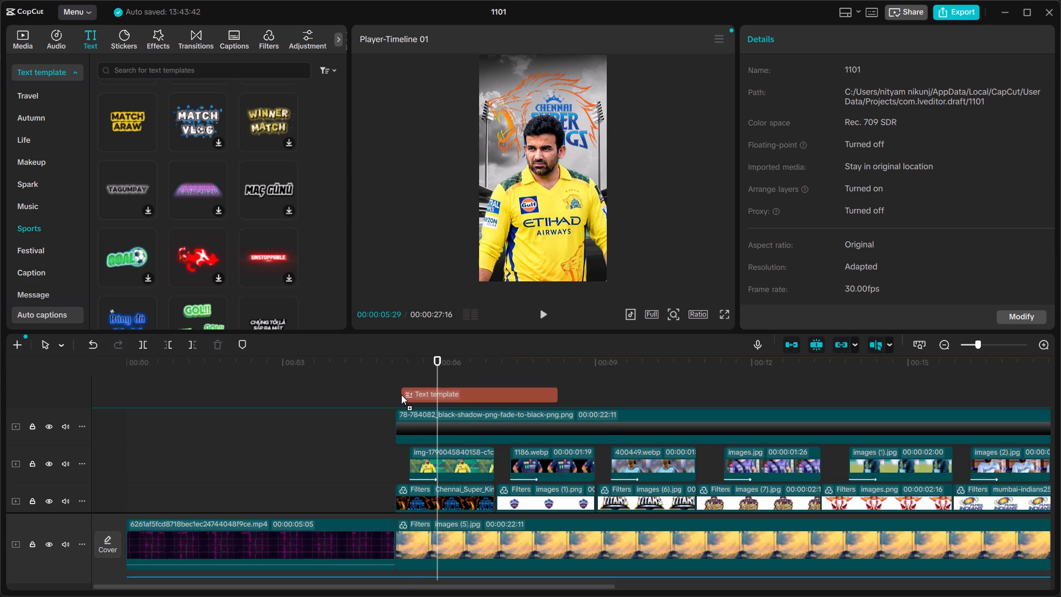
{"action": "left_click_drag", "start_coordinate": [401, 395], "coordinate": [397, 395]}
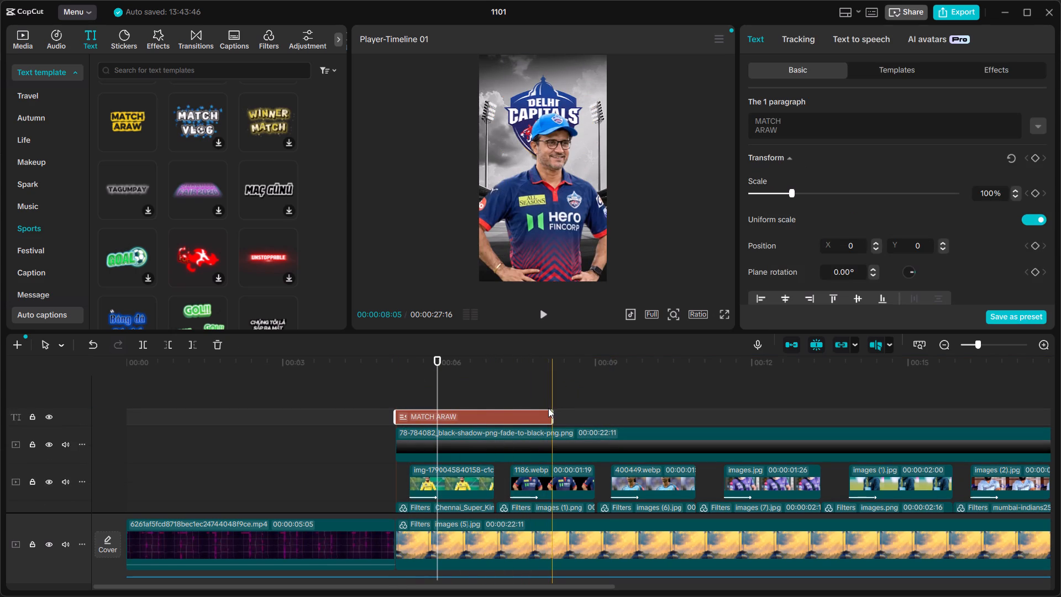
{"action": "left_click_drag", "start_coordinate": [550, 412], "coordinate": [482, 423]}
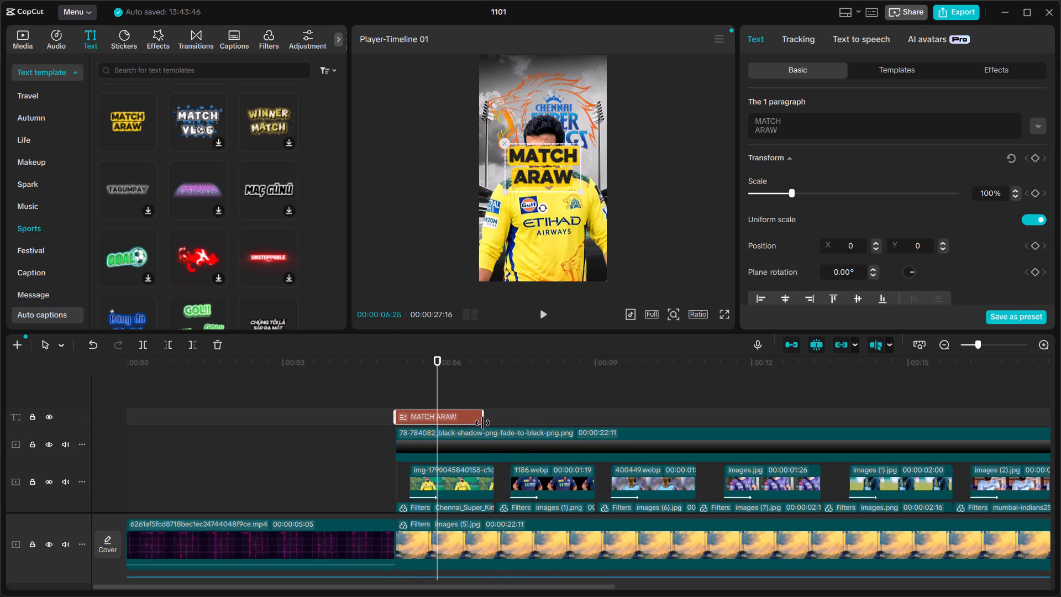
{"action": "left_click_drag", "start_coordinate": [482, 423], "coordinate": [489, 423]}
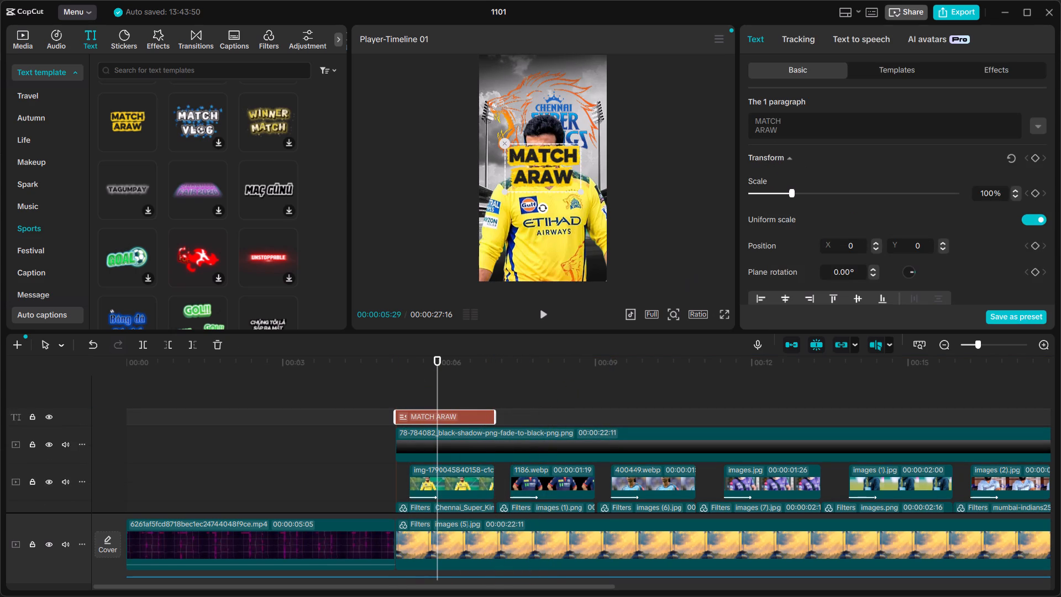
Replace the MATCH ARAW template's text with the coach name Zaheer Khan.
{"action": "left_click_drag", "start_coordinate": [781, 135], "coordinate": [740, 111]}
{"action": "key", "text": "BackSpace"}
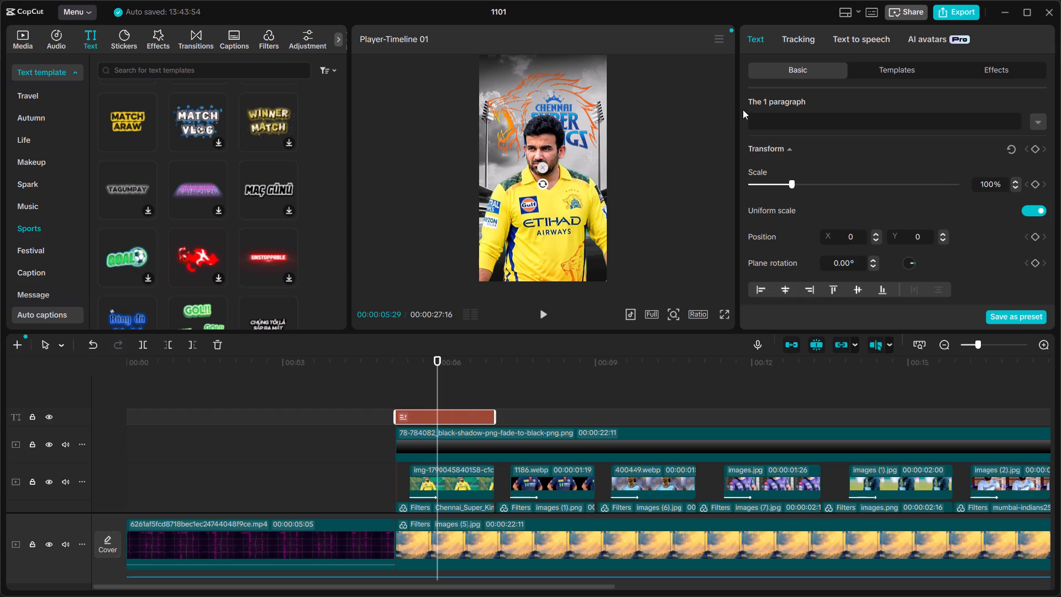
{"action": "key", "text": "ctrl+v"}
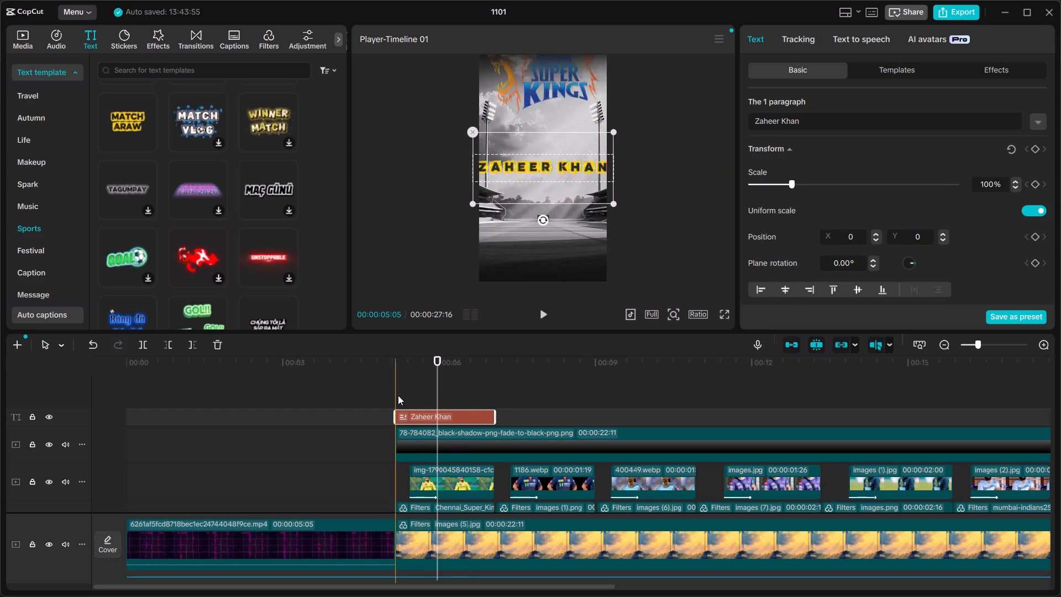
Scale the Zaheer Khan caption to 79% and move it down over the coach's chest, centred at Y -1118.
{"action": "left_click", "coordinate": [492, 390]}
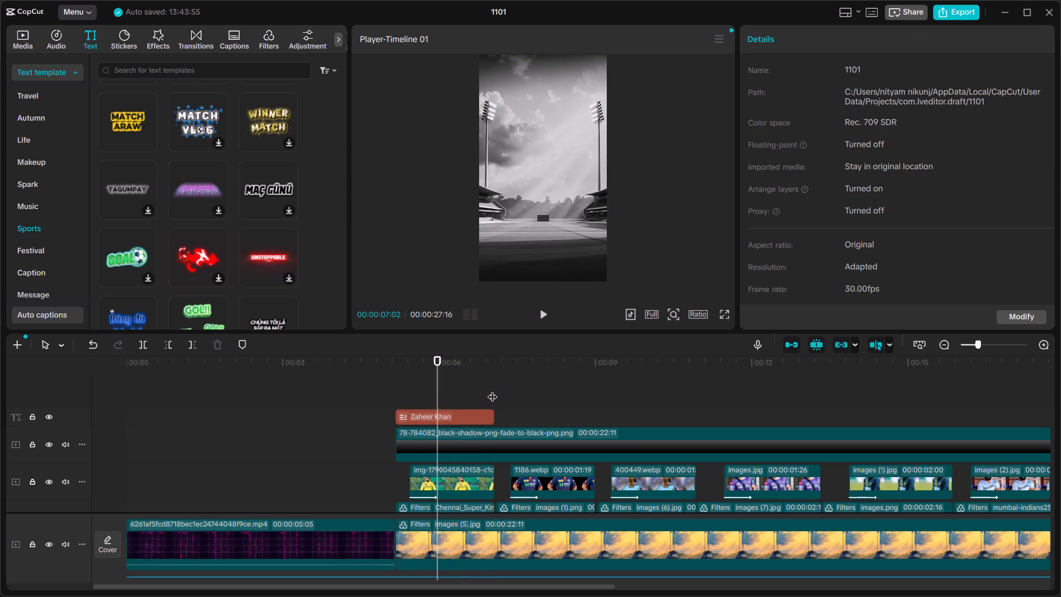
{"action": "left_click", "coordinate": [474, 386]}
{"action": "left_click", "coordinate": [477, 409]}
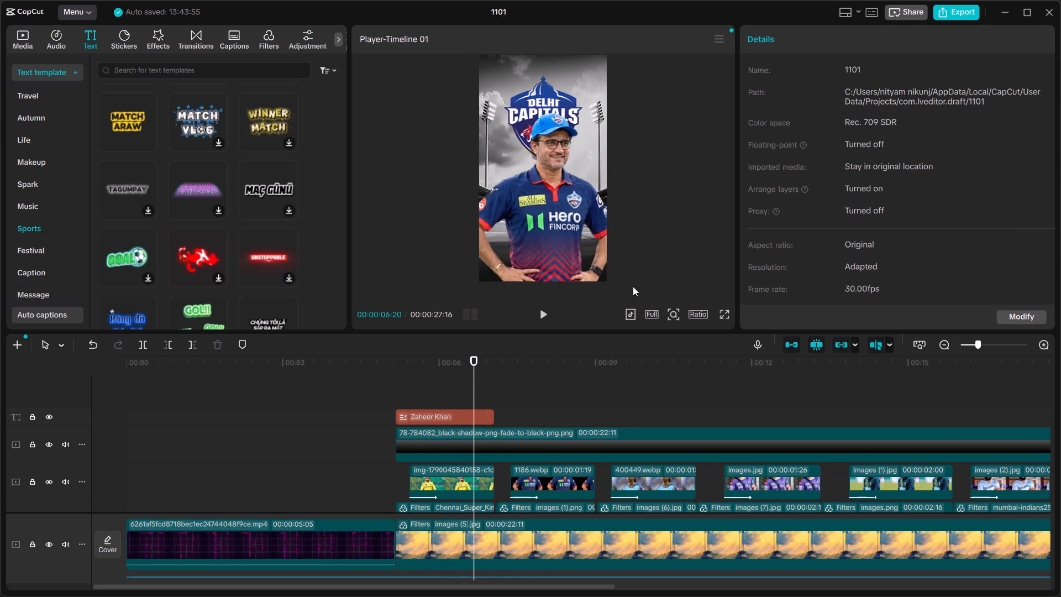
{"action": "left_click", "coordinate": [460, 413]}
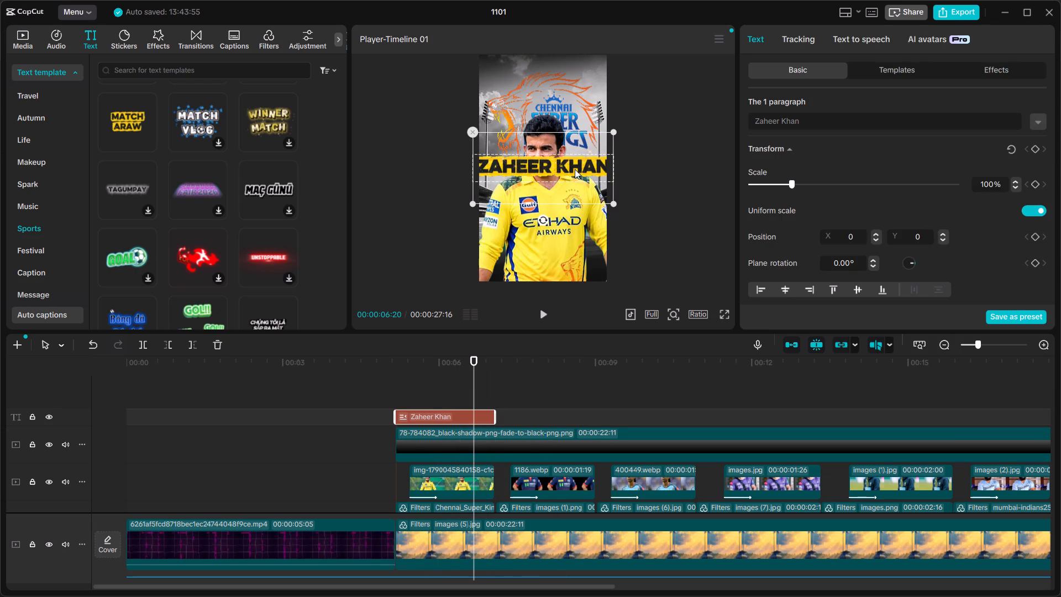
{"action": "left_click_drag", "start_coordinate": [616, 204], "coordinate": [602, 196]}
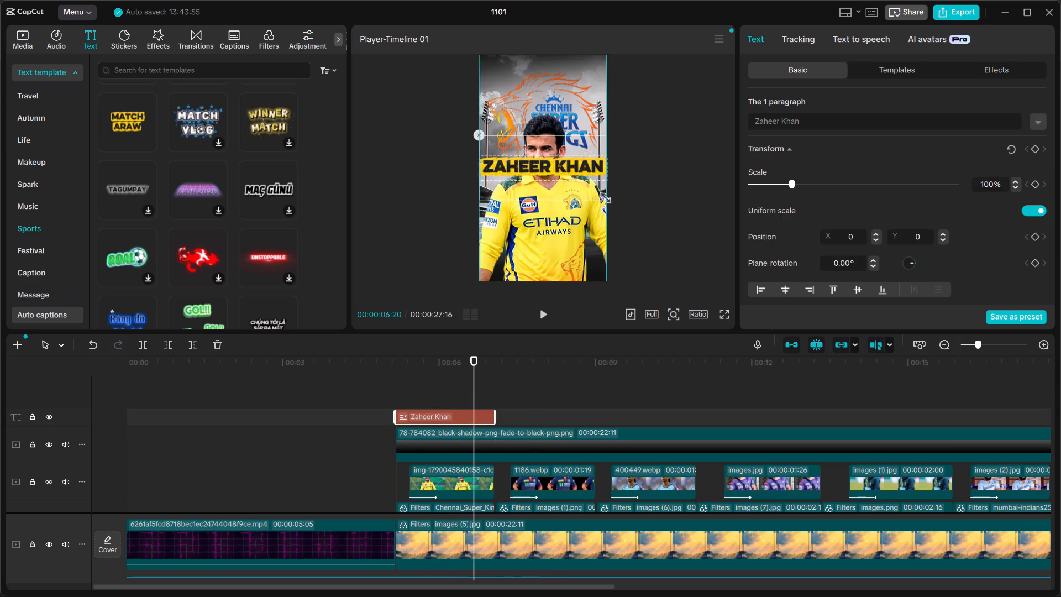
{"action": "left_click_drag", "start_coordinate": [602, 196], "coordinate": [593, 191]}
{"action": "left_click_drag", "start_coordinate": [558, 163], "coordinate": [560, 245]}
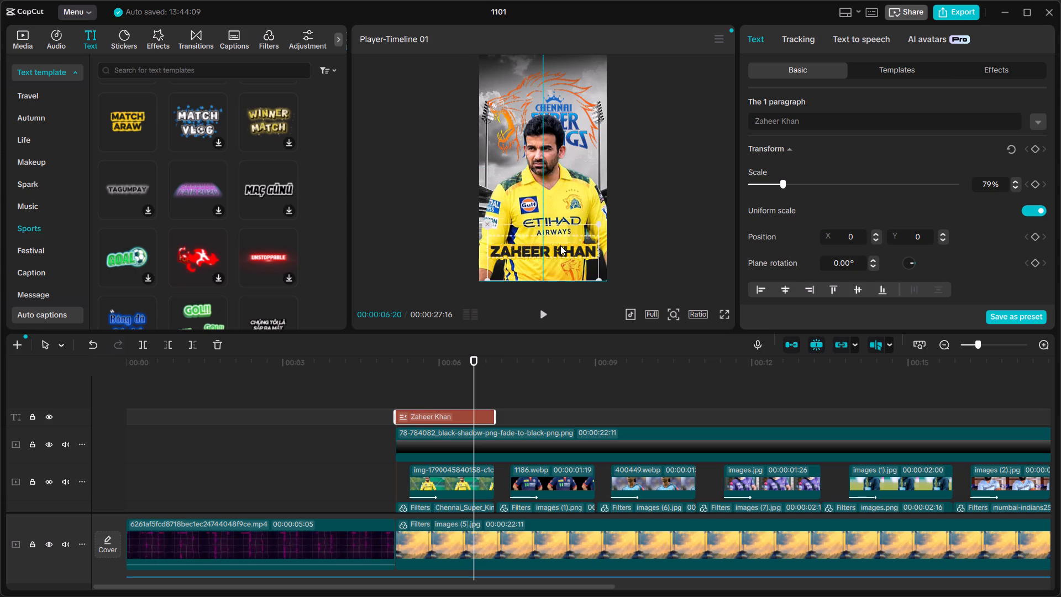
{"action": "left_click_drag", "start_coordinate": [560, 245], "coordinate": [559, 229]}
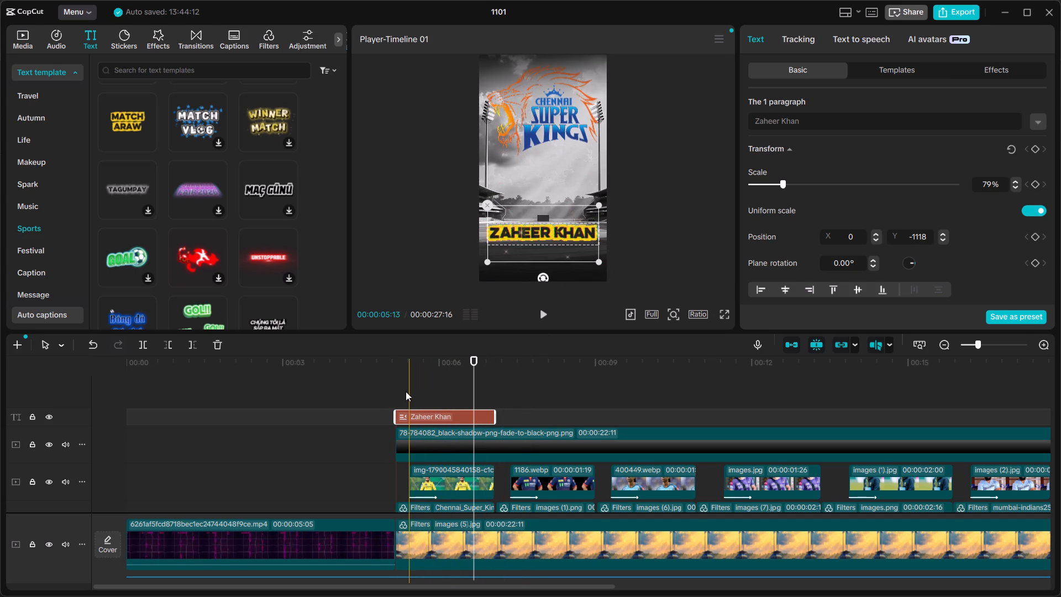
Trim the start of the Zaheer Khan caption to match the coach cutout's start, playing the section before and after.
{"action": "left_click_drag", "start_coordinate": [387, 390], "coordinate": [381, 390]}
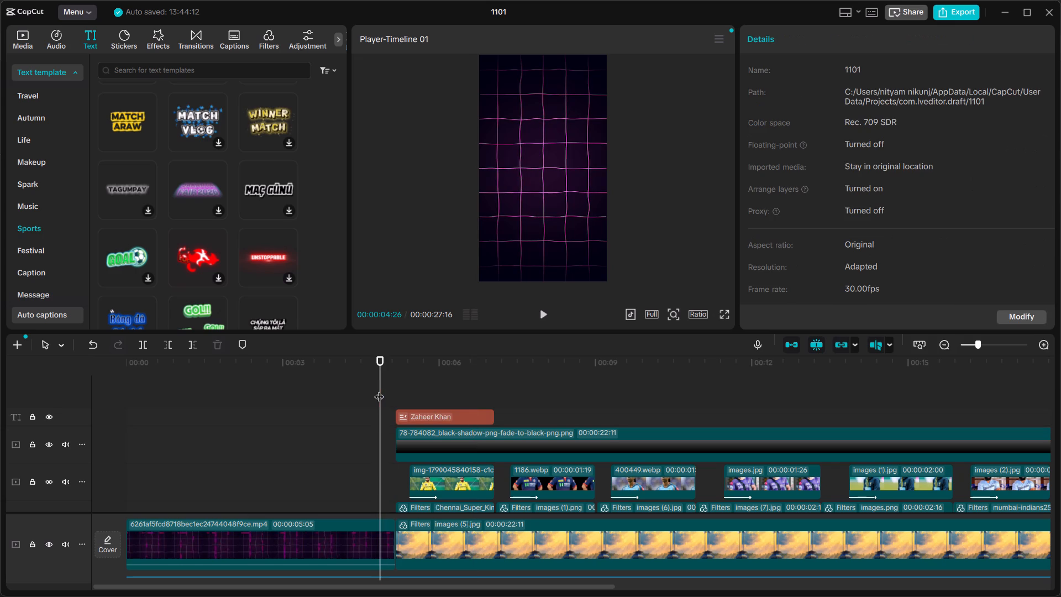
{"action": "key", "text": "space"}
{"action": "key", "text": "space"}
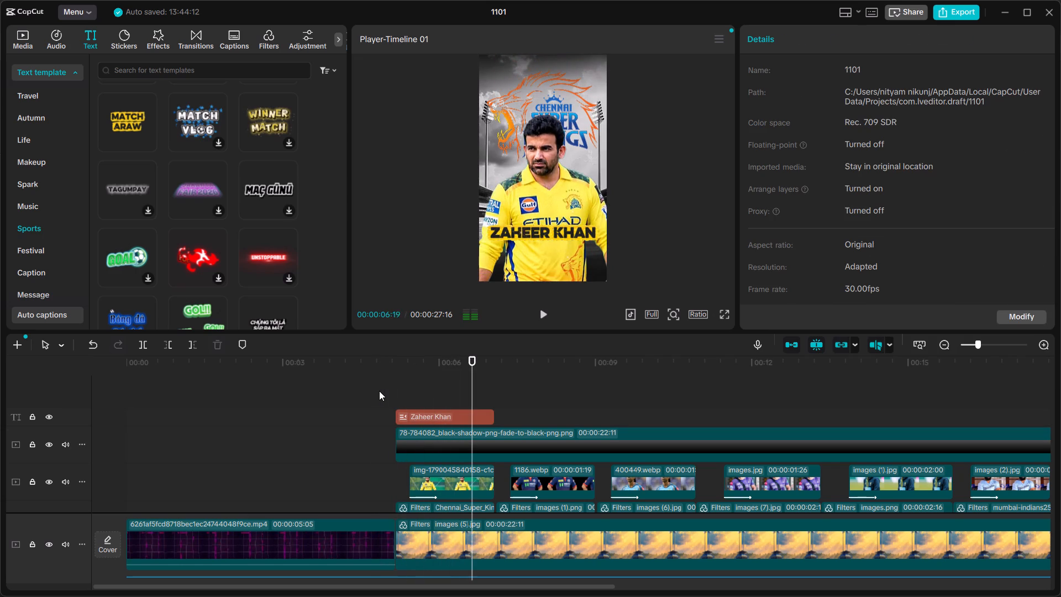
{"action": "left_click", "coordinate": [442, 415]}
{"action": "left_click_drag", "start_coordinate": [399, 415], "coordinate": [428, 417]}
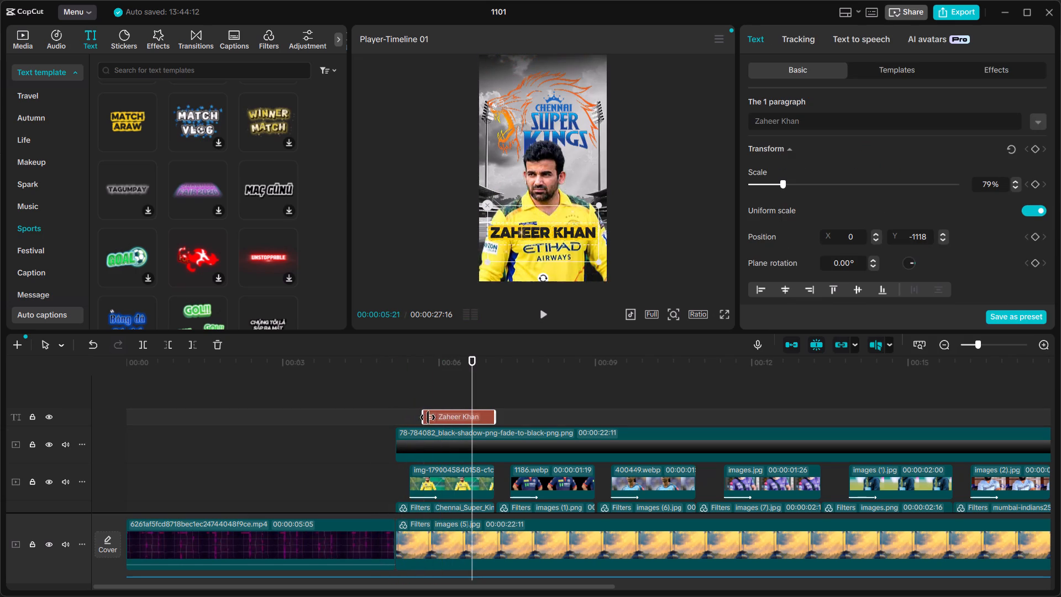
{"action": "left_click_drag", "start_coordinate": [428, 417], "coordinate": [417, 417]}
{"action": "left_click", "coordinate": [393, 405]}
{"action": "key", "text": "space"}
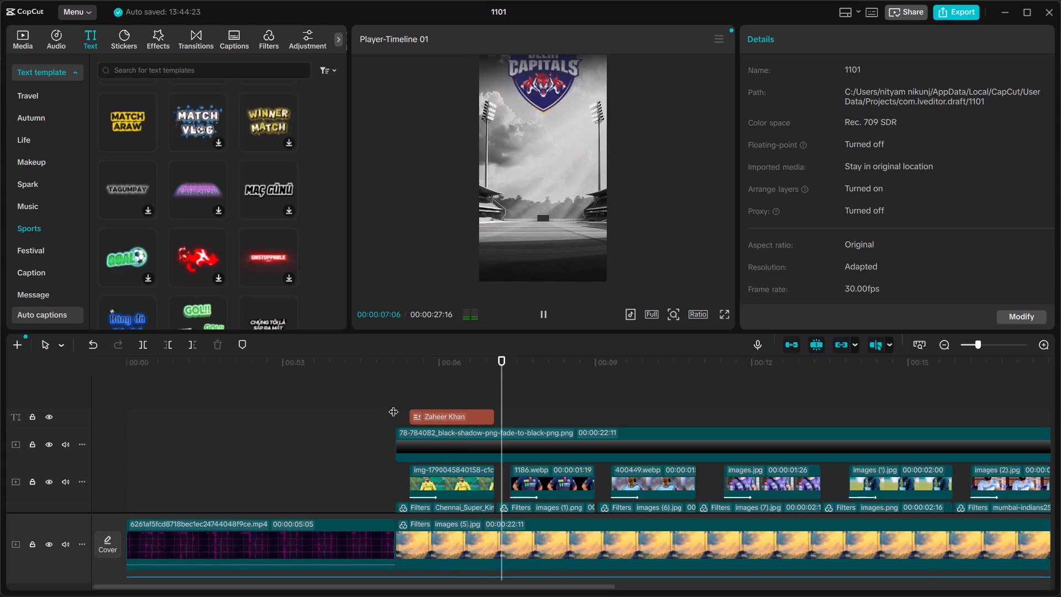
{"action": "key", "text": "space"}
Copy the Zaheer Khan caption and paste it at the start of the Delhi Capitals and Gujarat Titans coach cutouts.
{"action": "left_click", "coordinate": [462, 421]}
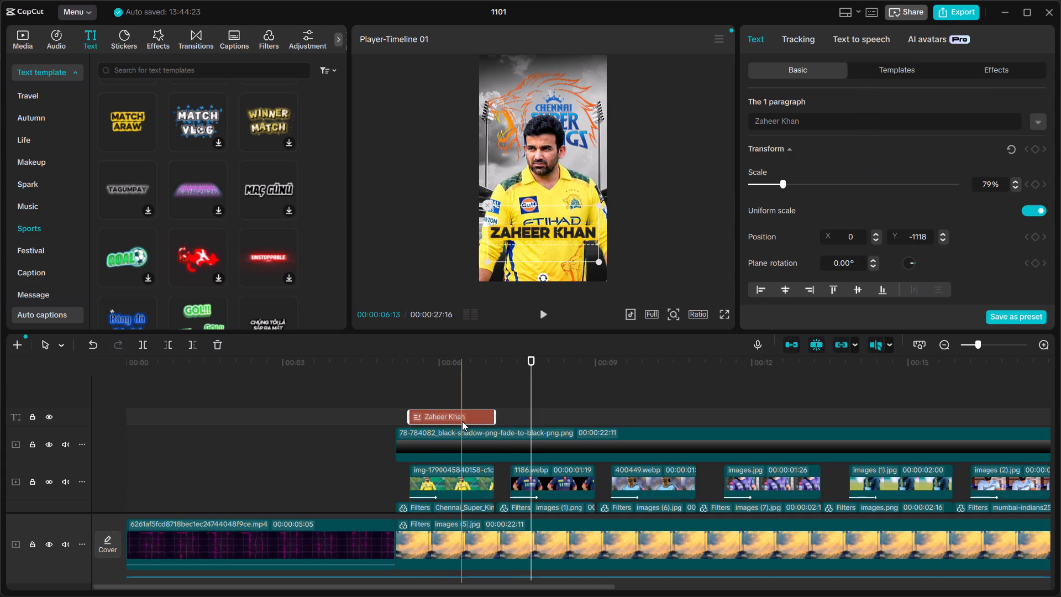
{"action": "key", "text": "ctrl+c"}
{"action": "left_click", "coordinate": [511, 420]}
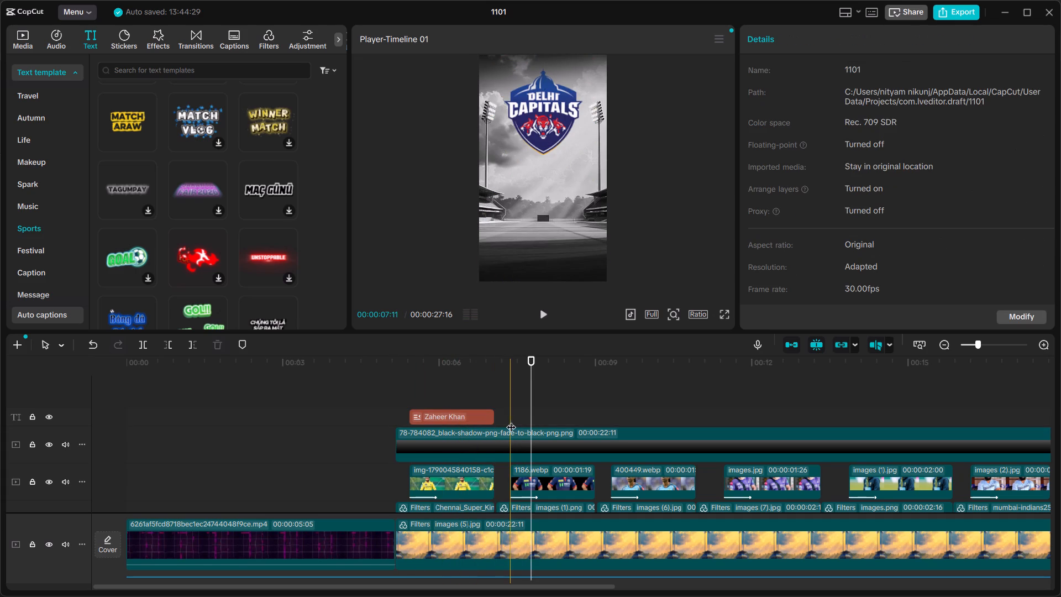
{"action": "key", "text": "ctrl+v"}
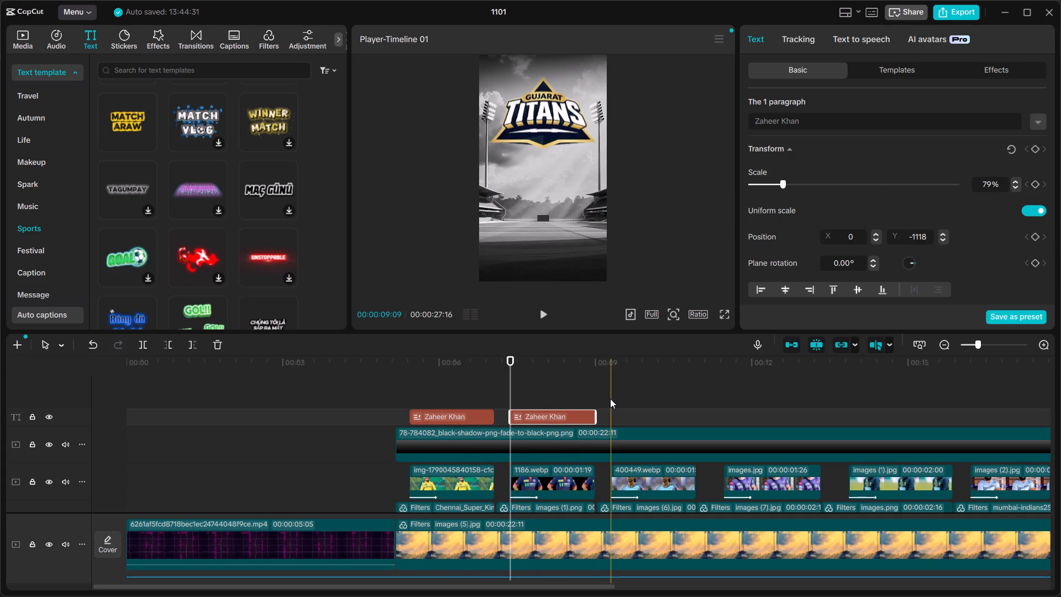
{"action": "left_click", "coordinate": [610, 399]}
{"action": "key", "text": "ctrl+v"}
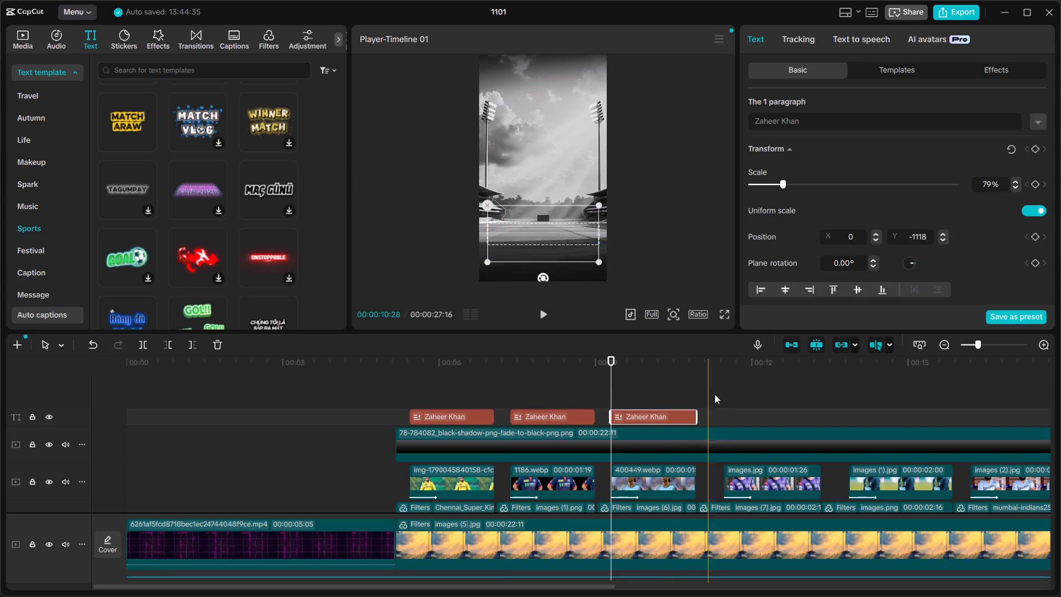
Paste the caption at the Kolkata Knight Riders and LSG coach cutouts, extending each copy to its cutout's end.
{"action": "left_click", "coordinate": [722, 394]}
{"action": "key", "text": "ctrl+v"}
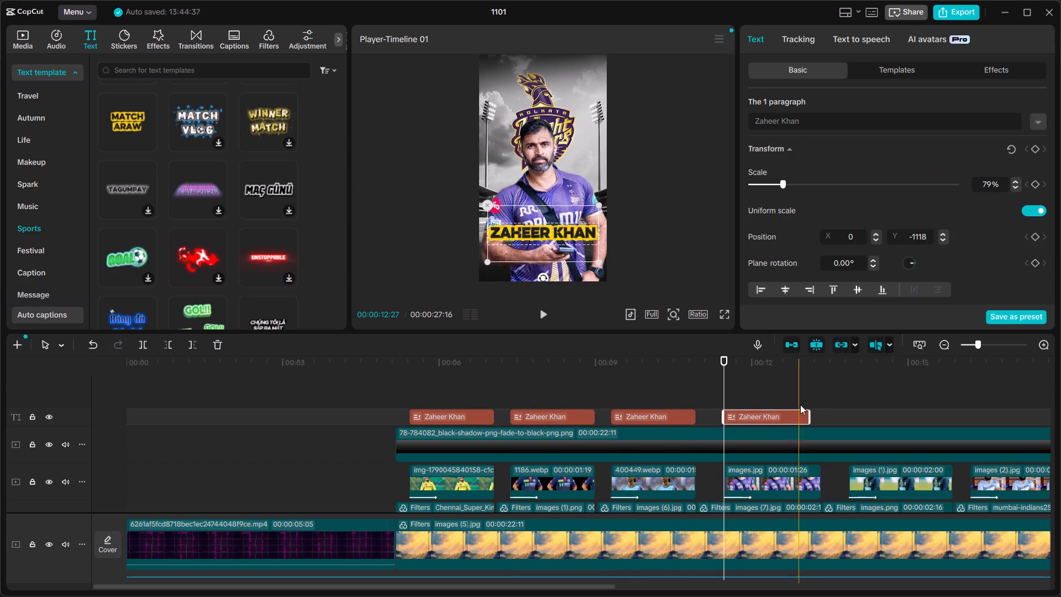
{"action": "left_click_drag", "start_coordinate": [812, 418], "coordinate": [821, 418]}
{"action": "left_click", "coordinate": [850, 411]}
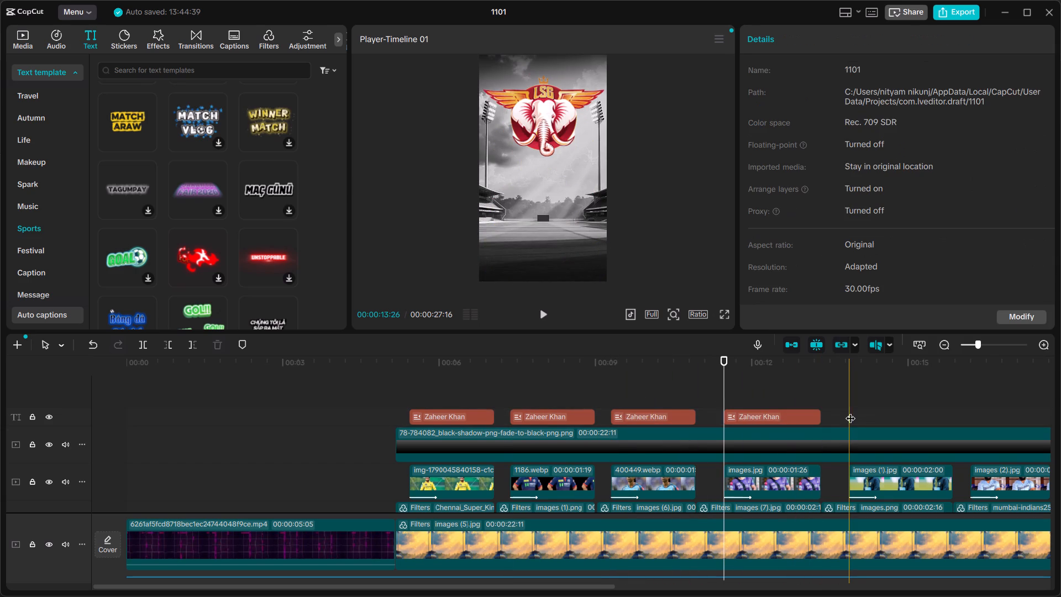
{"action": "key", "text": "ctrl+v"}
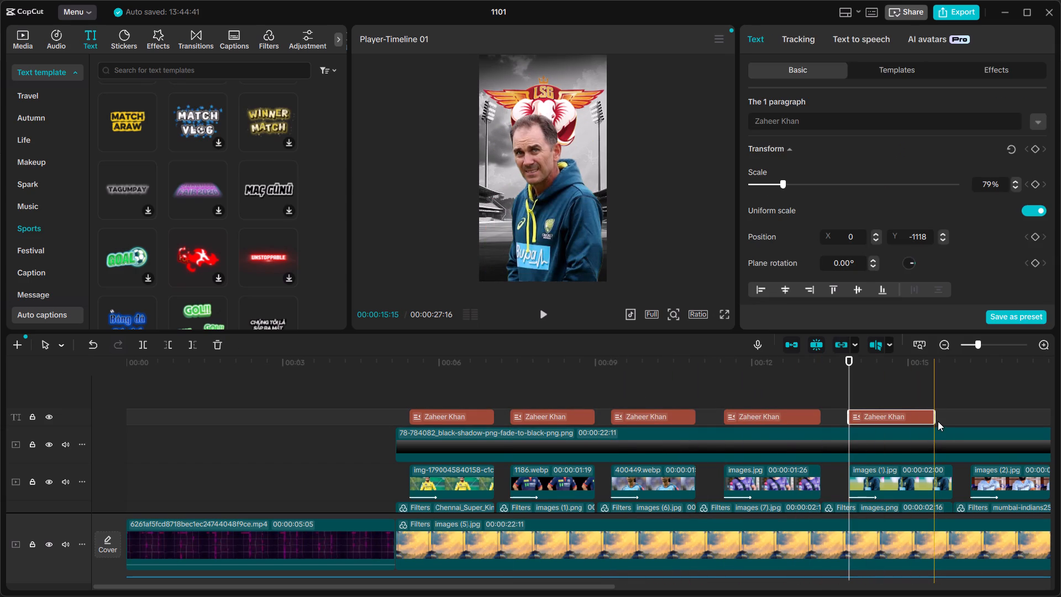
{"action": "left_click_drag", "start_coordinate": [937, 417], "coordinate": [950, 416]}
Paste the caption at the start of the Mumbai Indians coach cutout and shorten it to about the cutout's end.
{"action": "scroll", "coordinate": [950, 416], "scroll_direction": "left", "scroll_amount": 1}
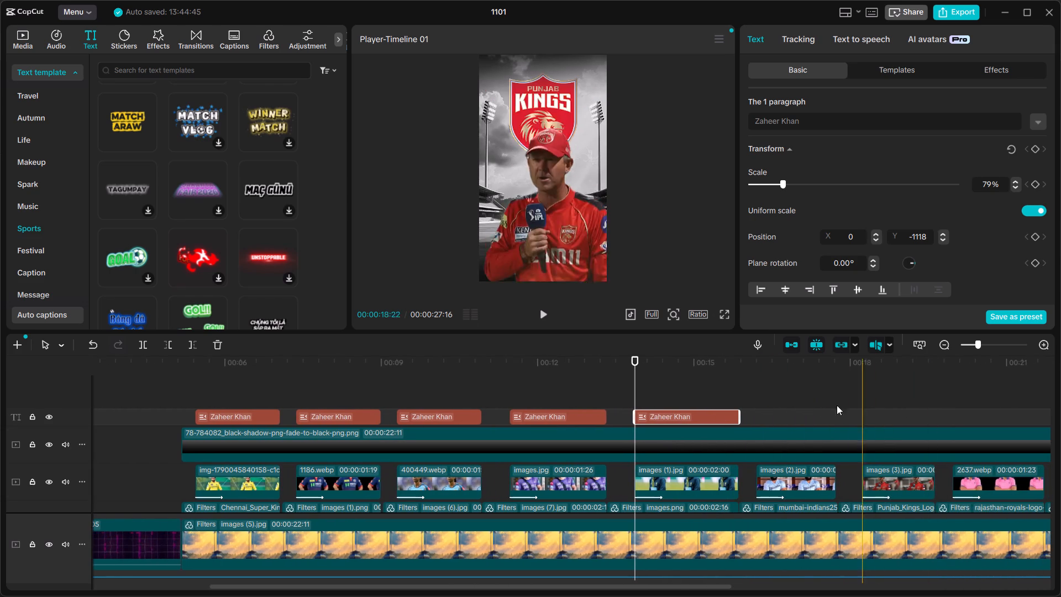
{"action": "left_click", "coordinate": [754, 402]}
{"action": "key", "text": "ctrl+v"}
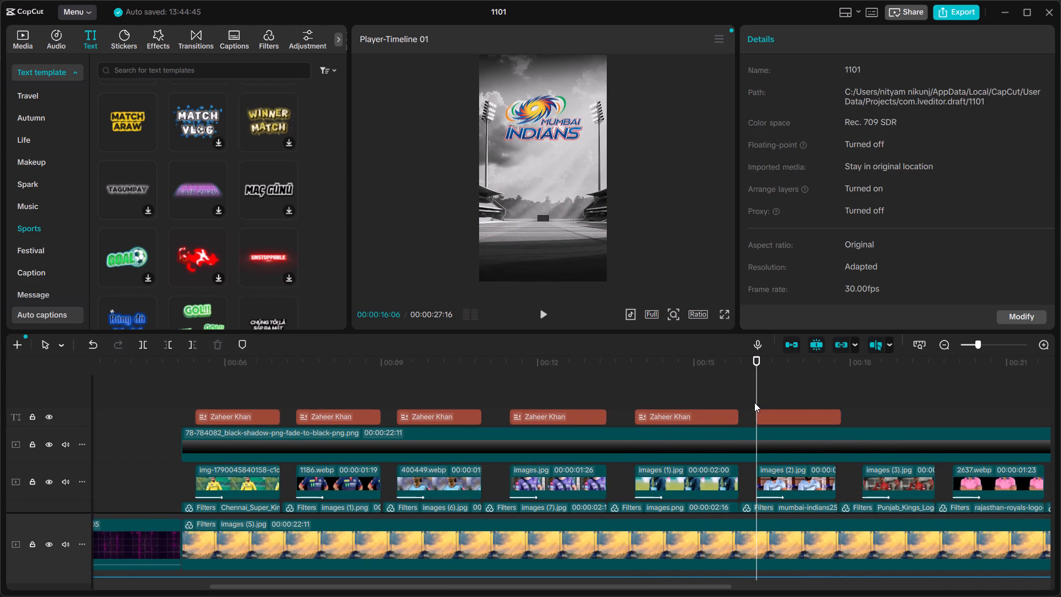
{"action": "left_click", "coordinate": [841, 413]}
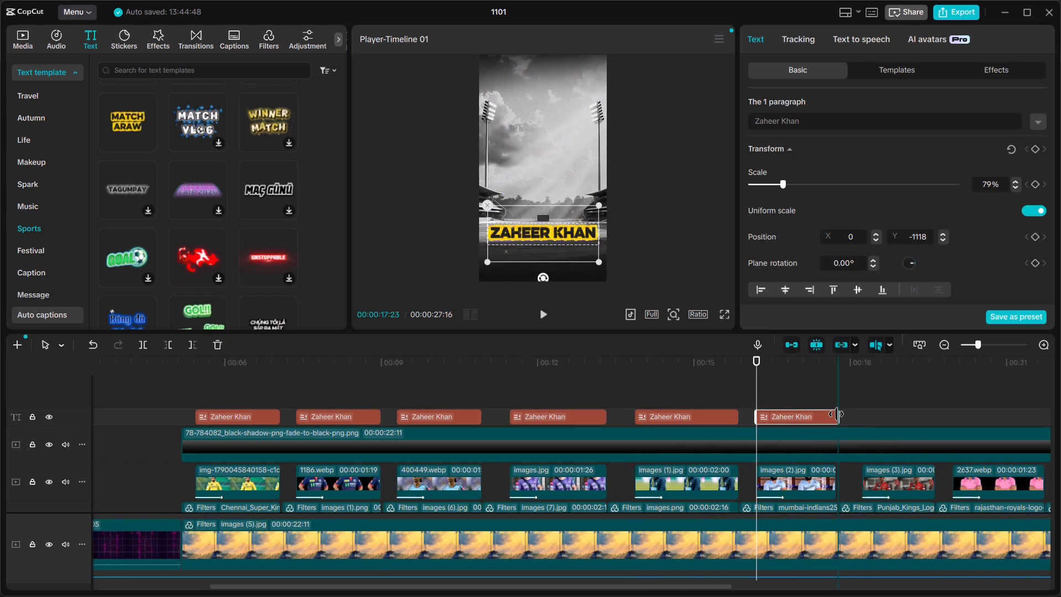
{"action": "left_click_drag", "start_coordinate": [840, 418], "coordinate": [833, 418]}
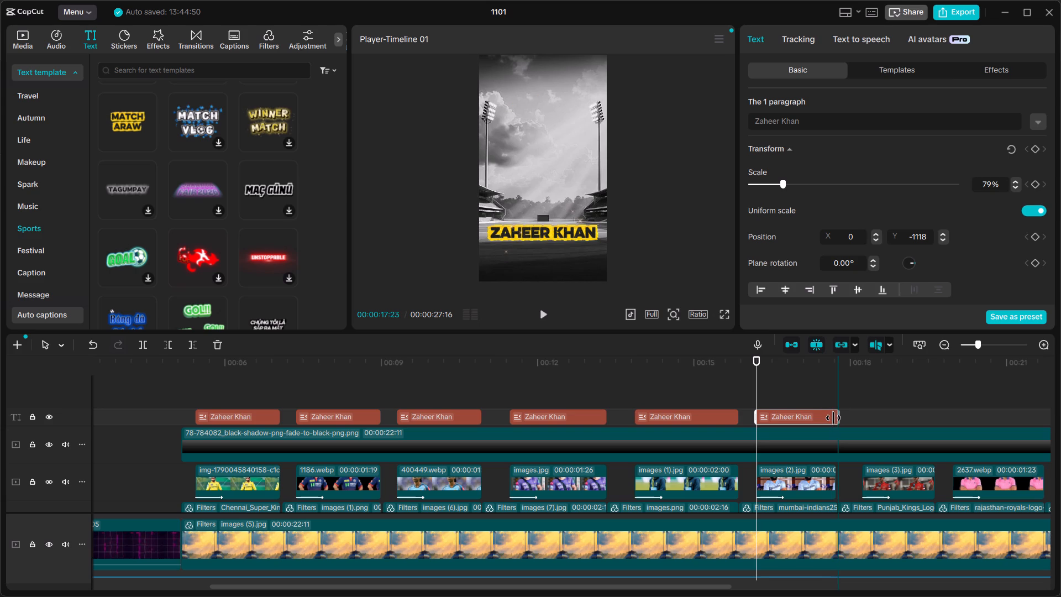
{"action": "left_click_drag", "start_coordinate": [833, 418], "coordinate": [829, 418]}
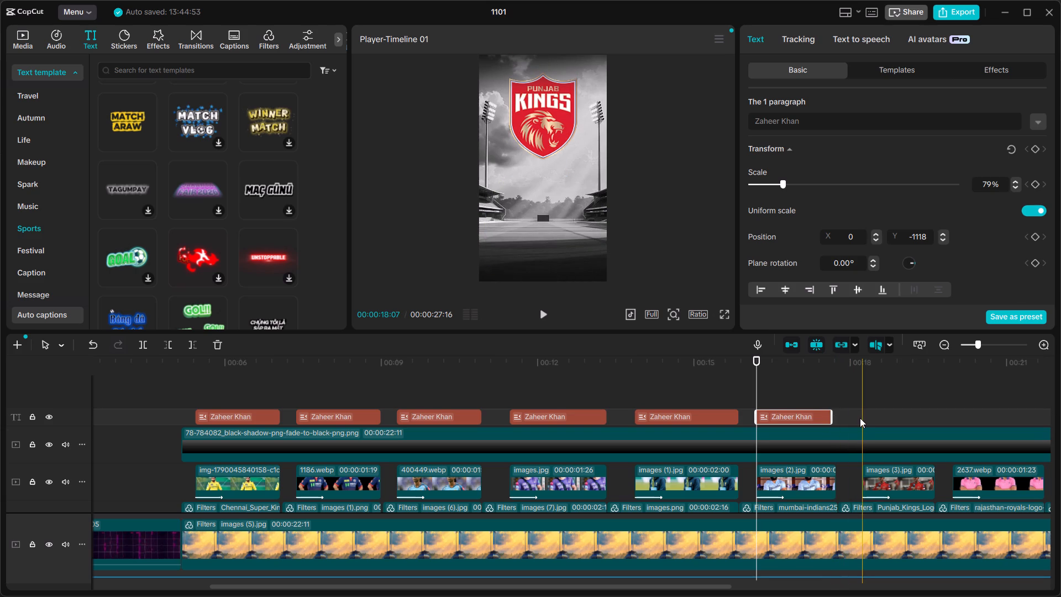
Paste the Zaheer Khan caption at the Punjab Kings and Rajasthan Royals coach cutouts, adjusting each copy's end to match its cutout's end.
{"action": "left_click", "coordinate": [860, 418]}
{"action": "key", "text": "ctrl+v"}
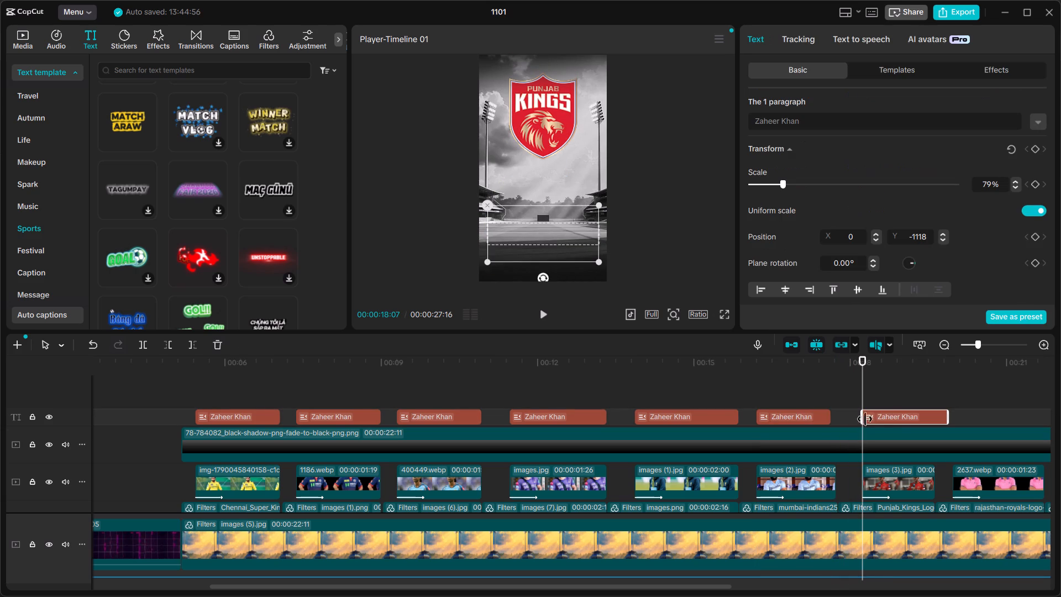
{"action": "left_click_drag", "start_coordinate": [948, 418], "coordinate": [933, 417]}
{"action": "left_click", "coordinate": [950, 414]}
{"action": "key", "text": "ctrl+v"}
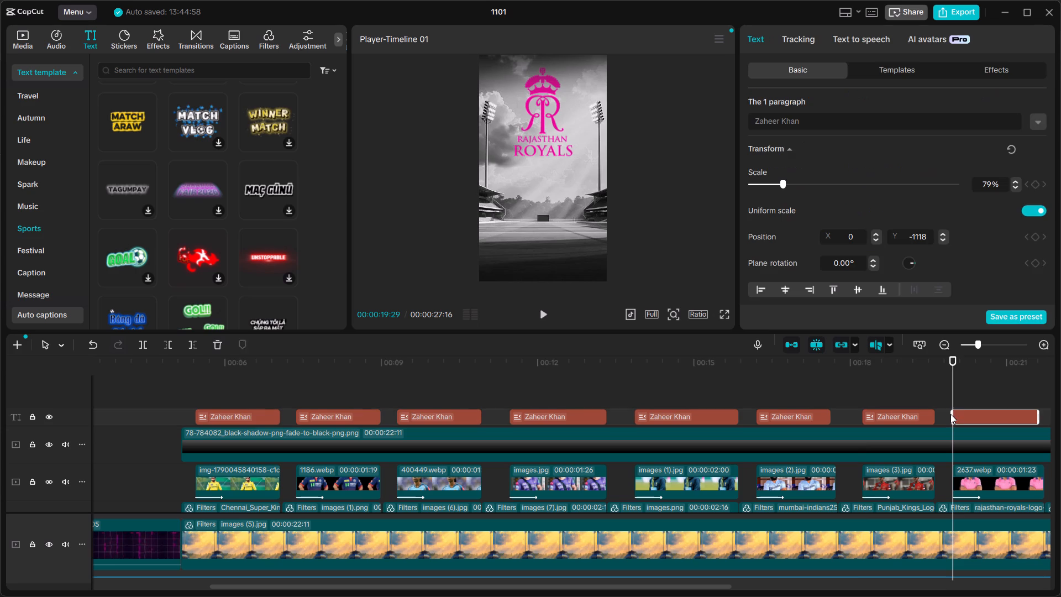
{"action": "scroll", "coordinate": [965, 414], "scroll_direction": "left", "scroll_amount": 1}
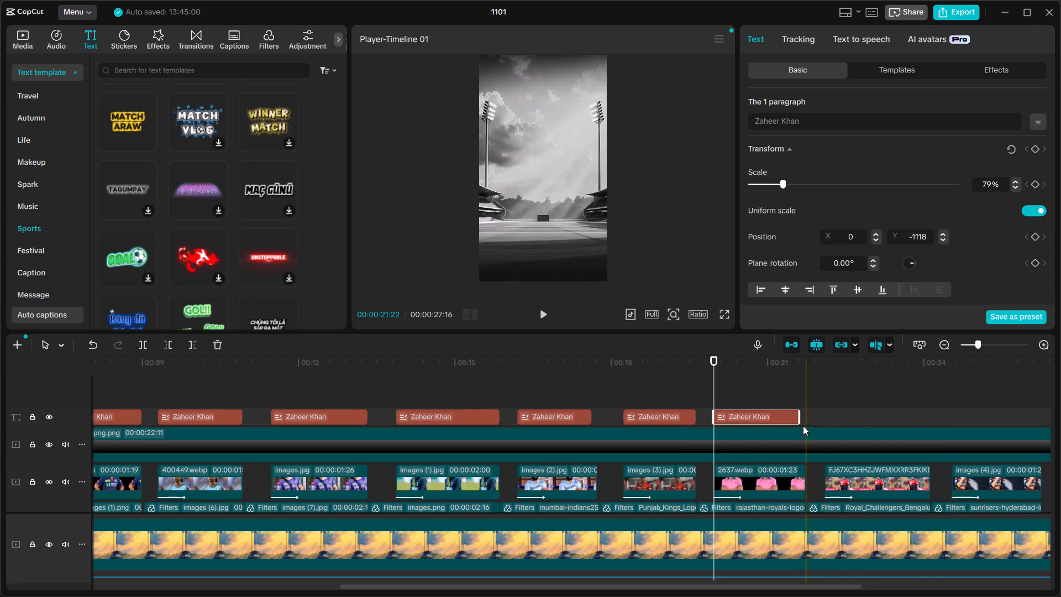
{"action": "left_click", "coordinate": [800, 424]}
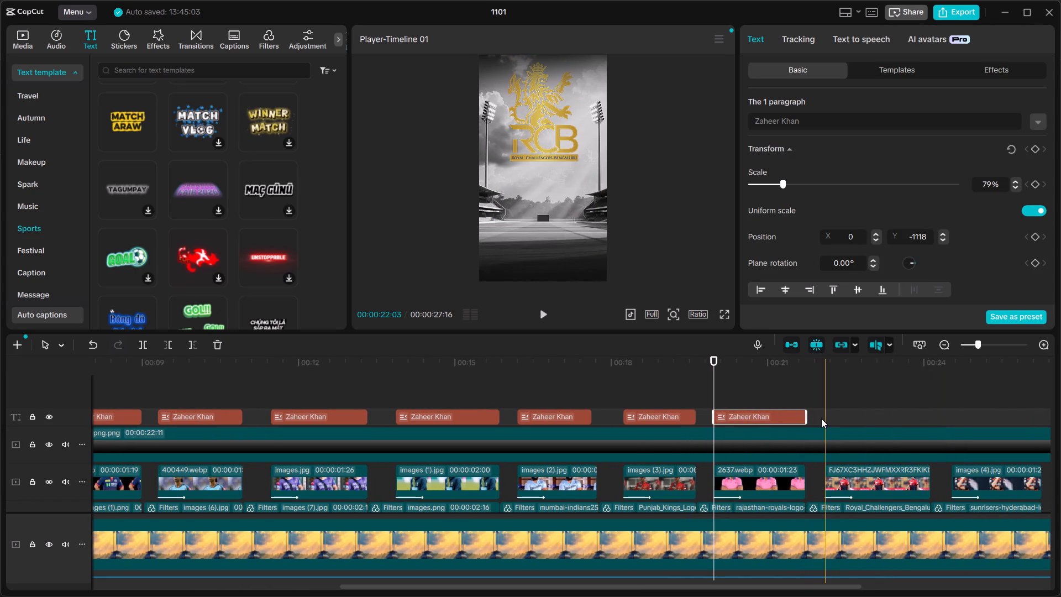
Paste the caption at the RCB and Sunrisers Hyderabad coach cutouts, extending each copy to its cutout's end.
{"action": "left_click", "coordinate": [821, 418]}
{"action": "key", "text": "ctrl+v"}
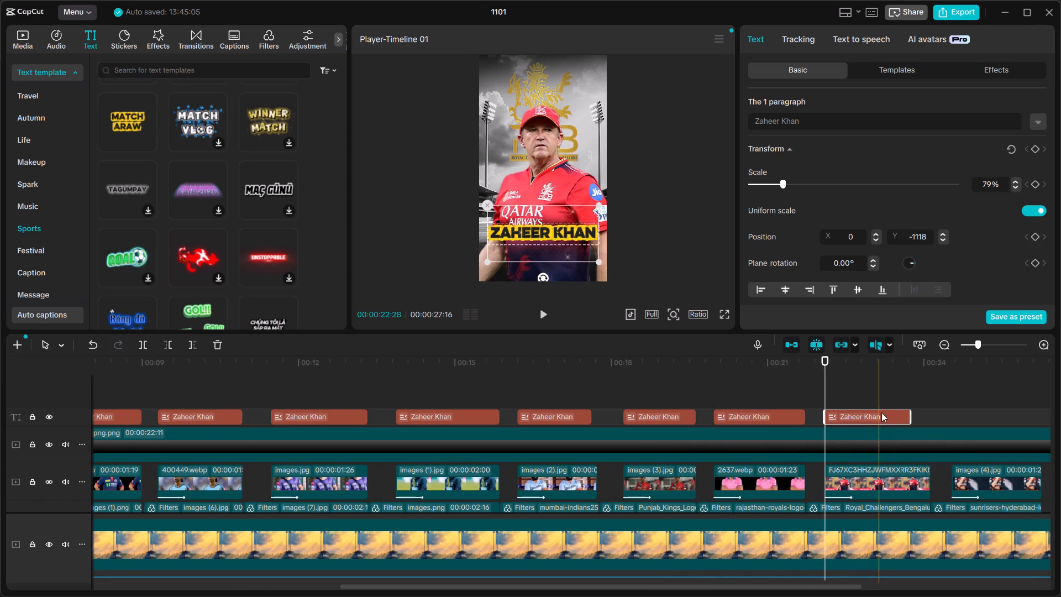
{"action": "left_click_drag", "start_coordinate": [909, 412], "coordinate": [929, 412]}
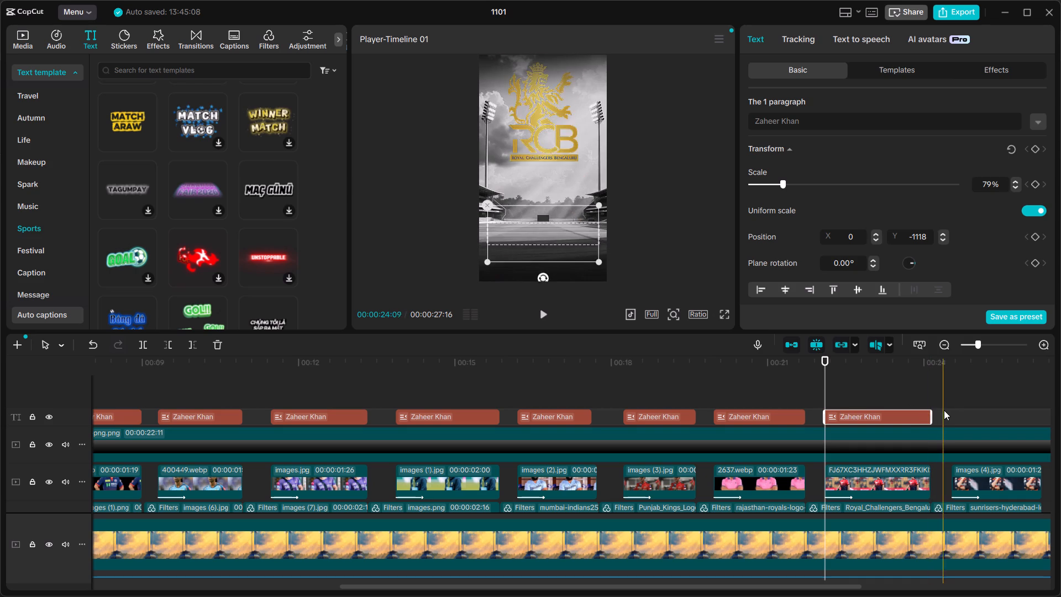
{"action": "left_click", "coordinate": [953, 410]}
{"action": "key", "text": "ctrl+v"}
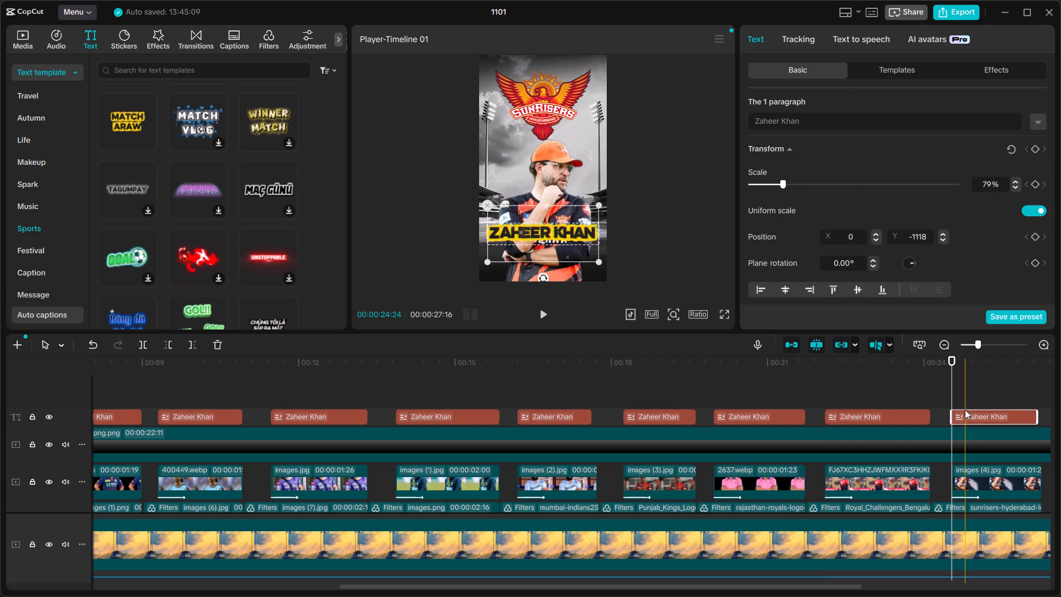
{"action": "scroll", "coordinate": [970, 415], "scroll_direction": "left", "scroll_amount": 2}
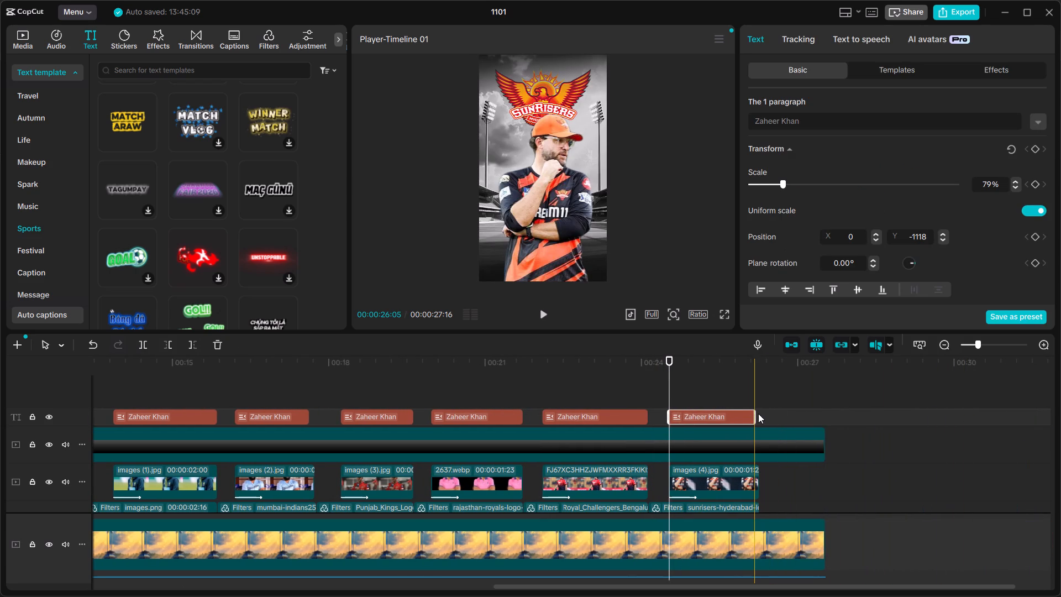
{"action": "left_click_drag", "start_coordinate": [755, 413], "coordinate": [760, 416]}
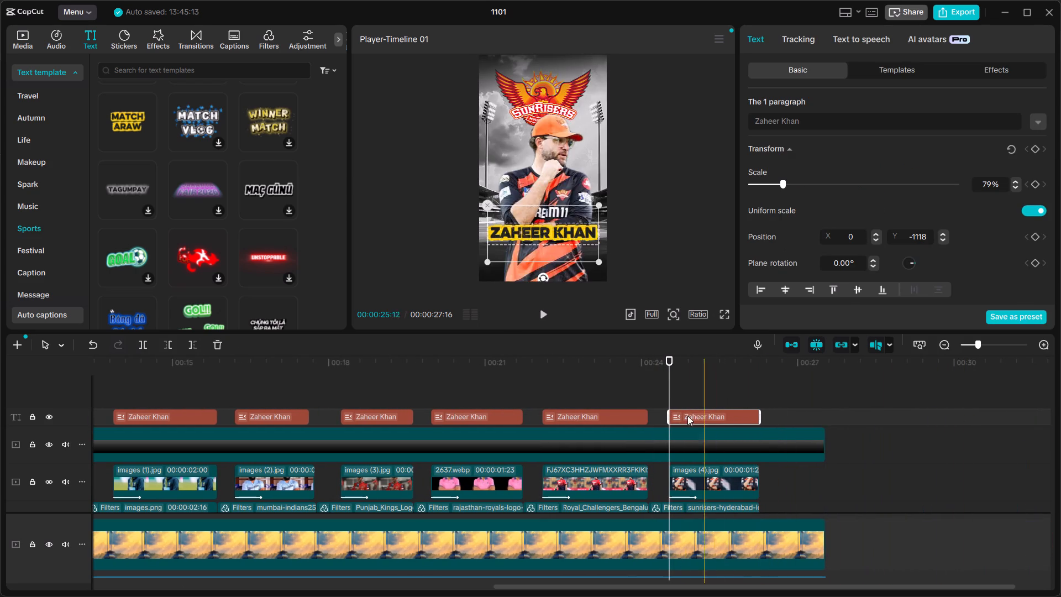
Switch to Chrome, skip the ad on the YouTube music video, and return to the IPL head coach search results.
{"action": "scroll", "coordinate": [353, 423], "scroll_direction": "right", "scroll_amount": 2}
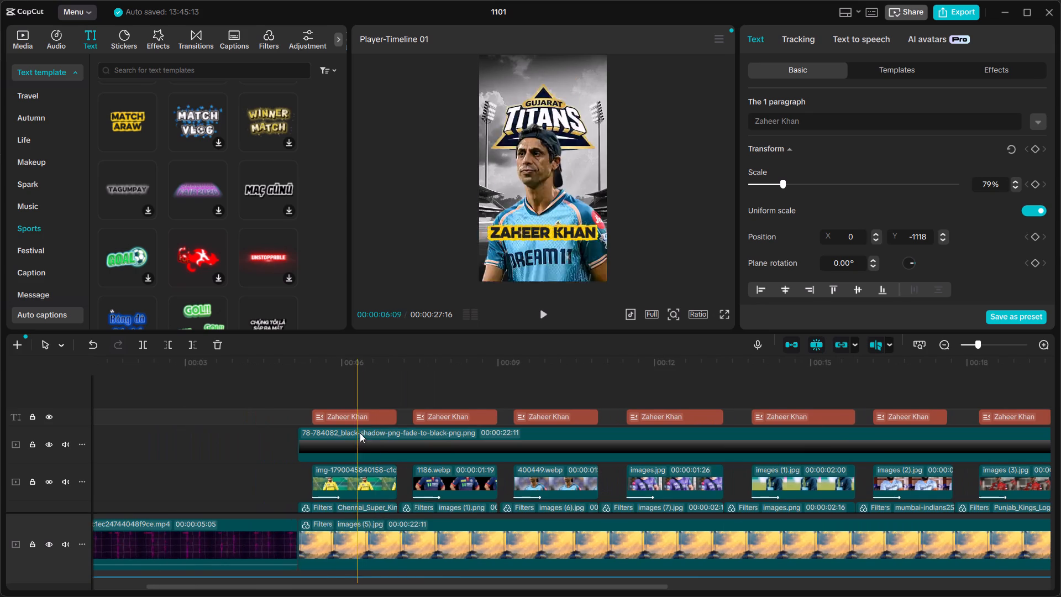
{"action": "scroll", "coordinate": [366, 434], "scroll_direction": "right", "scroll_amount": 1}
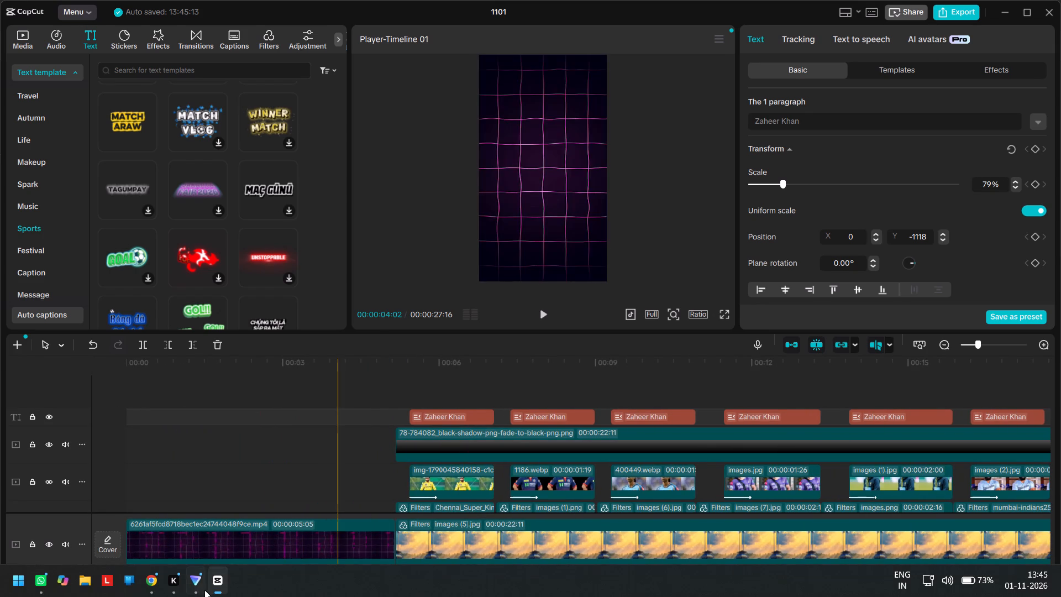
{"action": "left_click", "coordinate": [160, 584]}
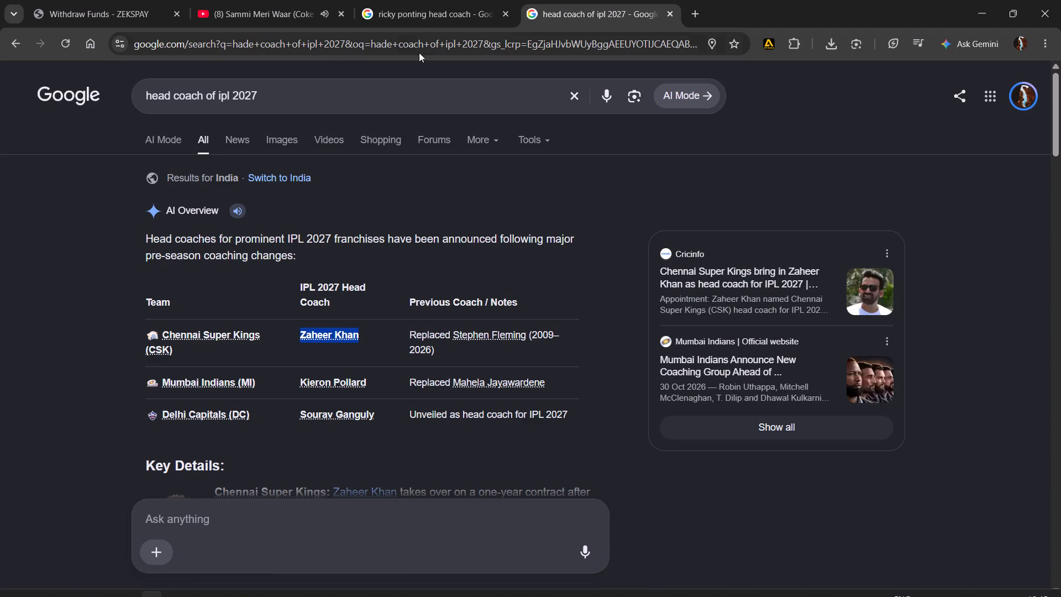
{"action": "left_click", "coordinate": [312, 0]}
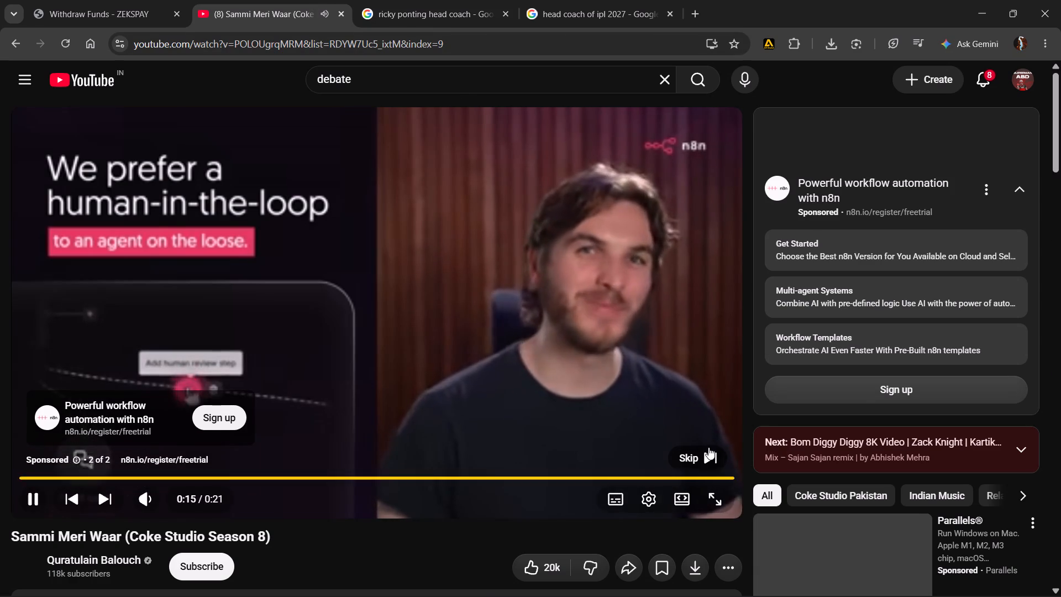
{"action": "left_click", "coordinate": [708, 460]}
{"action": "left_click", "coordinate": [598, 0]}
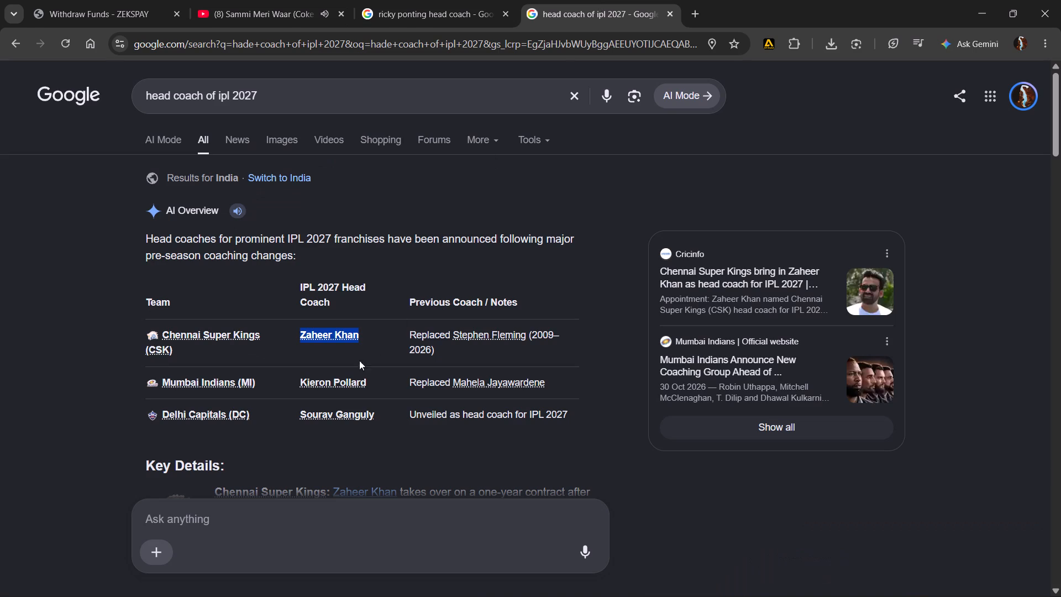
Look through the results, search Google for "head coach of ipl 2027 all", and expand the overview's full franchise coach list.
{"action": "scroll", "coordinate": [298, 376], "scroll_direction": "down", "scroll_amount": 1}
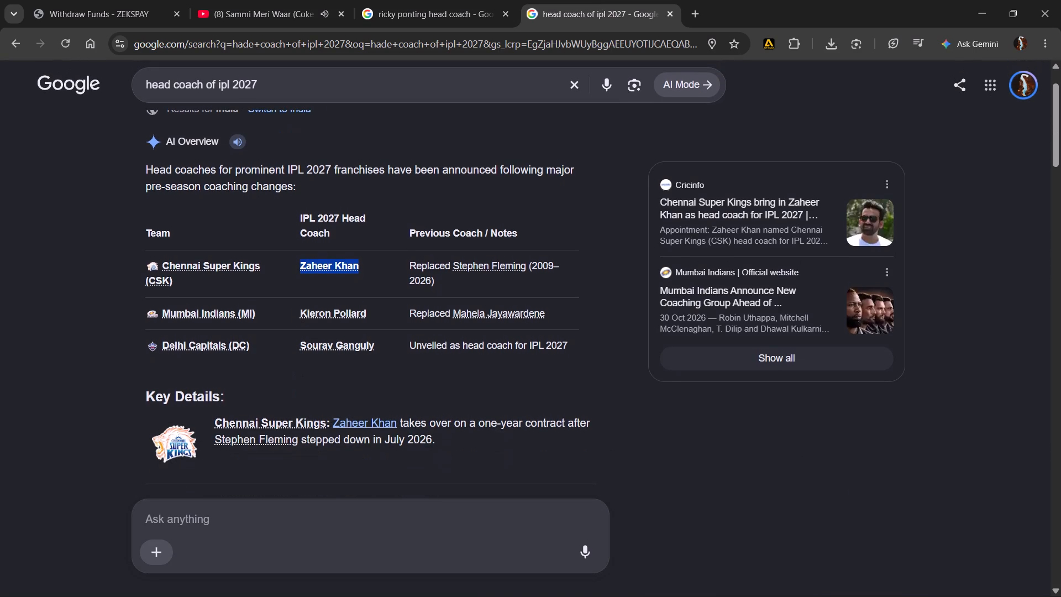
{"action": "scroll", "coordinate": [251, 355], "scroll_direction": "down", "scroll_amount": 11}
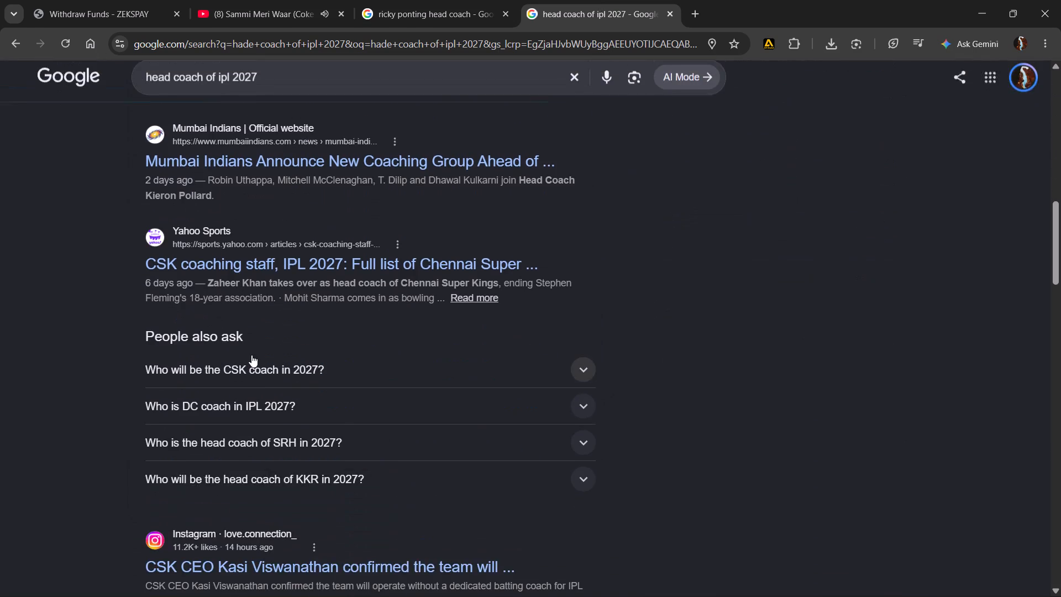
{"action": "scroll", "coordinate": [251, 355], "scroll_direction": "up", "scroll_amount": 2}
{"action": "scroll", "coordinate": [252, 354], "scroll_direction": "down", "scroll_amount": 4}
{"action": "scroll", "coordinate": [252, 354], "scroll_direction": "up", "scroll_amount": 7}
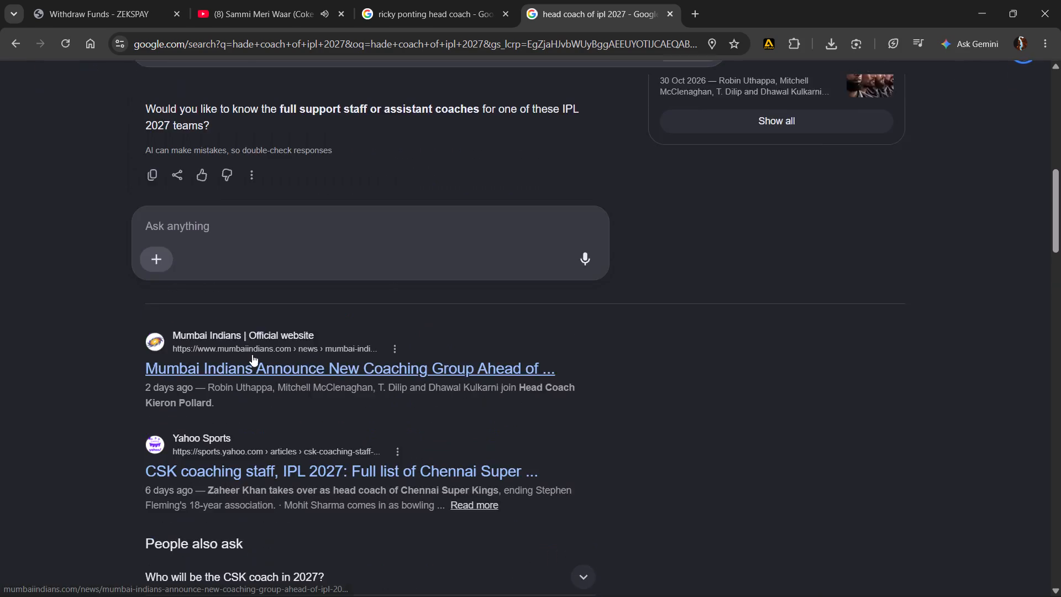
{"action": "scroll", "coordinate": [252, 354], "scroll_direction": "up", "scroll_amount": 7}
{"action": "left_click", "coordinate": [263, 95]}
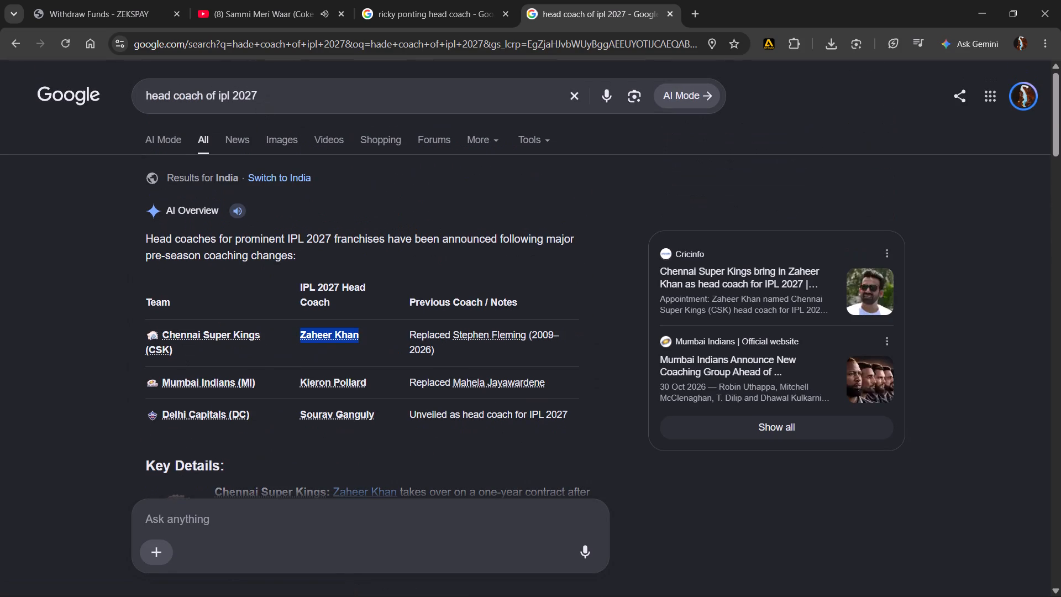
{"action": "key", "text": "space"}
{"action": "type", "text": "all"}
{"action": "key", "text": "Return"}
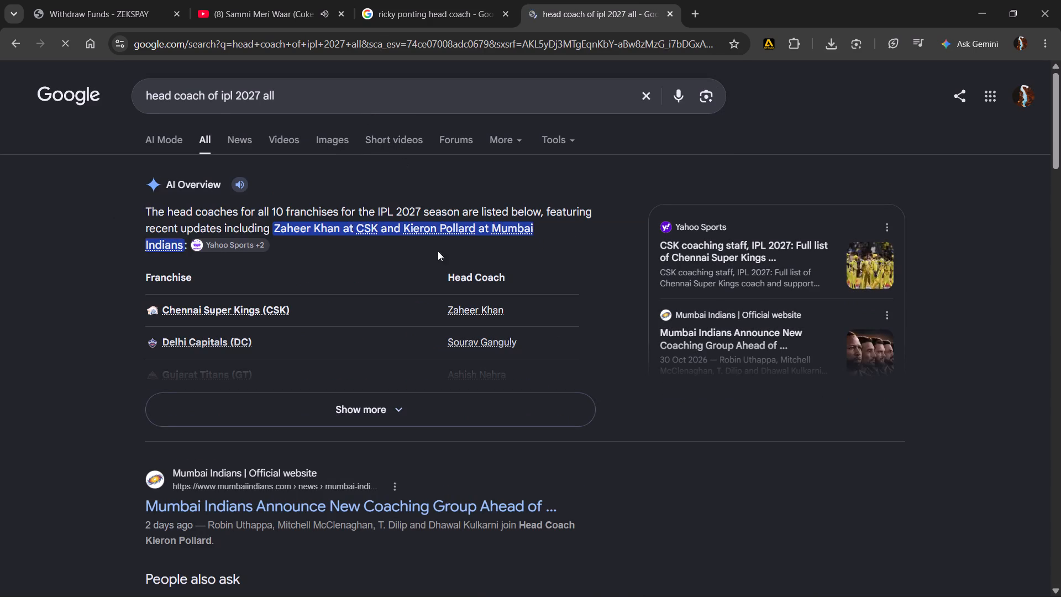
{"action": "scroll", "coordinate": [448, 269], "scroll_direction": "down", "scroll_amount": 1}
{"action": "left_click", "coordinate": [418, 349]}
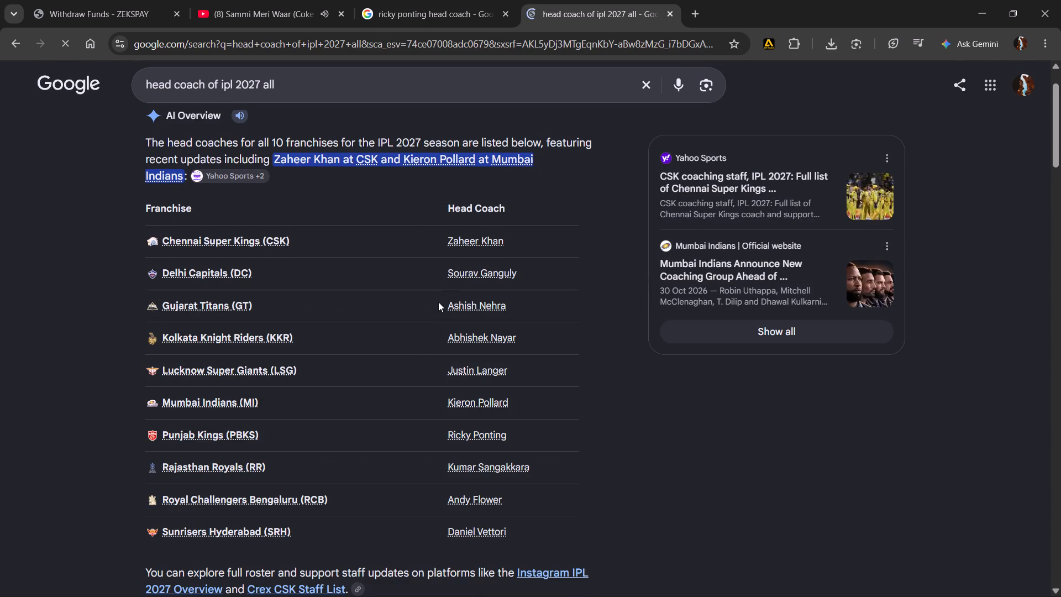
Copy Sourav Ganguly from the Delhi Capitals row and paste it in CapCut in place of the Delhi Capitals caption's text.
{"action": "left_click_drag", "start_coordinate": [439, 280], "coordinate": [519, 274]}
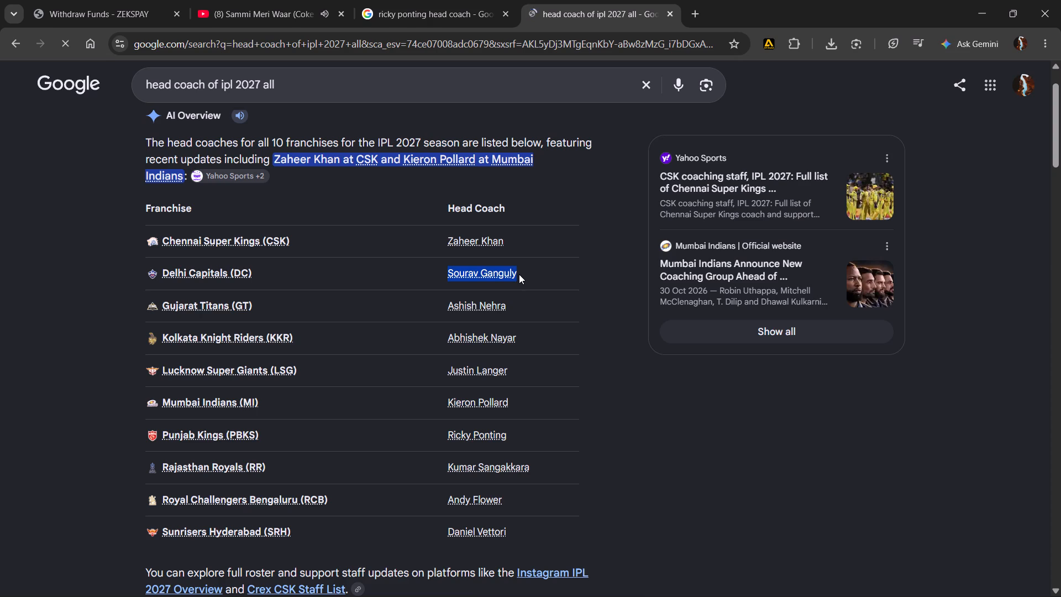
{"action": "key", "text": "ctrl+c"}
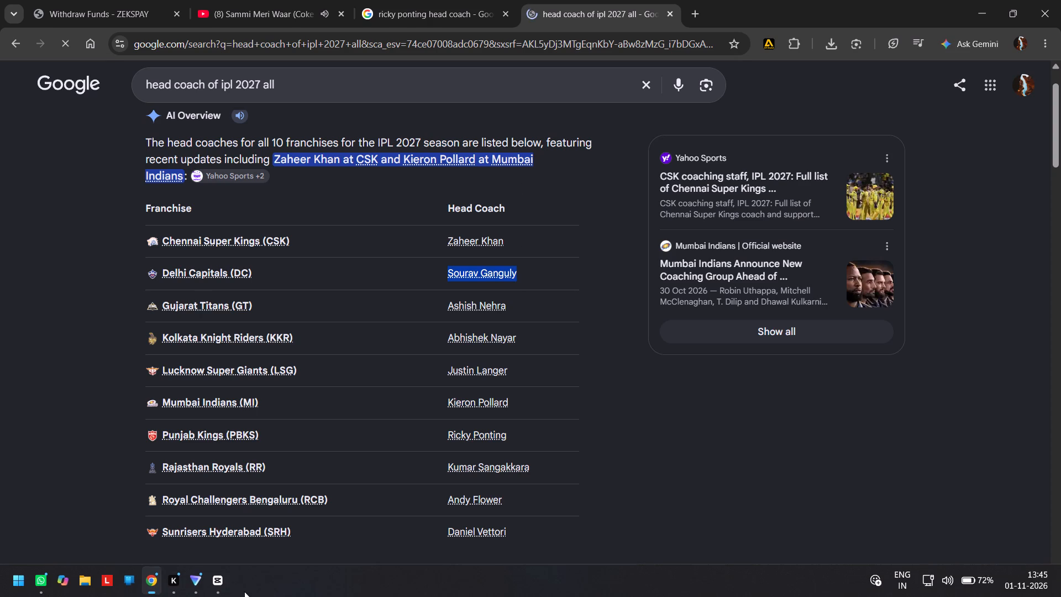
{"action": "left_click", "coordinate": [221, 592]}
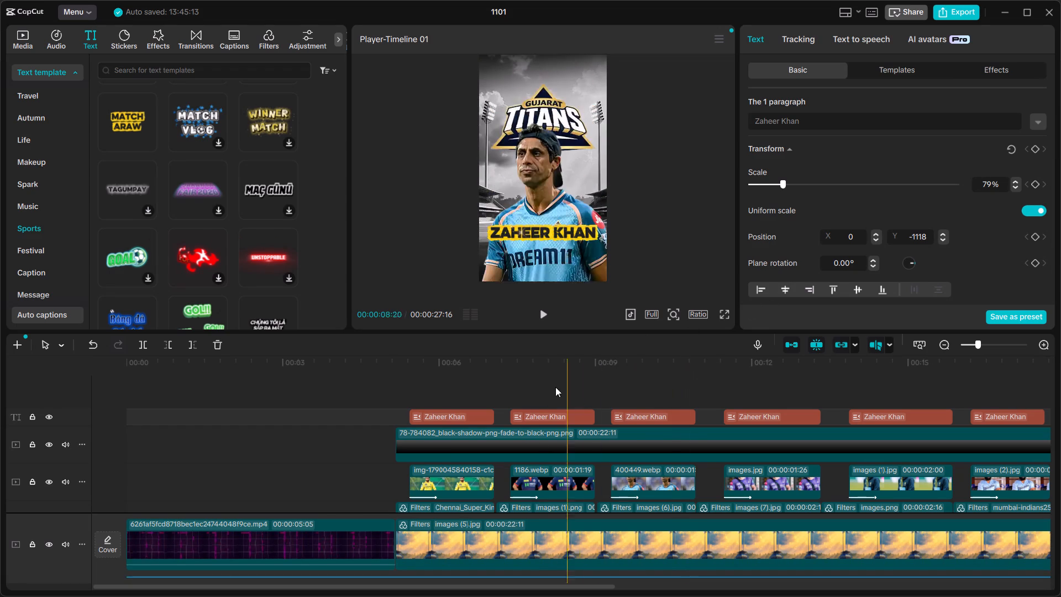
{"action": "left_click", "coordinate": [537, 381]}
{"action": "left_click", "coordinate": [554, 421]}
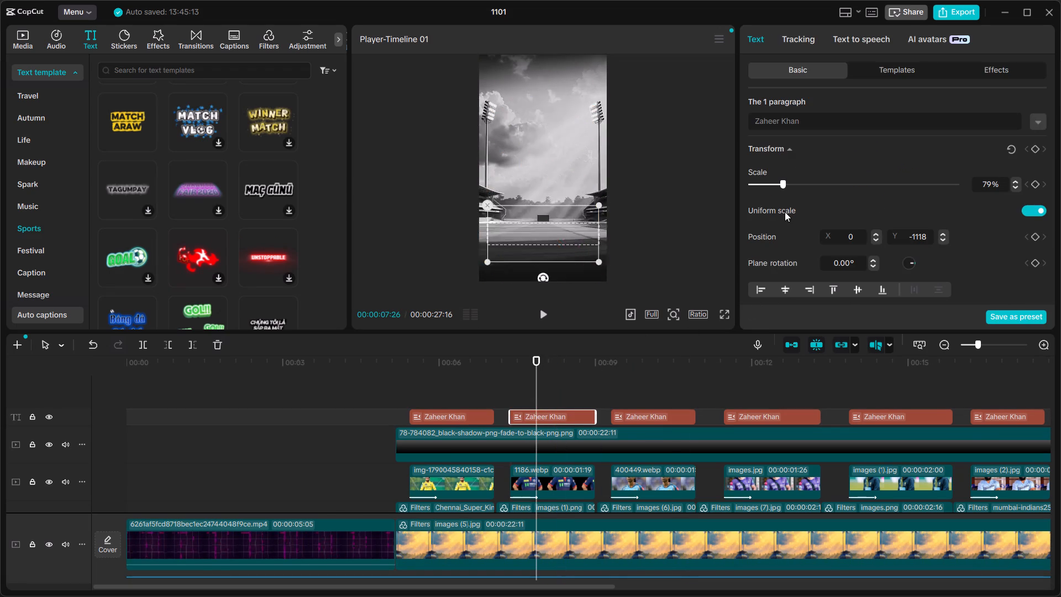
{"action": "left_click_drag", "start_coordinate": [811, 123], "coordinate": [681, 133]}
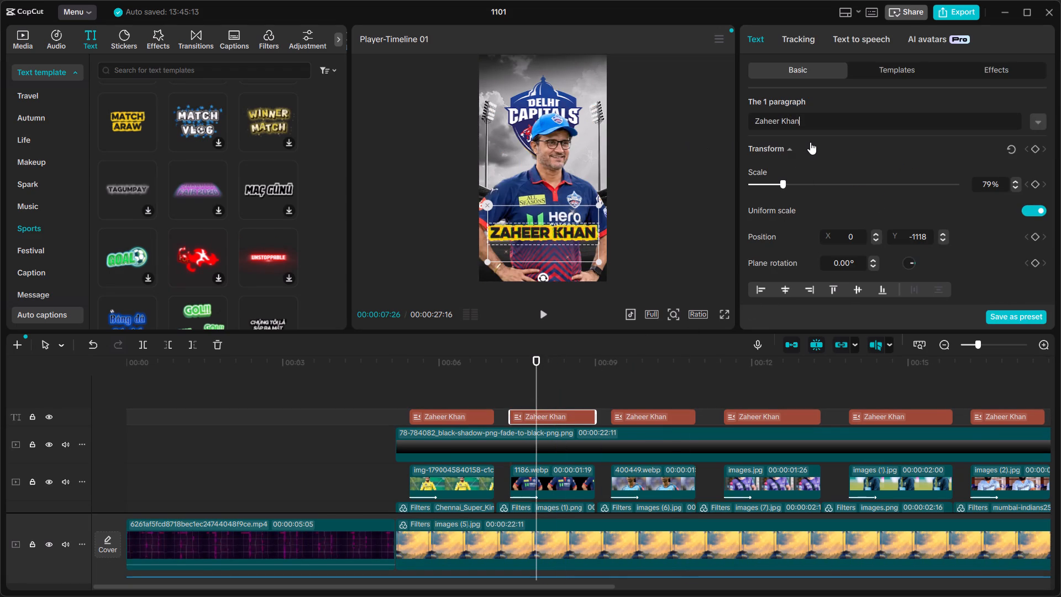
{"action": "key", "text": "ctrl+s"}
{"action": "key", "text": "ctrl+a"}
{"action": "key", "text": "BackSpace"}
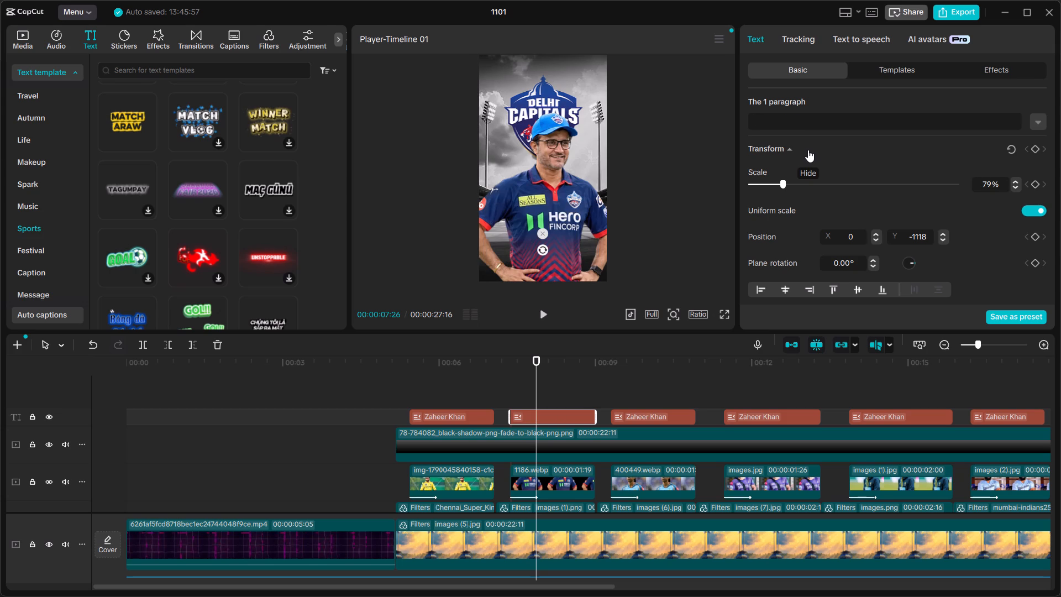
{"action": "key", "text": "ctrl+c"}
{"action": "key", "text": "ctrl+v"}
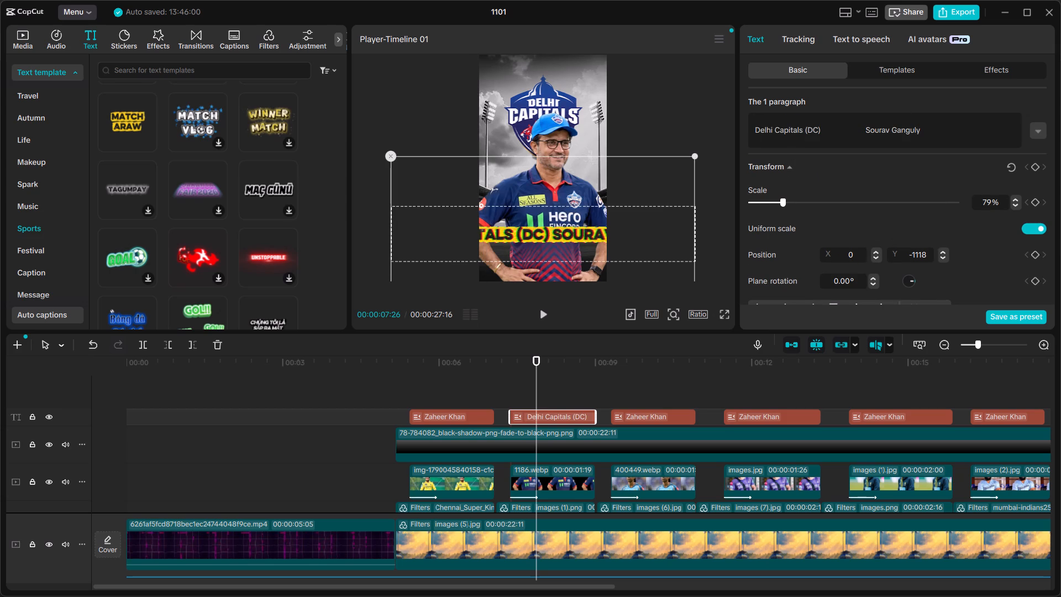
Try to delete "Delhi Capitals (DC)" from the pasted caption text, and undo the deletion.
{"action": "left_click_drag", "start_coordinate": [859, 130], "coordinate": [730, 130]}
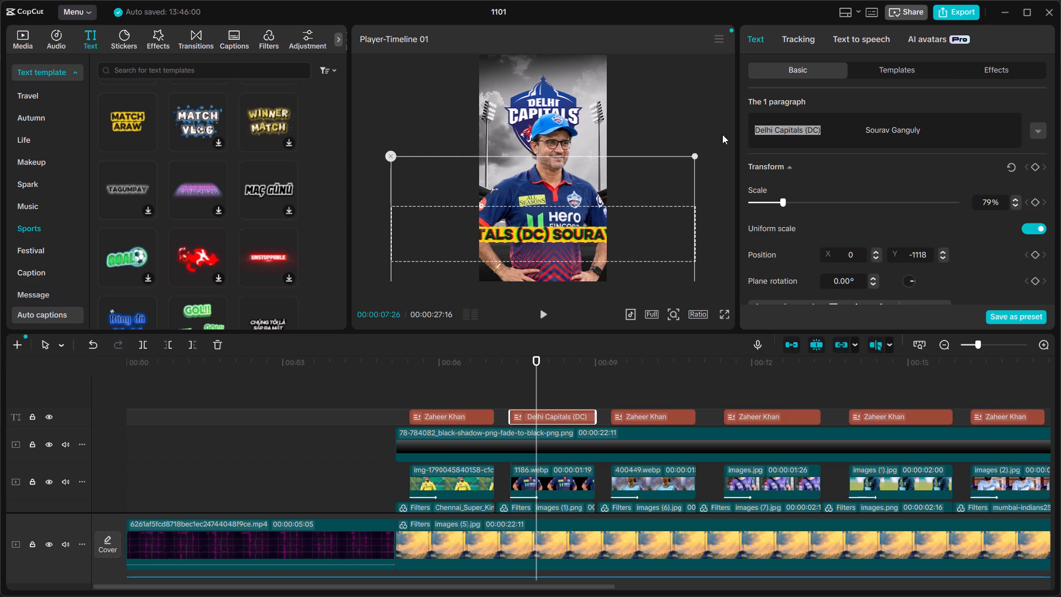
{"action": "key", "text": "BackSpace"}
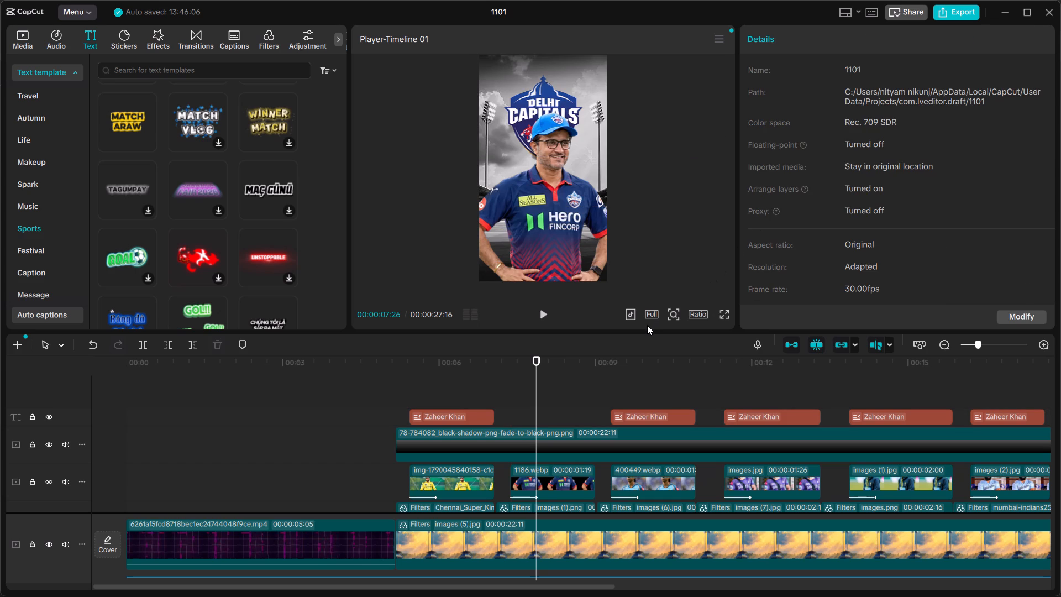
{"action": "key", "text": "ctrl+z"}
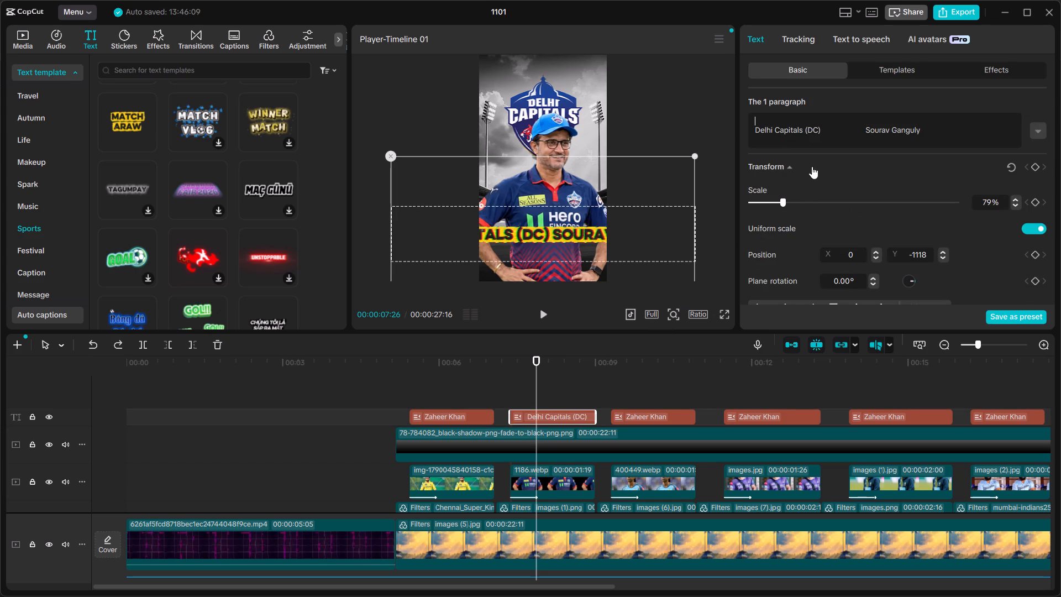
Remove the team name and the blank space before the coach's name so the Delhi Capitals caption reads "Sourav Ganguly".
{"action": "left_click", "coordinate": [829, 131]}
{"action": "key", "text": "BackSpace"}
{"action": "key", "text": "BackSpace"}
{"action": "key", "text": "BackSpace"}
{"action": "key", "text": "BackSpace"}
{"action": "key", "text": "BackSpace"}
{"action": "key", "text": "BackSpace"}
{"action": "key", "text": "BackSpace"}
{"action": "key", "text": "BackSpace"}
{"action": "key", "text": "BackSpace"}
{"action": "key", "text": "BackSpace"}
{"action": "key", "text": "BackSpace"}
{"action": "key", "text": "BackSpace"}
{"action": "key", "text": "BackSpace"}
{"action": "key", "text": "BackSpace"}
{"action": "key", "text": "BackSpace"}
{"action": "key", "text": "BackSpace"}
{"action": "key", "text": "BackSpace"}
{"action": "key", "text": "BackSpace"}
{"action": "key", "text": "BackSpace"}
{"action": "key", "text": "BackSpace"}
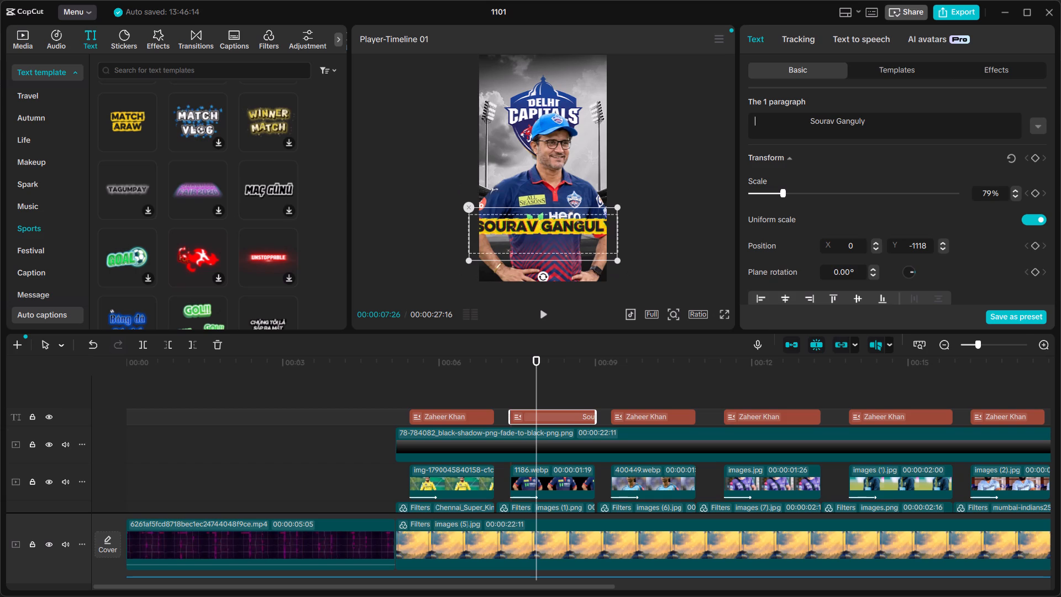
{"action": "left_click", "coordinate": [811, 120]}
{"action": "key", "text": "BackSpace"}
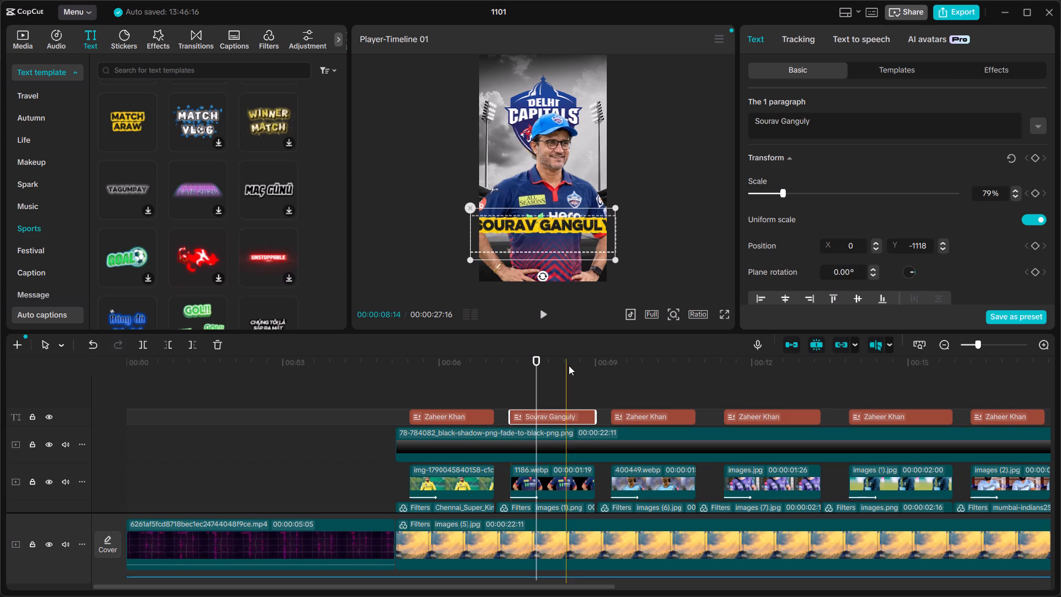
Break the Delhi Capitals caption into two lines, Sourav above Ganguly, add a leading space on the first line, and scale it to 85%.
{"action": "left_click_drag", "start_coordinate": [616, 262], "coordinate": [591, 247]}
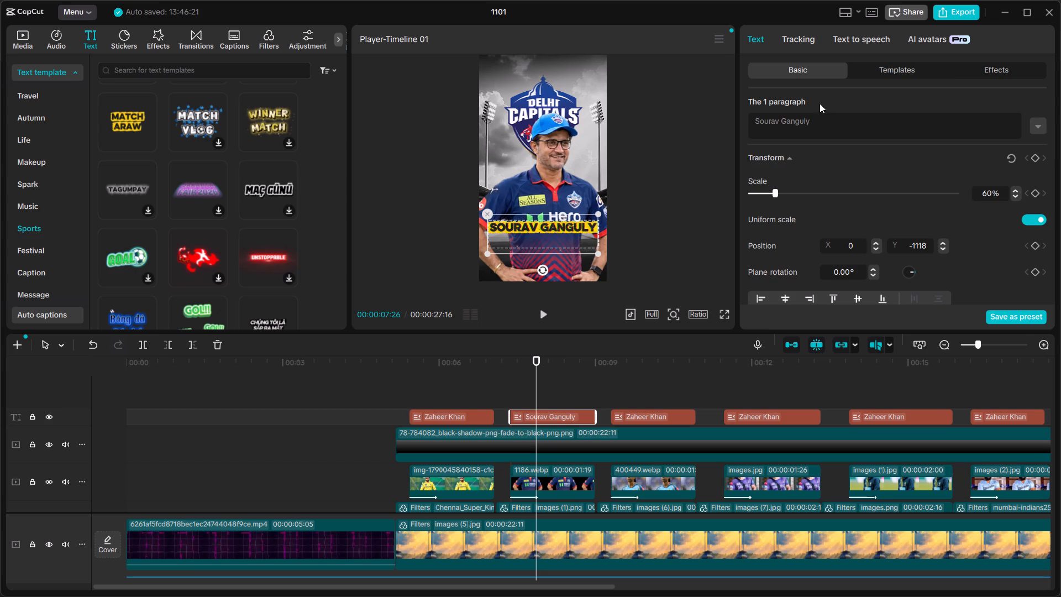
{"action": "left_click", "coordinate": [778, 125]}
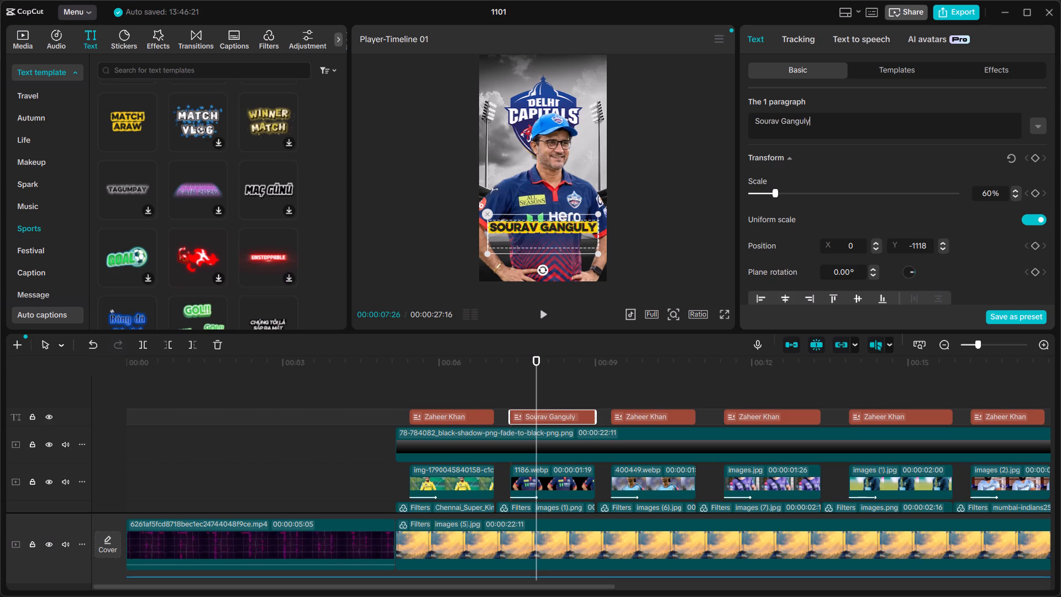
{"action": "left_click", "coordinate": [779, 120]}
{"action": "key", "text": "Return"}
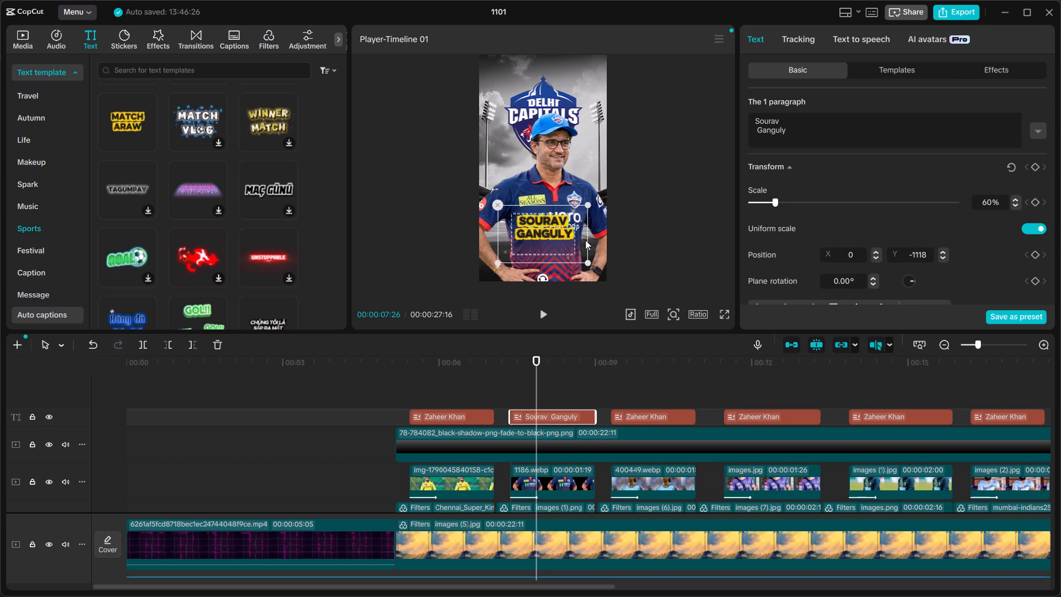
{"action": "left_click", "coordinate": [755, 124]}
{"action": "key", "text": "space"}
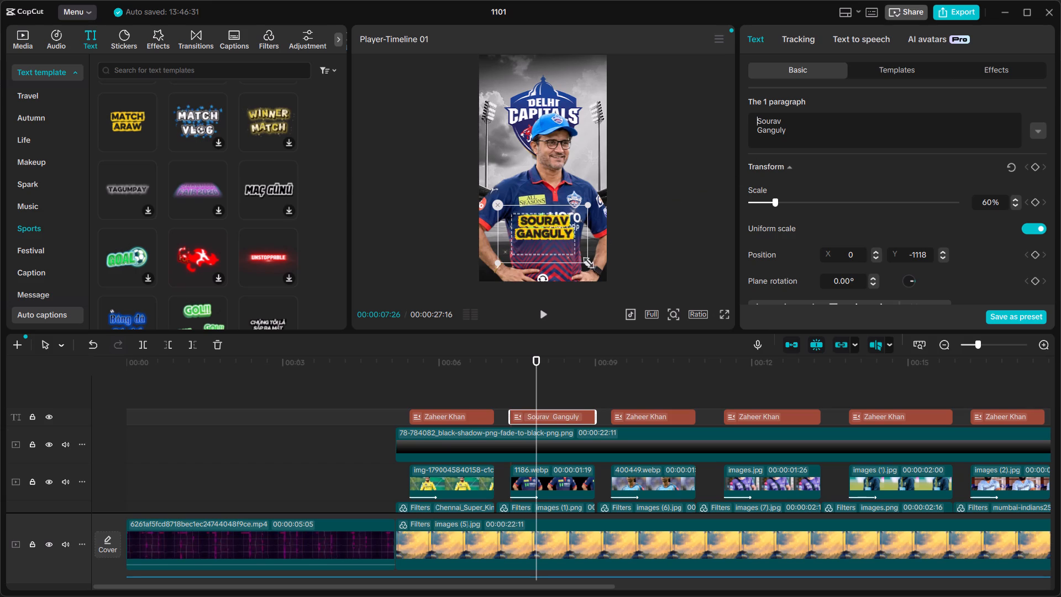
{"action": "left_click_drag", "start_coordinate": [585, 260], "coordinate": [608, 287]}
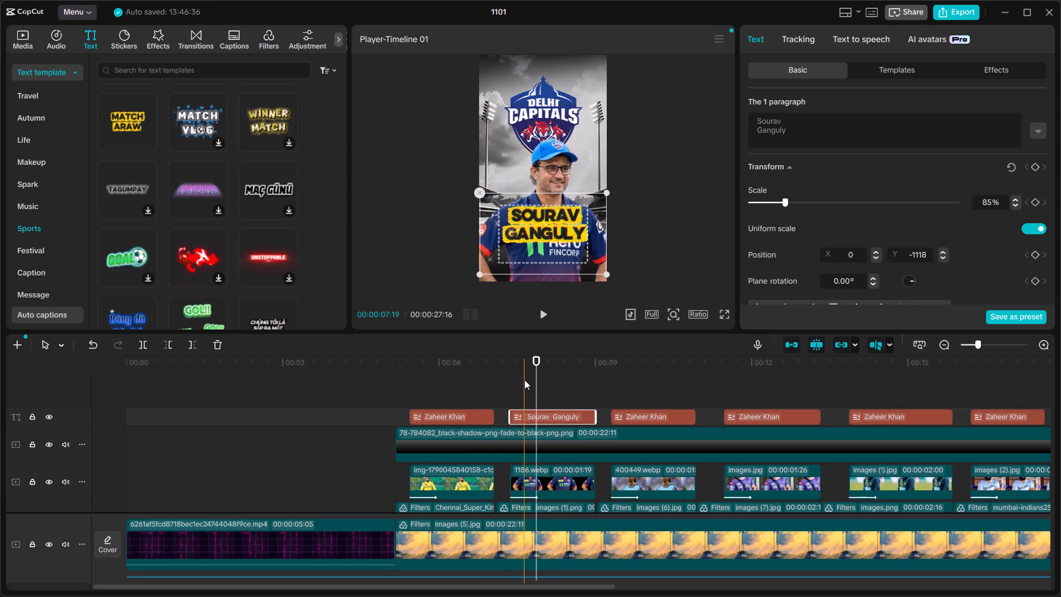
{"action": "left_click", "coordinate": [561, 371]}
At the Gujarat Titans section, switch to Chrome and look through the "head coach of ipl 2027 all" search results for coach lists.
{"action": "left_click", "coordinate": [624, 380]}
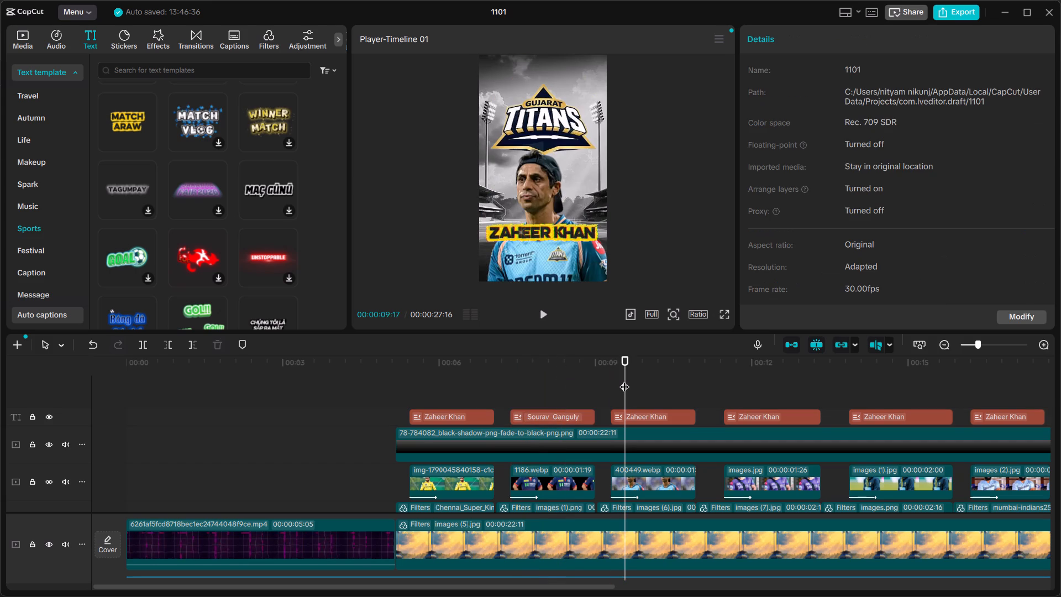
{"action": "key", "text": "alt+Tab"}
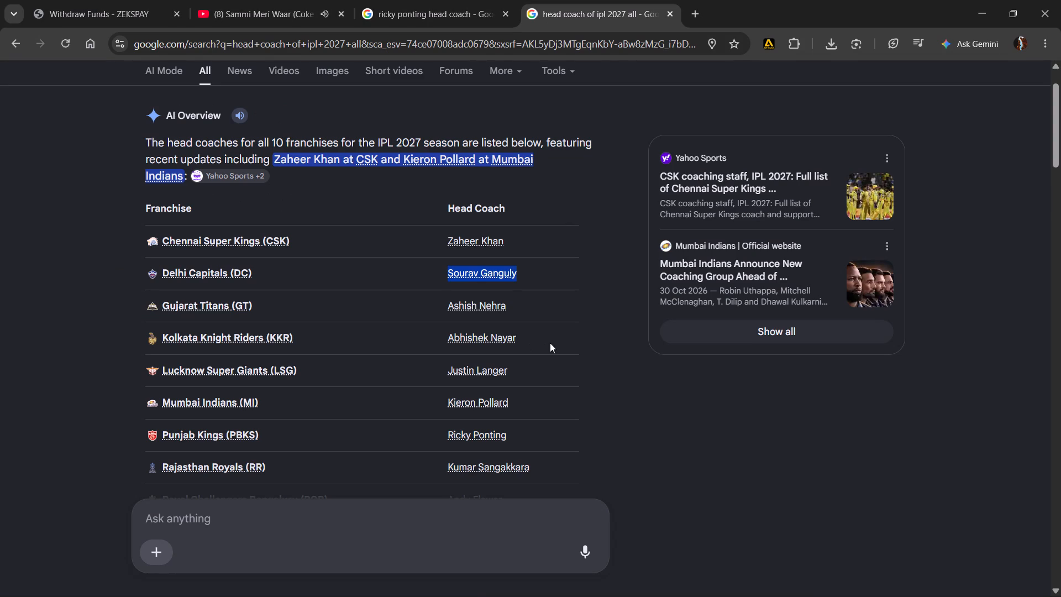
{"action": "left_click", "coordinate": [550, 343]}
{"action": "scroll", "coordinate": [580, 329], "scroll_direction": "down", "scroll_amount": 9}
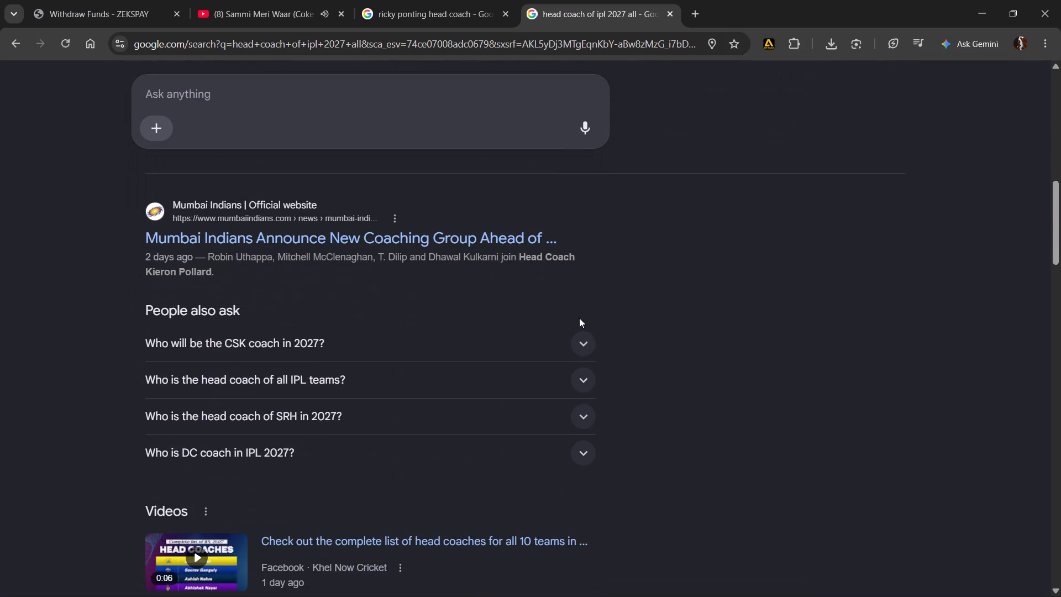
{"action": "scroll", "coordinate": [534, 326], "scroll_direction": "down", "scroll_amount": 9}
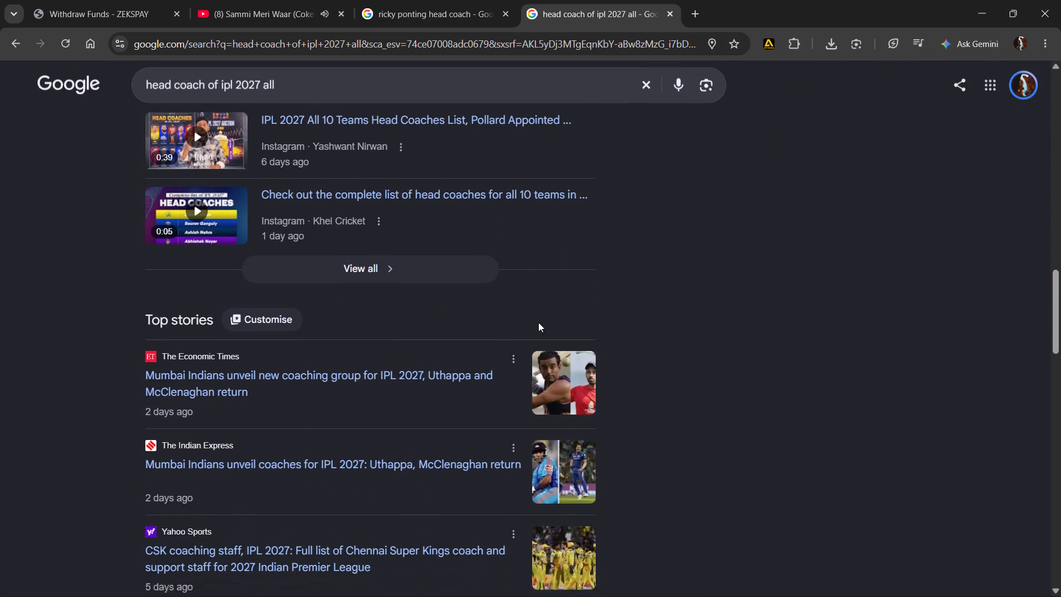
{"action": "scroll", "coordinate": [538, 322], "scroll_direction": "down", "scroll_amount": 1}
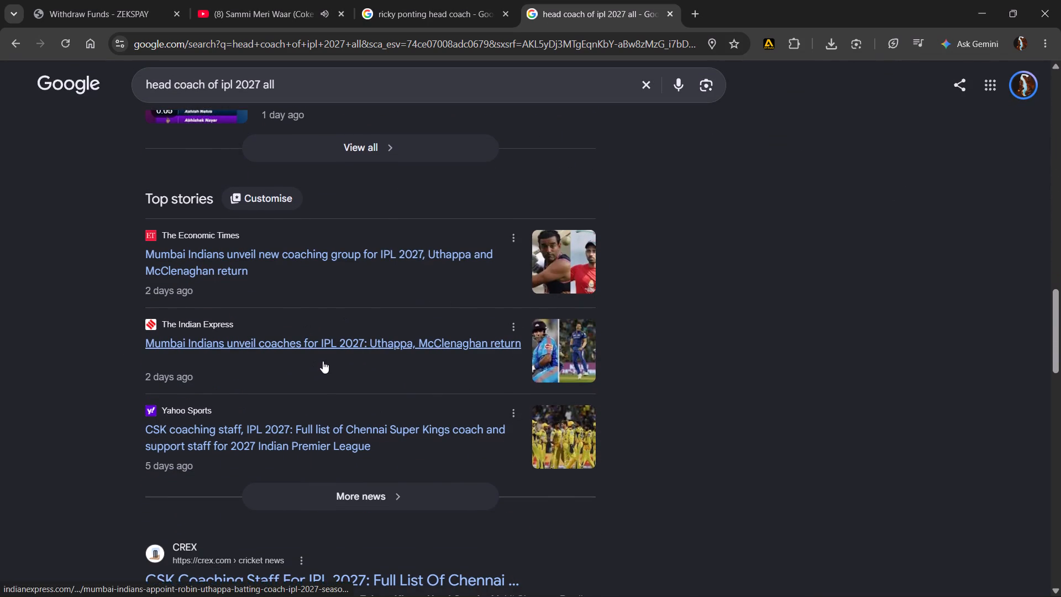
{"action": "scroll", "coordinate": [323, 361], "scroll_direction": "down", "scroll_amount": 5}
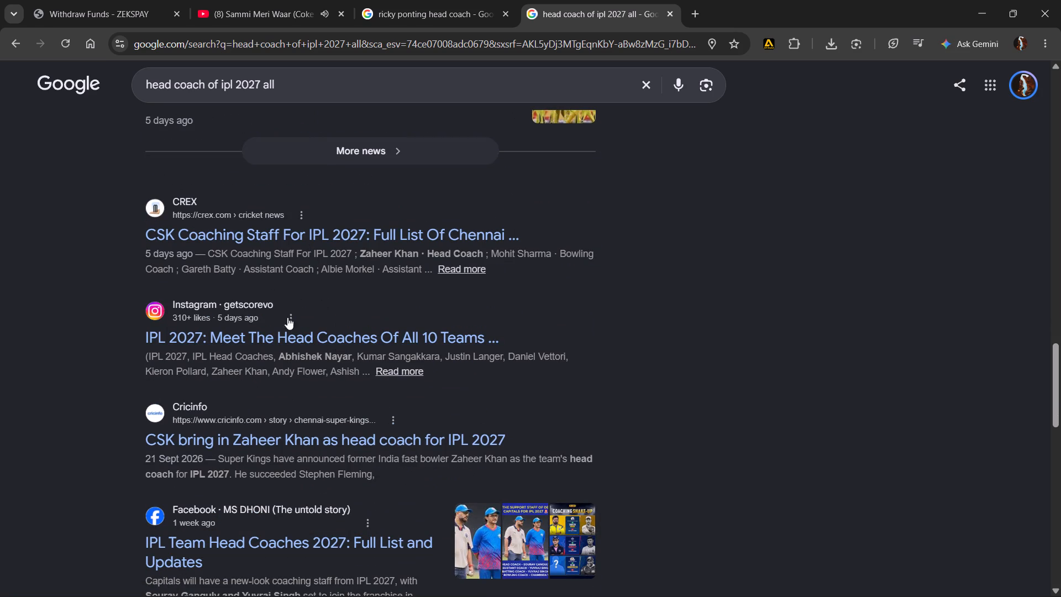
{"action": "scroll", "coordinate": [287, 416], "scroll_direction": "down", "scroll_amount": 8}
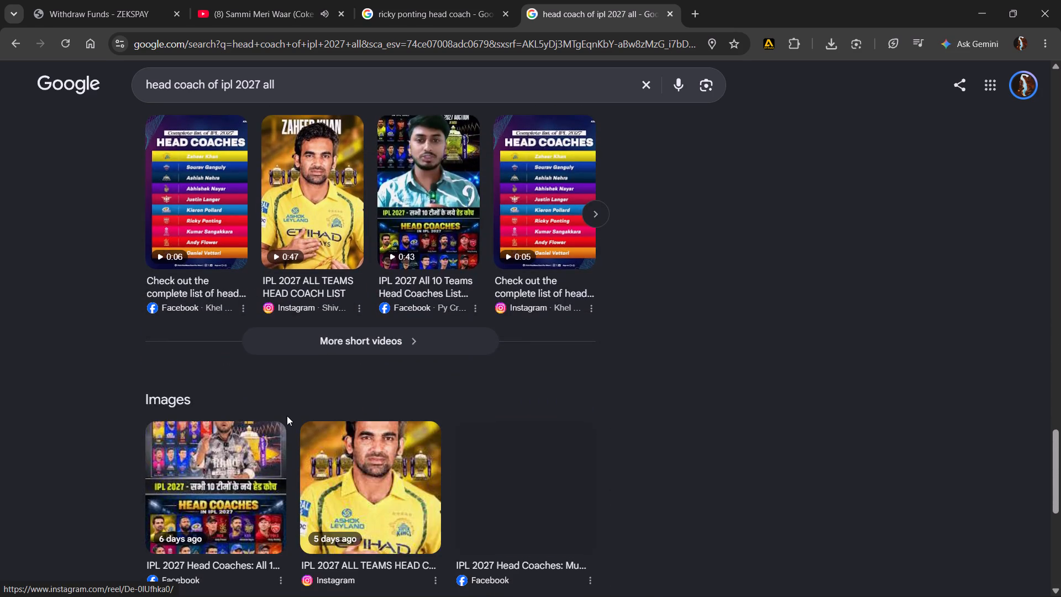
{"action": "scroll", "coordinate": [291, 414], "scroll_direction": "down", "scroll_amount": 9}
{"action": "scroll", "coordinate": [291, 414], "scroll_direction": "up", "scroll_amount": 13}
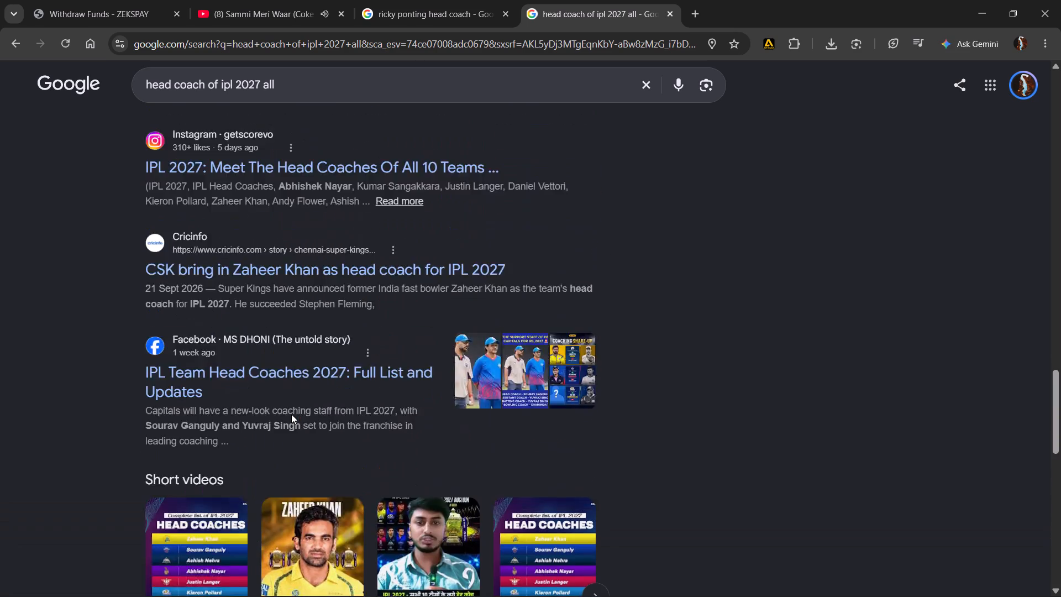
{"action": "scroll", "coordinate": [291, 414], "scroll_direction": "up", "scroll_amount": 20}
{"action": "scroll", "coordinate": [291, 414], "scroll_direction": "up", "scroll_amount": 15}
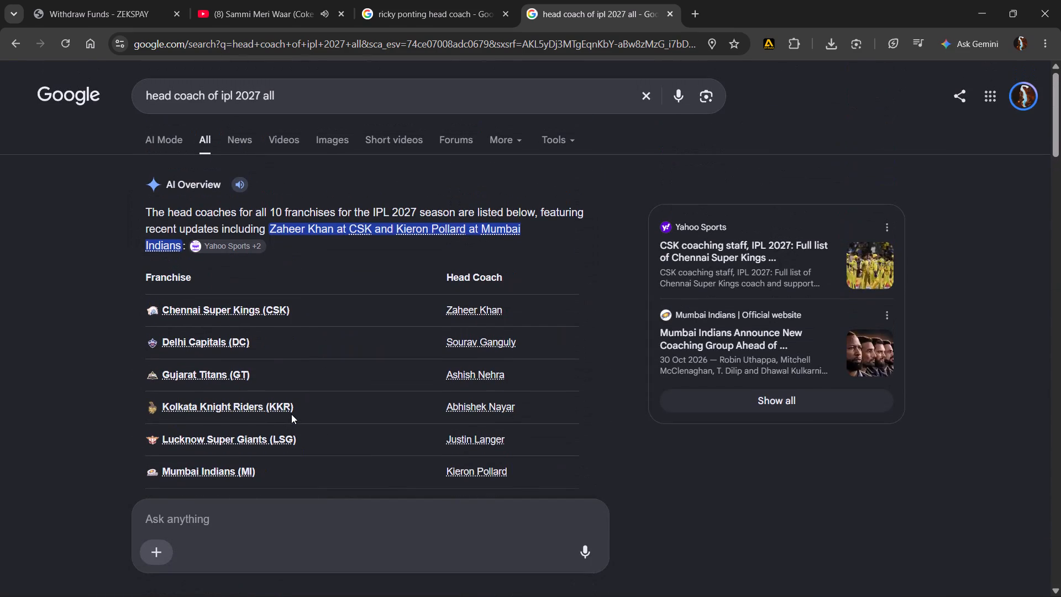
Search Google for "all team head coach".
{"action": "left_click", "coordinate": [643, 94]}
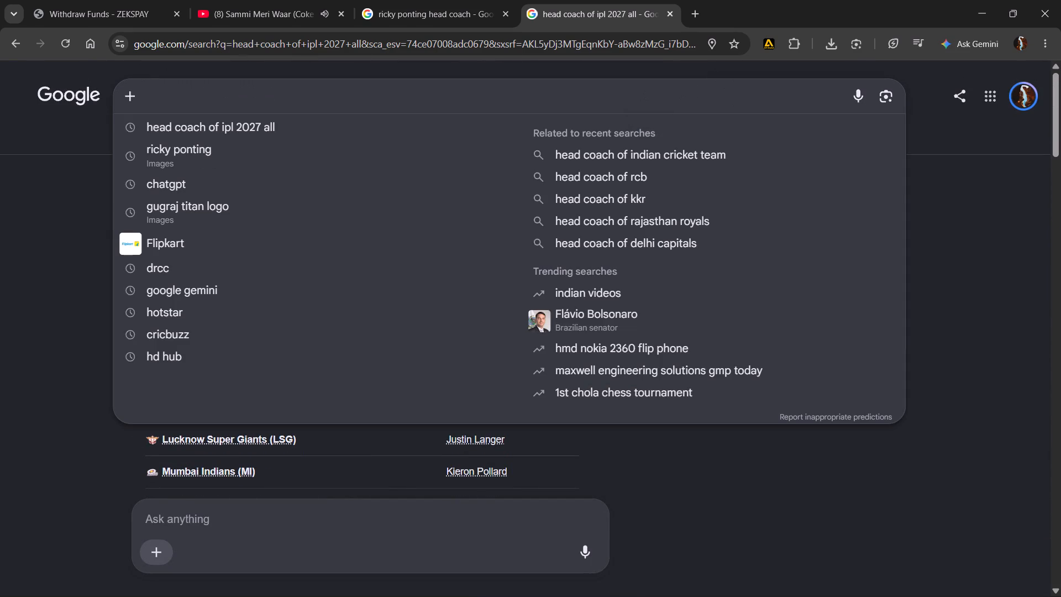
{"action": "type", "text": "all tr"}
{"action": "key", "text": "BackSpace"}
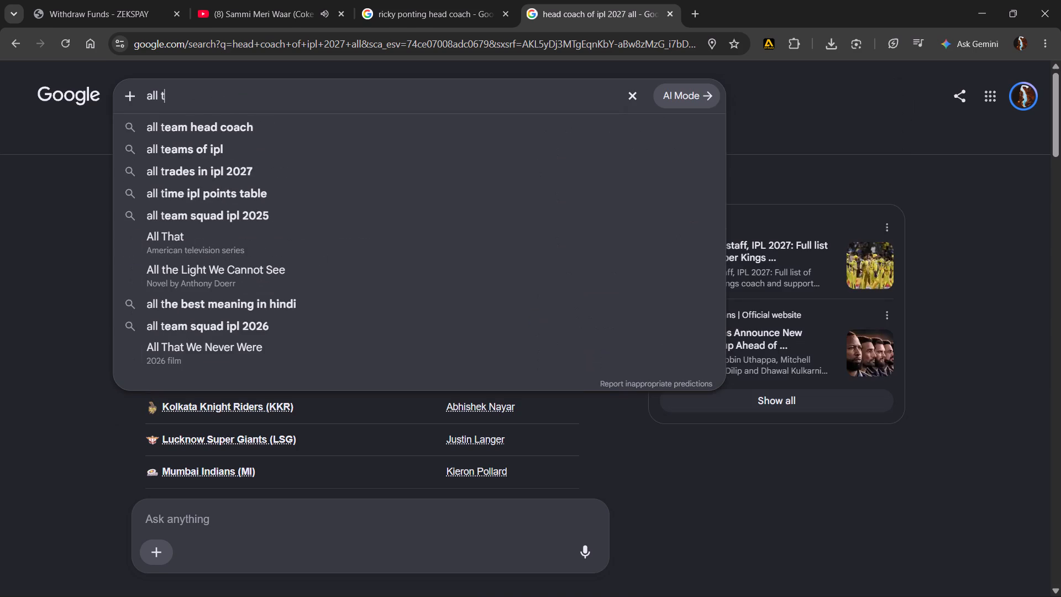
{"action": "key", "text": "e"}
{"action": "type", "text": "am"}
{"action": "key", "text": "space"}
{"action": "key", "text": "Down"}
{"action": "key", "text": "Return"}
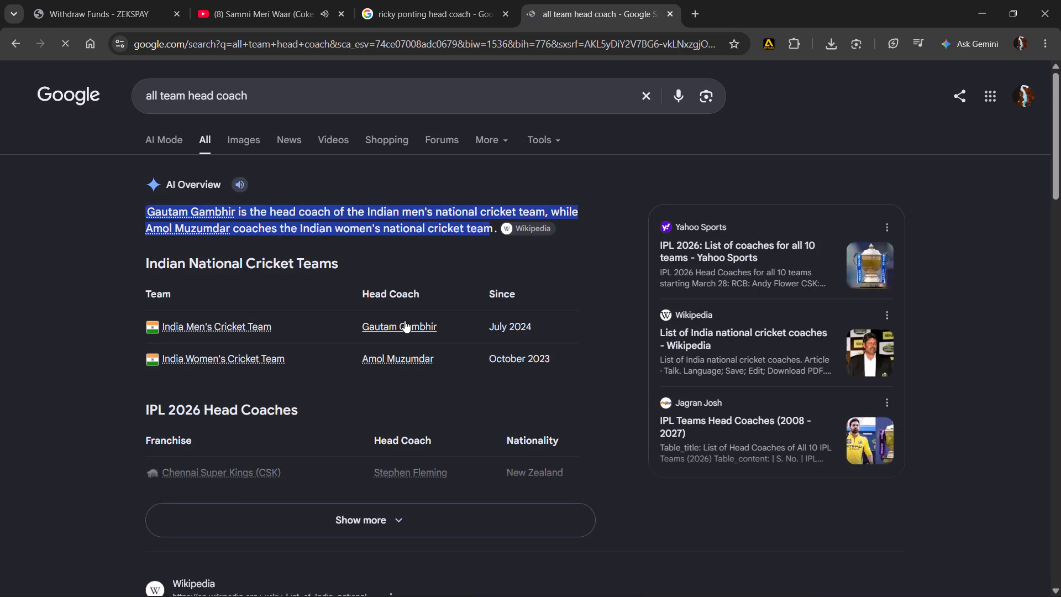
Refine the search to "all team head coach in ipl 2027".
{"action": "left_click", "coordinate": [290, 98]}
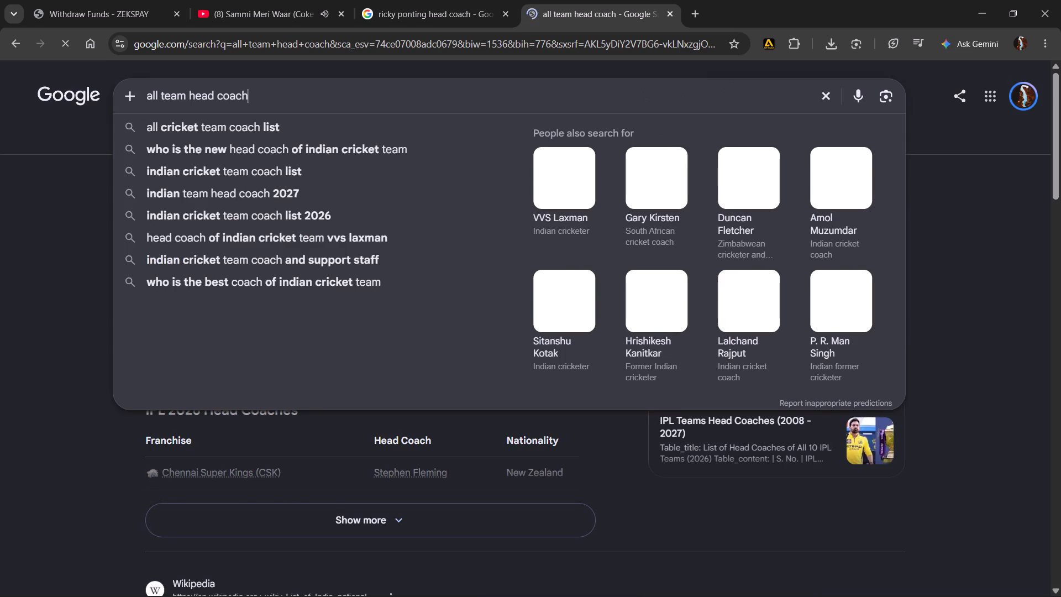
{"action": "key", "text": "space"}
{"action": "type", "text": "in"}
{"action": "key", "text": "space"}
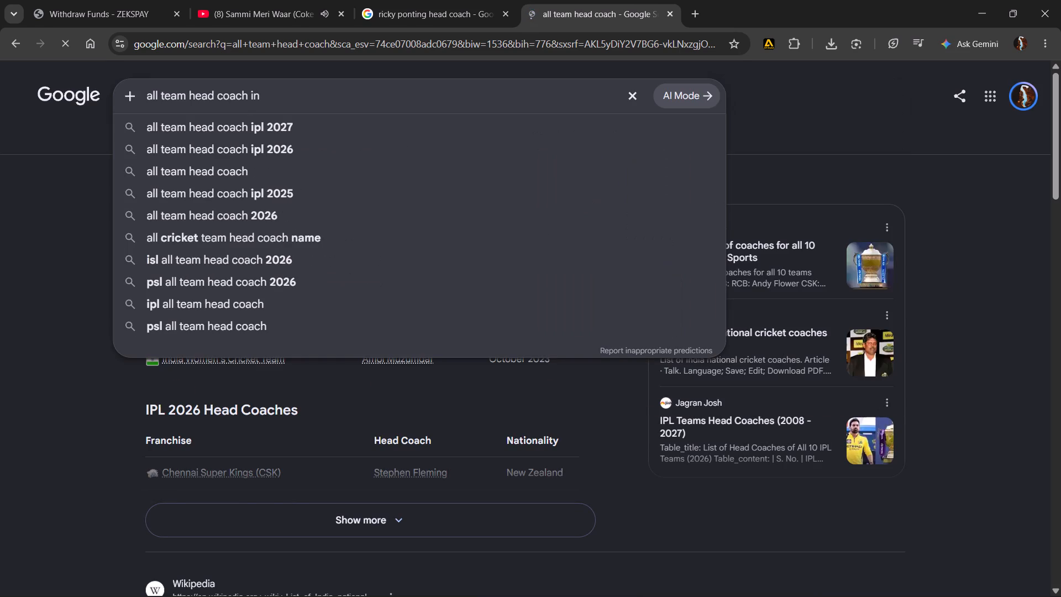
{"action": "type", "text": "ipl 2027"}
{"action": "key", "text": "Return"}
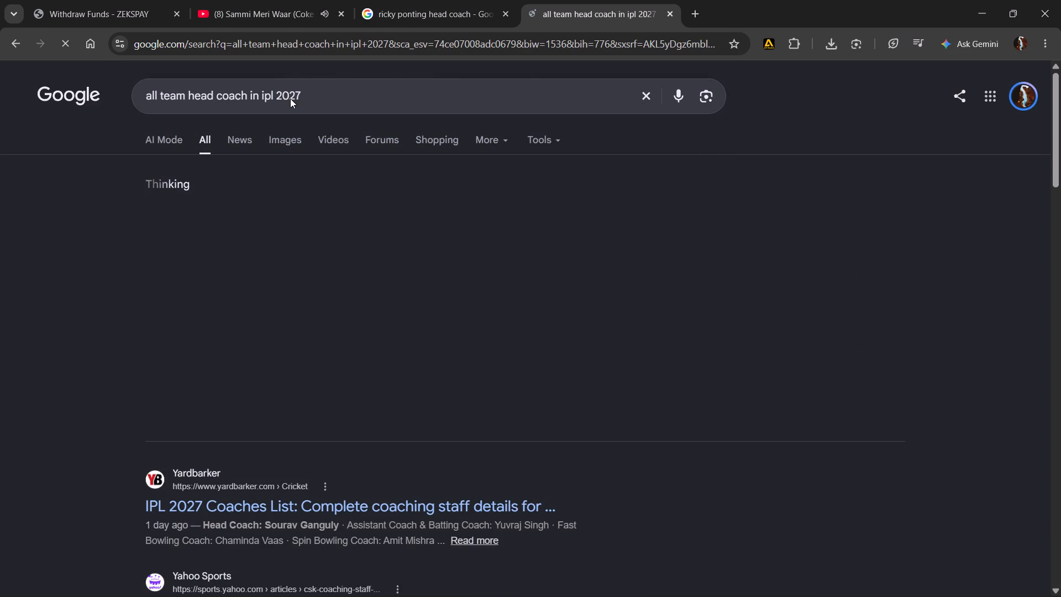
Open Yardbarker's "IPL 2027 Coaches List" article and find the Gujarat Titans coaching staff.
{"action": "scroll", "coordinate": [340, 294], "scroll_direction": "down", "scroll_amount": 1}
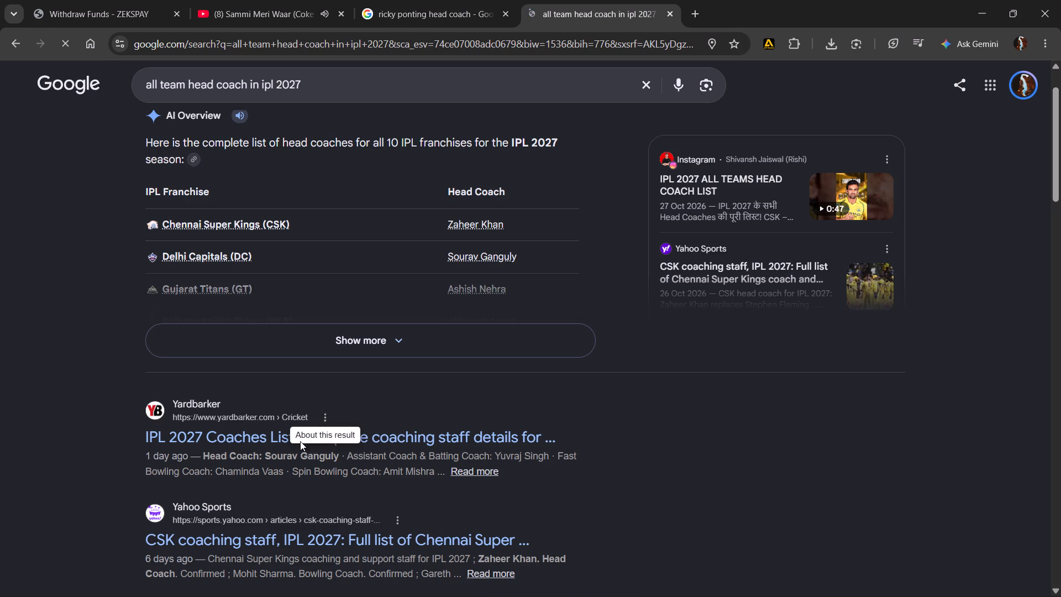
{"action": "left_click", "coordinate": [247, 440]}
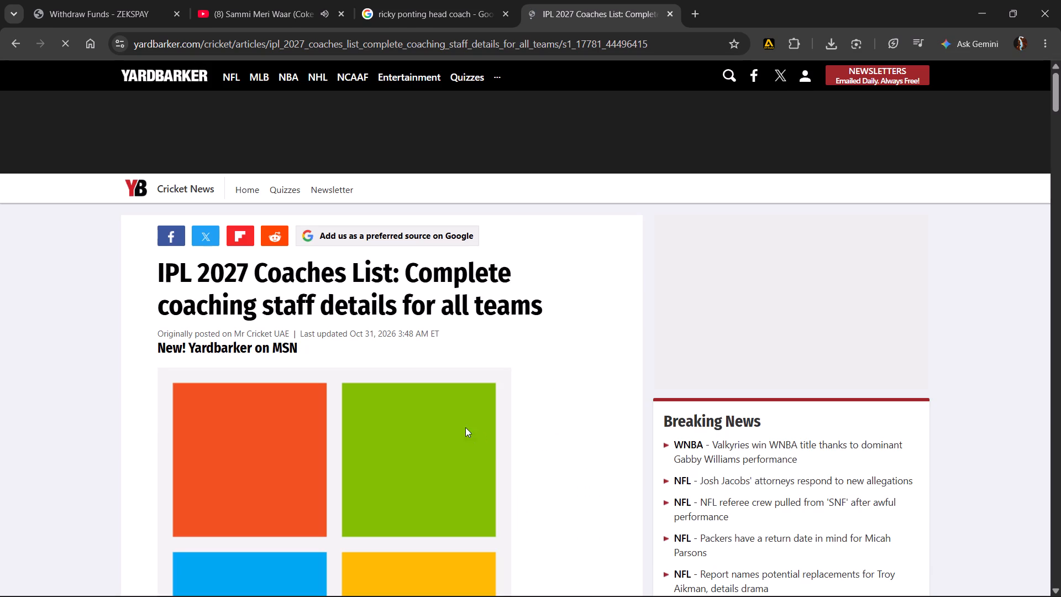
{"action": "scroll", "coordinate": [442, 420], "scroll_direction": "down", "scroll_amount": 3}
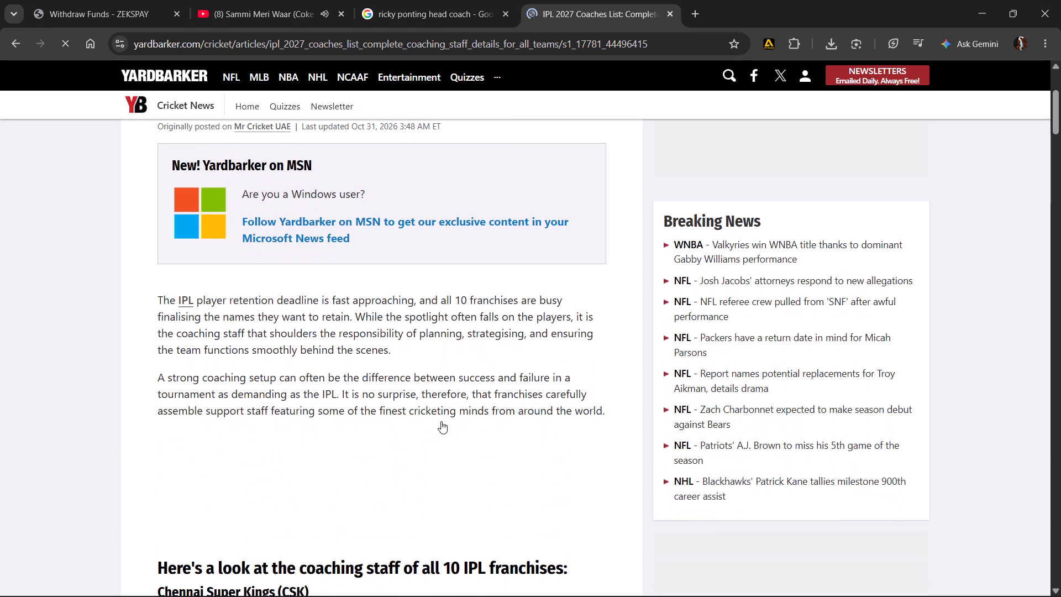
{"action": "scroll", "coordinate": [441, 421], "scroll_direction": "down", "scroll_amount": 3}
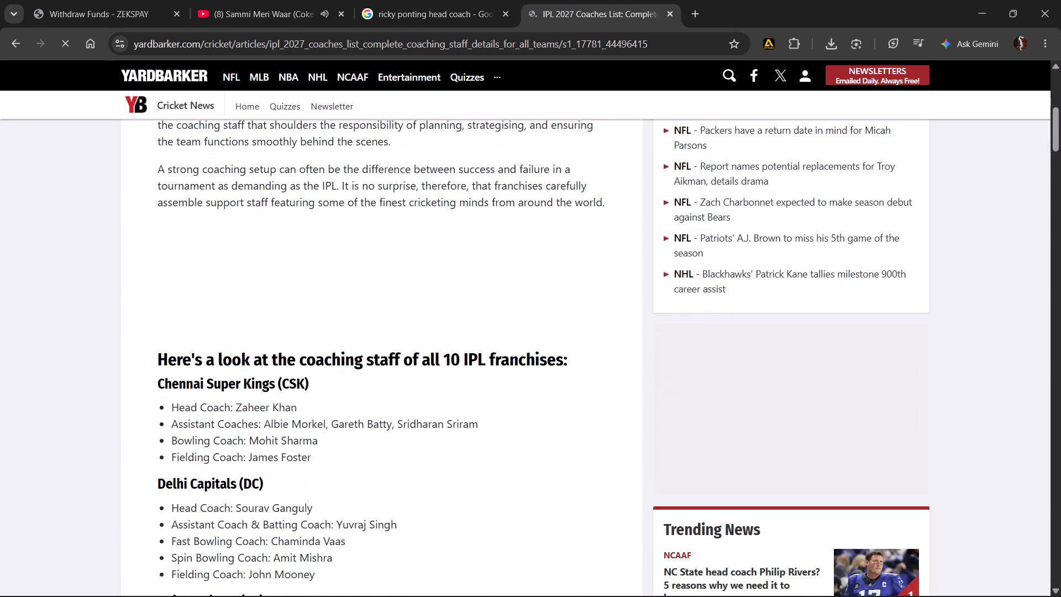
{"action": "scroll", "coordinate": [282, 430], "scroll_direction": "down", "scroll_amount": 4}
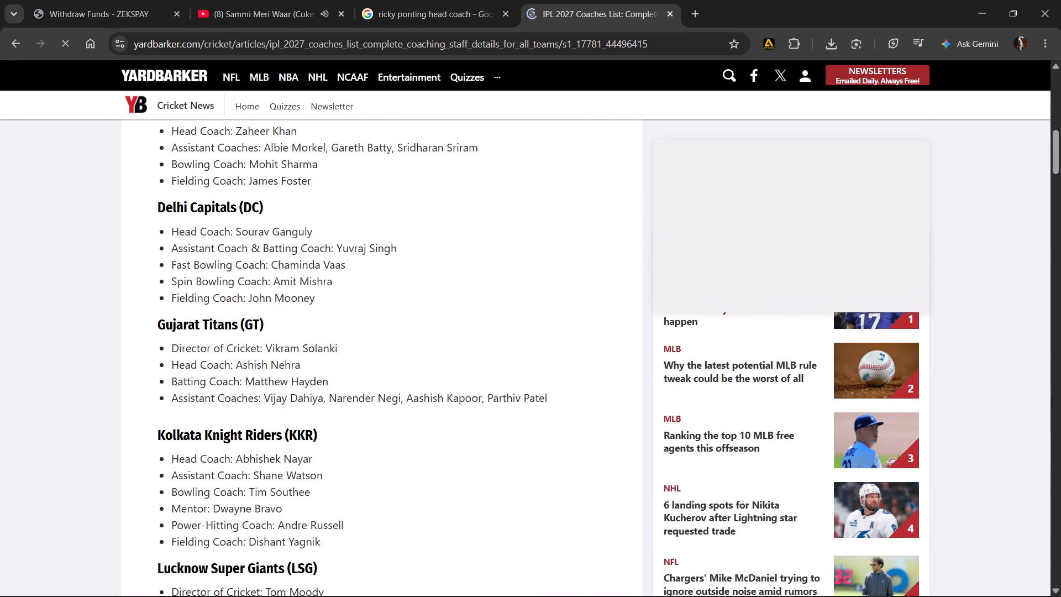
Reject the site's privacy consent request and copy Ashish Nehra from the Gujarat Titans head coach entry.
{"action": "left_click_drag", "start_coordinate": [314, 362], "coordinate": [303, 362]}
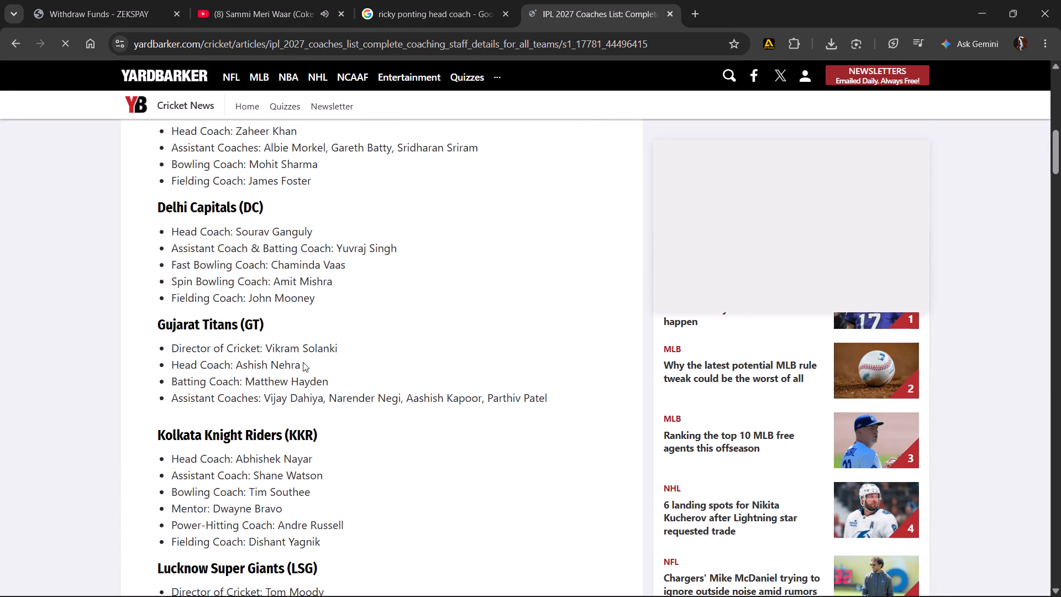
{"action": "left_click_drag", "start_coordinate": [303, 362], "coordinate": [270, 365]}
{"action": "left_click", "coordinate": [302, 363]}
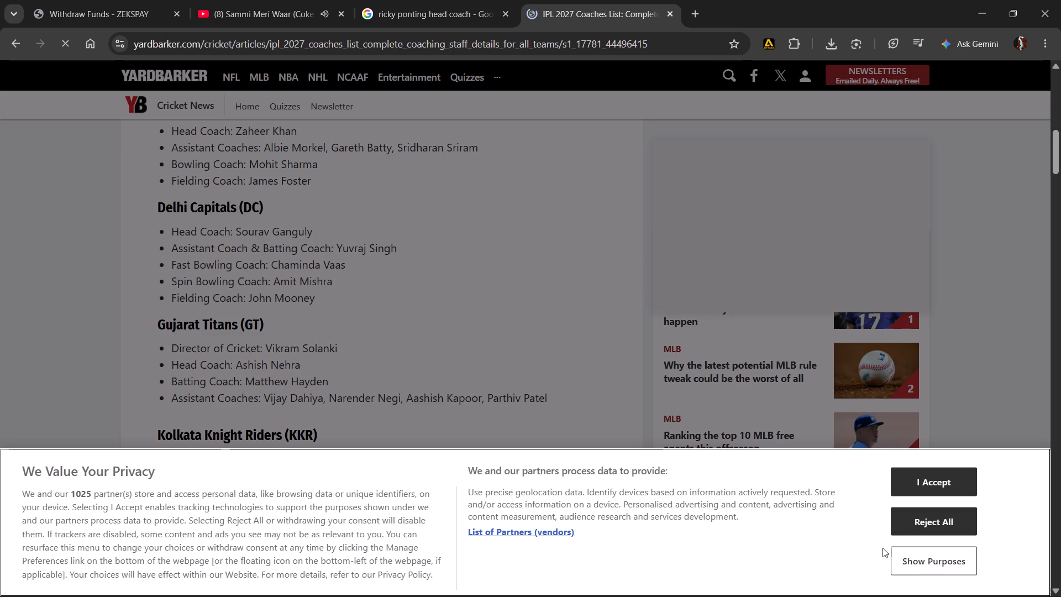
{"action": "left_click", "coordinate": [919, 516]}
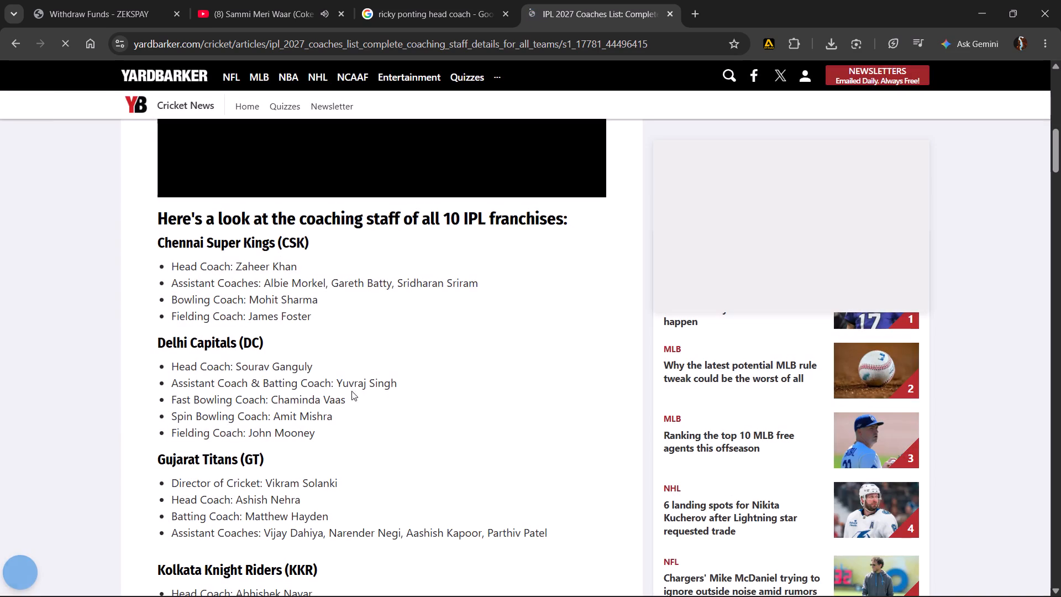
{"action": "left_click_drag", "start_coordinate": [304, 499], "coordinate": [237, 497]}
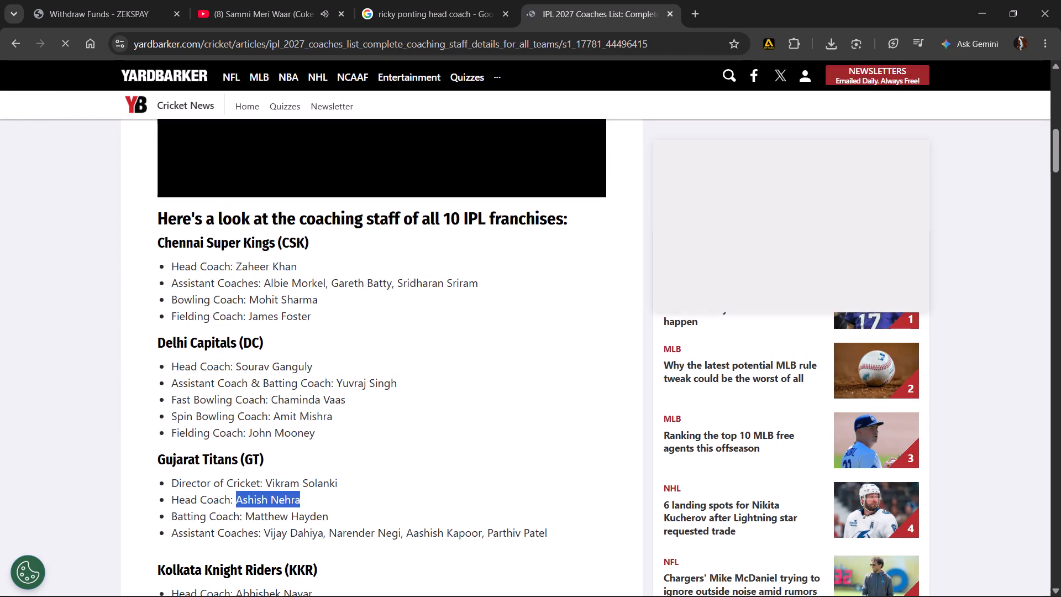
{"action": "key", "text": "ctrl+c"}
Switch to CapCut and select the Zaheer Khan caption over the Gujarat Titans section.
{"action": "key", "text": "alt+Tab"}
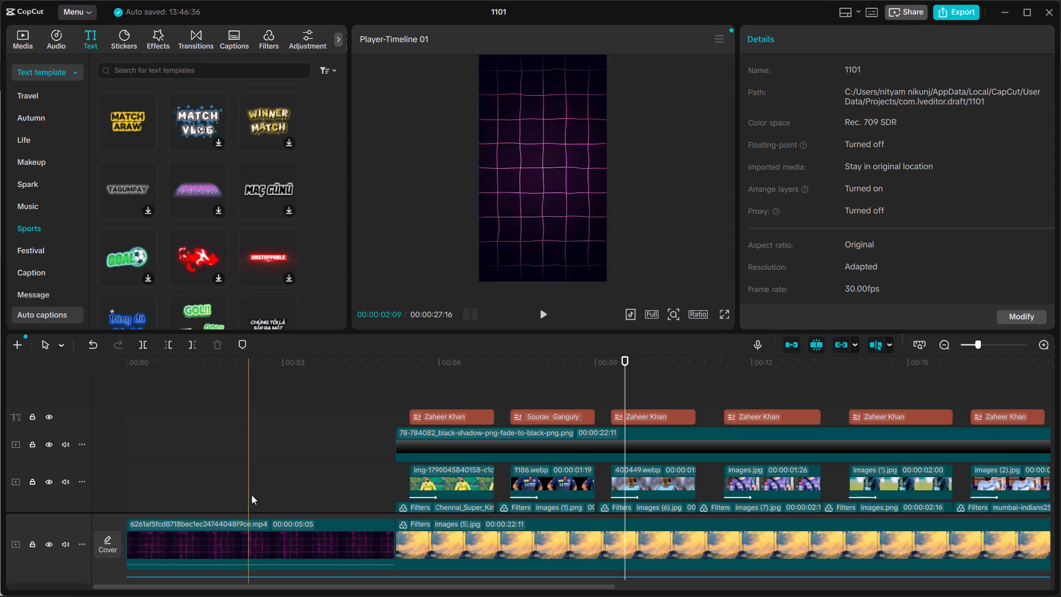
{"action": "left_click", "coordinate": [643, 390]}
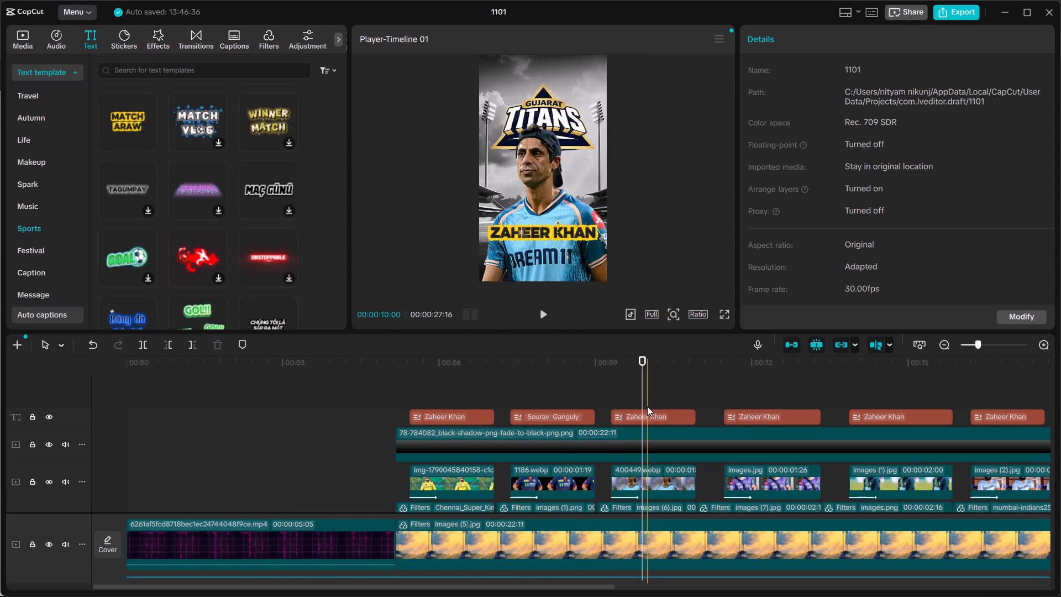
{"action": "left_click", "coordinate": [648, 417]}
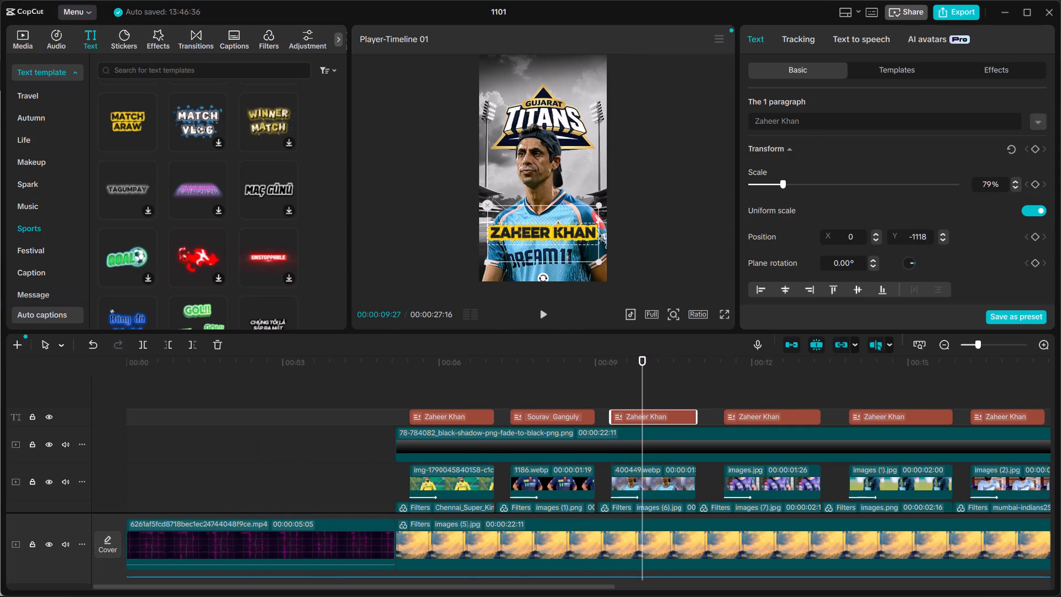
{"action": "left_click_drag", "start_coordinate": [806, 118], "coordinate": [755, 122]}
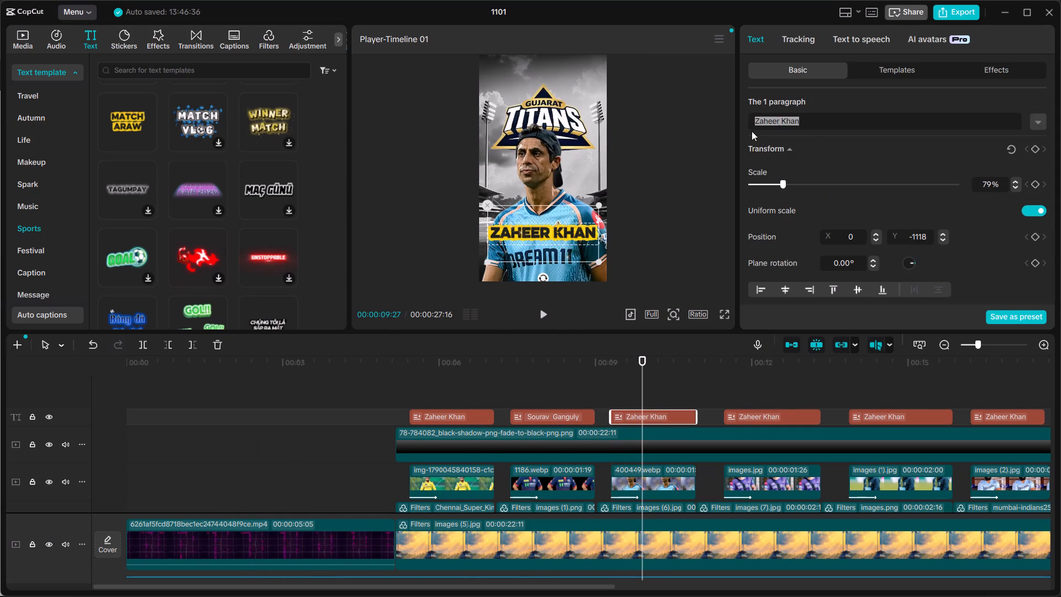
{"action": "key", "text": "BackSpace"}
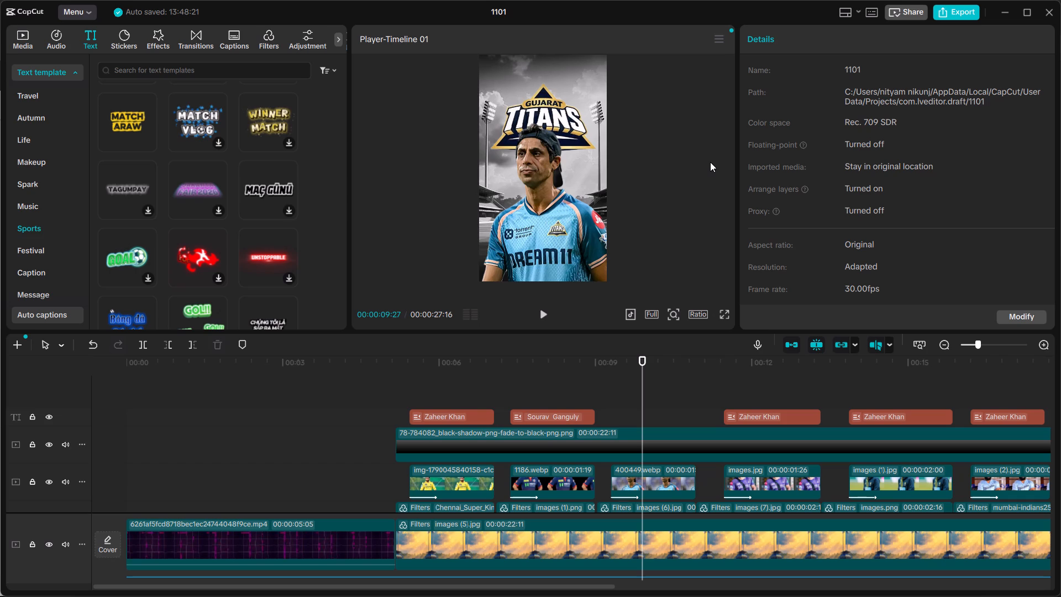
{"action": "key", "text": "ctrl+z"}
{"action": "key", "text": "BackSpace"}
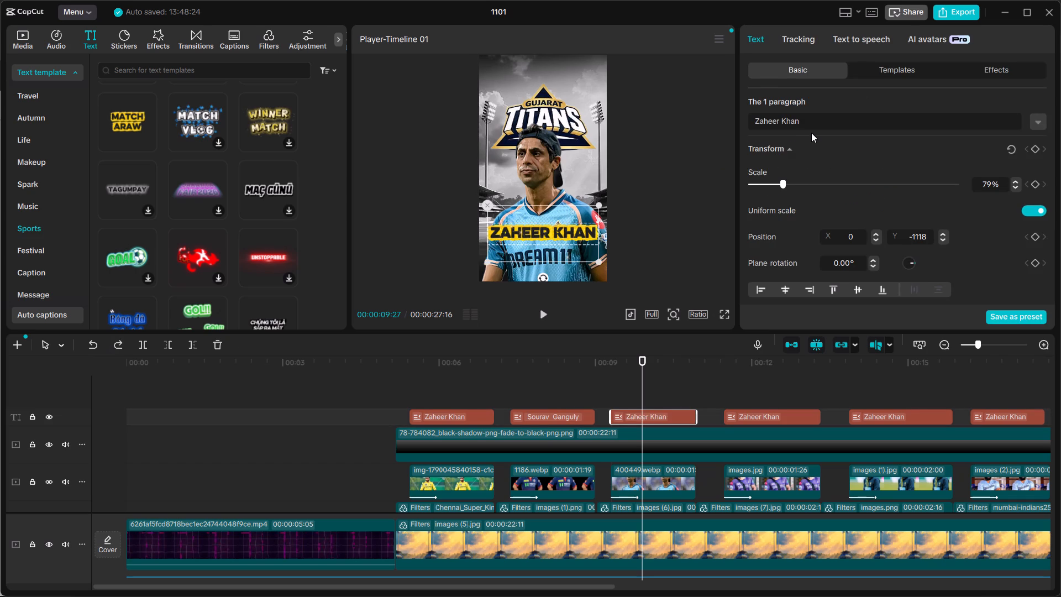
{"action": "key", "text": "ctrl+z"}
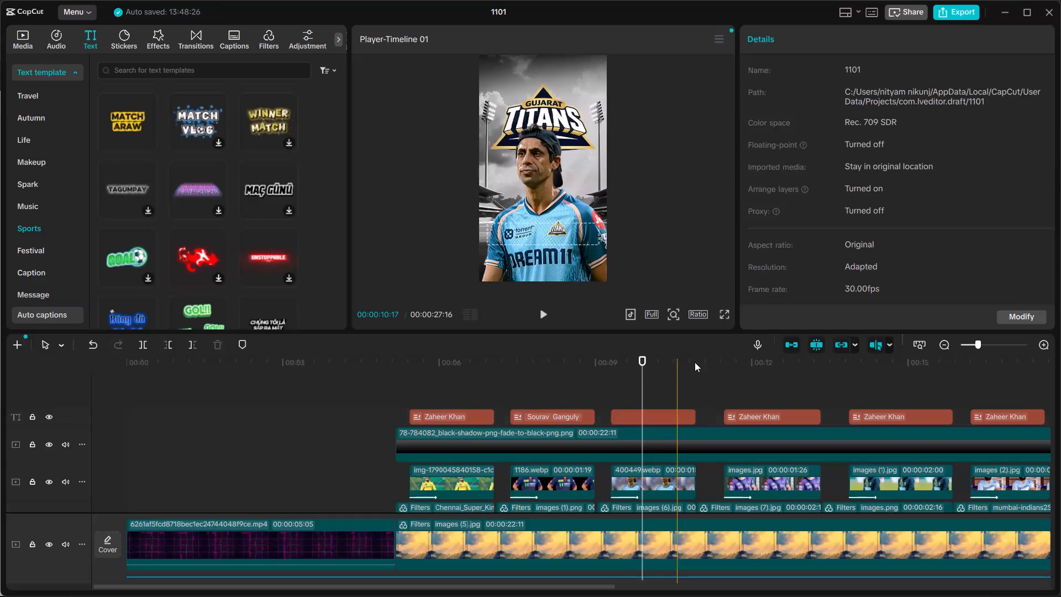
Replace the Gujarat Titans section's caption text with the copied name Ashish Nehra.
{"action": "left_click", "coordinate": [782, 119]}
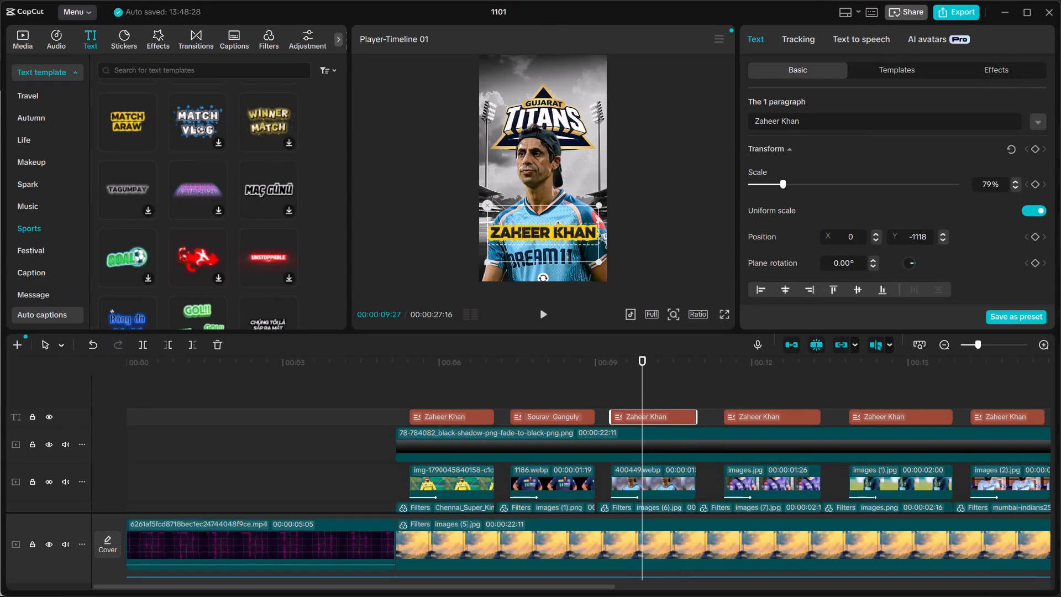
{"action": "key", "text": "Right"}
{"action": "key", "text": "Right"}
{"action": "key", "text": "Right"}
{"action": "key", "text": "Right"}
{"action": "key", "text": "BackSpace"}
{"action": "key", "text": "BackSpace"}
{"action": "key", "text": "BackSpace"}
{"action": "key", "text": "BackSpace"}
{"action": "key", "text": "BackSpace"}
{"action": "key", "text": "BackSpace"}
{"action": "key", "text": "BackSpace"}
{"action": "key", "text": "BackSpace"}
{"action": "key", "text": "BackSpace"}
{"action": "key", "text": "BackSpace"}
{"action": "key", "text": "BackSpace"}
{"action": "key", "text": "BackSpace"}
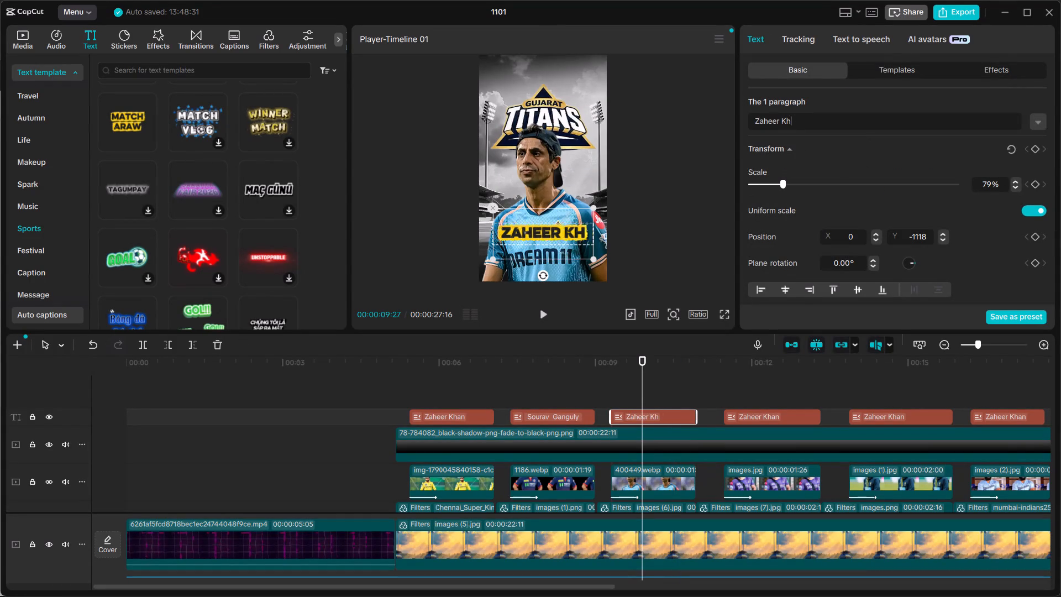
{"action": "key", "text": "BackSpace"}
{"action": "key", "text": "BackSpace"}
{"action": "key", "text": "BackSpace"}
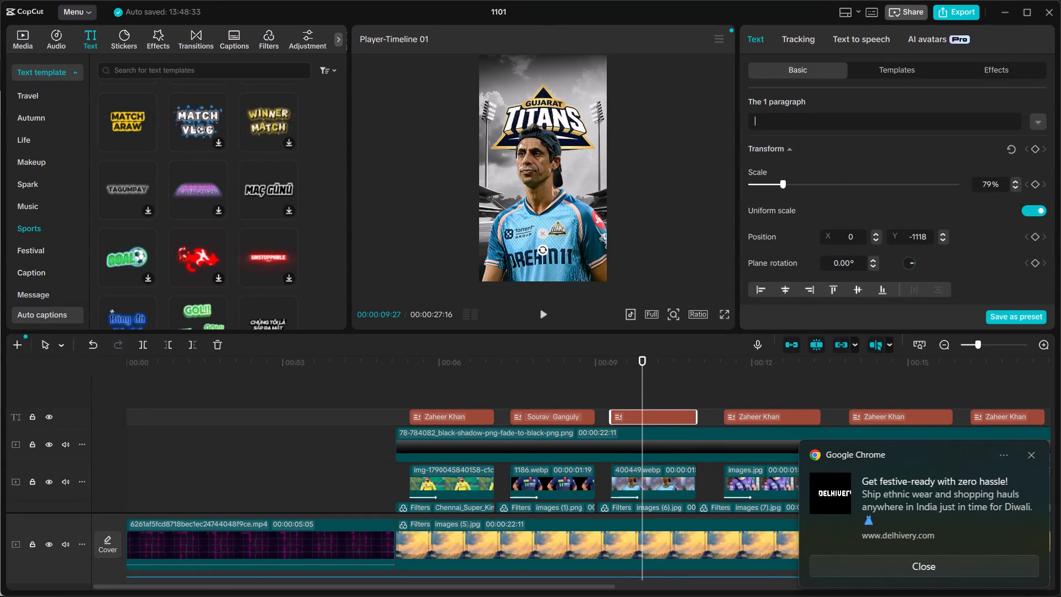
{"action": "key", "text": "ctrl+v"}
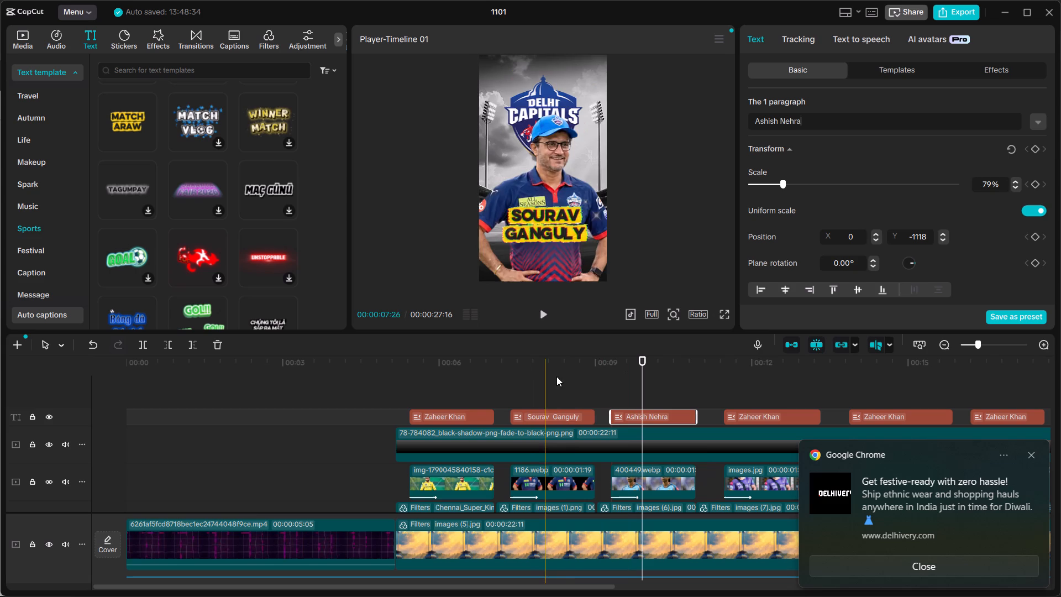
Switch to the Yardbarker article in Chrome, dismiss the Delhivery notification and copy Abhishek Nayar from the Kolkata Knight Riders head coach entry.
{"action": "left_click", "coordinate": [724, 370]}
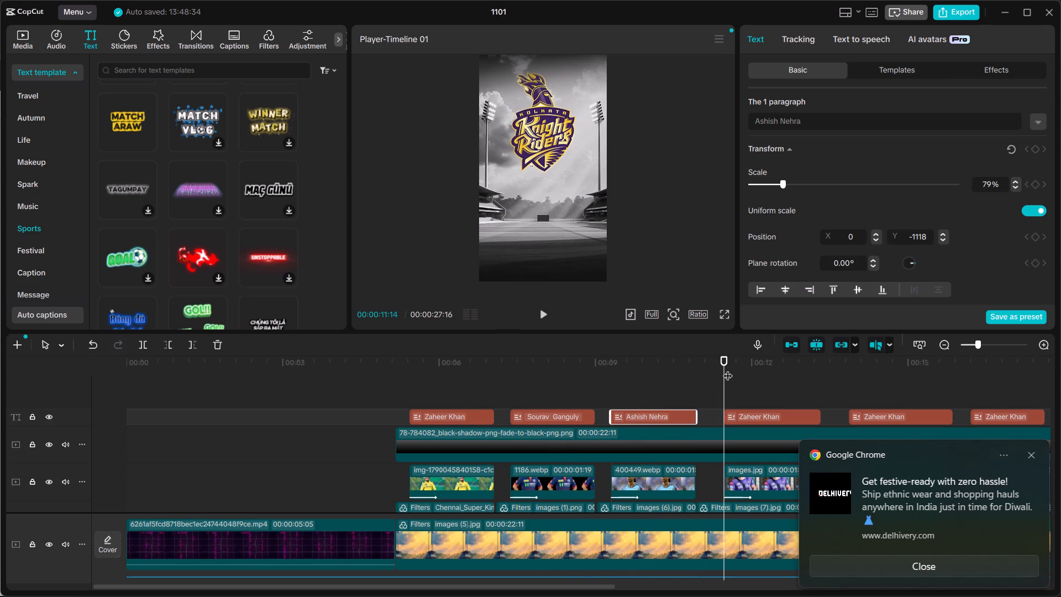
{"action": "key", "text": "alt+Tab"}
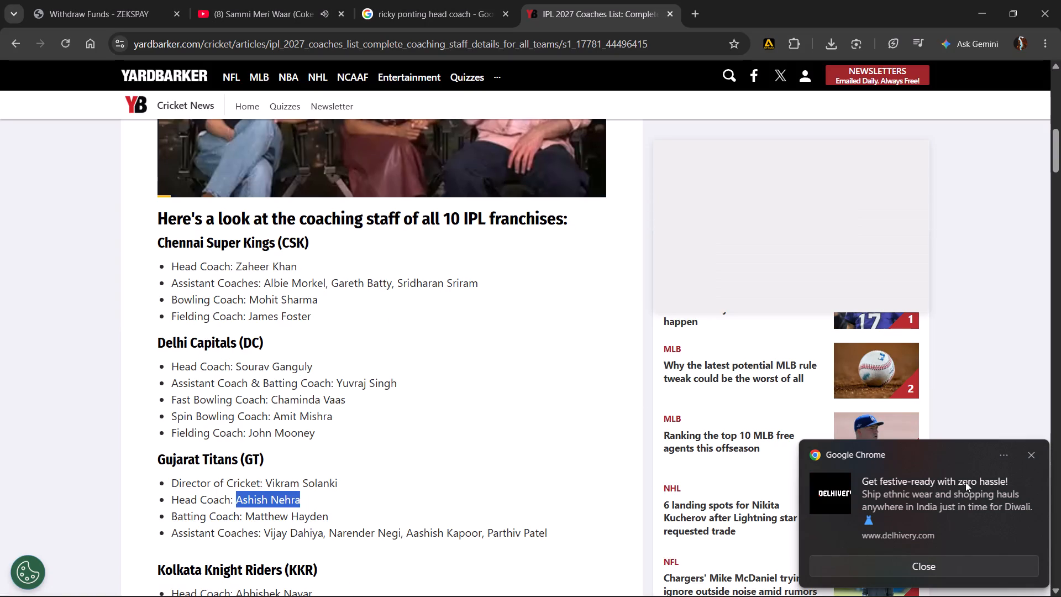
{"action": "left_click", "coordinate": [1030, 452]}
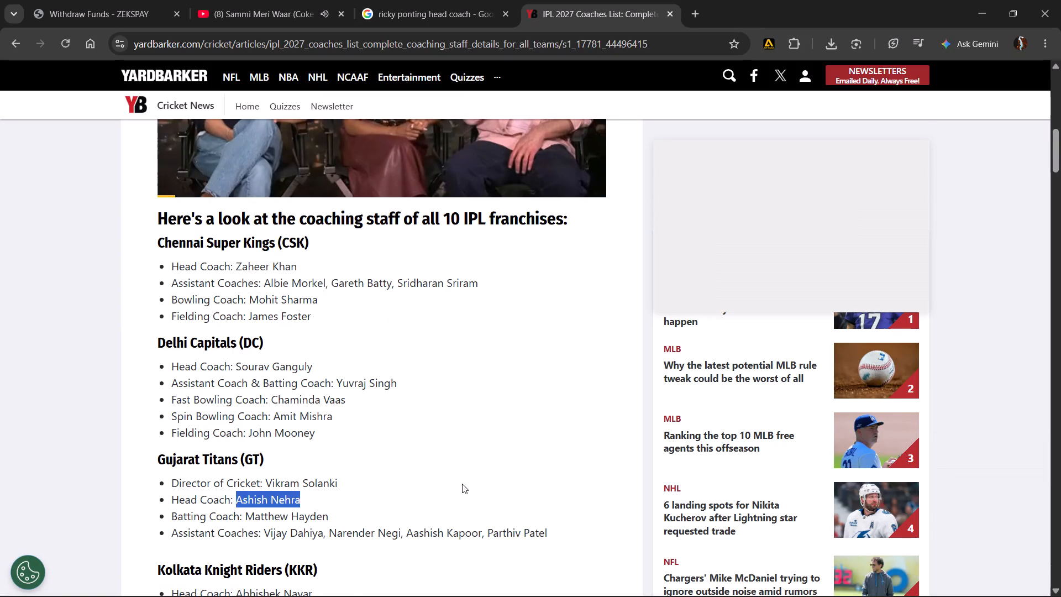
{"action": "scroll", "coordinate": [412, 485], "scroll_direction": "down", "scroll_amount": 3}
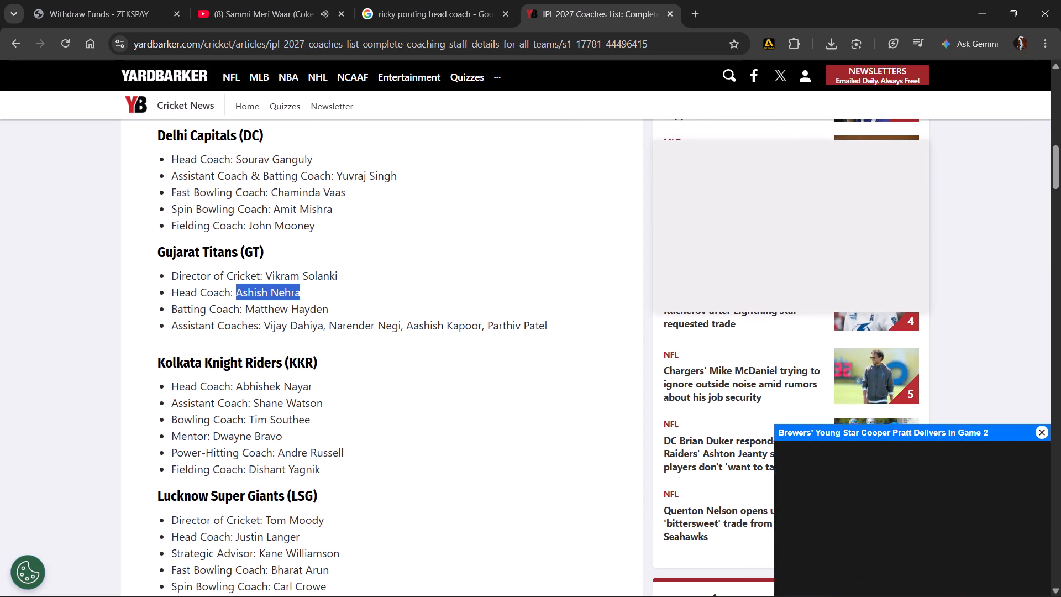
{"action": "left_click_drag", "start_coordinate": [319, 383], "coordinate": [242, 385]}
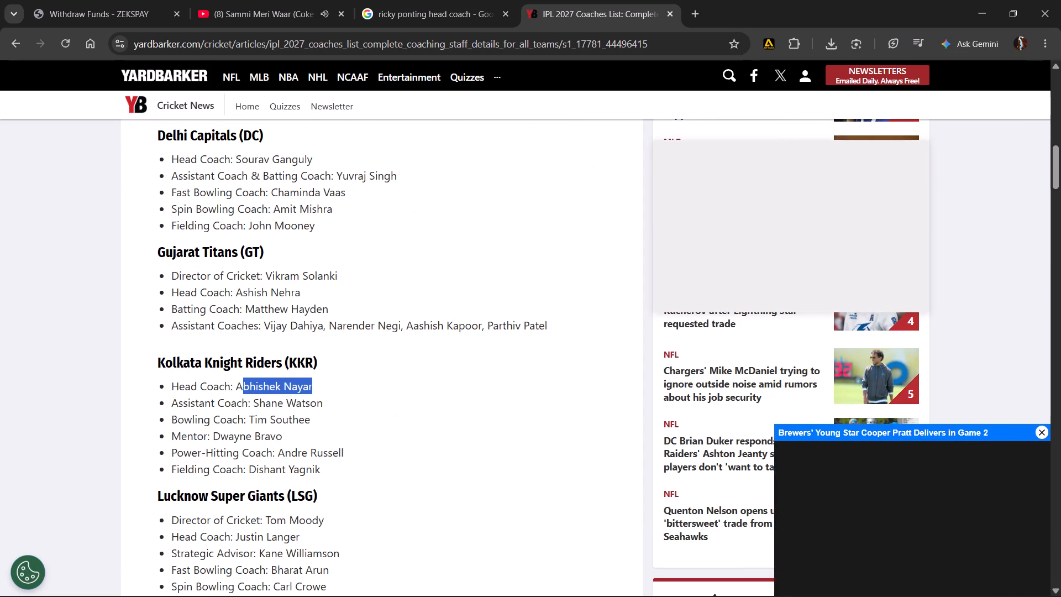
{"action": "left_click_drag", "start_coordinate": [242, 385], "coordinate": [238, 385]}
{"action": "key", "text": "ctrl+c"}
Return to CapCut and replace the Kolkata Knight Riders section's caption text with the copied name Abhishek Nayar.
{"action": "key", "text": "alt+Tab"}
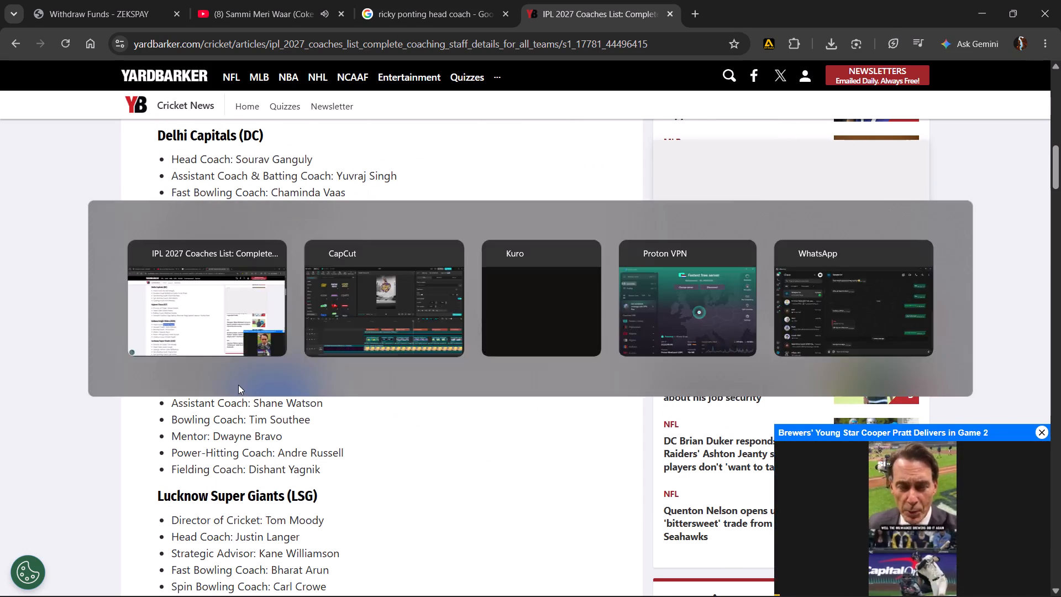
{"action": "left_click", "coordinate": [764, 392]}
{"action": "left_click", "coordinate": [776, 419]}
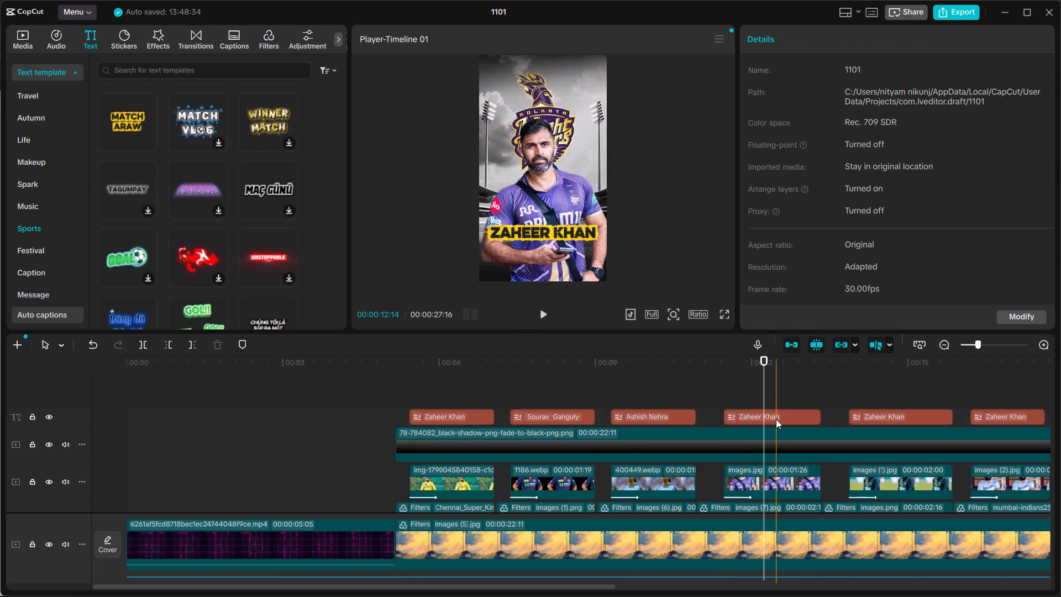
{"action": "left_click", "coordinate": [806, 127]}
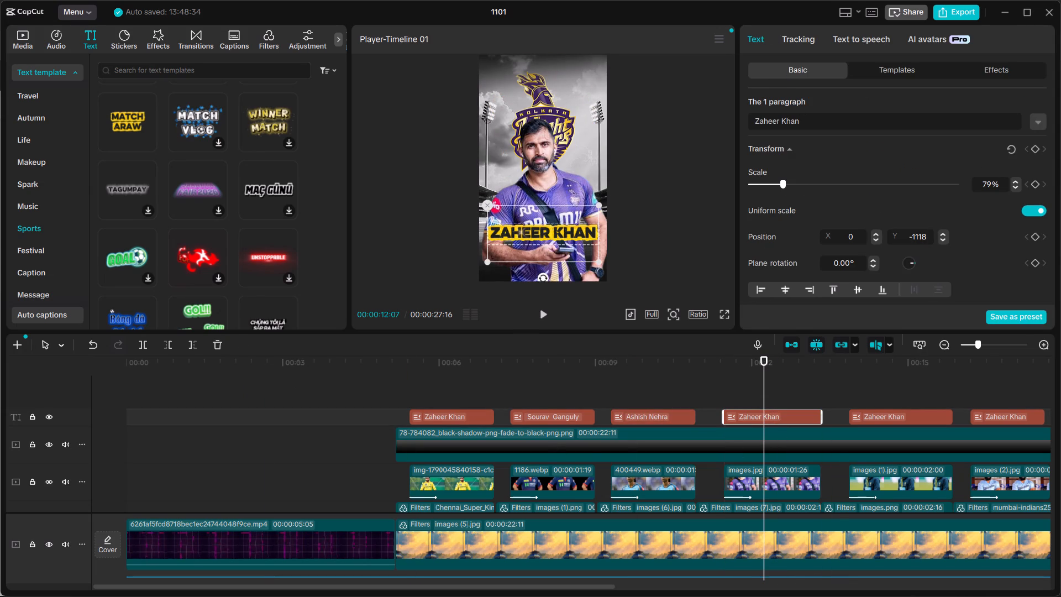
{"action": "left_click", "coordinate": [800, 120]}
{"action": "key", "text": "BackSpace"}
{"action": "key", "text": "BackSpace"}
{"action": "key", "text": "BackSpace"}
{"action": "key", "text": "BackSpace"}
{"action": "key", "text": "BackSpace"}
{"action": "key", "text": "BackSpace"}
{"action": "key", "text": "BackSpace"}
{"action": "key", "text": "BackSpace"}
{"action": "key", "text": "BackSpace"}
{"action": "key", "text": "BackSpace"}
{"action": "key", "text": "BackSpace"}
{"action": "key", "text": "BackSpace"}
{"action": "key", "text": "BackSpace"}
{"action": "key", "text": "BackSpace"}
{"action": "key", "text": "BackSpace"}
{"action": "key", "text": "BackSpace"}
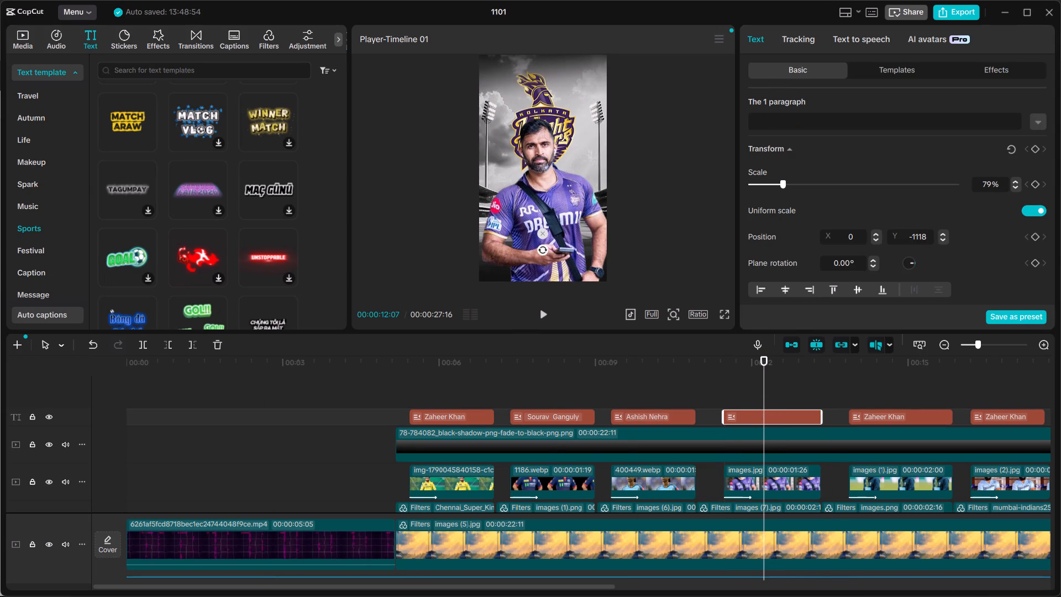
{"action": "key", "text": "ctrl+v"}
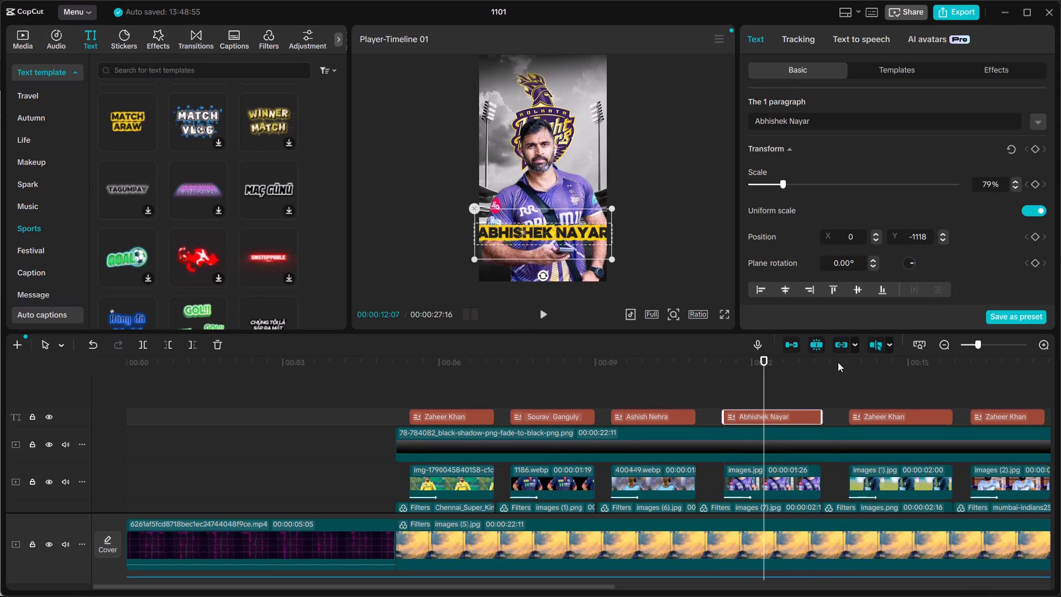
Check the Lucknow Super Giants section on the timeline, and copy Justin Langer from that team's head coach entry in Chrome.
{"action": "scroll", "coordinate": [840, 377], "scroll_direction": "left", "scroll_amount": 1}
{"action": "left_click", "coordinate": [797, 390]}
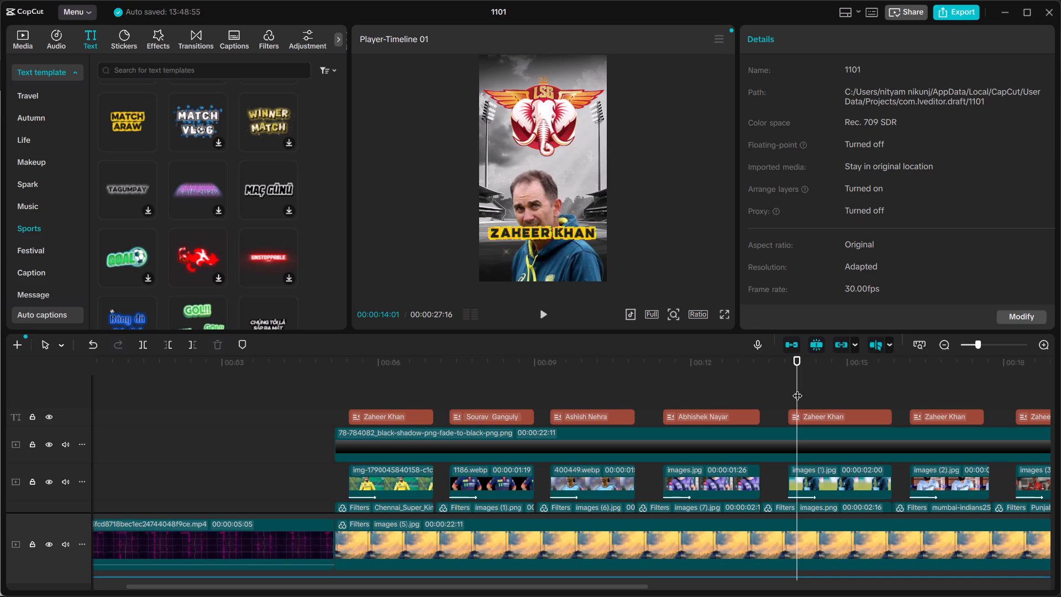
{"action": "scroll", "coordinate": [849, 438], "scroll_direction": "left", "scroll_amount": 1}
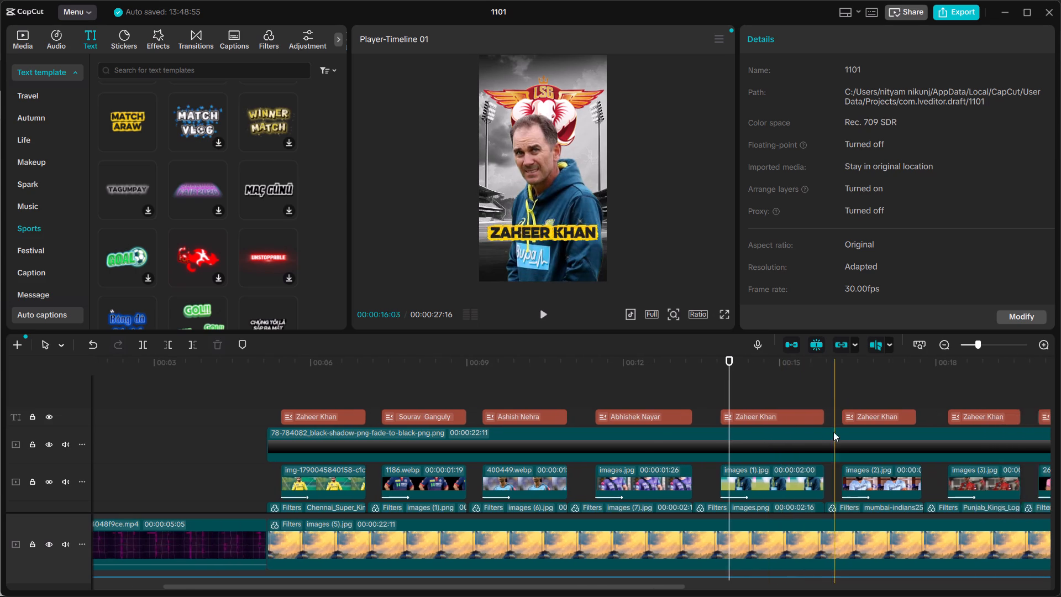
{"action": "scroll", "coordinate": [833, 432], "scroll_direction": "left", "scroll_amount": 1}
{"action": "key", "text": "alt+Tab"}
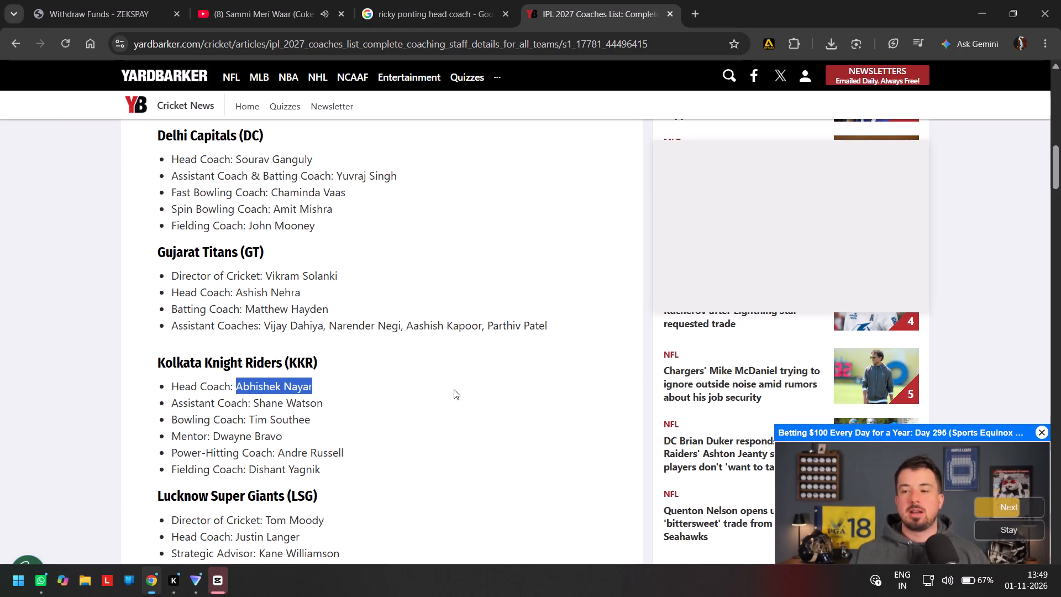
{"action": "scroll", "coordinate": [442, 393], "scroll_direction": "down", "scroll_amount": 1}
{"action": "scroll", "coordinate": [356, 454], "scroll_direction": "down", "scroll_amount": 2}
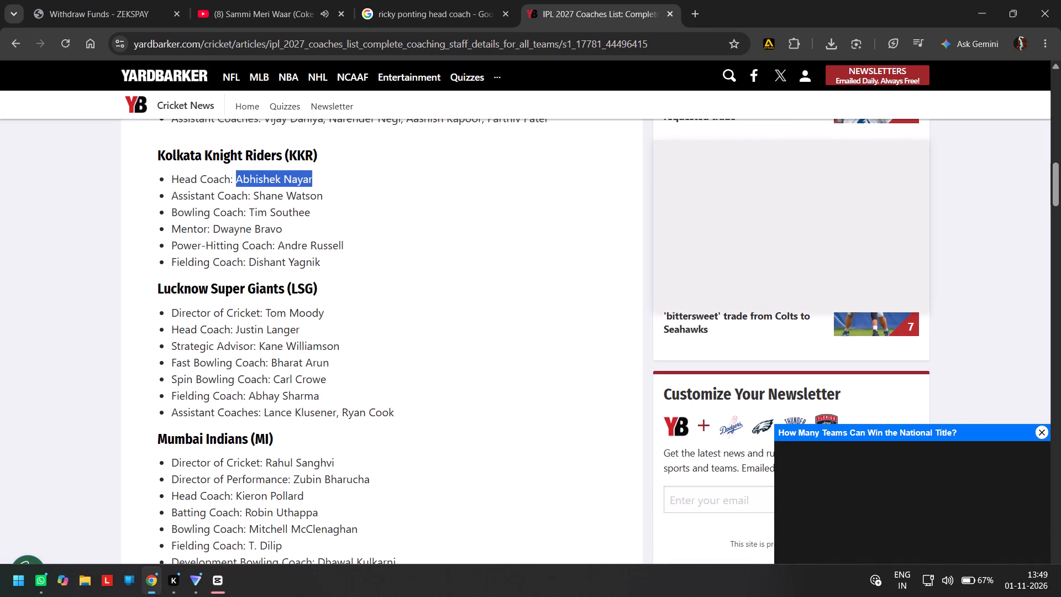
{"action": "left_click_drag", "start_coordinate": [297, 328], "coordinate": [255, 334]}
{"action": "left_click", "coordinate": [305, 329]}
{"action": "left_click_drag", "start_coordinate": [305, 329], "coordinate": [248, 336]}
{"action": "key", "text": "ctrl+c"}
Return to CapCut and replace the Lucknow Super Giants section's caption text with the copied name Justin Langer.
{"action": "key", "text": "alt+Tab"}
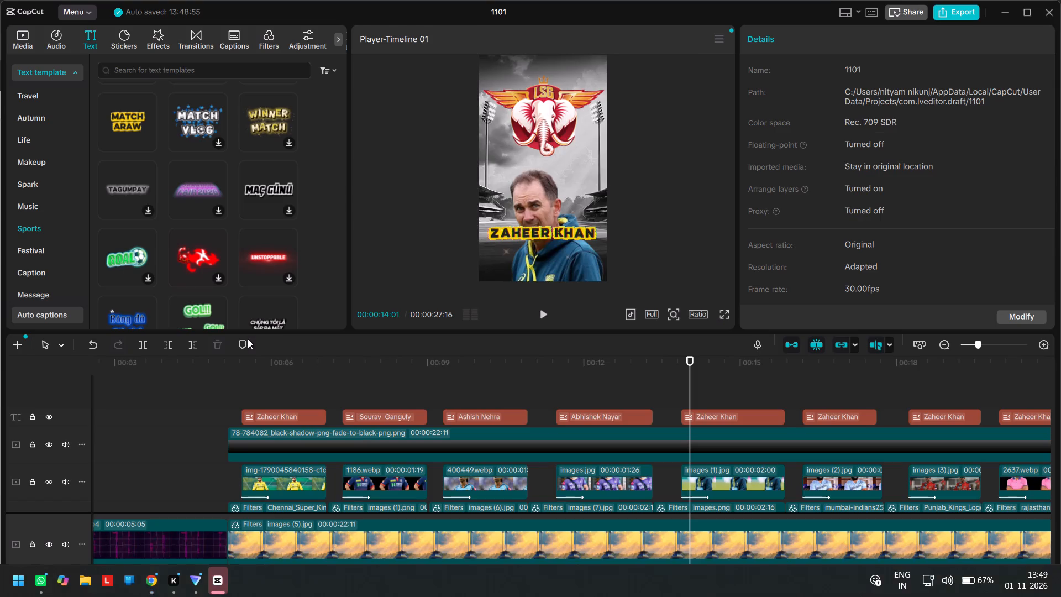
{"action": "left_click", "coordinate": [711, 374]}
{"action": "left_click", "coordinate": [726, 425]}
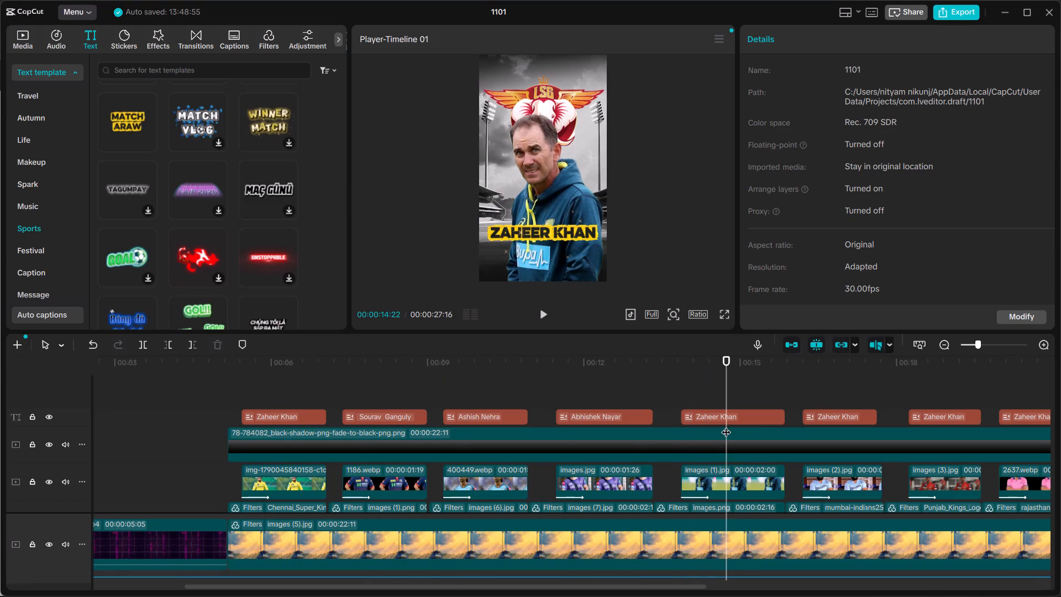
{"action": "left_click", "coordinate": [725, 410]}
{"action": "left_click", "coordinate": [807, 122]}
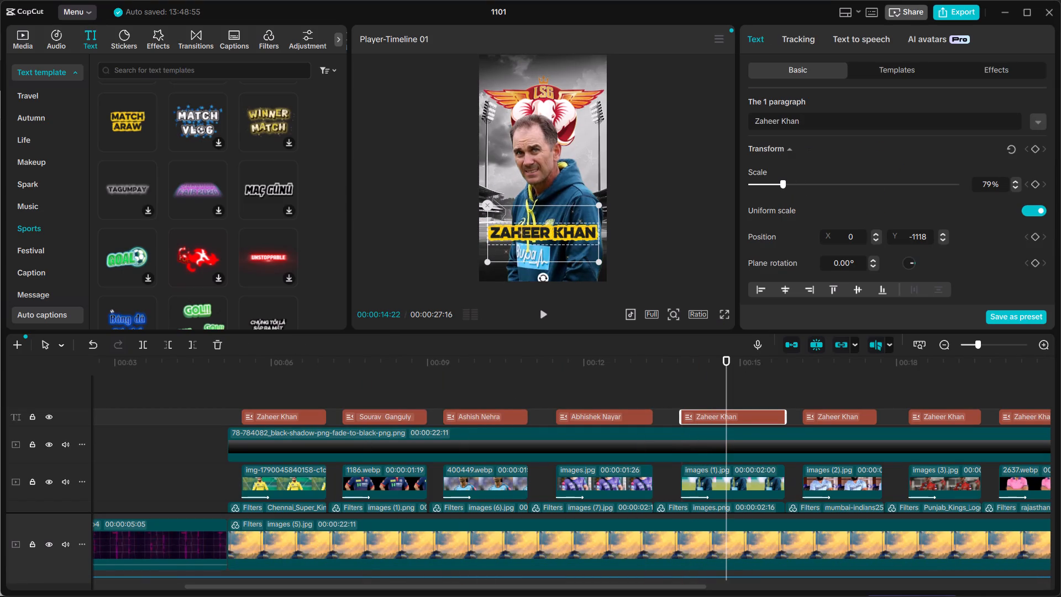
{"action": "key", "text": "BackSpace"}
{"action": "key", "text": "BackSpace"}
{"action": "key", "text": "BackSpace"}
{"action": "key", "text": "BackSpace"}
{"action": "key", "text": "BackSpace"}
{"action": "key", "text": "BackSpace"}
{"action": "key", "text": "BackSpace"}
{"action": "key", "text": "BackSpace"}
{"action": "key", "text": "BackSpace"}
{"action": "key", "text": "BackSpace"}
{"action": "key", "text": "BackSpace"}
{"action": "key", "text": "BackSpace"}
{"action": "key", "text": "BackSpace"}
{"action": "key", "text": "BackSpace"}
{"action": "key", "text": "BackSpace"}
{"action": "key", "text": "BackSpace"}
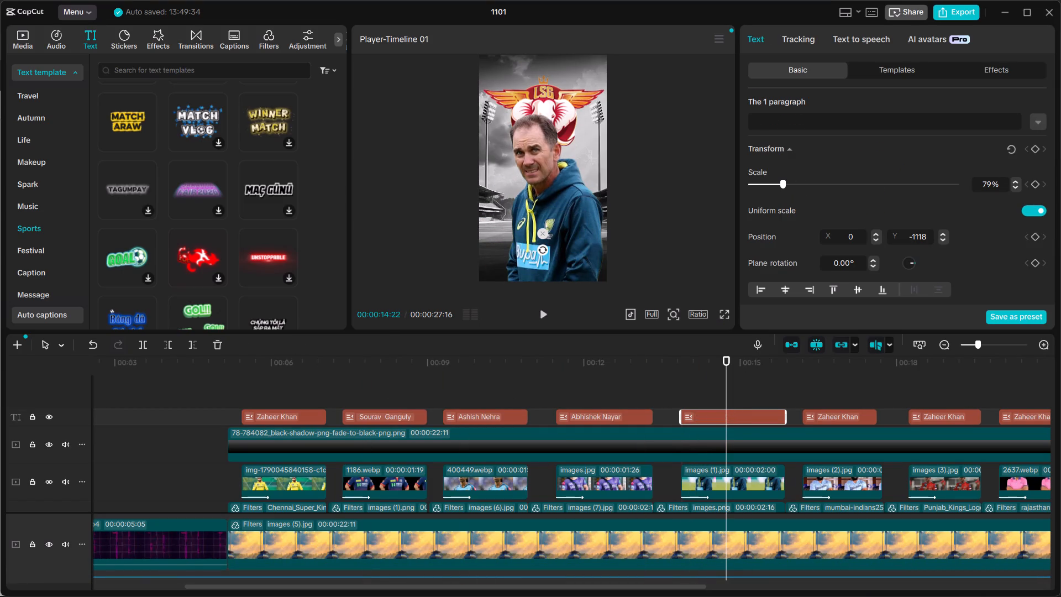
{"action": "key", "text": "ctrl+v"}
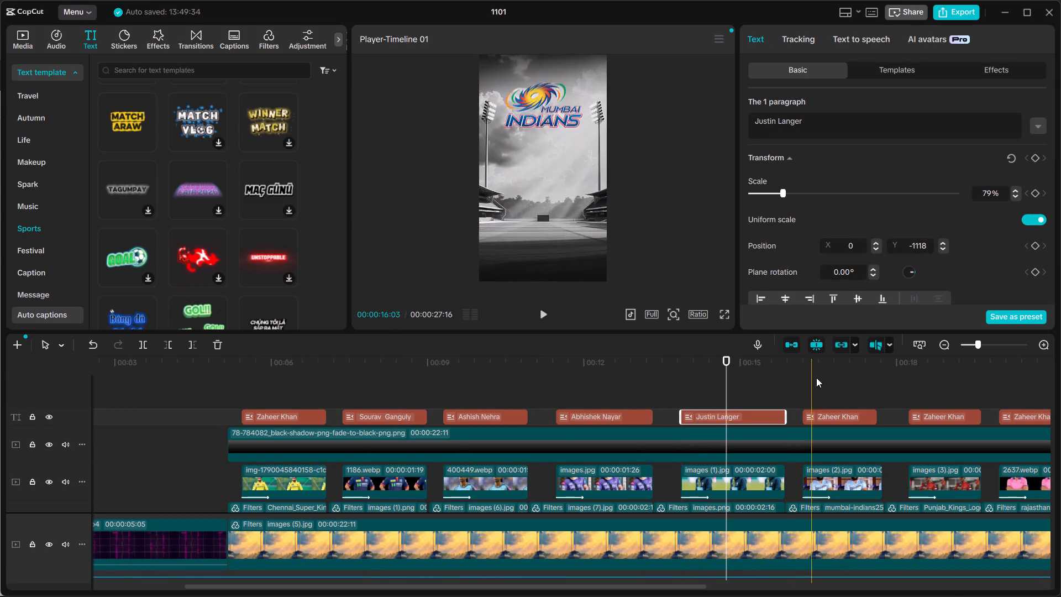
Move the playhead to the Mumbai Indians section, copy Kieron Pollard from that team's head coach entry in Chrome, and return to CapCut.
{"action": "left_click", "coordinate": [818, 378]}
{"action": "key", "text": "alt+Tab"}
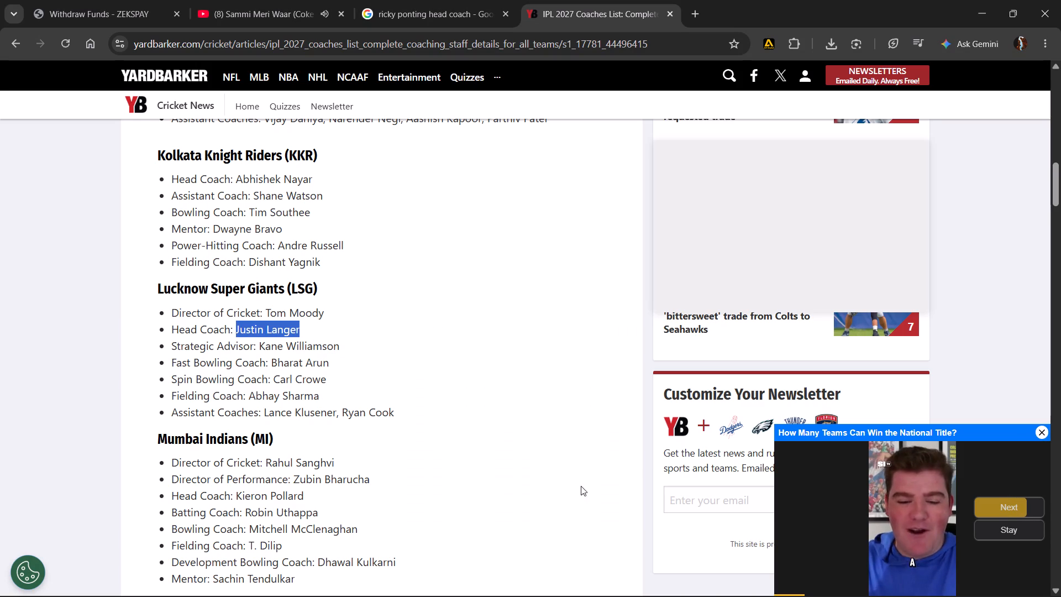
{"action": "scroll", "coordinate": [432, 467], "scroll_direction": "down", "scroll_amount": 1}
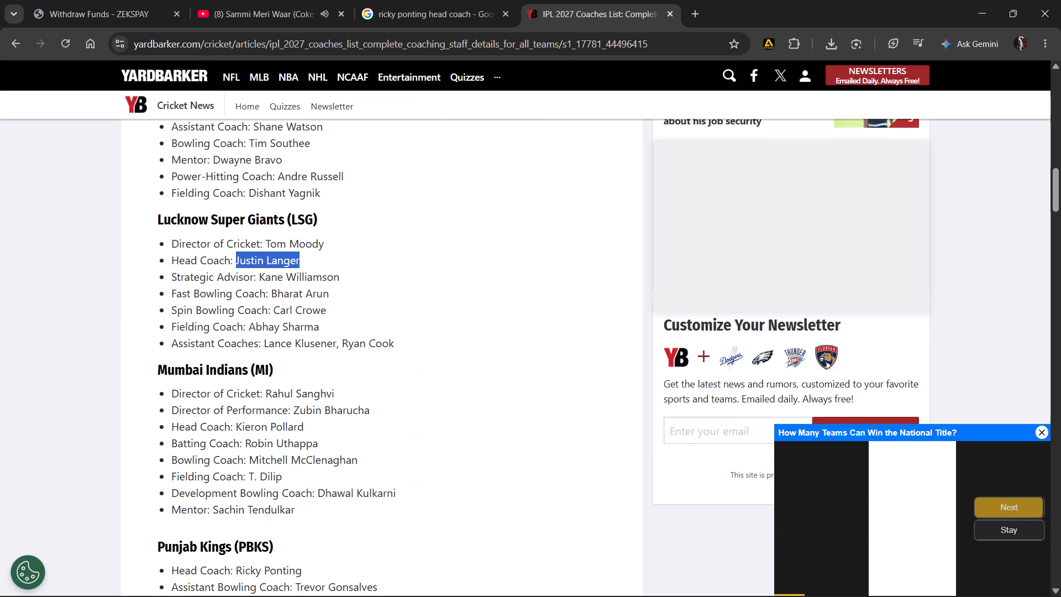
{"action": "left_click_drag", "start_coordinate": [307, 430], "coordinate": [237, 431]}
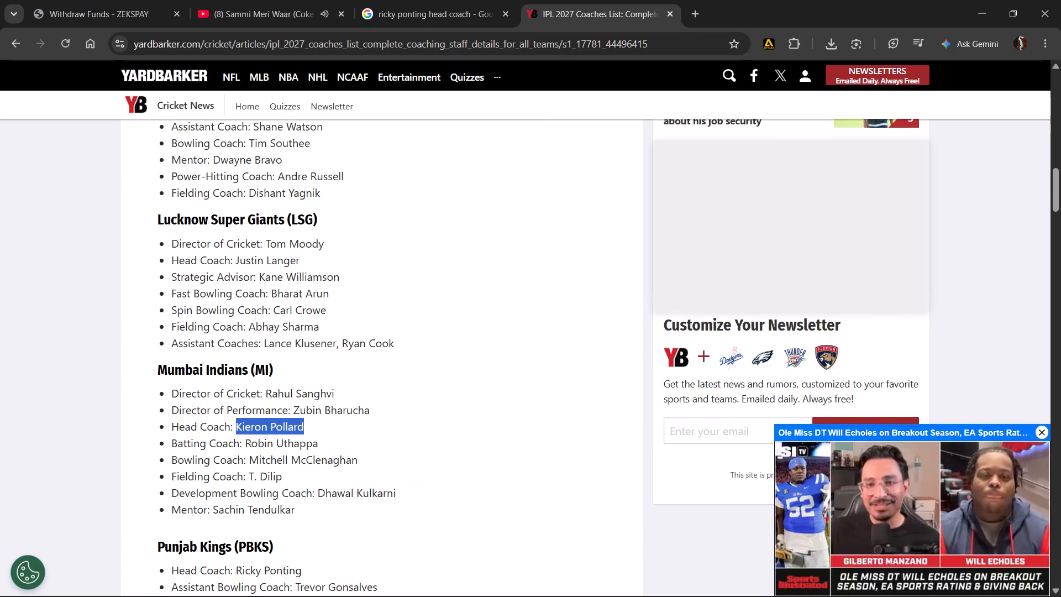
{"action": "key", "text": "ctrl+c"}
{"action": "key", "text": "alt+Tab"}
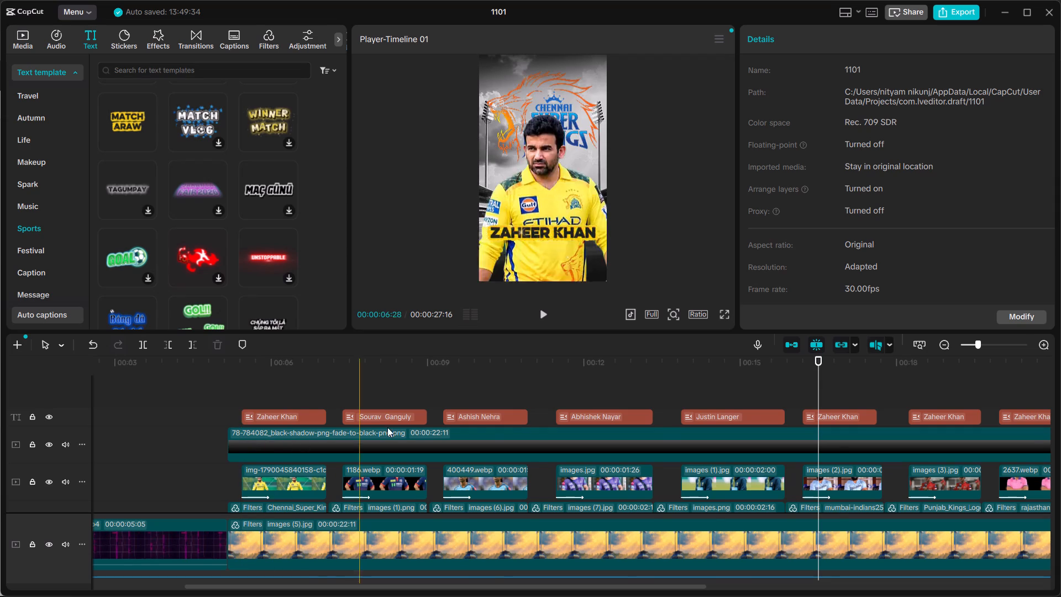
Replace the Mumbai Indians section's caption text with the copied name Kieron Pollard.
{"action": "left_click", "coordinate": [836, 381]}
{"action": "left_click", "coordinate": [848, 411]}
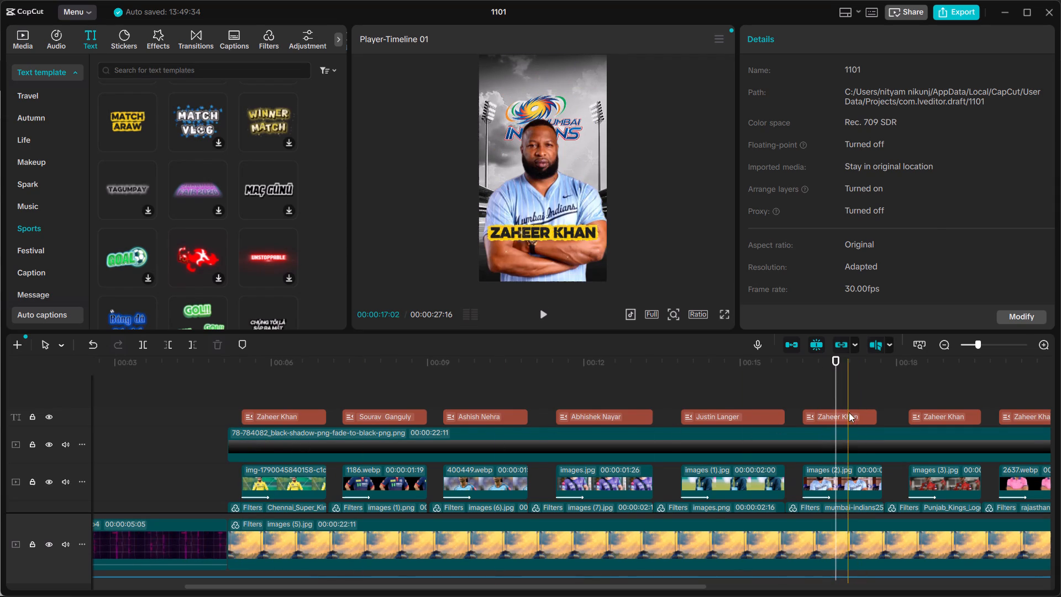
{"action": "left_click", "coordinate": [817, 123]}
{"action": "key", "text": "BackSpace"}
{"action": "key", "text": "BackSpace"}
{"action": "key", "text": "BackSpace"}
{"action": "key", "text": "BackSpace"}
{"action": "key", "text": "BackSpace"}
{"action": "key", "text": "BackSpace"}
{"action": "key", "text": "BackSpace"}
{"action": "key", "text": "BackSpace"}
{"action": "key", "text": "BackSpace"}
{"action": "key", "text": "BackSpace"}
{"action": "key", "text": "BackSpace"}
{"action": "key", "text": "BackSpace"}
{"action": "key", "text": "BackSpace"}
{"action": "key", "text": "BackSpace"}
{"action": "key", "text": "BackSpace"}
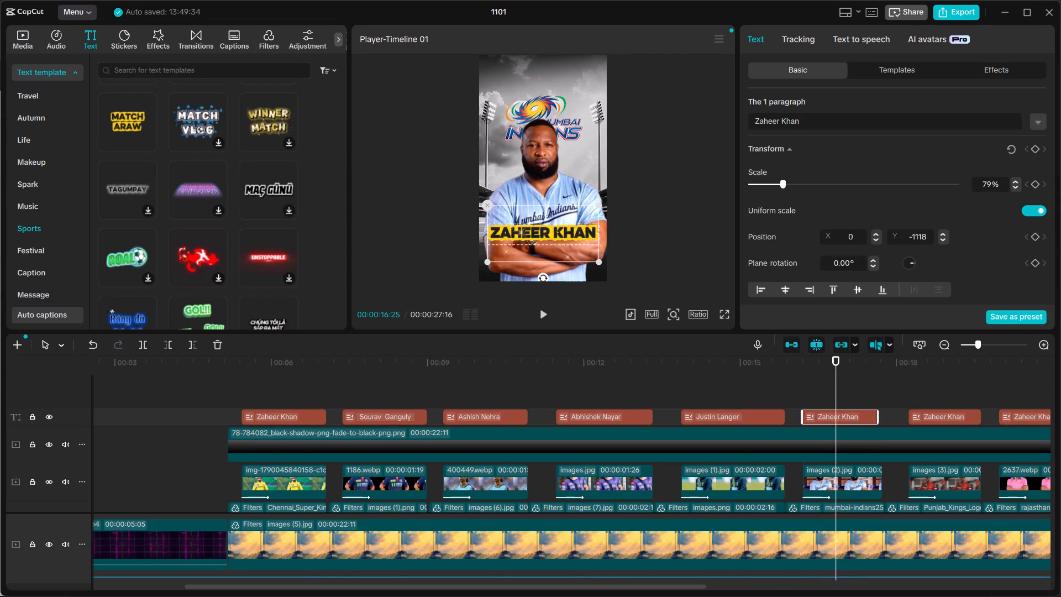
{"action": "key", "text": "BackSpace"}
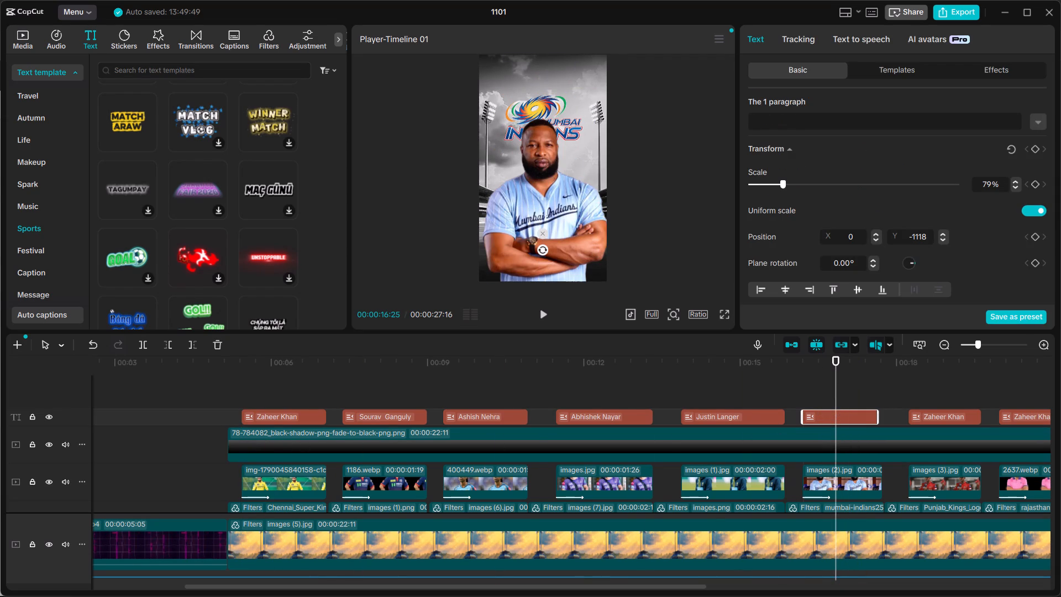
{"action": "key", "text": "ctrl+v"}
Switch to Chrome and copy Ricky Ponting from the Punjab Kings head coach entry.
{"action": "key", "text": "alt+Tab"}
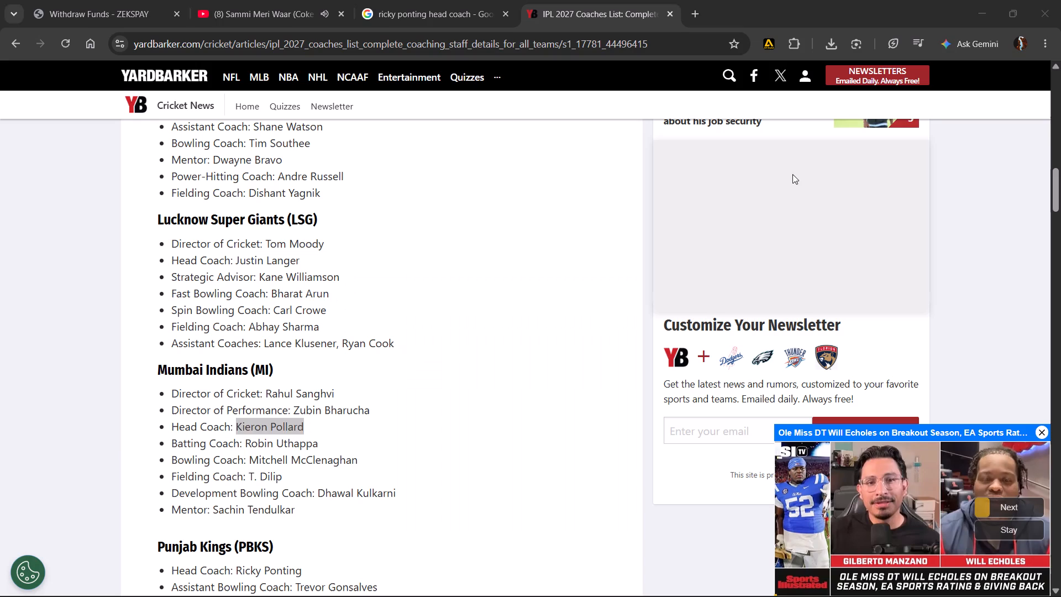
{"action": "scroll", "coordinate": [477, 362], "scroll_direction": "down", "scroll_amount": 3}
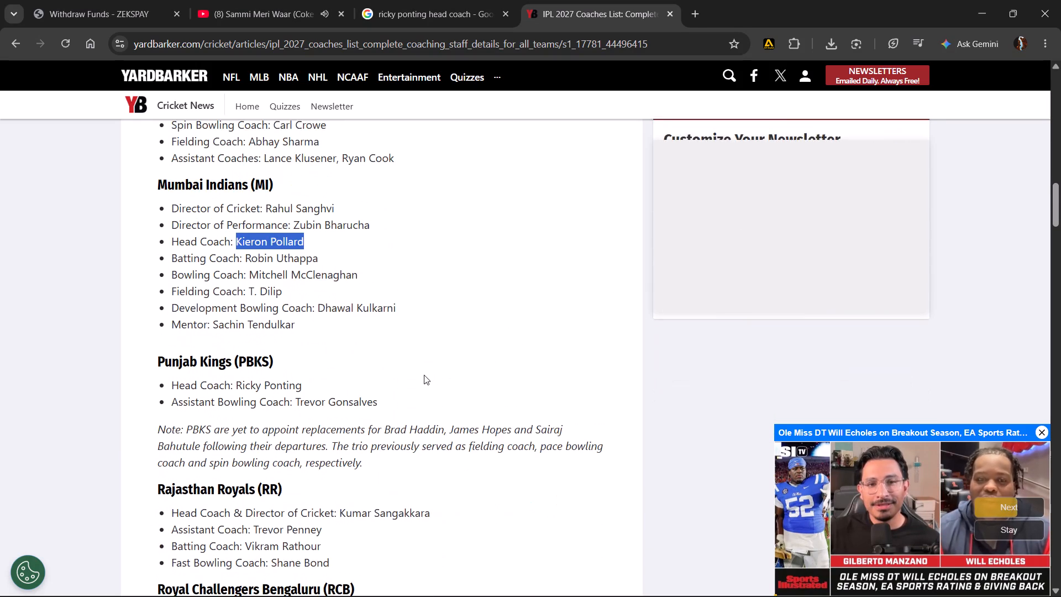
{"action": "scroll", "coordinate": [424, 375], "scroll_direction": "down", "scroll_amount": 2}
{"action": "left_click_drag", "start_coordinate": [312, 302], "coordinate": [247, 321]}
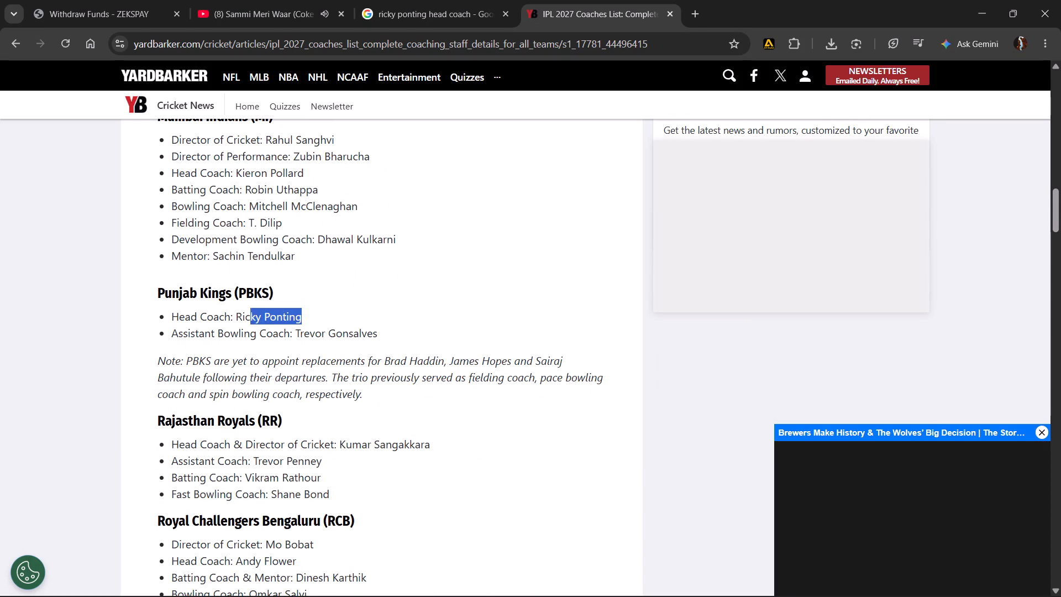
{"action": "left_click_drag", "start_coordinate": [247, 321], "coordinate": [236, 321]}
{"action": "key", "text": "ctrl+c"}
Return to CapCut and replace the Punjab Kings section's caption text with the copied name Ricky Ponting.
{"action": "key", "text": "alt+Tab"}
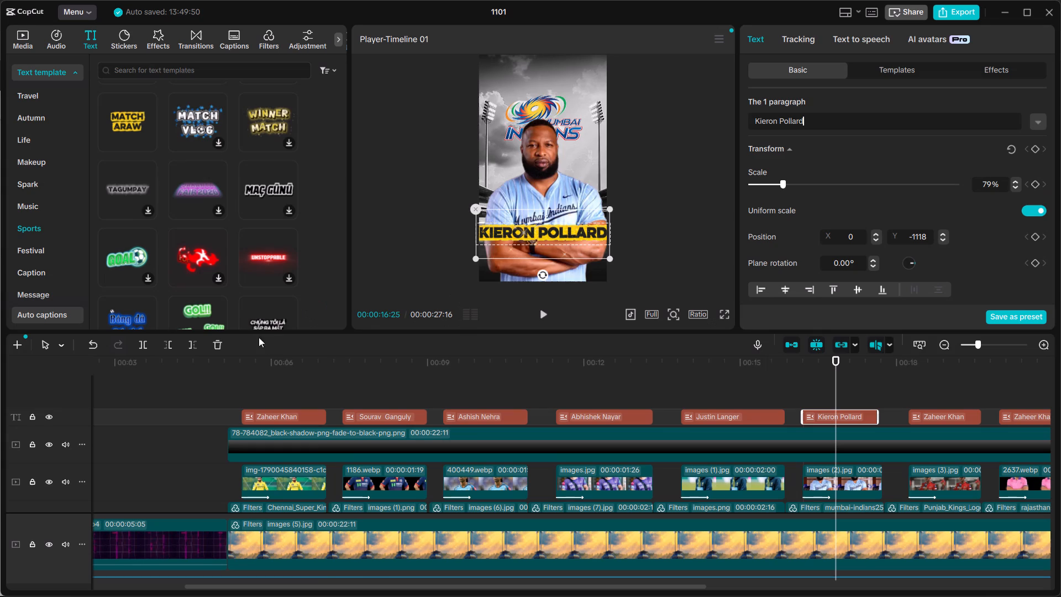
{"action": "scroll", "coordinate": [643, 385], "scroll_direction": "left", "scroll_amount": 2}
{"action": "left_click", "coordinate": [539, 390]}
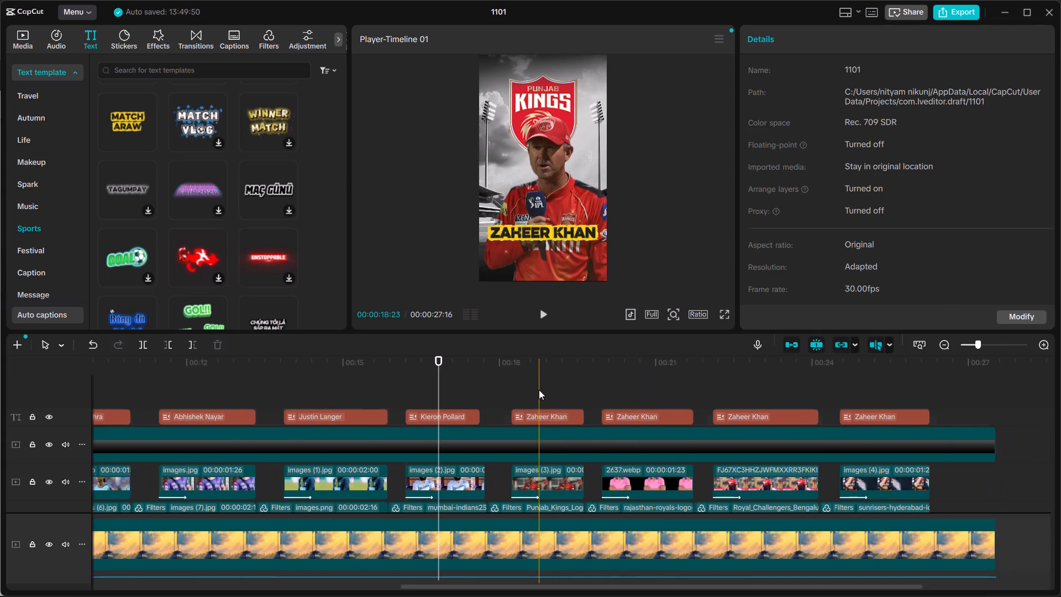
{"action": "left_click", "coordinate": [568, 417]}
{"action": "left_click", "coordinate": [813, 124]}
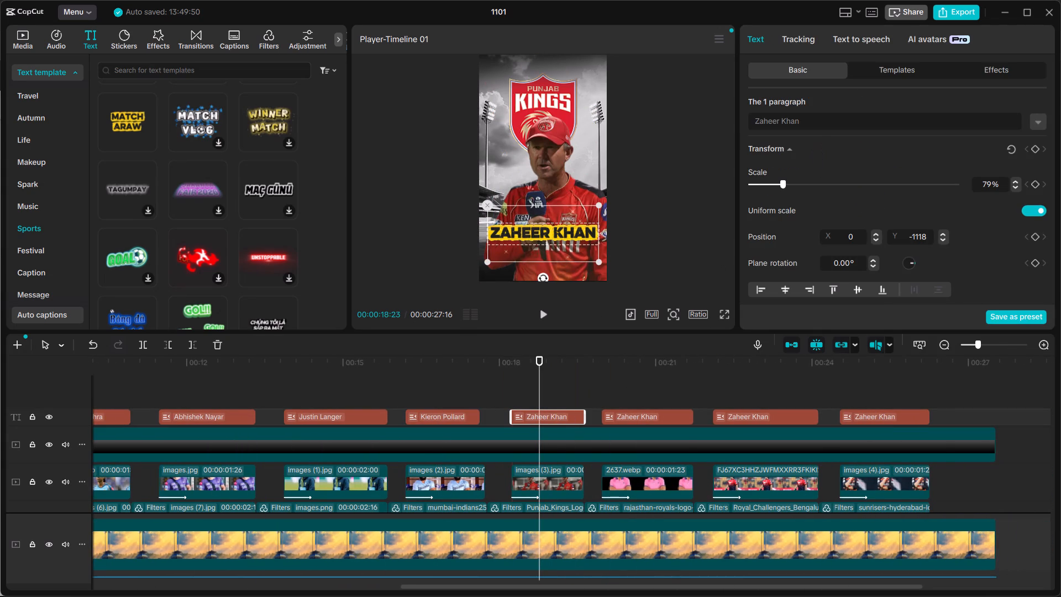
{"action": "key", "text": "ctrl+a"}
{"action": "key", "text": "BackSpace"}
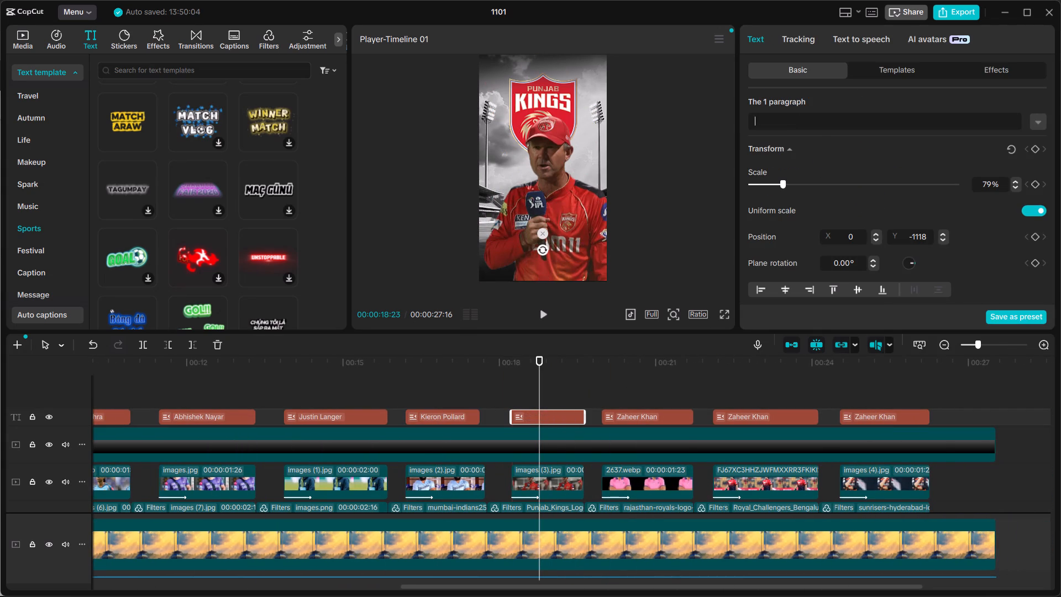
{"action": "key", "text": "ctrl+v"}
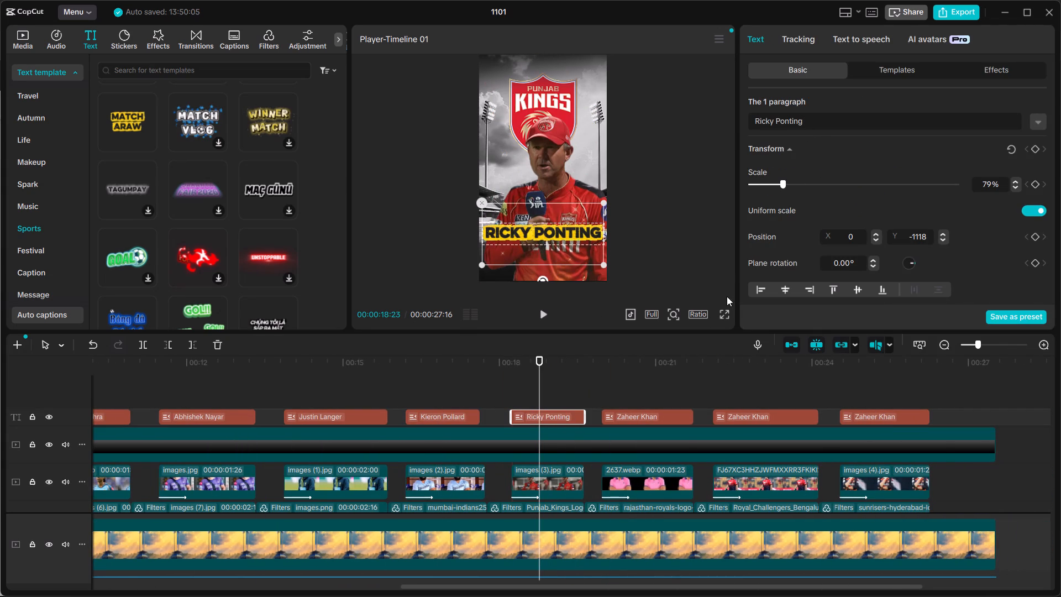
Move the playhead to the Rajasthan Royals section, and copy Kumar Sangakkara from that team's head coach entry in Chrome.
{"action": "left_click", "coordinate": [643, 383]}
{"action": "key", "text": "alt+Tab"}
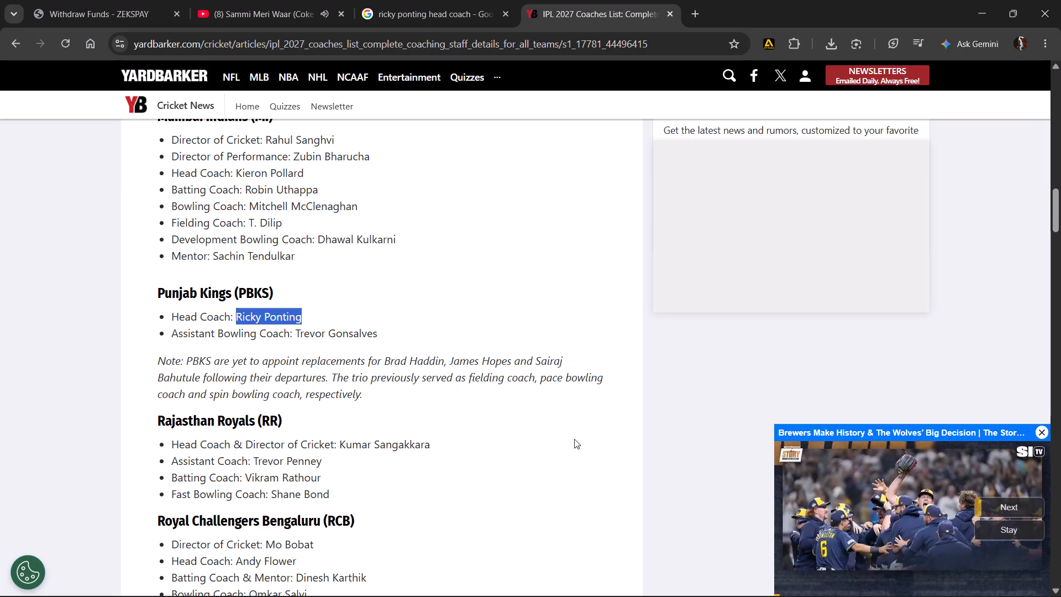
{"action": "scroll", "coordinate": [471, 412], "scroll_direction": "down", "scroll_amount": 1}
{"action": "left_click_drag", "start_coordinate": [457, 413], "coordinate": [402, 423]}
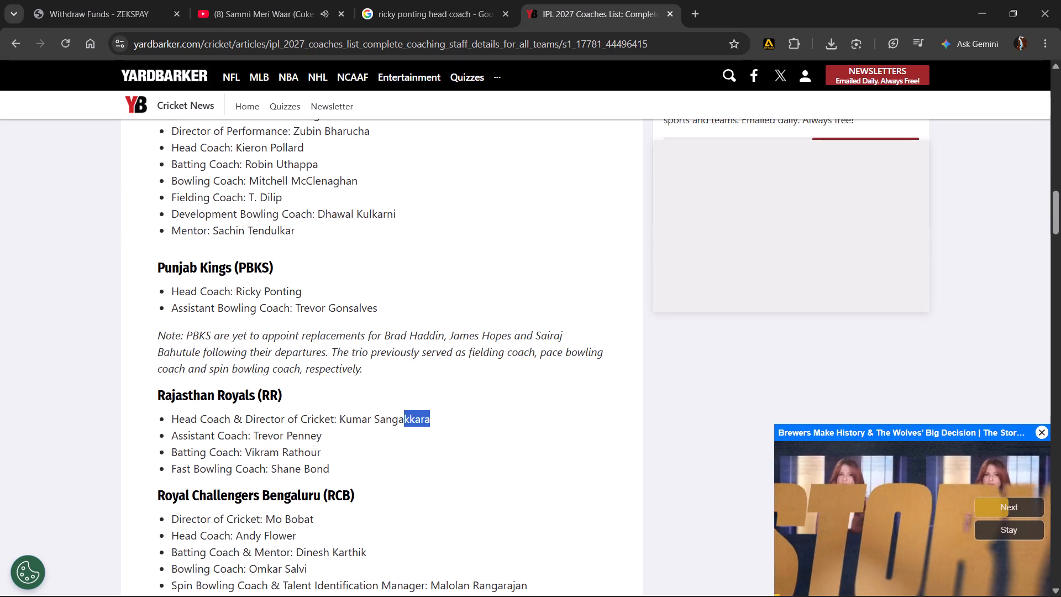
{"action": "left_click", "coordinate": [425, 422]}
{"action": "left_click_drag", "start_coordinate": [435, 420], "coordinate": [349, 418]}
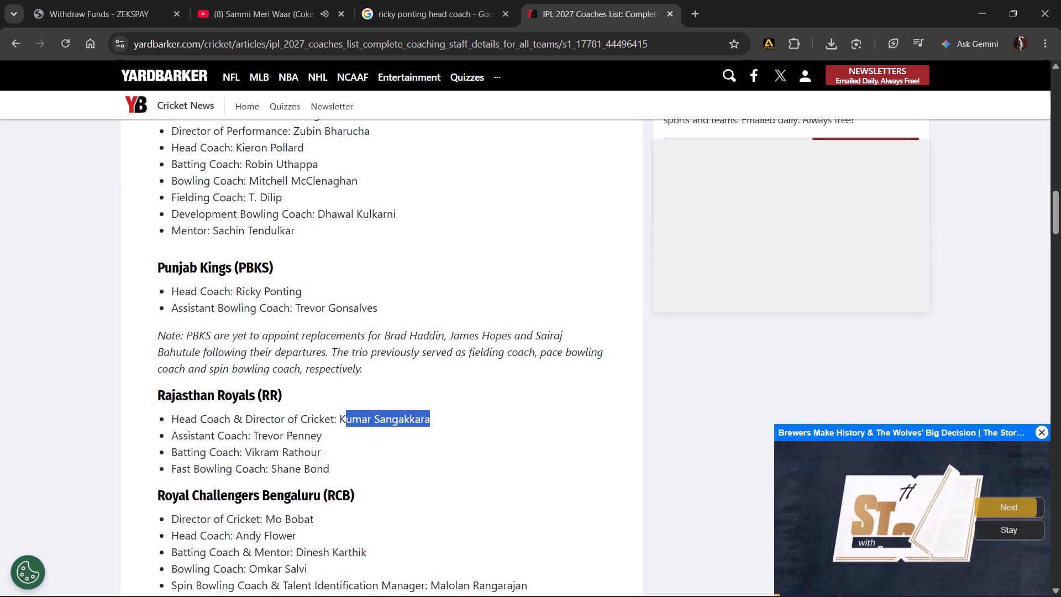
{"action": "left_click_drag", "start_coordinate": [349, 418], "coordinate": [340, 420]}
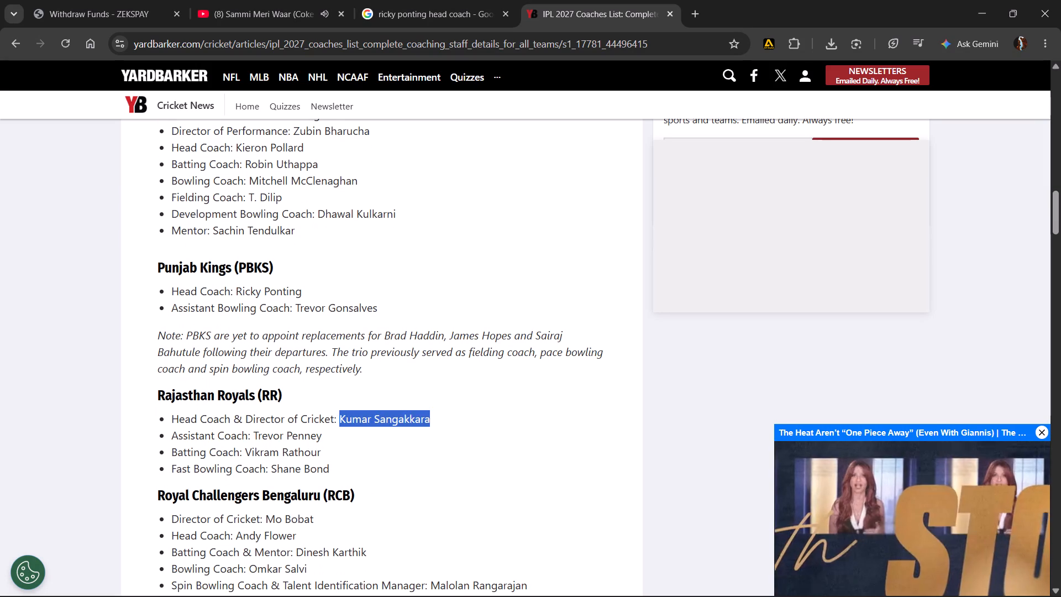
{"action": "key", "text": "ctrl+c"}
Return to CapCut and replace the Rajasthan Royals section's caption text with Kumar Sangakkara, putting the surname on a second line.
{"action": "key", "text": "alt+Tab"}
{"action": "left_click", "coordinate": [660, 387]}
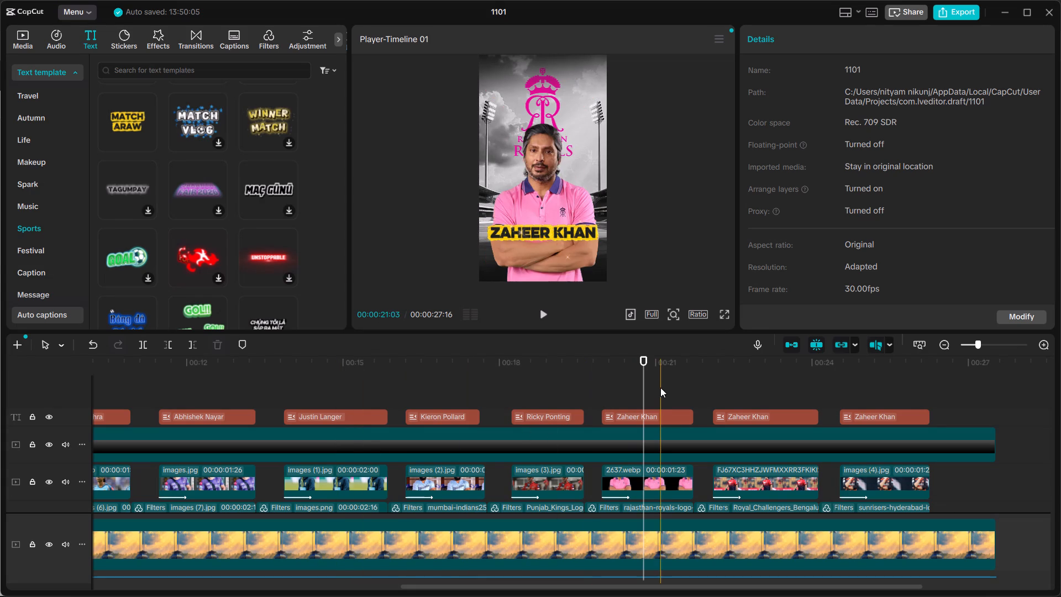
{"action": "left_click", "coordinate": [655, 410]}
{"action": "left_click", "coordinate": [811, 123]}
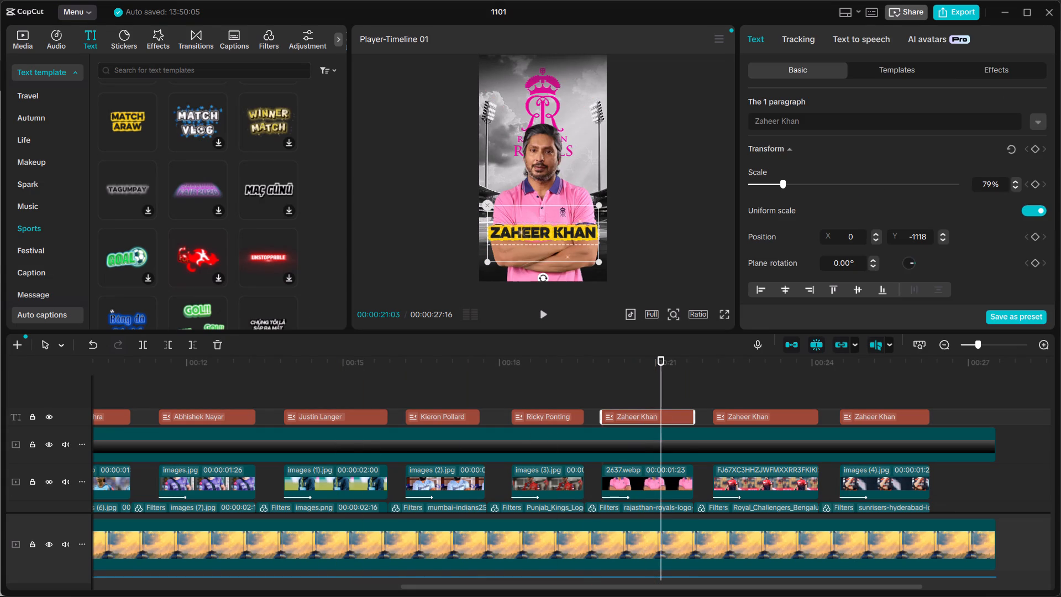
{"action": "key", "text": "ctrl+a"}
{"action": "key", "text": "BackSpace"}
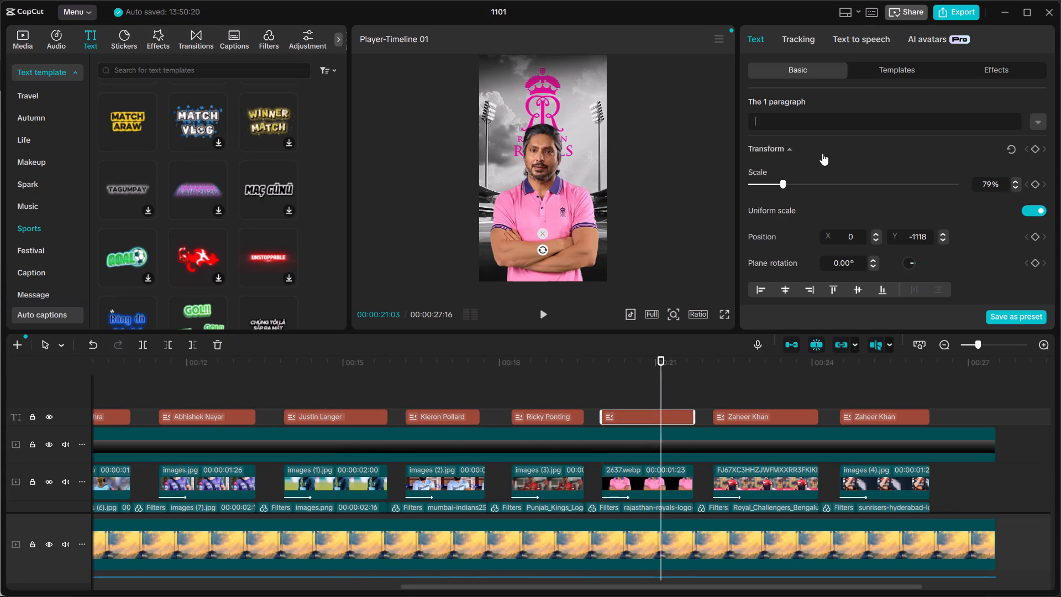
{"action": "key", "text": "ctrl+v"}
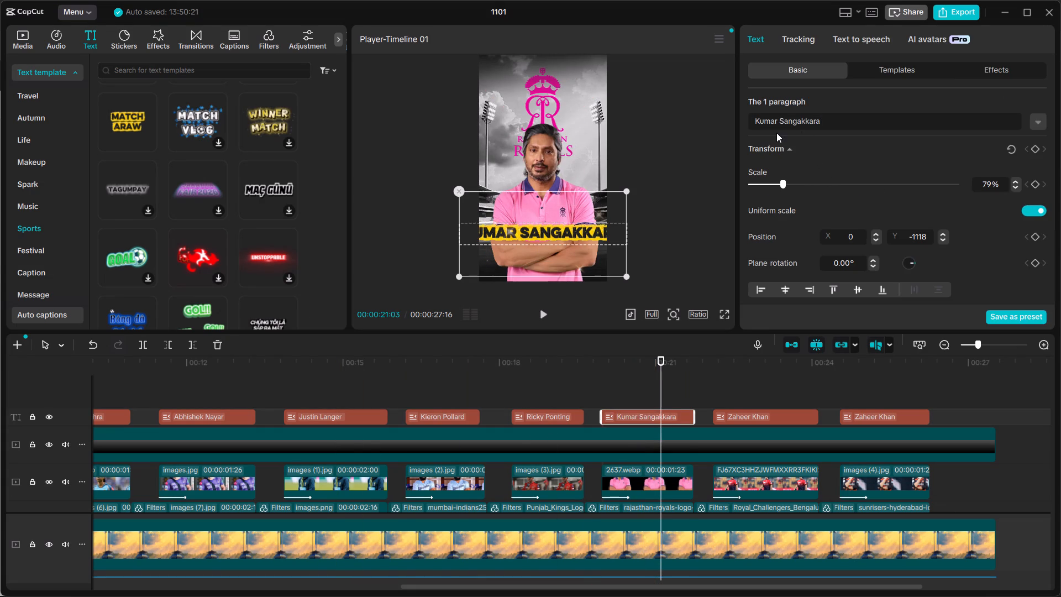
{"action": "left_click", "coordinate": [776, 125]}
{"action": "left_click", "coordinate": [779, 118]}
{"action": "key", "text": "Return"}
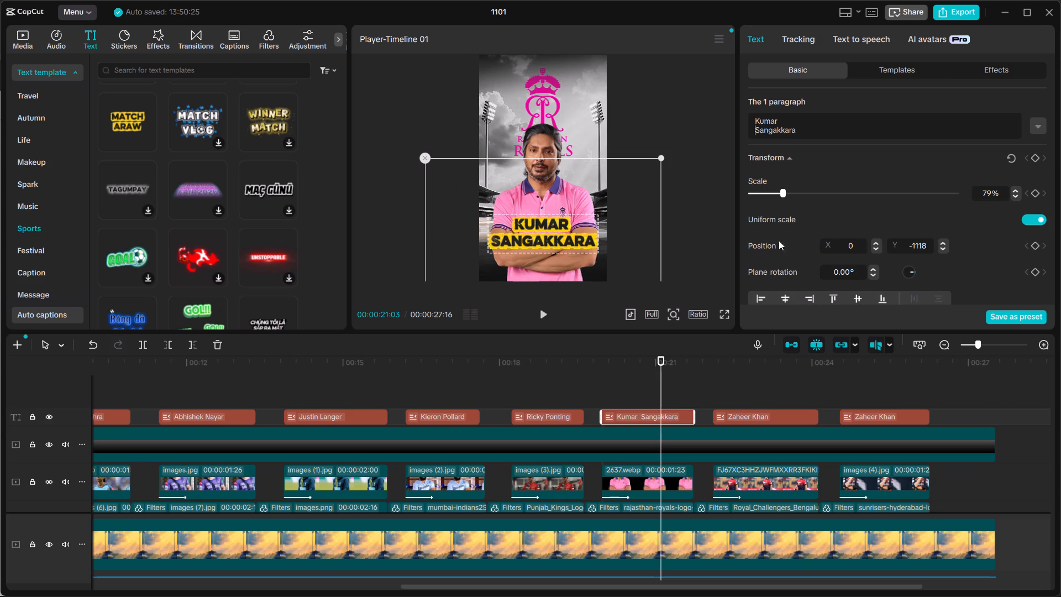
Move the playhead to the Royal Challengers Bengaluru section, and copy Andy Flower from that team's head coach entry in Chrome.
{"action": "left_click", "coordinate": [745, 377]}
{"action": "key", "text": "alt+Tab"}
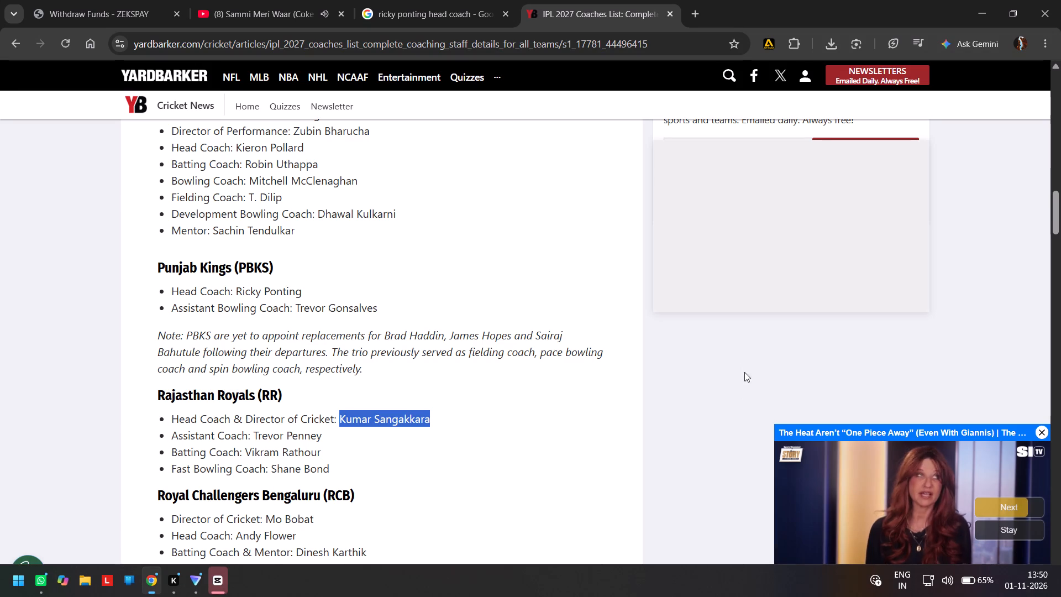
{"action": "scroll", "coordinate": [544, 375], "scroll_direction": "down", "scroll_amount": 2}
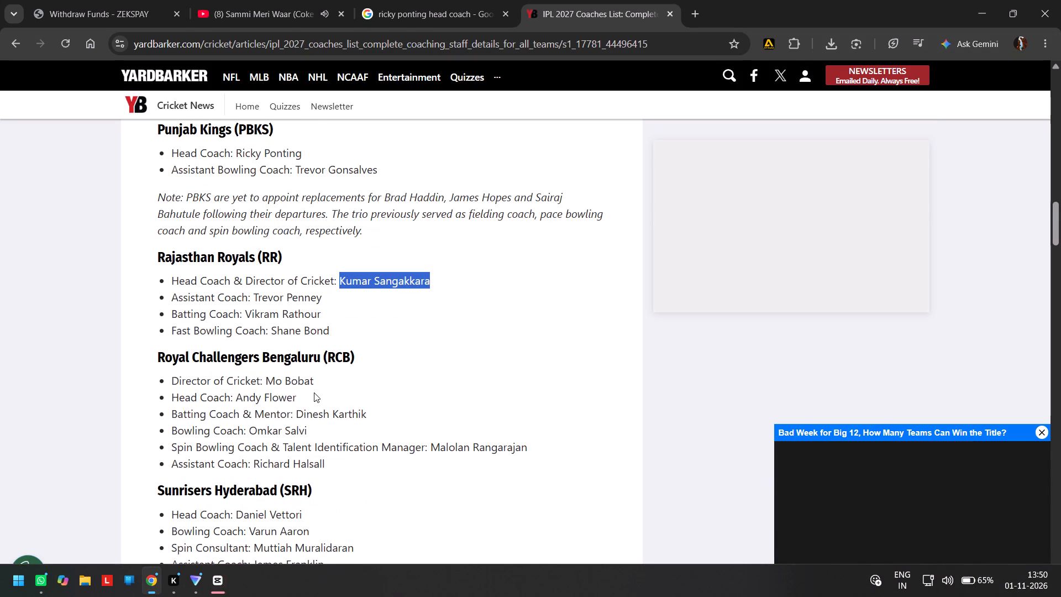
{"action": "left_click_drag", "start_coordinate": [302, 392], "coordinate": [238, 402]}
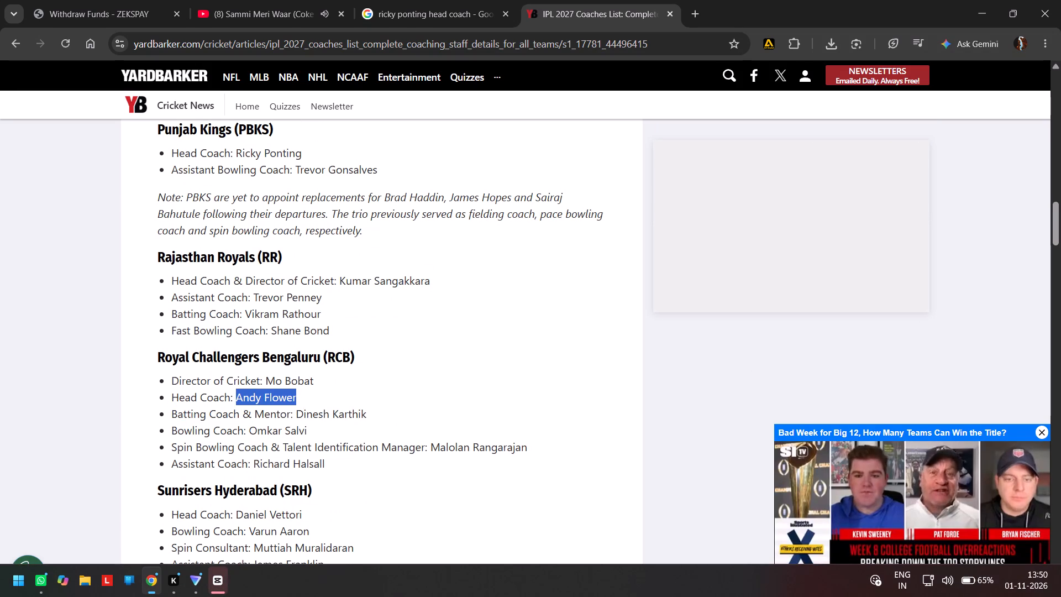
{"action": "key", "text": "ctrl+c"}
Return to CapCut and replace the Royal Challengers Bengaluru section's caption text with the copied name Andy Flower.
{"action": "key", "text": "alt+Tab"}
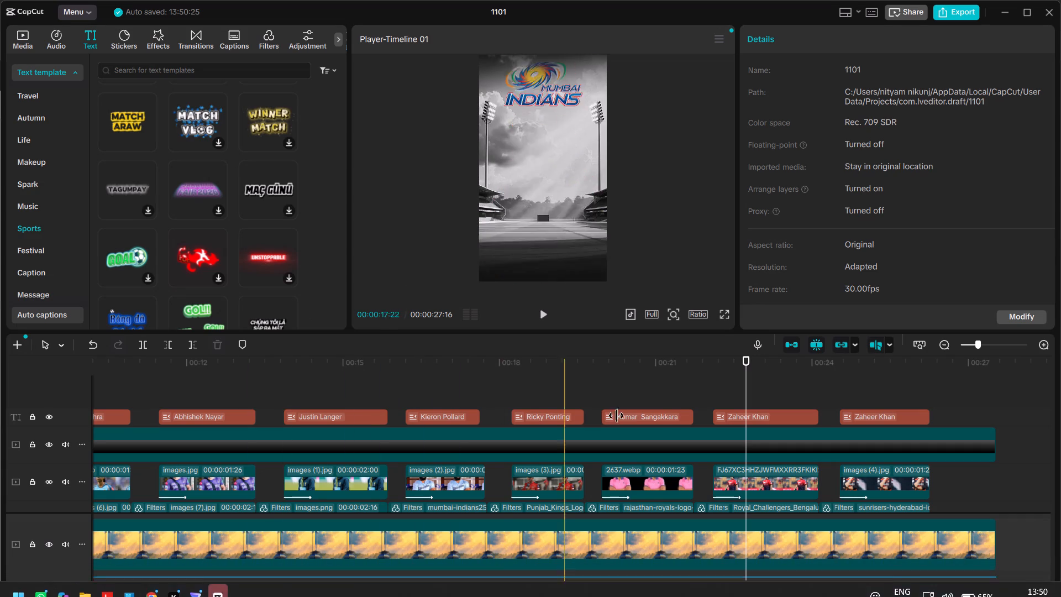
{"action": "left_click", "coordinate": [782, 389]}
{"action": "left_click", "coordinate": [771, 408]}
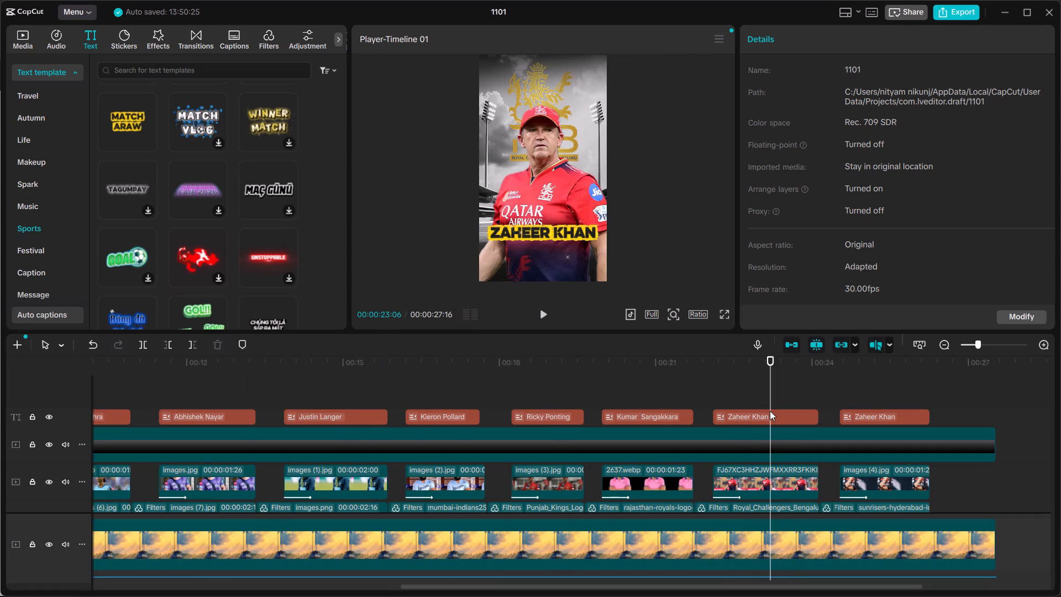
{"action": "left_click", "coordinate": [770, 411]}
{"action": "left_click", "coordinate": [833, 118]}
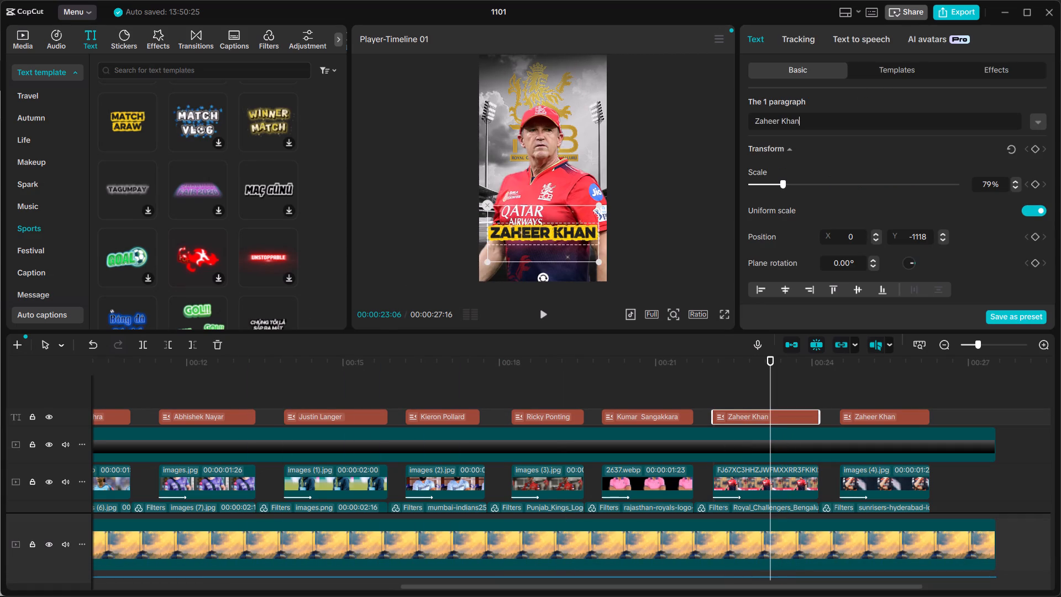
{"action": "key", "text": "BackSpace"}
{"action": "key", "text": "BackSpace"}
{"action": "key", "text": "BackSpace"}
{"action": "key", "text": "BackSpace"}
{"action": "key", "text": "BackSpace"}
{"action": "key", "text": "BackSpace"}
{"action": "key", "text": "BackSpace"}
{"action": "key", "text": "BackSpace"}
{"action": "key", "text": "BackSpace"}
{"action": "key", "text": "BackSpace"}
{"action": "key", "text": "BackSpace"}
{"action": "key", "text": "BackSpace"}
{"action": "key", "text": "BackSpace"}
{"action": "key", "text": "BackSpace"}
{"action": "key", "text": "BackSpace"}
{"action": "key", "text": "BackSpace"}
{"action": "key", "text": "BackSpace"}
{"action": "key", "text": "BackSpace"}
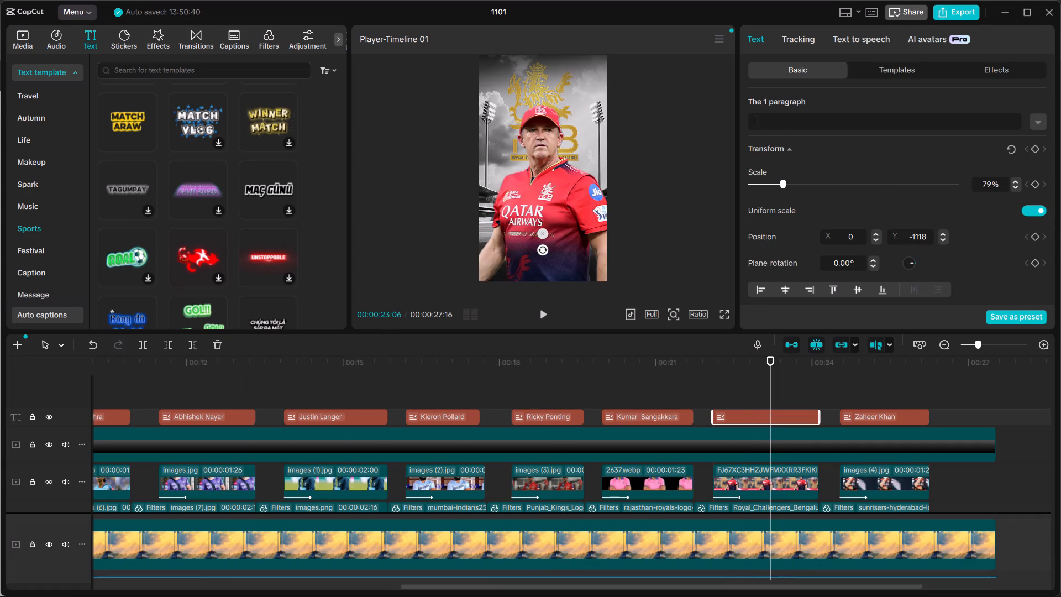
{"action": "key", "text": "BackSpace"}
{"action": "key", "text": "ctrl+v"}
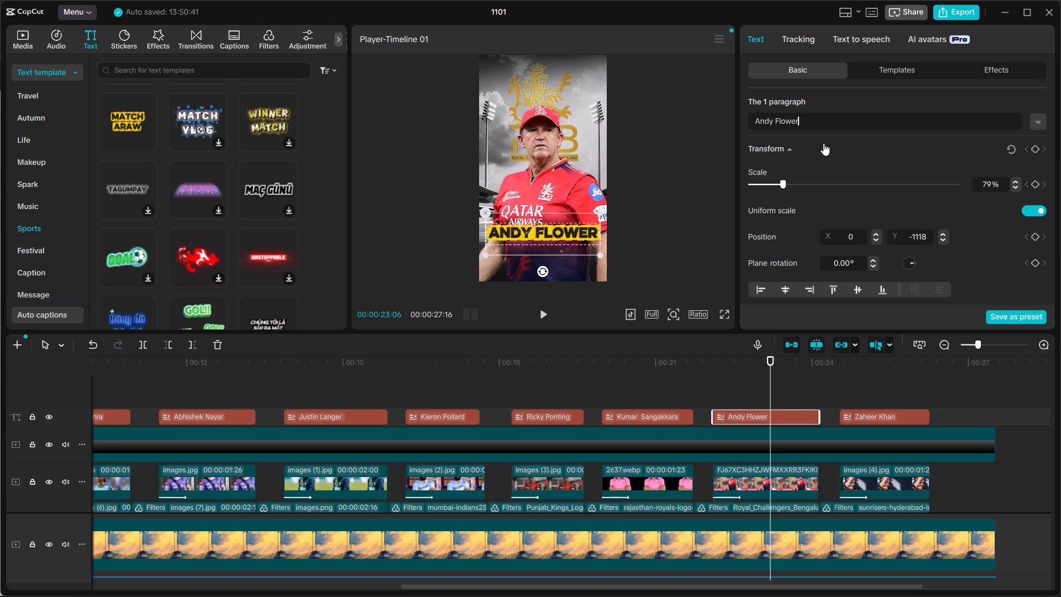
Move the playhead to the Sunrisers Hyderabad section, and copy Daniel Vettori from that team's head coach entry in Chrome.
{"action": "left_click", "coordinate": [855, 379]}
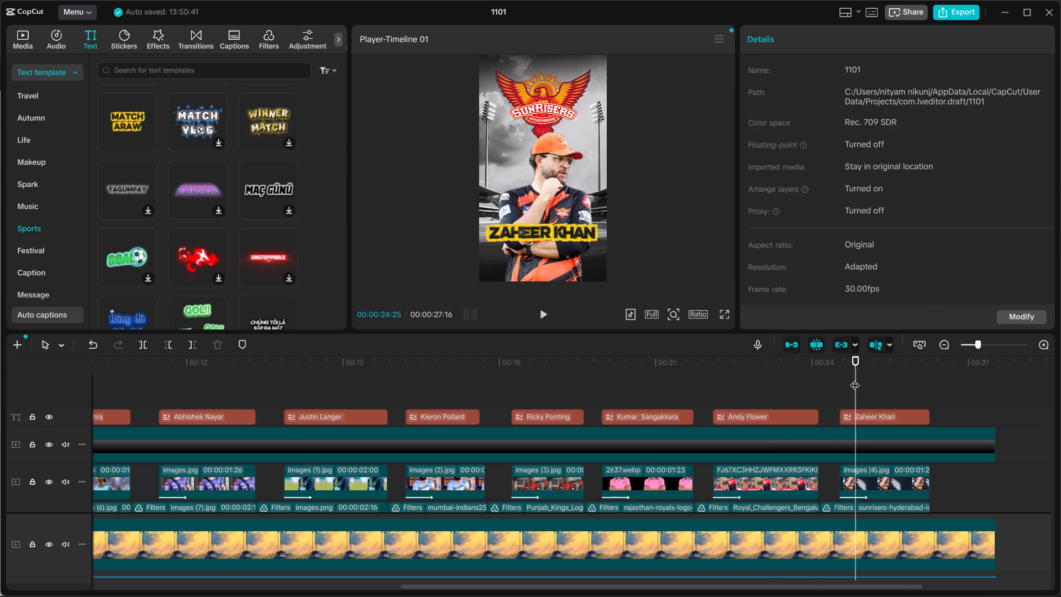
{"action": "key", "text": "alt+Tab"}
{"action": "scroll", "coordinate": [495, 404], "scroll_direction": "down", "scroll_amount": 2}
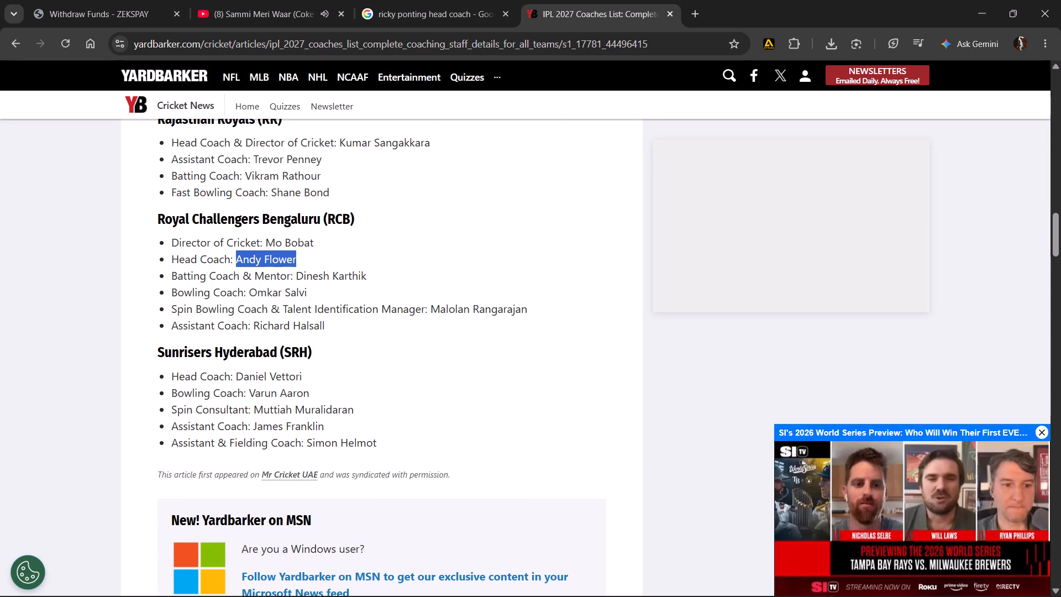
{"action": "left_click_drag", "start_coordinate": [286, 376], "coordinate": [260, 381]}
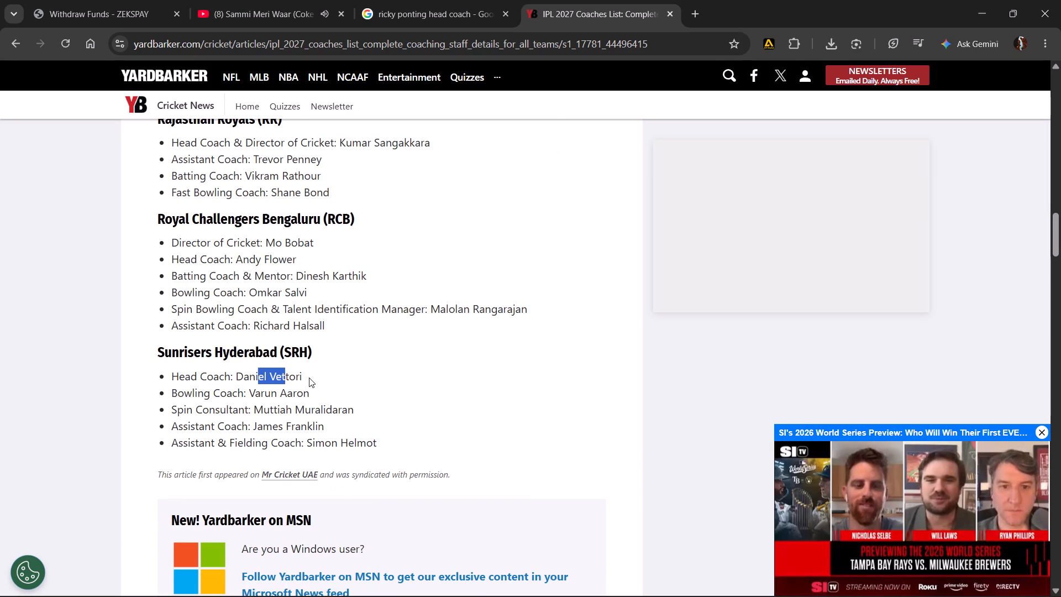
{"action": "left_click", "coordinate": [309, 378]}
{"action": "left_click_drag", "start_coordinate": [309, 378], "coordinate": [232, 379]}
{"action": "key", "text": "ctrl+v"}
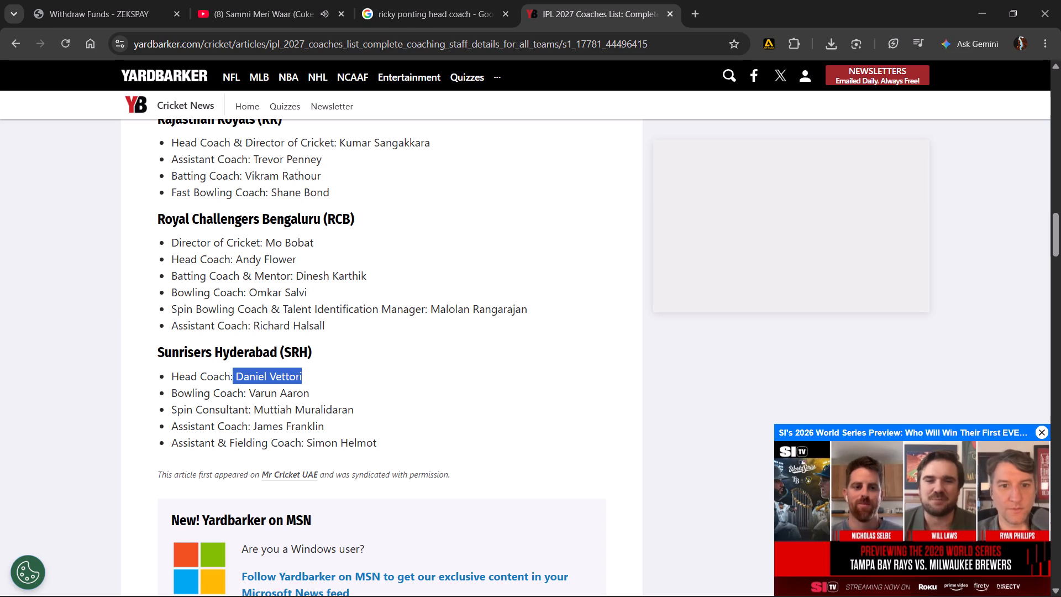
{"action": "key", "text": "ctrl+c"}
Return to CapCut and replace the Sunrisers Hyderabad section's caption text with the copied name Daniel Vettori.
{"action": "key", "text": "alt+Tab"}
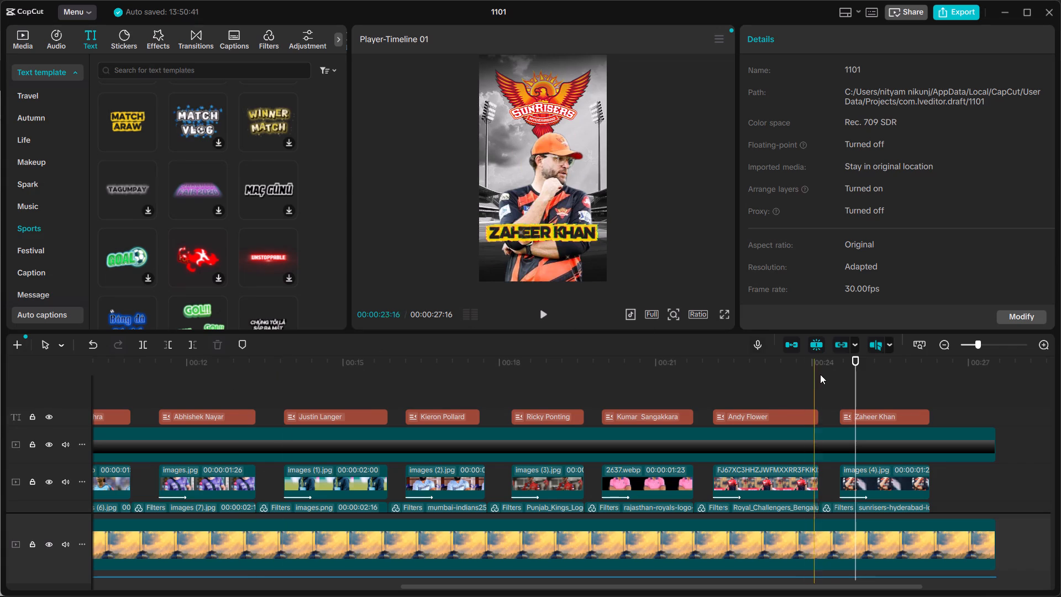
{"action": "left_click", "coordinate": [855, 388]}
{"action": "left_click", "coordinate": [876, 420]}
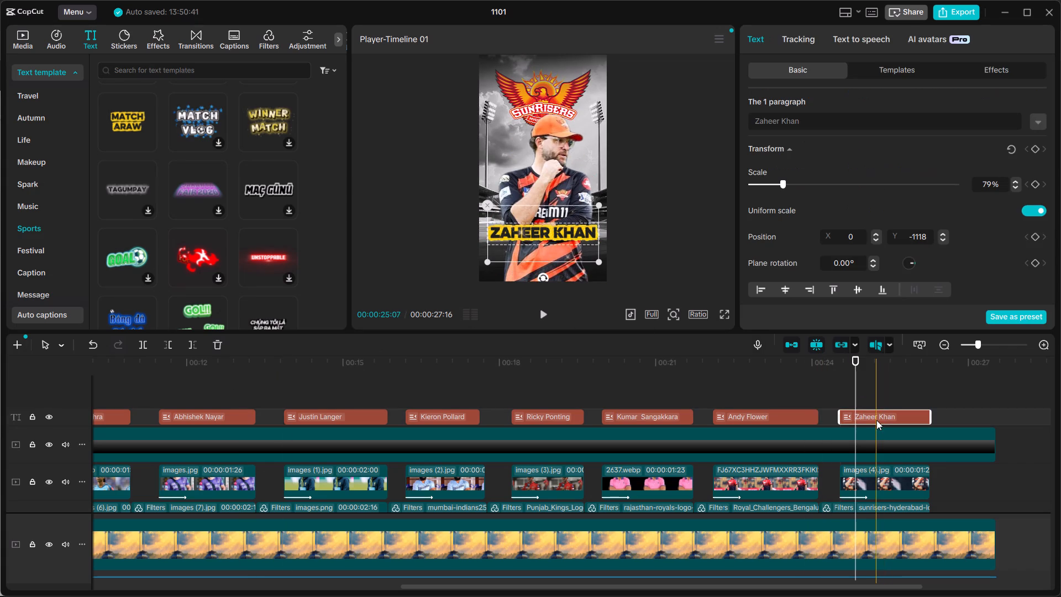
{"action": "left_click", "coordinate": [815, 121]}
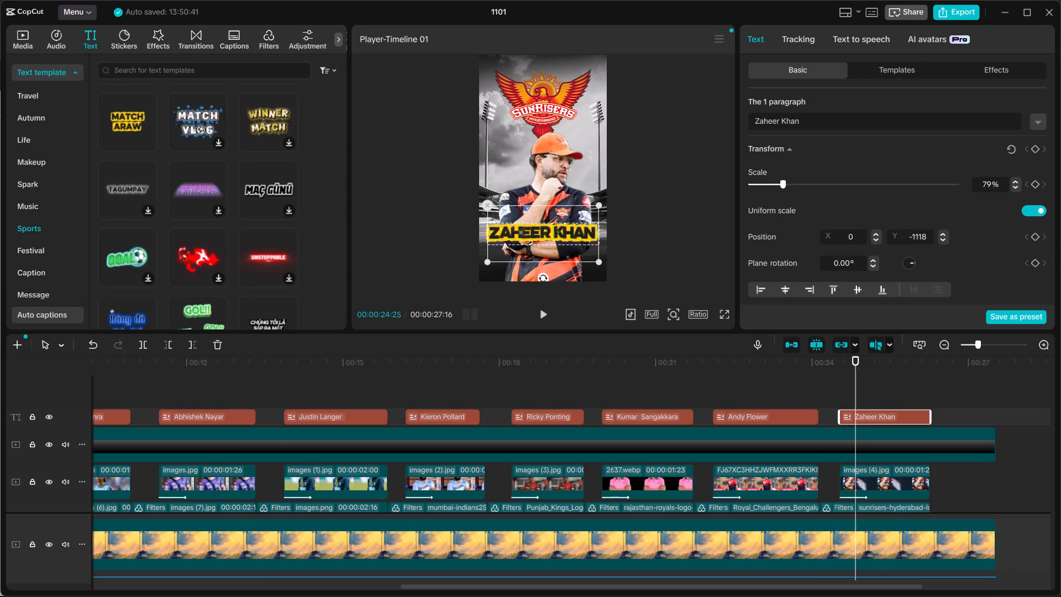
{"action": "key", "text": "BackSpace"}
{"action": "key", "text": "BackSpace"}
{"action": "key", "text": "BackSpace"}
{"action": "key", "text": "BackSpace"}
{"action": "key", "text": "BackSpace"}
{"action": "key", "text": "BackSpace"}
{"action": "key", "text": "BackSpace"}
{"action": "key", "text": "BackSpace"}
{"action": "key", "text": "BackSpace"}
{"action": "key", "text": "BackSpace"}
{"action": "key", "text": "BackSpace"}
{"action": "key", "text": "BackSpace"}
{"action": "key", "text": "BackSpace"}
{"action": "key", "text": "BackSpace"}
{"action": "key", "text": "BackSpace"}
{"action": "key", "text": "BackSpace"}
{"action": "key", "text": "BackSpace"}
{"action": "key", "text": "BackSpace"}
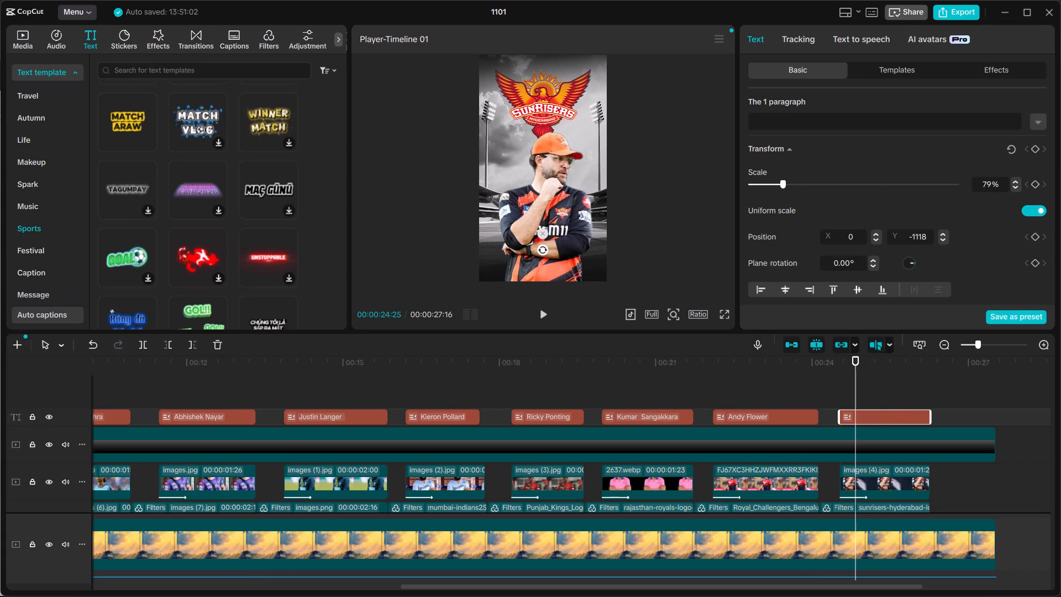
{"action": "key", "text": "ctrl+v"}
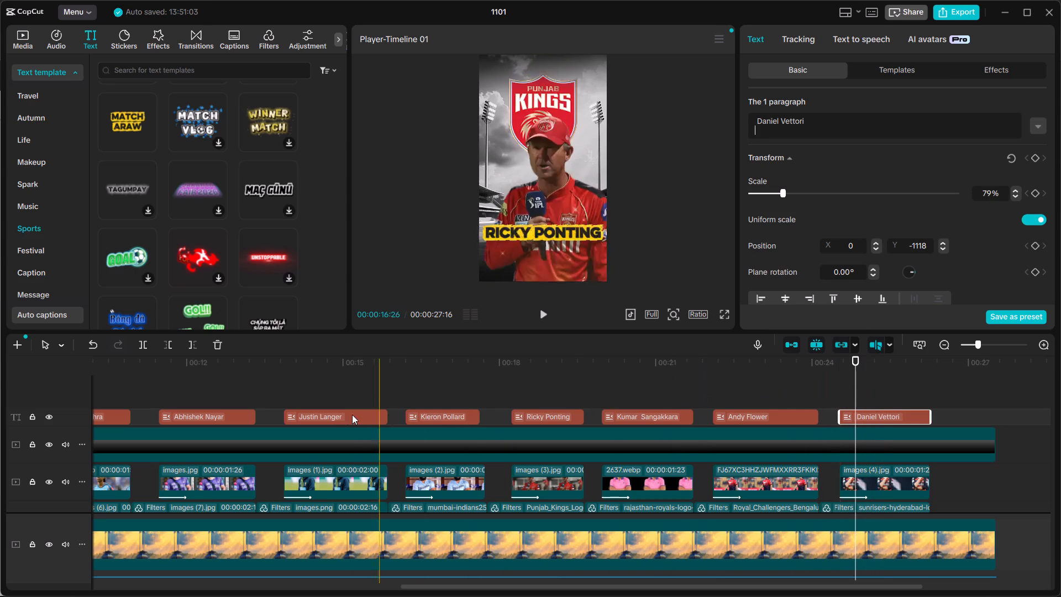
Go back to the Kolkata Knight Riders section and shrink the Abhishek Nayar caption to 67% scale so it fits inside the frame.
{"action": "scroll", "coordinate": [324, 416], "scroll_direction": "right", "scroll_amount": 1}
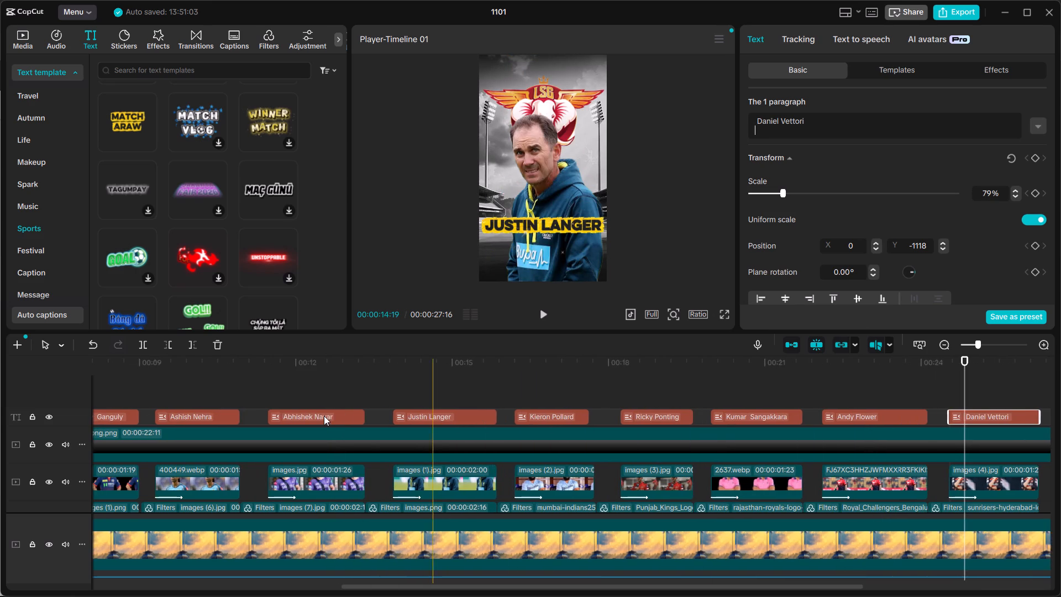
{"action": "scroll", "coordinate": [324, 416], "scroll_direction": "right", "scroll_amount": 2}
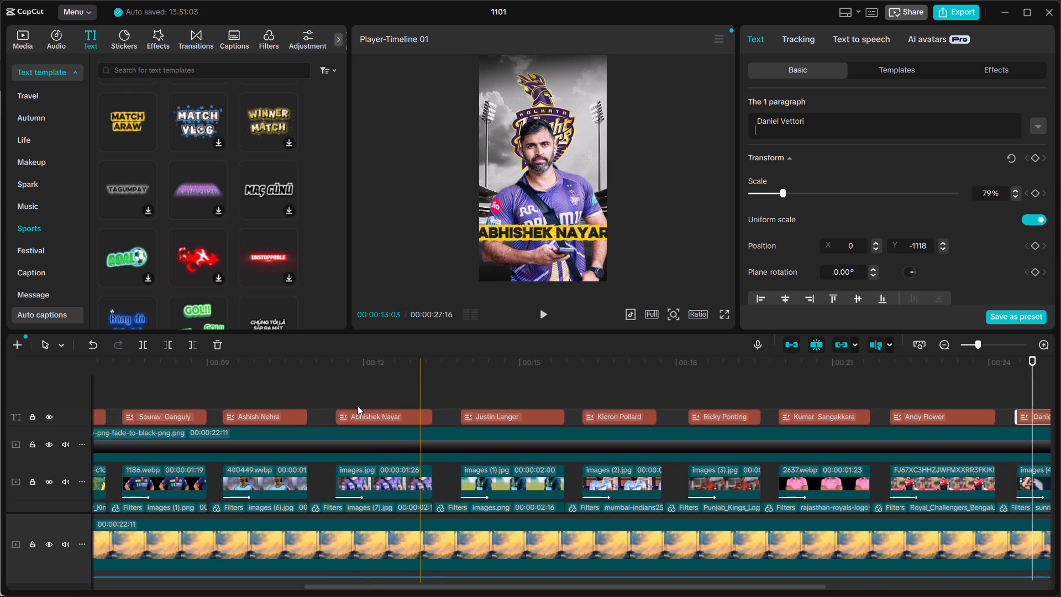
{"action": "scroll", "coordinate": [358, 406], "scroll_direction": "right", "scroll_amount": 1}
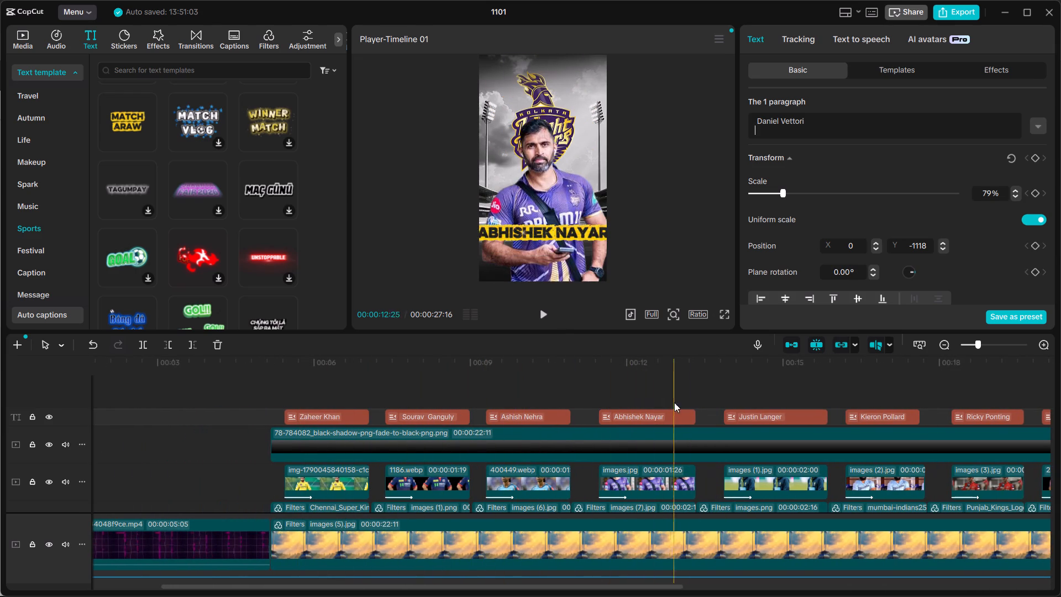
{"action": "left_click", "coordinate": [662, 394]}
{"action": "left_click", "coordinate": [665, 416]}
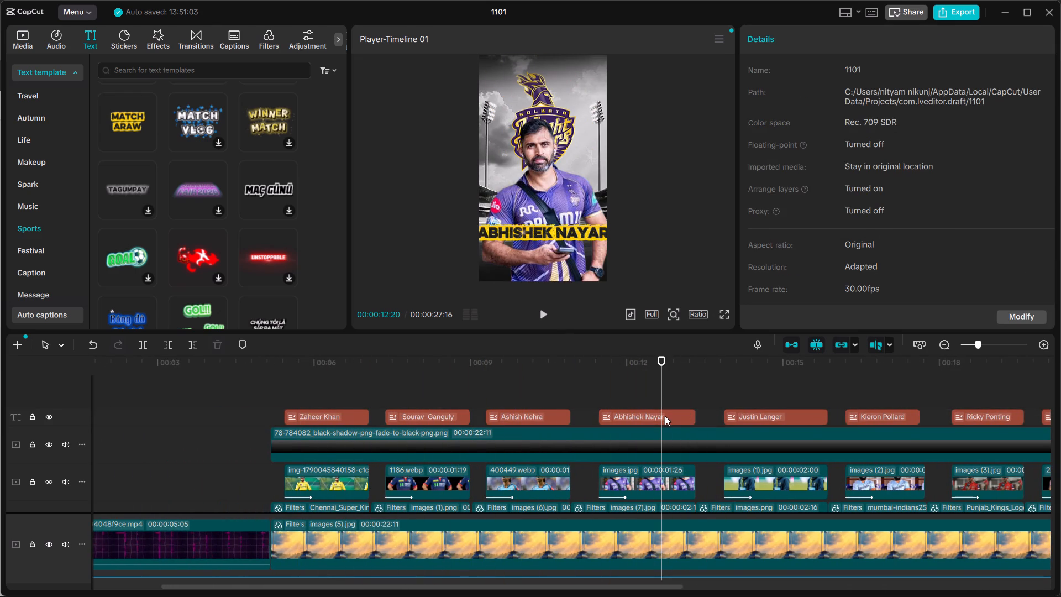
{"action": "left_click_drag", "start_coordinate": [617, 259], "coordinate": [608, 252]}
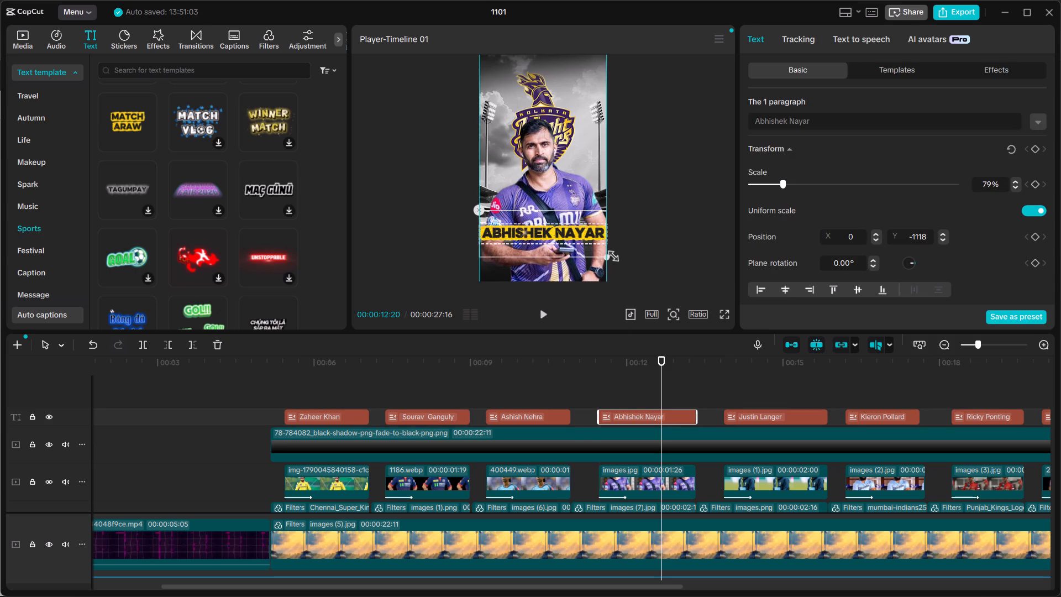
{"action": "left_click_drag", "start_coordinate": [608, 252], "coordinate": [601, 249]}
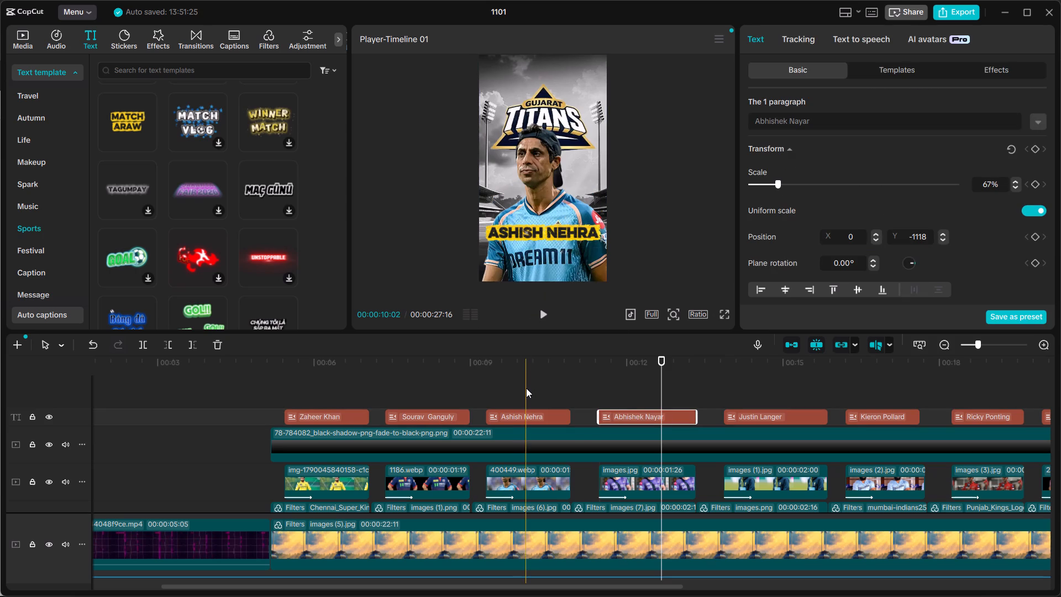
Check the neighbouring sections' captions, and shrink the Mumbai Indians section's Kieron Pollard caption to 75% scale.
{"action": "left_click", "coordinate": [526, 388]}
{"action": "left_click", "coordinate": [444, 395]}
{"action": "left_click", "coordinate": [434, 431]}
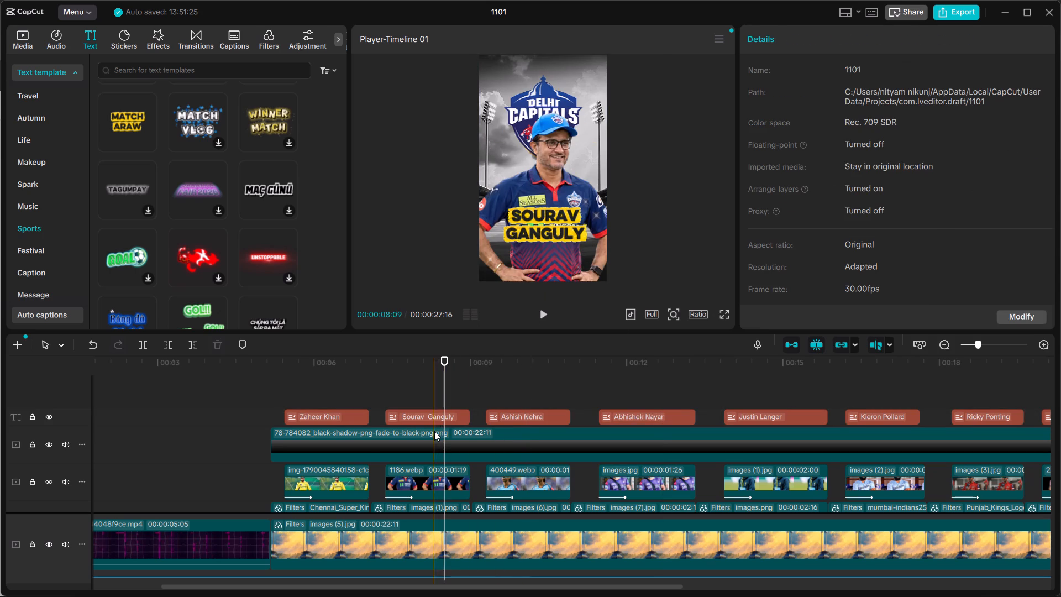
{"action": "left_click", "coordinate": [765, 389]}
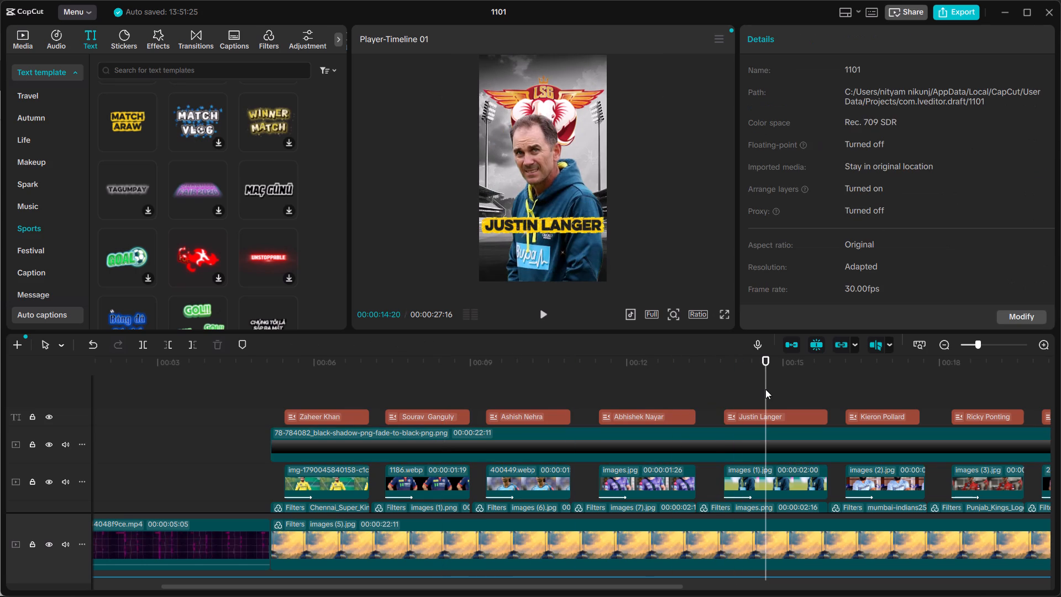
{"action": "scroll", "coordinate": [765, 389], "scroll_direction": "left", "scroll_amount": 1}
{"action": "left_click", "coordinate": [720, 382]}
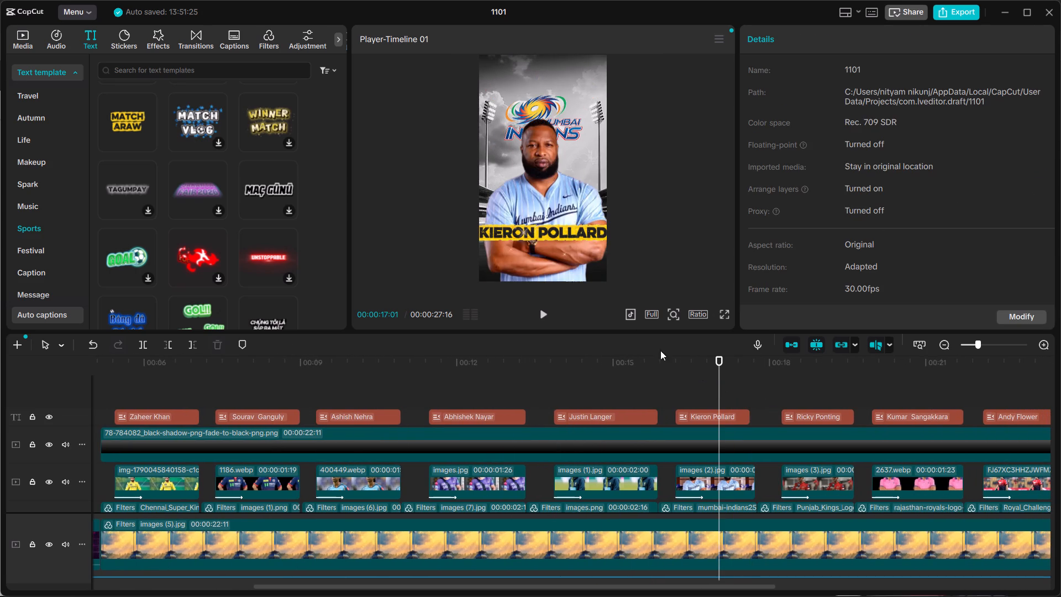
{"action": "left_click", "coordinate": [702, 414]}
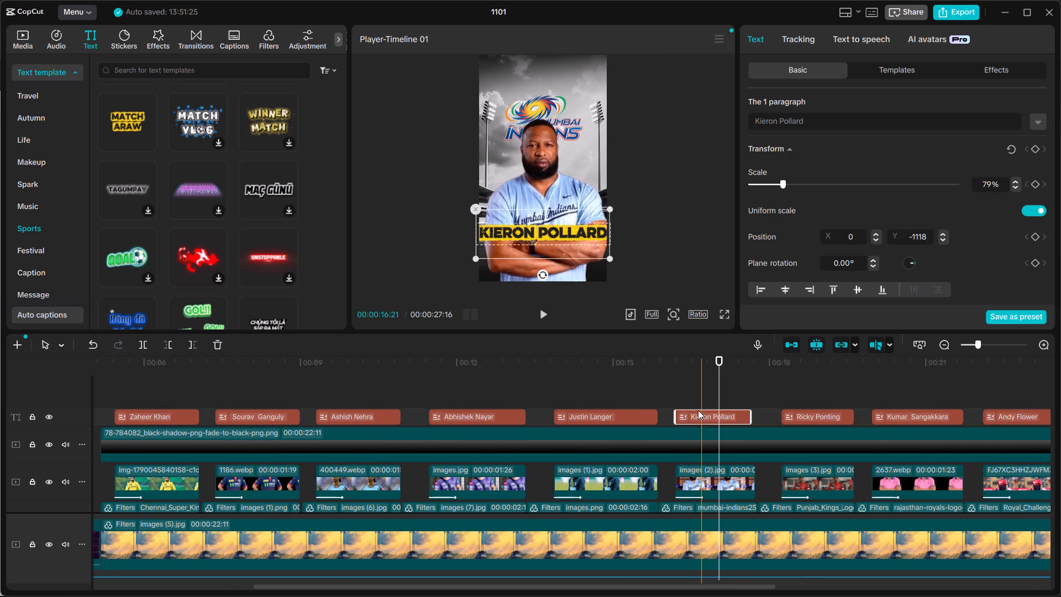
{"action": "left_click_drag", "start_coordinate": [607, 258], "coordinate": [593, 250]}
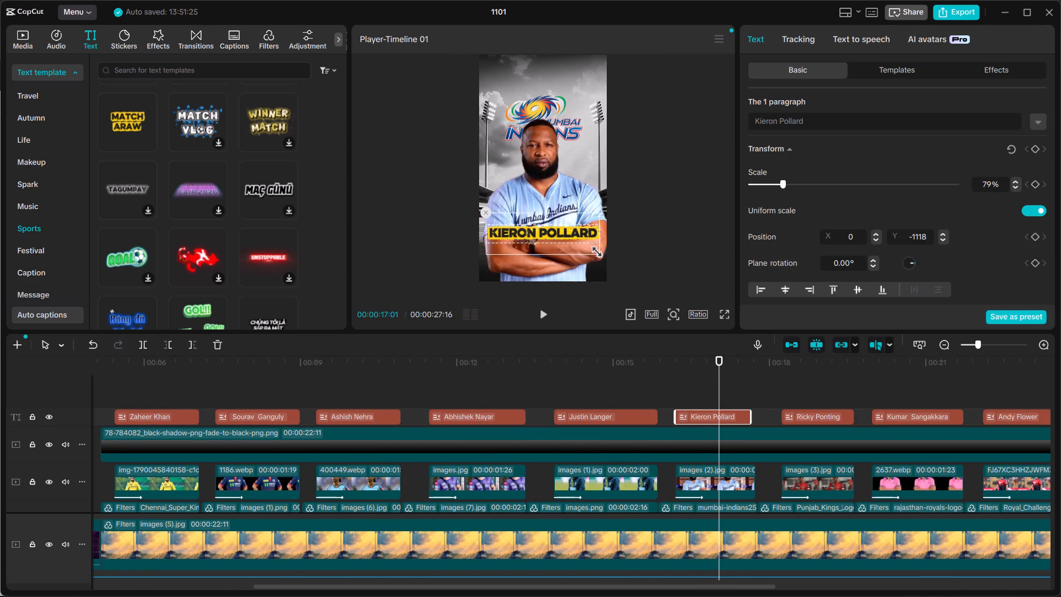
{"action": "left_click_drag", "start_coordinate": [593, 250], "coordinate": [597, 255]}
Move the playhead back to the section with the Justin Langer caption.
{"action": "left_click", "coordinate": [597, 365]}
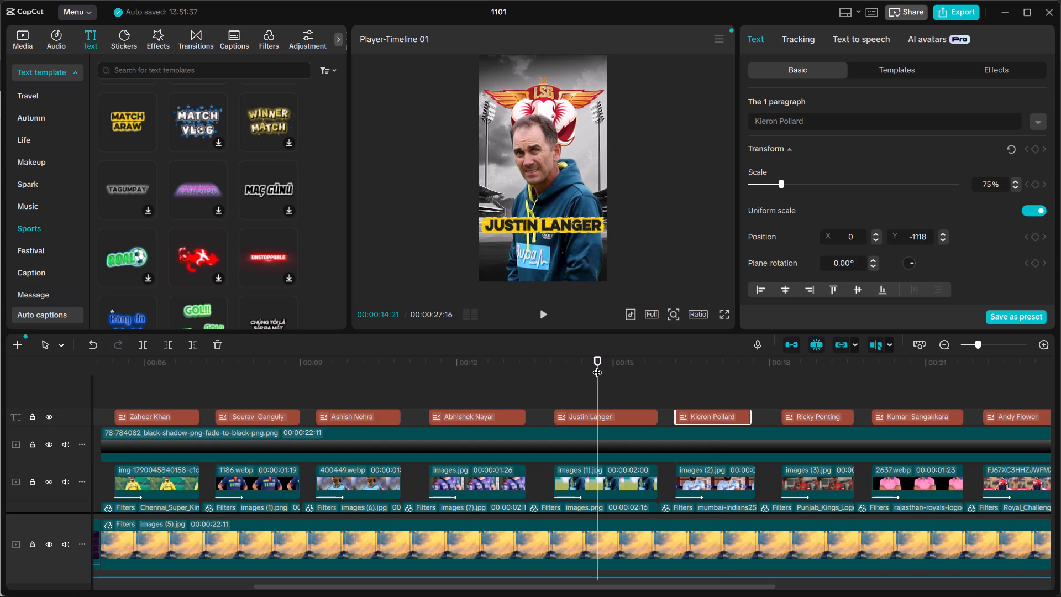
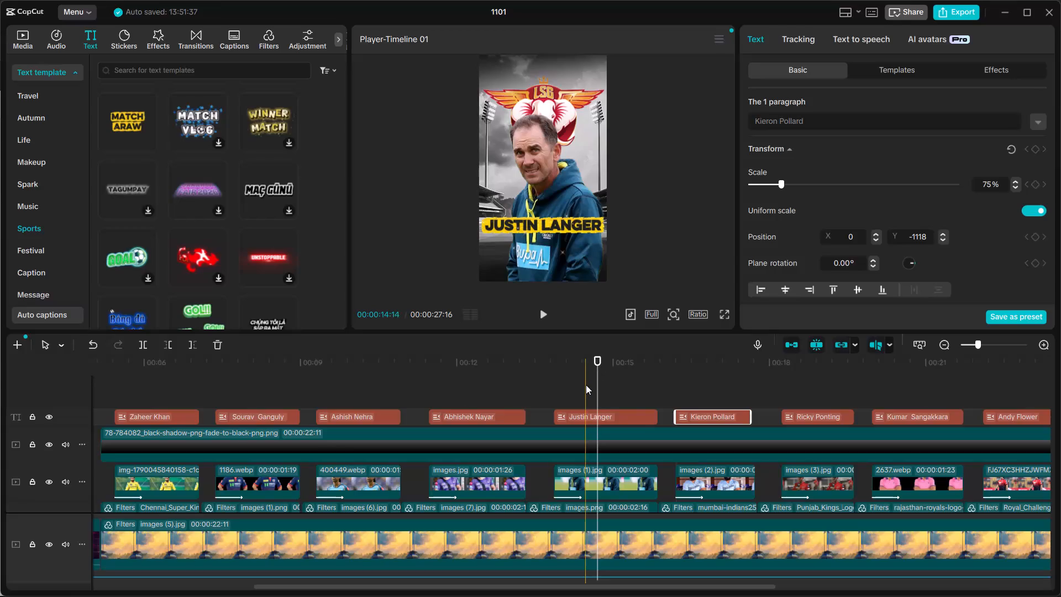
Play the video from just before the Zaheer Khan section through to the end to review all the captions.
{"action": "left_click", "coordinate": [586, 385]}
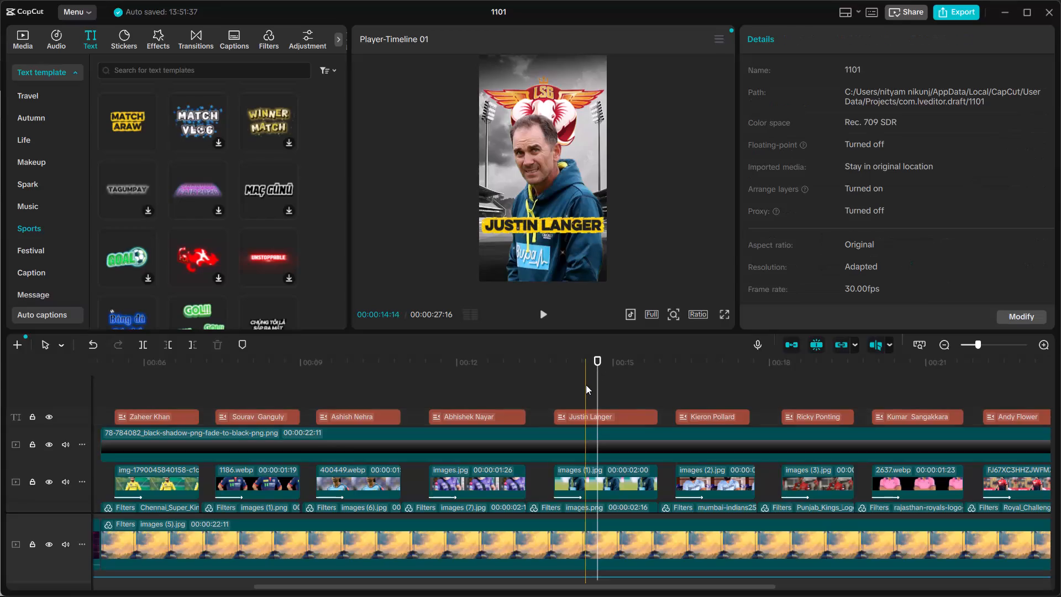
{"action": "left_click", "coordinate": [465, 382]}
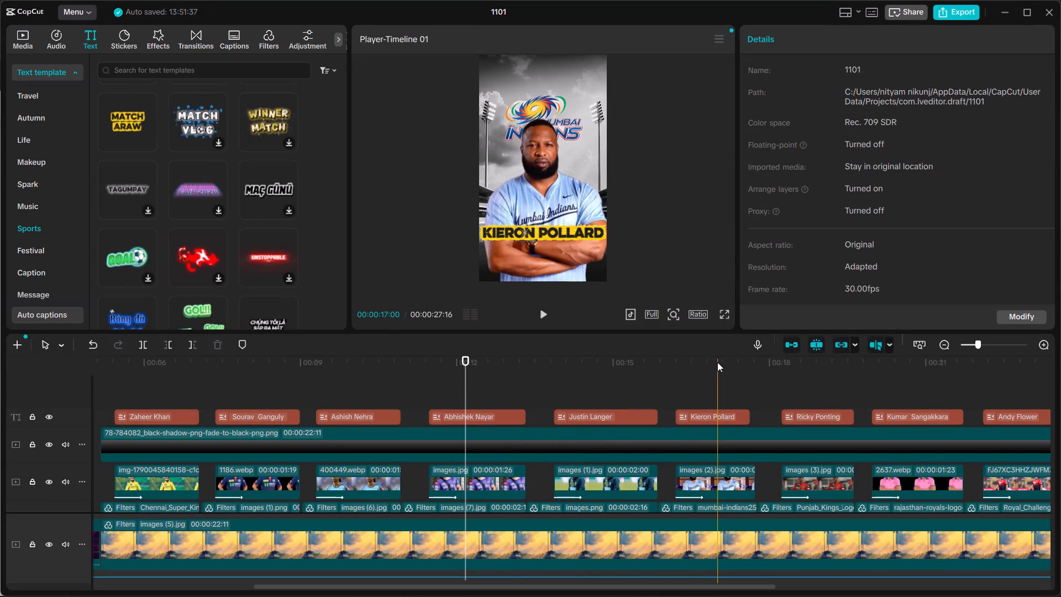
{"action": "scroll", "coordinate": [724, 379], "scroll_direction": "right", "scroll_amount": 1}
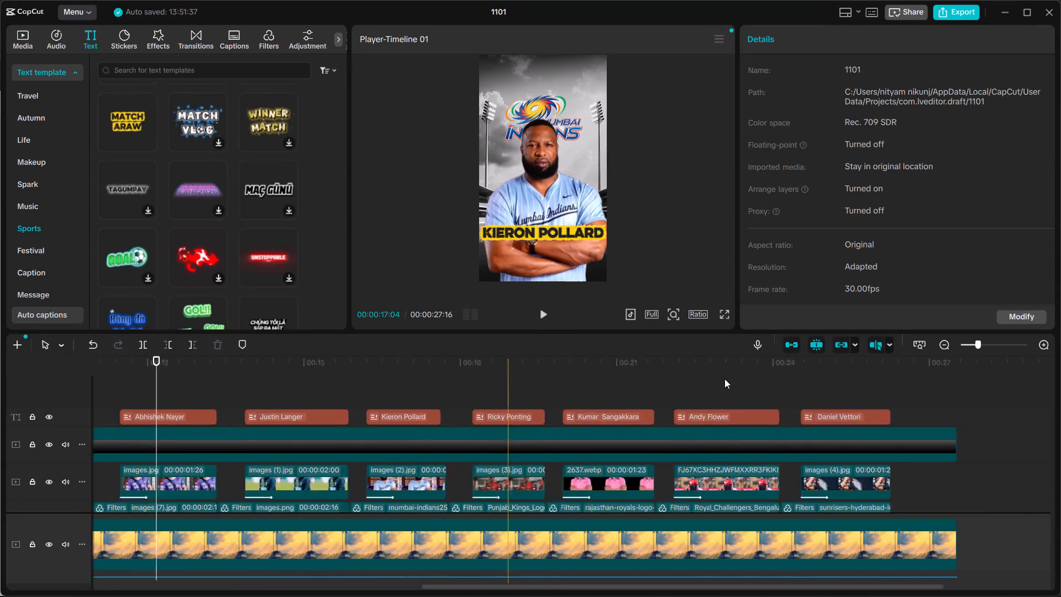
{"action": "scroll", "coordinate": [724, 379], "scroll_direction": "right", "scroll_amount": 1}
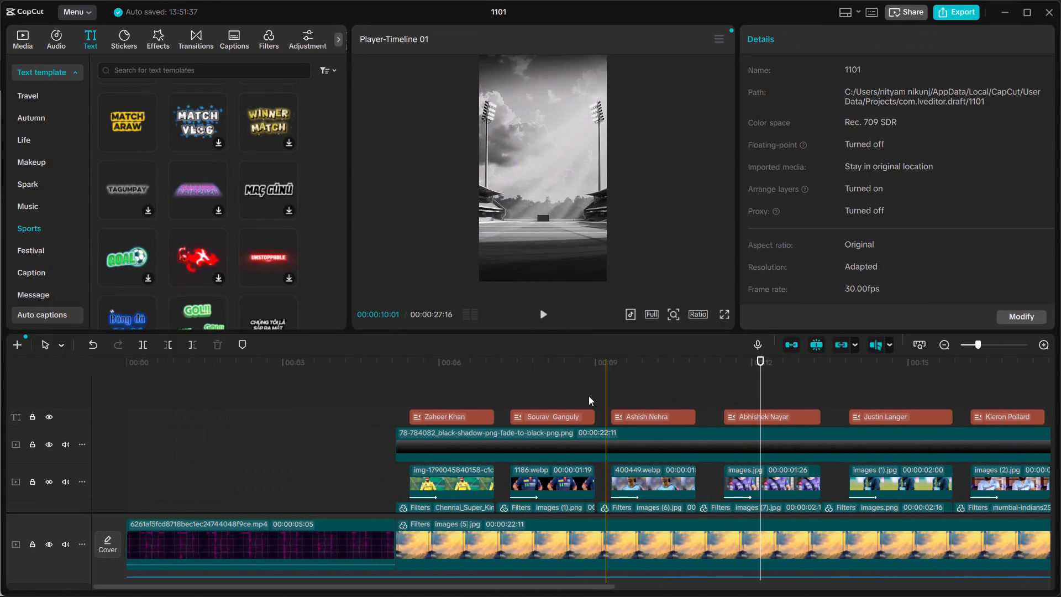
{"action": "left_click", "coordinate": [392, 404]}
{"action": "key", "text": "space"}
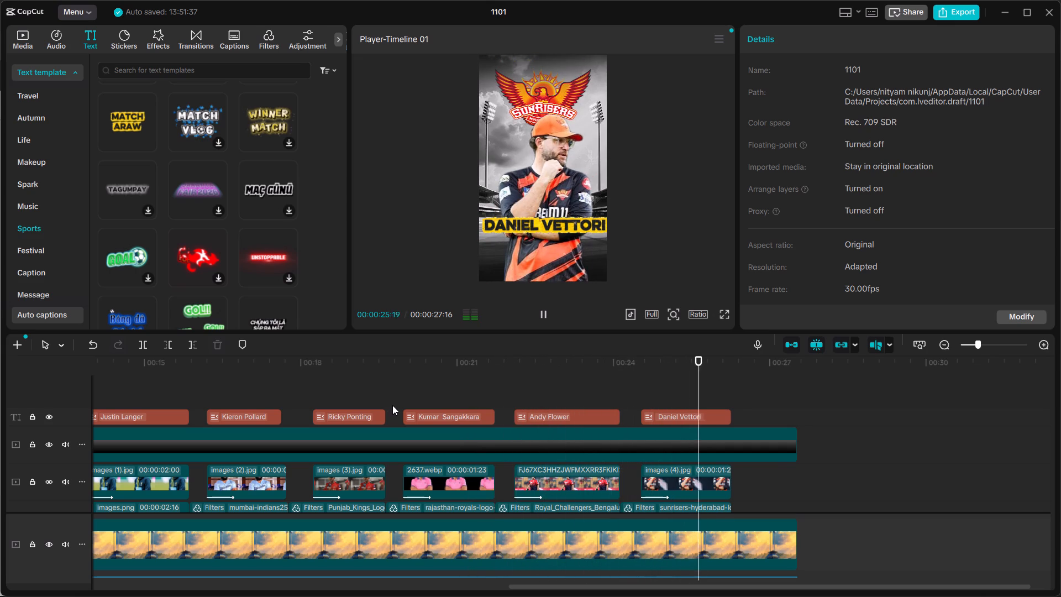
{"action": "key", "text": "space"}
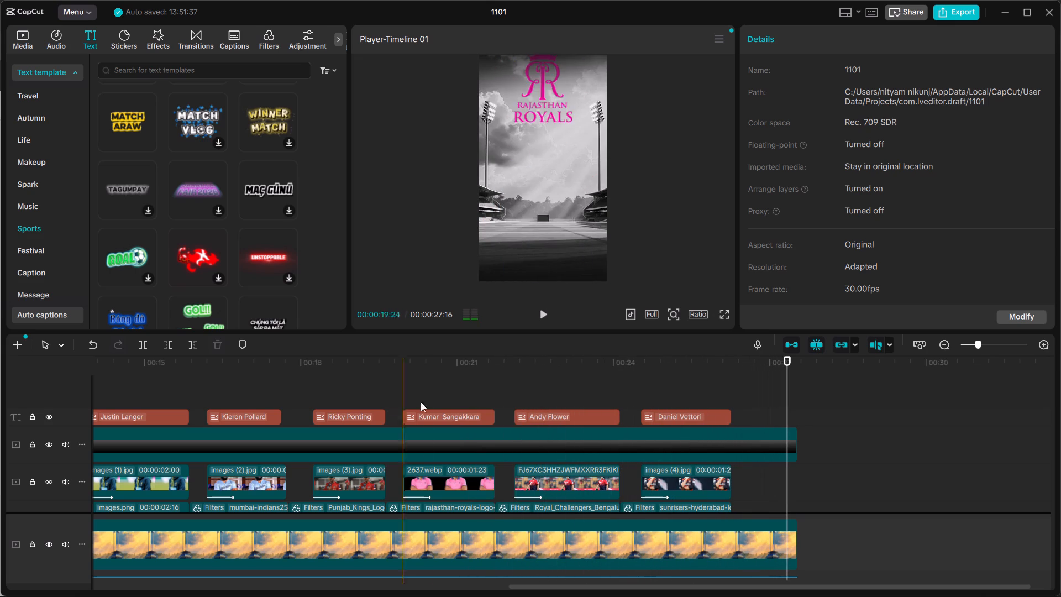
Look through the text template categories and open the Social media templates.
{"action": "scroll", "coordinate": [49, 219], "scroll_direction": "down", "scroll_amount": 1}
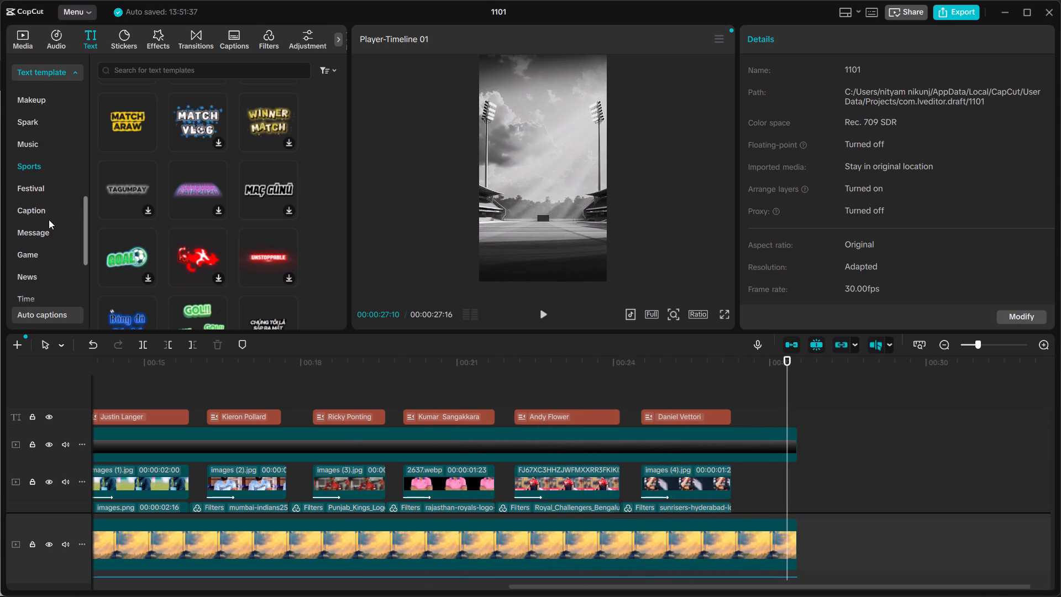
{"action": "scroll", "coordinate": [49, 219], "scroll_direction": "down", "scroll_amount": 4}
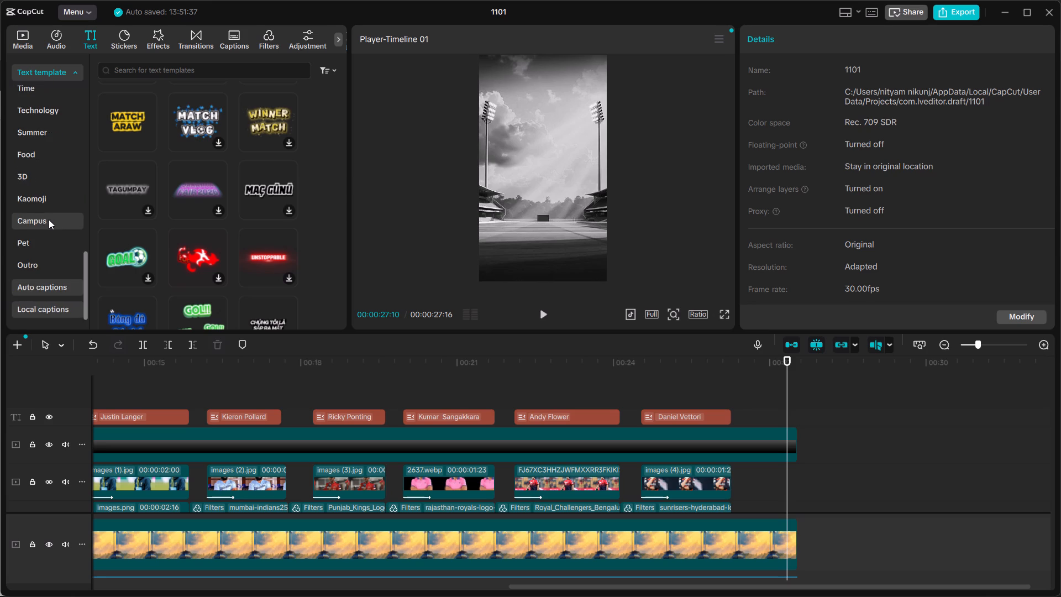
{"action": "scroll", "coordinate": [49, 219], "scroll_direction": "up", "scroll_amount": 7}
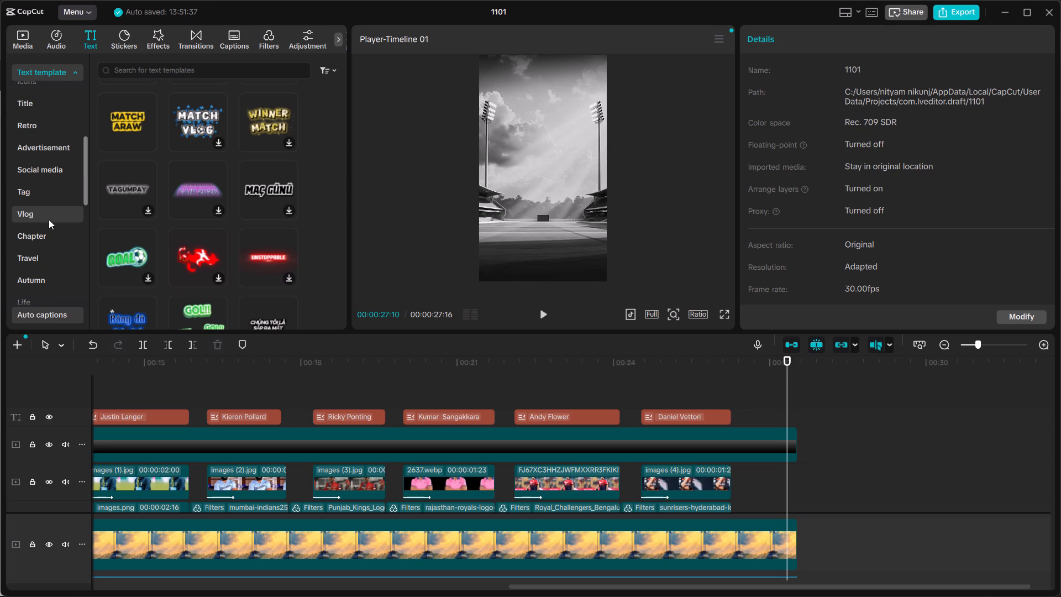
{"action": "left_click", "coordinate": [49, 218]}
{"action": "left_click", "coordinate": [50, 175]}
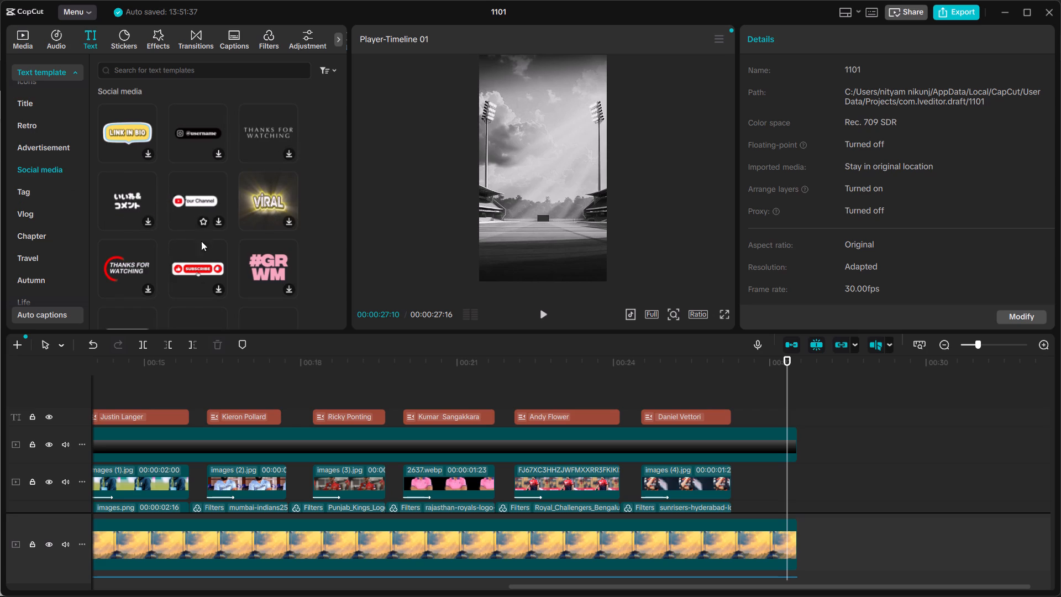
Browse the Social media templates and place the red Follow/Like/Share/Comment template on the timeline after the Daniel Vettori section.
{"action": "scroll", "coordinate": [199, 254], "scroll_direction": "down", "scroll_amount": 1}
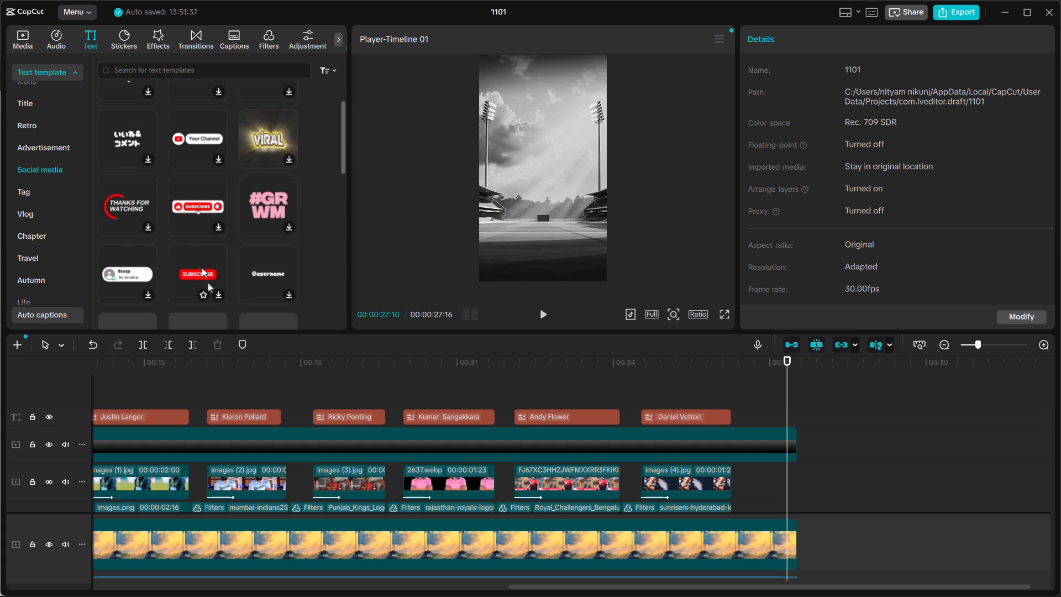
{"action": "scroll", "coordinate": [202, 268], "scroll_direction": "down", "scroll_amount": 2}
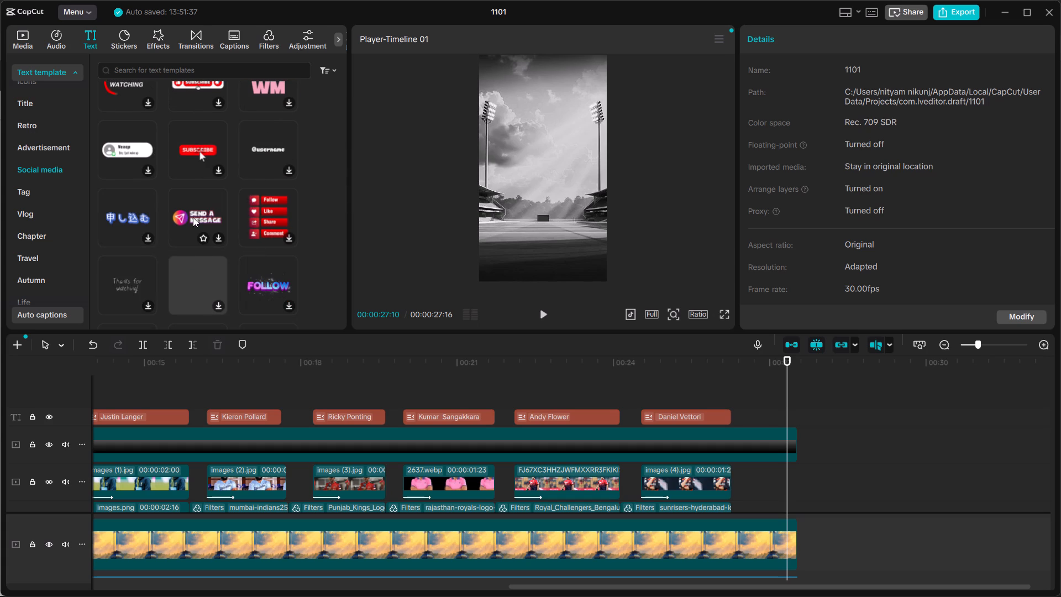
{"action": "scroll", "coordinate": [169, 242], "scroll_direction": "down", "scroll_amount": 1}
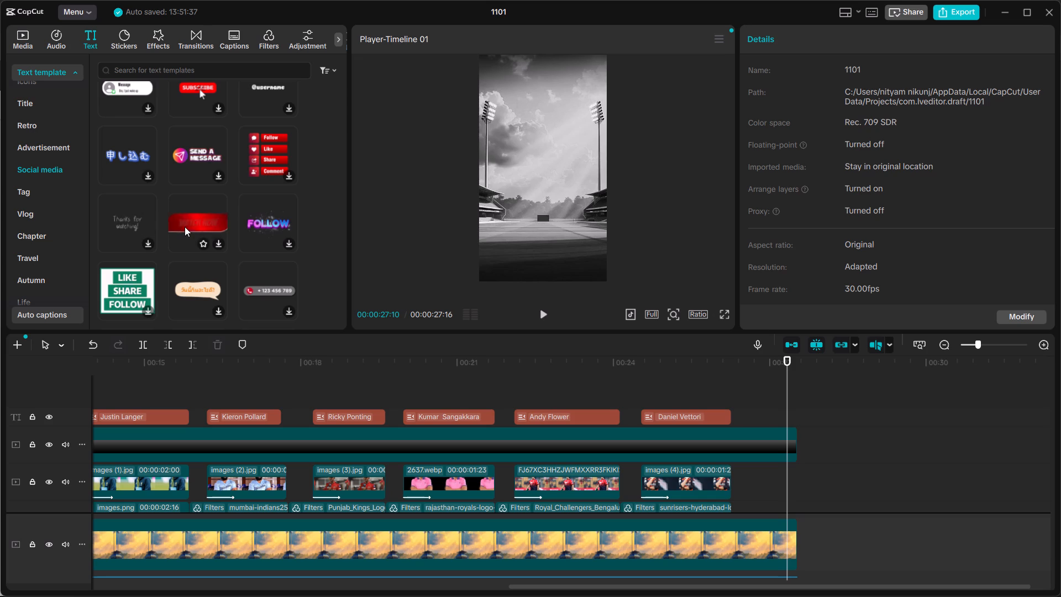
{"action": "scroll", "coordinate": [185, 227], "scroll_direction": "down", "scroll_amount": 2}
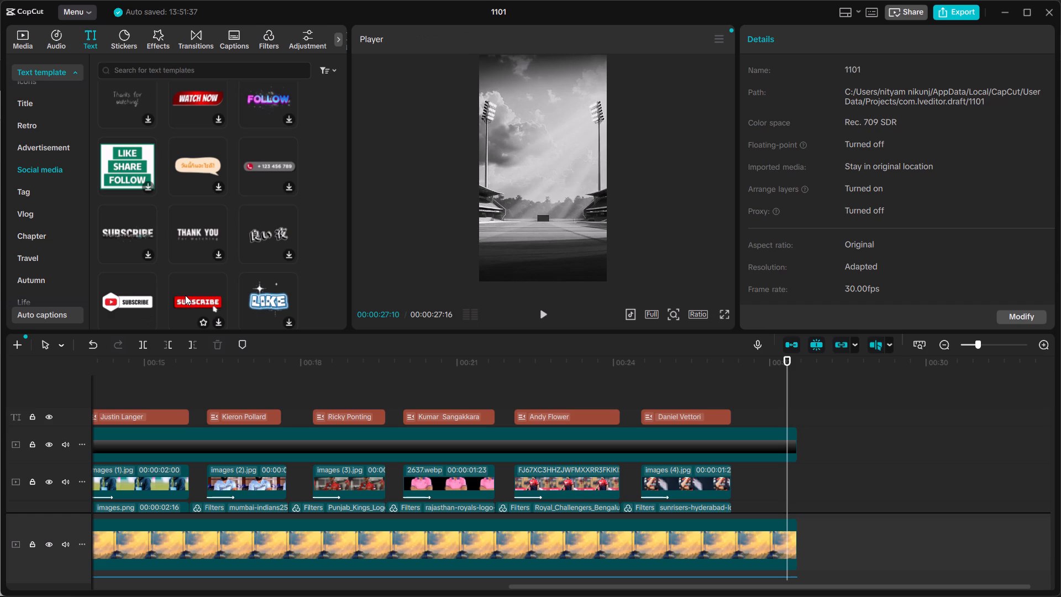
{"action": "scroll", "coordinate": [202, 281], "scroll_direction": "down", "scroll_amount": 1}
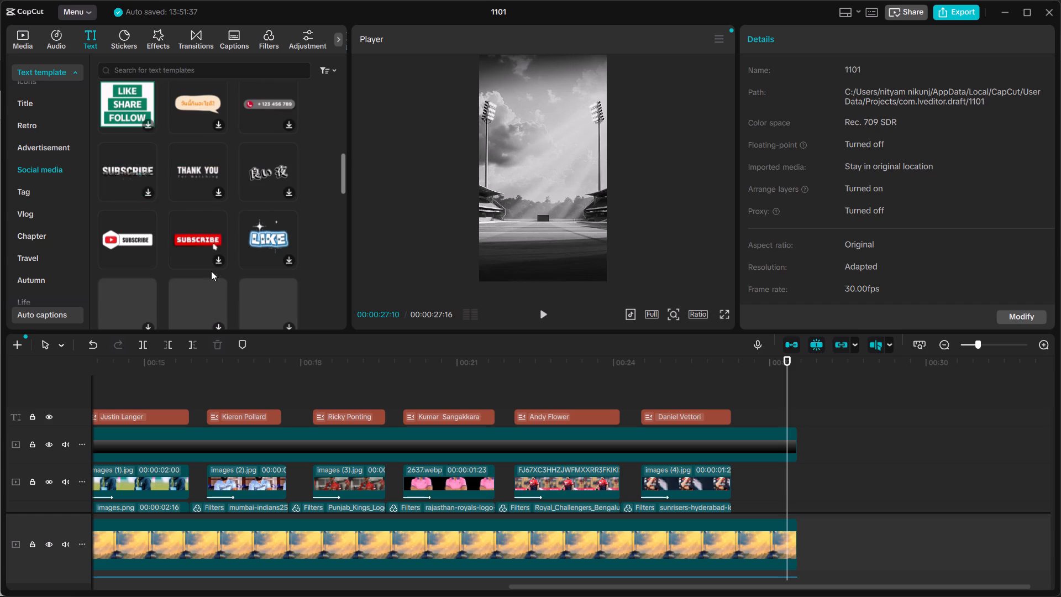
{"action": "scroll", "coordinate": [237, 268], "scroll_direction": "down", "scroll_amount": 1}
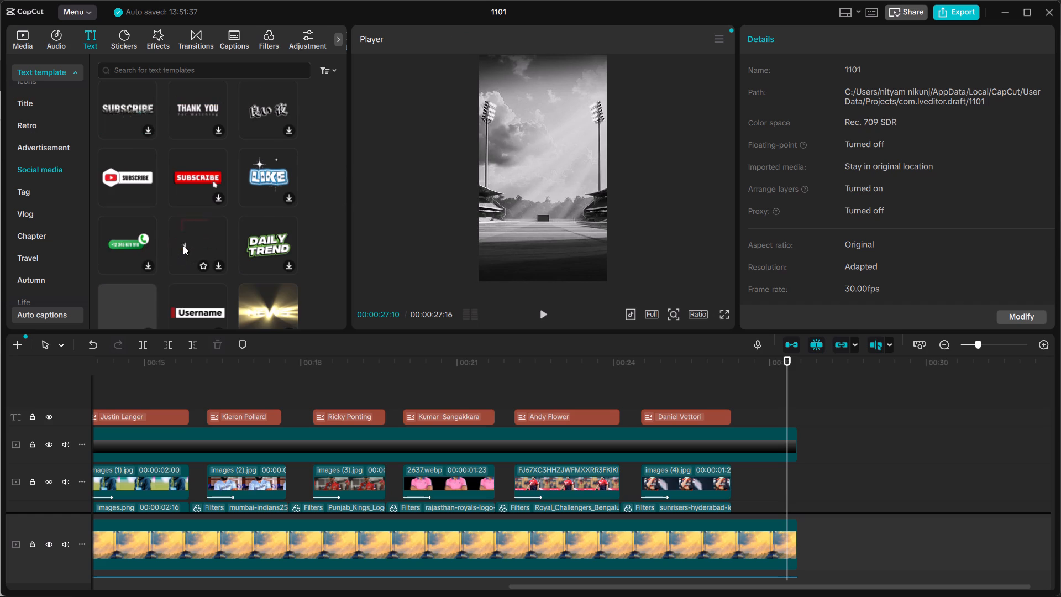
{"action": "scroll", "coordinate": [186, 245], "scroll_direction": "down", "scroll_amount": 2}
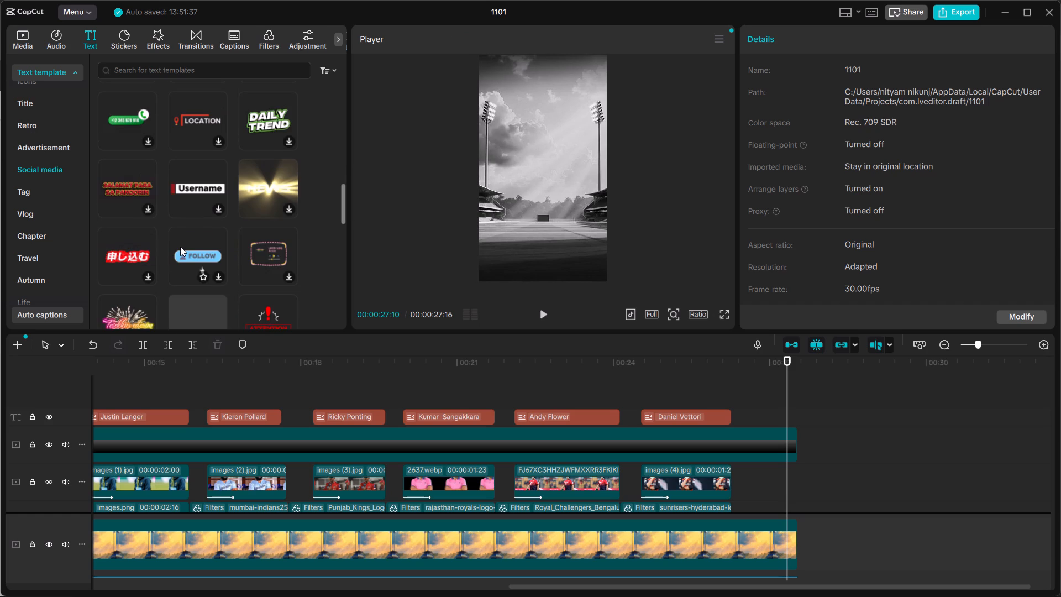
{"action": "scroll", "coordinate": [150, 249], "scroll_direction": "down", "scroll_amount": 3}
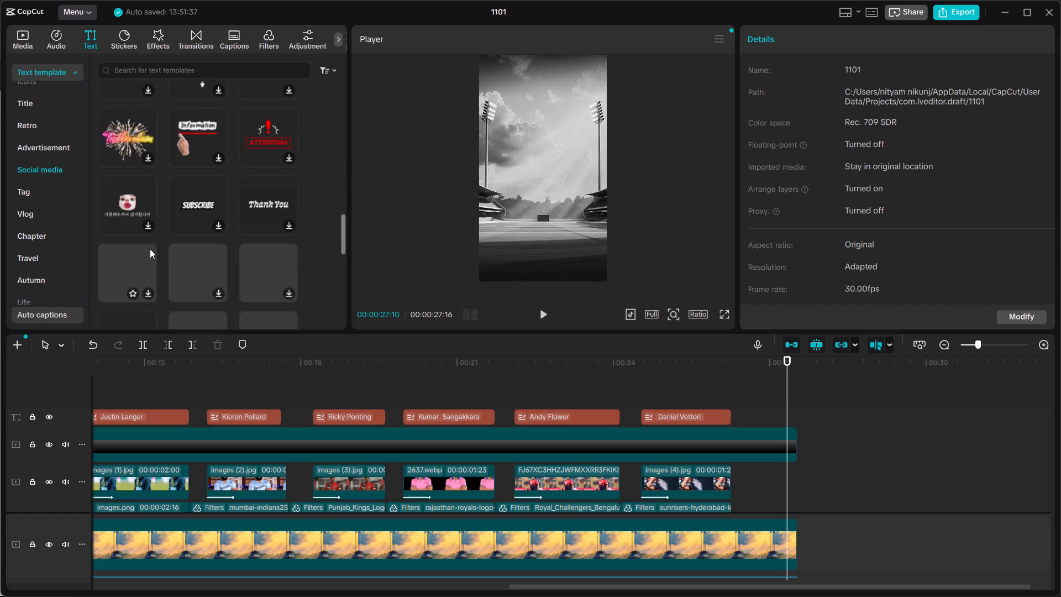
{"action": "scroll", "coordinate": [150, 249], "scroll_direction": "up", "scroll_amount": 10}
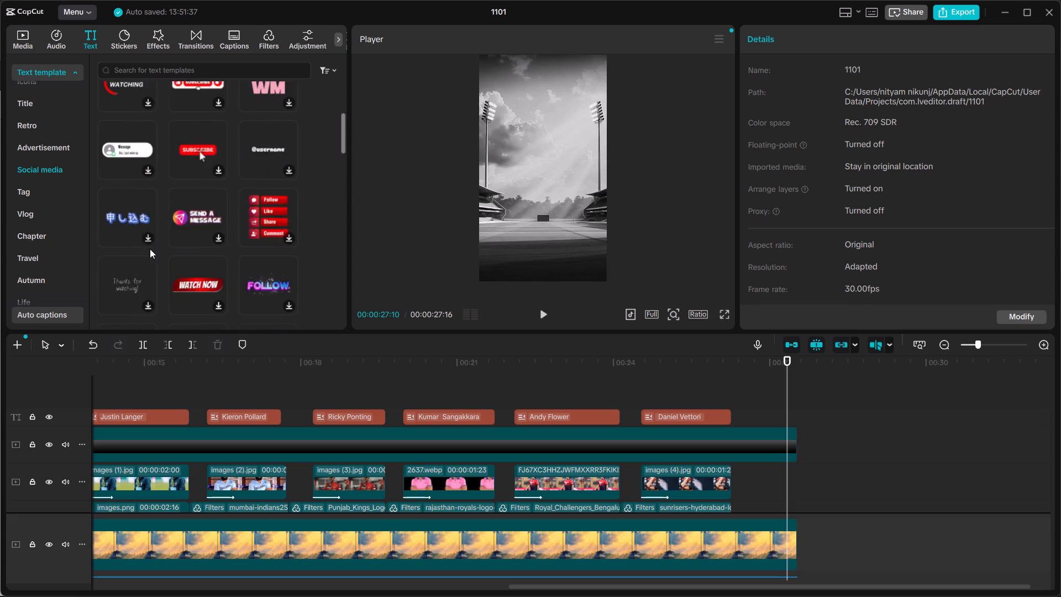
{"action": "scroll", "coordinate": [150, 249], "scroll_direction": "up", "scroll_amount": 1}
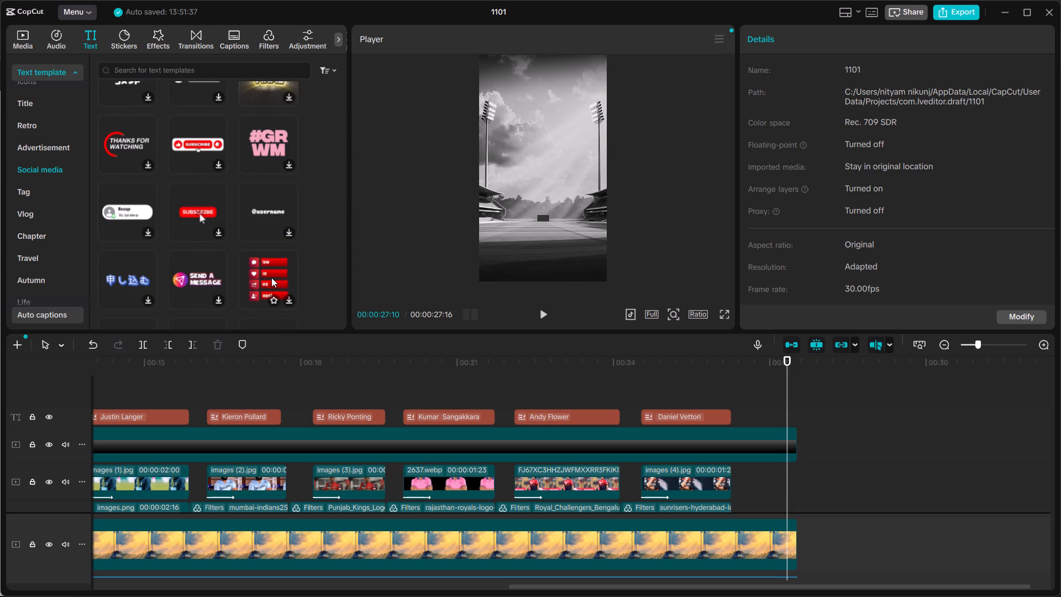
{"action": "scroll", "coordinate": [202, 221], "scroll_direction": "up", "scroll_amount": 3}
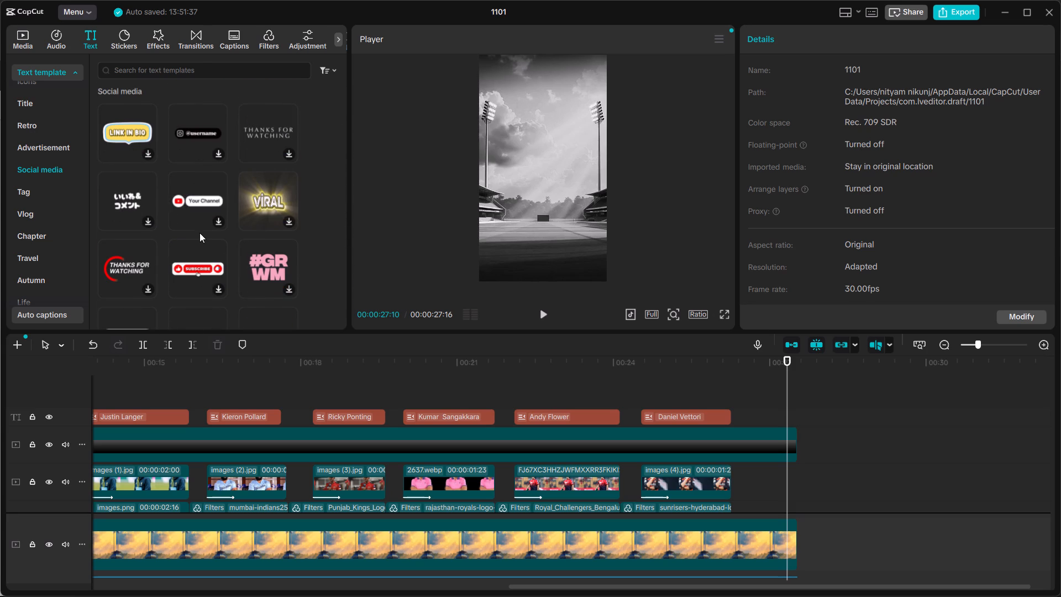
{"action": "scroll", "coordinate": [199, 233], "scroll_direction": "down", "scroll_amount": 1}
{"action": "scroll", "coordinate": [248, 264], "scroll_direction": "down", "scroll_amount": 1}
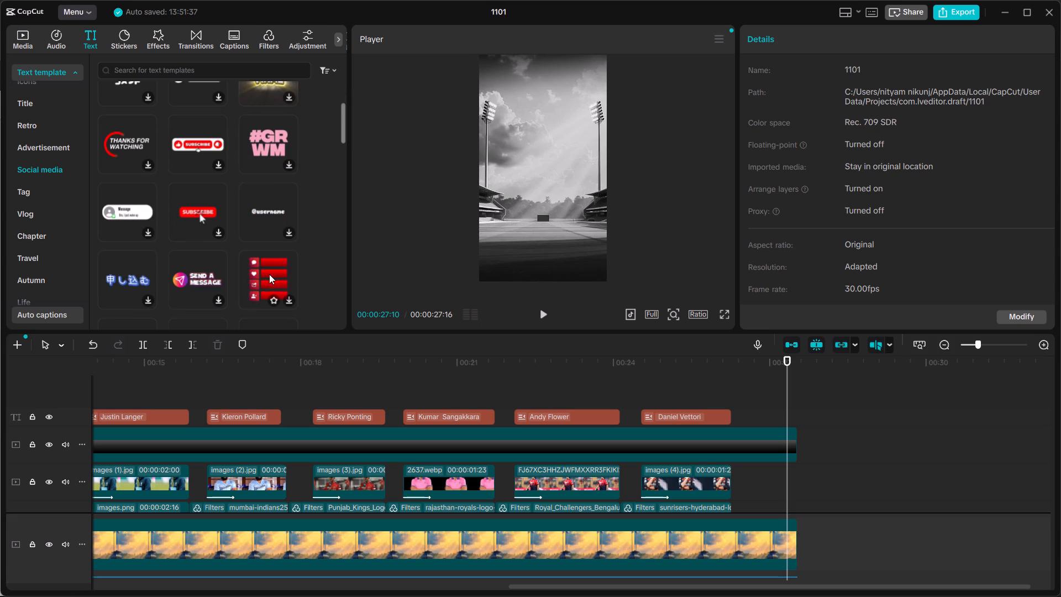
{"action": "left_click_drag", "start_coordinate": [269, 274], "coordinate": [744, 481]}
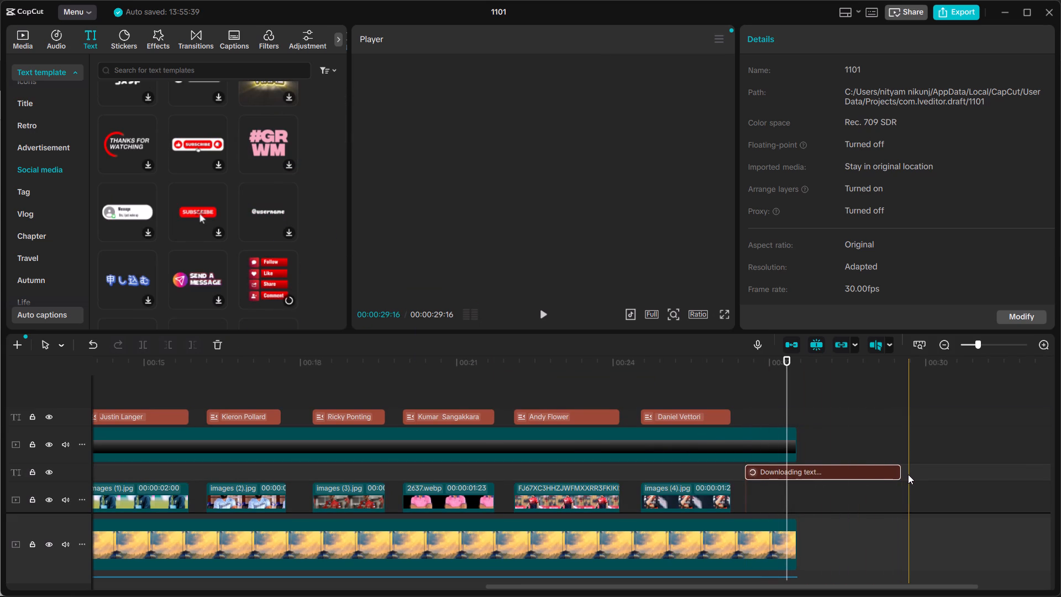
Trim the Follow/Like/Share/Comment clip to run from the end of the Daniel Vettori caption to the video's end, and preview it.
{"action": "left_click_drag", "start_coordinate": [902, 471], "coordinate": [901, 471]}
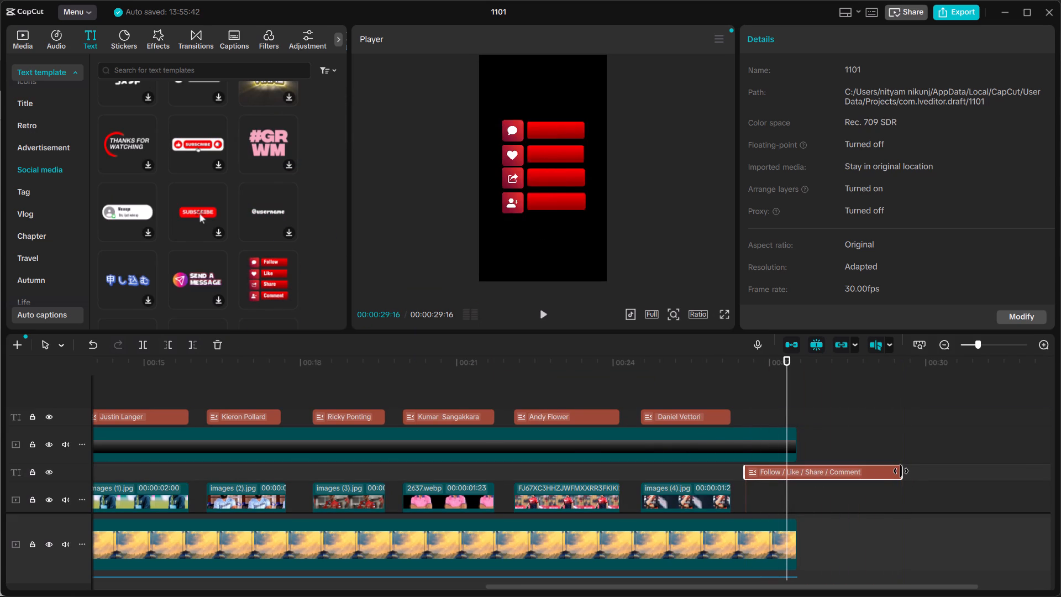
{"action": "left_click_drag", "start_coordinate": [901, 471], "coordinate": [797, 485]}
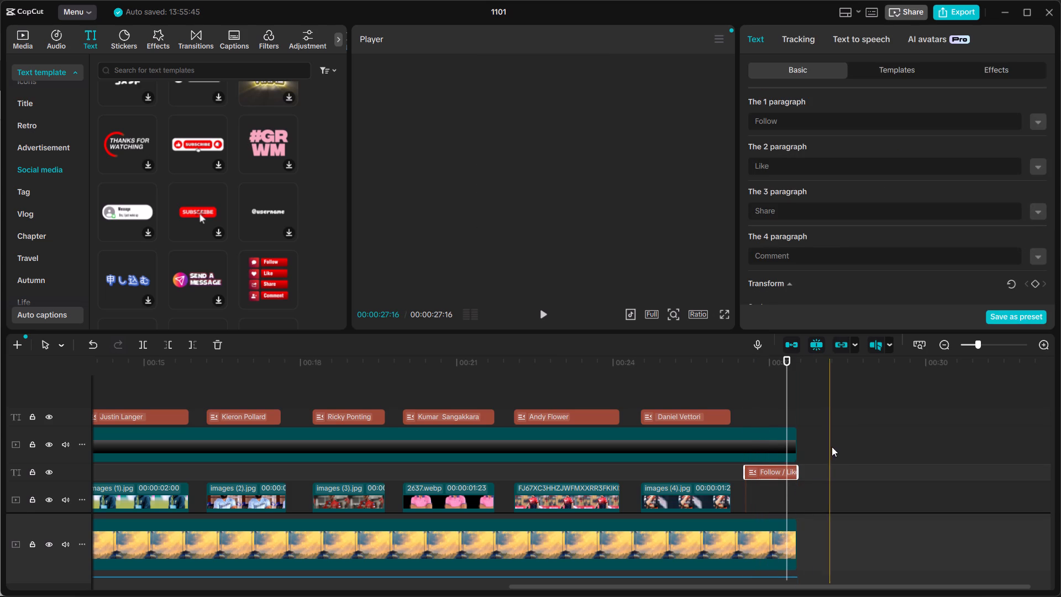
{"action": "left_click_drag", "start_coordinate": [747, 471], "coordinate": [735, 474]}
{"action": "left_click", "coordinate": [705, 471]}
{"action": "key", "text": "space"}
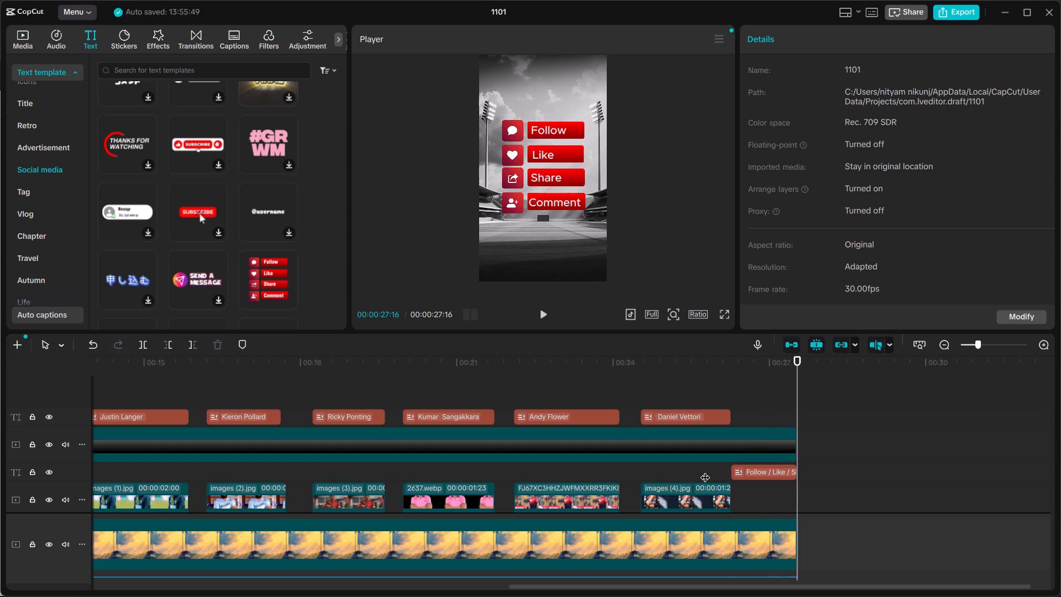
Split the stadium background clip where the Daniel Vettori caption ends and the Follow/Like/Share/Comment clip begins.
{"action": "left_click", "coordinate": [728, 514]}
{"action": "left_click", "coordinate": [728, 532]}
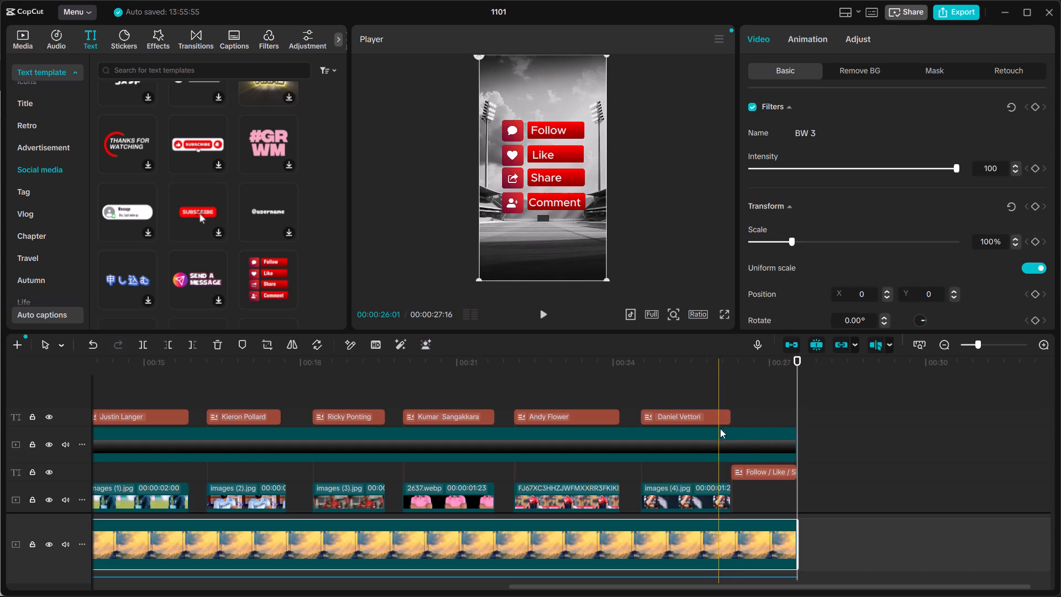
{"action": "left_click", "coordinate": [728, 381]}
{"action": "left_click", "coordinate": [739, 548]}
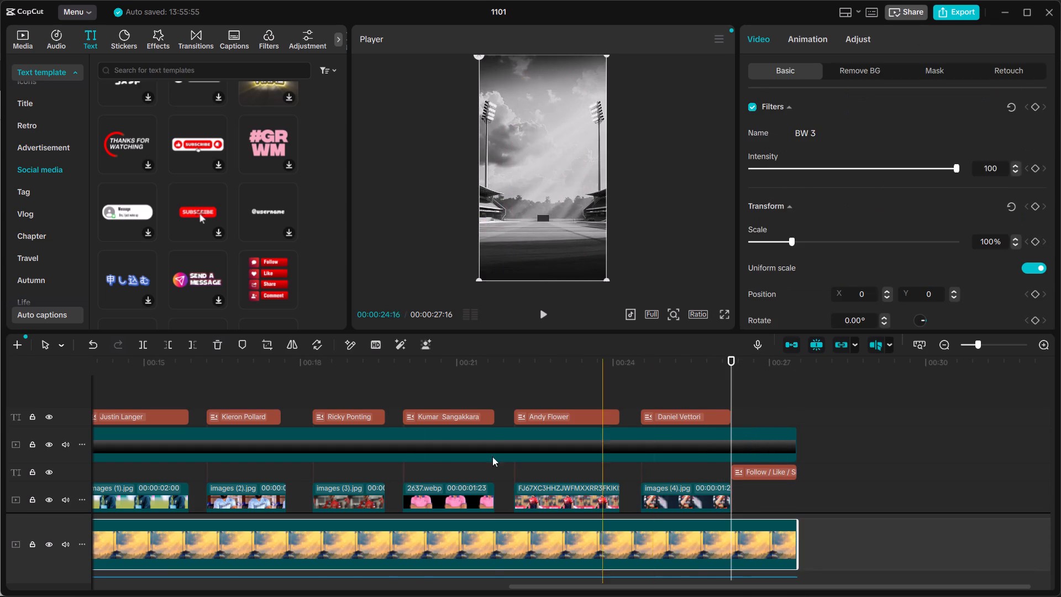
{"action": "left_click", "coordinate": [138, 343]}
Go back to the opening, place the playhead at 00:00:03:20 and select the purple grid background clip.
{"action": "scroll", "coordinate": [403, 473], "scroll_direction": "right", "scroll_amount": 1}
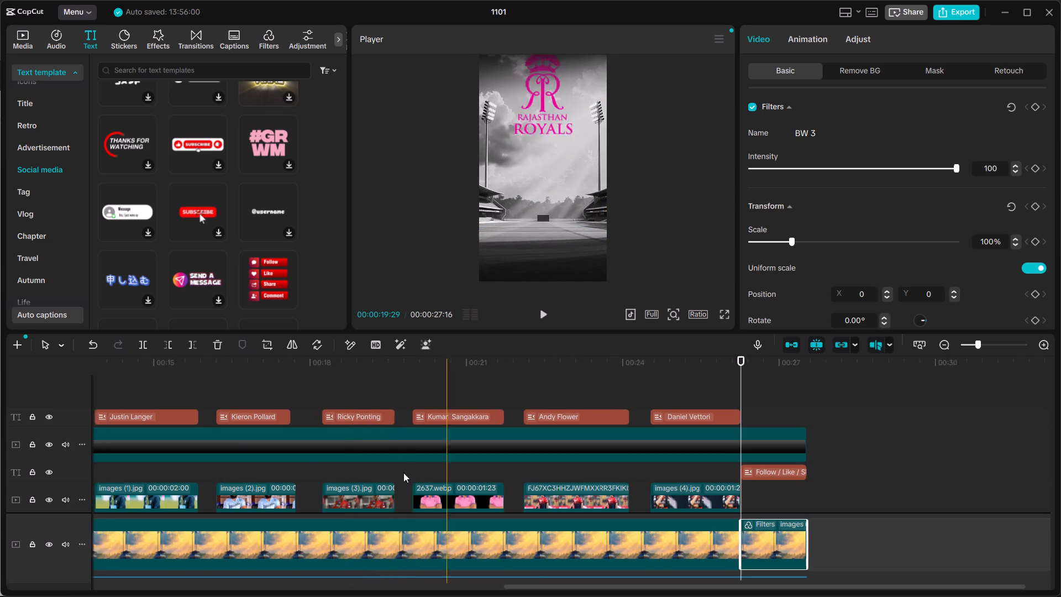
{"action": "scroll", "coordinate": [403, 473], "scroll_direction": "right", "scroll_amount": 3}
{"action": "left_click", "coordinate": [317, 442]}
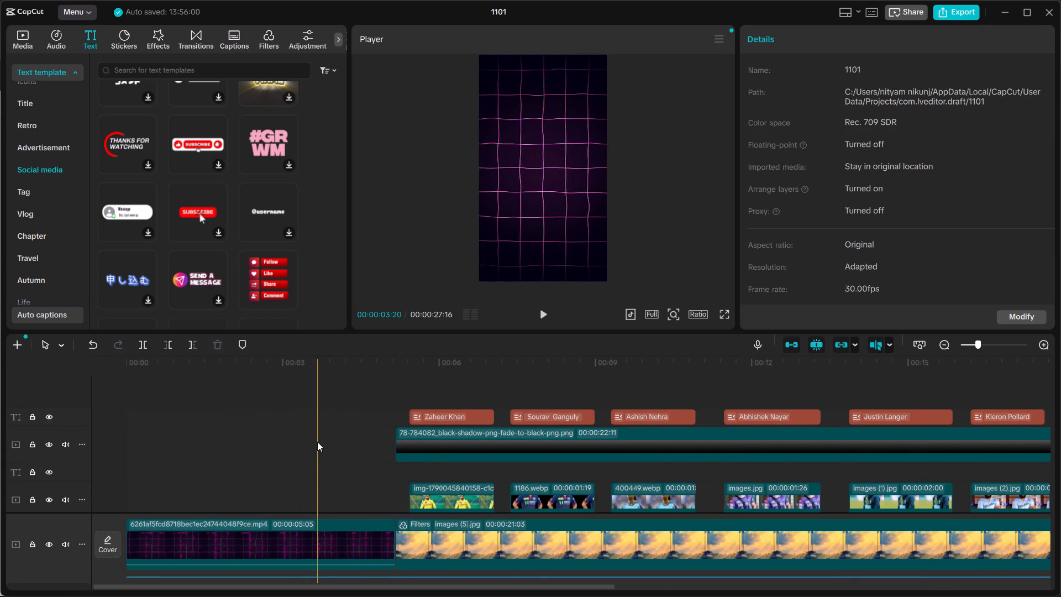
{"action": "left_click", "coordinate": [245, 528]}
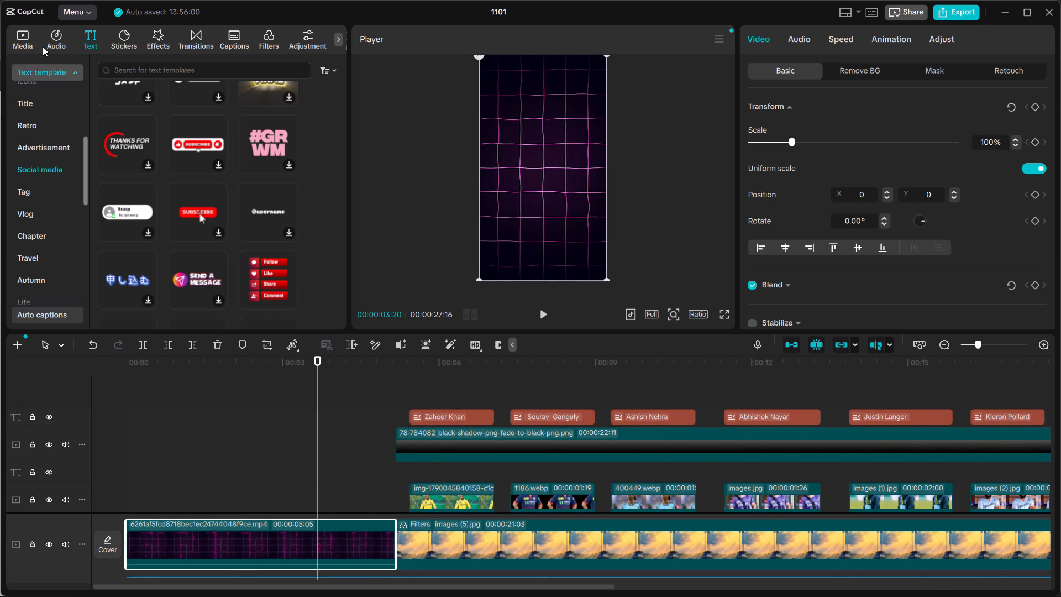
Show the imported media and adjust the workspace widths until the media thumbnails fit three per row.
{"action": "left_click", "coordinate": [26, 39]}
{"action": "scroll", "coordinate": [232, 177], "scroll_direction": "down", "scroll_amount": 2}
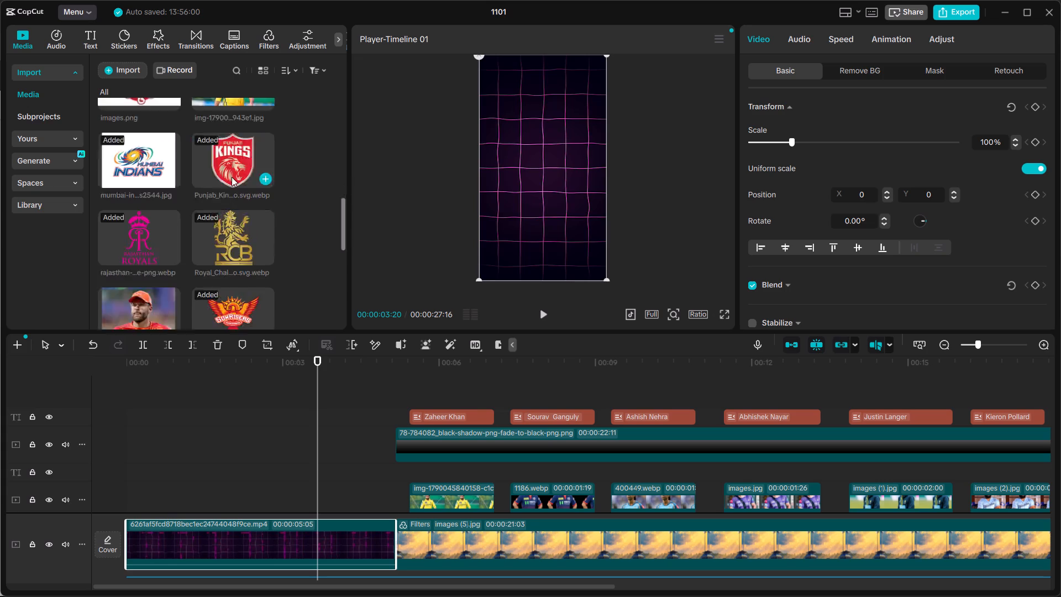
{"action": "scroll", "coordinate": [232, 177], "scroll_direction": "down", "scroll_amount": 7}
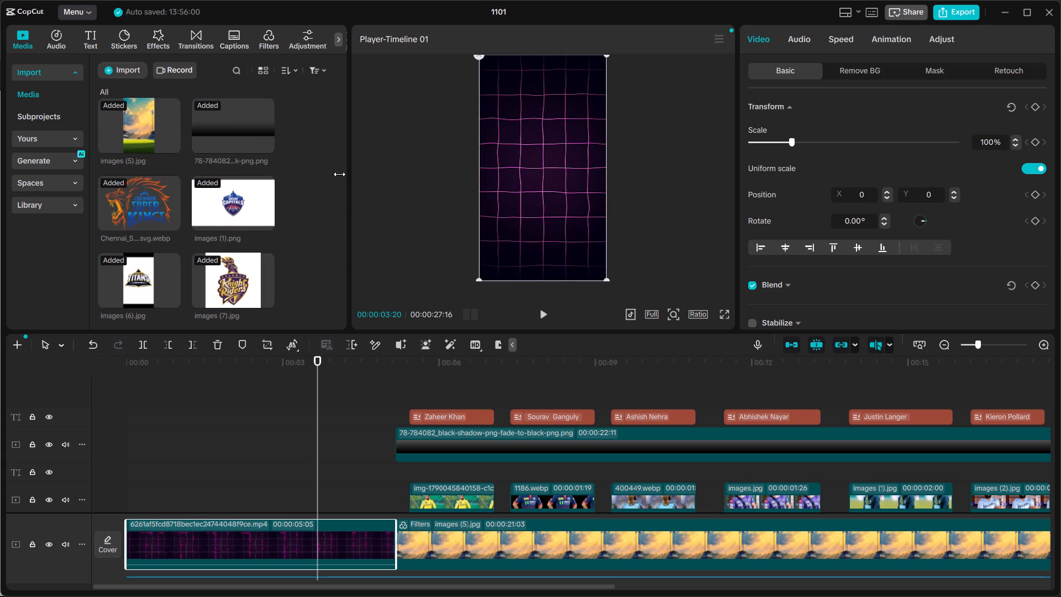
{"action": "left_click_drag", "start_coordinate": [342, 174], "coordinate": [426, 163]}
{"action": "left_click_drag", "start_coordinate": [348, 170], "coordinate": [594, 149]}
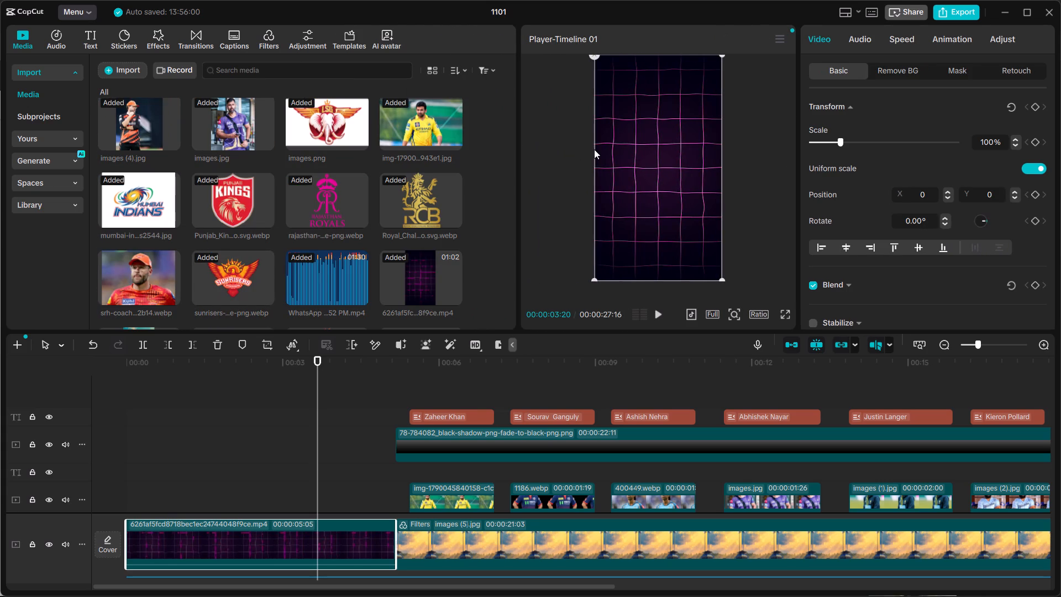
{"action": "left_click_drag", "start_coordinate": [594, 149], "coordinate": [72, 215]}
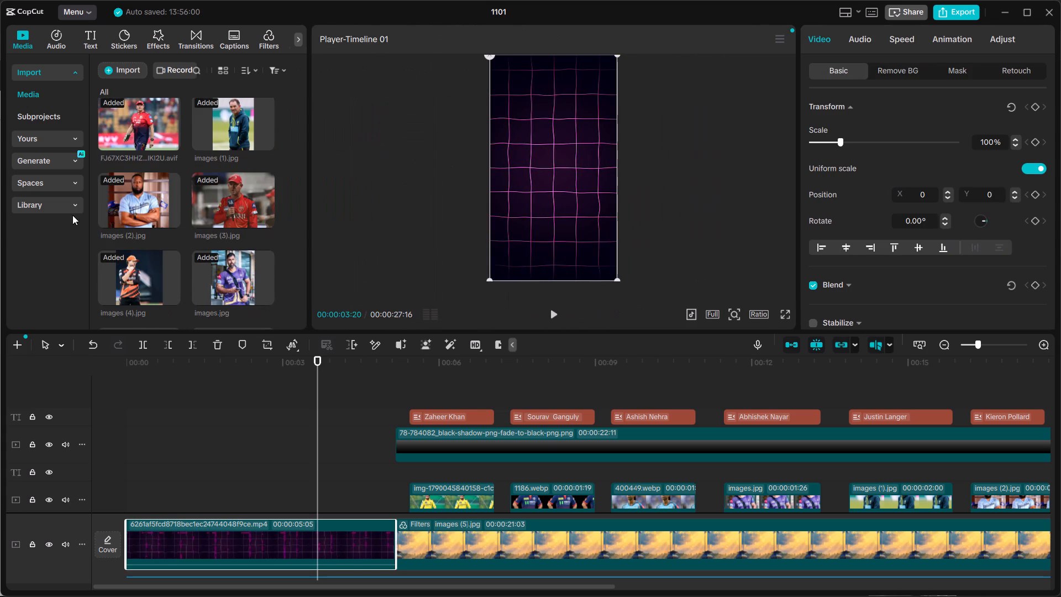
{"action": "left_click_drag", "start_coordinate": [72, 215], "coordinate": [505, 157]}
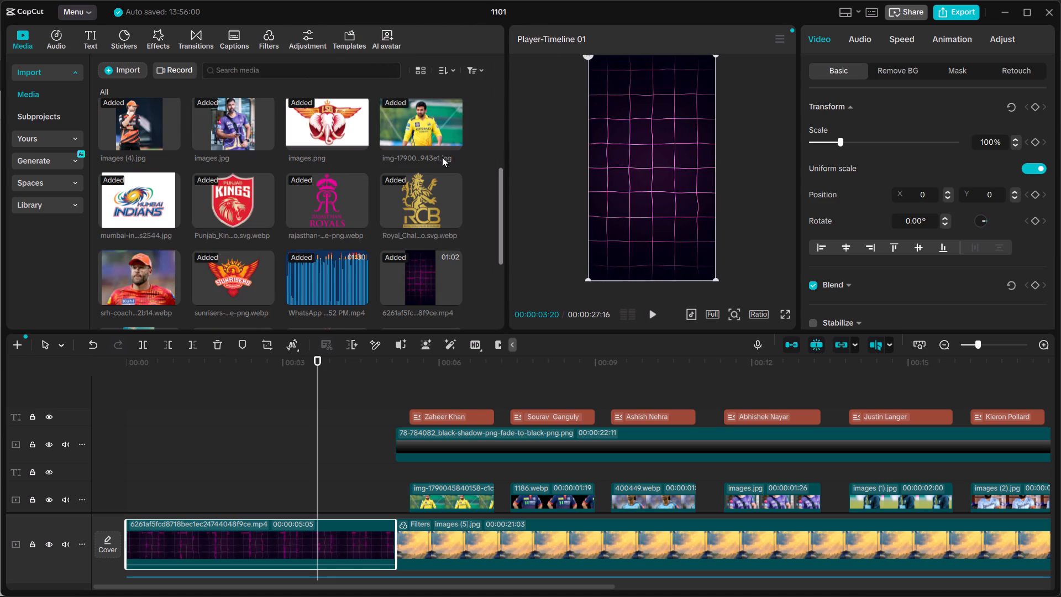
{"action": "scroll", "coordinate": [281, 191], "scroll_direction": "down", "scroll_amount": 7}
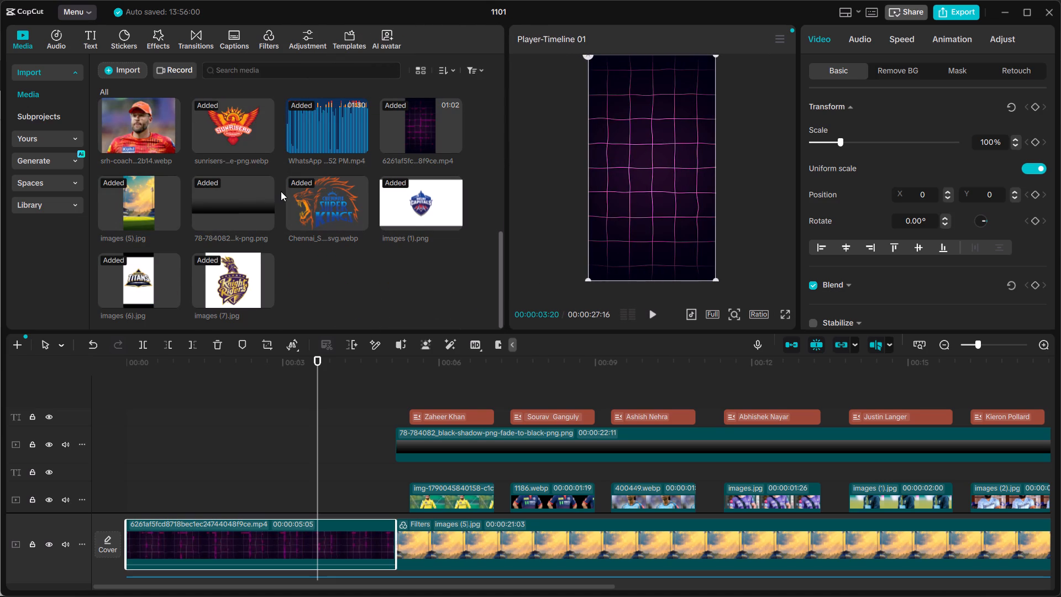
{"action": "left_click_drag", "start_coordinate": [796, 175], "coordinate": [873, 164]}
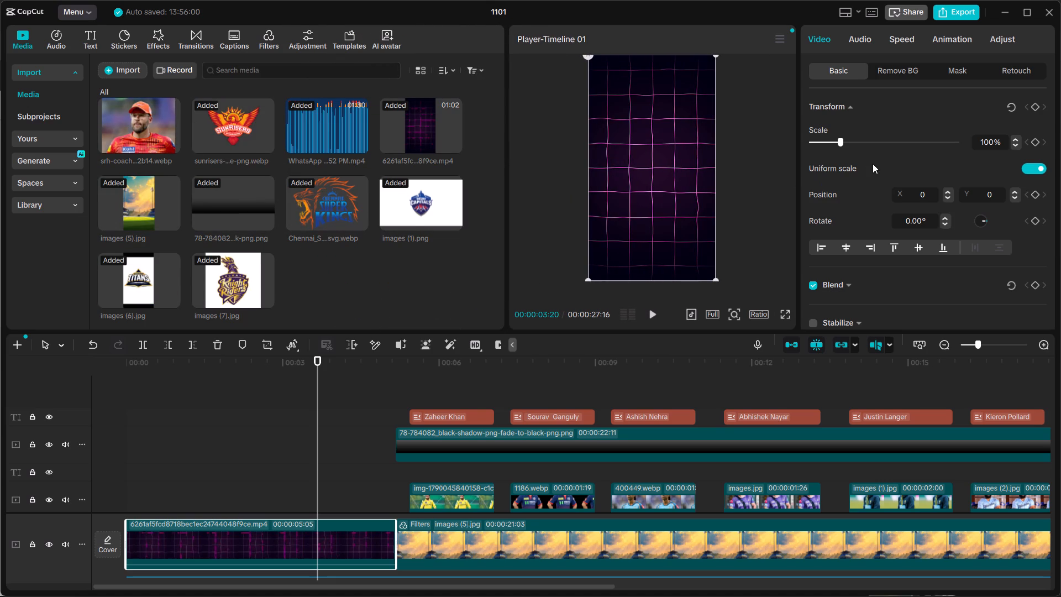
{"action": "left_click_drag", "start_coordinate": [873, 164], "coordinate": [712, 178]}
{"action": "left_click_drag", "start_coordinate": [791, 173], "coordinate": [724, 176]}
{"action": "left_click_drag", "start_coordinate": [799, 174], "coordinate": [658, 184]}
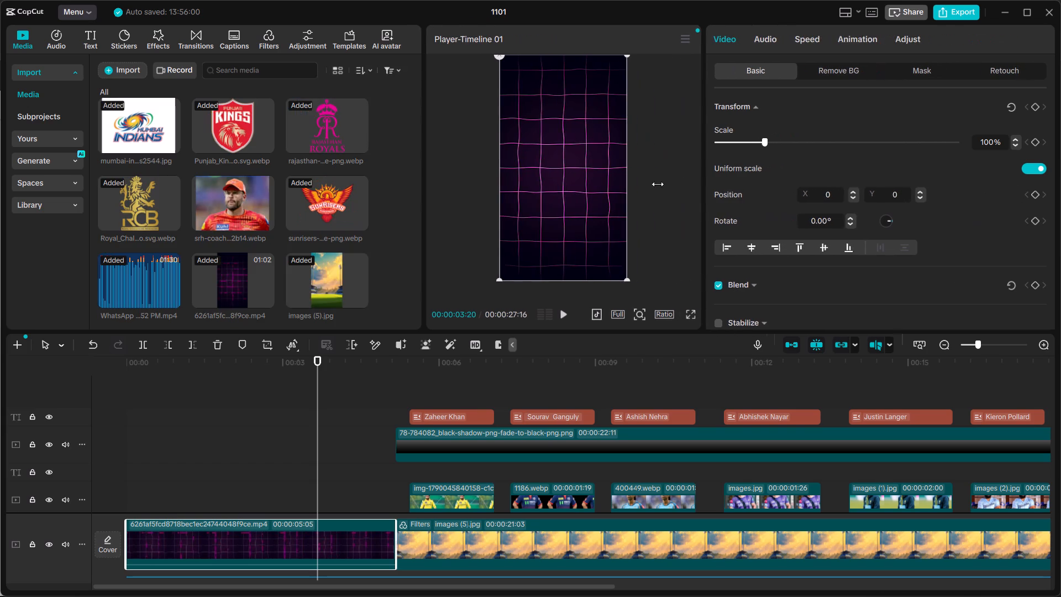
{"action": "left_click_drag", "start_coordinate": [658, 184], "coordinate": [561, 201]}
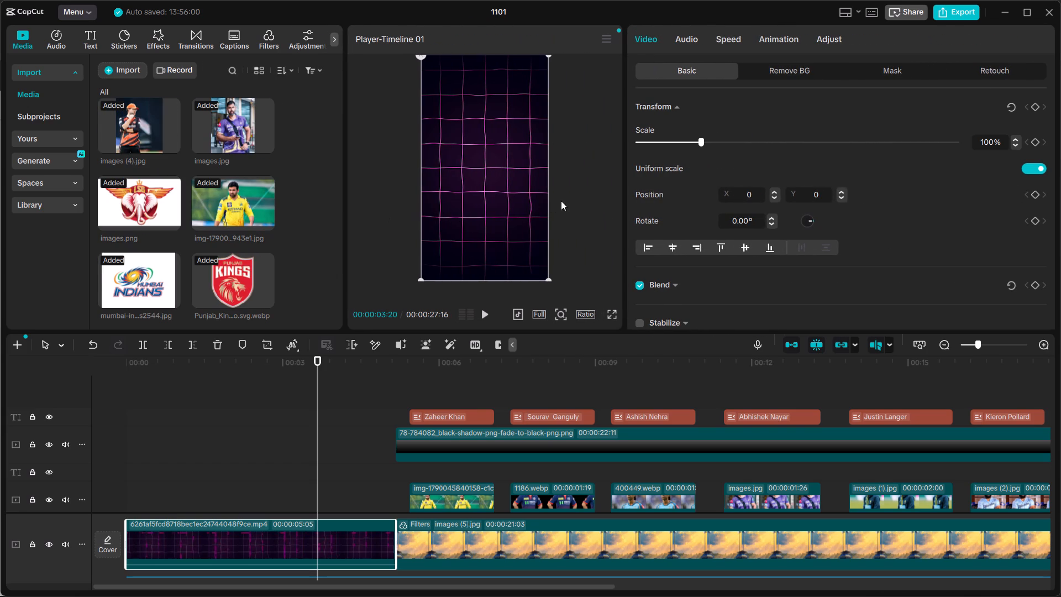
{"action": "left_click_drag", "start_coordinate": [561, 201], "coordinate": [855, 179]}
{"action": "left_click_drag", "start_coordinate": [290, 193], "coordinate": [354, 193]}
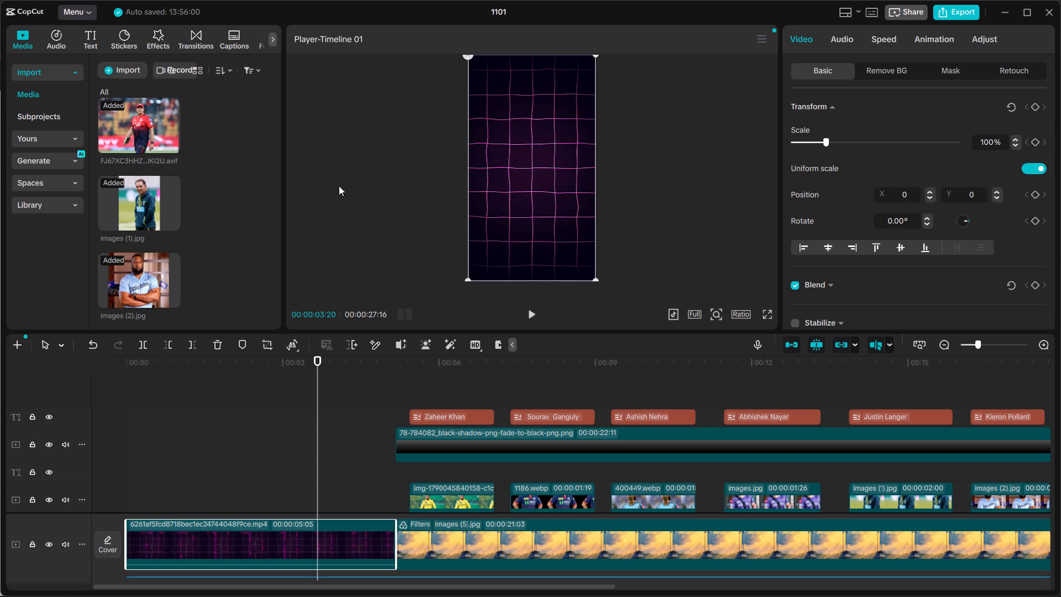
{"action": "left_click_drag", "start_coordinate": [279, 184], "coordinate": [360, 186]}
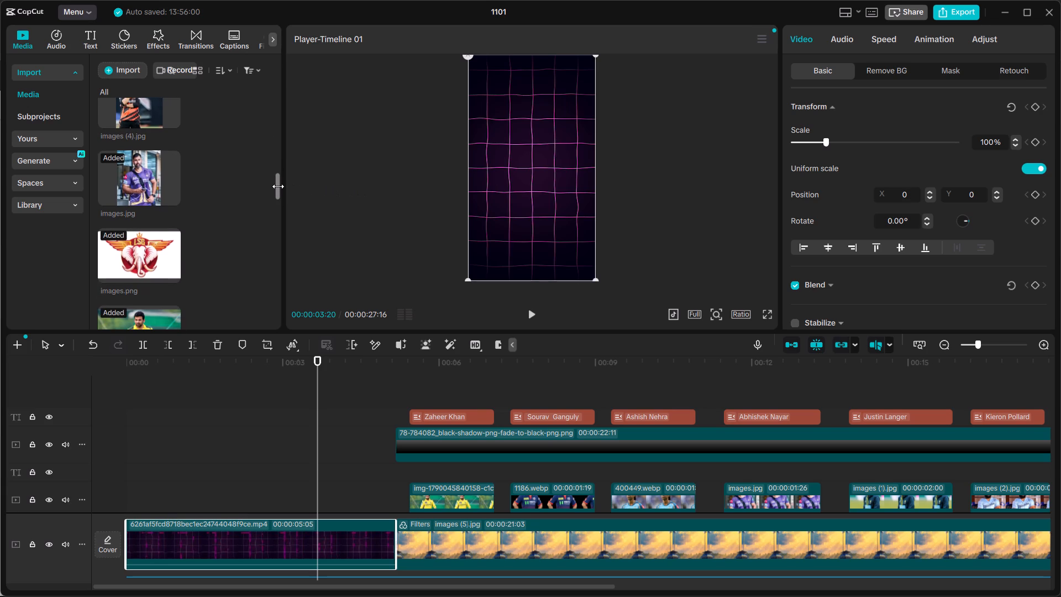
{"action": "left_click_drag", "start_coordinate": [278, 186], "coordinate": [304, 187]}
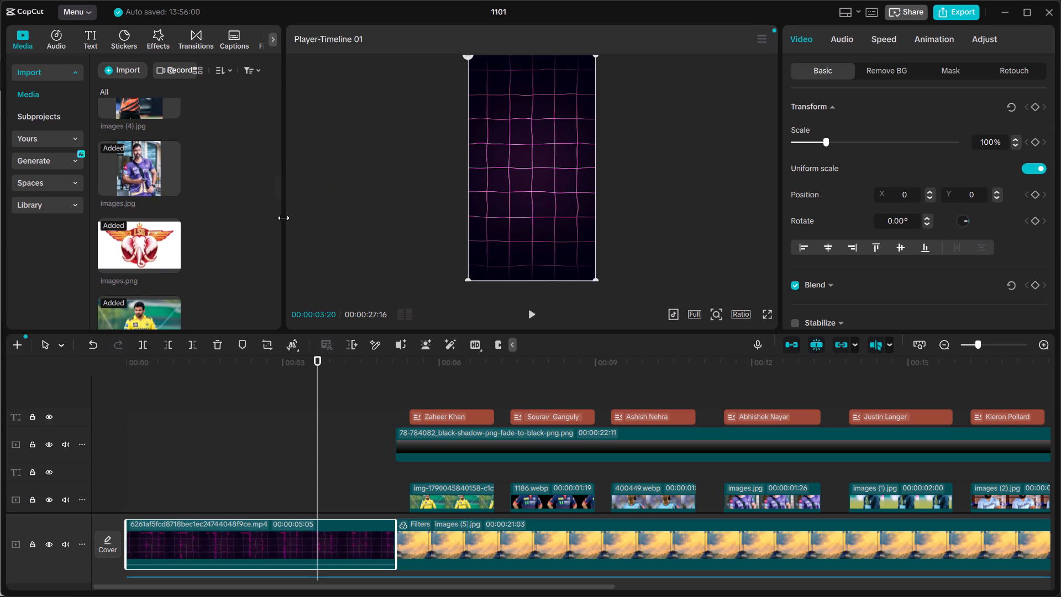
{"action": "left_click", "coordinate": [281, 219]}
{"action": "left_click_drag", "start_coordinate": [282, 221], "coordinate": [302, 221]}
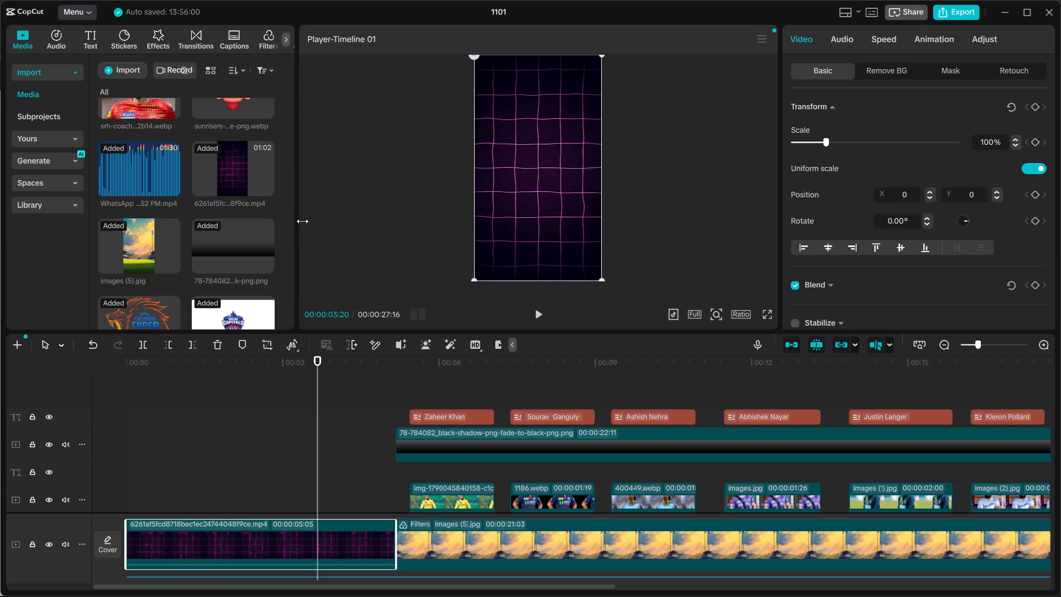
{"action": "left_click_drag", "start_coordinate": [302, 221], "coordinate": [372, 216]}
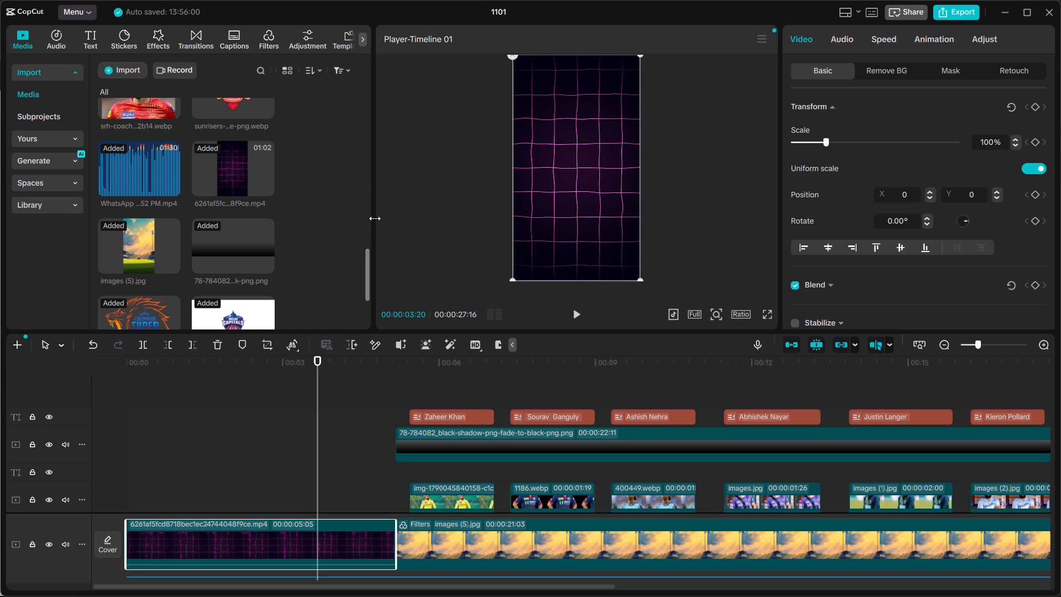
{"action": "left_click_drag", "start_coordinate": [375, 218], "coordinate": [395, 218]}
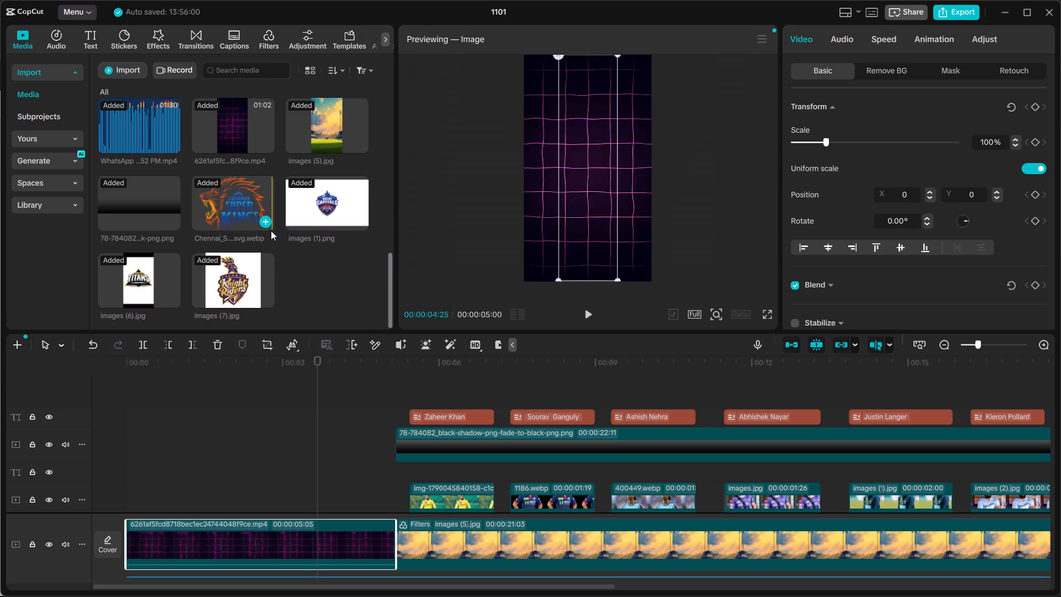
Replace the purple grid clip in the opening with the stadium image images (5).jpg, using the original video effect.
{"action": "scroll", "coordinate": [270, 232], "scroll_direction": "down", "scroll_amount": 3}
{"action": "scroll", "coordinate": [271, 232], "scroll_direction": "up", "scroll_amount": 4}
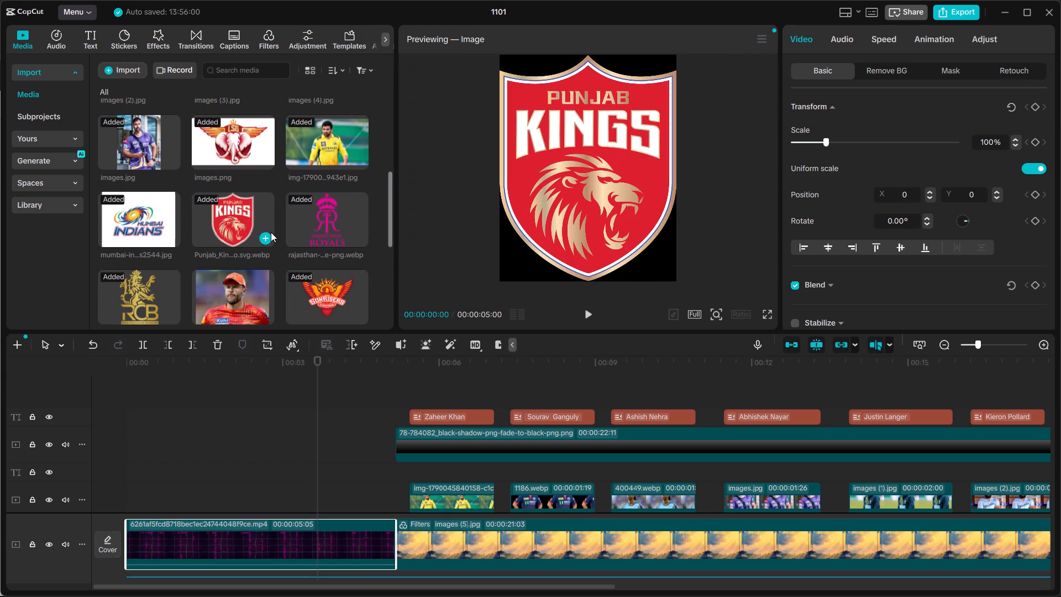
{"action": "scroll", "coordinate": [271, 232], "scroll_direction": "up", "scroll_amount": 8}
{"action": "scroll", "coordinate": [271, 232], "scroll_direction": "down", "scroll_amount": 3}
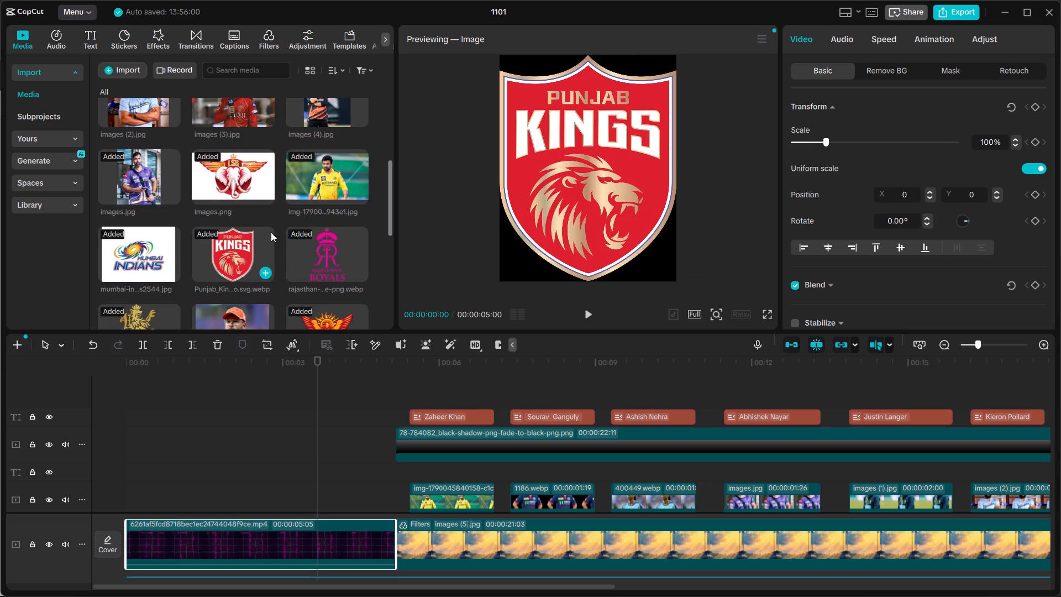
{"action": "scroll", "coordinate": [271, 232], "scroll_direction": "down", "scroll_amount": 3}
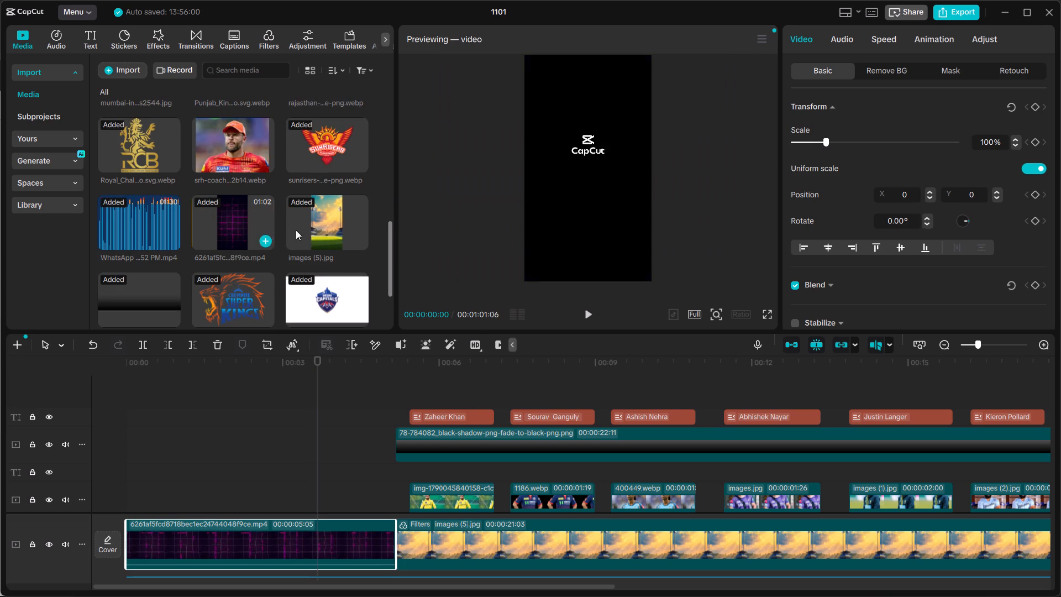
{"action": "left_click_drag", "start_coordinate": [335, 222], "coordinate": [222, 561]}
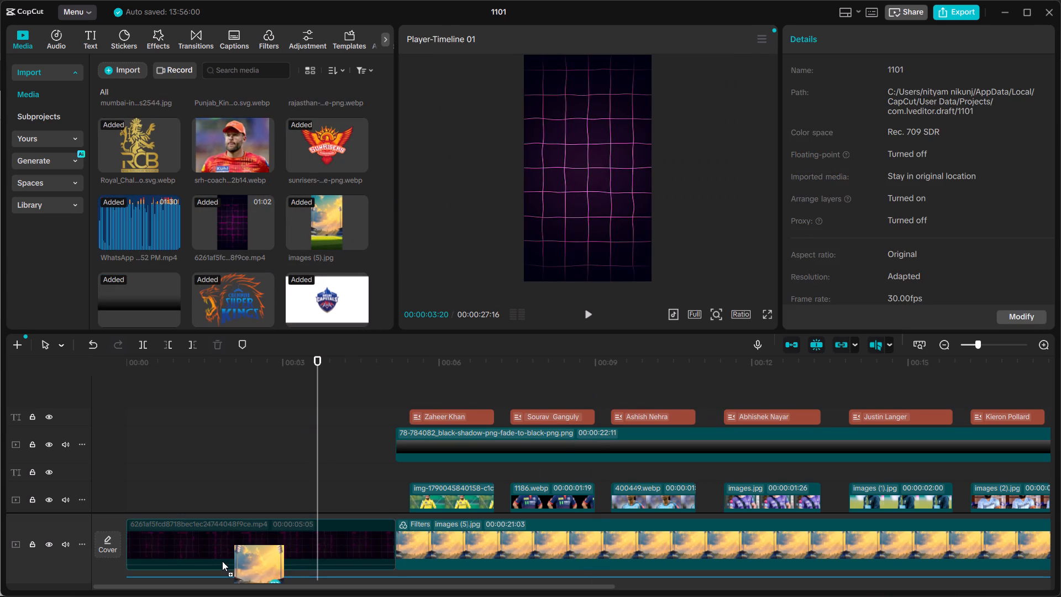
{"action": "left_click_drag", "start_coordinate": [222, 561], "coordinate": [219, 544]}
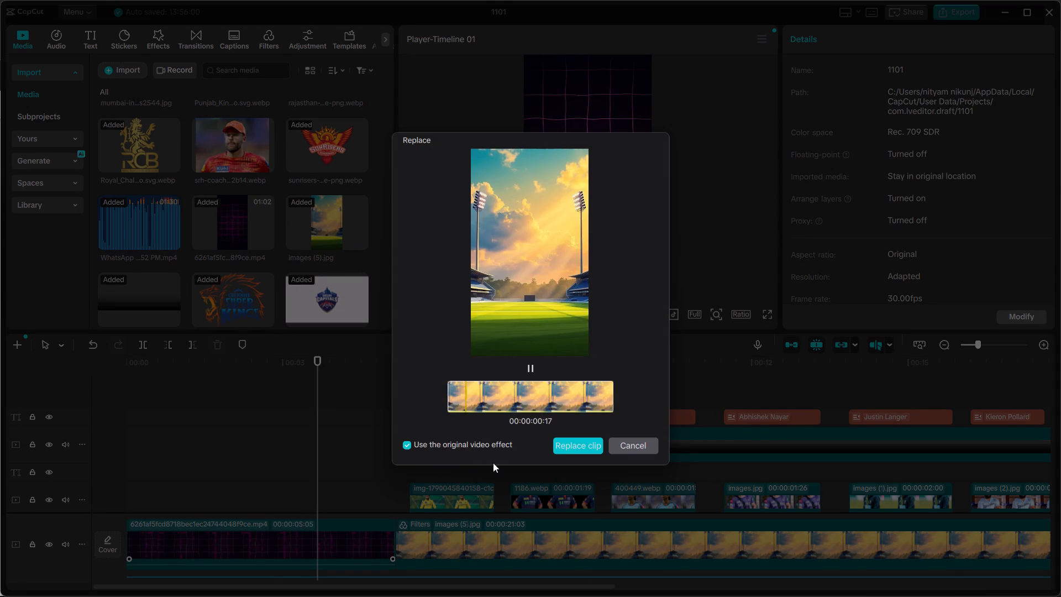
{"action": "left_click", "coordinate": [554, 446]}
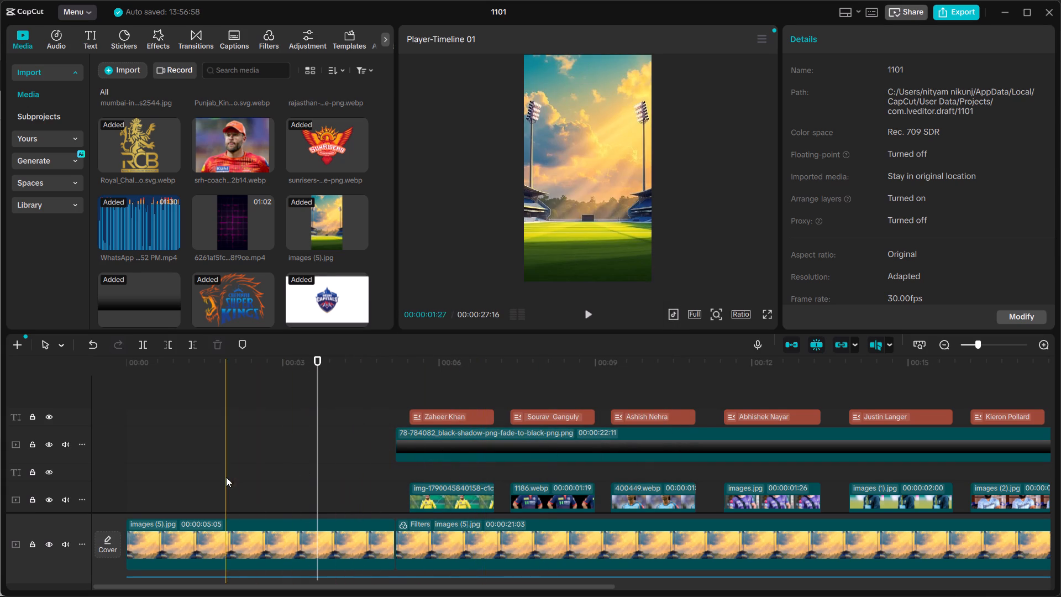
Apply the orange-car Black Gold filter to the stadium background clip in the opening.
{"action": "left_click", "coordinate": [244, 483]}
{"action": "left_click", "coordinate": [226, 530]}
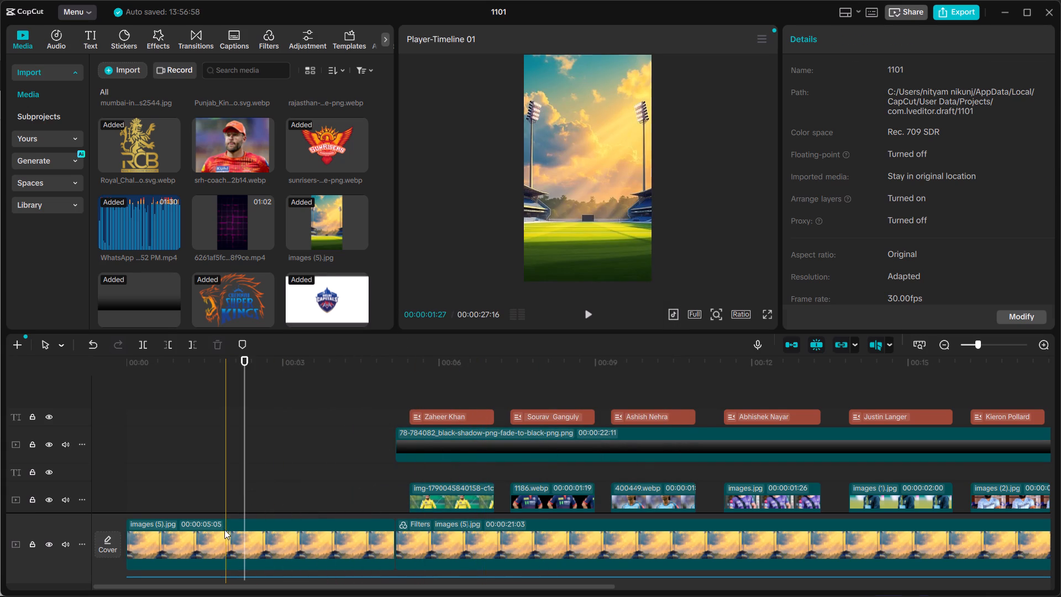
{"action": "left_click", "coordinate": [276, 39]}
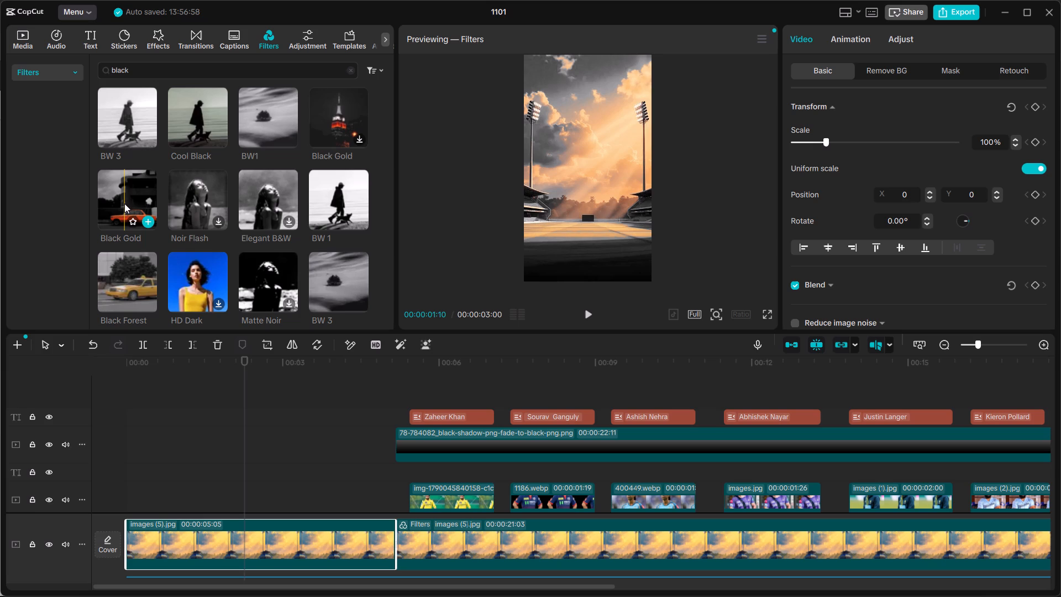
{"action": "left_click_drag", "start_coordinate": [122, 190], "coordinate": [194, 552]}
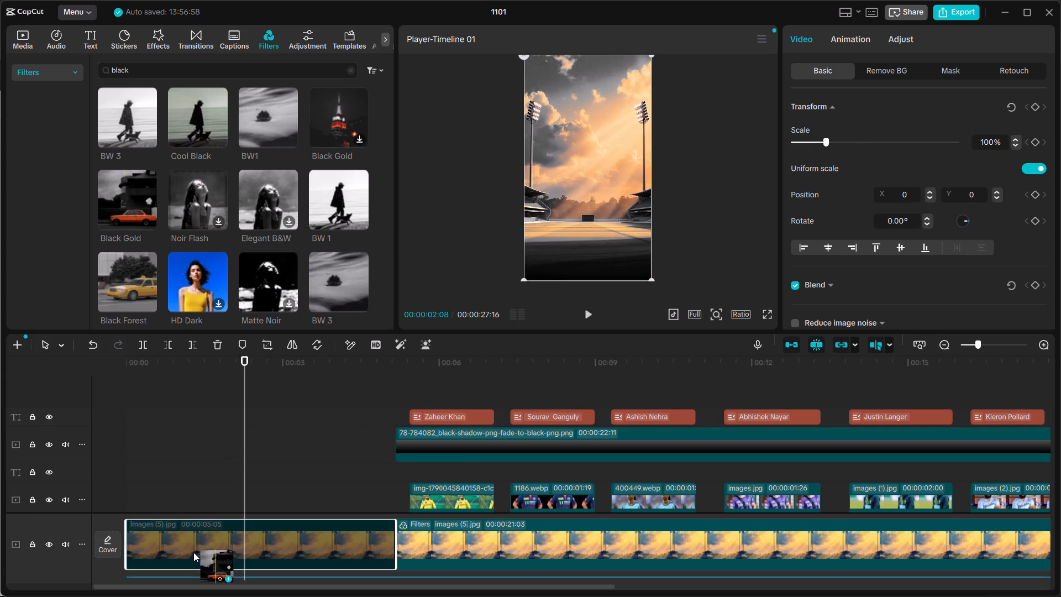
{"action": "left_click", "coordinate": [228, 443]}
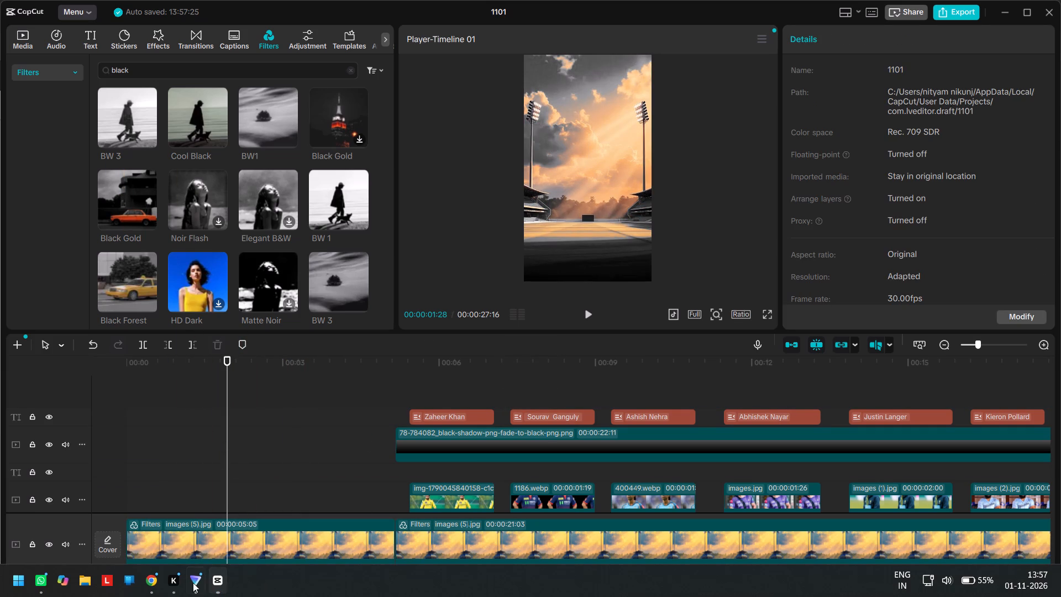
Switch to Google Chrome and search Google Images for "ipl trophy" in a new tab.
{"action": "left_click", "coordinate": [161, 583]}
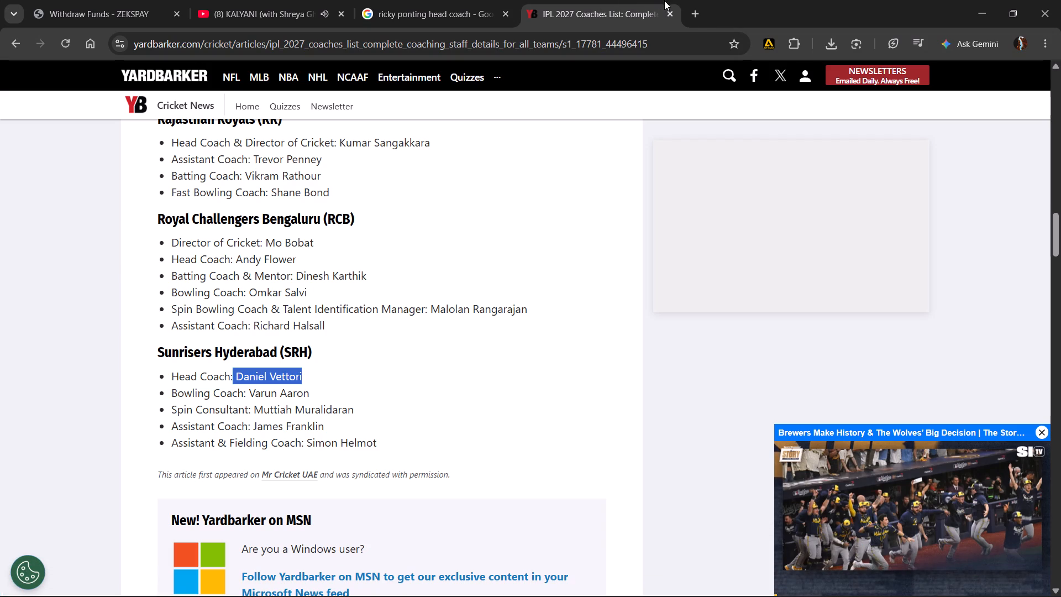
{"action": "left_click", "coordinate": [687, 7]}
{"action": "left_click", "coordinate": [506, 270]}
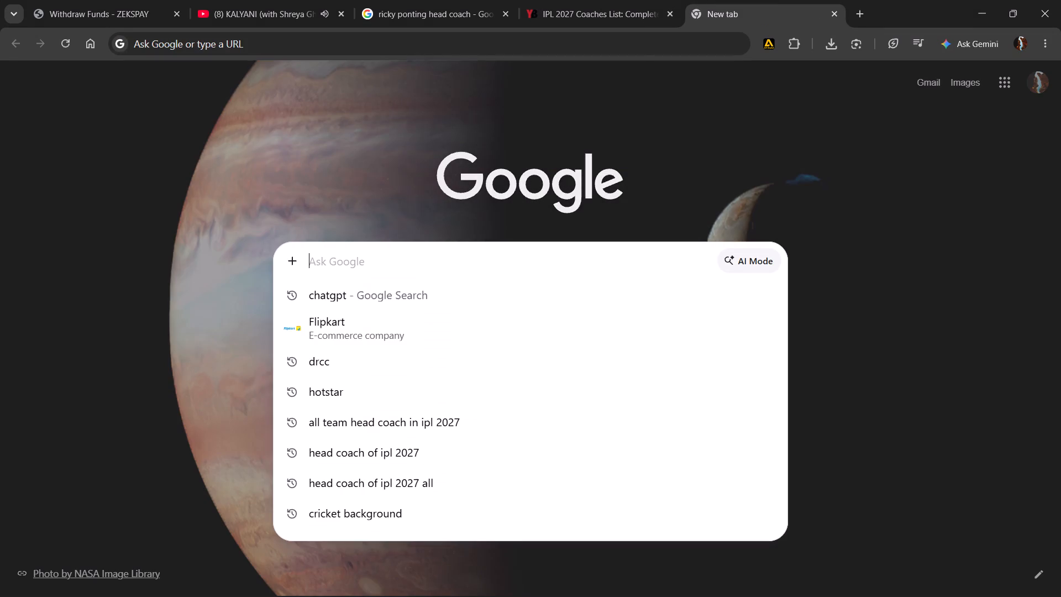
{"action": "type", "text": "ipl t"}
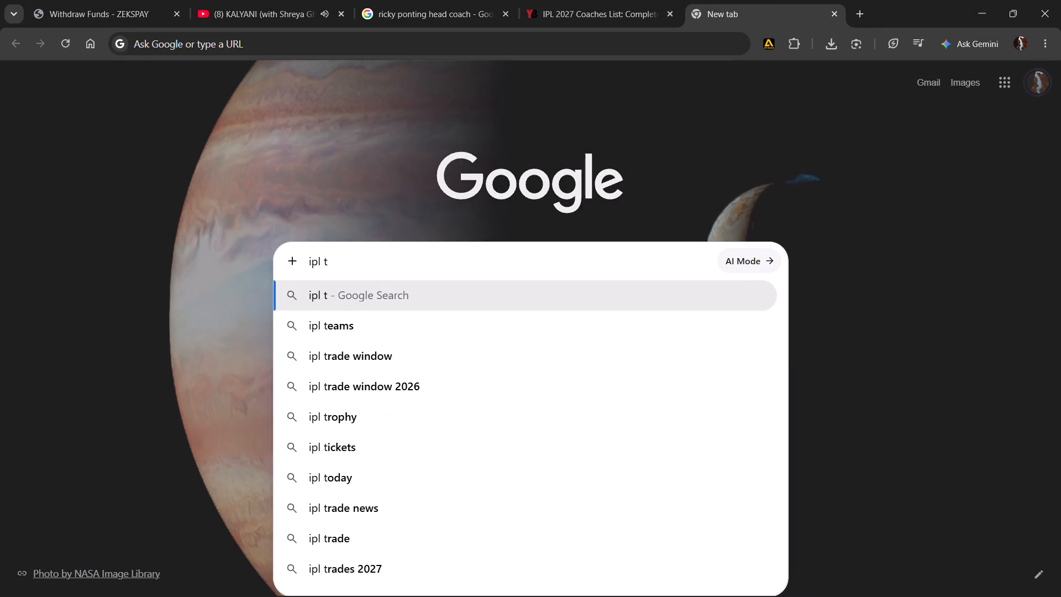
{"action": "left_click", "coordinate": [385, 427]}
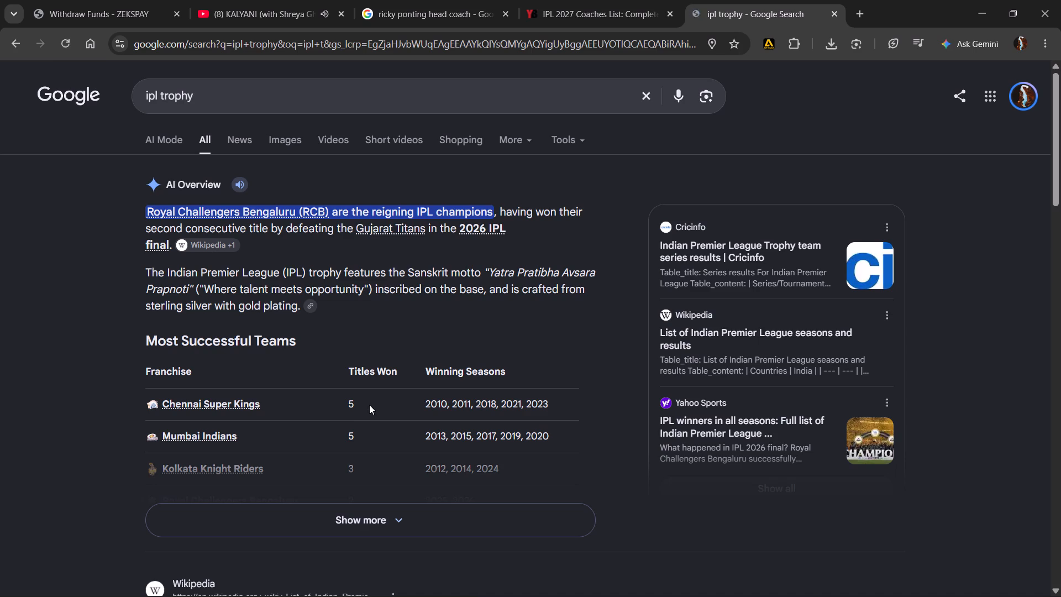
{"action": "left_click", "coordinate": [282, 138]}
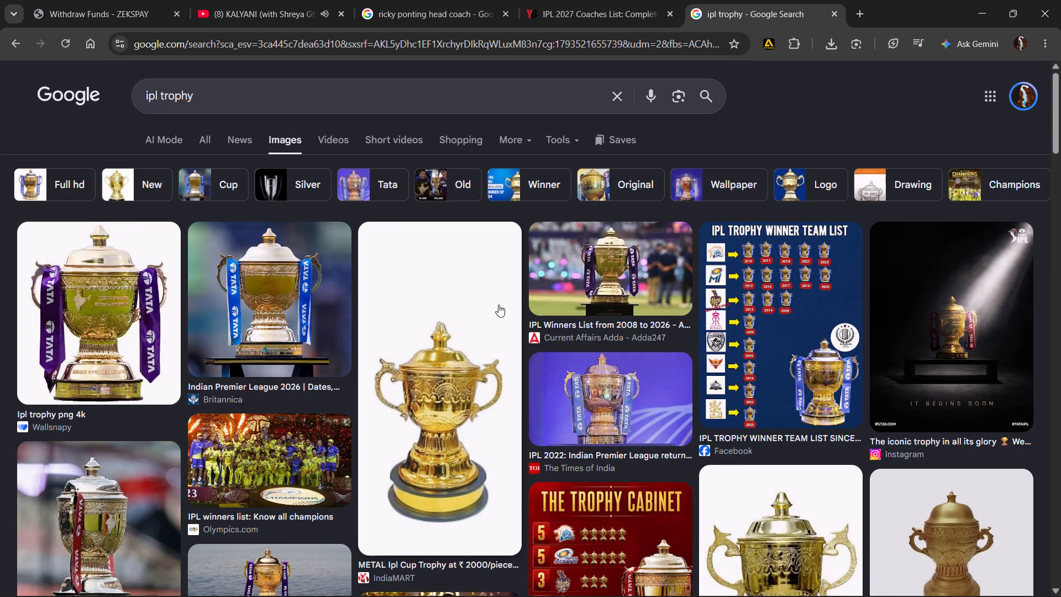
Find the Britannica trophy photo with blue Tata ribbons among the image results and save it as images (8).jpg in the ytt folder.
{"action": "scroll", "coordinate": [233, 307], "scroll_direction": "down", "scroll_amount": 4}
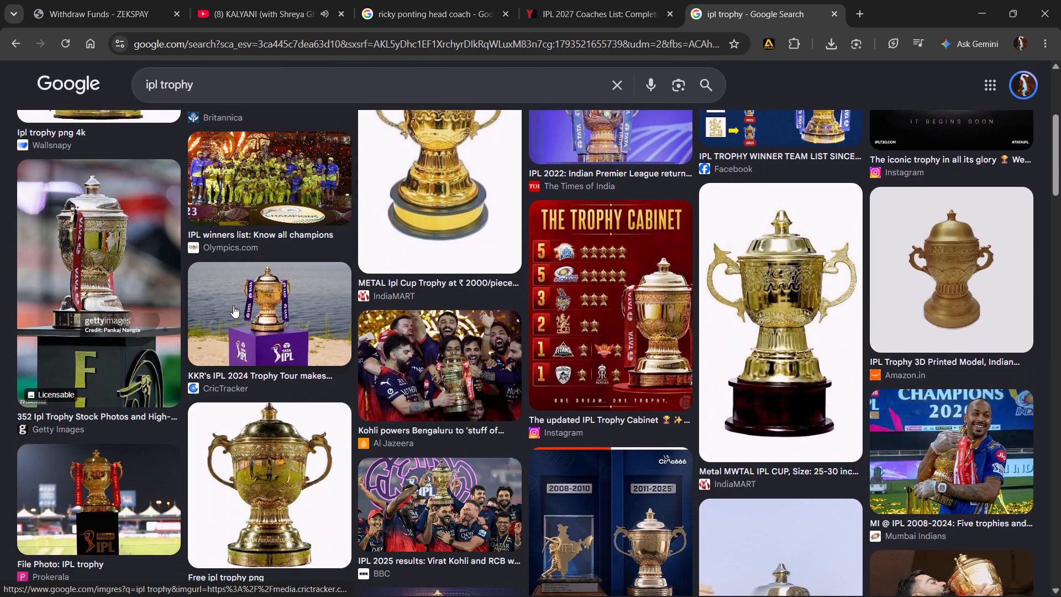
{"action": "scroll", "coordinate": [233, 306], "scroll_direction": "down", "scroll_amount": 3}
{"action": "scroll", "coordinate": [233, 306], "scroll_direction": "up", "scroll_amount": 3}
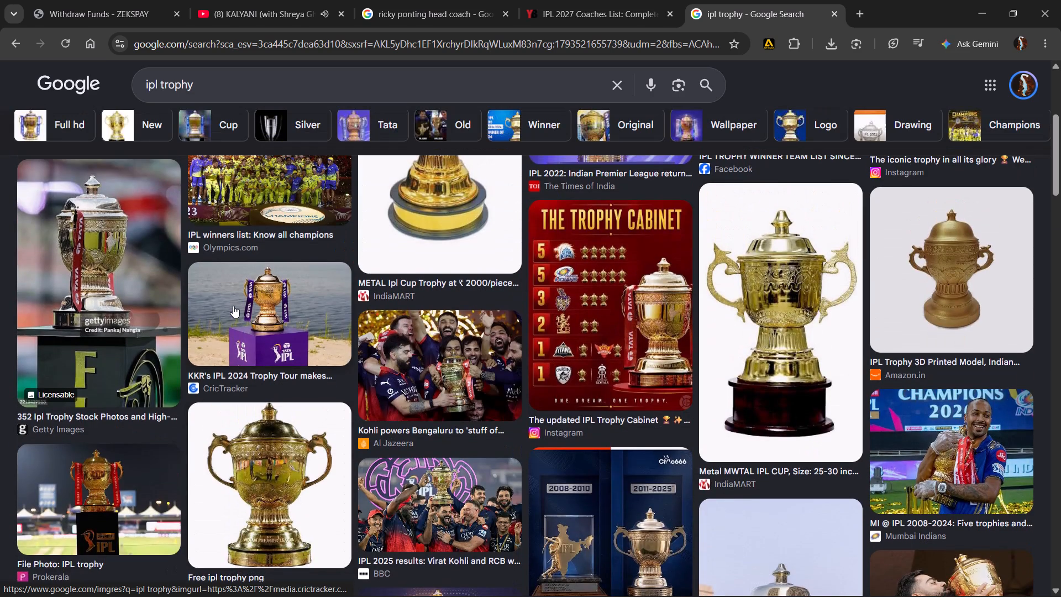
{"action": "scroll", "coordinate": [233, 306], "scroll_direction": "down", "scroll_amount": 4}
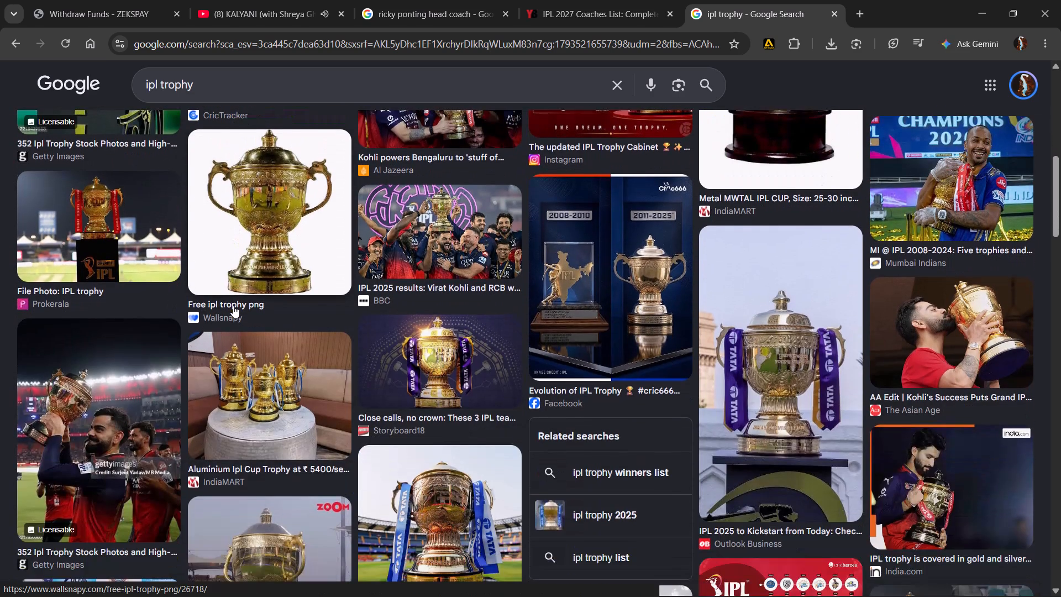
{"action": "scroll", "coordinate": [233, 306], "scroll_direction": "down", "scroll_amount": 3}
{"action": "scroll", "coordinate": [233, 306], "scroll_direction": "up", "scroll_amount": 4}
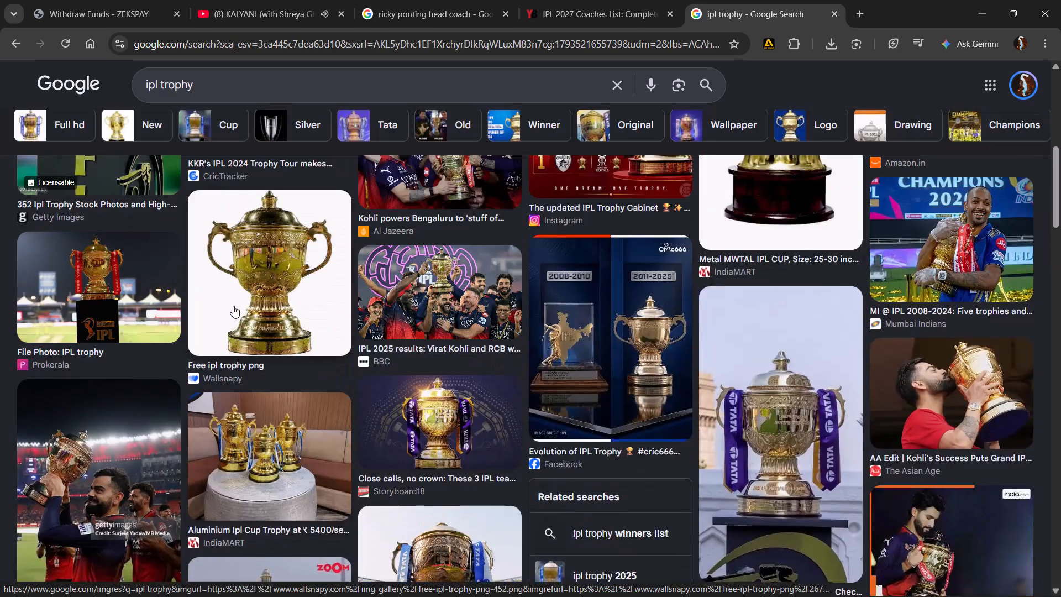
{"action": "scroll", "coordinate": [233, 306], "scroll_direction": "up", "scroll_amount": 7}
{"action": "left_click", "coordinate": [251, 273]}
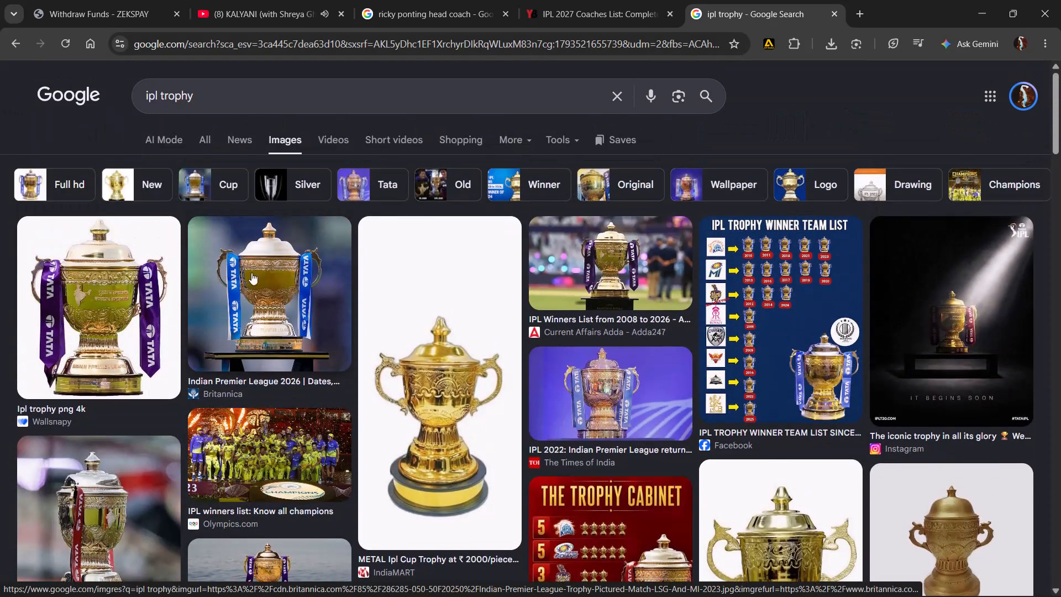
{"action": "right_click", "coordinate": [831, 334]}
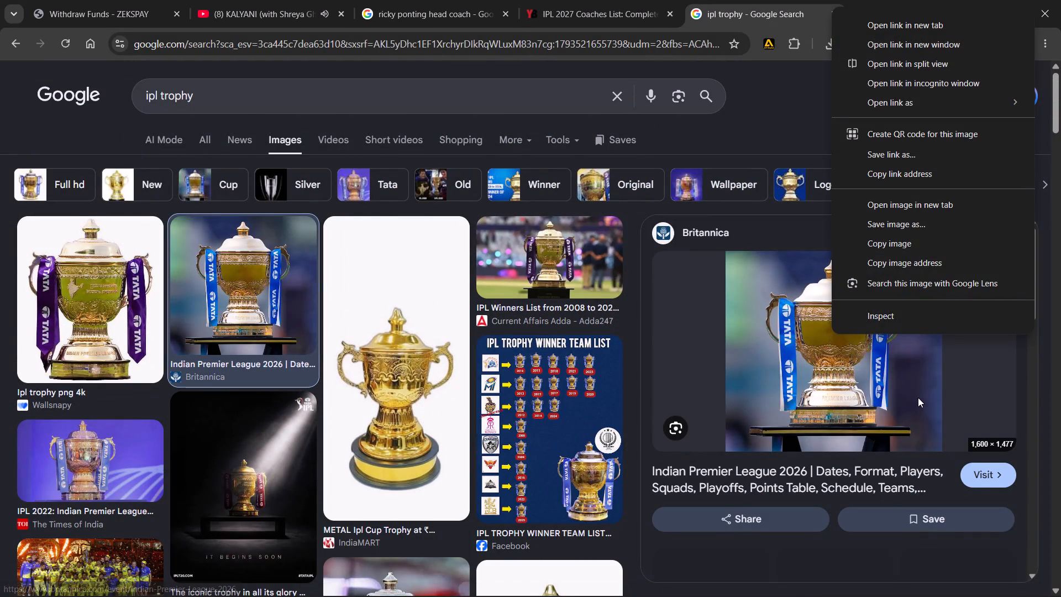
{"action": "left_click", "coordinate": [902, 225]}
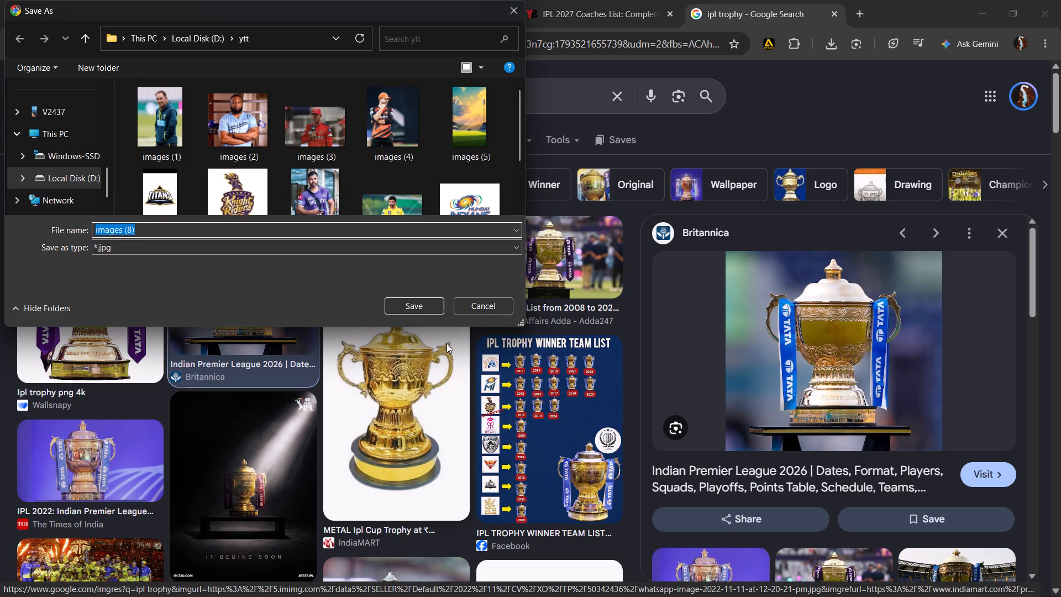
{"action": "left_click", "coordinate": [432, 302]}
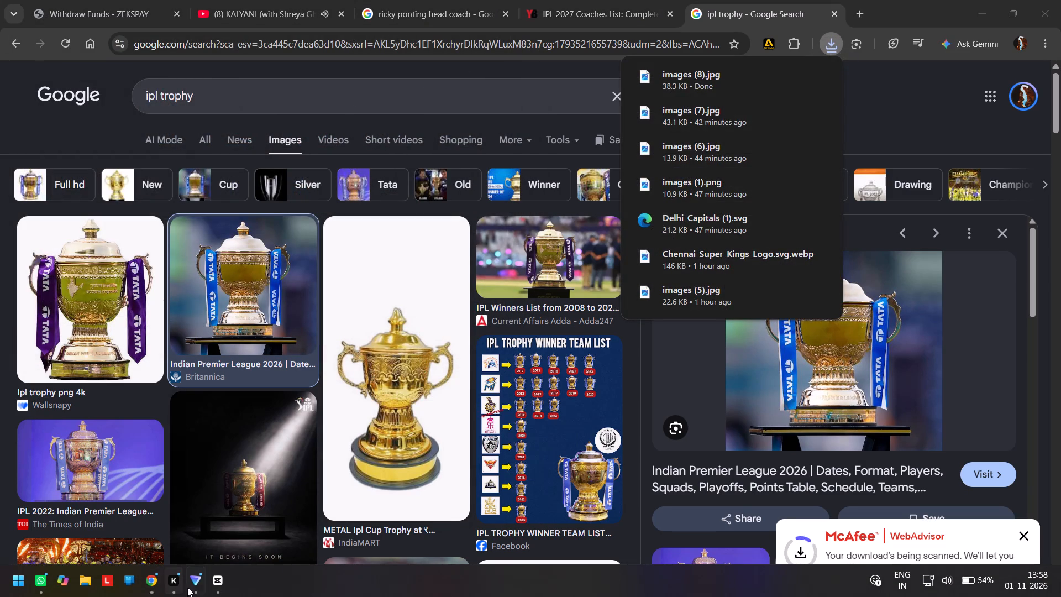
Switch to CapCut and import the trophy image images (8).jpg from the ytt folder into the project media.
{"action": "left_click", "coordinate": [214, 583]}
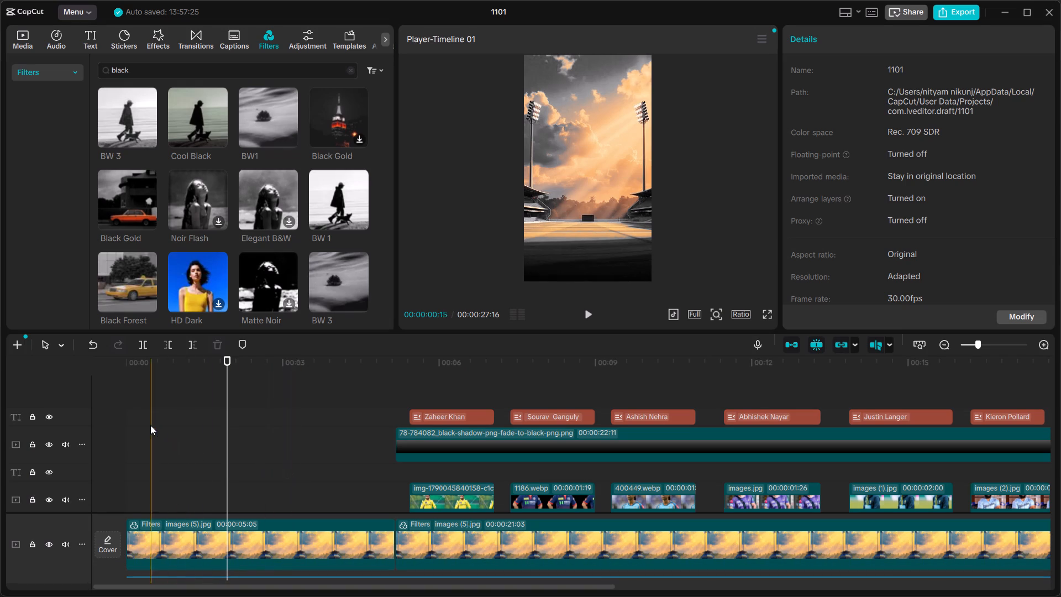
{"action": "left_click", "coordinate": [129, 398]}
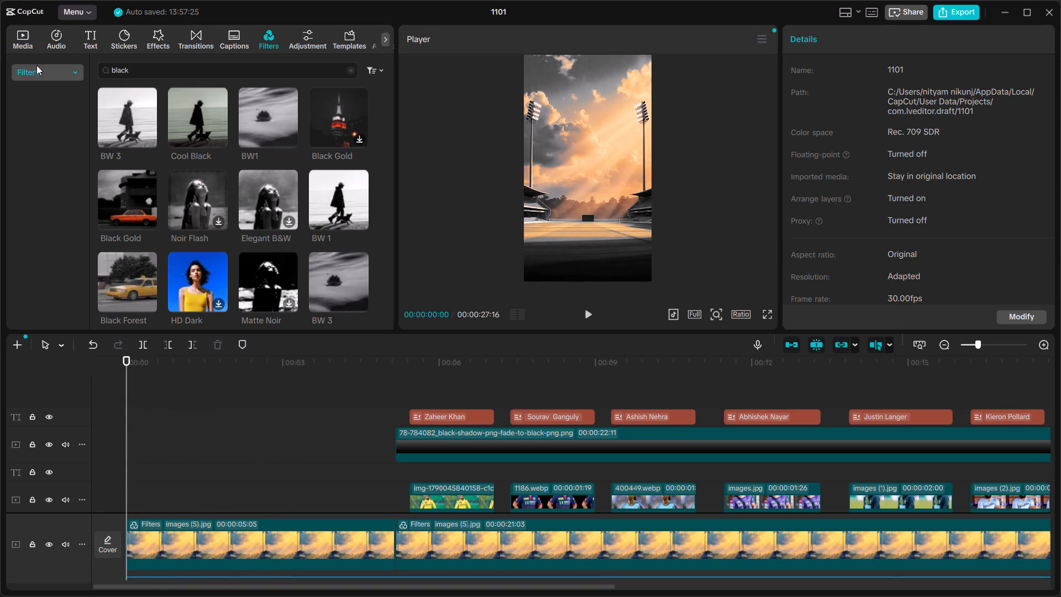
{"action": "left_click", "coordinate": [14, 28]}
{"action": "left_click", "coordinate": [115, 73]}
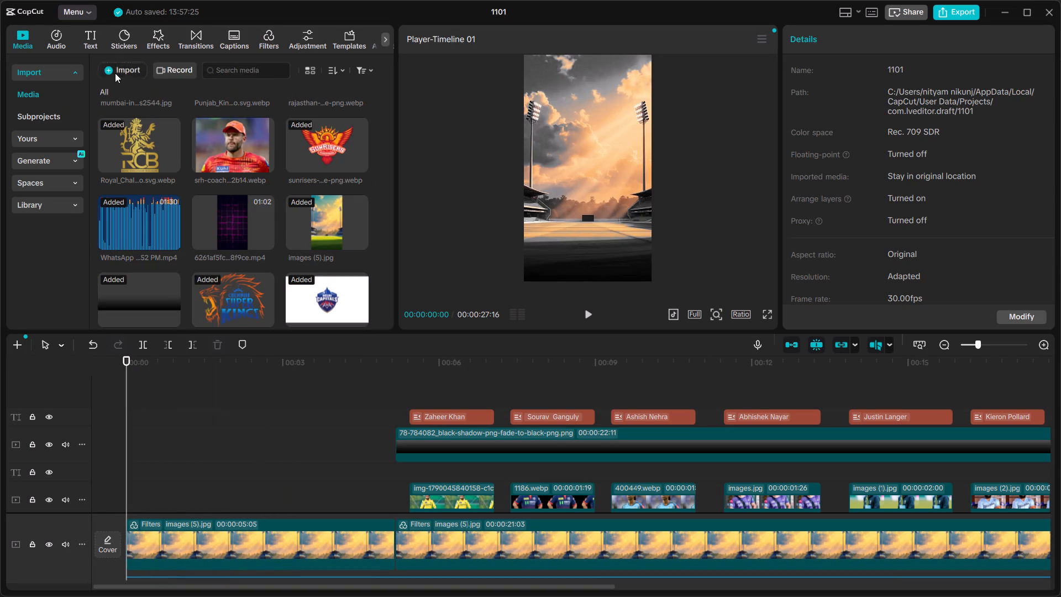
{"action": "left_click", "coordinate": [198, 103]}
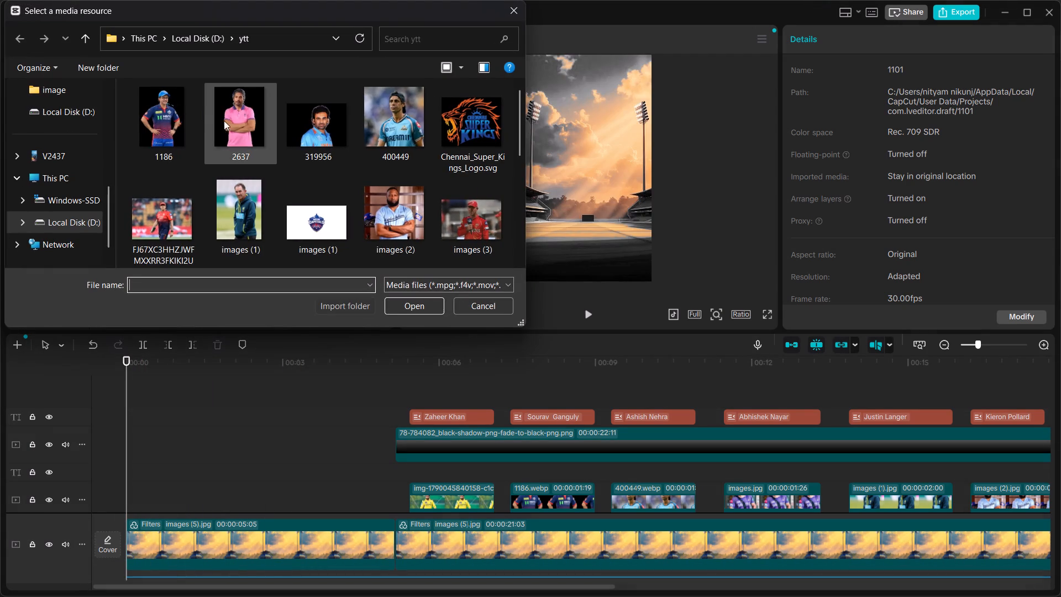
{"action": "left_click", "coordinate": [230, 158]}
{"action": "scroll", "coordinate": [216, 160], "scroll_direction": "down", "scroll_amount": 6}
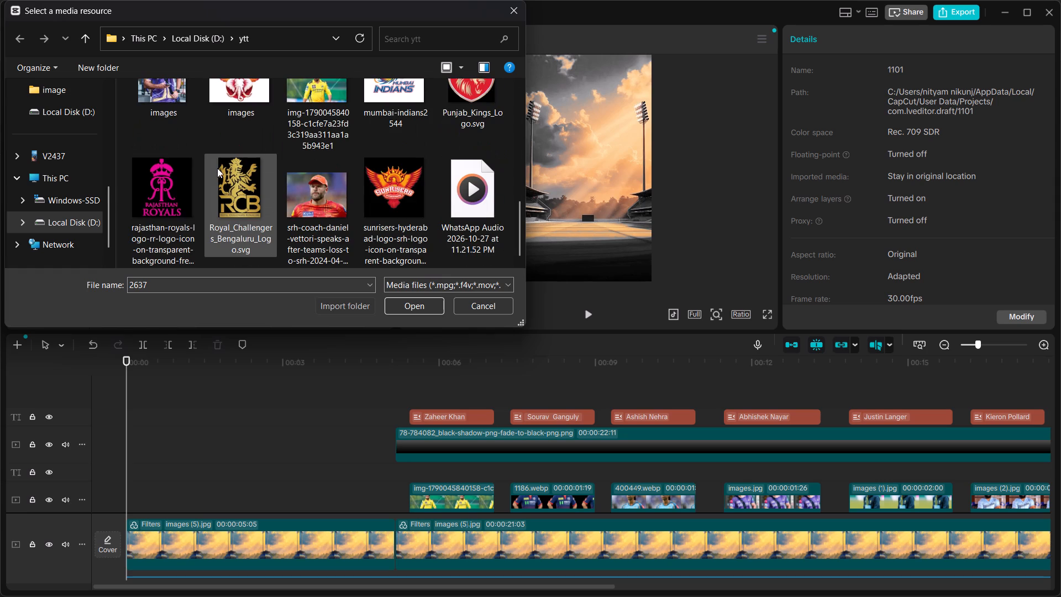
{"action": "scroll", "coordinate": [217, 168], "scroll_direction": "down", "scroll_amount": 3}
{"action": "scroll", "coordinate": [217, 168], "scroll_direction": "up", "scroll_amount": 3}
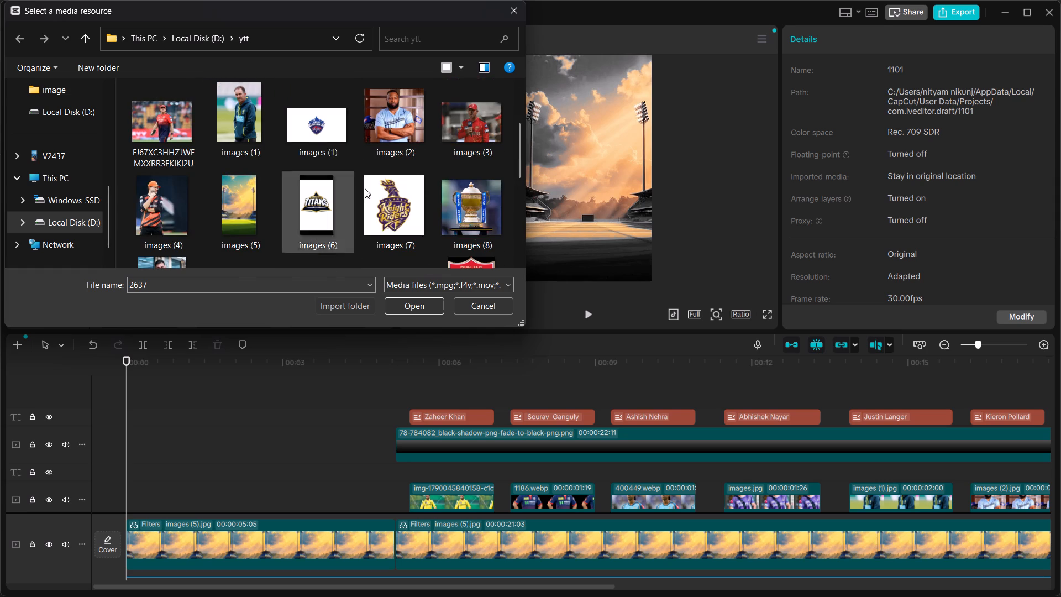
{"action": "left_click", "coordinate": [459, 214]}
{"action": "left_click", "coordinate": [427, 305]}
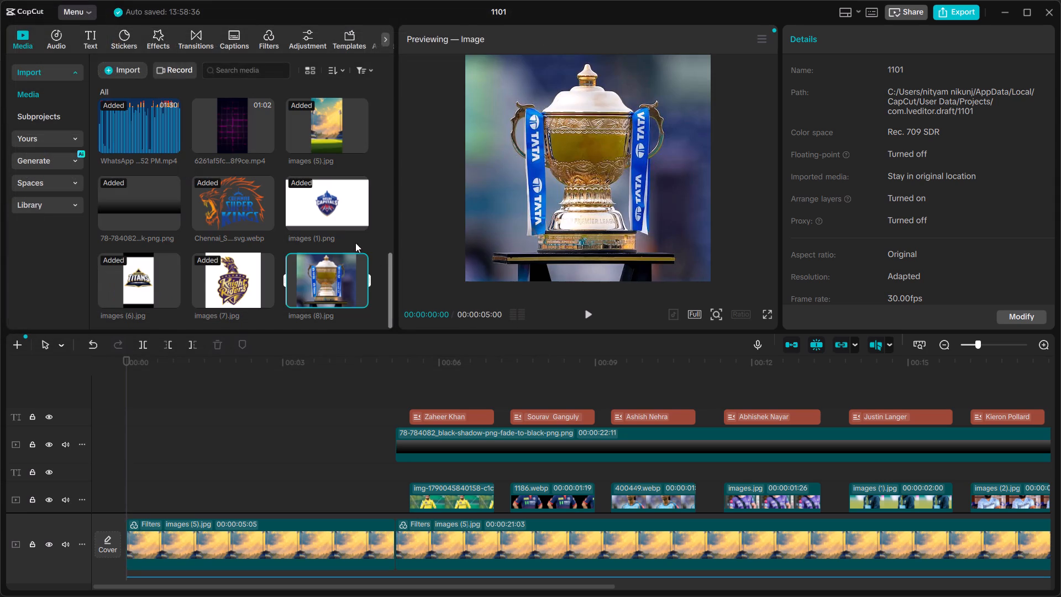
Place the trophy image on the coach cutout track at the start of the timeline and trim it to 00:00:03:21.
{"action": "left_click_drag", "start_coordinate": [338, 279], "coordinate": [170, 492]}
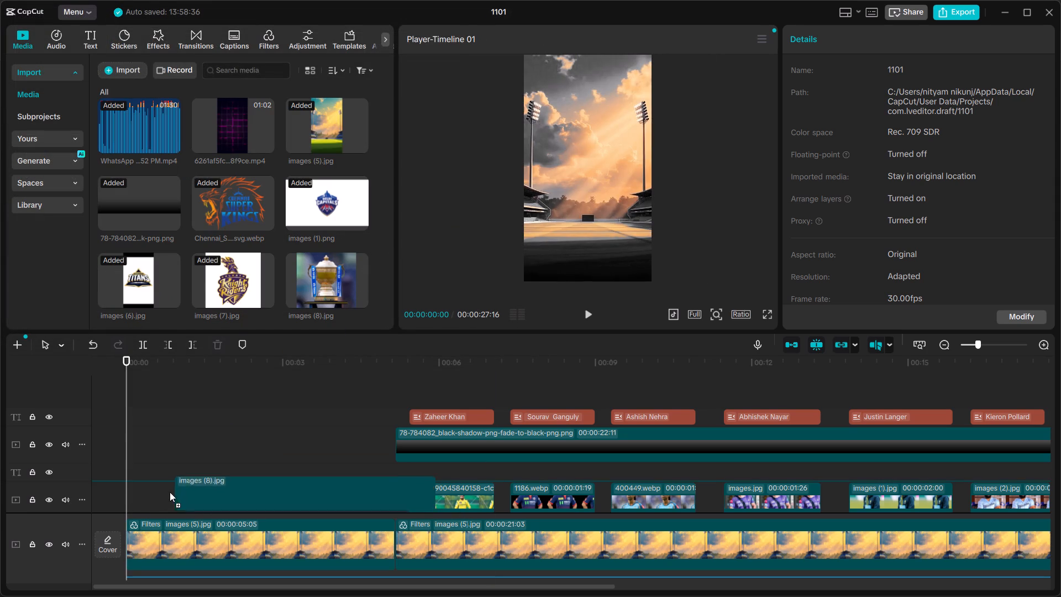
{"action": "left_click_drag", "start_coordinate": [170, 492], "coordinate": [123, 494]}
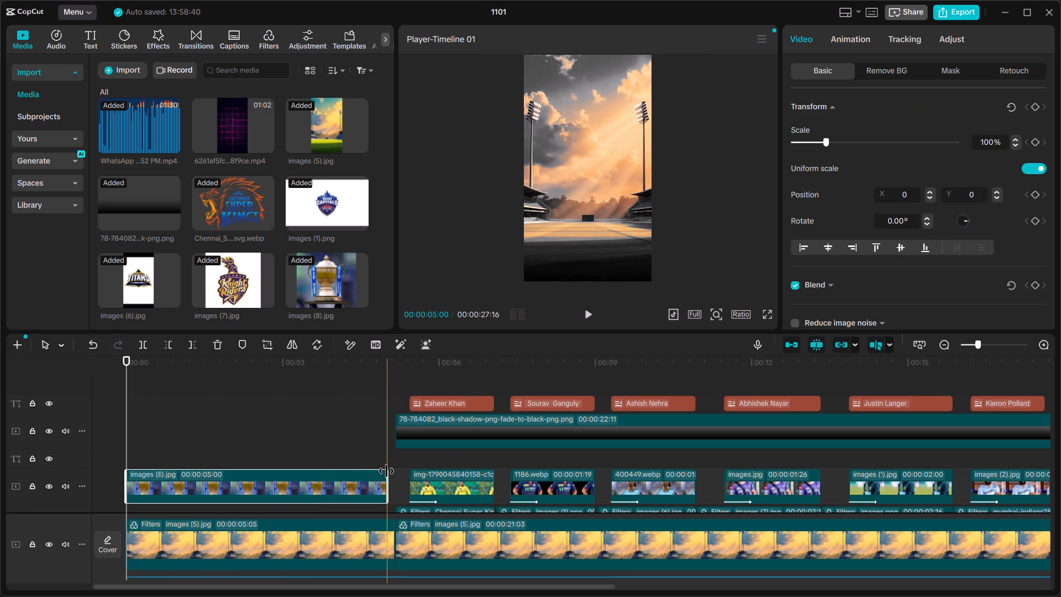
{"action": "left_click_drag", "start_coordinate": [386, 474], "coordinate": [318, 489]}
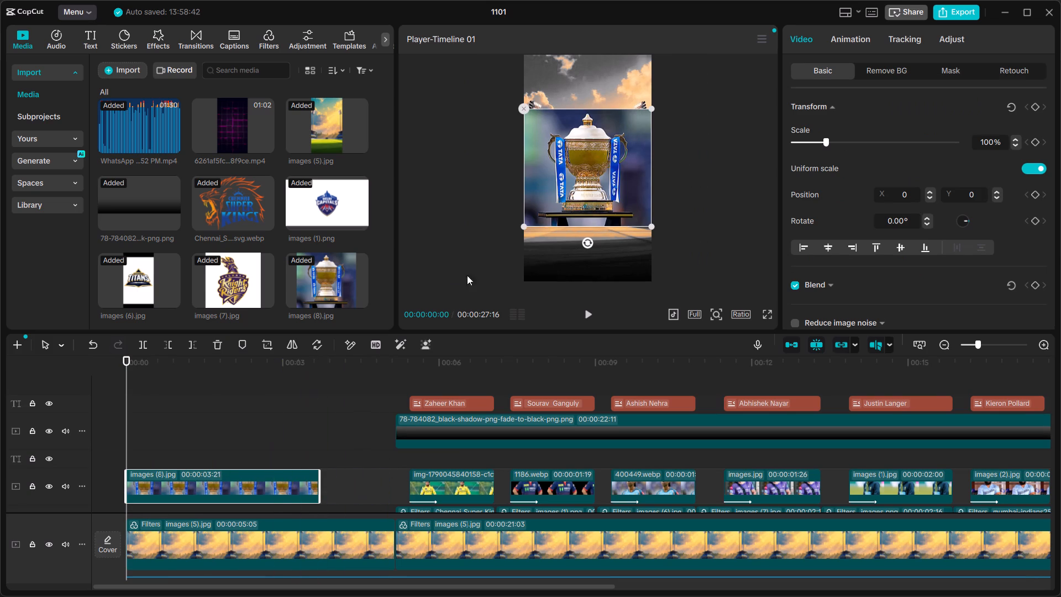
Remove the trophy clip's background, scale it to 132%, and lower it in the frame to Y -600.
{"action": "left_click", "coordinate": [424, 344]}
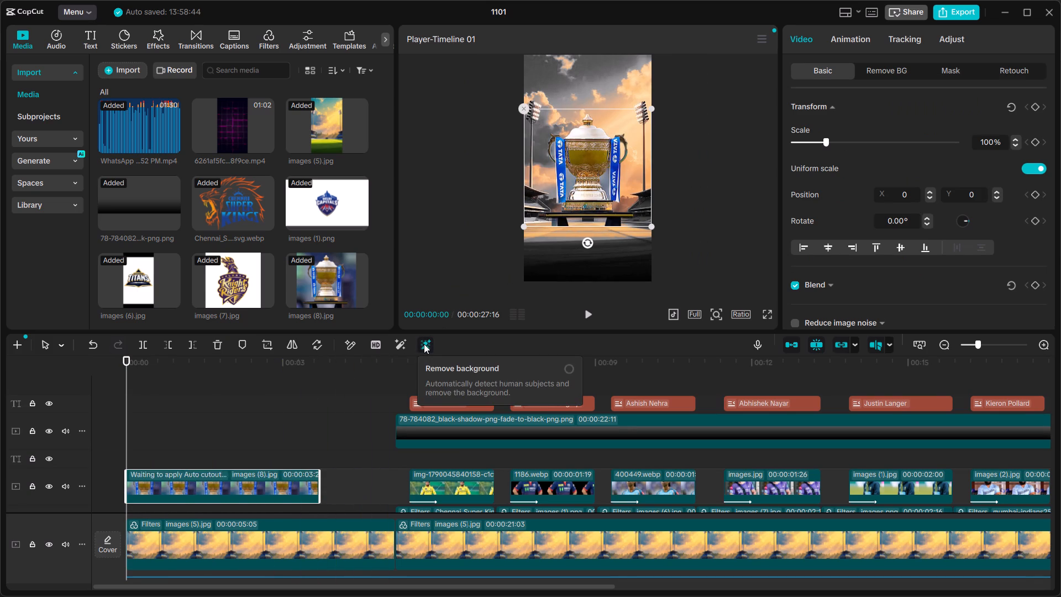
{"action": "left_click_drag", "start_coordinate": [649, 223], "coordinate": [696, 267]}
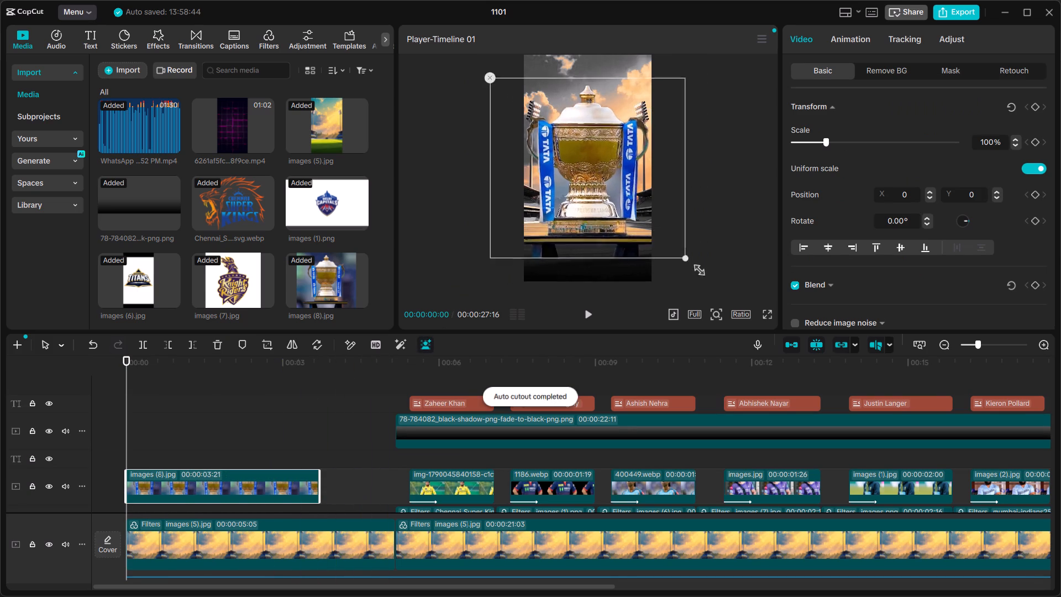
{"action": "left_click_drag", "start_coordinate": [696, 267], "coordinate": [677, 252]}
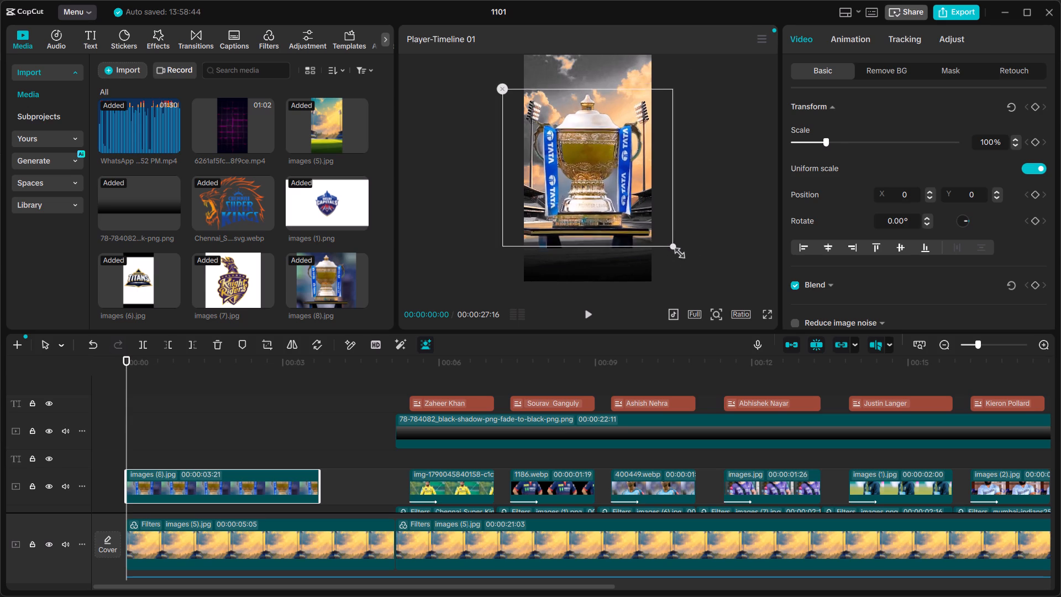
{"action": "left_click_drag", "start_coordinate": [677, 252], "coordinate": [676, 251]}
{"action": "left_click_drag", "start_coordinate": [601, 206], "coordinate": [599, 245]}
{"action": "left_click", "coordinate": [593, 222]}
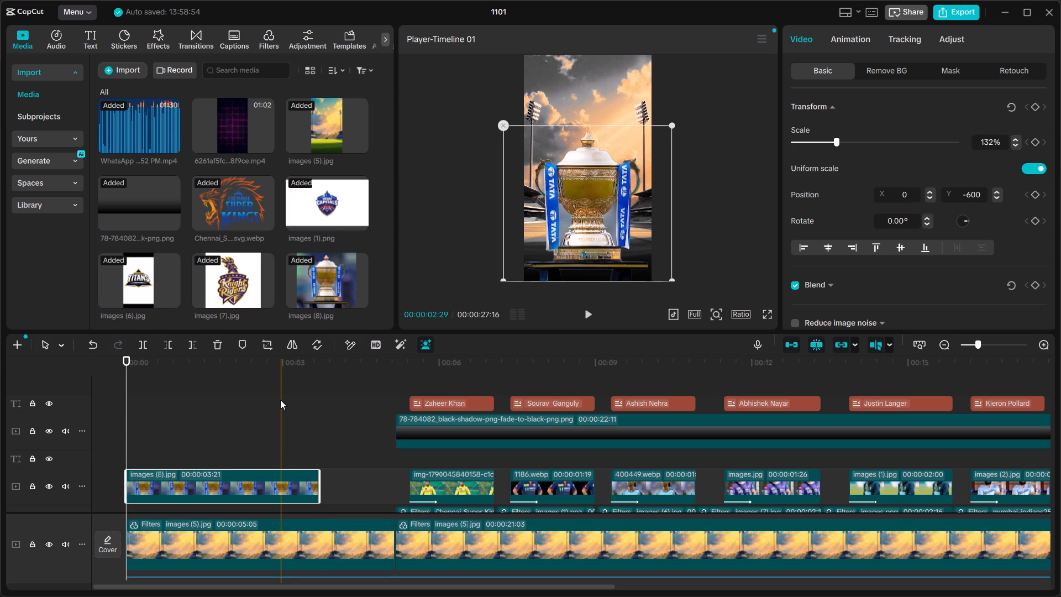
Play back the opening to choose a cut point and shorten the trophy clip to 00:00:02:19.
{"action": "left_click", "coordinate": [132, 422]}
{"action": "key", "text": "space"}
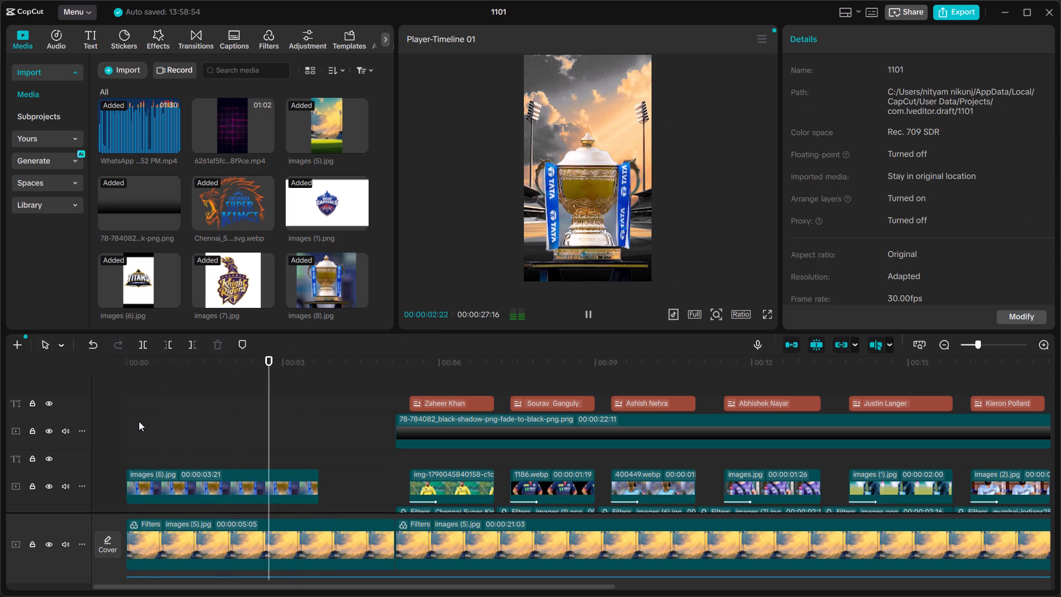
{"action": "key", "text": "space"}
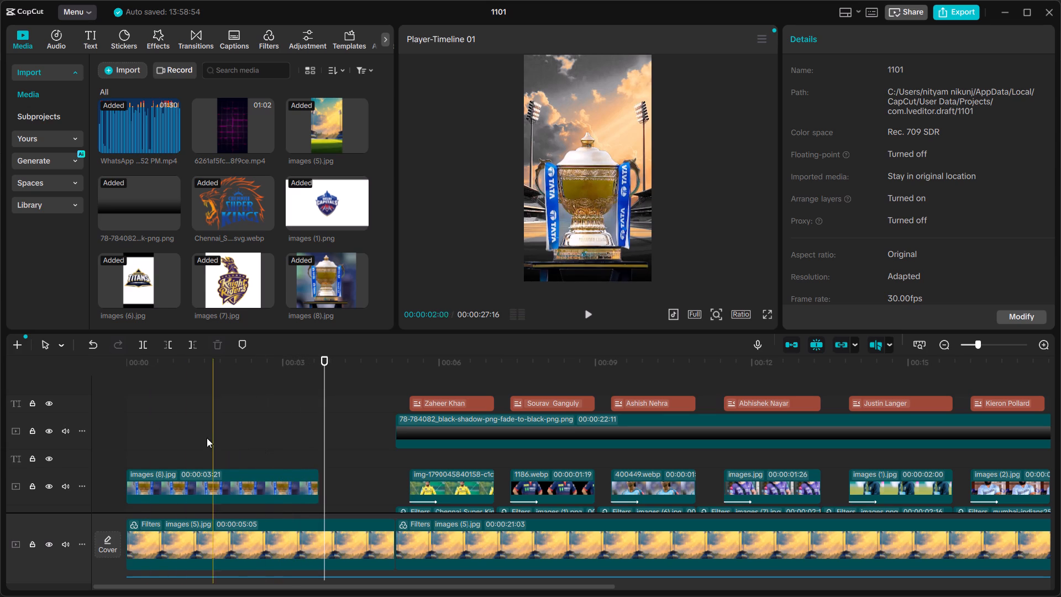
{"action": "left_click", "coordinate": [141, 435]}
{"action": "key", "text": "space"}
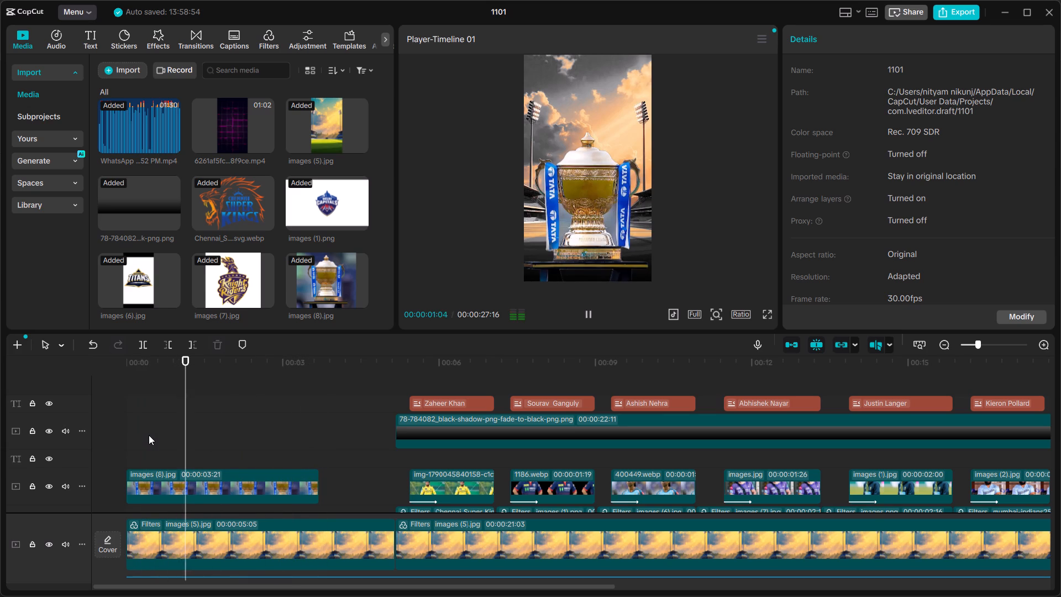
{"action": "key", "text": "space"}
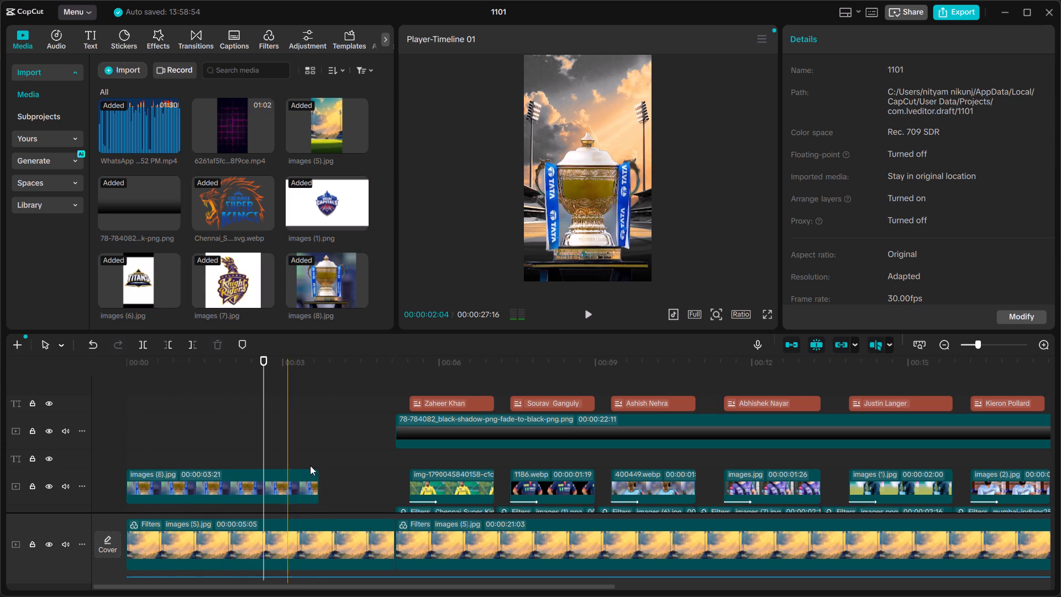
{"action": "left_click", "coordinate": [313, 480]}
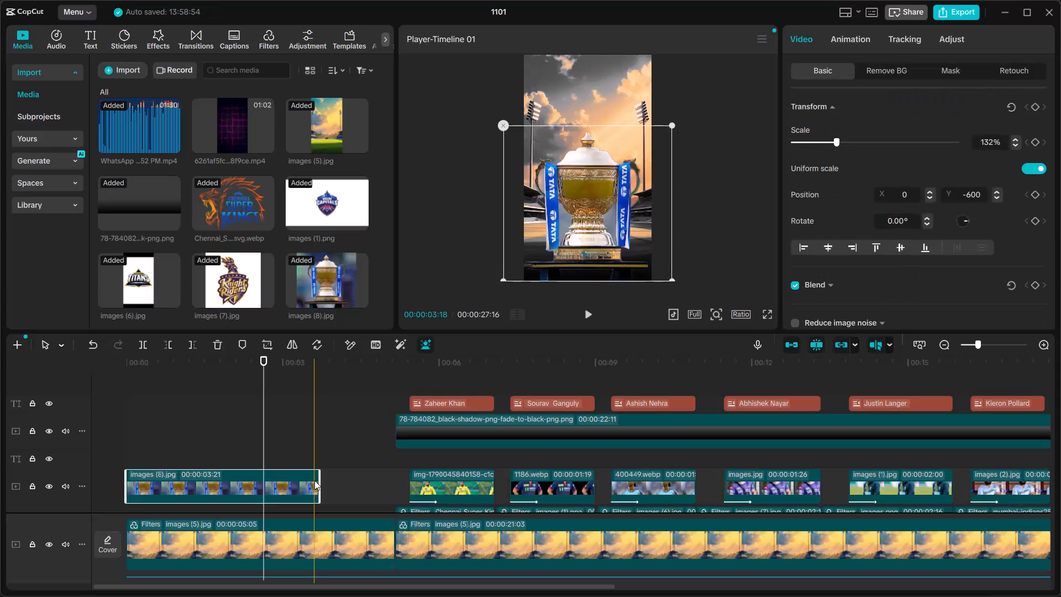
{"action": "left_click_drag", "start_coordinate": [317, 480], "coordinate": [262, 492]}
Split the opening's stadium background clip at the end of the trophy clip, at 00:00:02:19.
{"action": "left_click", "coordinate": [269, 536]}
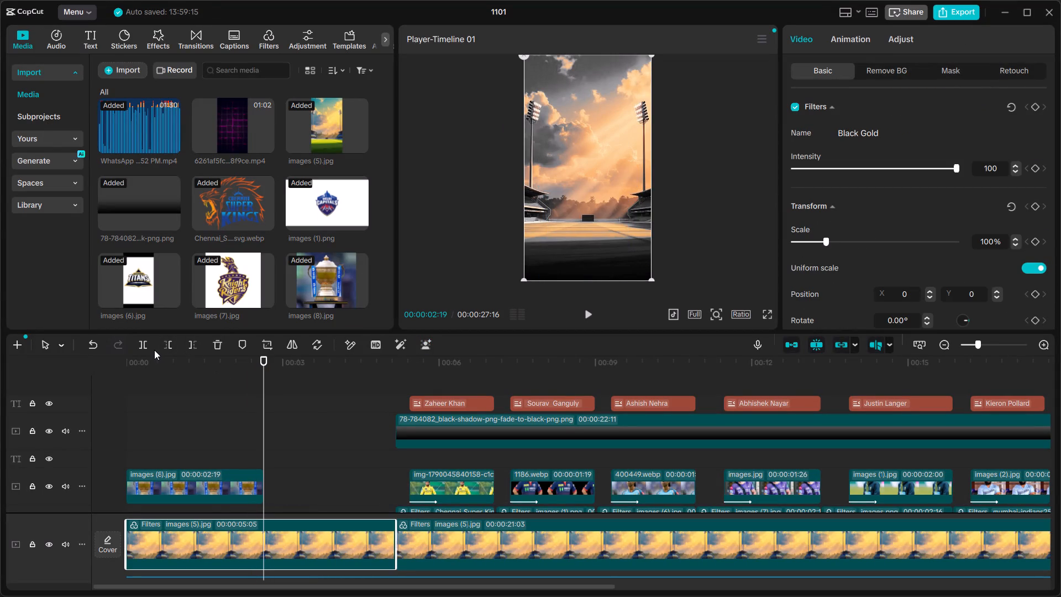
{"action": "left_click", "coordinate": [150, 349]}
{"action": "left_click", "coordinate": [188, 430]}
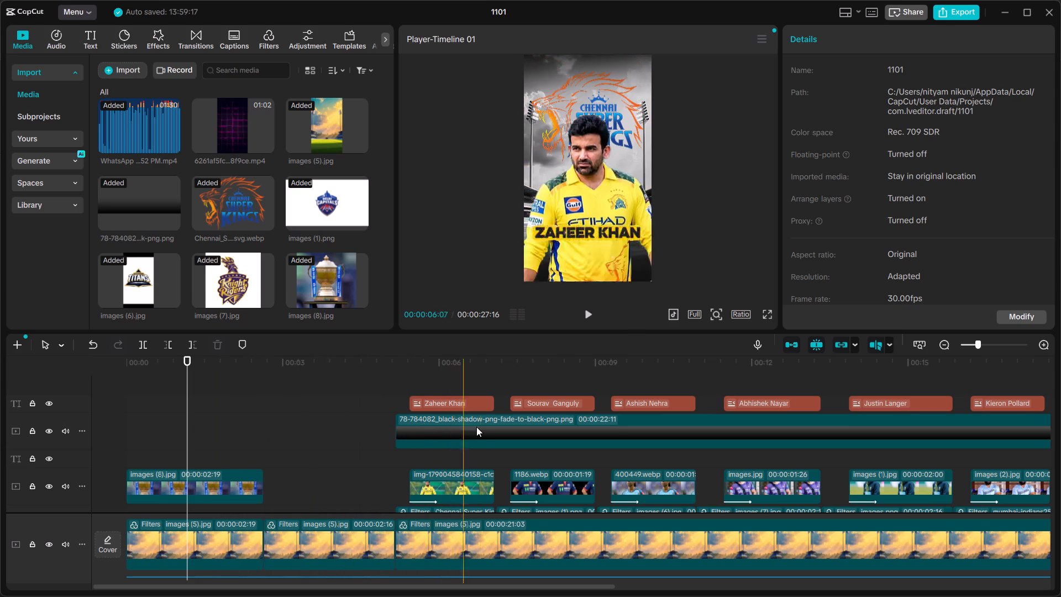
Add the Rajasthan Royals logo at the timeline start on the black-shadow track and trim it to end with the trophy clip.
{"action": "scroll", "coordinate": [282, 232], "scroll_direction": "up", "scroll_amount": 5}
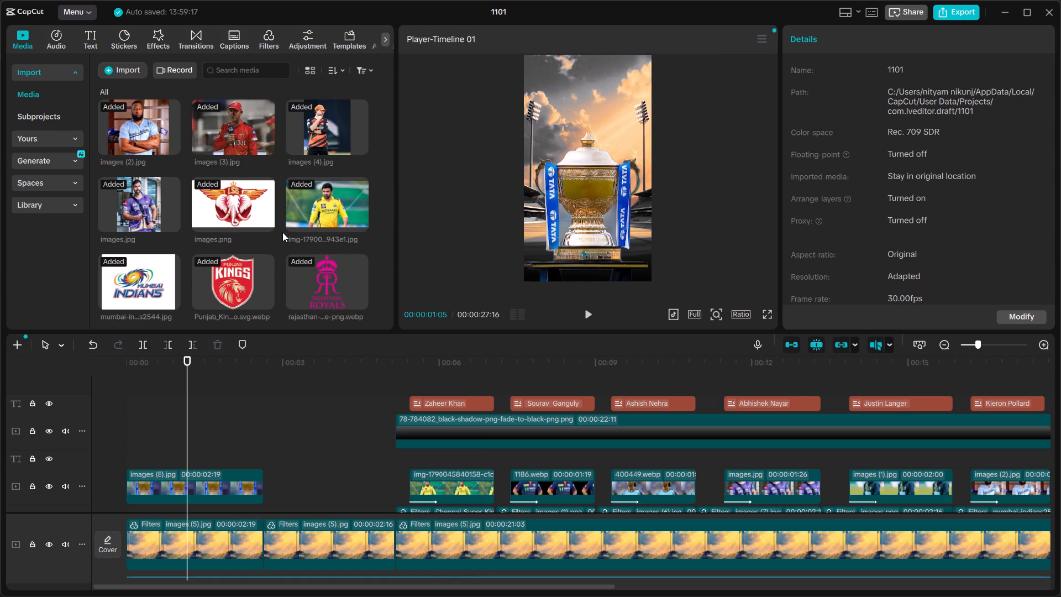
{"action": "scroll", "coordinate": [290, 232], "scroll_direction": "down", "scroll_amount": 1}
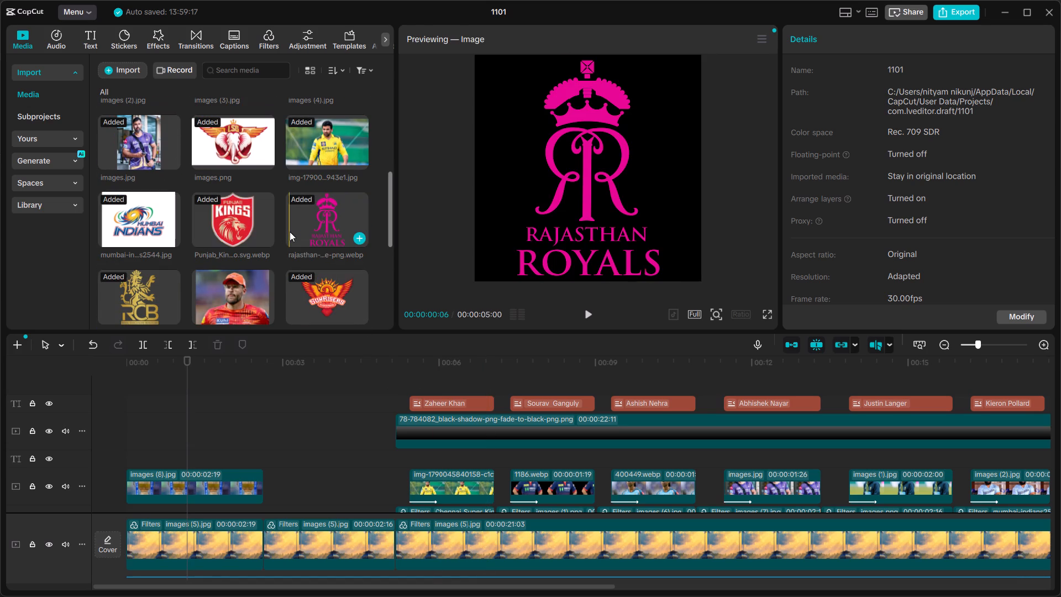
{"action": "left_click_drag", "start_coordinate": [317, 225], "coordinate": [121, 442]}
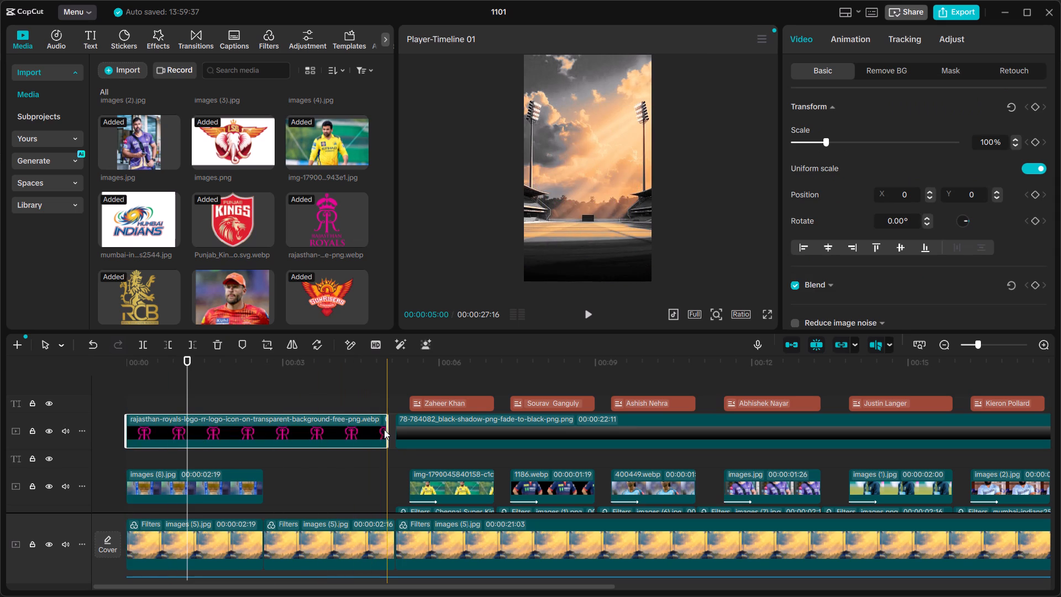
{"action": "left_click_drag", "start_coordinate": [386, 430], "coordinate": [265, 440]}
Scale the Rajasthan Royals logo to 31% and place it in the frame's upper-left corner at X -744, Y 1487.
{"action": "left_click", "coordinate": [210, 394]}
{"action": "left_click", "coordinate": [225, 418]}
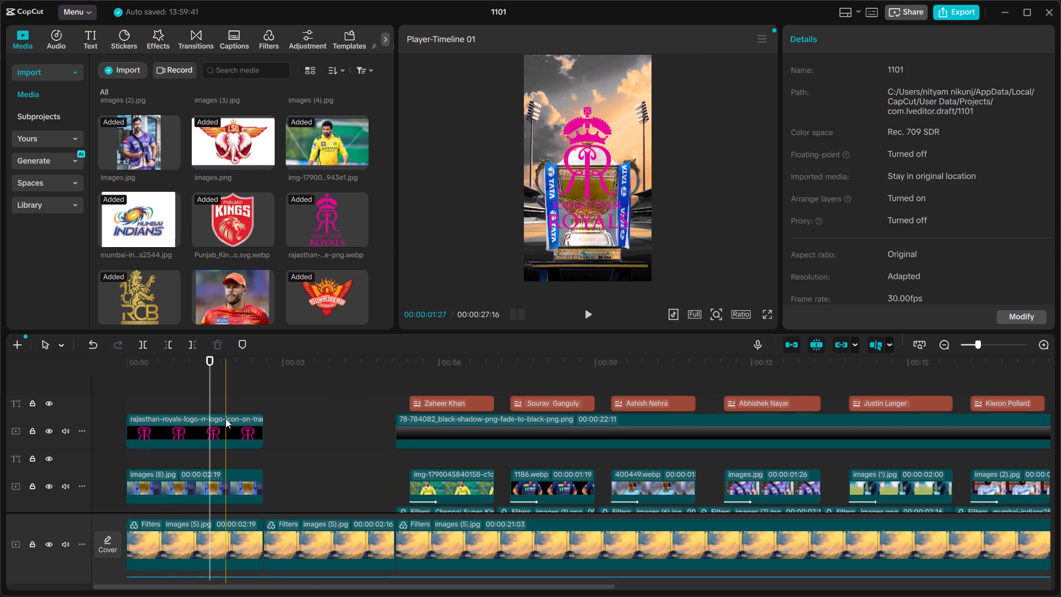
{"action": "left_click_drag", "start_coordinate": [652, 229], "coordinate": [592, 165]}
{"action": "left_click_drag", "start_coordinate": [589, 165], "coordinate": [548, 74]}
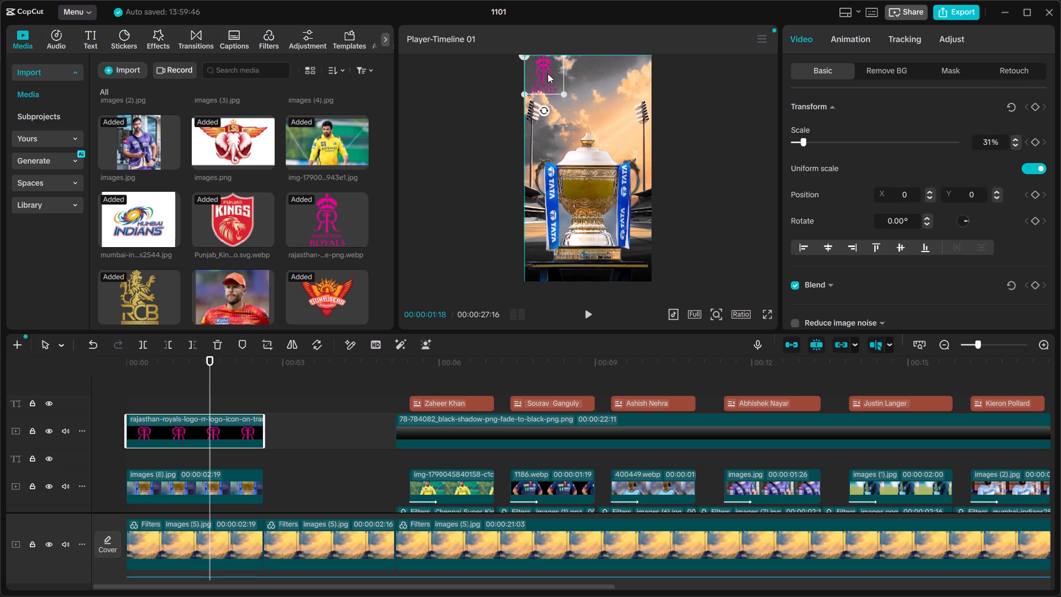
{"action": "left_click_drag", "start_coordinate": [548, 74], "coordinate": [548, 77]}
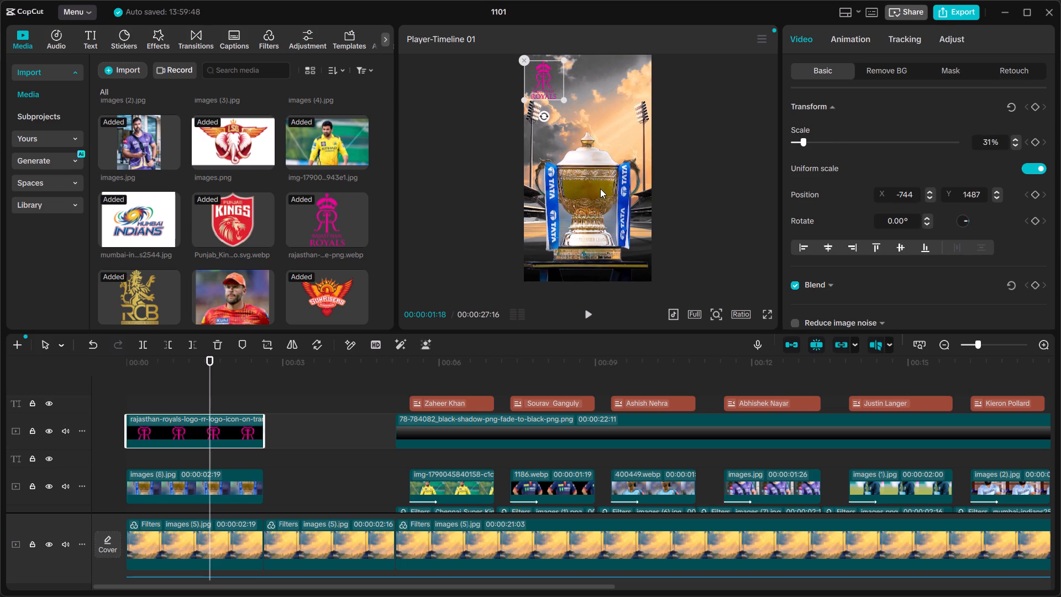
Move the trophy cutout lower in the frame to X 0, Y -1021.
{"action": "left_click", "coordinate": [600, 188]}
{"action": "left_click_drag", "start_coordinate": [600, 188], "coordinate": [599, 214]}
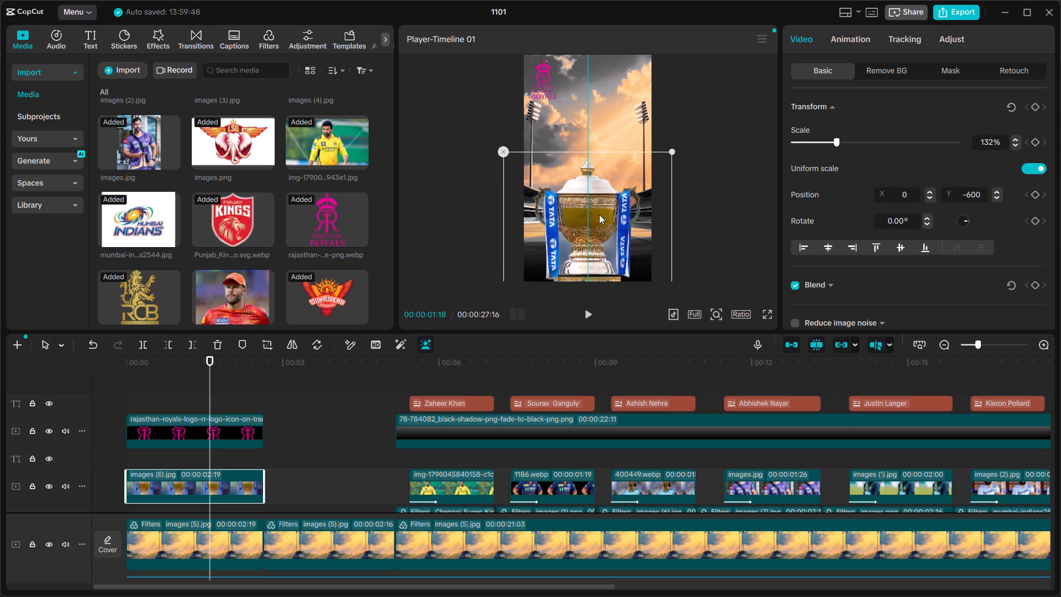
{"action": "left_click_drag", "start_coordinate": [599, 214], "coordinate": [599, 213]}
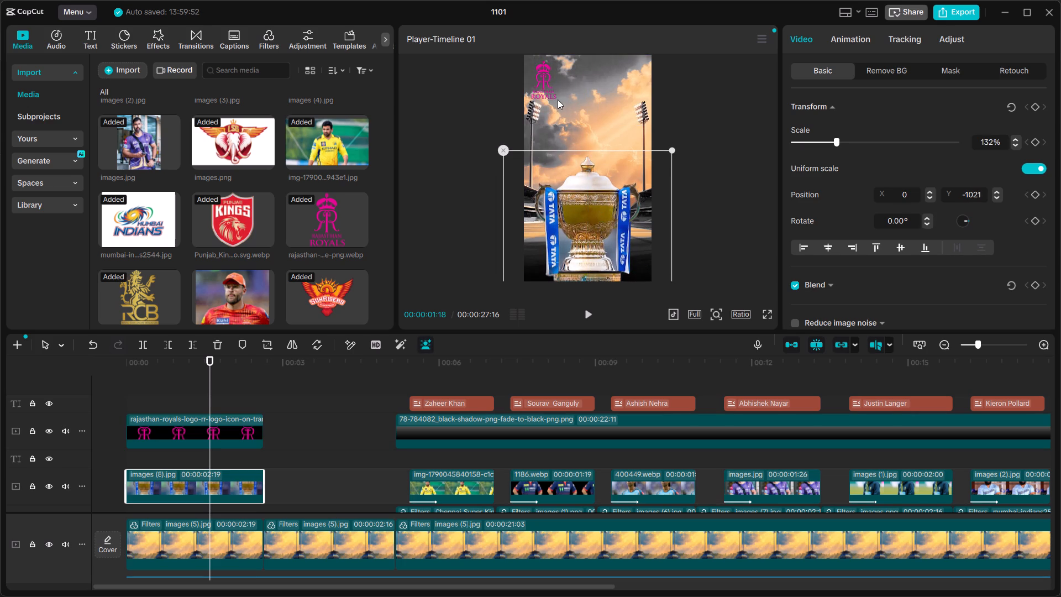
{"action": "left_click", "coordinate": [477, 101]}
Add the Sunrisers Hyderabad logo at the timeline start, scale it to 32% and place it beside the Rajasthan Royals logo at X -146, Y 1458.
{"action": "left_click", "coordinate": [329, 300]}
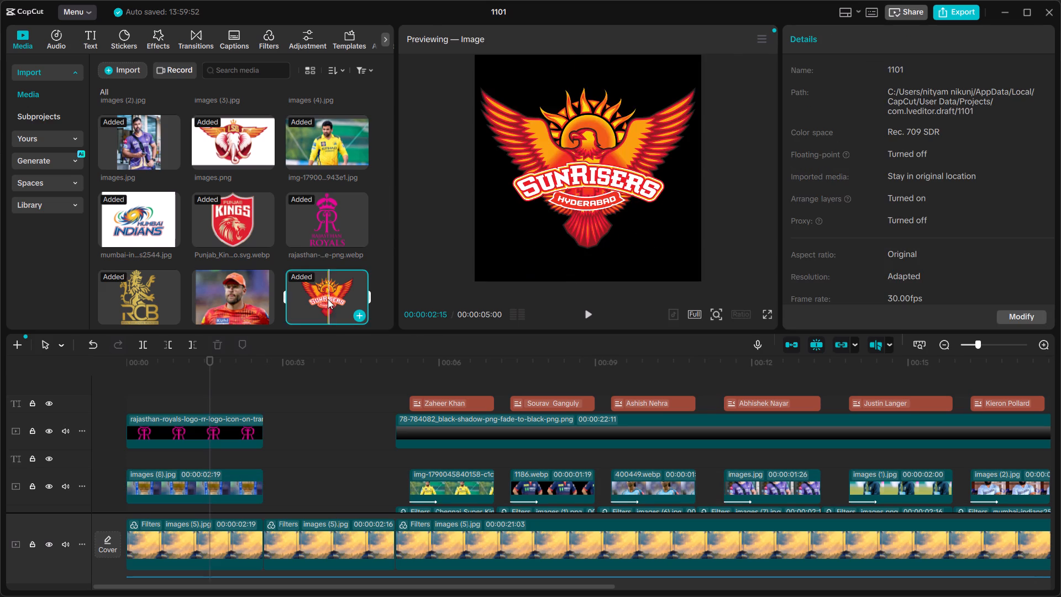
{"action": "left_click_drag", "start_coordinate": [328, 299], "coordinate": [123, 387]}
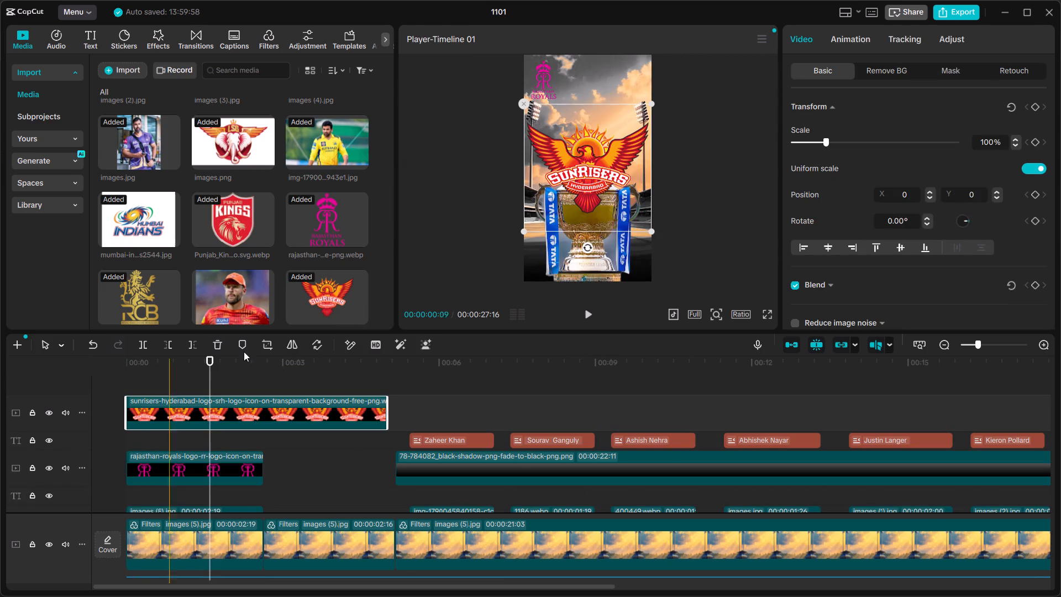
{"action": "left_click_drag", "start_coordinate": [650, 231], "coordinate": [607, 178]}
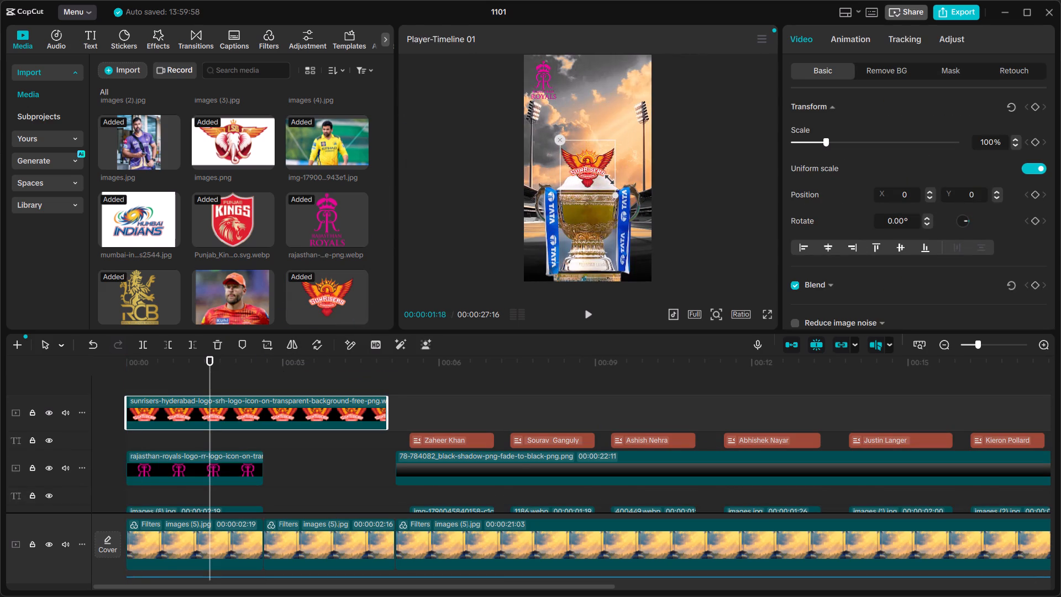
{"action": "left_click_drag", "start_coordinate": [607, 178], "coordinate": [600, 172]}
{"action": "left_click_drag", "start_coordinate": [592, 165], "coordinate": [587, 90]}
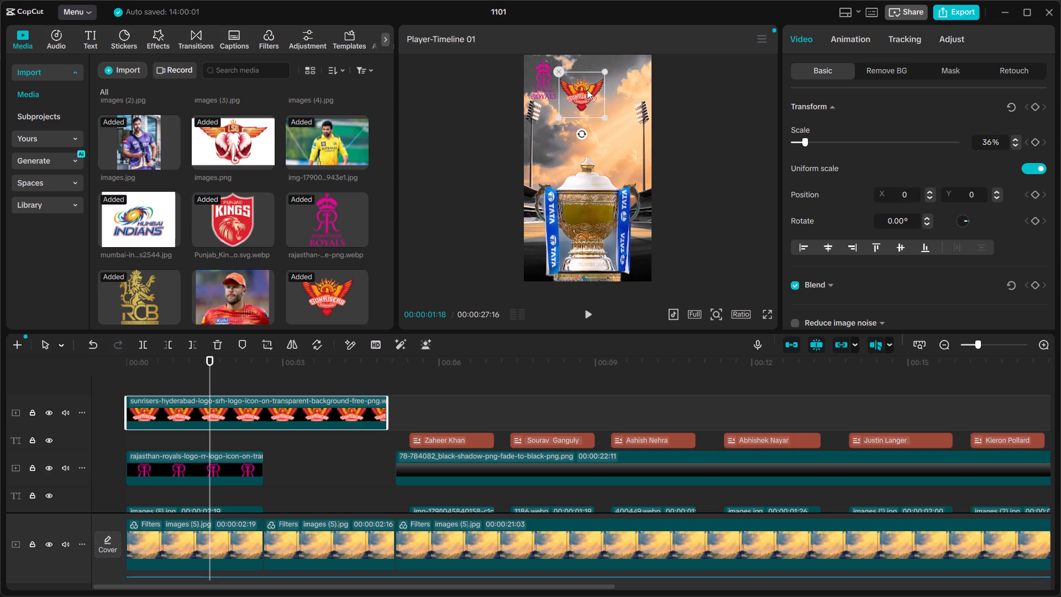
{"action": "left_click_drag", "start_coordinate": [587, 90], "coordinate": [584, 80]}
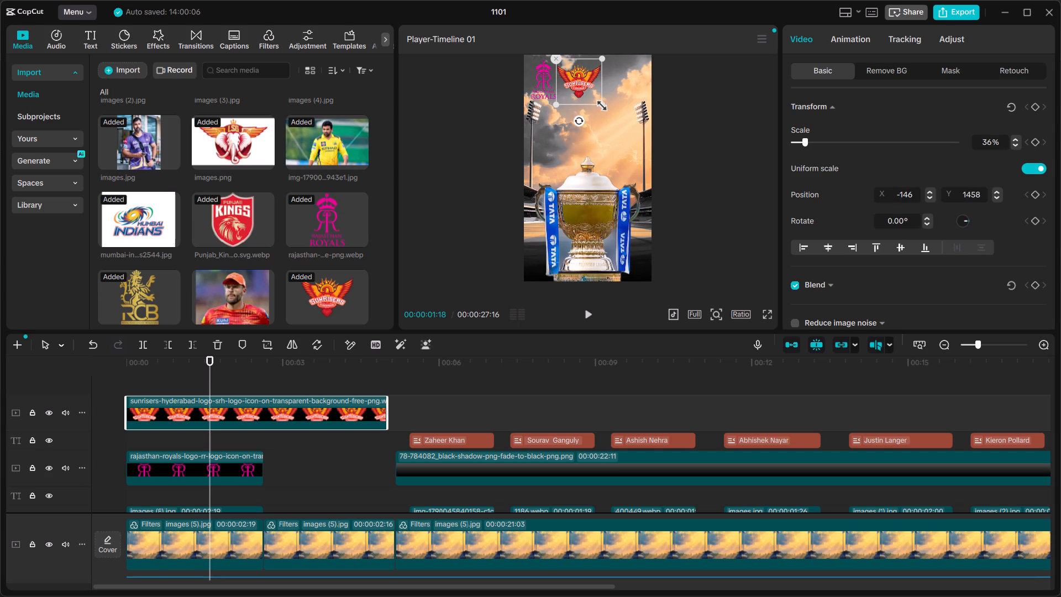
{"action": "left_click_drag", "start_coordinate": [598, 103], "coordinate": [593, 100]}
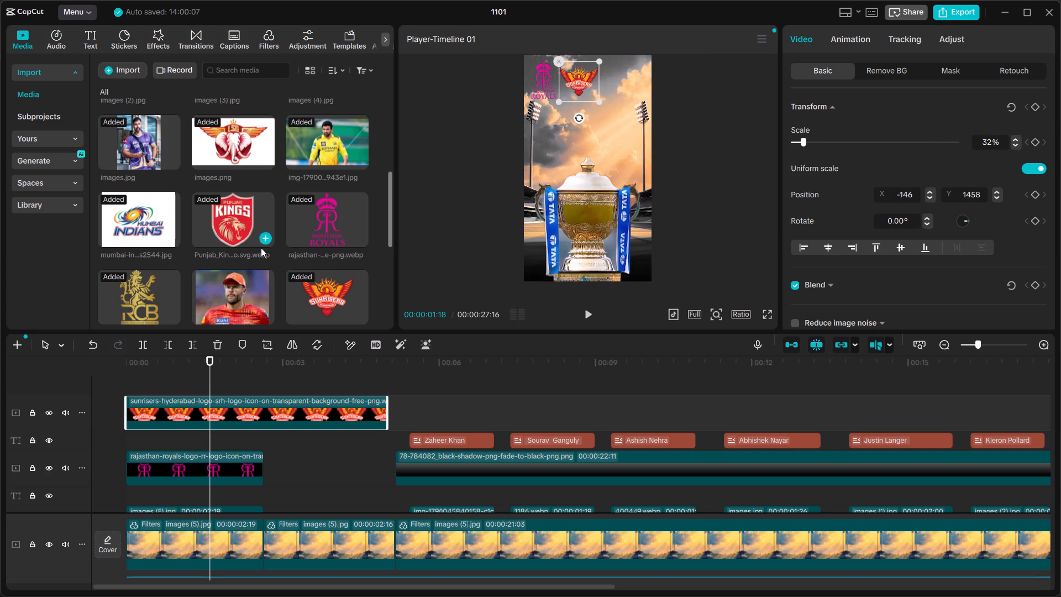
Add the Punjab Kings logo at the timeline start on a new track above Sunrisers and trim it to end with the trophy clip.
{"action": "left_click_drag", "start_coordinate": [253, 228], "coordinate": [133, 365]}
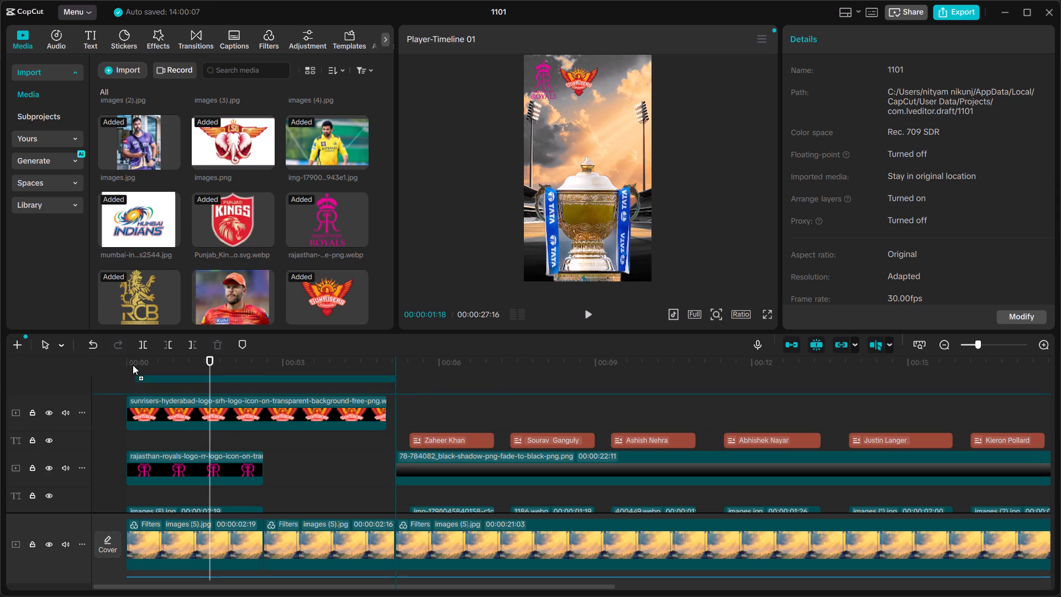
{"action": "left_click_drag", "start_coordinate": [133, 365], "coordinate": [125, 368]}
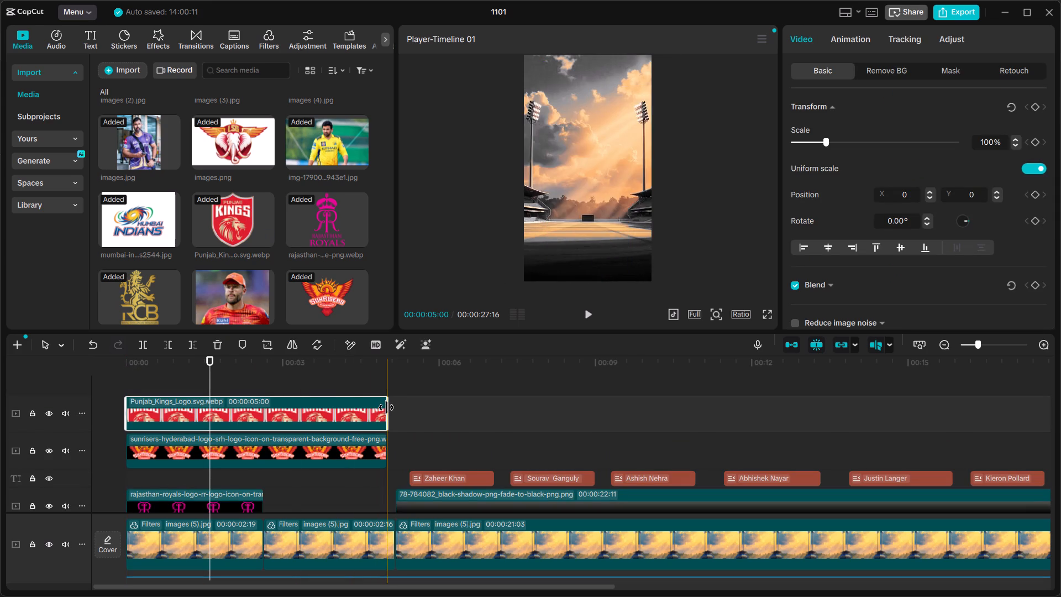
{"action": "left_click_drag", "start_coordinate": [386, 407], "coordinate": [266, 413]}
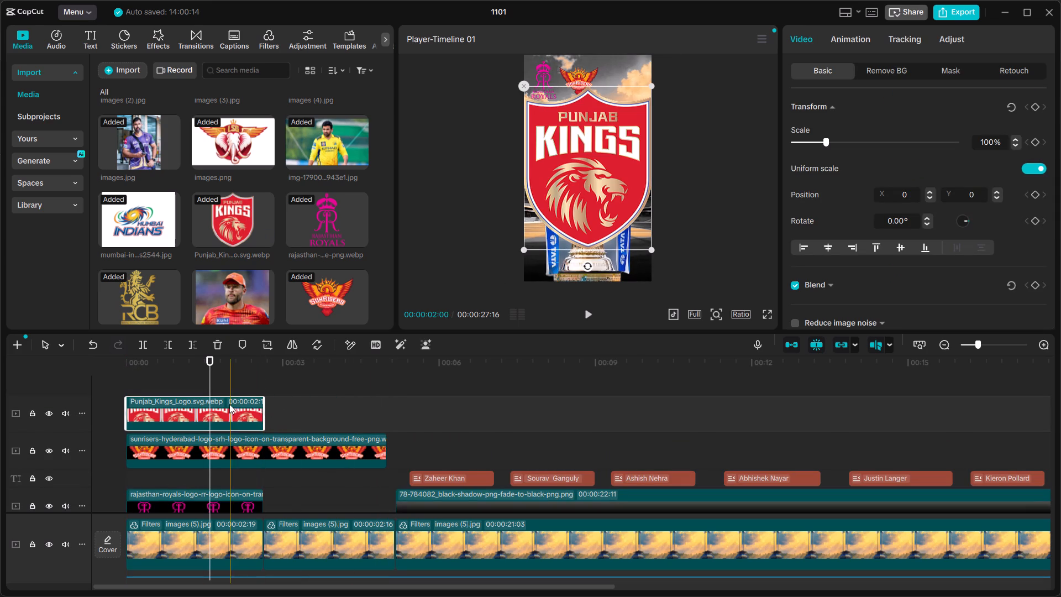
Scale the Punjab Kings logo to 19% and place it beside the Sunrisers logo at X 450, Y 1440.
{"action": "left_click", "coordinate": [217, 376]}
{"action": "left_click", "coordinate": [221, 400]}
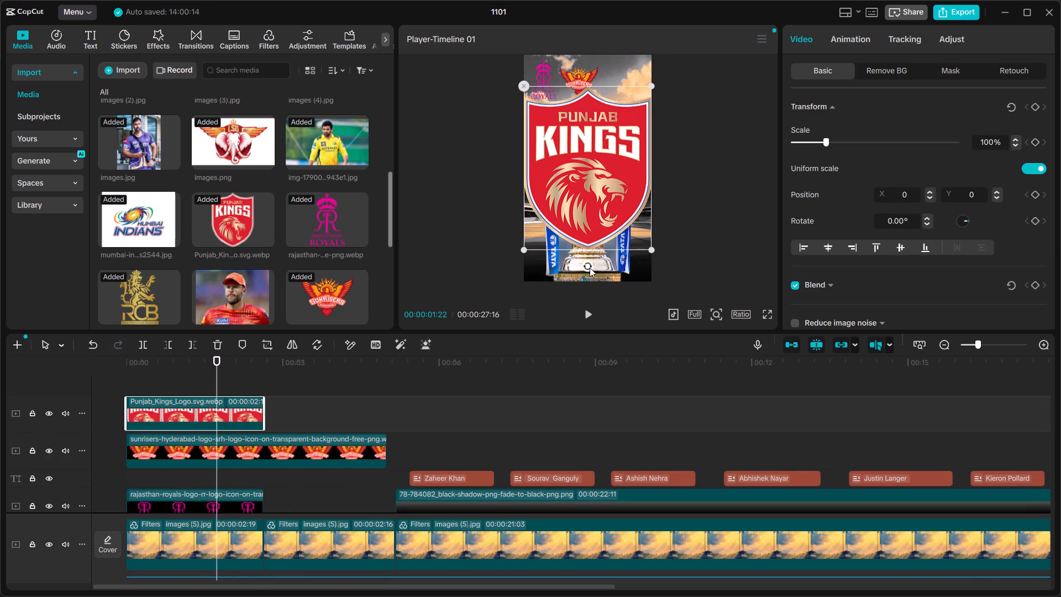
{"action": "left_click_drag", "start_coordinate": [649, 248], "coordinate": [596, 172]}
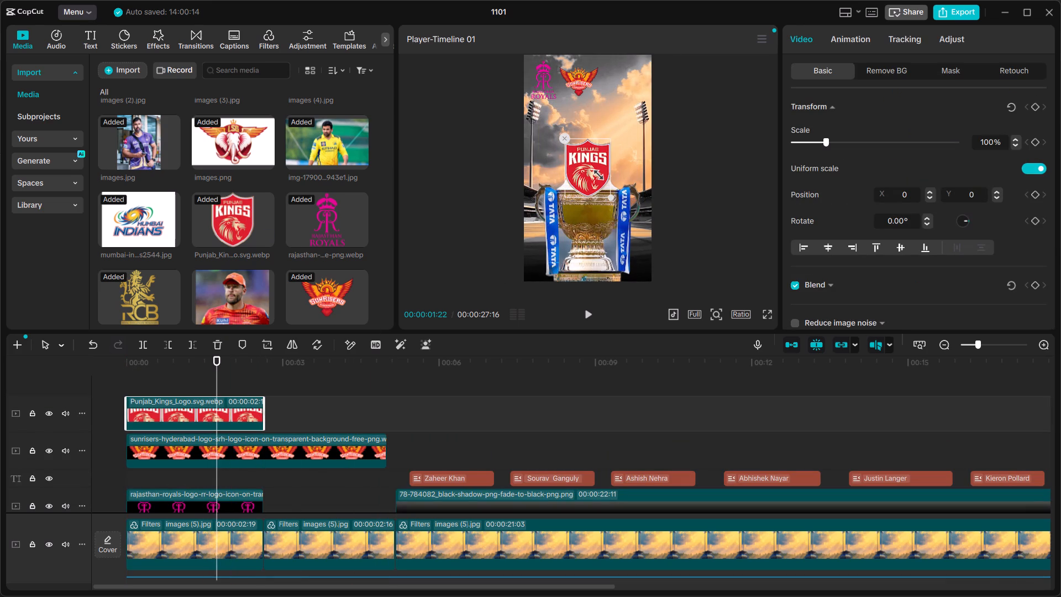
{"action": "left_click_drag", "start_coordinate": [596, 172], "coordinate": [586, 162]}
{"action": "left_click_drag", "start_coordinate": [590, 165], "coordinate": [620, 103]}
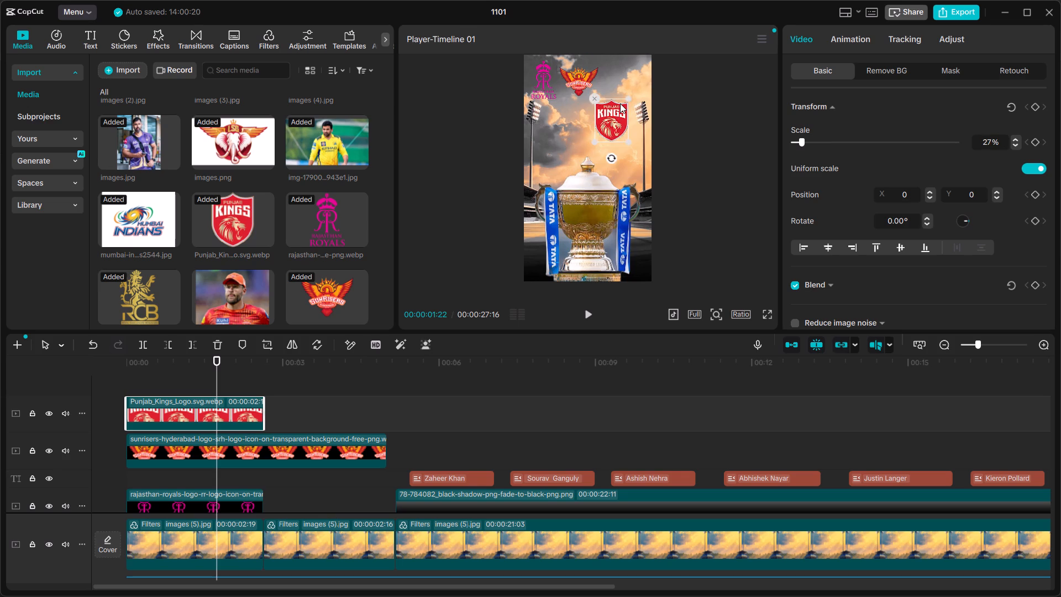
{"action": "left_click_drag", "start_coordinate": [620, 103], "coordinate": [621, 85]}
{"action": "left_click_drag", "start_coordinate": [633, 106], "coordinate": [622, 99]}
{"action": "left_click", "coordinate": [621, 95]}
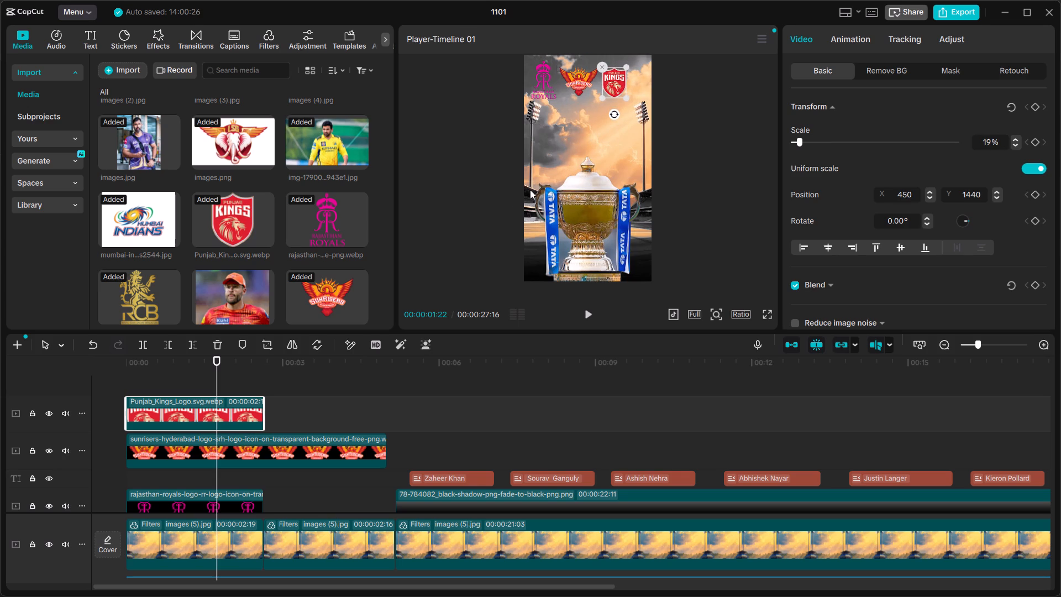
Add the Royal Challengers Bengaluru logo at the timeline start, scale it to 18% and place it in the frame's upper-right corner at X 884, Y 1440.
{"action": "left_click", "coordinate": [160, 298]}
{"action": "left_click_drag", "start_coordinate": [160, 298], "coordinate": [128, 373]}
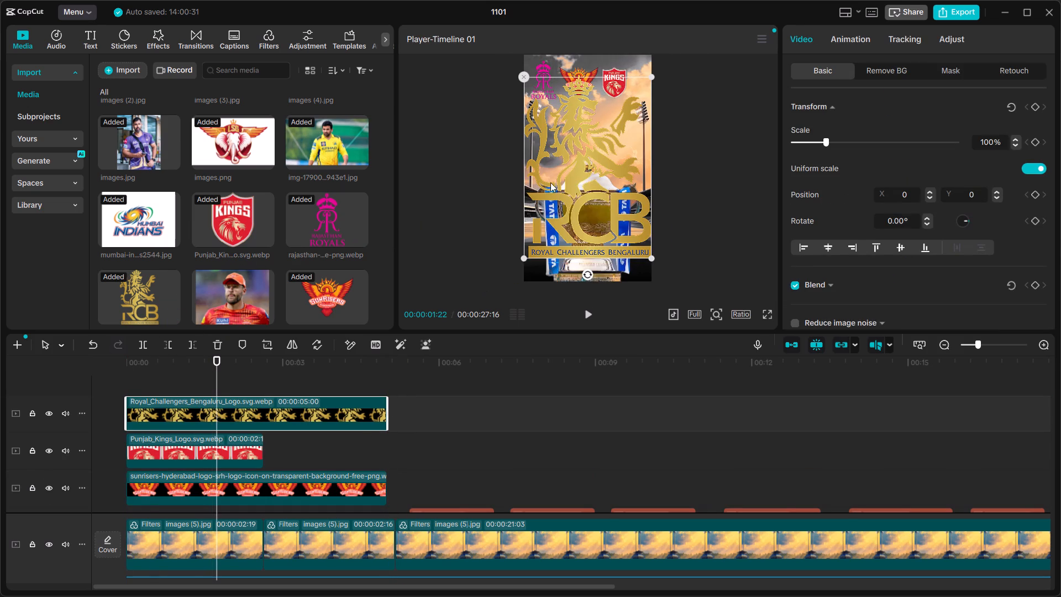
{"action": "left_click", "coordinate": [343, 383]}
{"action": "left_click", "coordinate": [351, 400]}
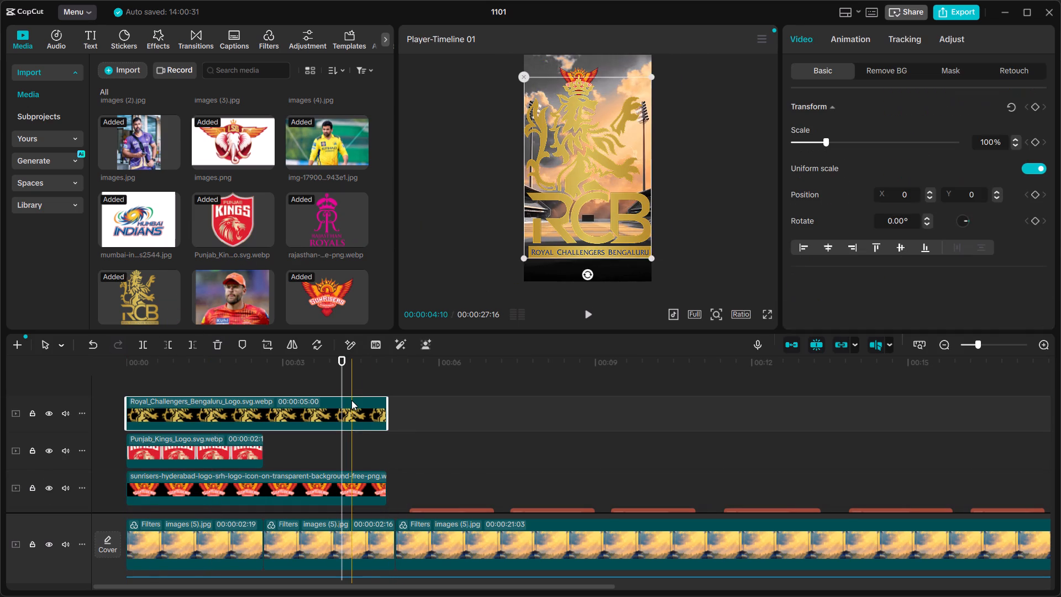
{"action": "left_click_drag", "start_coordinate": [650, 256], "coordinate": [609, 188]}
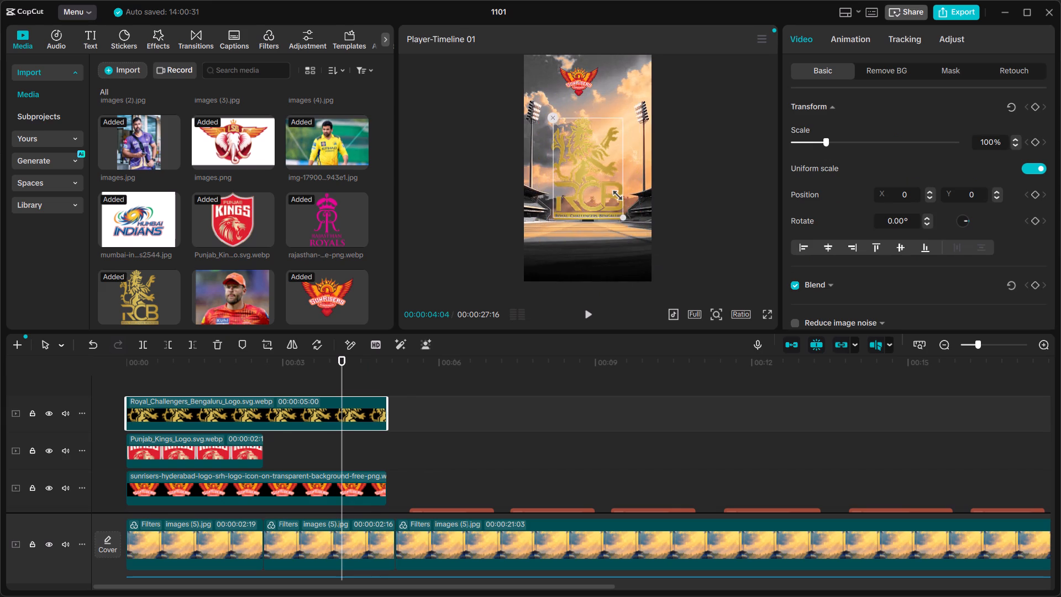
{"action": "left_click_drag", "start_coordinate": [609, 188], "coordinate": [569, 154]}
{"action": "left_click_drag", "start_coordinate": [584, 177], "coordinate": [631, 93]}
{"action": "left_click", "coordinate": [235, 381]}
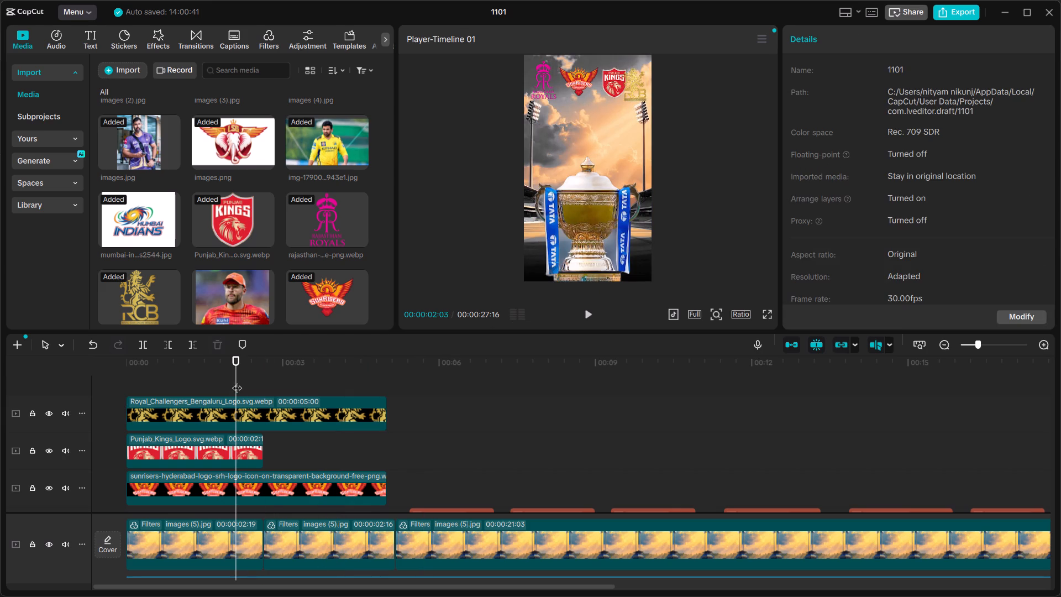
{"action": "left_click", "coordinate": [637, 93]}
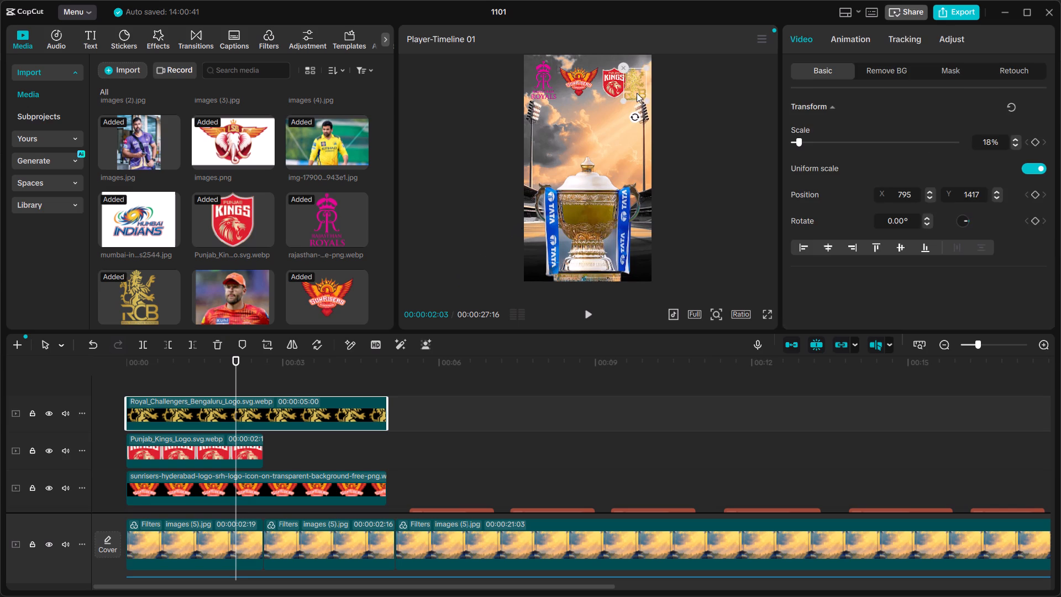
{"action": "left_click_drag", "start_coordinate": [641, 91], "coordinate": [647, 90]}
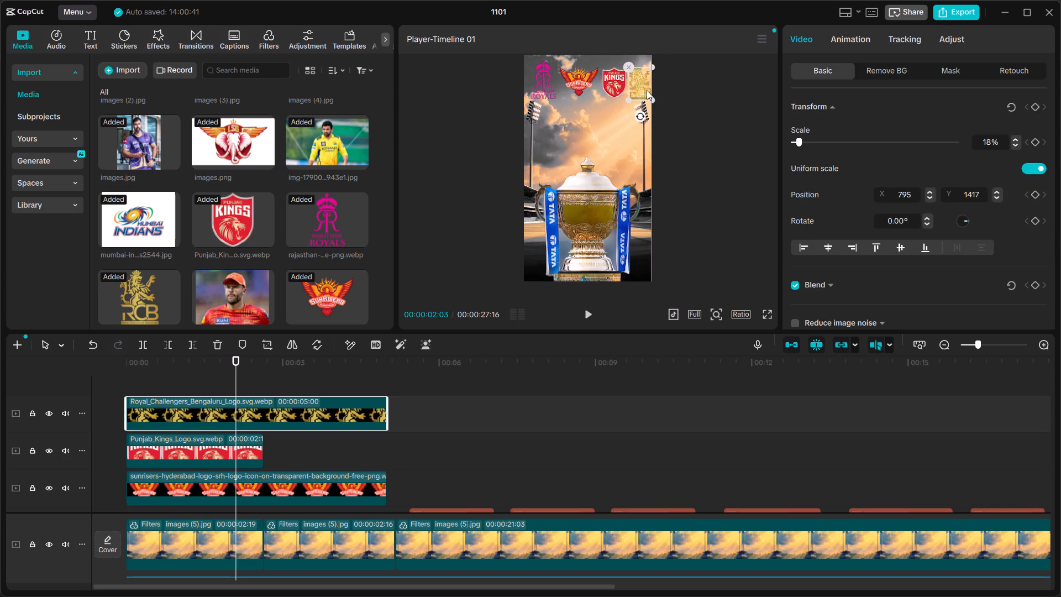
{"action": "left_click_drag", "start_coordinate": [647, 90], "coordinate": [647, 91]}
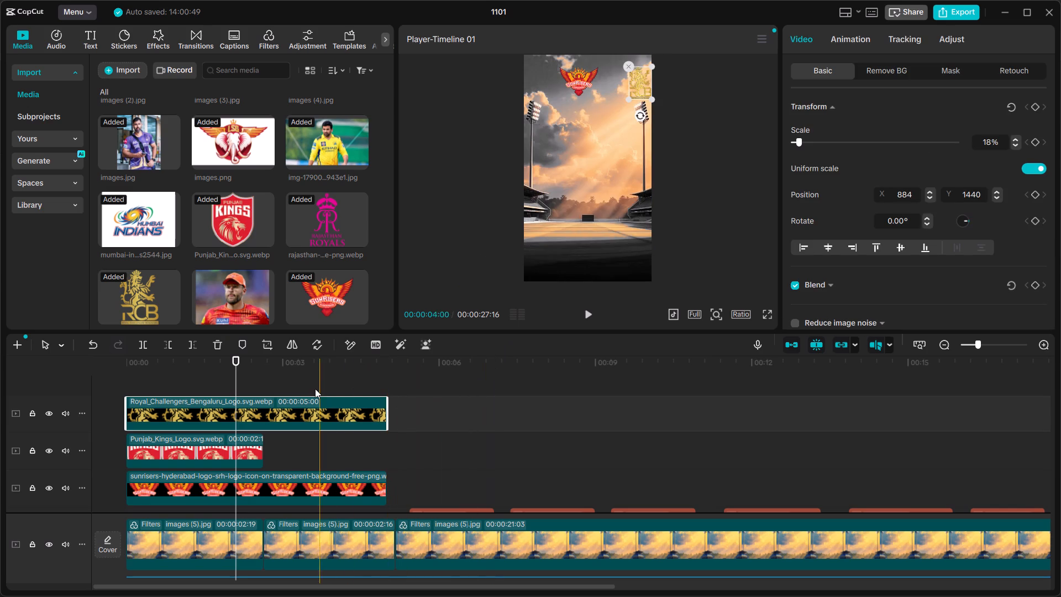
Trim the Royal Challengers Bengaluru and Sunrisers Hyderabad logo clips to end at 00:00:02:19.
{"action": "left_click", "coordinate": [266, 397]}
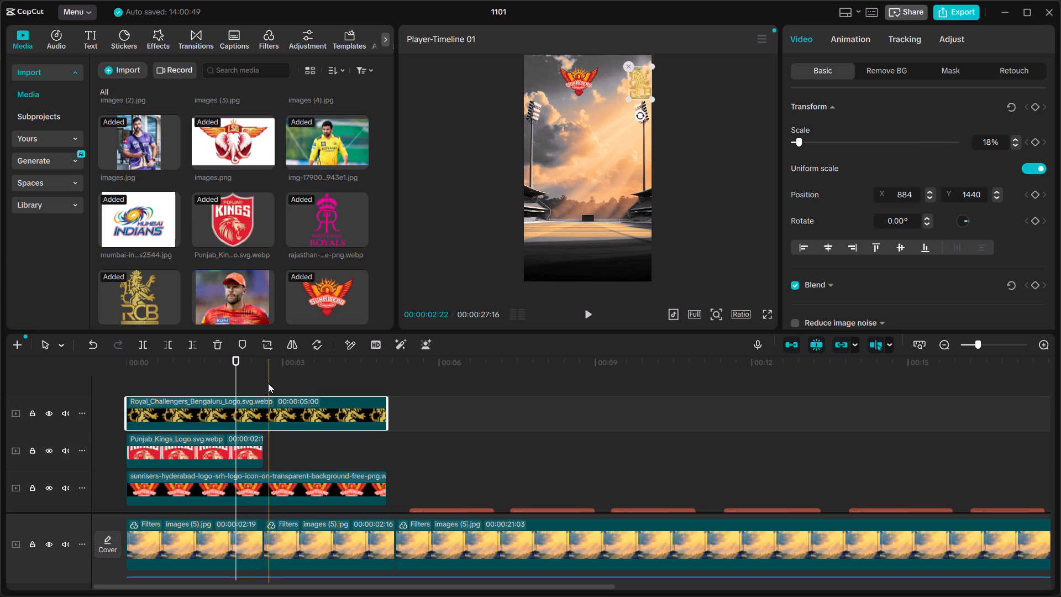
{"action": "left_click", "coordinate": [268, 383]}
{"action": "left_click", "coordinate": [265, 381]}
{"action": "left_click", "coordinate": [265, 391]}
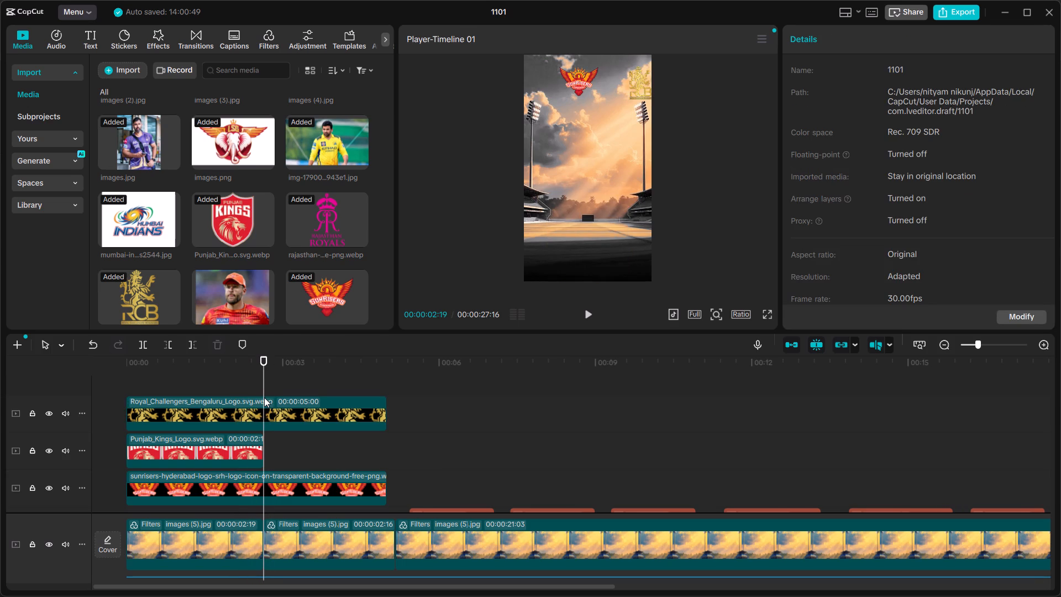
{"action": "left_click", "coordinate": [264, 397]}
{"action": "left_click", "coordinate": [195, 348]}
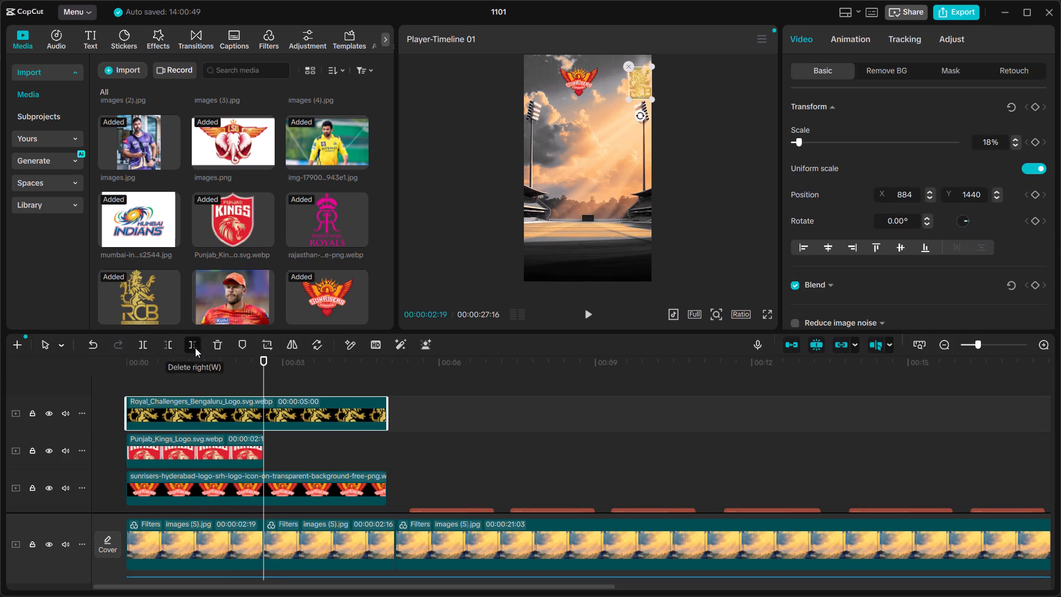
{"action": "left_click", "coordinate": [259, 478]}
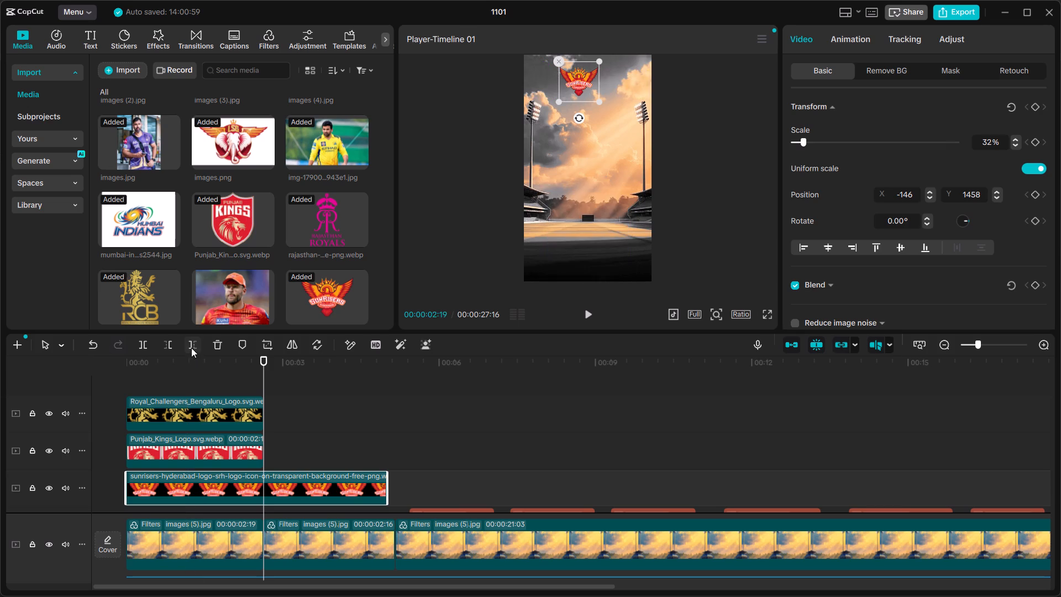
{"action": "left_click", "coordinate": [191, 348]}
Delete the Rajasthan Royals, Sunrisers Hyderabad and Punjab Kings logo clips from the opening.
{"action": "scroll", "coordinate": [239, 435], "scroll_direction": "down", "scroll_amount": 5}
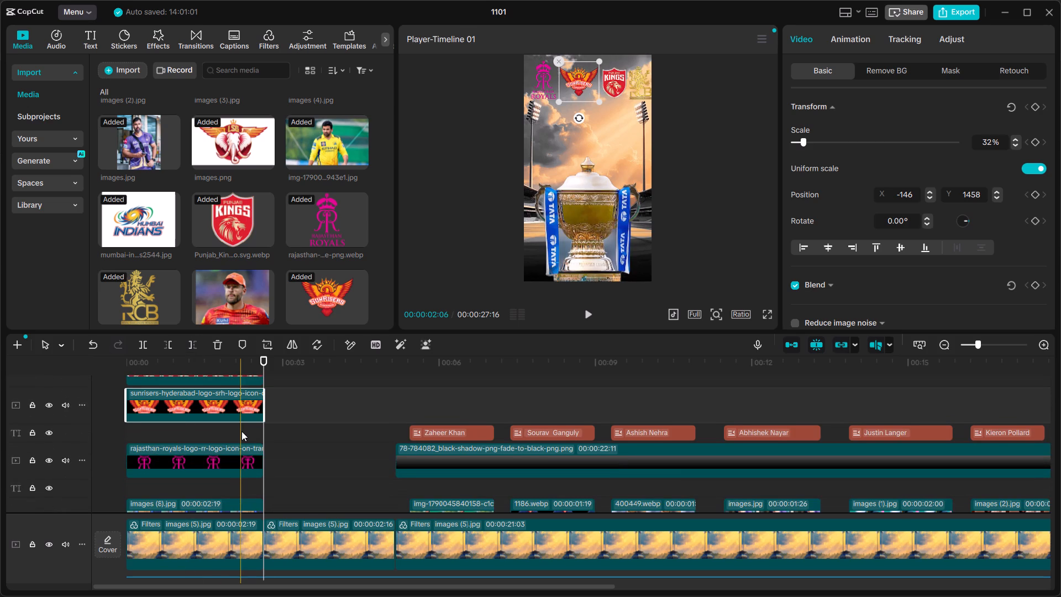
{"action": "scroll", "coordinate": [241, 431], "scroll_direction": "down", "scroll_amount": 1}
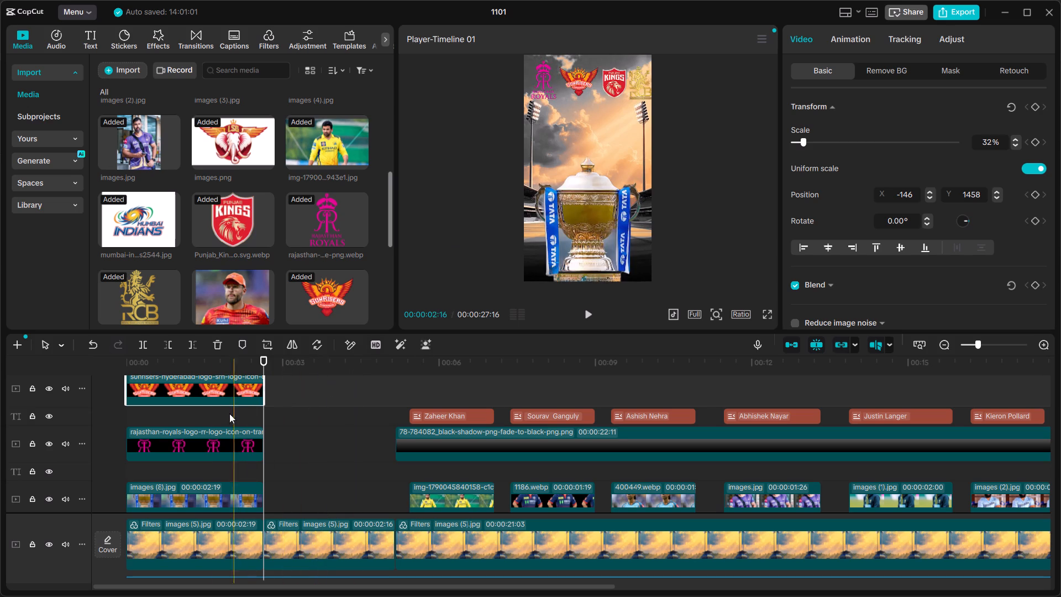
{"action": "left_click", "coordinate": [204, 432]}
{"action": "right_click", "coordinate": [204, 432]}
{"action": "left_click", "coordinate": [308, 240]}
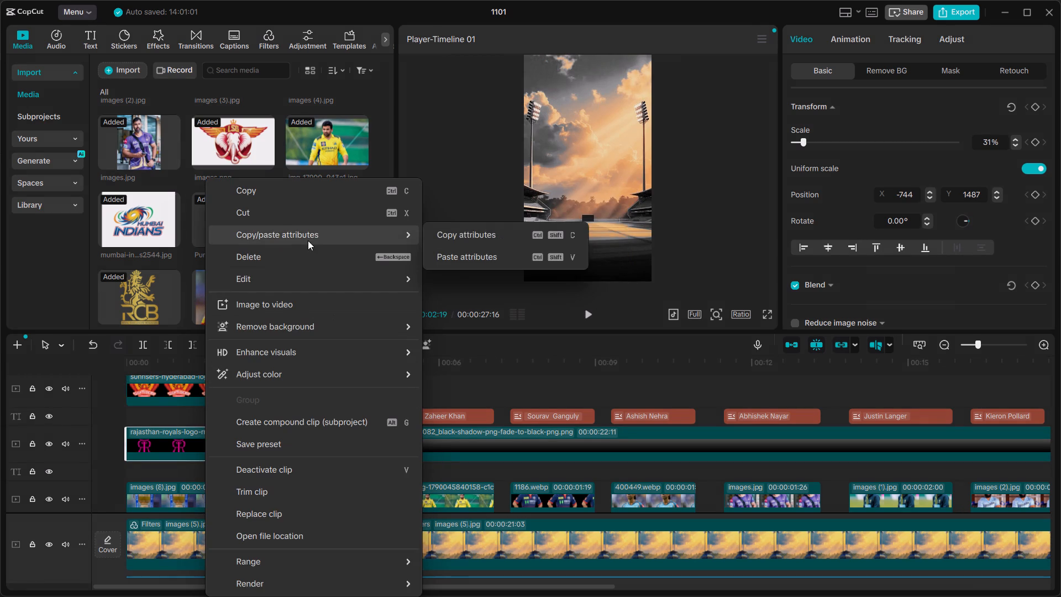
{"action": "left_click", "coordinate": [316, 268]}
{"action": "left_click", "coordinate": [238, 378]}
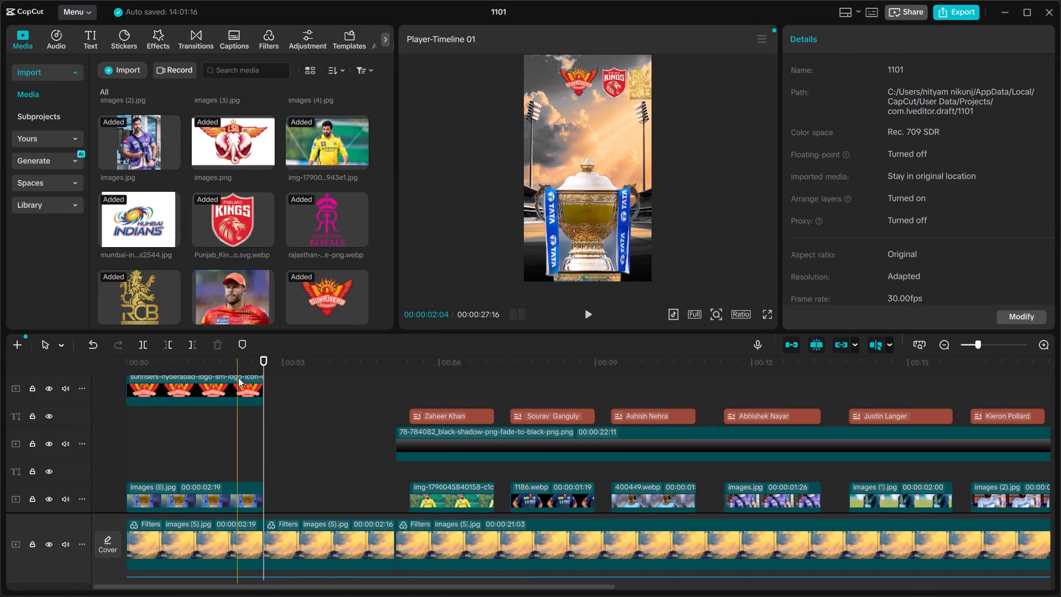
{"action": "right_click", "coordinate": [238, 378]}
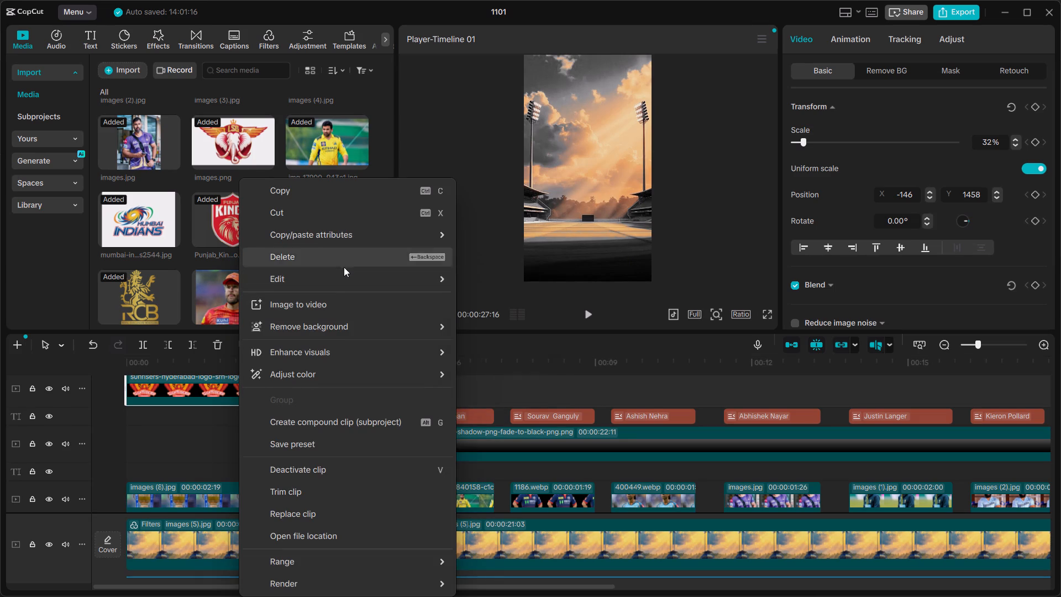
{"action": "left_click", "coordinate": [344, 266]}
{"action": "scroll", "coordinate": [262, 401], "scroll_direction": "up", "scroll_amount": 4}
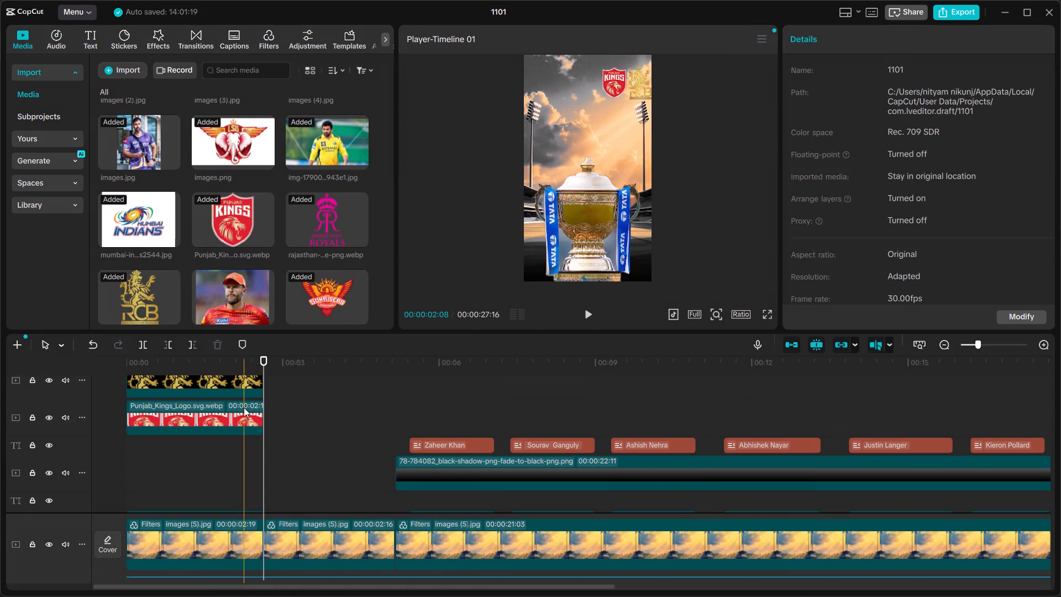
{"action": "left_click", "coordinate": [244, 407]}
{"action": "right_click", "coordinate": [244, 407]}
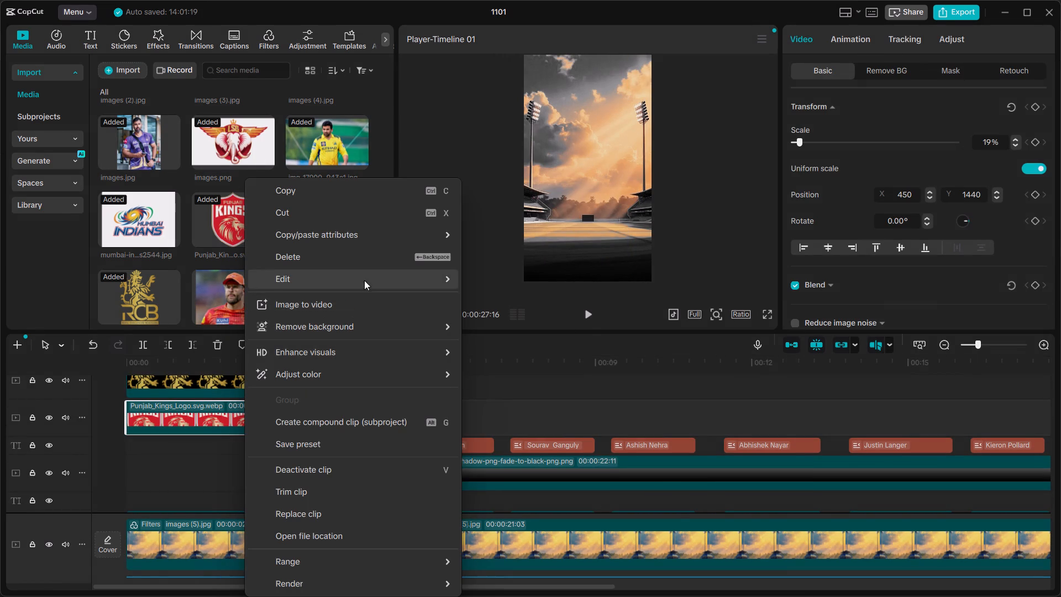
{"action": "left_click", "coordinate": [370, 258]}
{"action": "scroll", "coordinate": [292, 403], "scroll_direction": "up", "scroll_amount": 3}
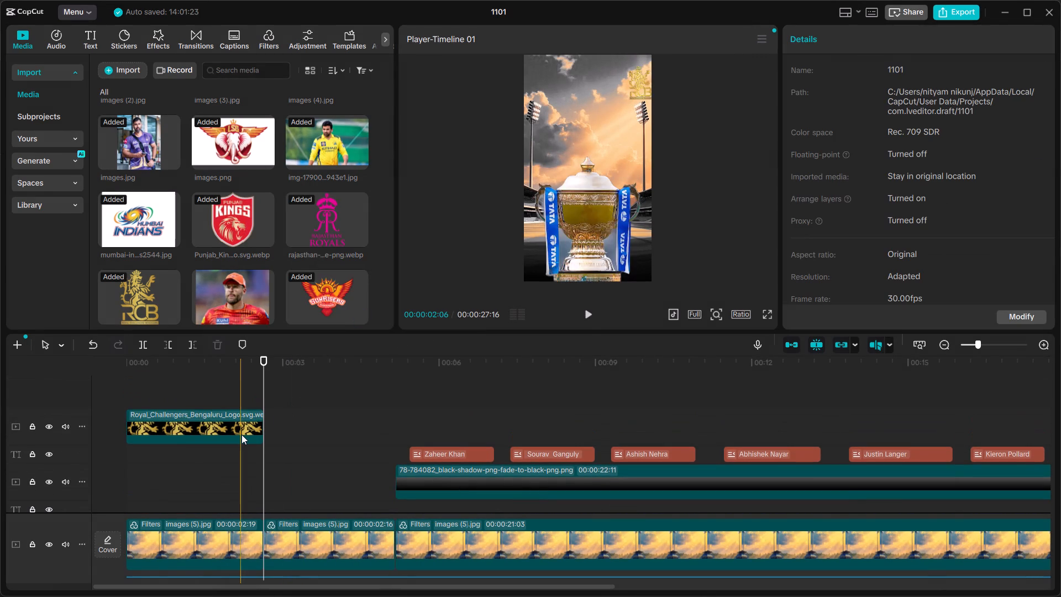
Delete the Royal Challengers Bengaluru logo clip from the opening.
{"action": "left_click", "coordinate": [241, 434]}
{"action": "right_click", "coordinate": [241, 434]}
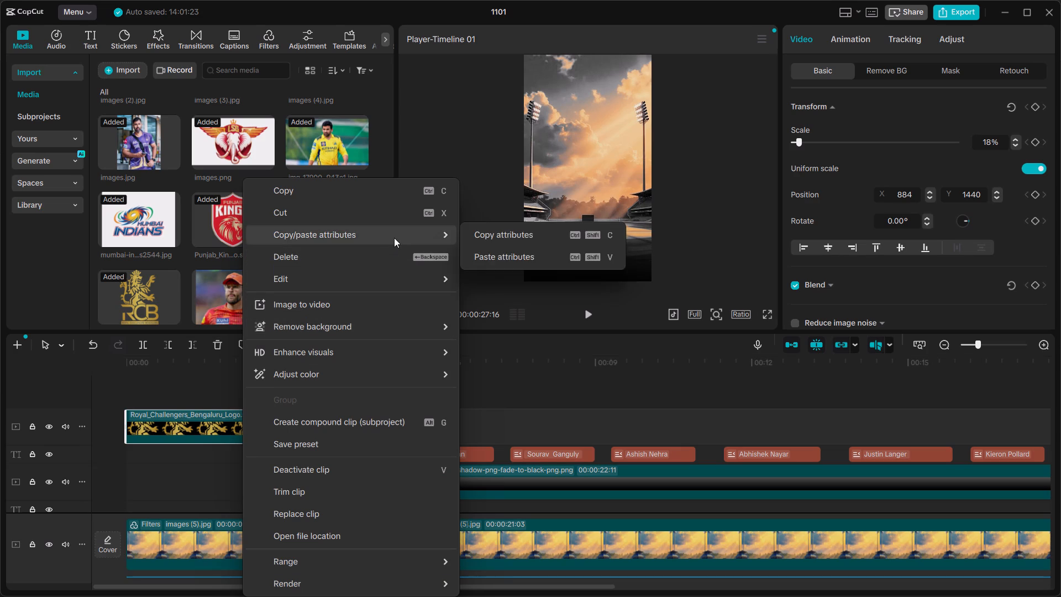
{"action": "left_click", "coordinate": [392, 251]}
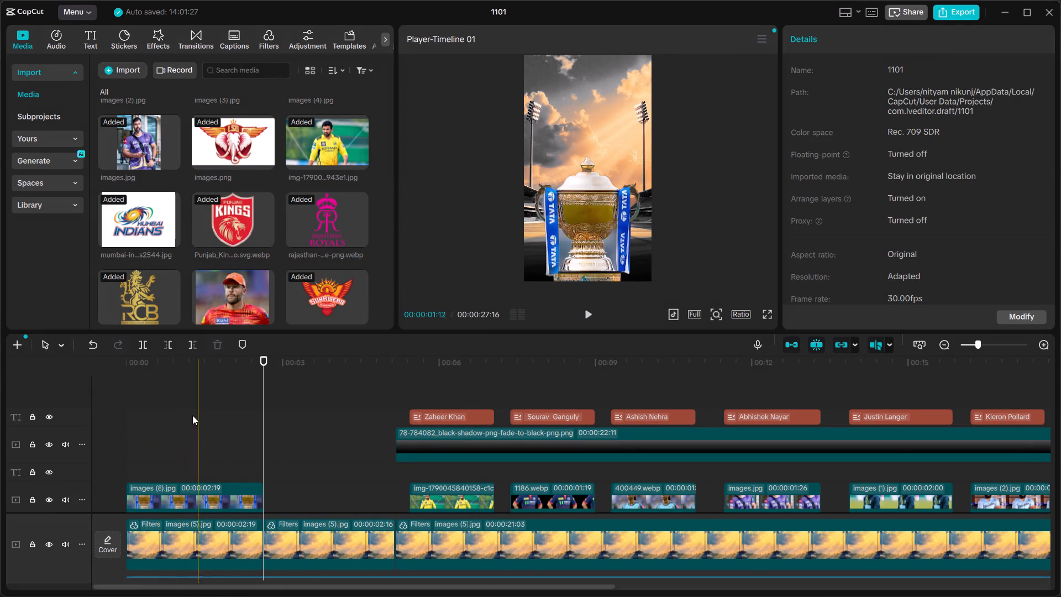
Try Up Slide and several other entrance animations on the opening trophy clip, settling on Slide Up.
{"action": "left_click", "coordinate": [183, 409]}
{"action": "left_click", "coordinate": [148, 400]}
{"action": "left_click", "coordinate": [185, 485]}
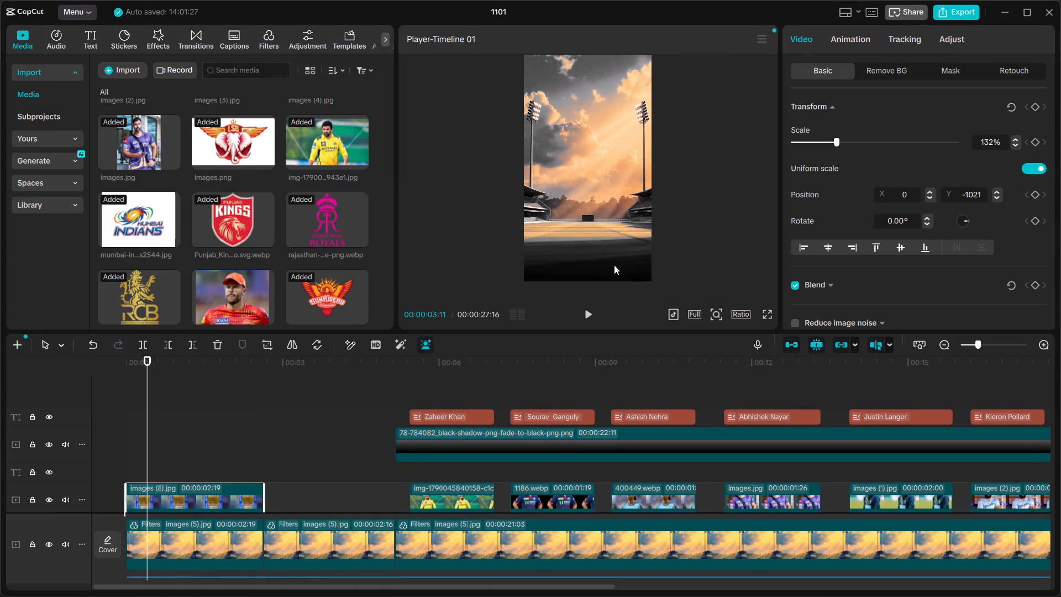
{"action": "left_click", "coordinate": [866, 35]}
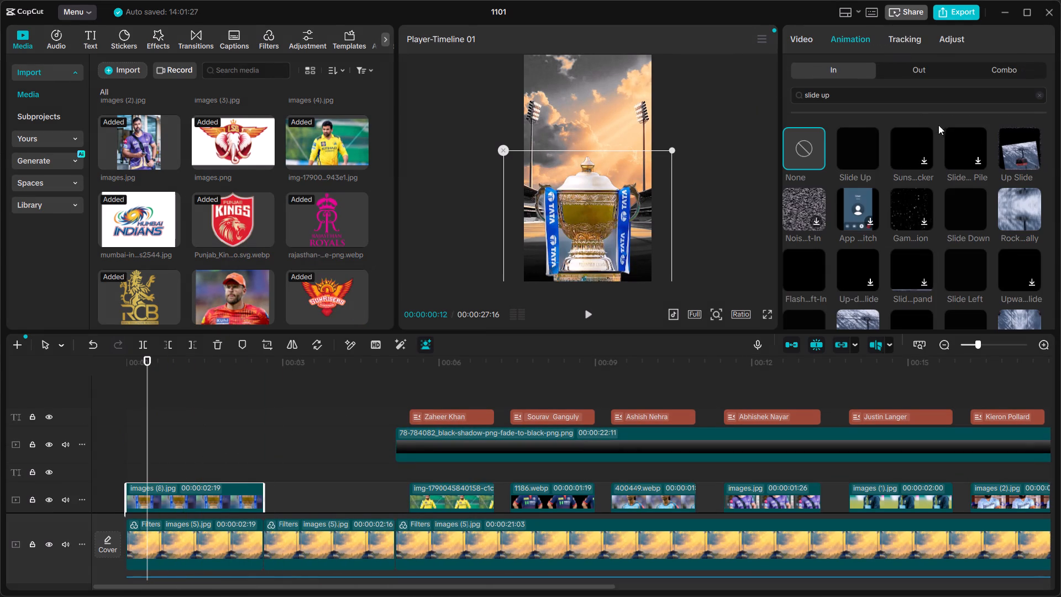
{"action": "left_click", "coordinate": [1016, 142]}
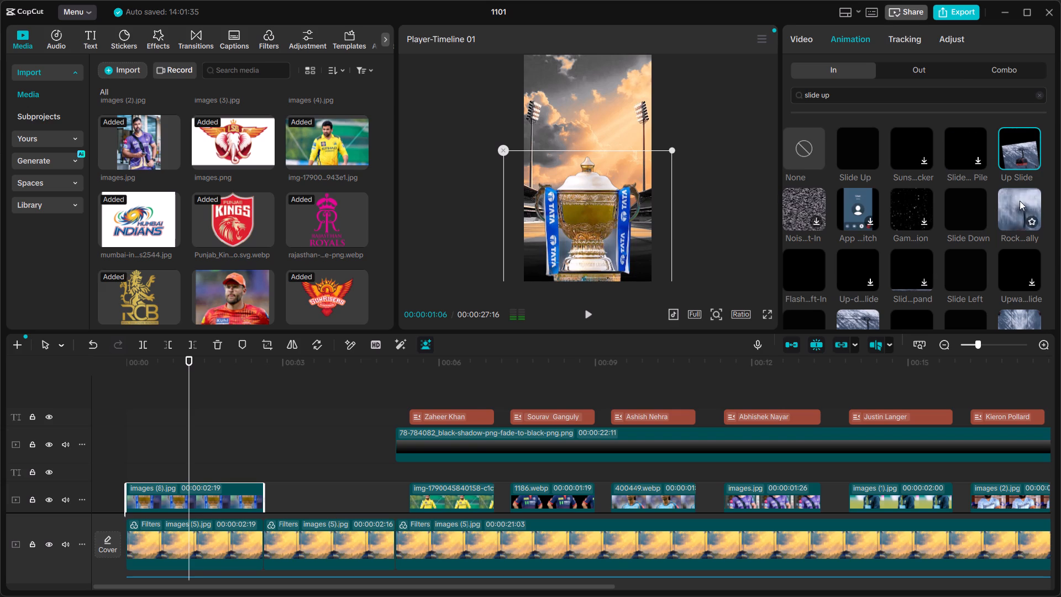
{"action": "scroll", "coordinate": [1012, 202], "scroll_direction": "down", "scroll_amount": 1}
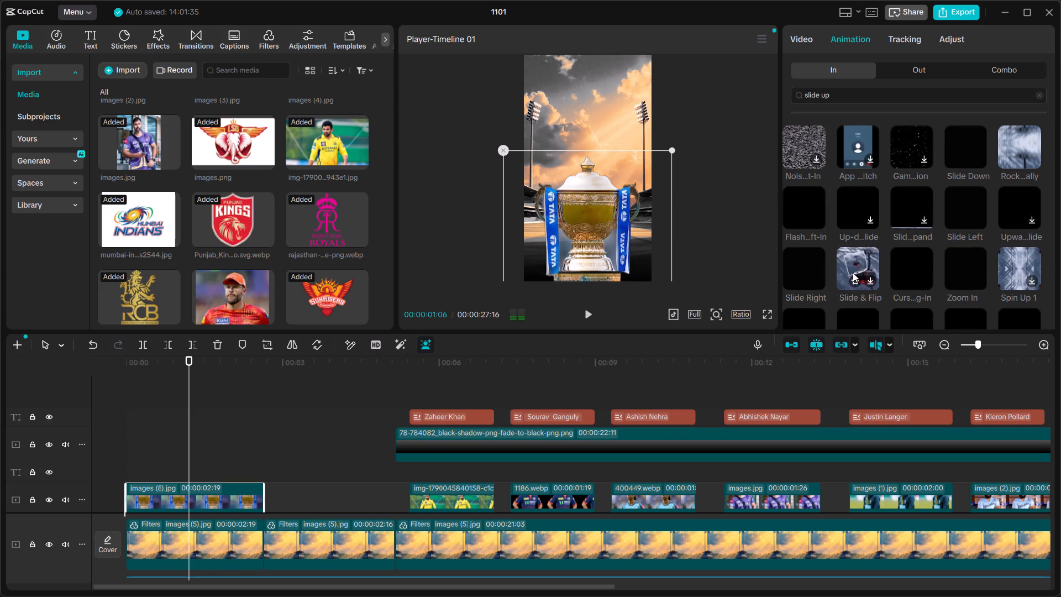
{"action": "left_click", "coordinate": [907, 266]}
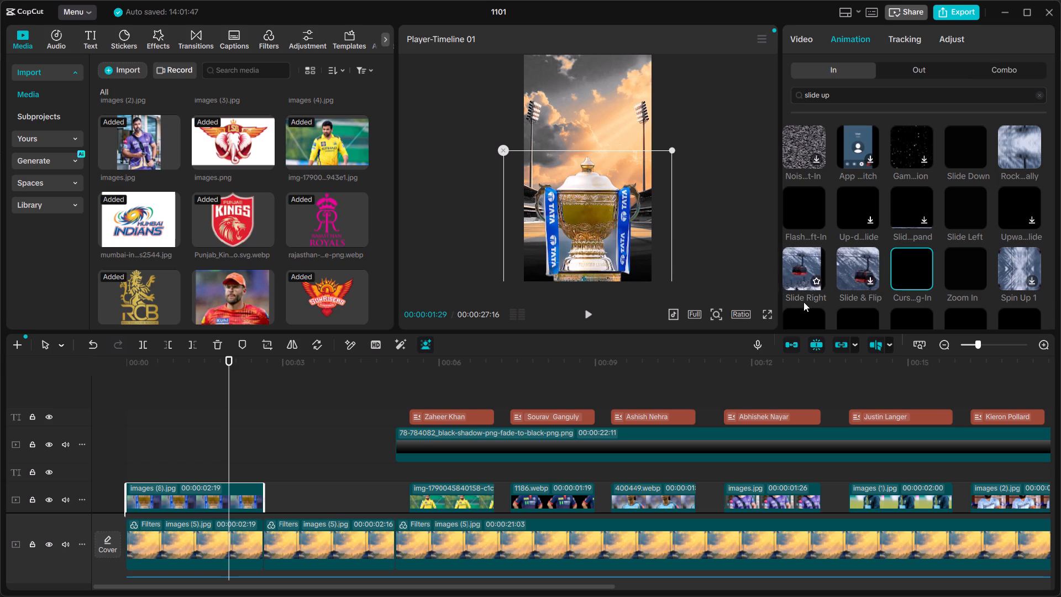
{"action": "scroll", "coordinate": [815, 272], "scroll_direction": "down", "scroll_amount": 1}
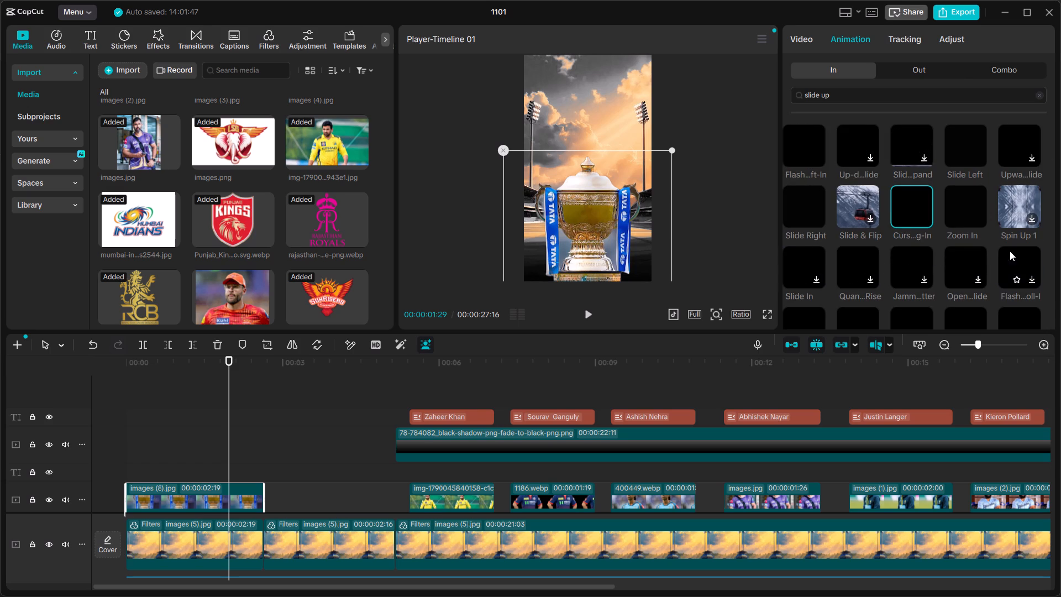
{"action": "left_click", "coordinate": [965, 261]}
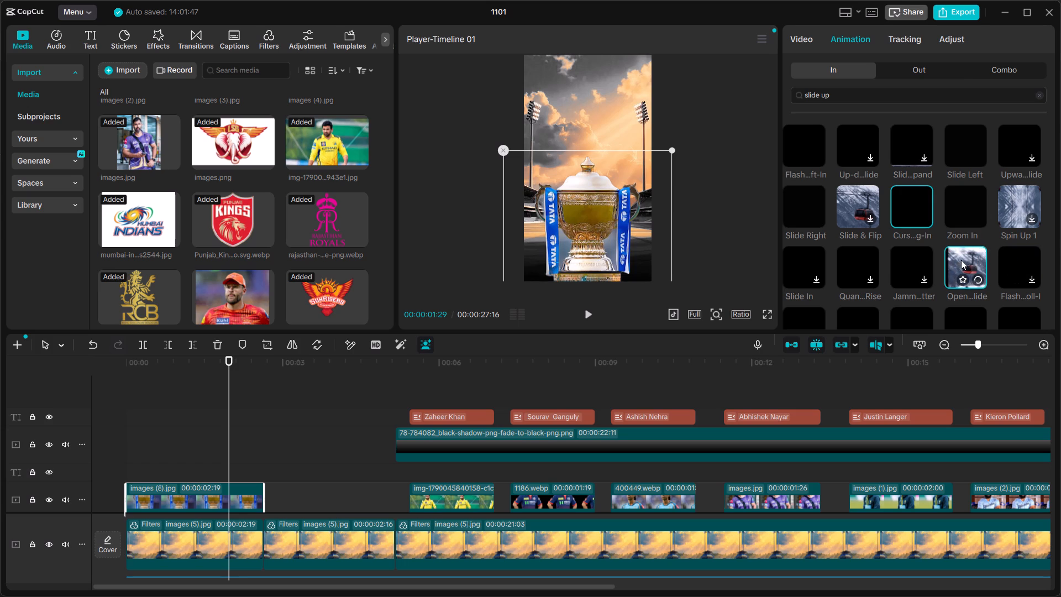
{"action": "scroll", "coordinate": [916, 208], "scroll_direction": "down", "scroll_amount": 3}
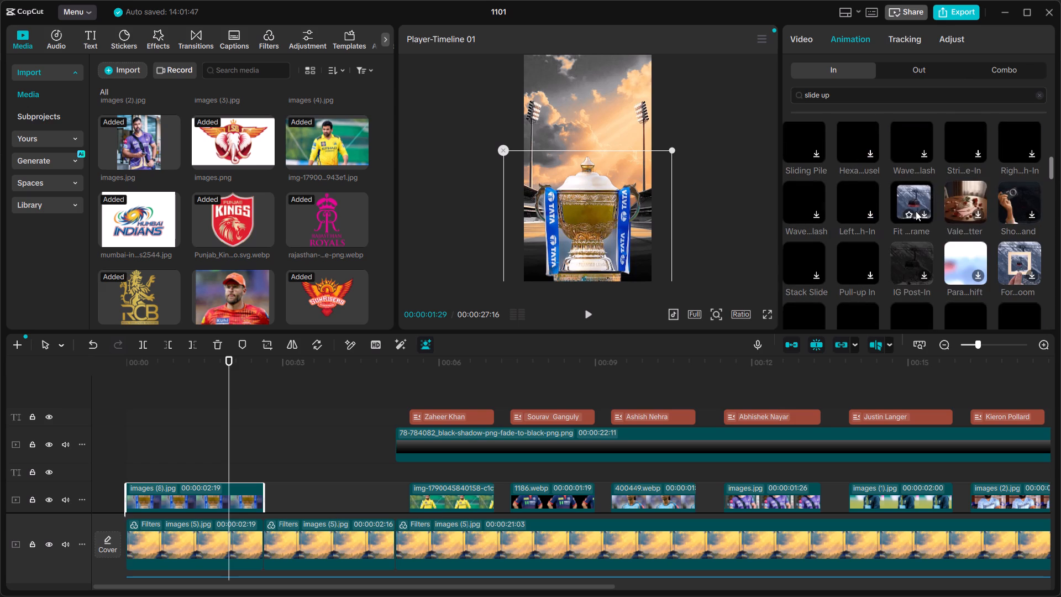
{"action": "left_click", "coordinate": [902, 196]}
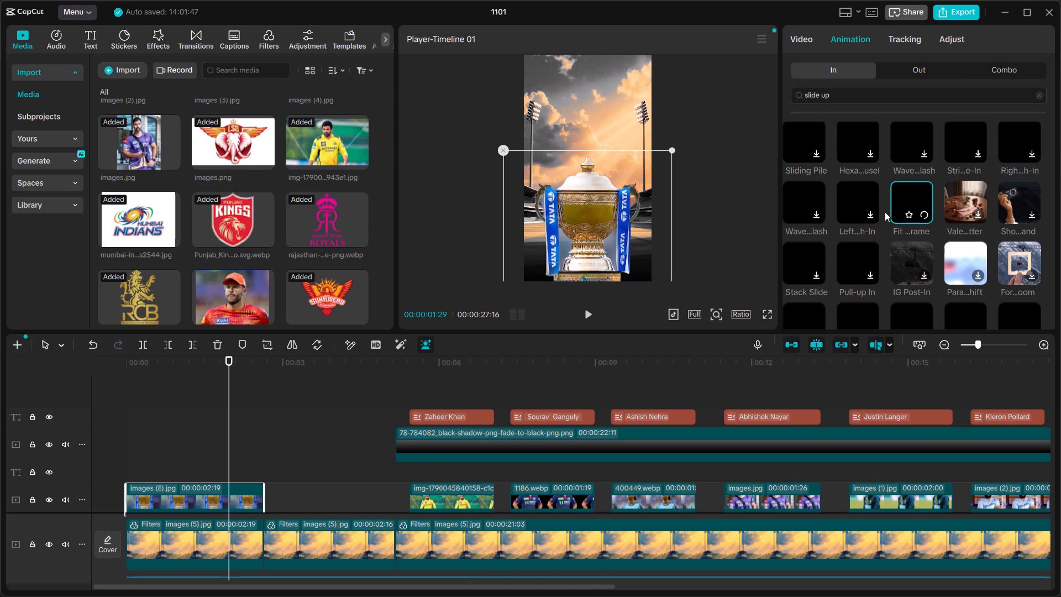
{"action": "scroll", "coordinate": [904, 270], "scroll_direction": "up", "scroll_amount": 2}
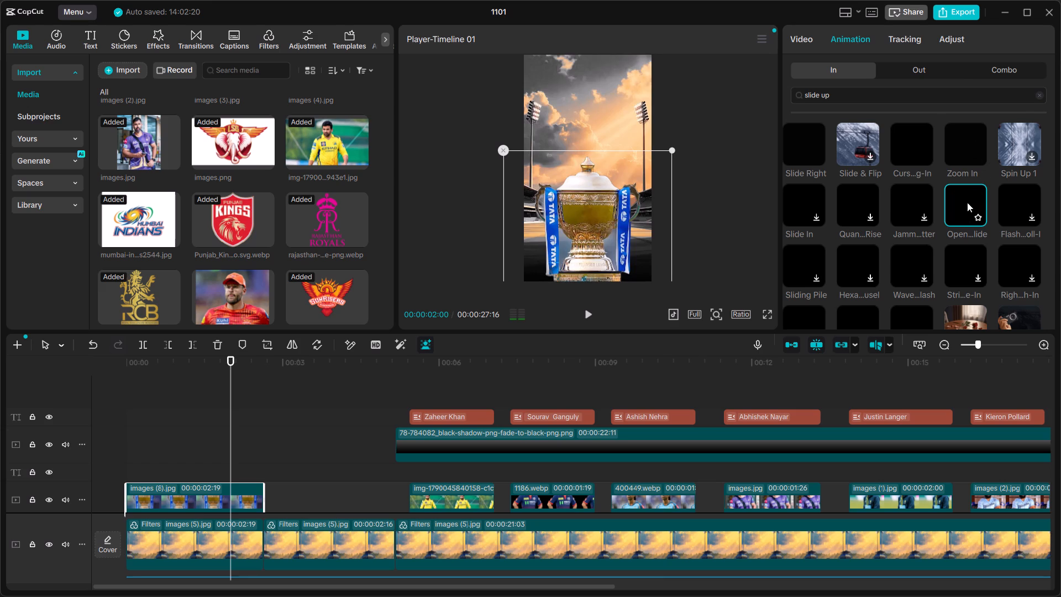
{"action": "scroll", "coordinate": [948, 218], "scroll_direction": "up", "scroll_amount": 6}
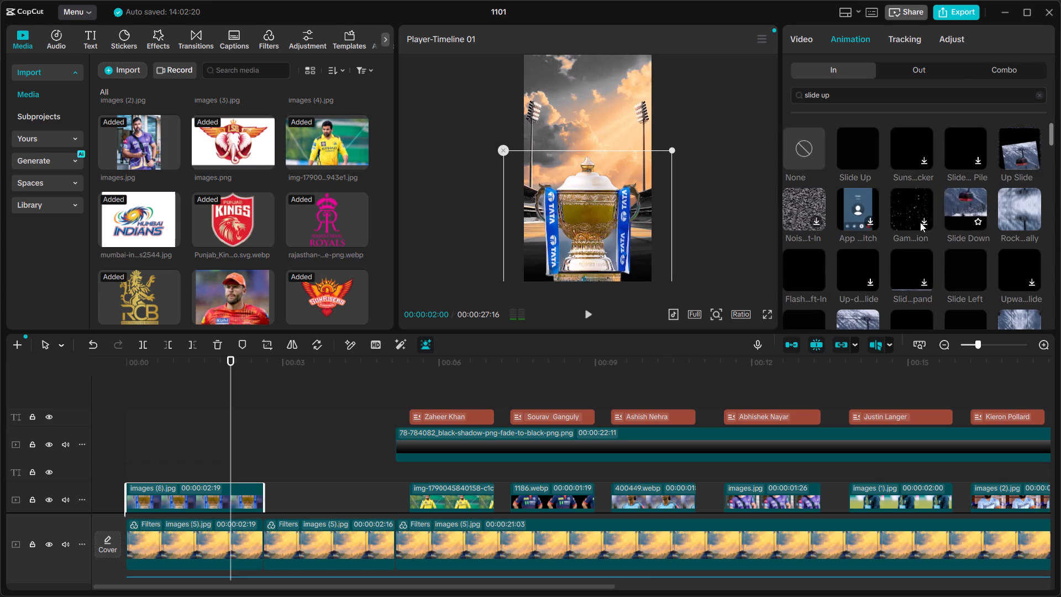
{"action": "left_click", "coordinate": [845, 142]}
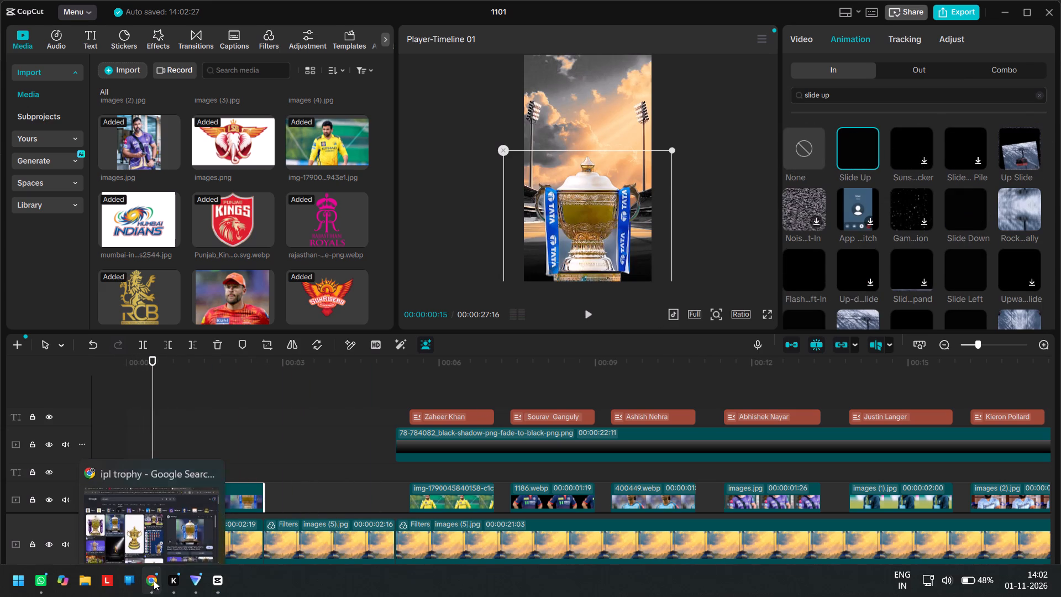
Switch to Chrome and search Google Images for "hade coach" in place of the IPL trophy search.
{"action": "left_click", "coordinate": [207, 586]}
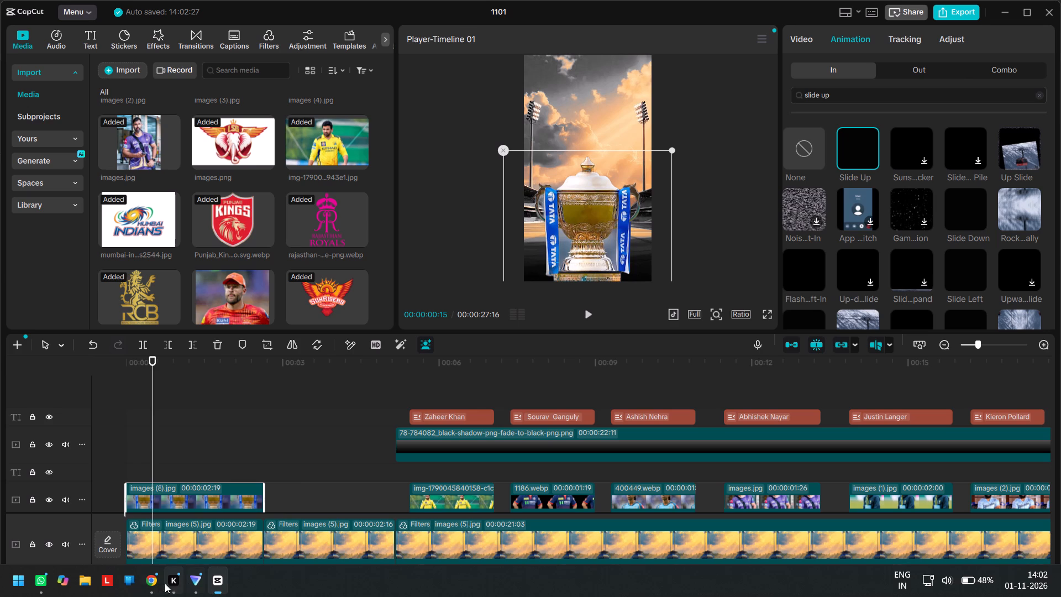
{"action": "left_click", "coordinate": [156, 583]}
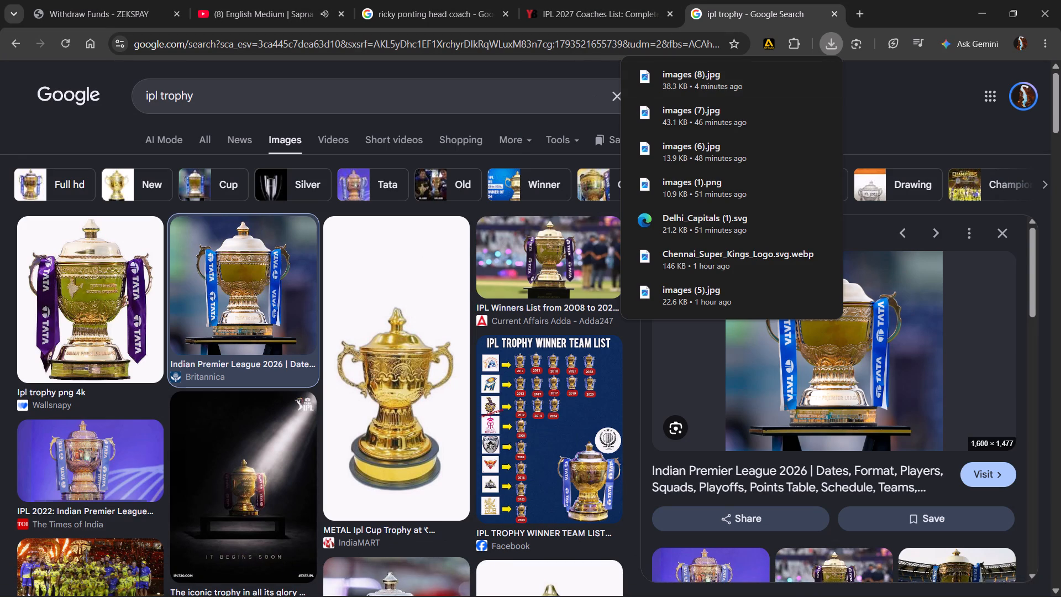
{"action": "left_click", "coordinate": [609, 99]}
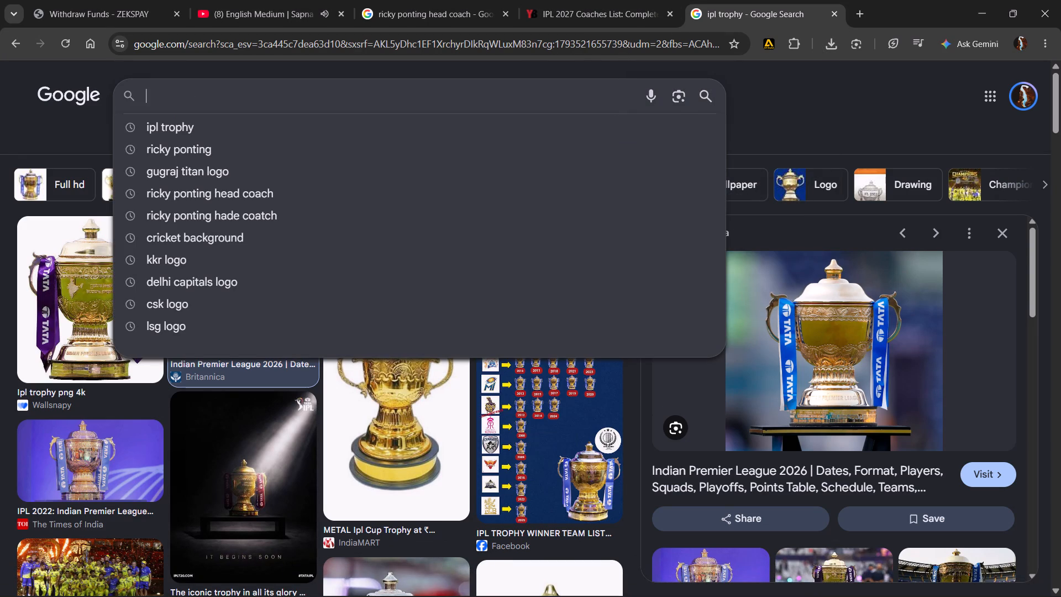
{"action": "type", "text": "hade"}
{"action": "key", "text": "BackSpace"}
{"action": "key", "text": "BackSpace"}
{"action": "key", "text": "BackSpace"}
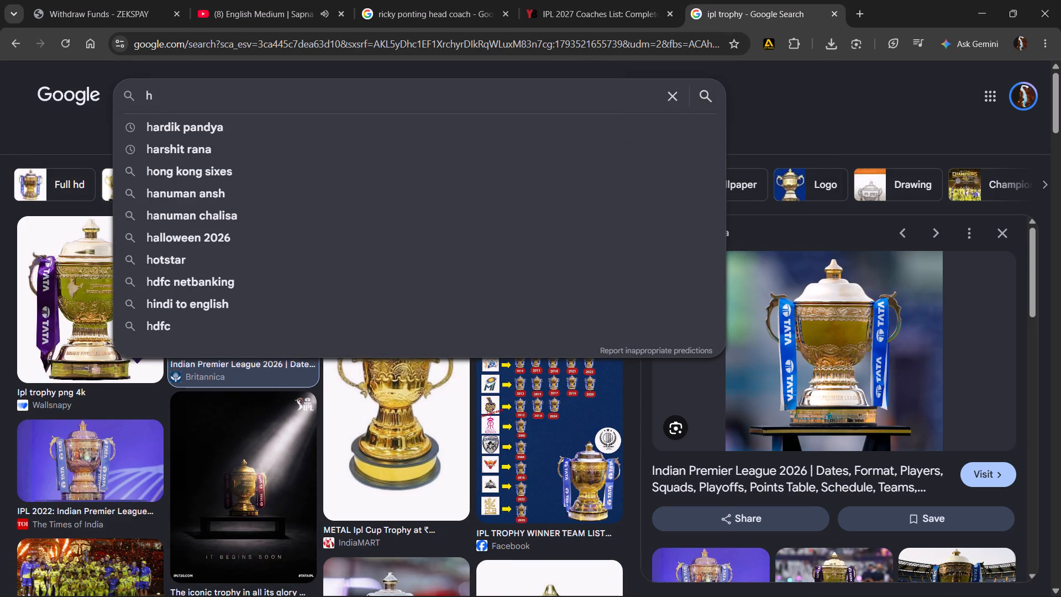
{"action": "type", "text": "ade"}
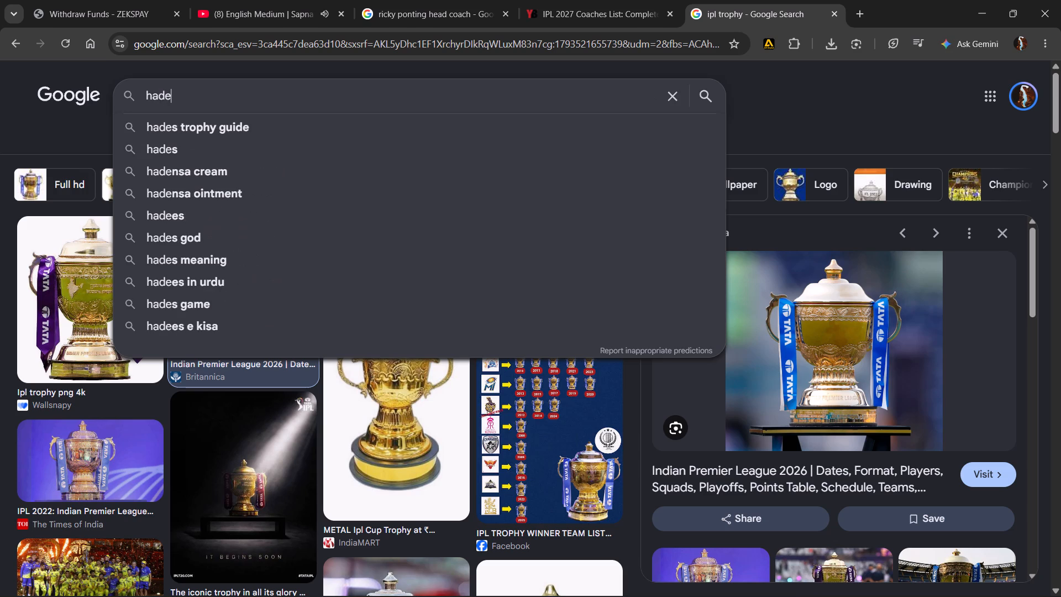
{"action": "key", "text": "space"}
{"action": "type", "text": "c"}
{"action": "type", "text": "oa"}
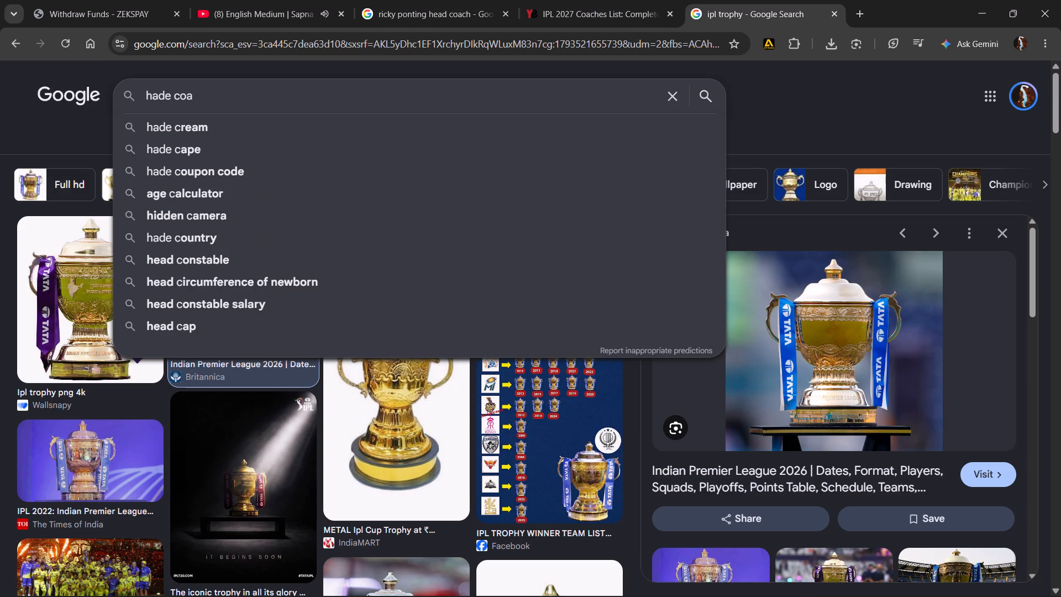
{"action": "type", "text": "ch"}
{"action": "key", "text": "Return"}
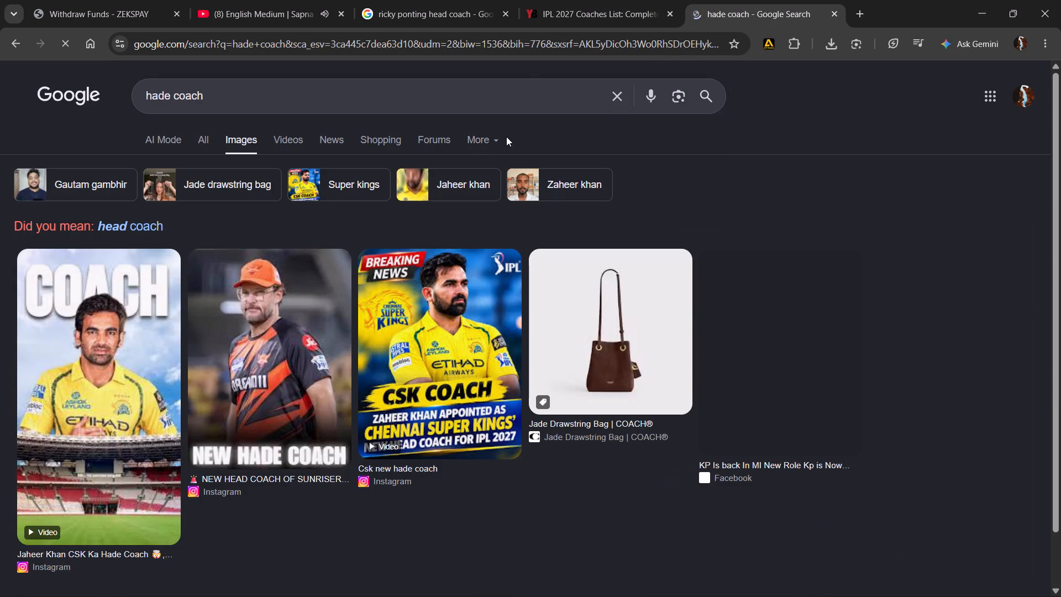
Replace the image search with "head coach" and look through the results for a suitable picture.
{"action": "left_click", "coordinate": [214, 99]}
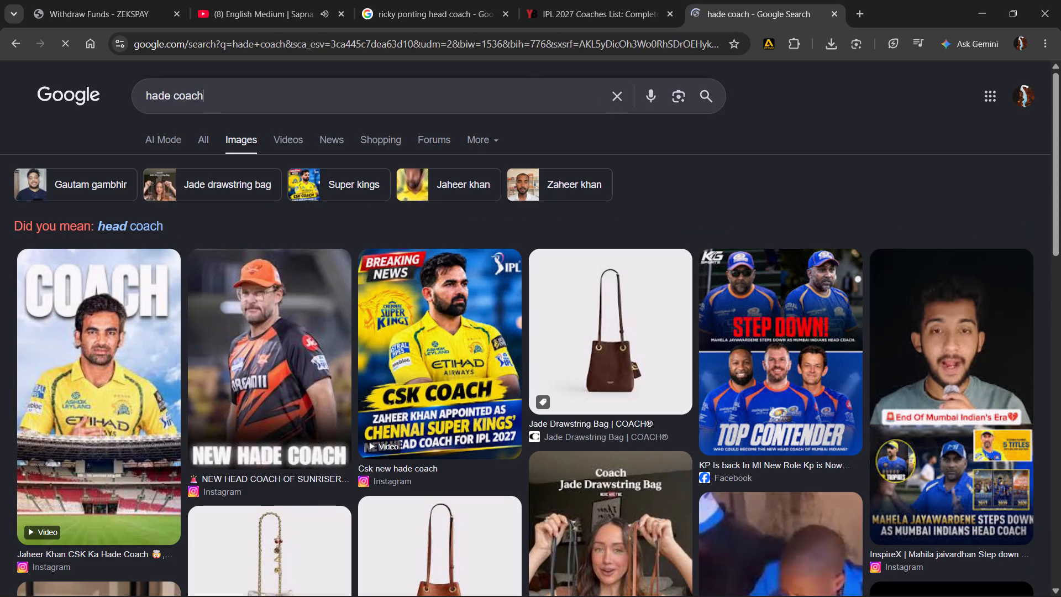
{"action": "key", "text": "BackSpace"}
{"action": "key", "text": "BackSpace"}
{"action": "key", "text": "BackSpace"}
{"action": "key", "text": "BackSpace"}
{"action": "key", "text": "BackSpace"}
{"action": "key", "text": "BackSpace"}
{"action": "key", "text": "BackSpace"}
{"action": "key", "text": "BackSpace"}
{"action": "key", "text": "BackSpace"}
{"action": "key", "text": "BackSpace"}
{"action": "key", "text": "BackSpace"}
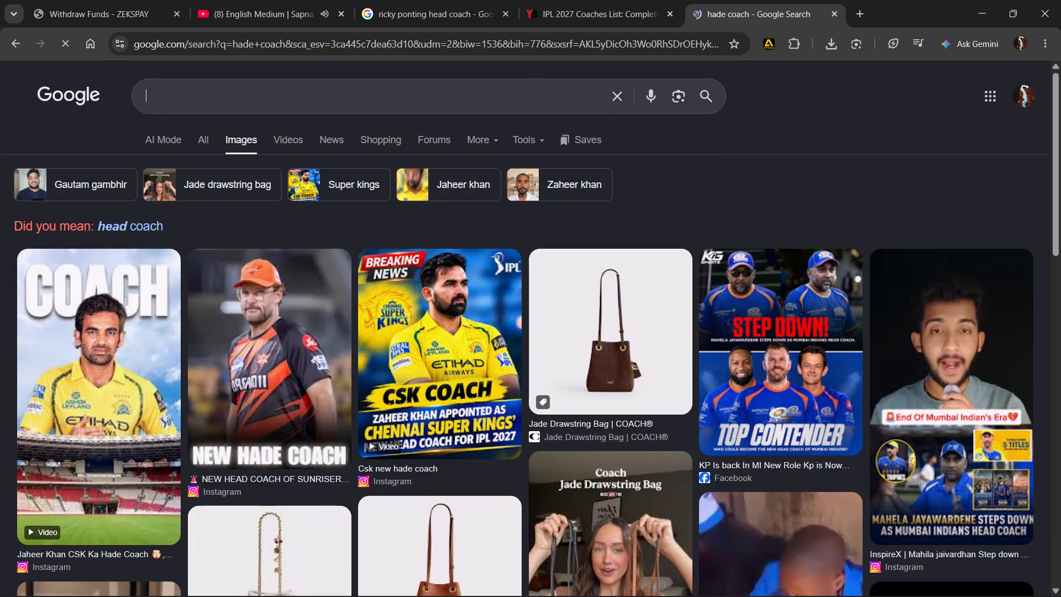
{"action": "type", "text": "he"}
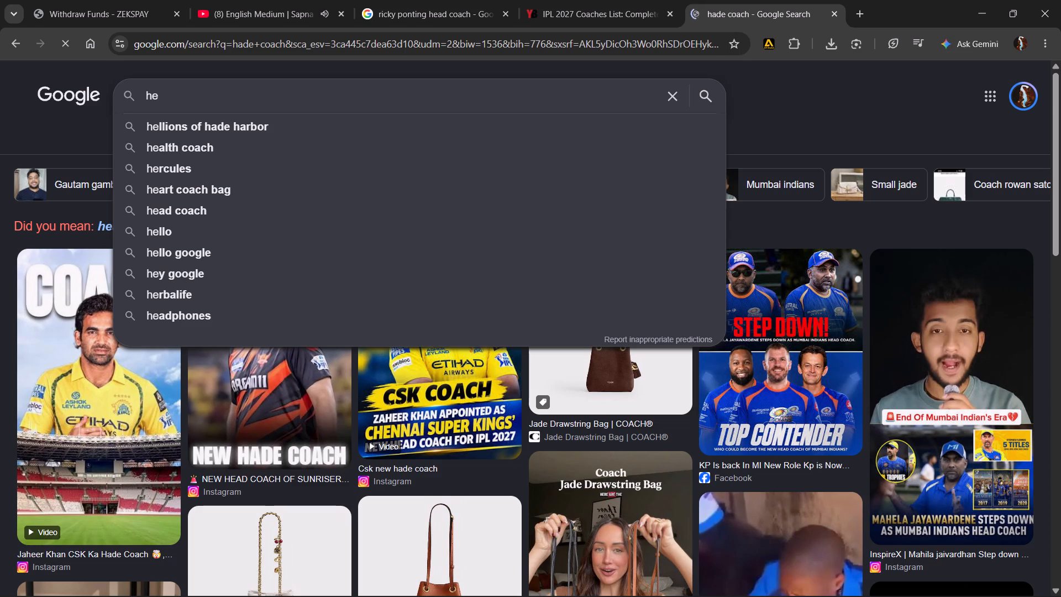
{"action": "type", "text": "ad c"}
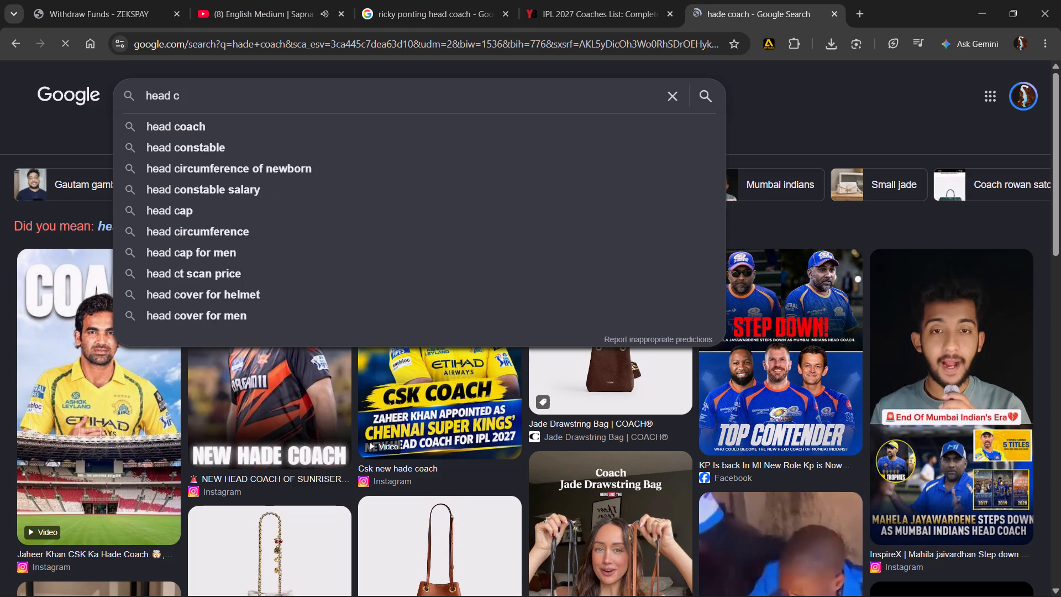
{"action": "key", "text": "Down"}
{"action": "key", "text": "Return"}
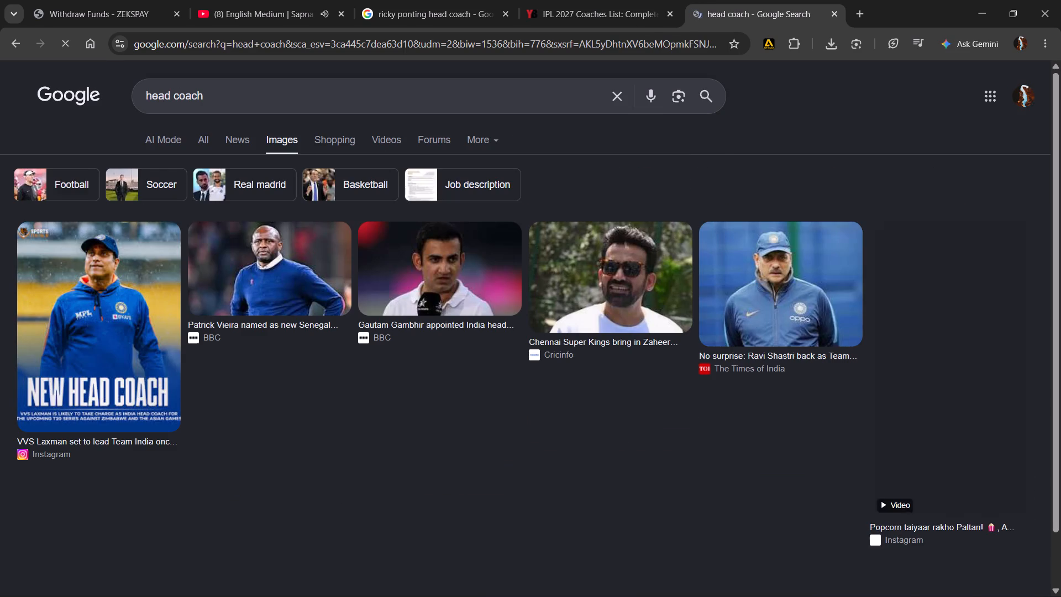
{"action": "scroll", "coordinate": [428, 453], "scroll_direction": "down", "scroll_amount": 4}
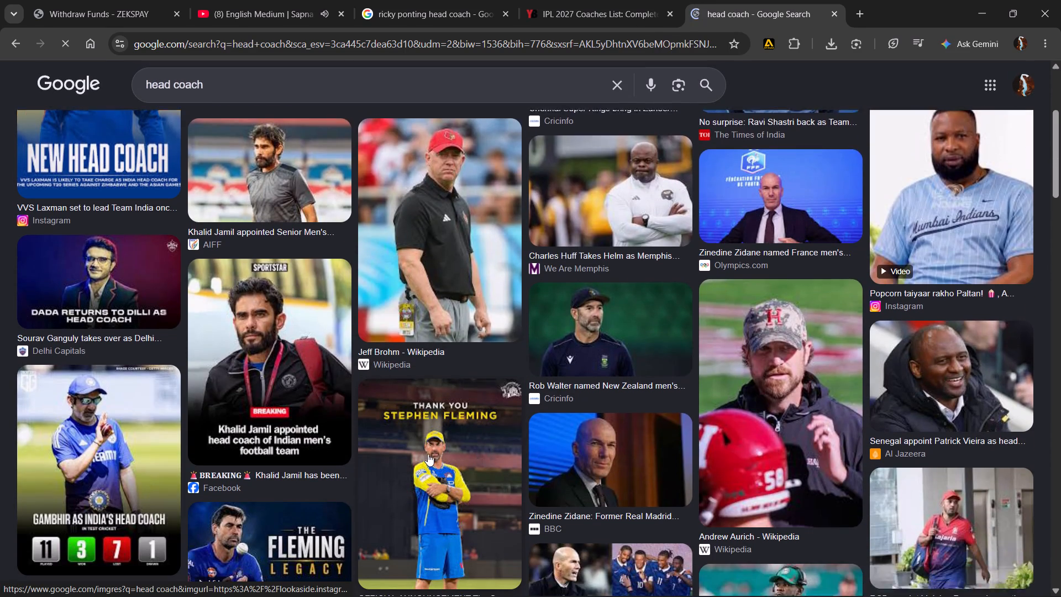
{"action": "scroll", "coordinate": [428, 454], "scroll_direction": "down", "scroll_amount": 3}
{"action": "scroll", "coordinate": [428, 455], "scroll_direction": "up", "scroll_amount": 7}
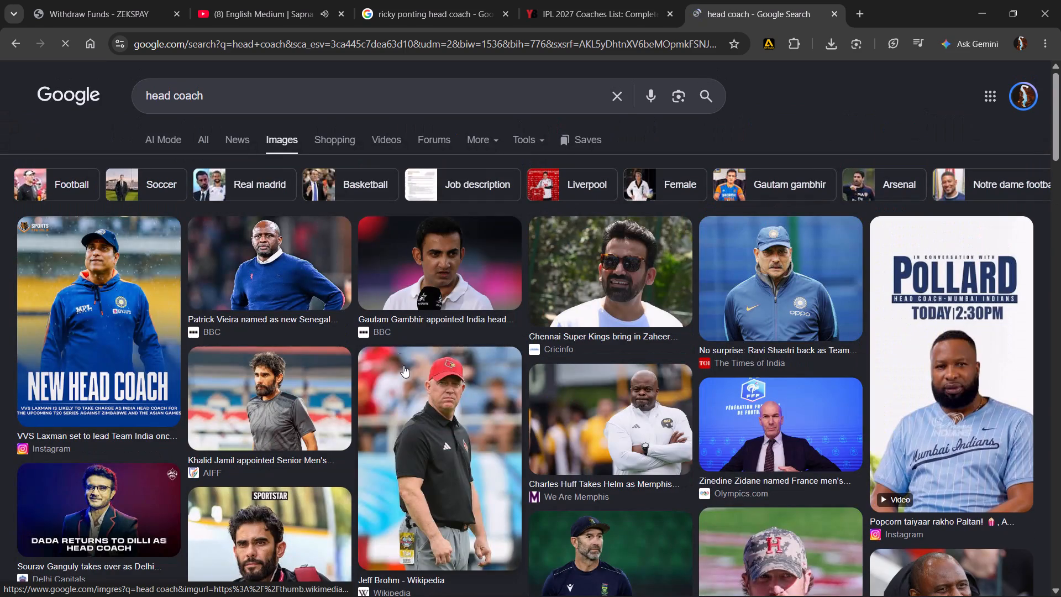
Extend the image search to "head coach logp".
{"action": "left_click", "coordinate": [307, 98]}
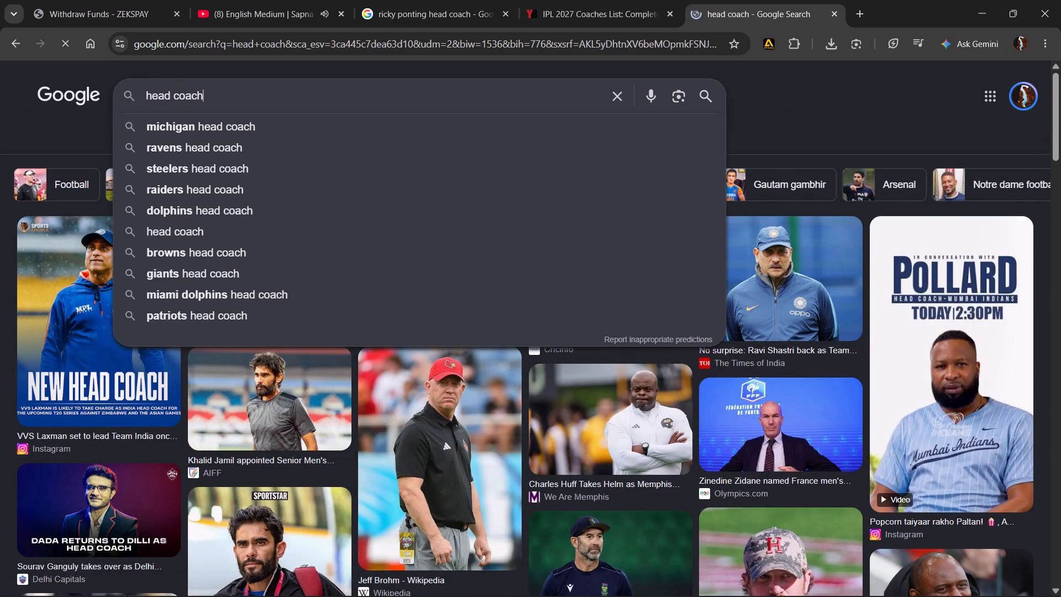
{"action": "key", "text": "space"}
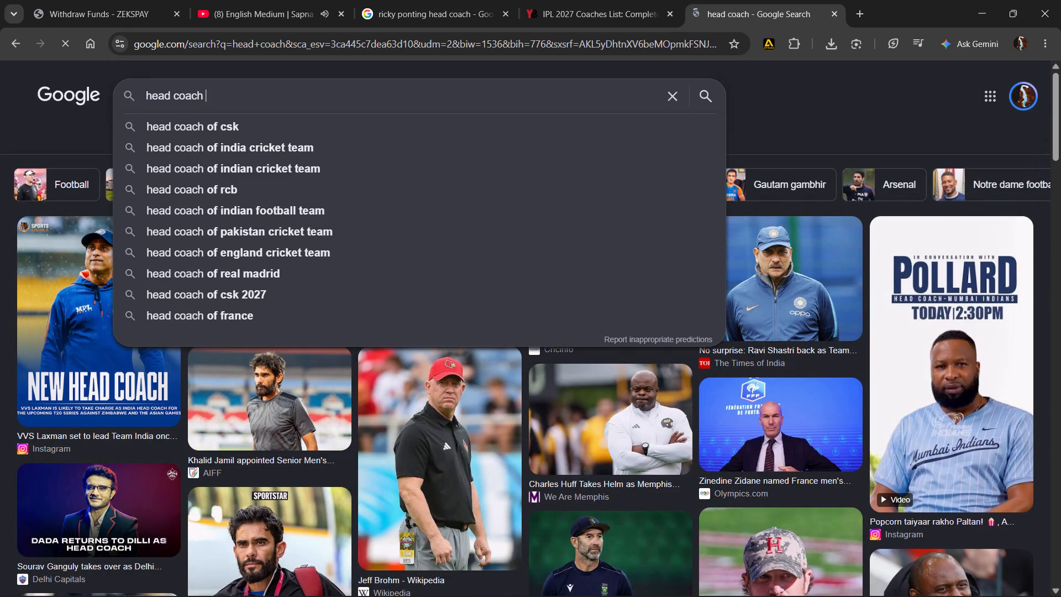
{"action": "type", "text": "lo"}
{"action": "type", "text": "gp"}
{"action": "key", "text": "Return"}
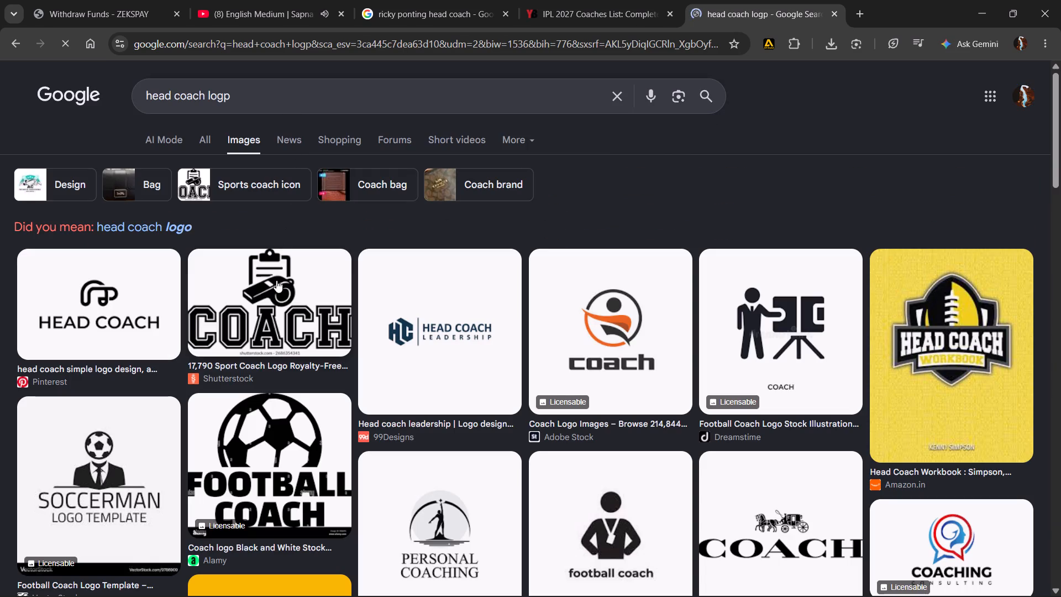
Look through the logo image results for a suitable head-coach graphic.
{"action": "scroll", "coordinate": [270, 295], "scroll_direction": "down", "scroll_amount": 8}
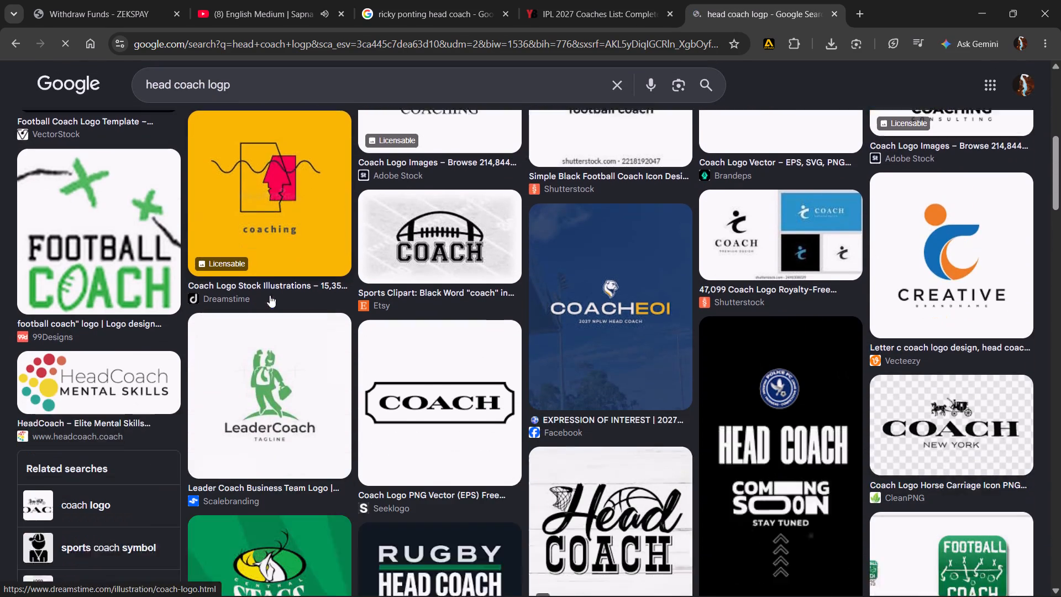
{"action": "scroll", "coordinate": [270, 295], "scroll_direction": "down", "scroll_amount": 4}
{"action": "scroll", "coordinate": [260, 401], "scroll_direction": "down", "scroll_amount": 2}
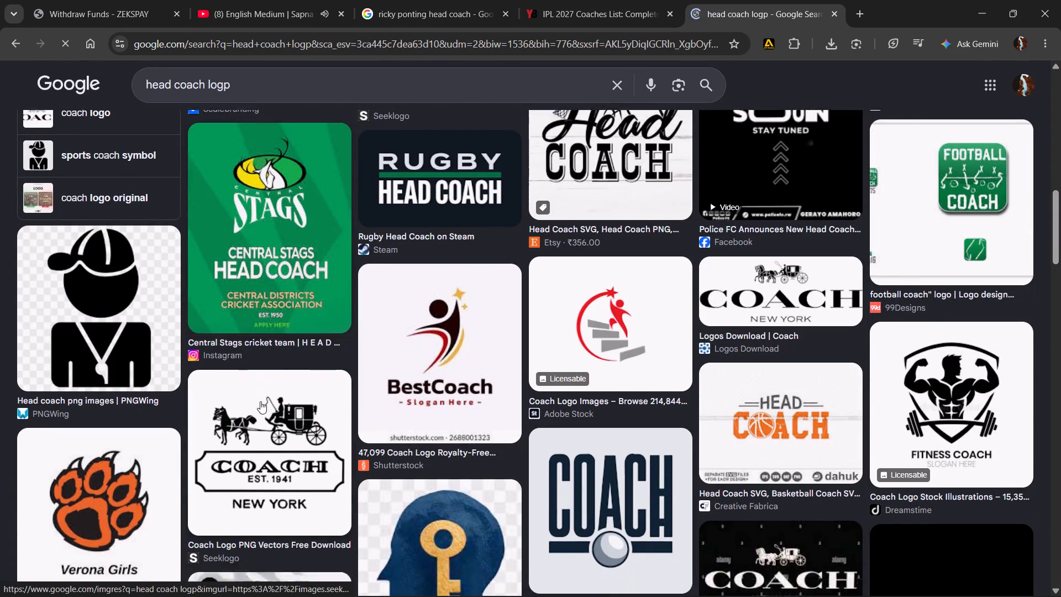
{"action": "scroll", "coordinate": [260, 401], "scroll_direction": "down", "scroll_amount": 3}
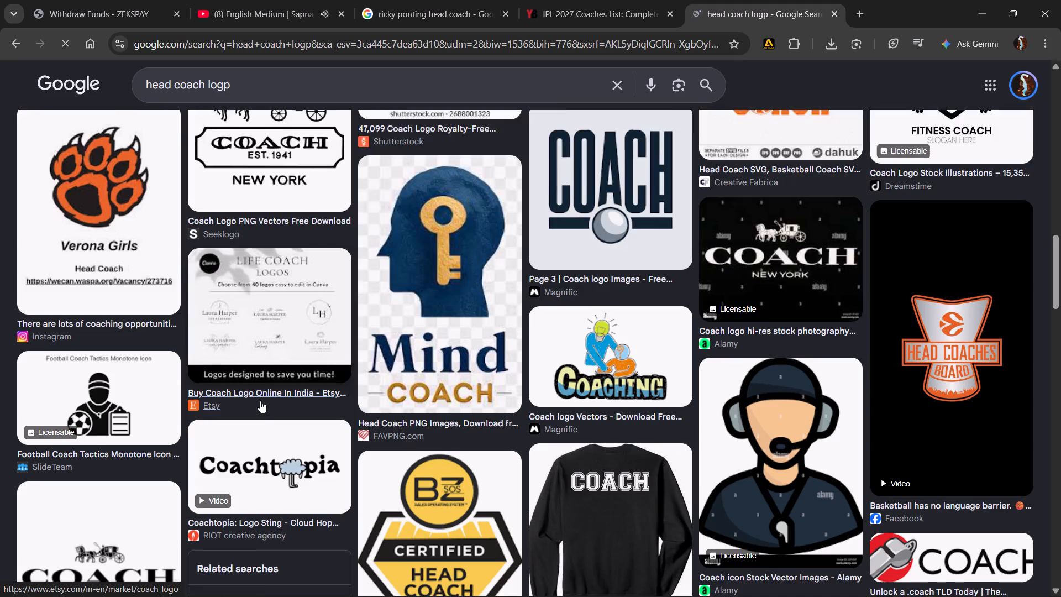
{"action": "scroll", "coordinate": [260, 401], "scroll_direction": "down", "scroll_amount": 6}
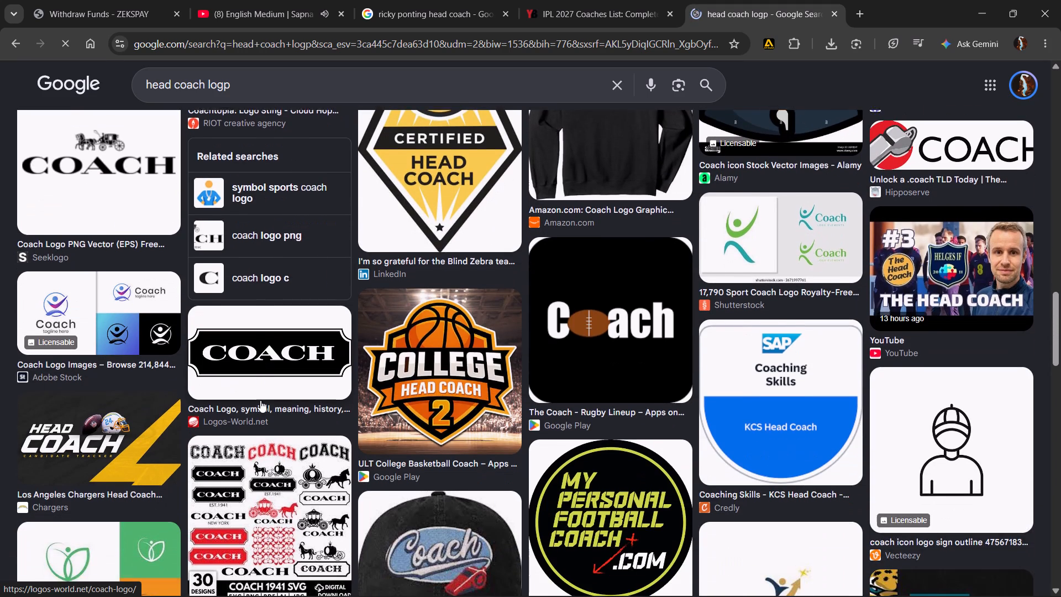
{"action": "scroll", "coordinate": [260, 400], "scroll_direction": "down", "scroll_amount": 9}
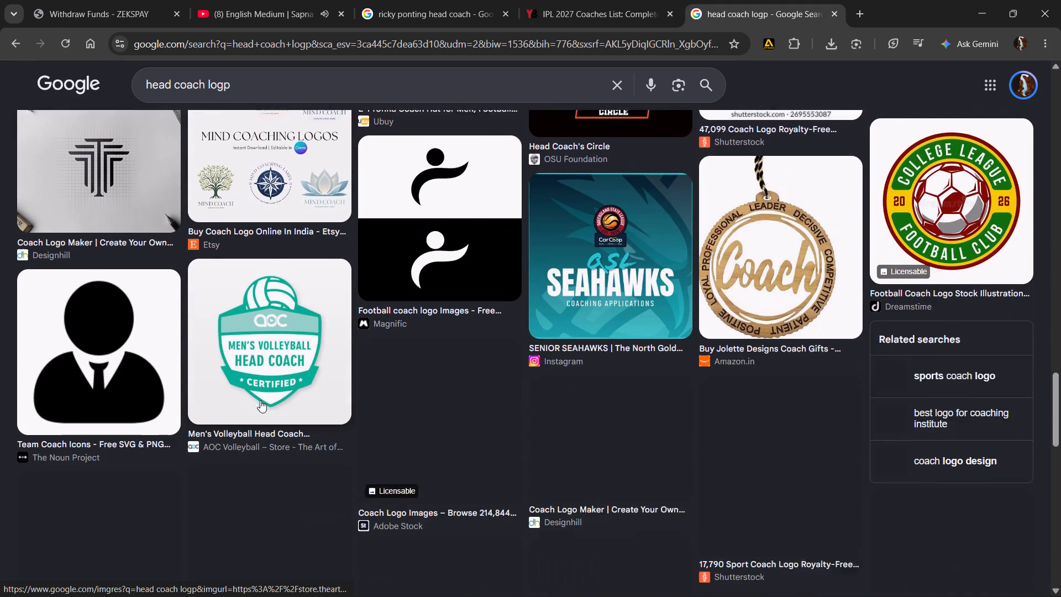
{"action": "scroll", "coordinate": [260, 400], "scroll_direction": "down", "scroll_amount": 3}
{"action": "scroll", "coordinate": [260, 400], "scroll_direction": "up", "scroll_amount": 7}
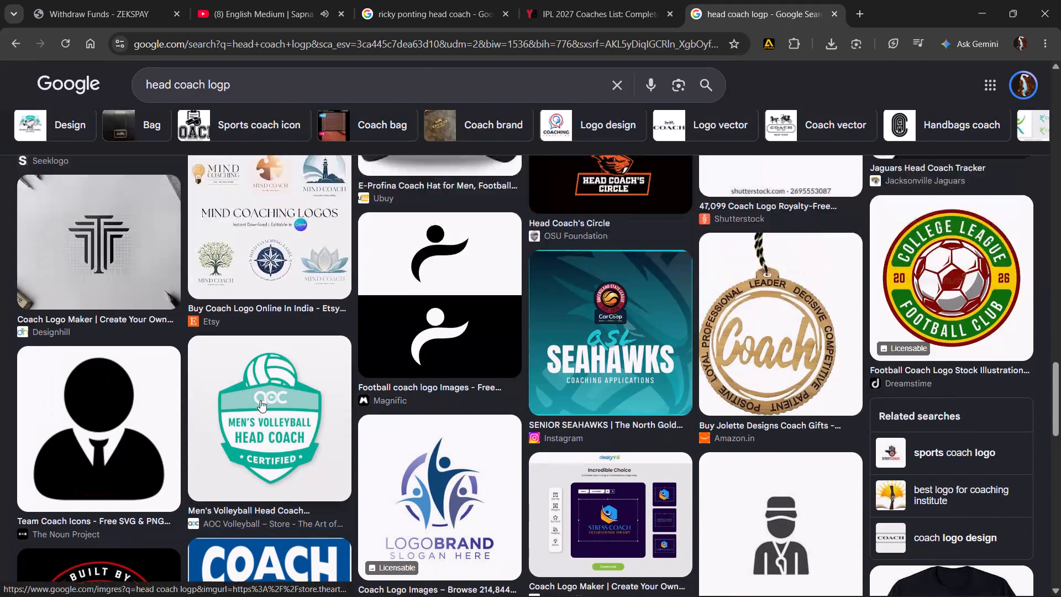
{"action": "scroll", "coordinate": [260, 400], "scroll_direction": "up", "scroll_amount": 14}
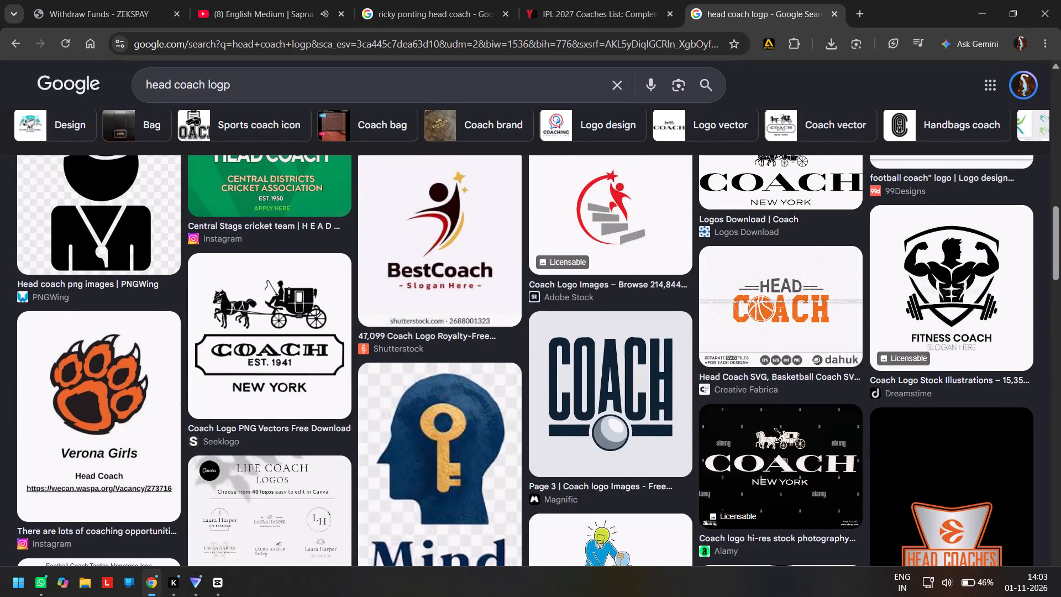
Switch to CapCut, set the playhead at 00:00:00:03 and browse the Title text templates for an opening heading.
{"action": "left_click", "coordinate": [222, 582]}
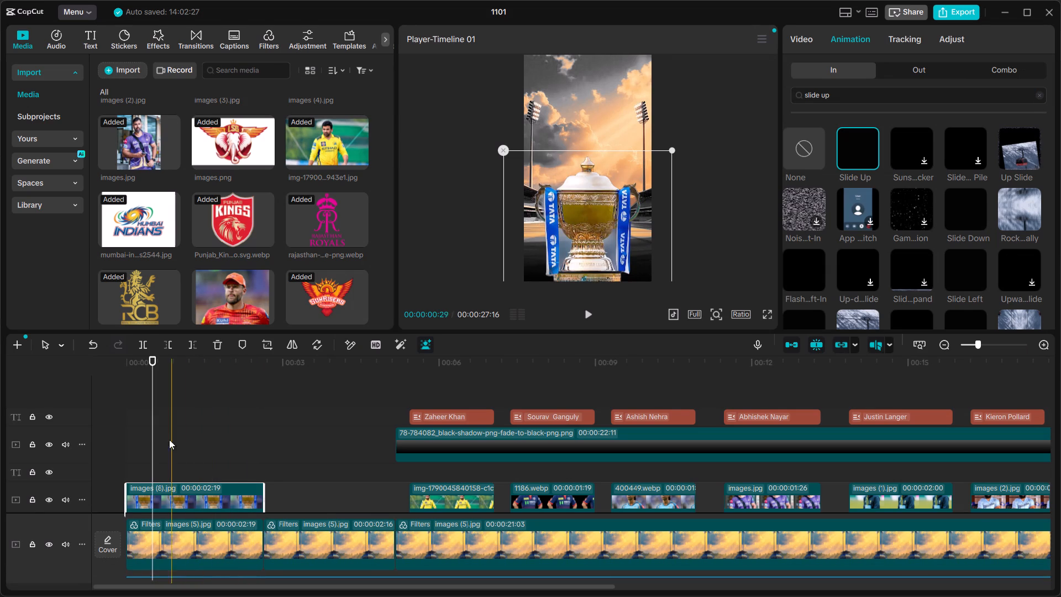
{"action": "left_click", "coordinate": [124, 413]}
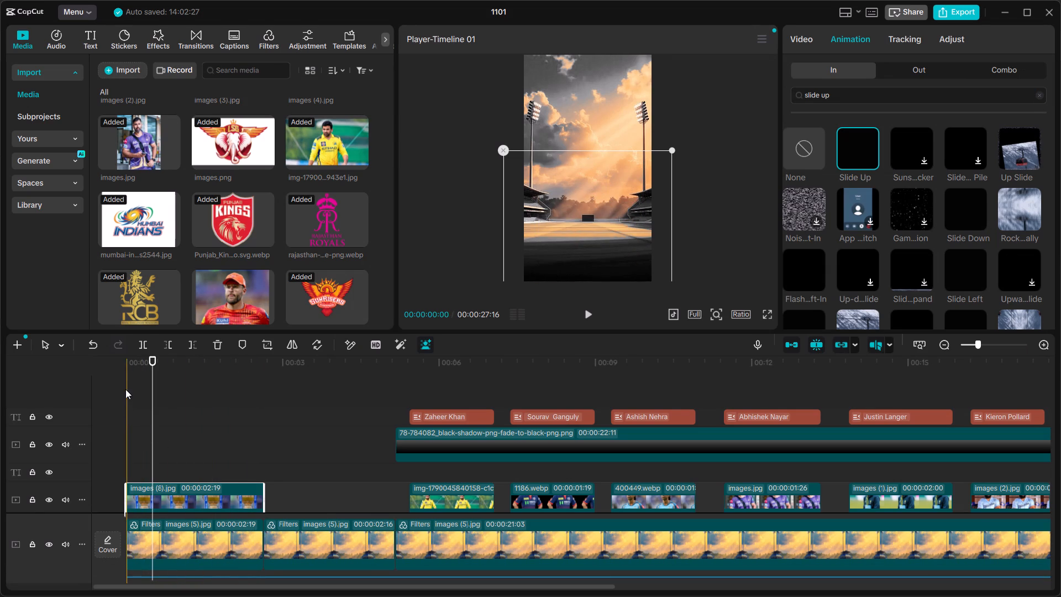
{"action": "left_click", "coordinate": [125, 389]}
{"action": "left_click", "coordinate": [132, 384]}
{"action": "left_click", "coordinate": [132, 384]}
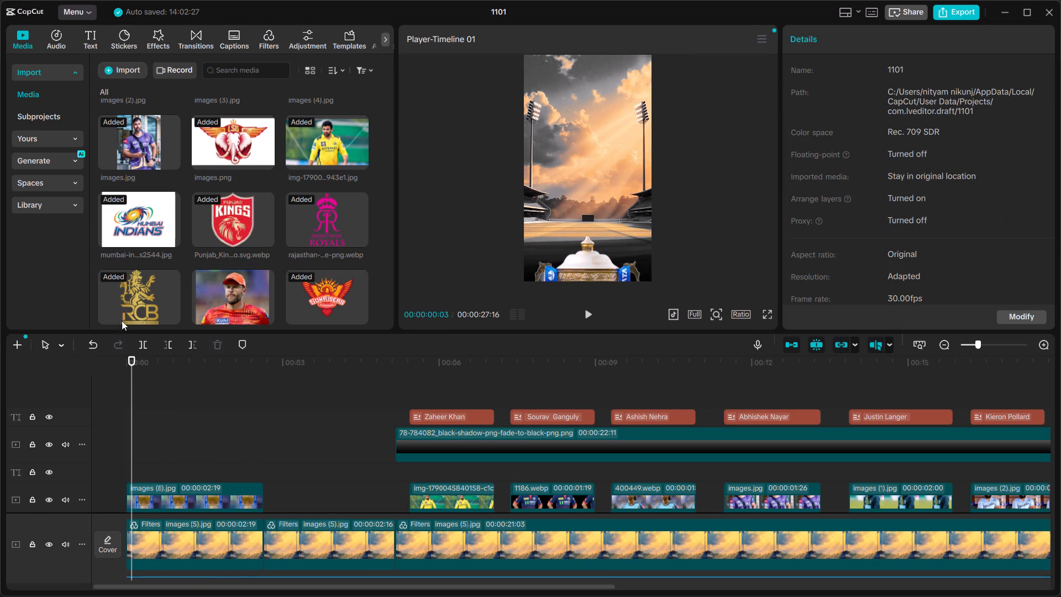
{"action": "left_click", "coordinate": [85, 39]}
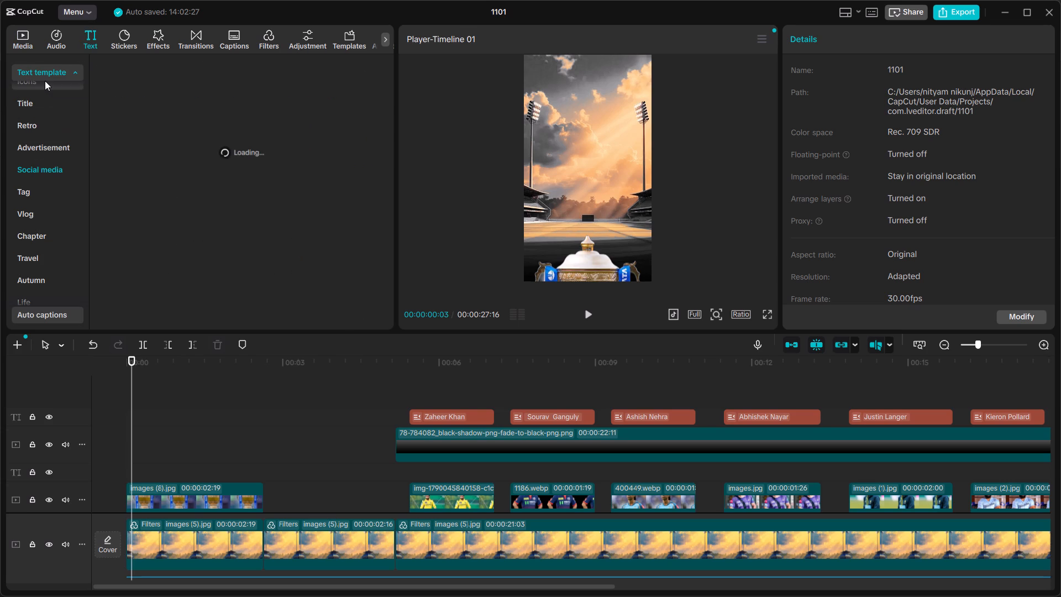
{"action": "left_click", "coordinate": [45, 78]}
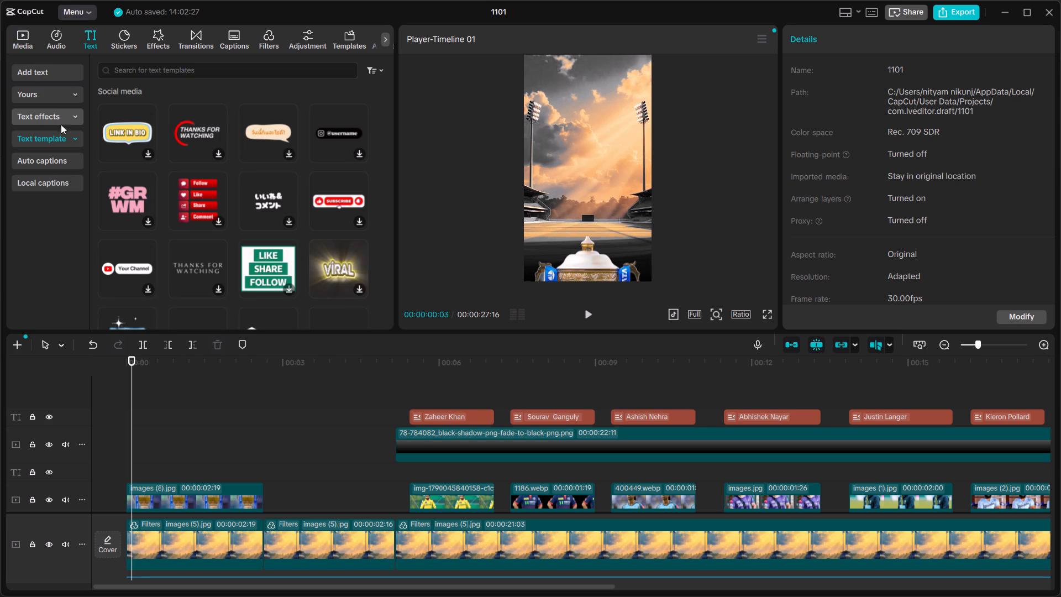
{"action": "left_click", "coordinate": [62, 142]}
{"action": "scroll", "coordinate": [52, 233], "scroll_direction": "down", "scroll_amount": 1}
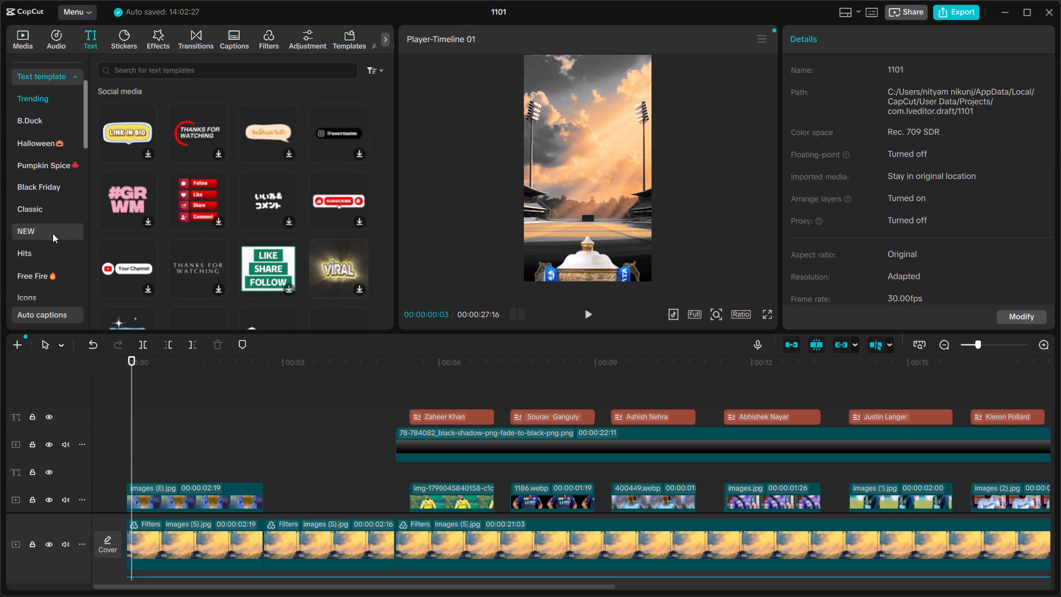
{"action": "scroll", "coordinate": [52, 233], "scroll_direction": "down", "scroll_amount": 1}
{"action": "left_click", "coordinate": [46, 249]}
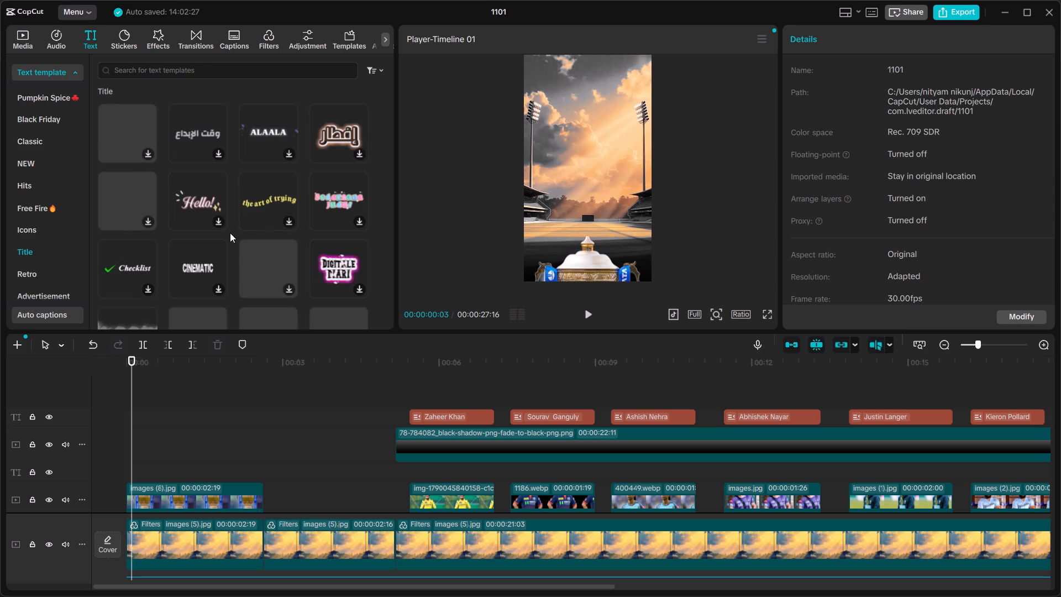
{"action": "scroll", "coordinate": [225, 234], "scroll_direction": "down", "scroll_amount": 3}
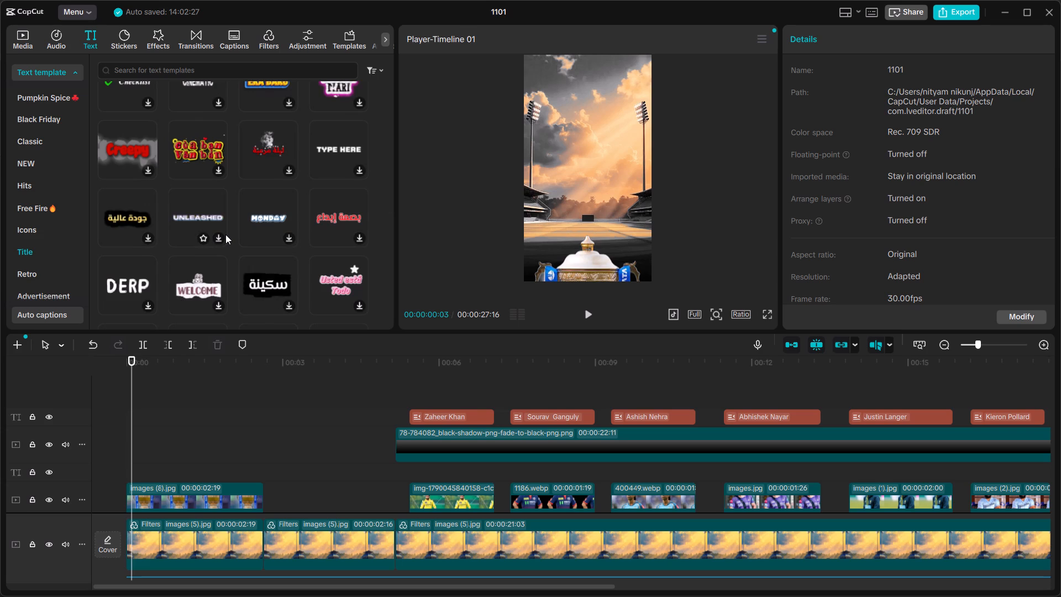
{"action": "scroll", "coordinate": [211, 222], "scroll_direction": "down", "scroll_amount": 4}
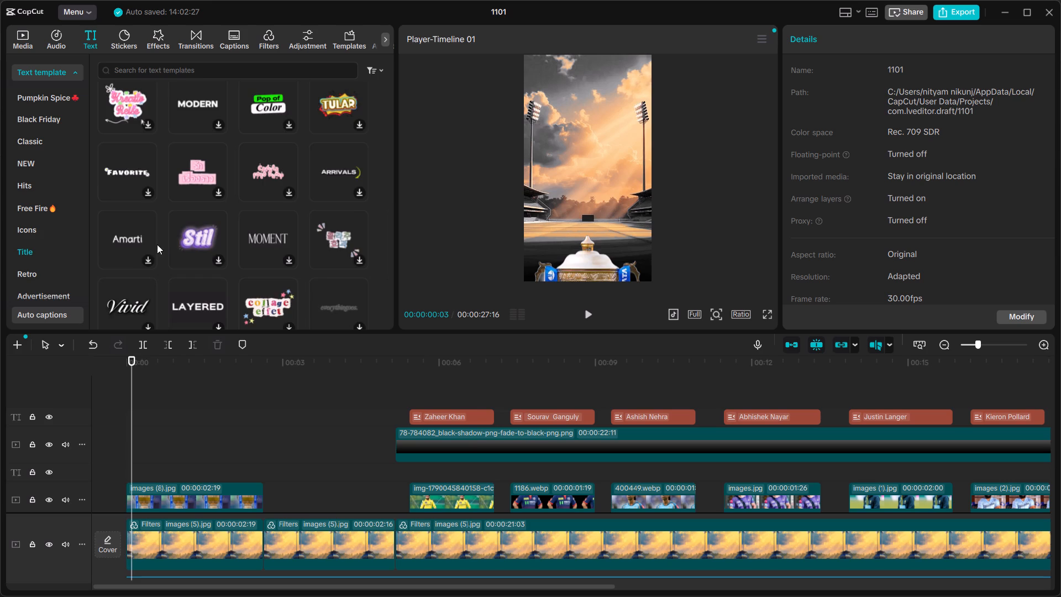
{"action": "scroll", "coordinate": [149, 235], "scroll_direction": "down", "scroll_amount": 2}
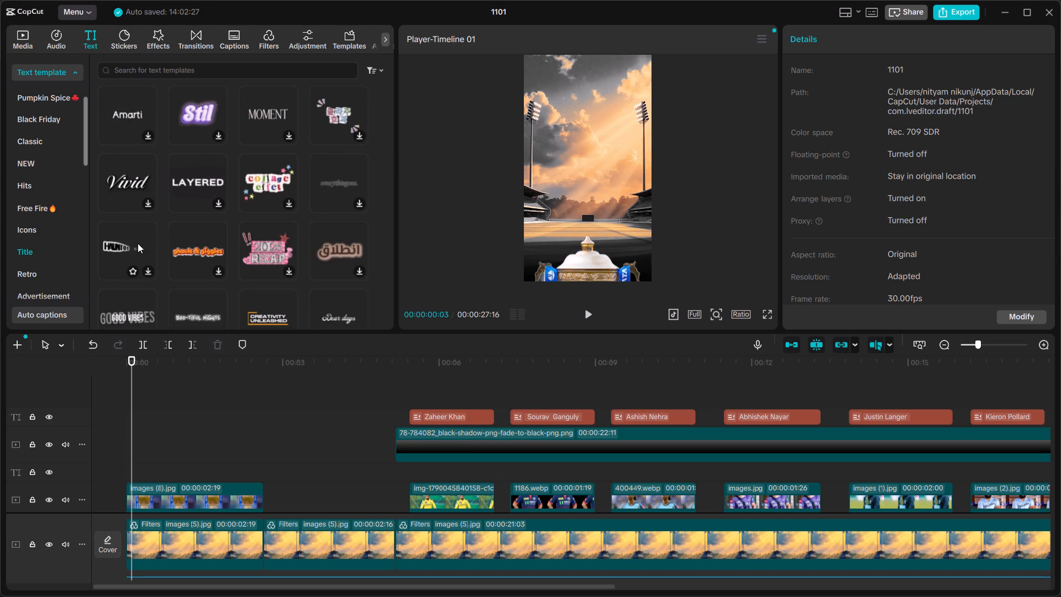
{"action": "scroll", "coordinate": [138, 243], "scroll_direction": "down", "scroll_amount": 2}
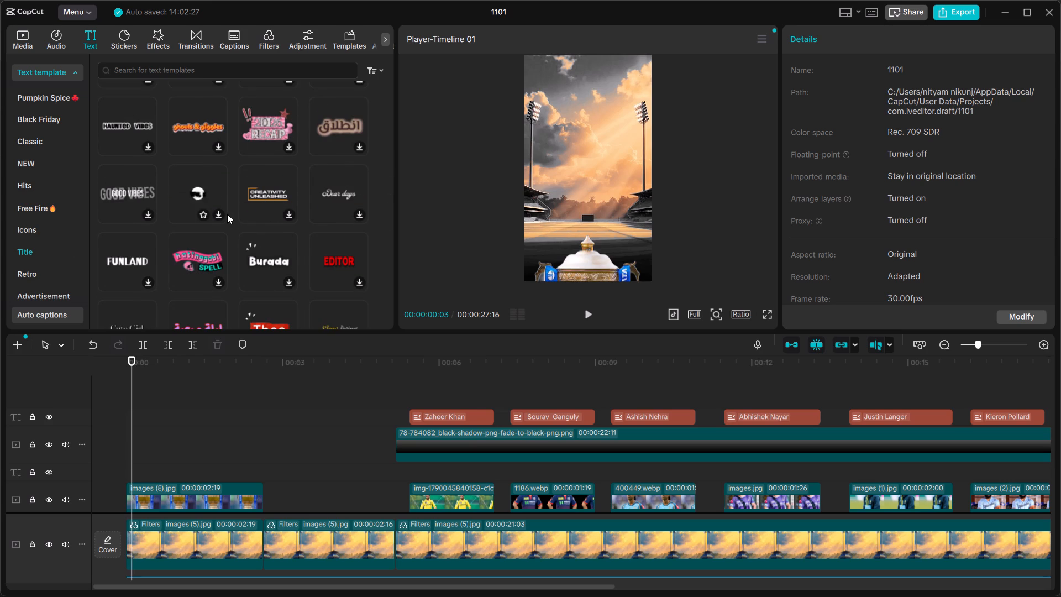
{"action": "scroll", "coordinate": [227, 214], "scroll_direction": "down", "scroll_amount": 1}
{"action": "scroll", "coordinate": [176, 245], "scroll_direction": "down", "scroll_amount": 1}
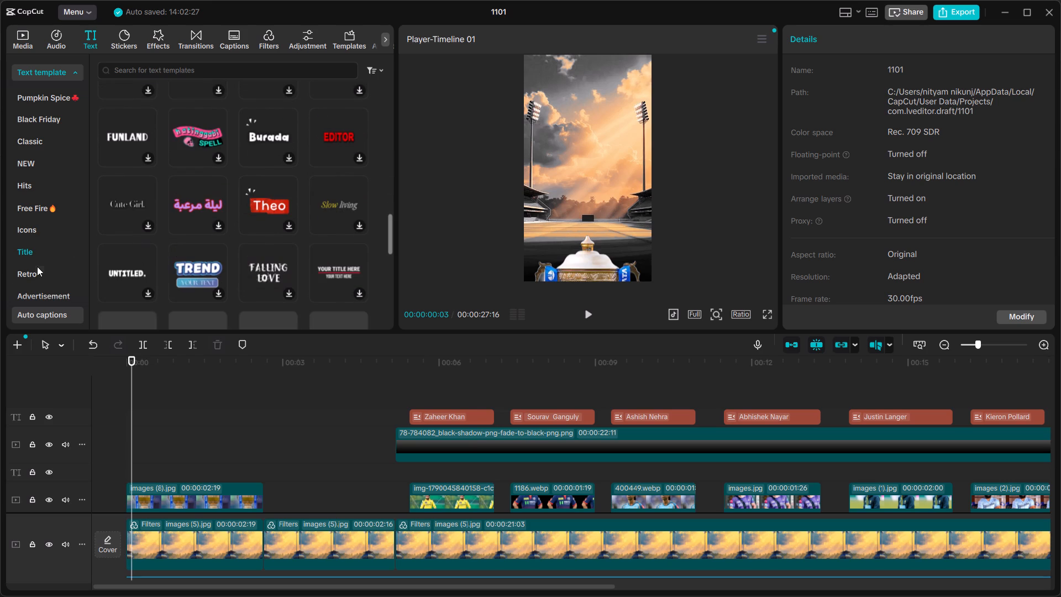
Check the Retro and Sports text templates, and add the red VICTOIRE Sports template above the opening trophy clip at 00:00:00:03.
{"action": "left_click", "coordinate": [37, 266]}
{"action": "scroll", "coordinate": [37, 266], "scroll_direction": "down", "scroll_amount": 3}
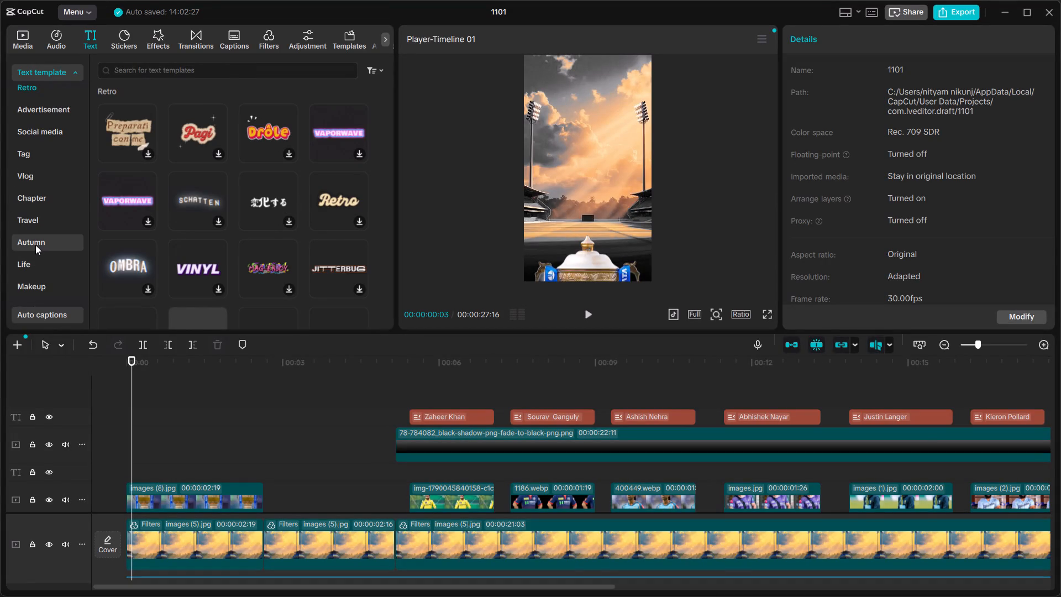
{"action": "scroll", "coordinate": [35, 245], "scroll_direction": "down", "scroll_amount": 1}
{"action": "left_click", "coordinate": [54, 282]}
{"action": "left_click", "coordinate": [46, 287]}
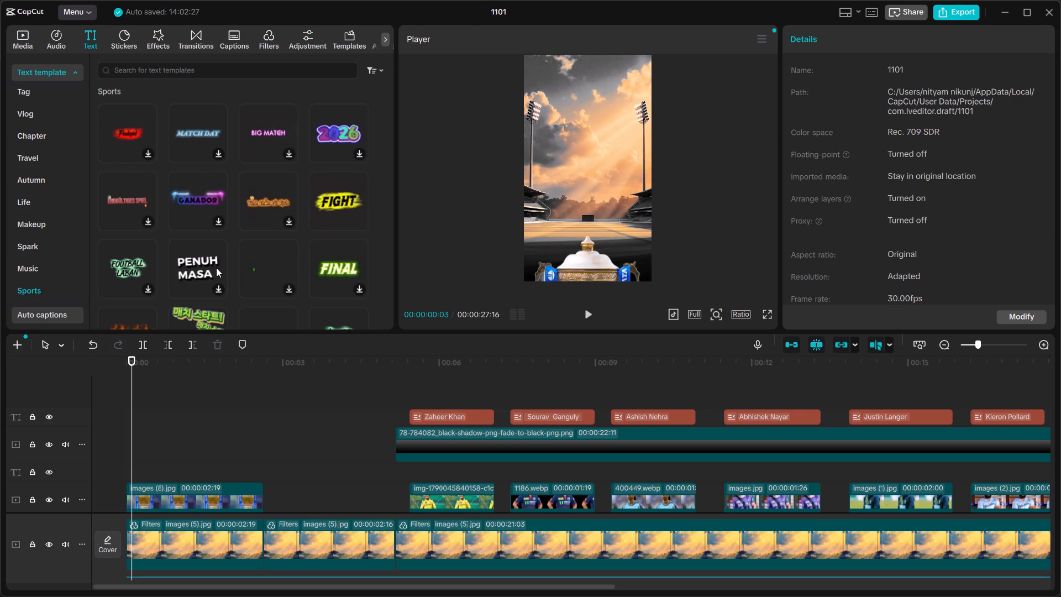
{"action": "scroll", "coordinate": [201, 260], "scroll_direction": "down", "scroll_amount": 1}
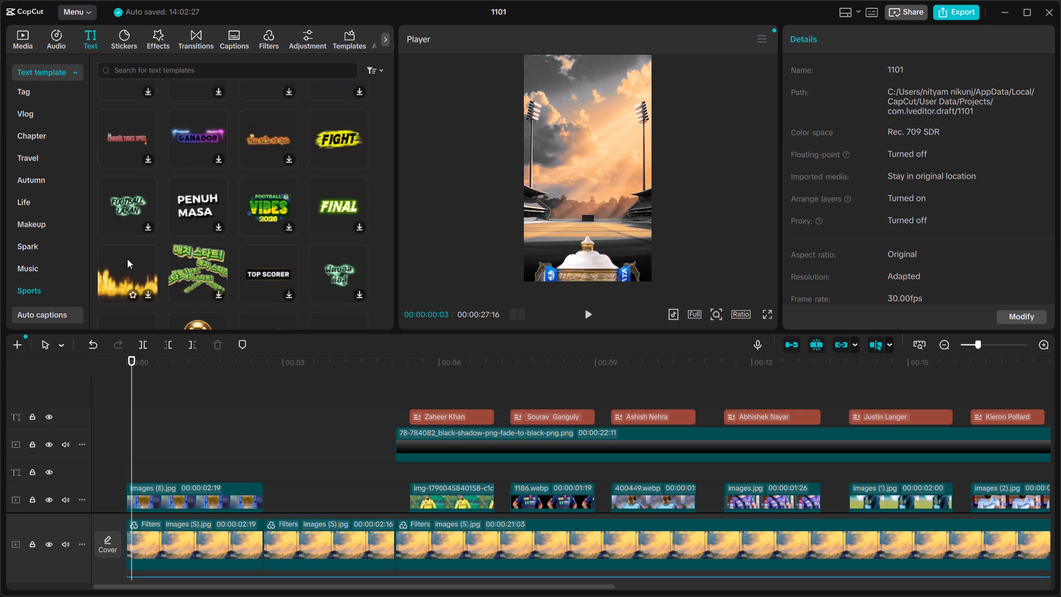
{"action": "scroll", "coordinate": [184, 226], "scroll_direction": "down", "scroll_amount": 2}
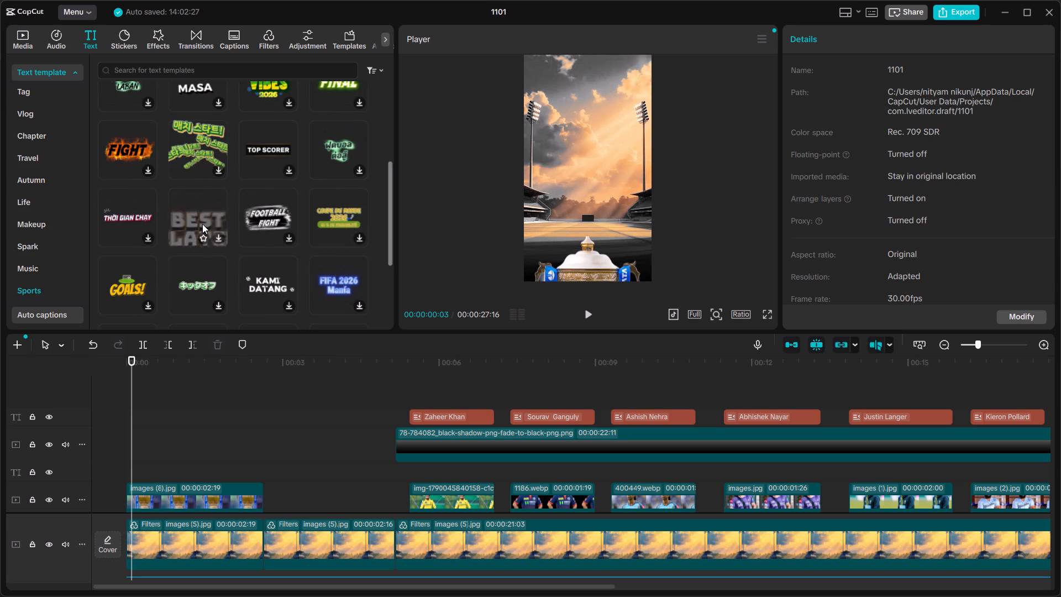
{"action": "scroll", "coordinate": [138, 217], "scroll_direction": "down", "scroll_amount": 2}
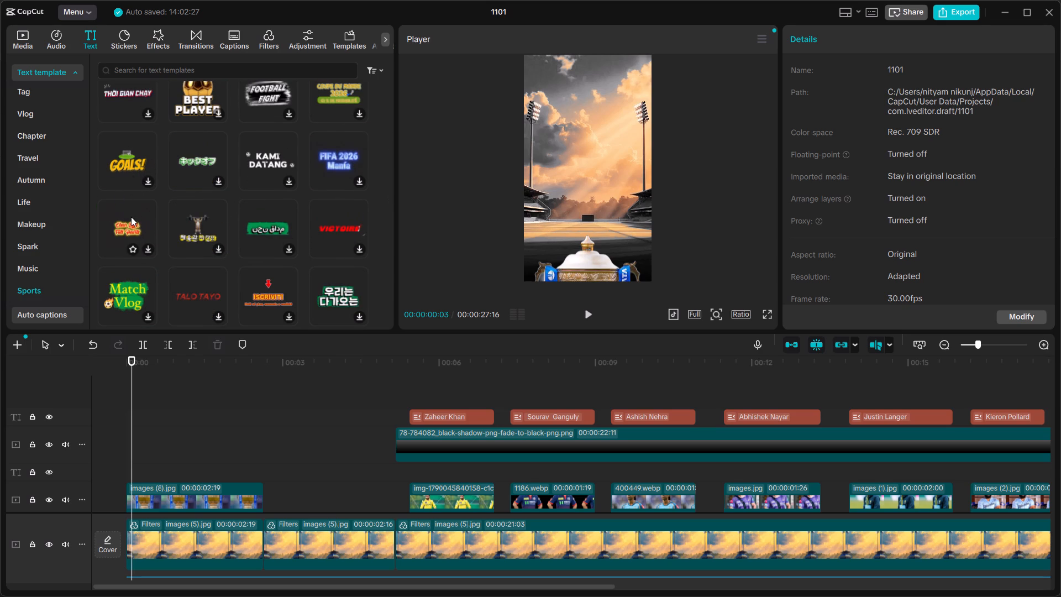
{"action": "scroll", "coordinate": [164, 229], "scroll_direction": "down", "scroll_amount": 1}
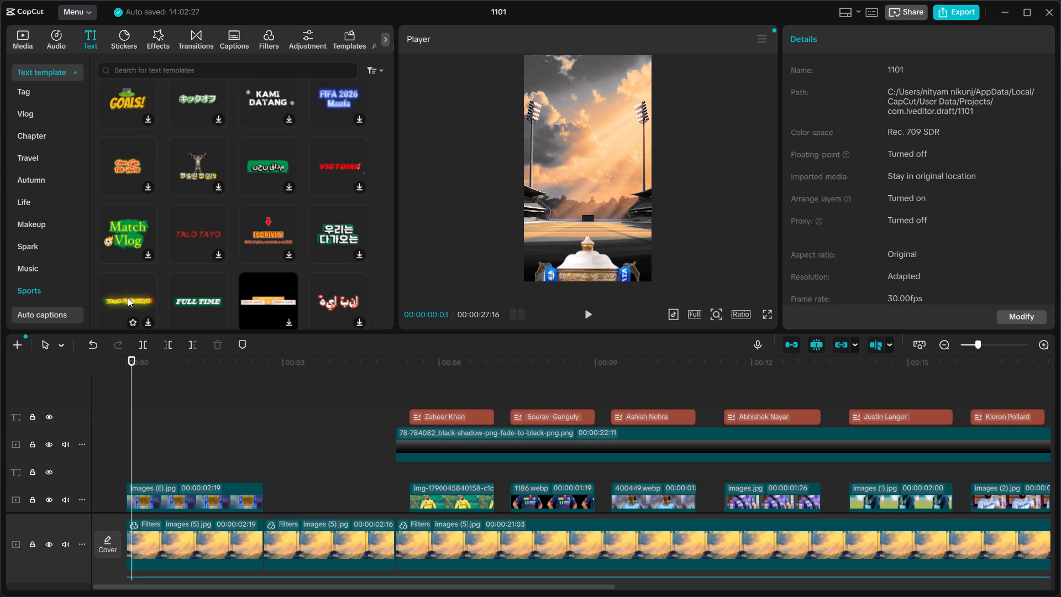
{"action": "left_click", "coordinate": [323, 155]}
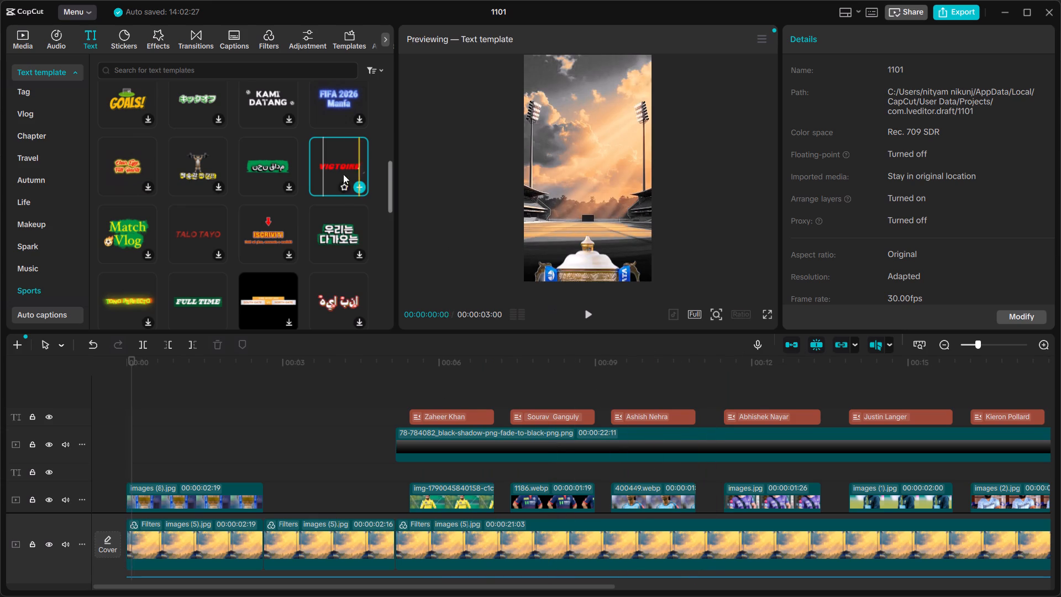
{"action": "left_click_drag", "start_coordinate": [322, 160], "coordinate": [131, 458]}
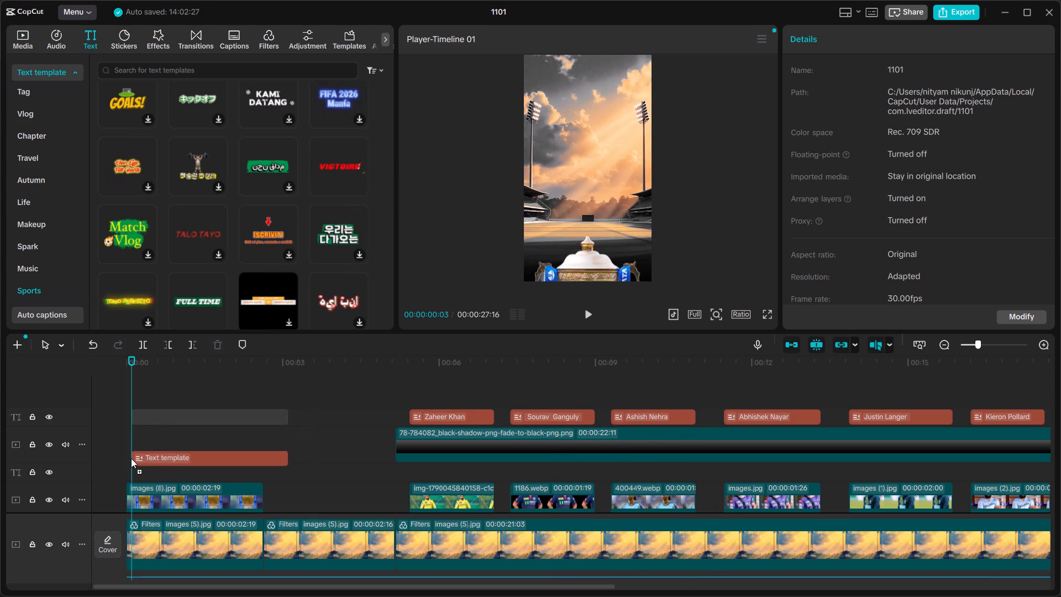
{"action": "left_click_drag", "start_coordinate": [131, 458], "coordinate": [130, 458]}
Trim the end of the victoire text clip to match the end of the opening trophy clip.
{"action": "left_click_drag", "start_coordinate": [289, 407], "coordinate": [275, 412]}
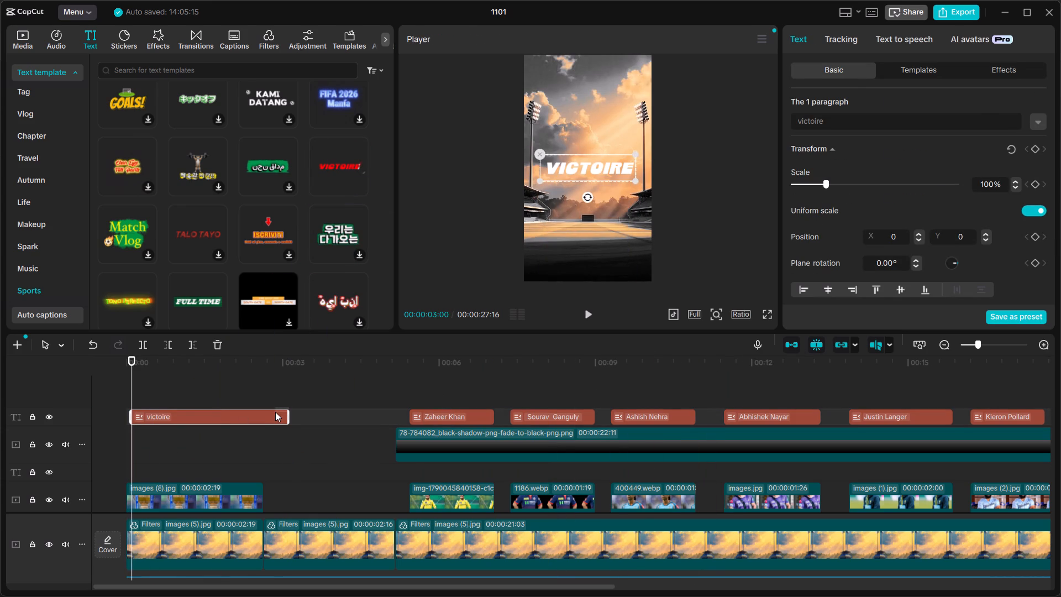
{"action": "left_click_drag", "start_coordinate": [275, 412], "coordinate": [271, 413]}
{"action": "left_click_drag", "start_coordinate": [291, 415], "coordinate": [260, 420]}
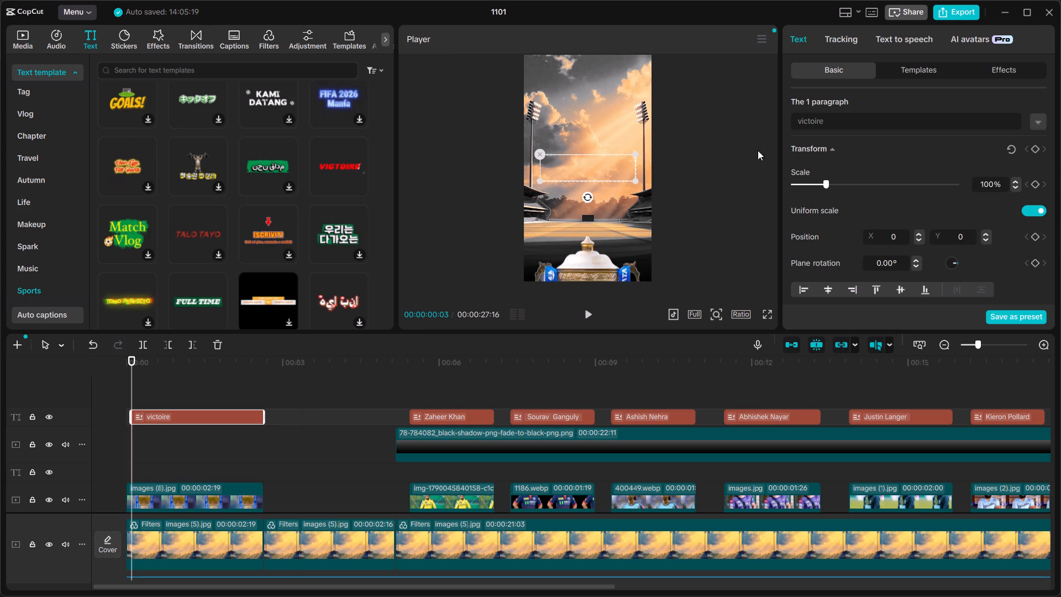
Switch to Chrome and open the Yardbarker IPL 2027 coaches list article.
{"action": "left_click", "coordinate": [151, 592]}
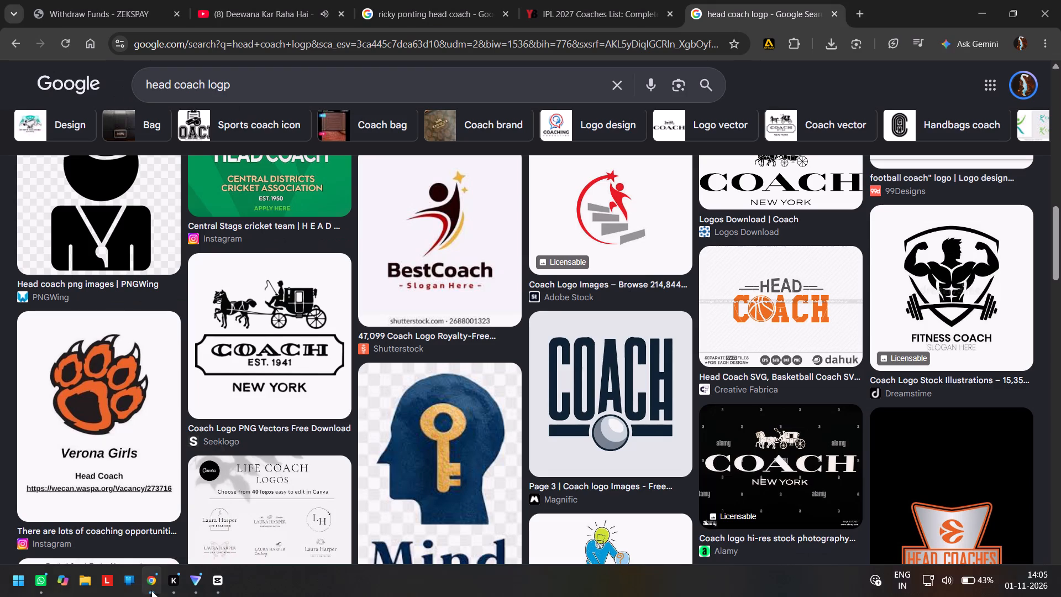
{"action": "left_click", "coordinate": [572, 0]}
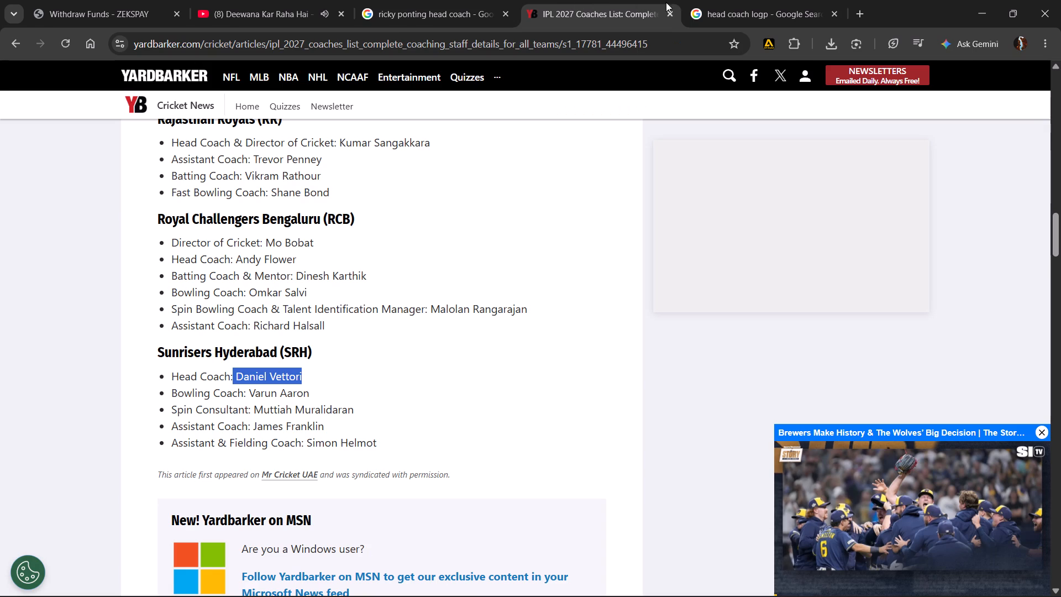
Find the Delhi Capitals staff list in the article and copy the words "Head Coach" from it.
{"action": "scroll", "coordinate": [465, 277], "scroll_direction": "up", "scroll_amount": 18}
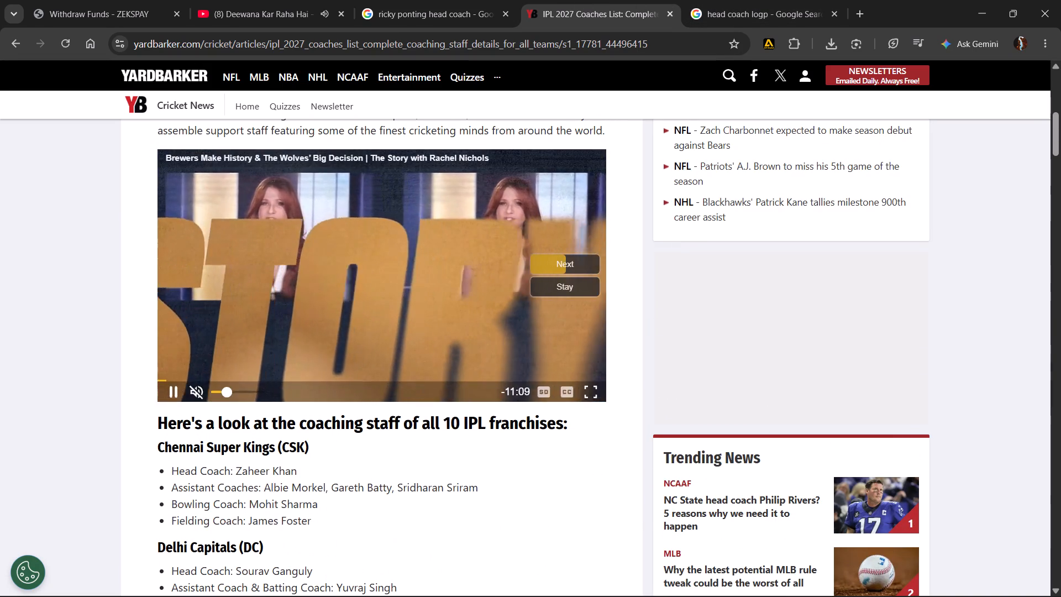
{"action": "scroll", "coordinate": [361, 464], "scroll_direction": "down", "scroll_amount": 2}
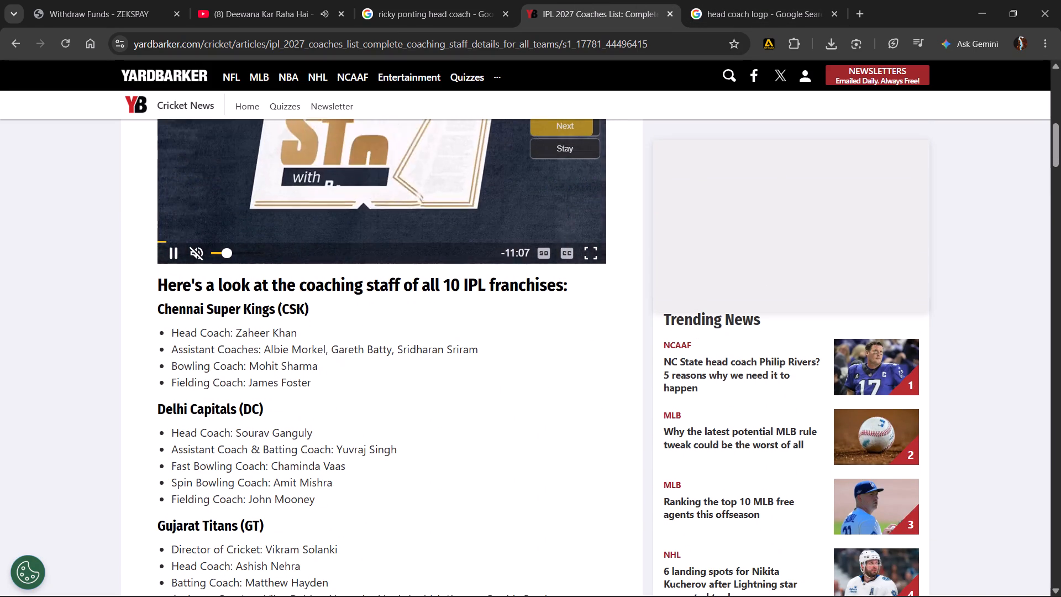
{"action": "left_click_drag", "start_coordinate": [171, 437], "coordinate": [224, 433]}
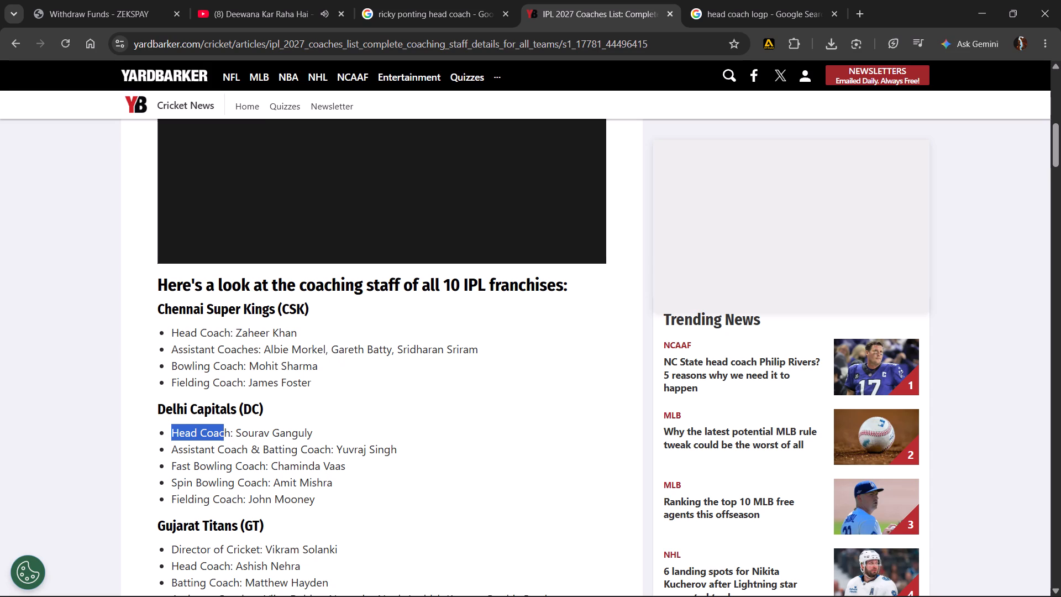
{"action": "left_click_drag", "start_coordinate": [224, 433], "coordinate": [228, 433]}
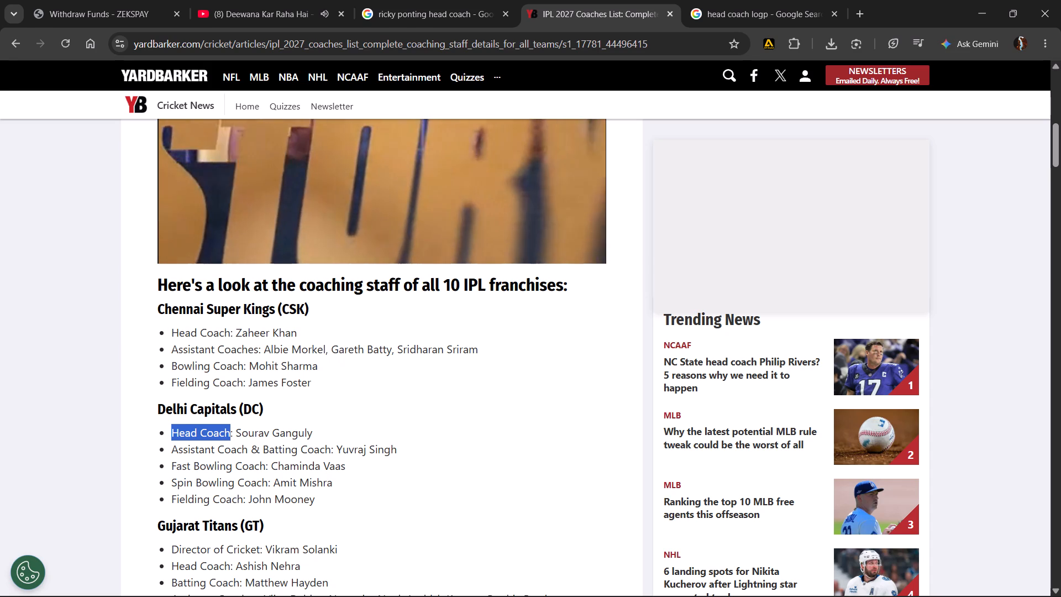
{"action": "key", "text": "ctrl+c"}
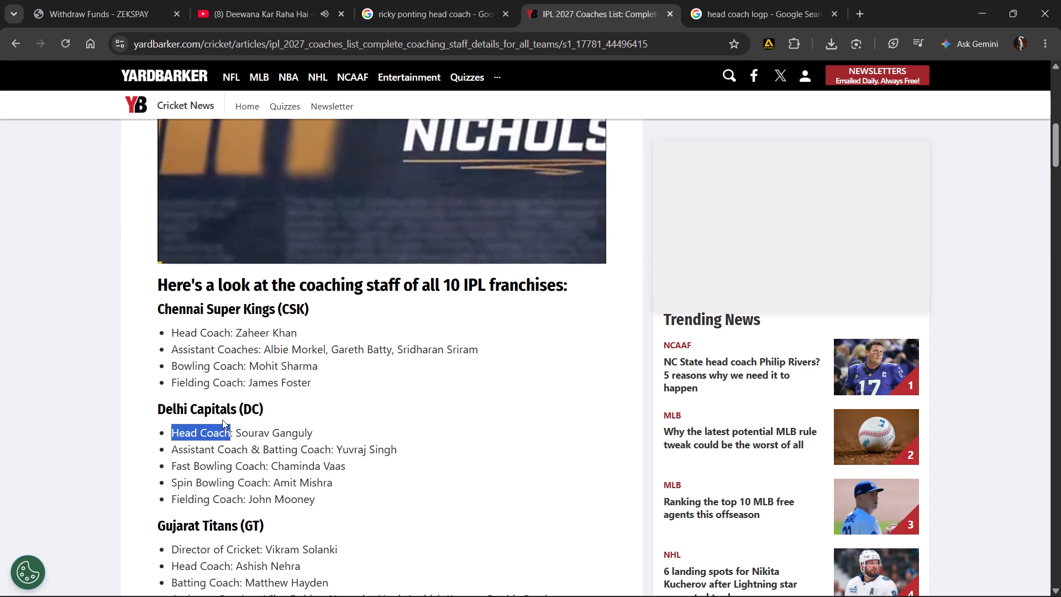
Switch to CapCut and replace the victoire text of the opening title with the copied "Head Coach".
{"action": "key", "text": "alt+Tab"}
{"action": "left_click", "coordinate": [825, 122]}
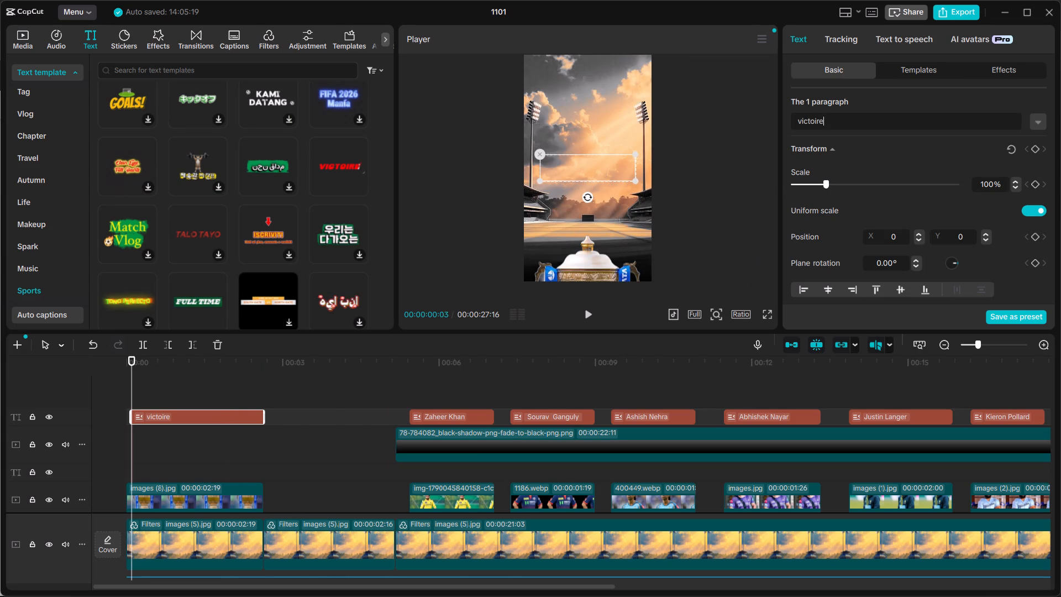
{"action": "key", "text": "BackSpace"}
{"action": "key", "text": "BackSpace"}
{"action": "key", "text": "BackSpace"}
{"action": "key", "text": "BackSpace"}
{"action": "key", "text": "BackSpace"}
{"action": "key", "text": "BackSpace"}
{"action": "key", "text": "BackSpace"}
{"action": "key", "text": "BackSpace"}
{"action": "key", "text": "BackSpace"}
{"action": "key", "text": "BackSpace"}
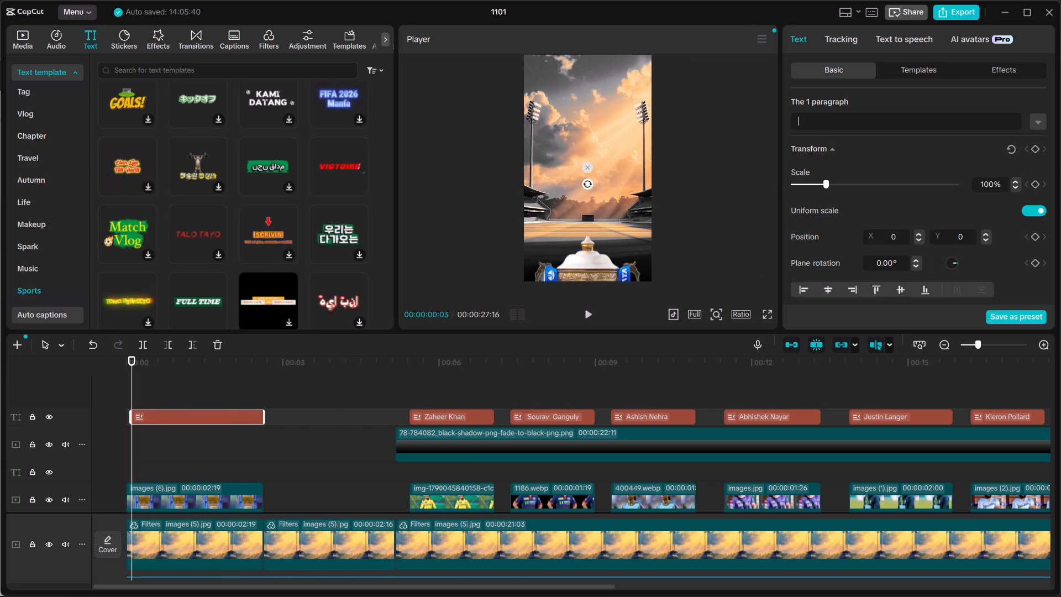
{"action": "key", "text": "BackSpace"}
{"action": "key", "text": "ctrl+c"}
{"action": "key", "text": "ctrl+v"}
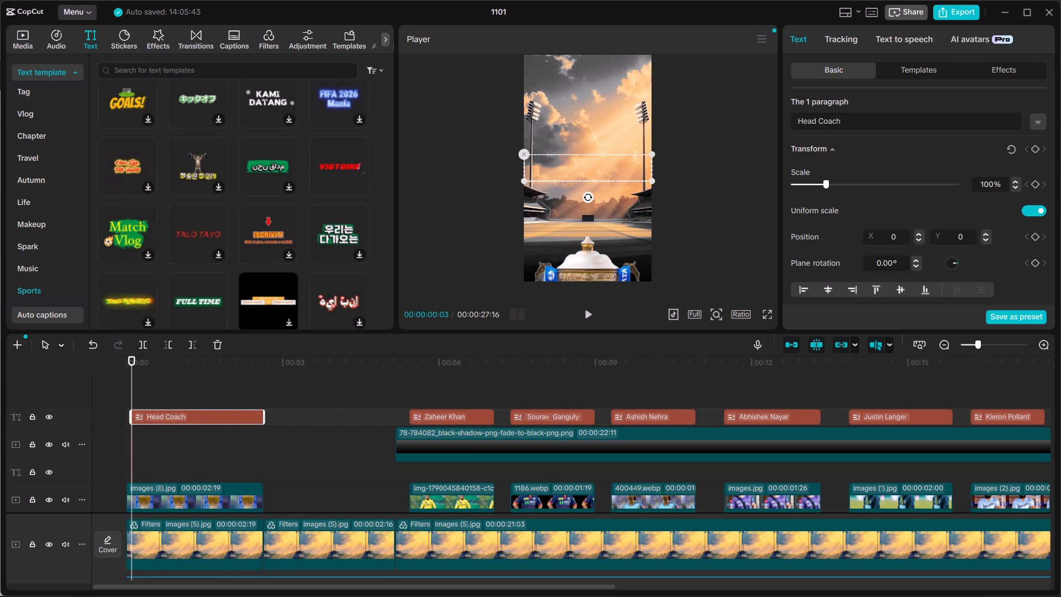
Break the opening title onto two lines, with Head above Coach, adding a leading space to the text.
{"action": "left_click", "coordinate": [197, 392]}
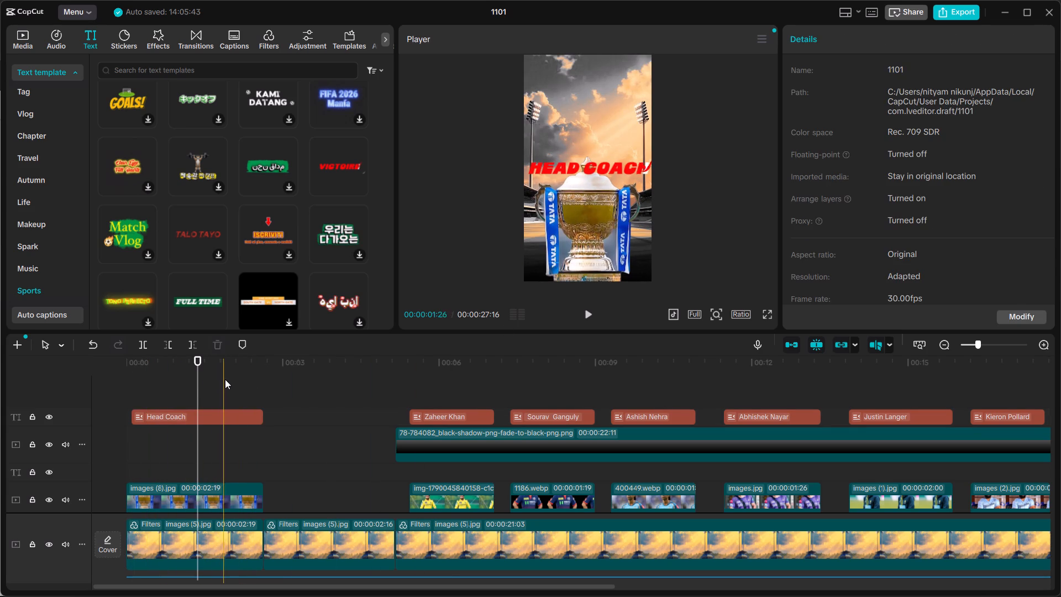
{"action": "left_click", "coordinate": [560, 167]}
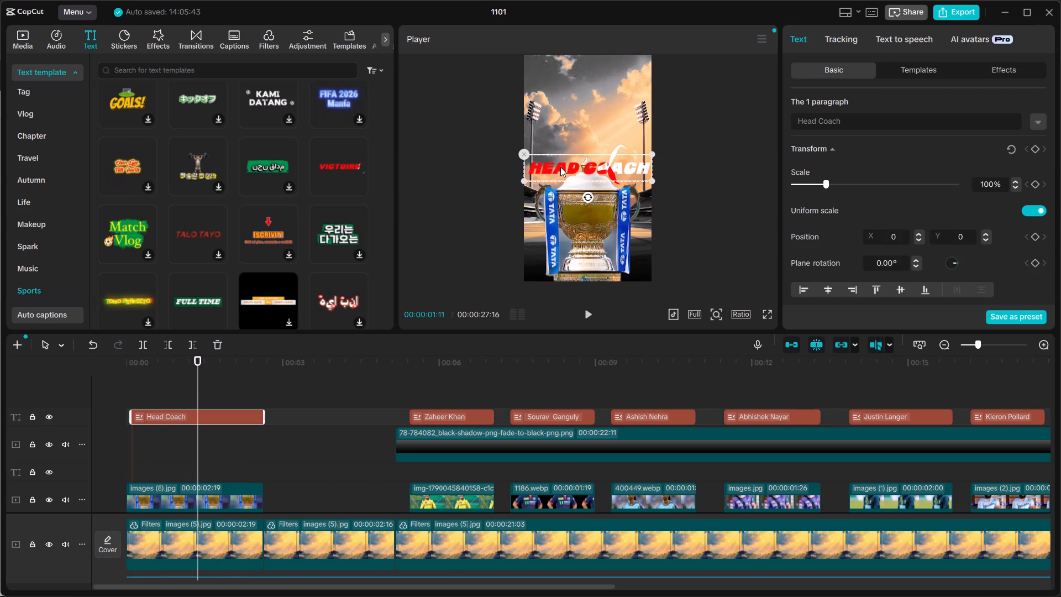
{"action": "left_click", "coordinate": [817, 123]}
{"action": "key", "text": "Return"}
{"action": "key", "text": "Up"}
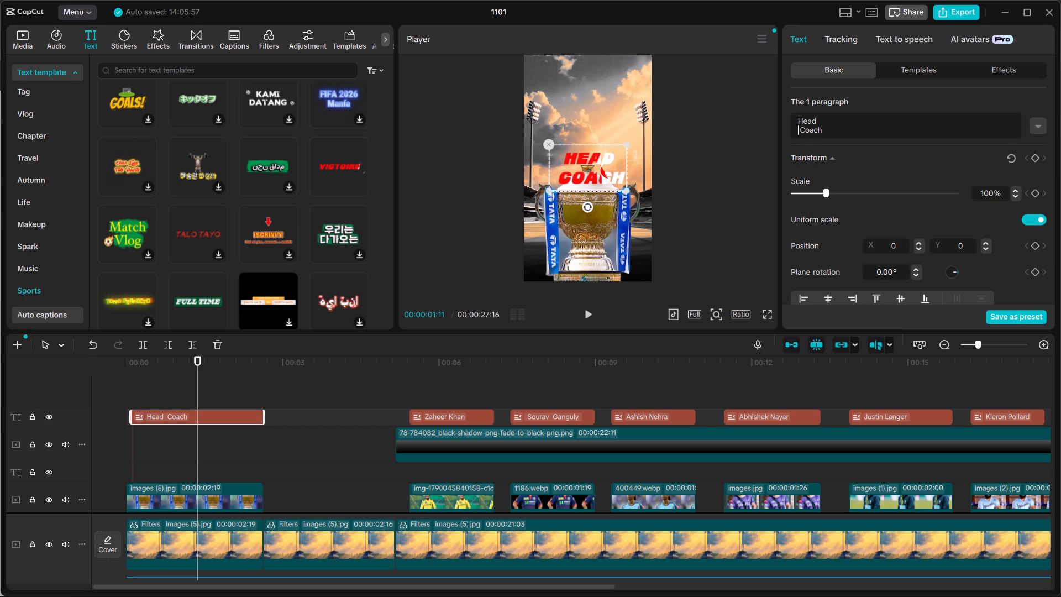
{"action": "key", "text": "space"}
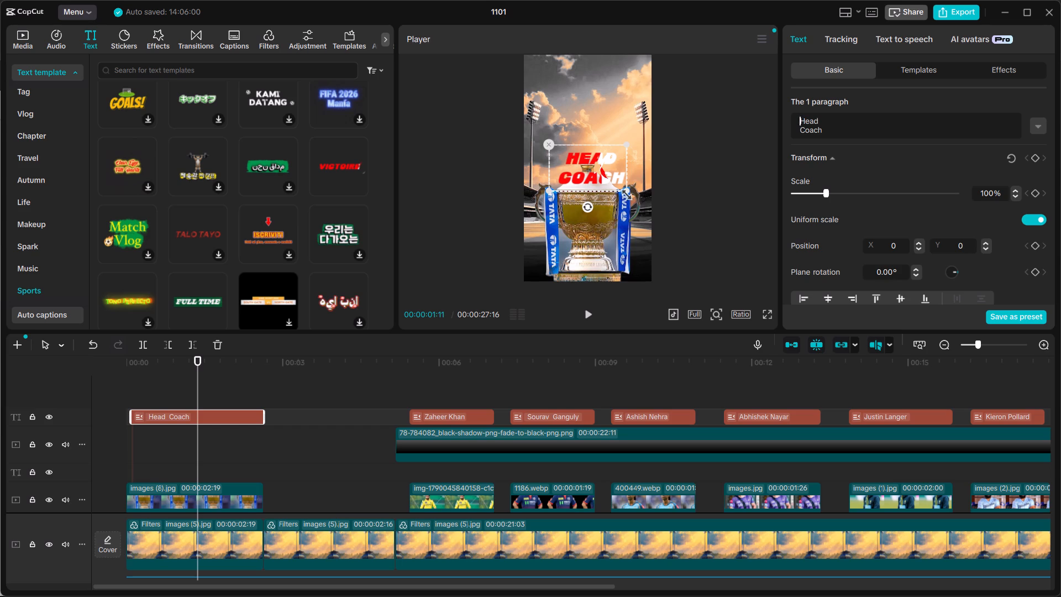
Enlarge the Head Coach title to about 163% and move it just above the trophy, at about X -105, Y 328.
{"action": "left_click_drag", "start_coordinate": [623, 192], "coordinate": [656, 215]}
{"action": "left_click_drag", "start_coordinate": [607, 183], "coordinate": [584, 166]}
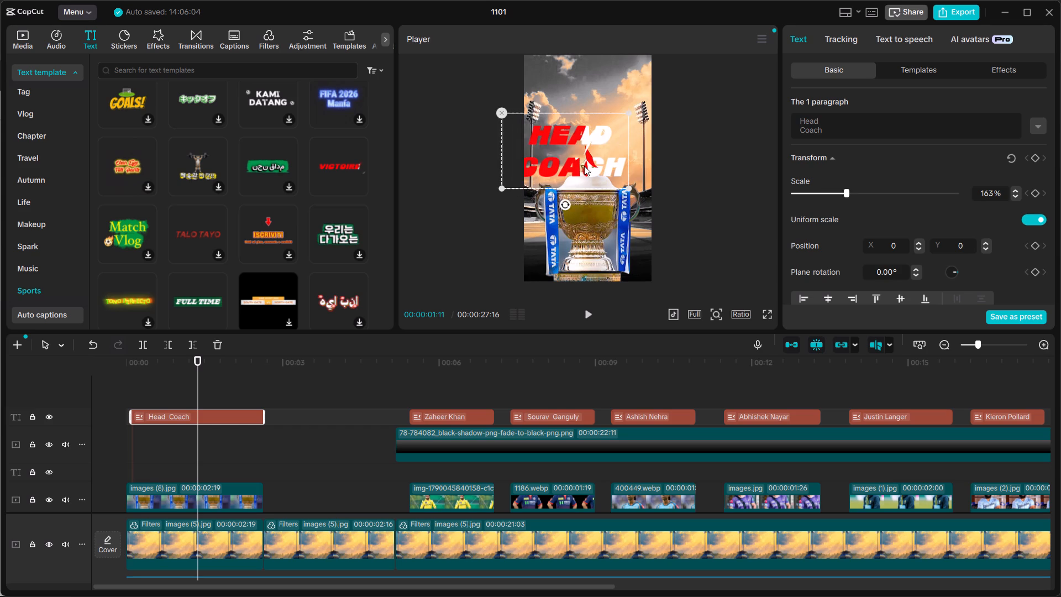
{"action": "left_click_drag", "start_coordinate": [584, 166], "coordinate": [600, 164]}
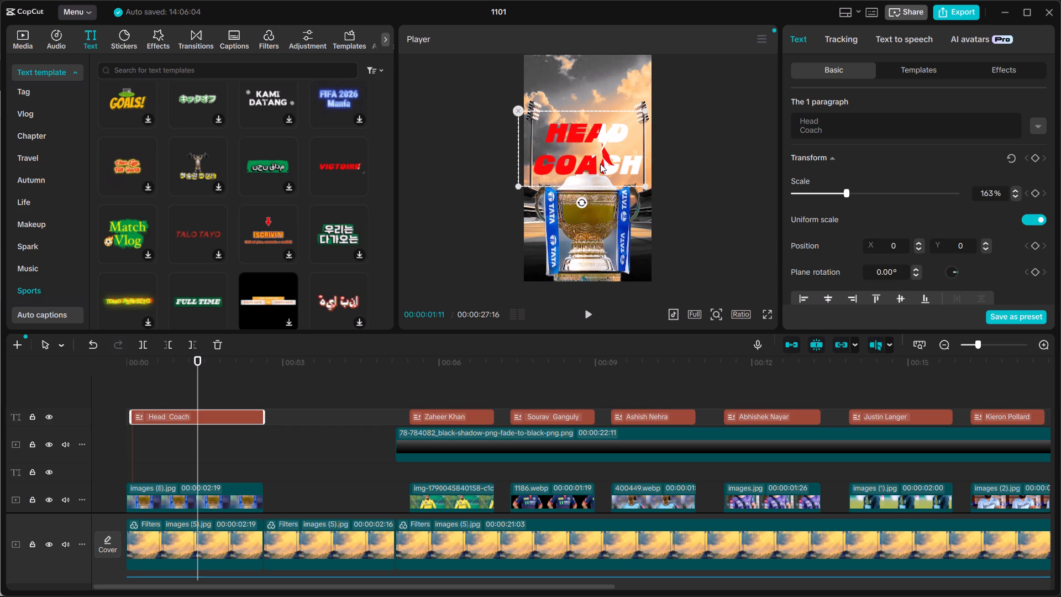
Restack the opening tracks so the trophy clip lies above the Head Coach text, both beginning at the timeline start.
{"action": "left_click", "coordinate": [217, 418]}
{"action": "left_click_drag", "start_coordinate": [217, 418], "coordinate": [216, 434]}
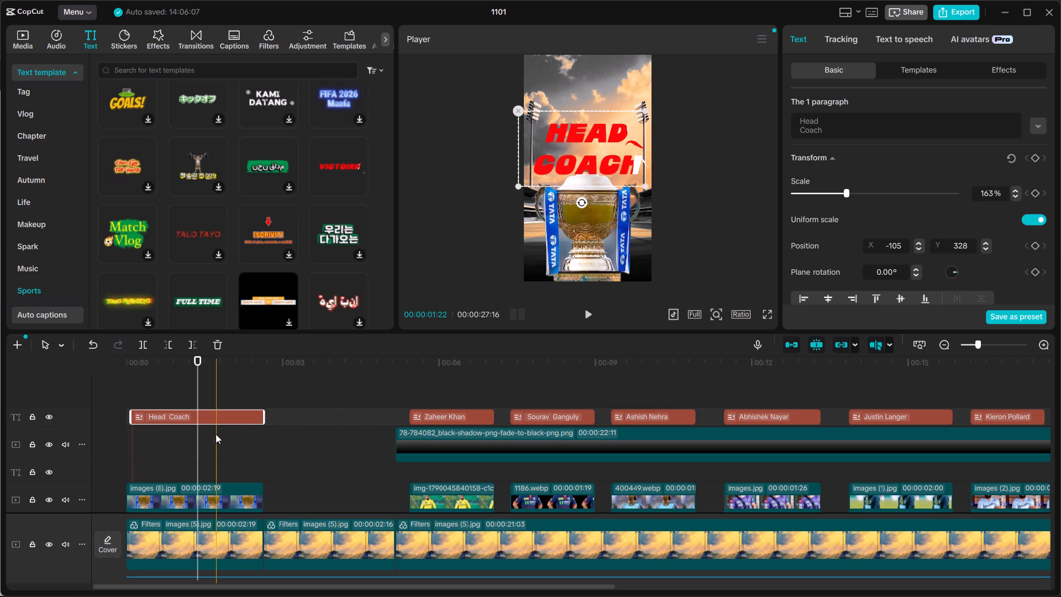
{"action": "left_click_drag", "start_coordinate": [216, 434], "coordinate": [215, 515]}
{"action": "left_click", "coordinate": [208, 494]}
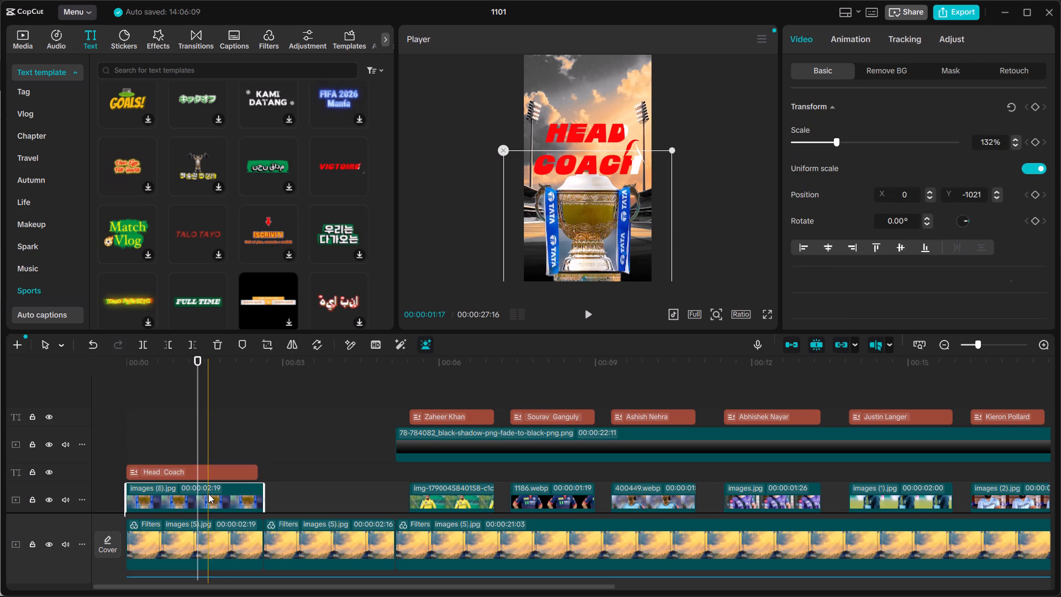
{"action": "left_click_drag", "start_coordinate": [208, 494], "coordinate": [209, 446]}
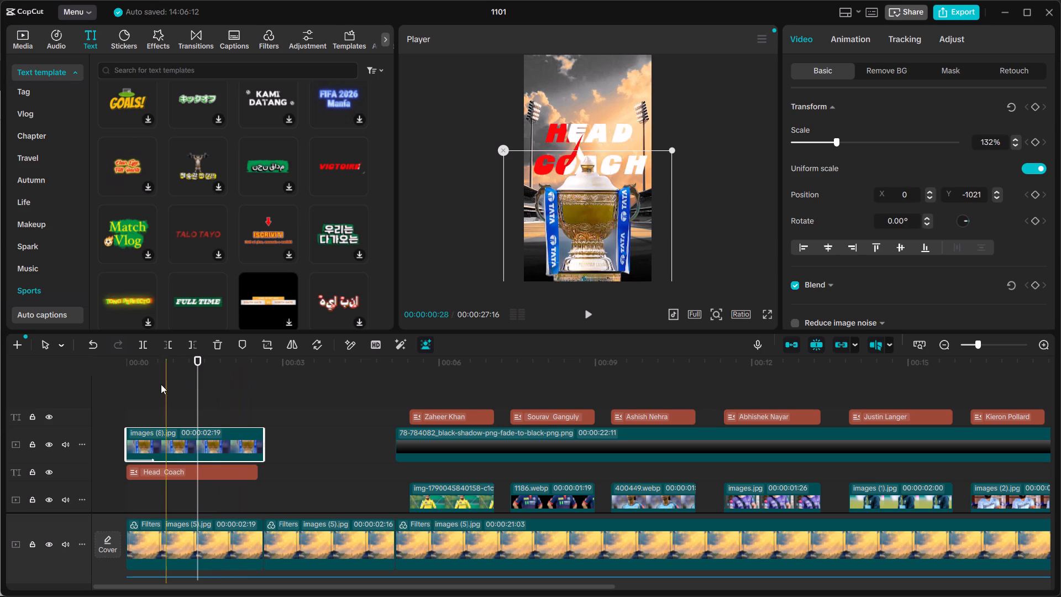
Play the opening from the start to check the Head Coach title behind the trophy.
{"action": "left_click", "coordinate": [128, 380]}
{"action": "key", "text": "space"}
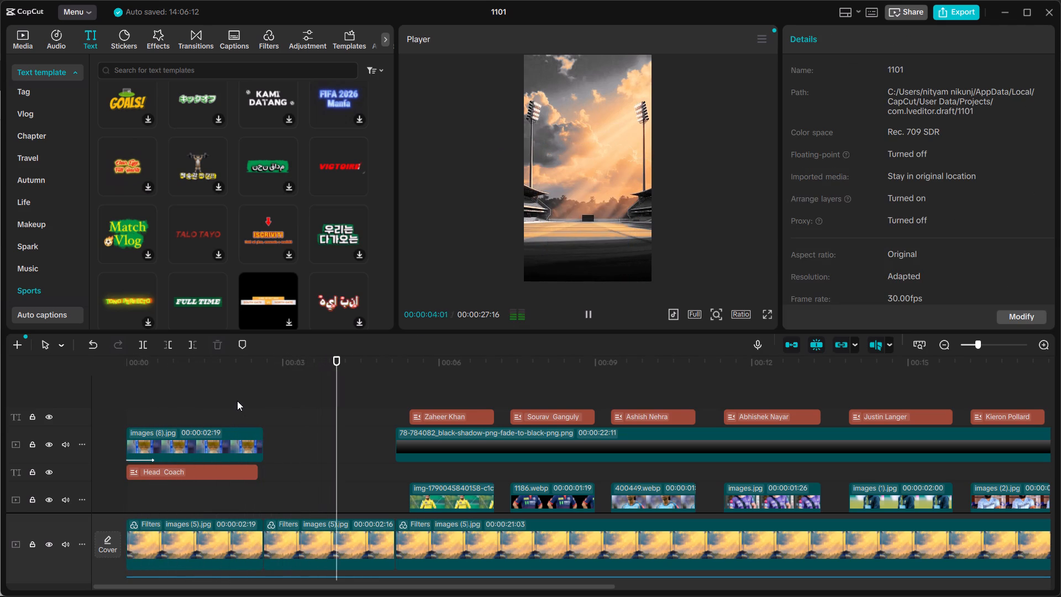
{"action": "key", "text": "space"}
Extend the end of the Head Coach text clip to match the end of the opening trophy clip.
{"action": "left_click", "coordinate": [262, 431]}
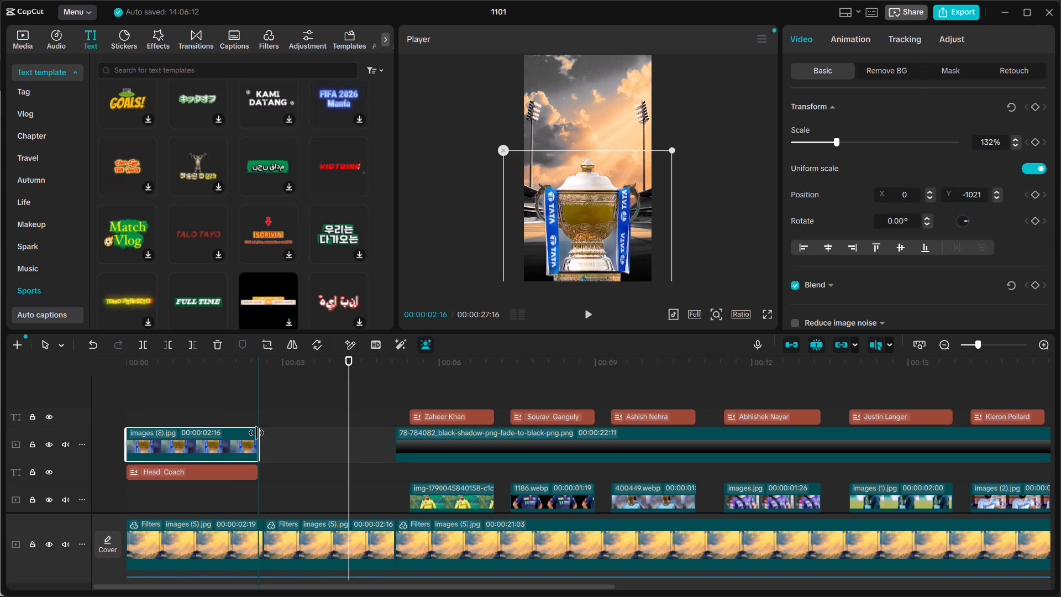
{"action": "left_click", "coordinate": [233, 482]}
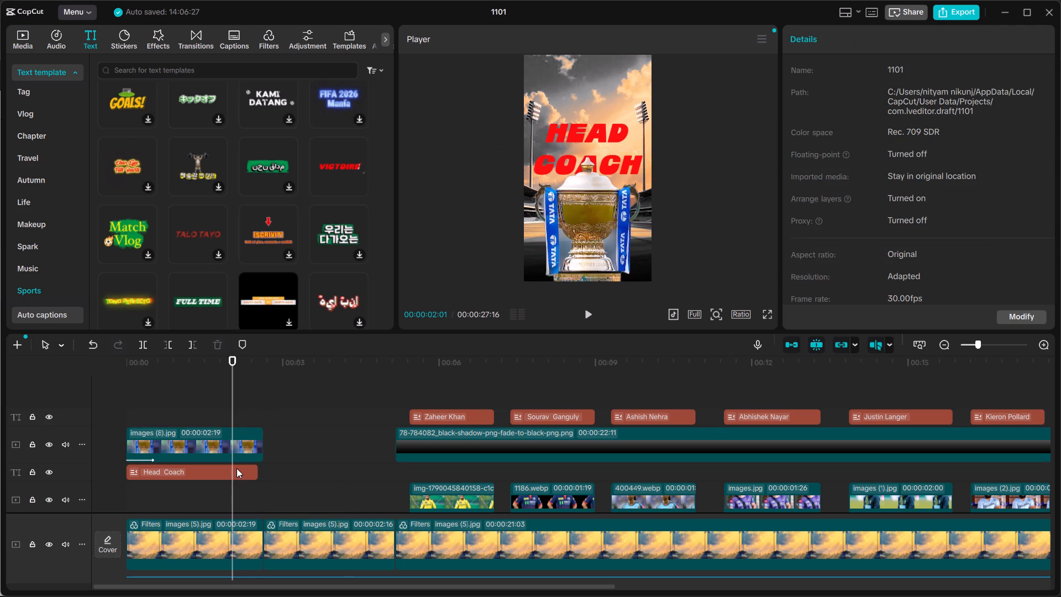
{"action": "left_click", "coordinate": [237, 468]}
{"action": "left_click_drag", "start_coordinate": [256, 470], "coordinate": [261, 472]}
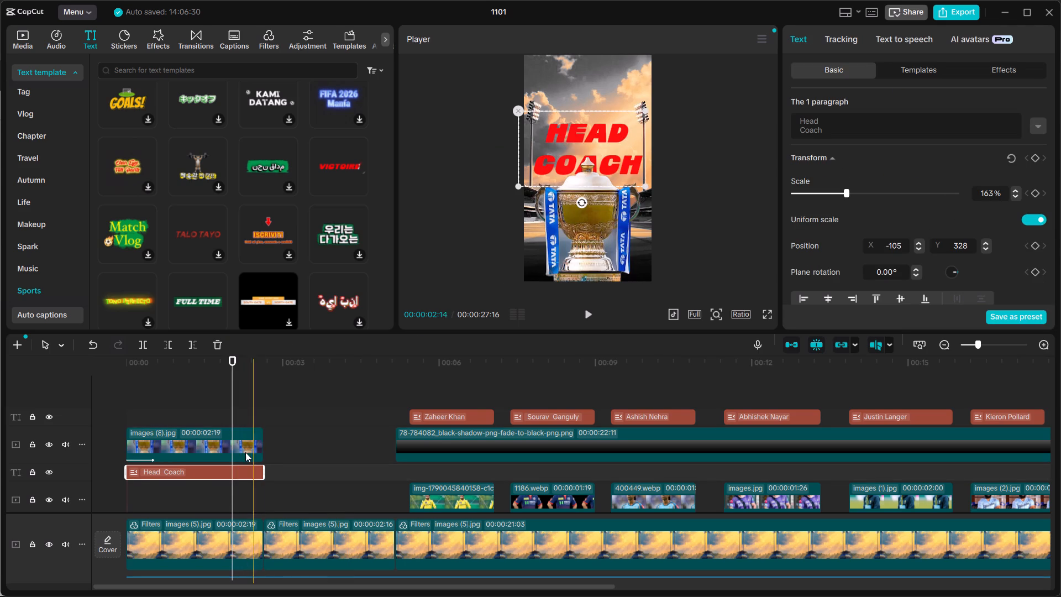
Add the "It's Match Day" template from the Sports text templates at the timeline start, on the track above the trophy clip.
{"action": "scroll", "coordinate": [186, 286], "scroll_direction": "down", "scroll_amount": 1}
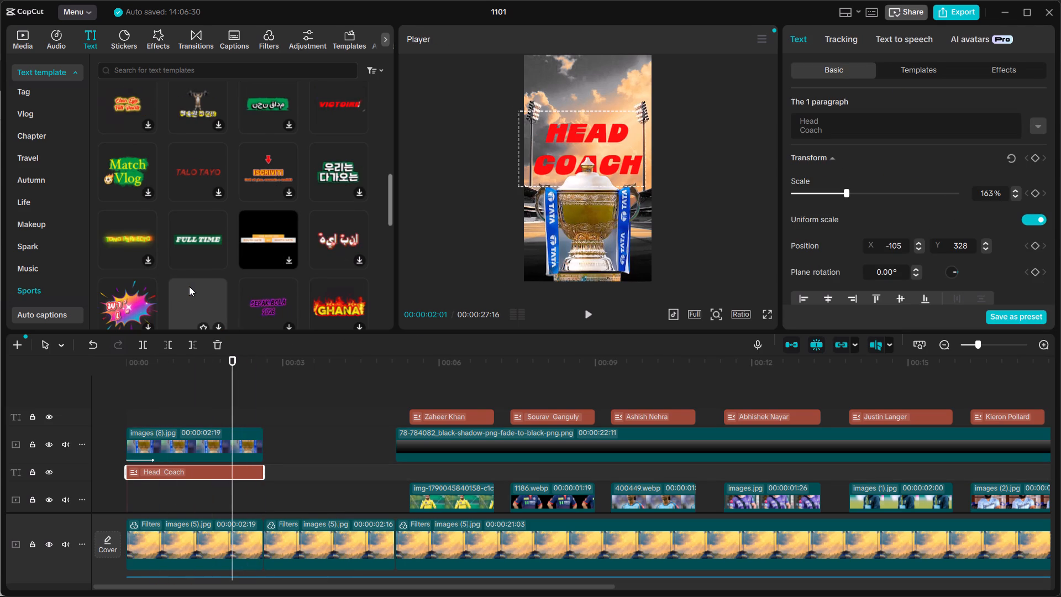
{"action": "scroll", "coordinate": [146, 293], "scroll_direction": "down", "scroll_amount": 1}
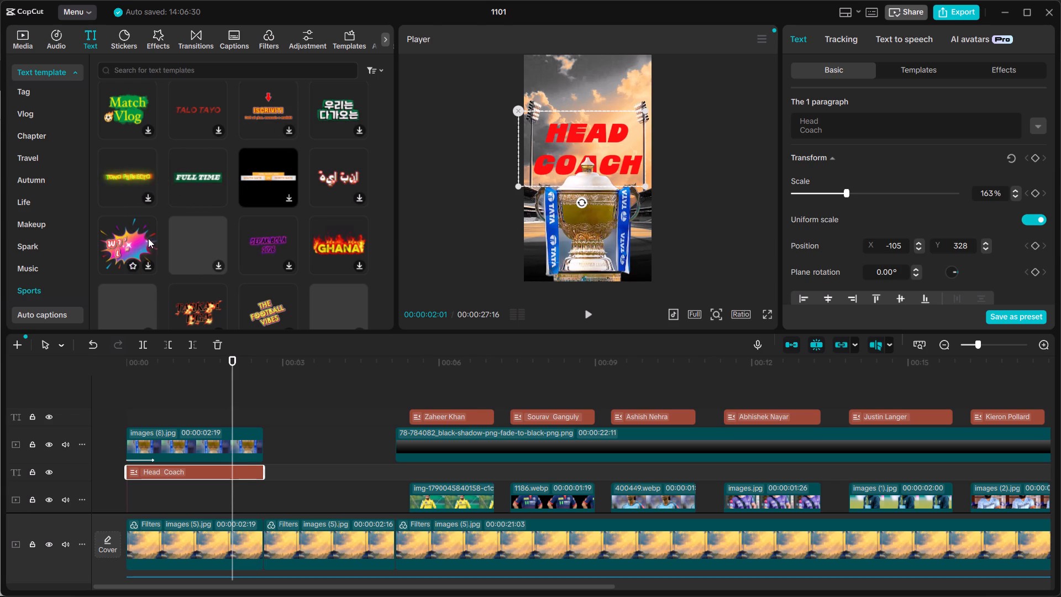
{"action": "scroll", "coordinate": [150, 239], "scroll_direction": "down", "scroll_amount": 2}
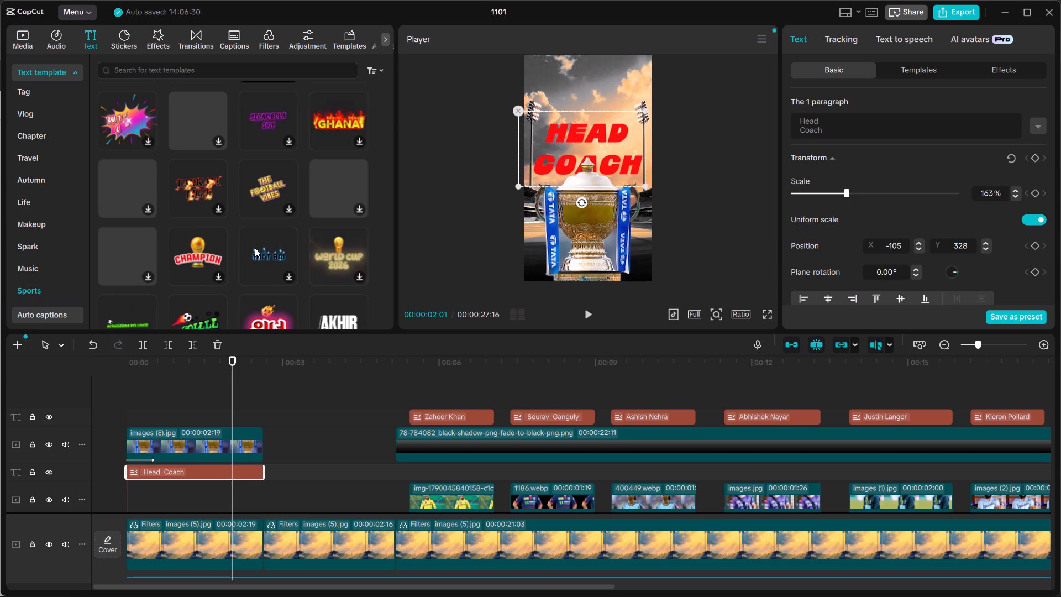
{"action": "scroll", "coordinate": [265, 242], "scroll_direction": "down", "scroll_amount": 2}
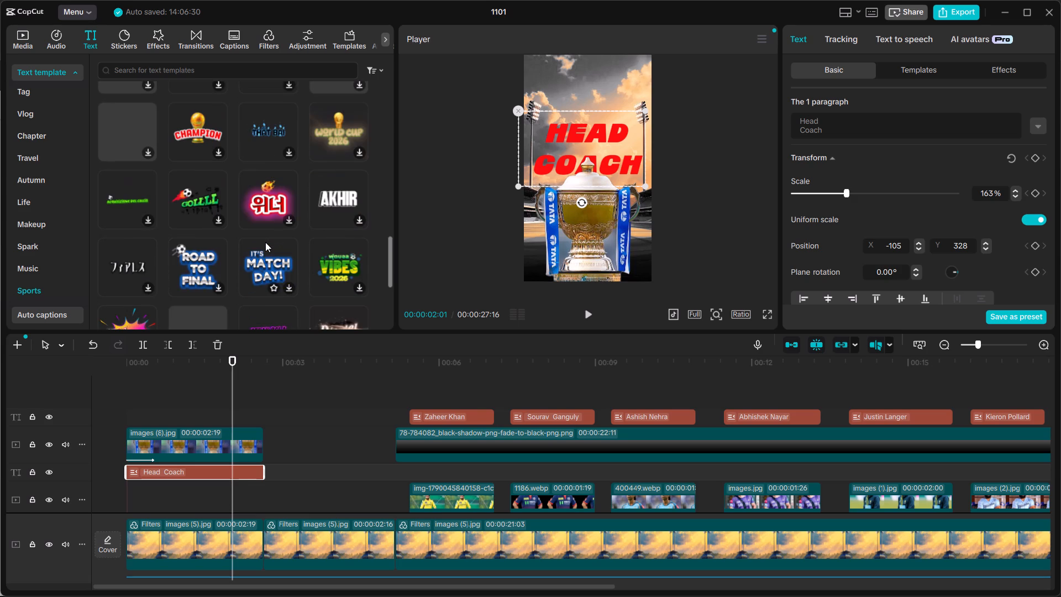
{"action": "scroll", "coordinate": [327, 212], "scroll_direction": "down", "scroll_amount": 1}
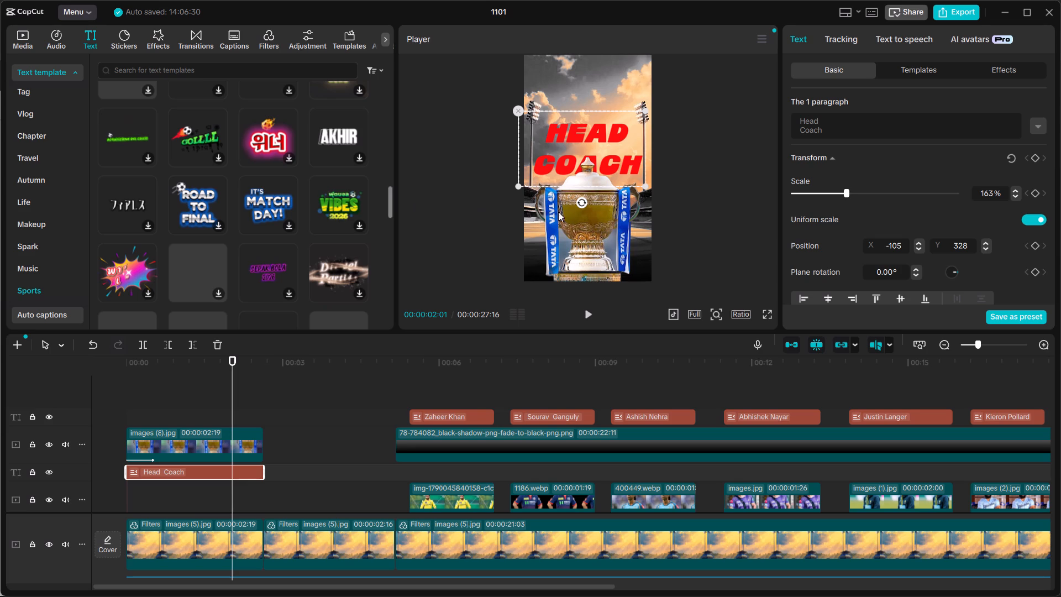
{"action": "scroll", "coordinate": [921, 201], "scroll_direction": "down", "scroll_amount": 3}
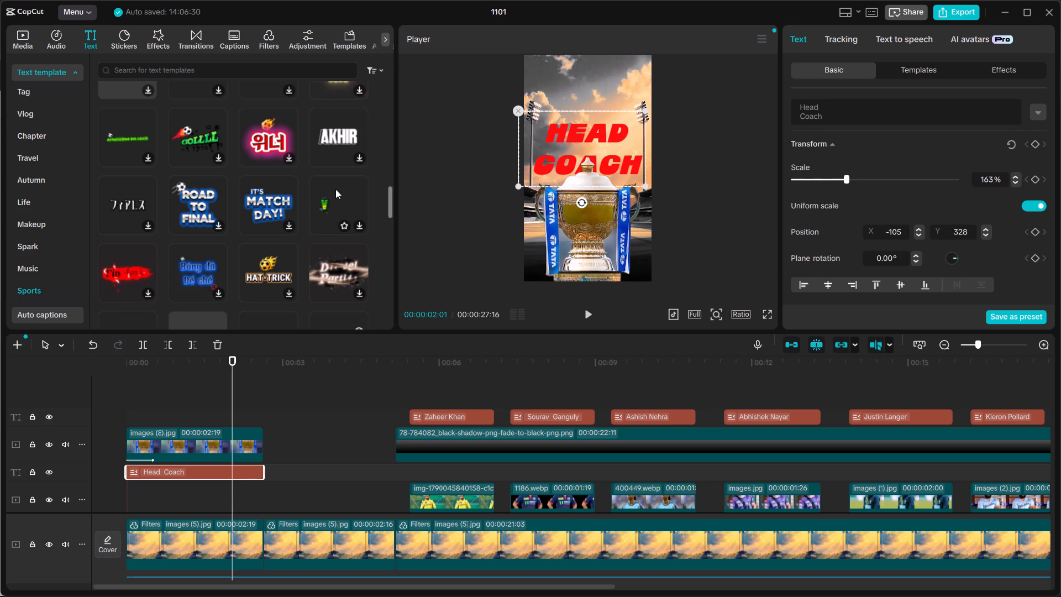
{"action": "scroll", "coordinate": [285, 216], "scroll_direction": "down", "scroll_amount": 2}
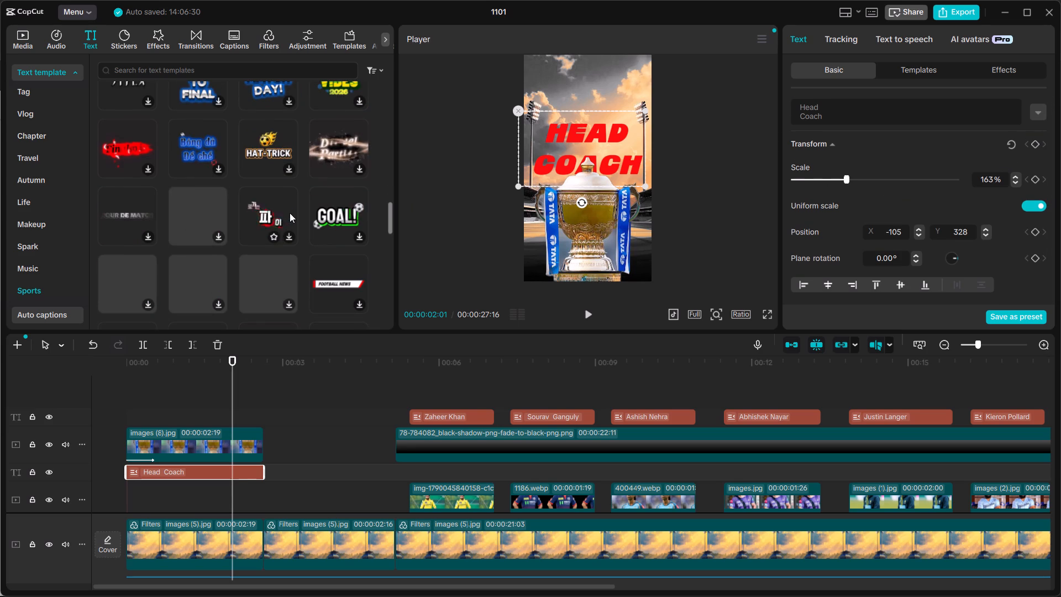
{"action": "scroll", "coordinate": [290, 212], "scroll_direction": "down", "scroll_amount": 2}
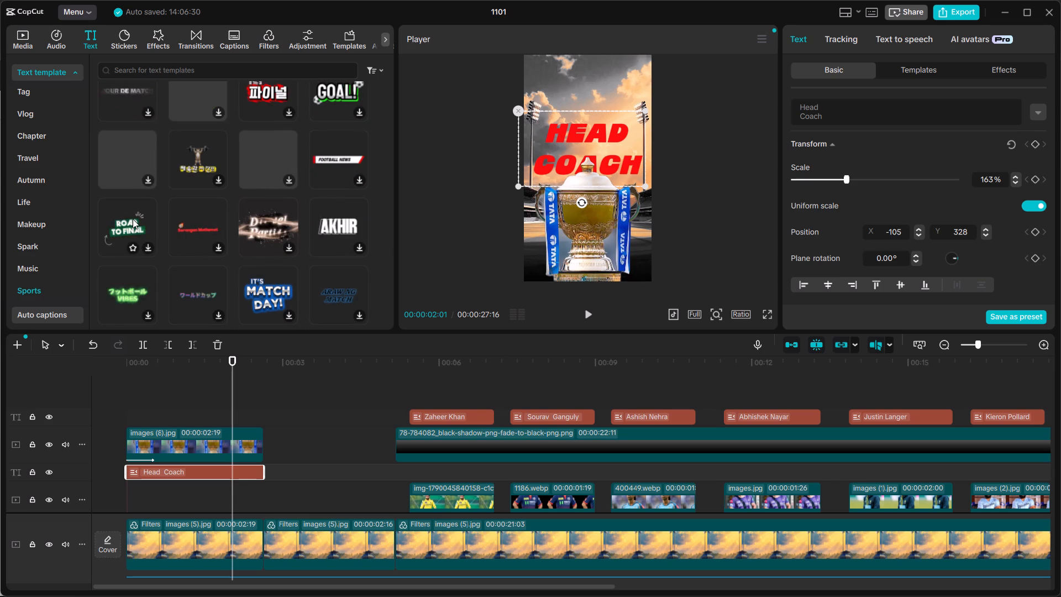
{"action": "scroll", "coordinate": [133, 219], "scroll_direction": "down", "scroll_amount": 2}
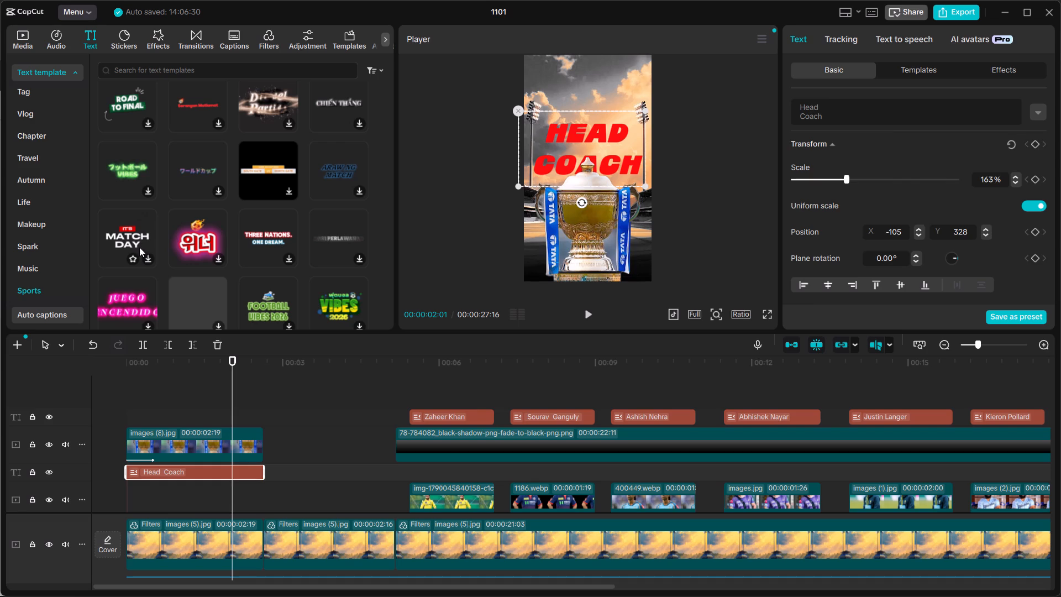
{"action": "double_click", "coordinate": [126, 234]}
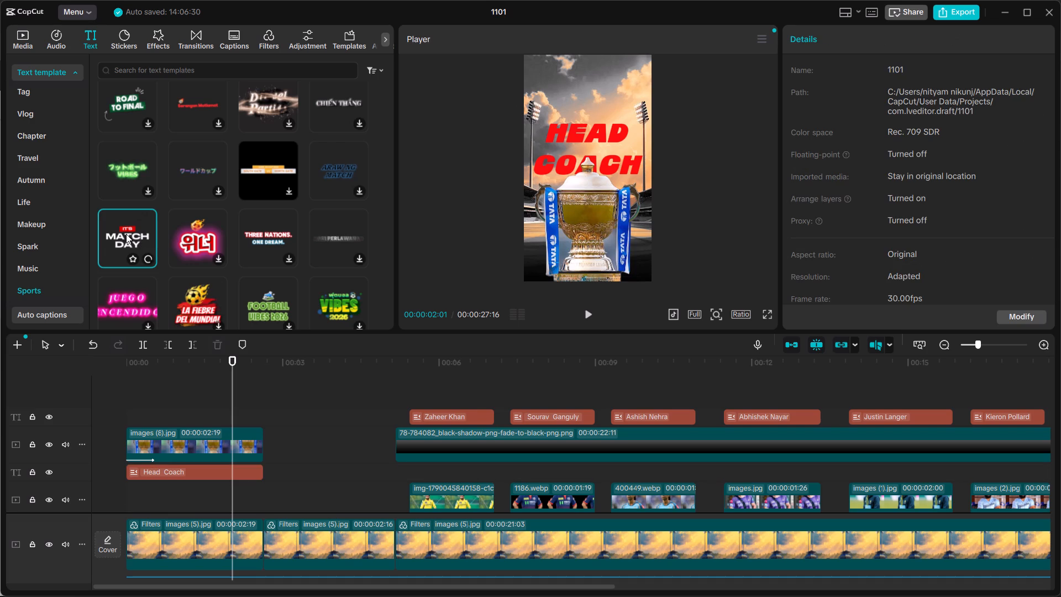
{"action": "scroll", "coordinate": [150, 227], "scroll_direction": "down", "scroll_amount": 2}
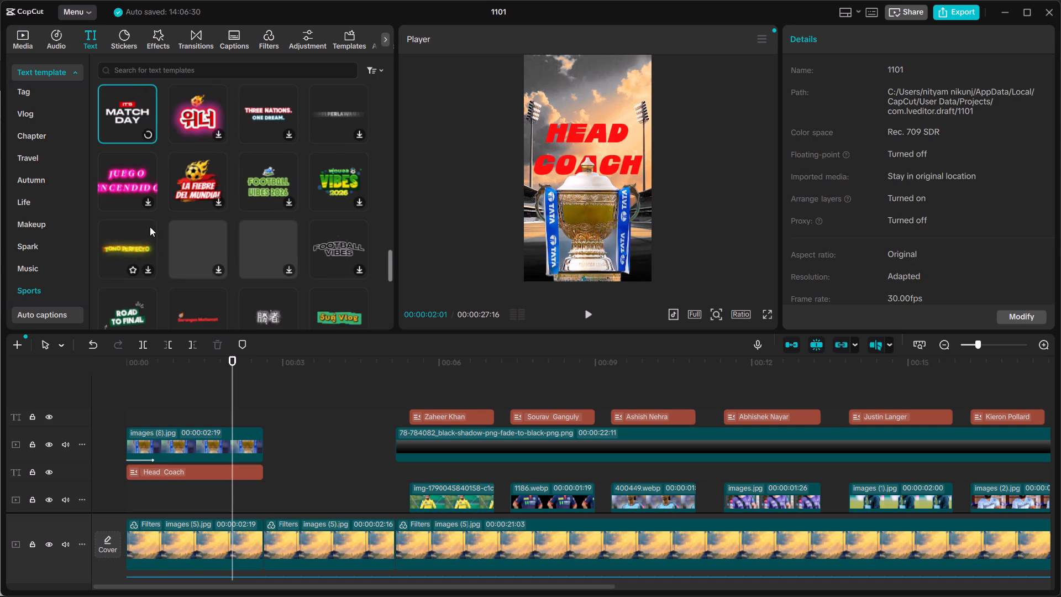
{"action": "scroll", "coordinate": [150, 227], "scroll_direction": "up", "scroll_amount": 1}
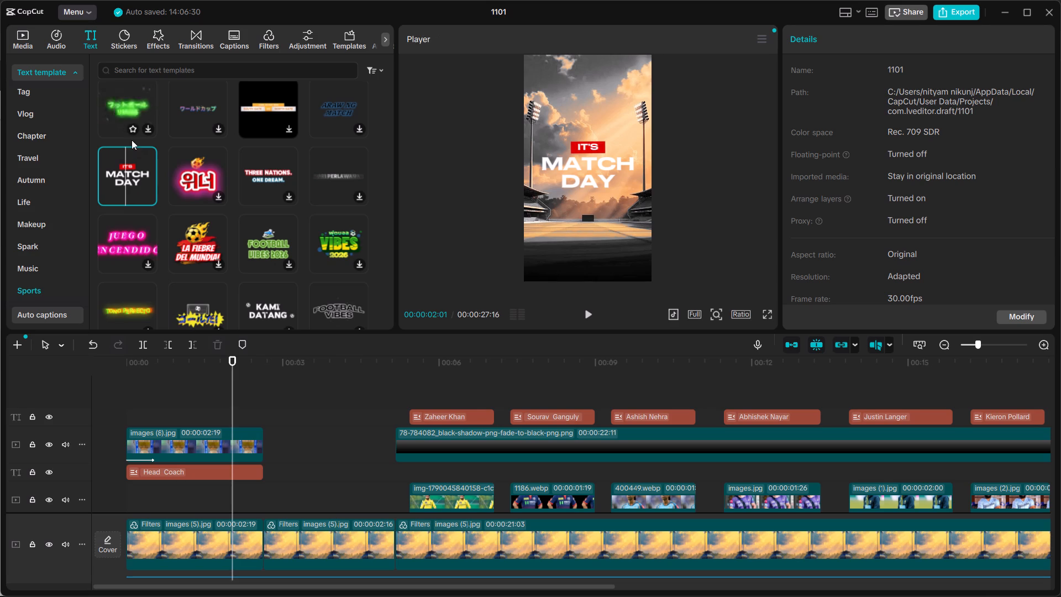
{"action": "left_click_drag", "start_coordinate": [139, 158], "coordinate": [130, 419]}
Move the Match Day text above the Head Coach title, to about X 0, Y 1247.
{"action": "left_click_drag", "start_coordinate": [595, 164], "coordinate": [616, 94]}
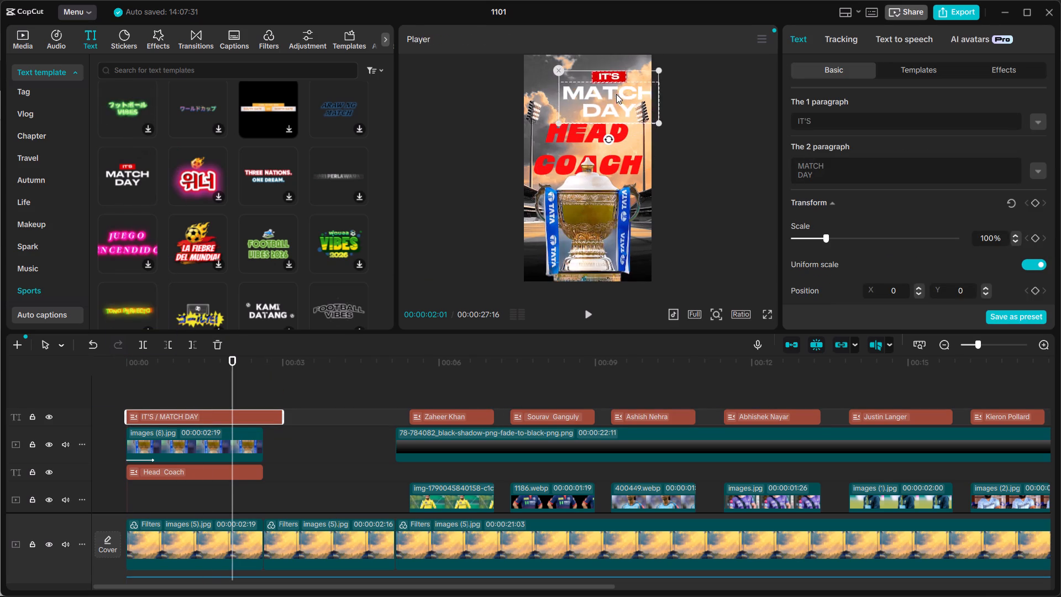
{"action": "left_click_drag", "start_coordinate": [616, 94], "coordinate": [598, 91]}
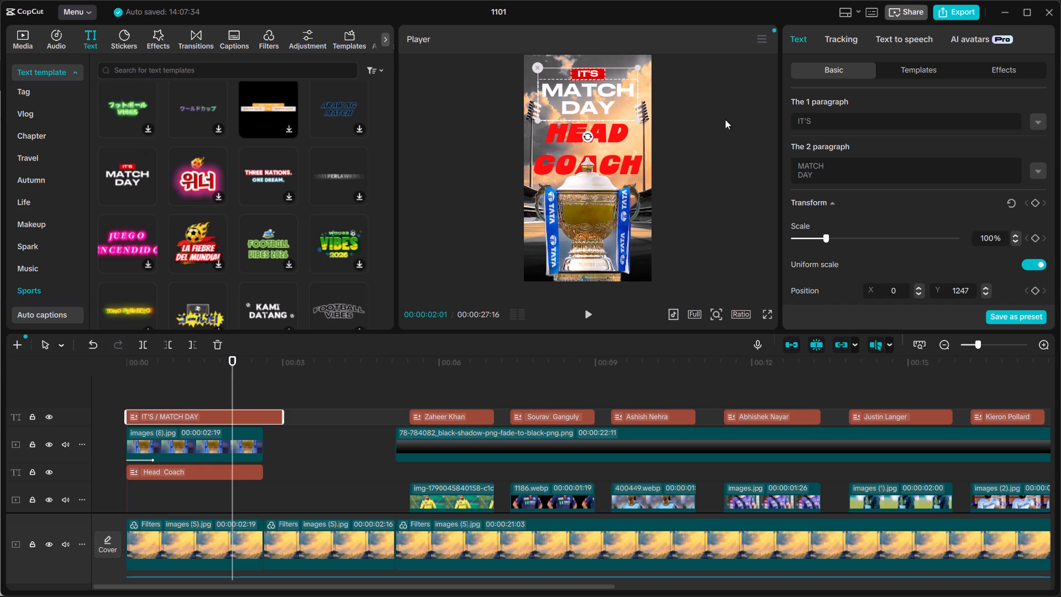
Replace the first paragraph of the Match Day text with 2027.
{"action": "left_click", "coordinate": [811, 123]}
{"action": "key", "text": "BackSpace"}
{"action": "key", "text": "BackSpace"}
{"action": "key", "text": "BackSpace"}
{"action": "key", "text": "BackSpace"}
{"action": "type", "text": "2027"}
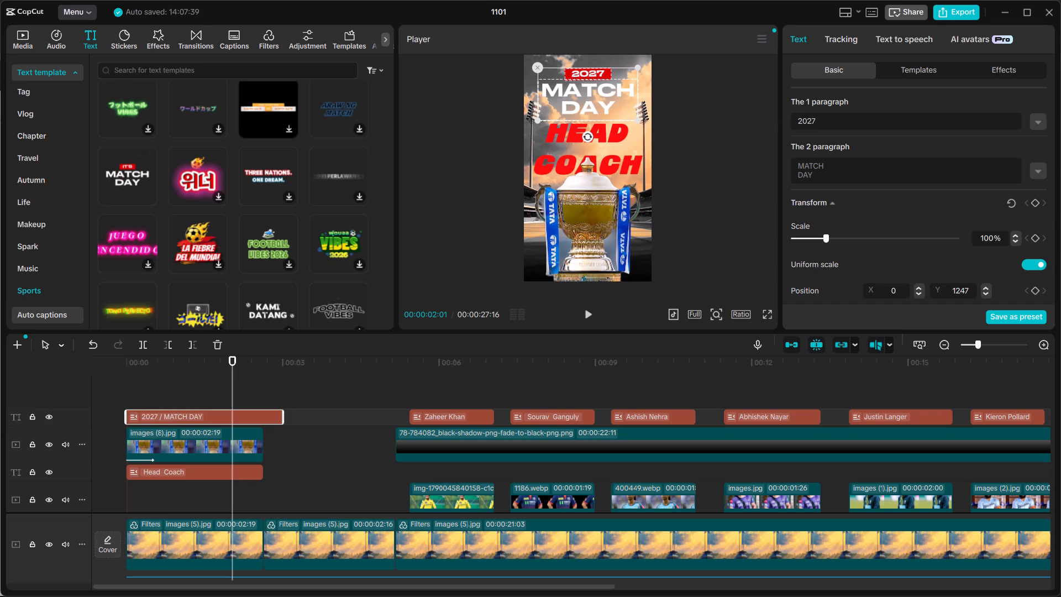
Replace the second paragraph, MATCH DAY, with IPL.
{"action": "left_click", "coordinate": [820, 170]}
{"action": "key", "text": "Down"}
{"action": "key", "text": "BackSpace"}
{"action": "key", "text": "BackSpace"}
{"action": "key", "text": "BackSpace"}
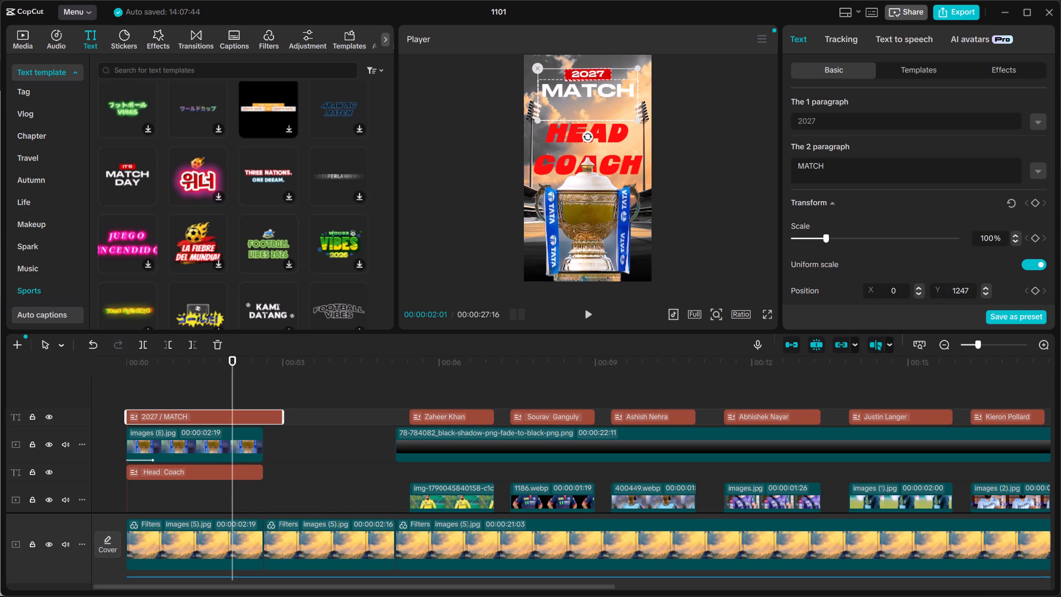
{"action": "key", "text": "BackSpace"}
{"action": "key", "text": "BackSpace"}
{"action": "key", "text": "BackSpace"}
{"action": "key", "text": "BackSpace"}
{"action": "key", "text": "BackSpace"}
{"action": "key", "text": "BackSpace"}
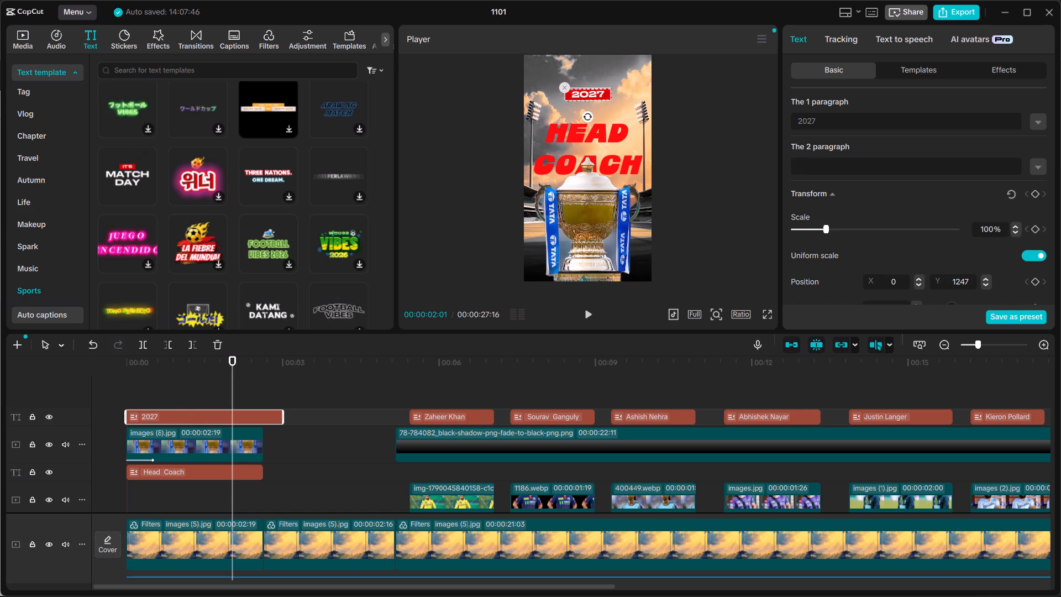
{"action": "type", "text": "IPL"}
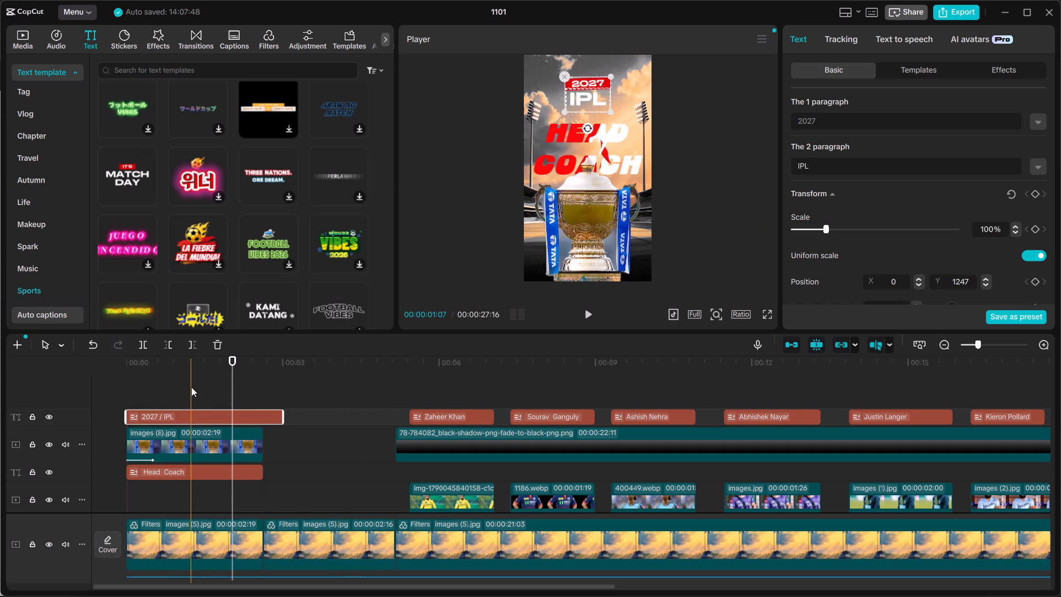
Play the opening from the start to check the 2027 IPL text with the Head Coach title and trophy.
{"action": "left_click", "coordinate": [127, 383]}
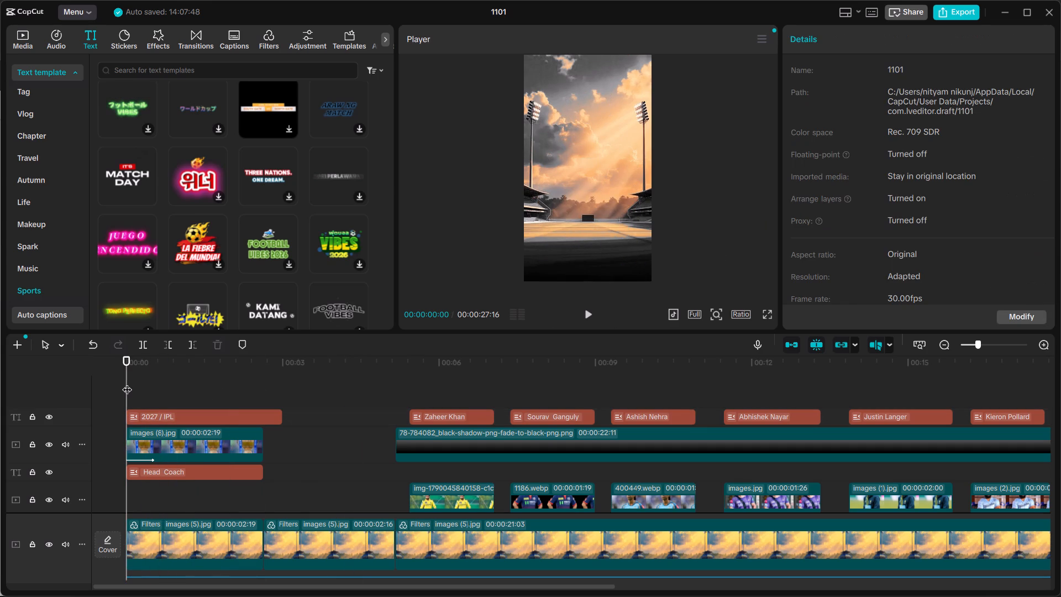
{"action": "key", "text": "space"}
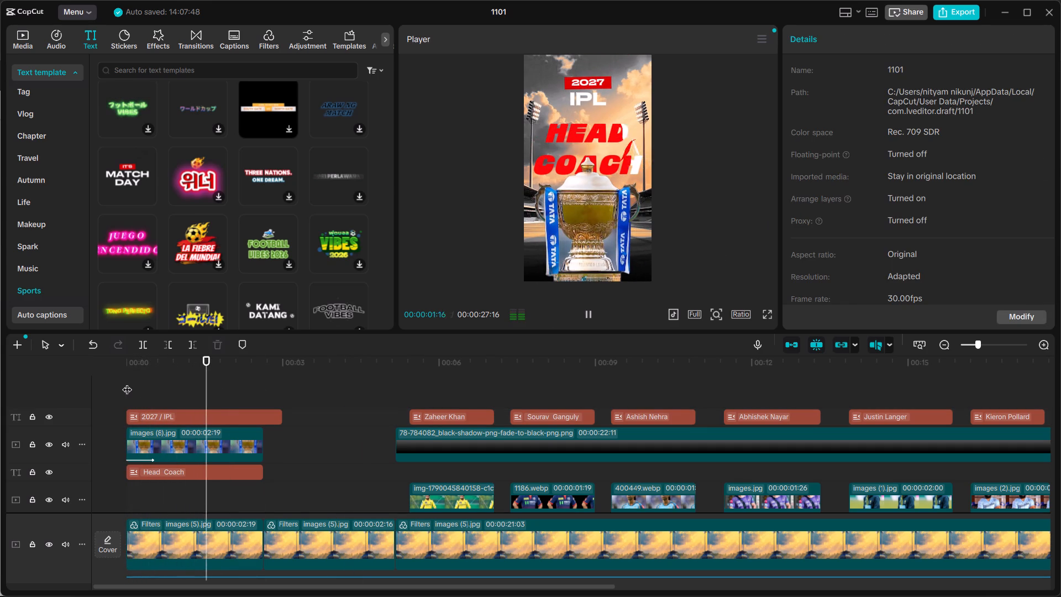
{"action": "key", "text": "space"}
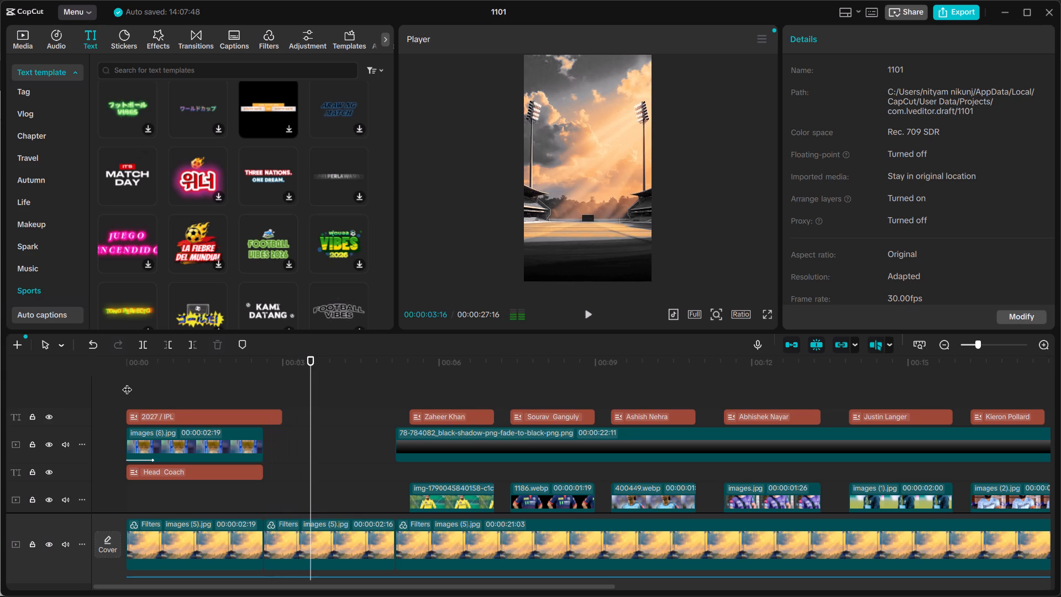
Trim the end of the 2027 / IPL text clip to match the end of the opening trophy clip.
{"action": "left_click", "coordinate": [245, 421]}
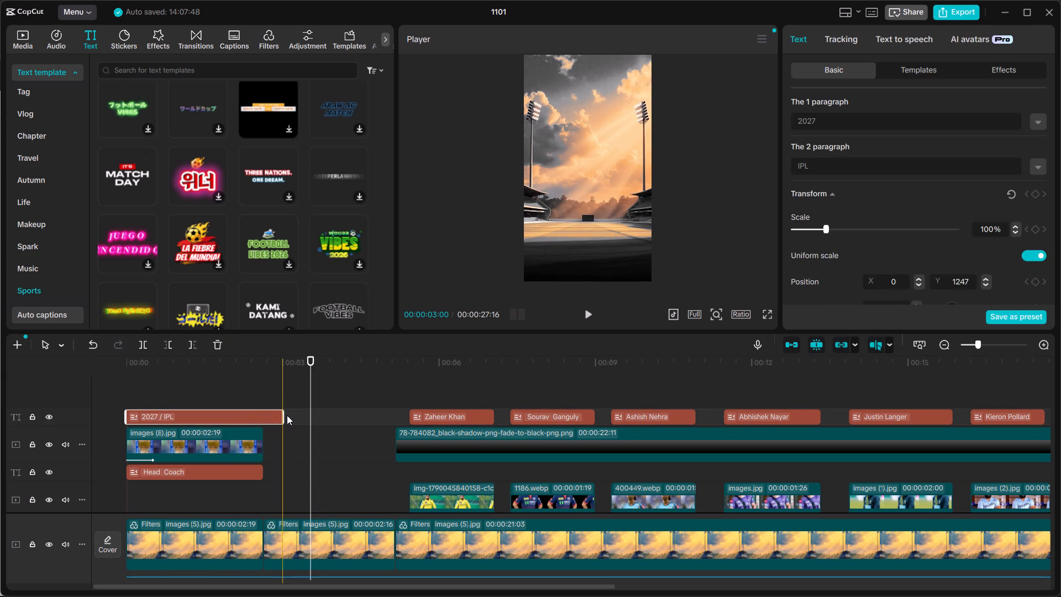
{"action": "left_click_drag", "start_coordinate": [285, 414], "coordinate": [268, 414]}
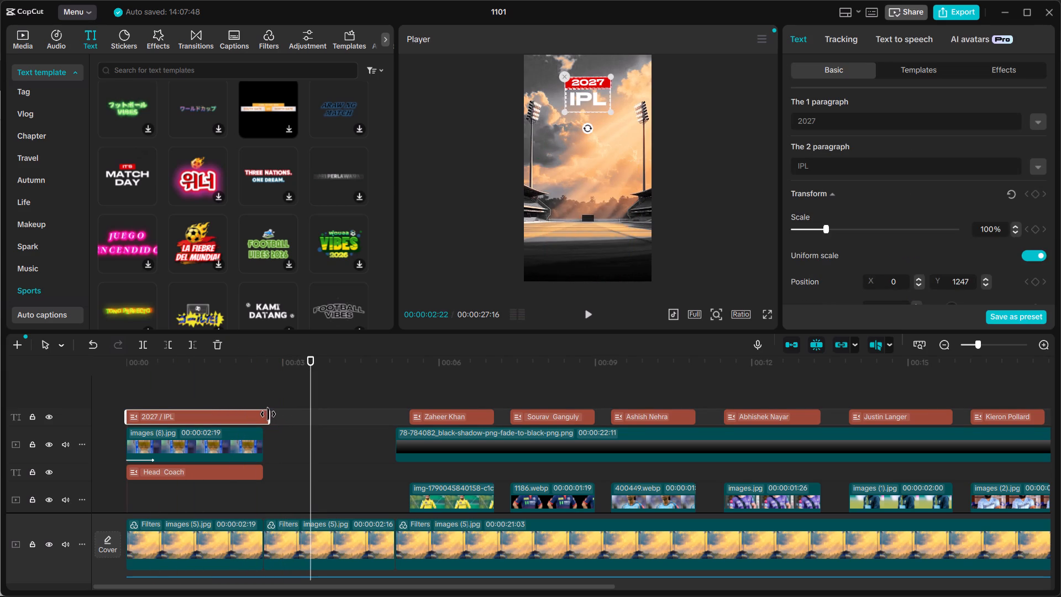
{"action": "left_click_drag", "start_coordinate": [268, 414], "coordinate": [265, 414]}
Place the playhead near the end of the opening, at about 00:00:02:14, and search the effects library for GLOW.
{"action": "left_click", "coordinate": [255, 395]}
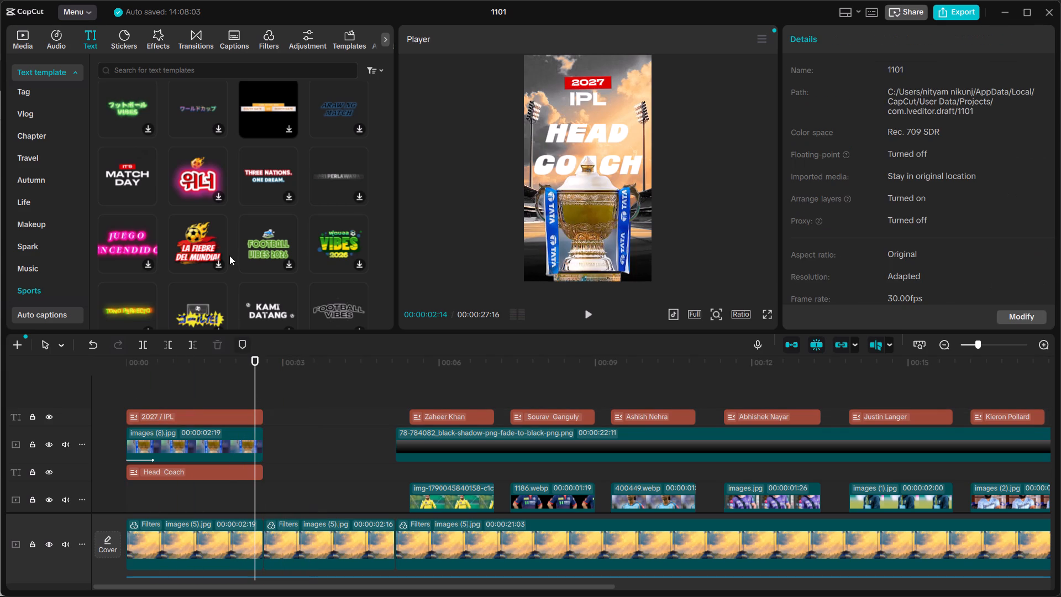
{"action": "left_click", "coordinate": [164, 45]}
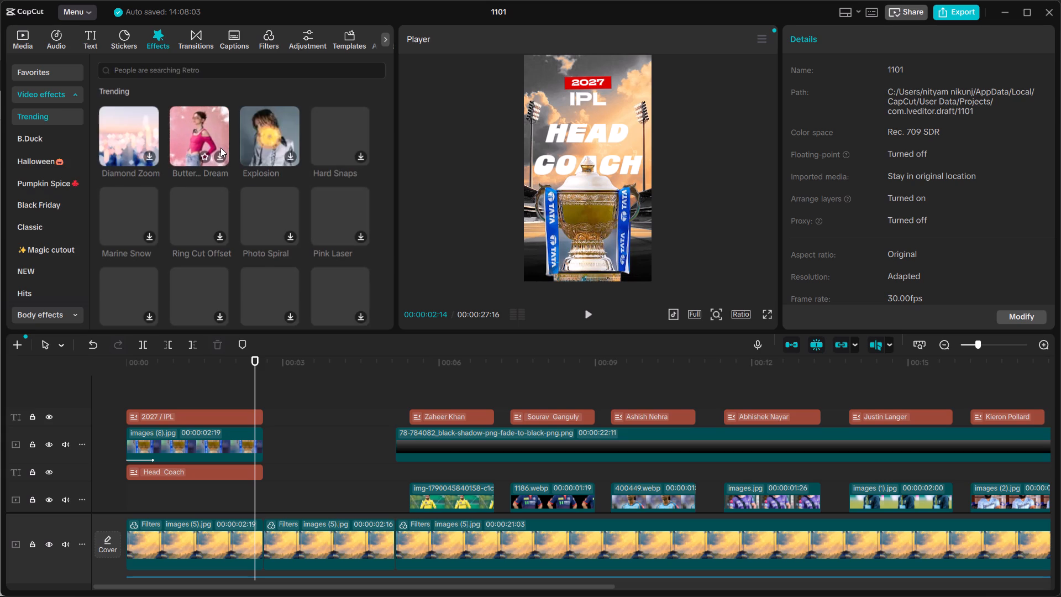
{"action": "left_click", "coordinate": [216, 72]}
{"action": "type", "text": "GLOW"}
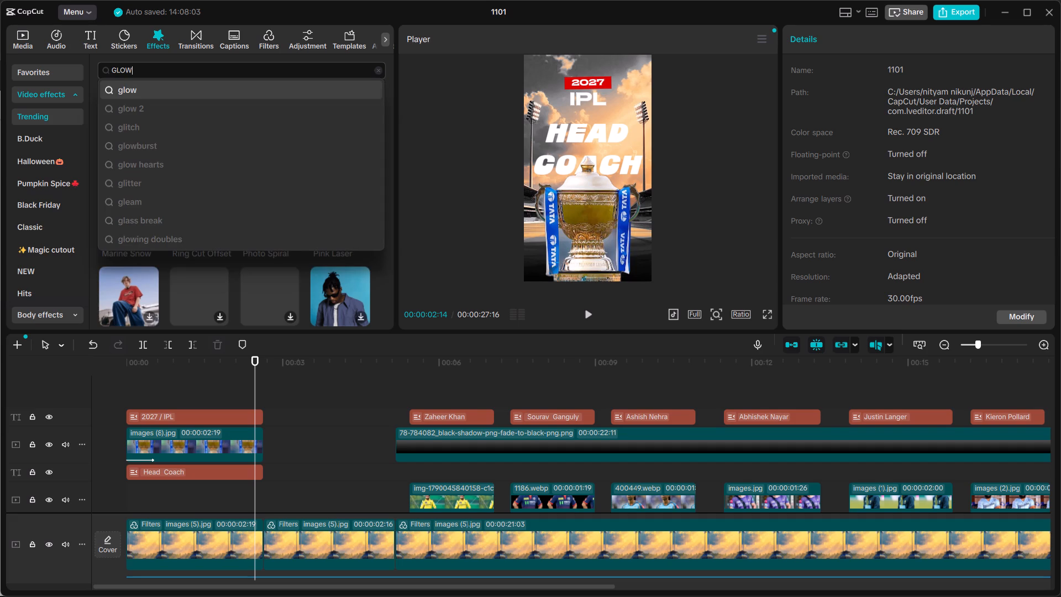
{"action": "key", "text": "Return"}
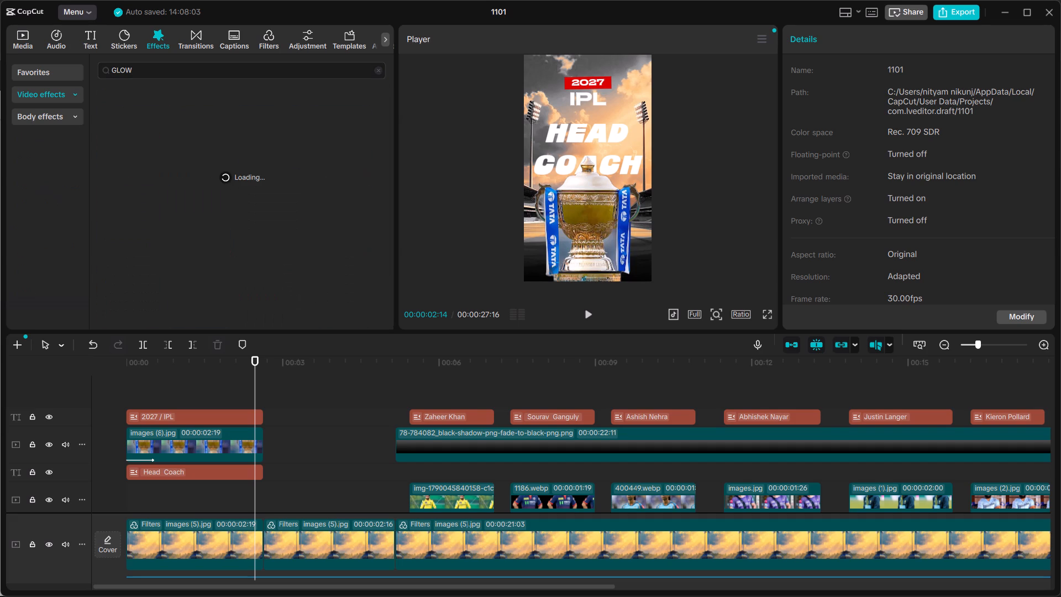
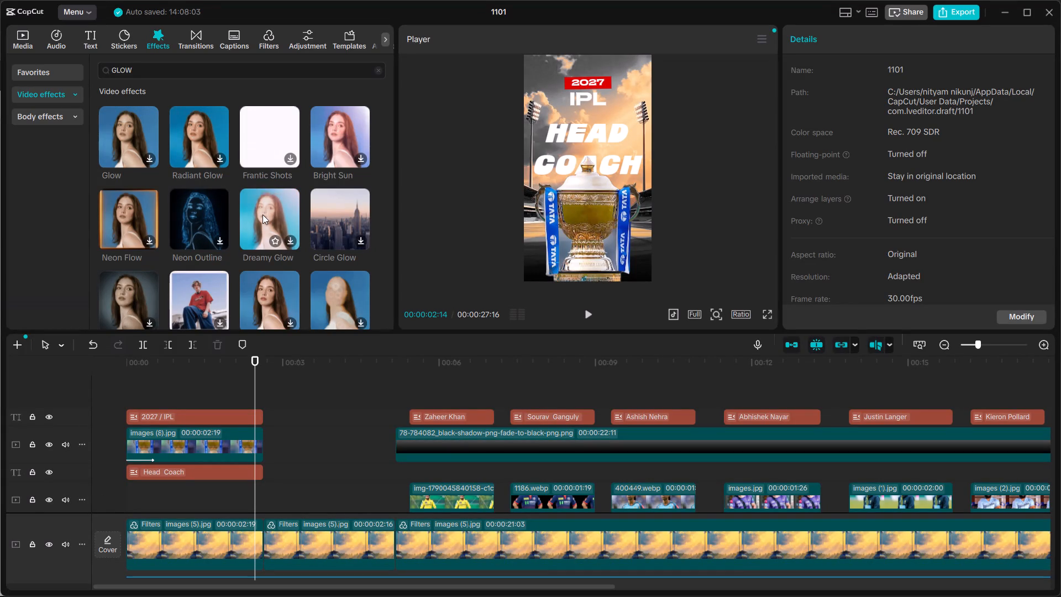
Search the transitions library for glow.
{"action": "left_click", "coordinate": [198, 33]}
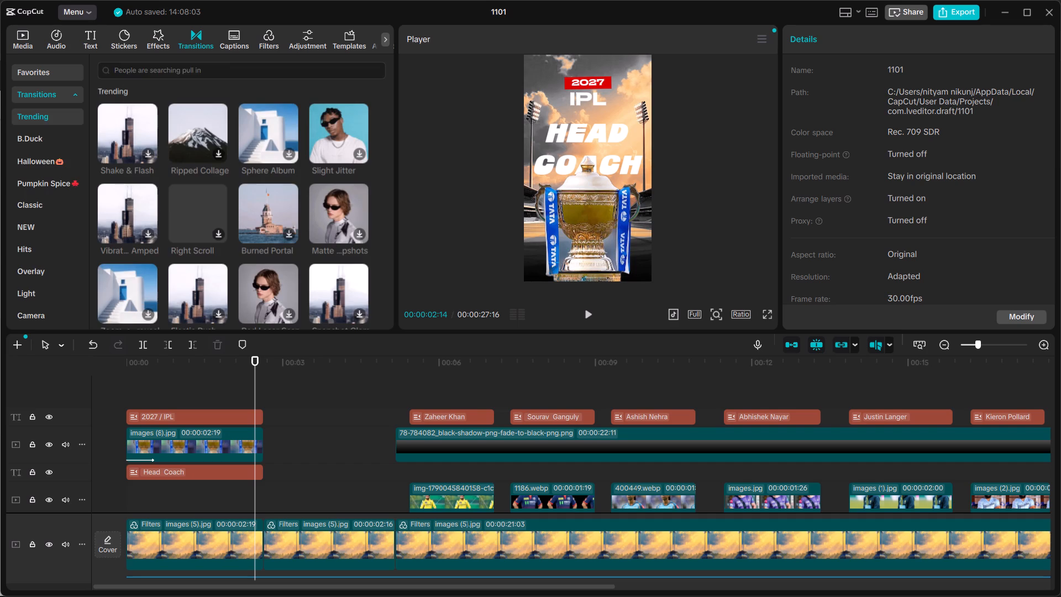
{"action": "left_click", "coordinate": [126, 70]}
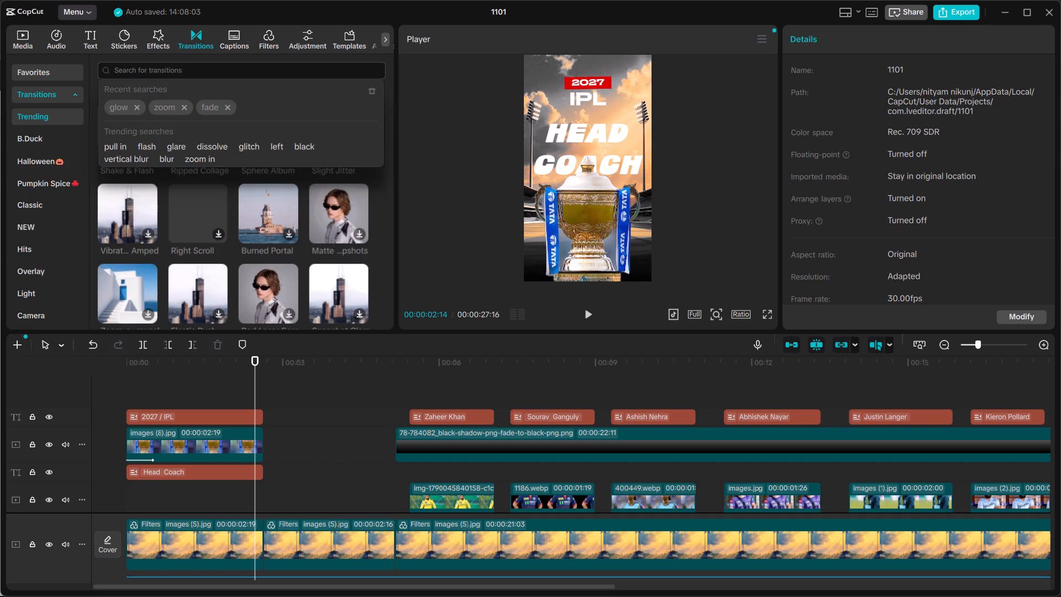
{"action": "left_click", "coordinate": [124, 105]}
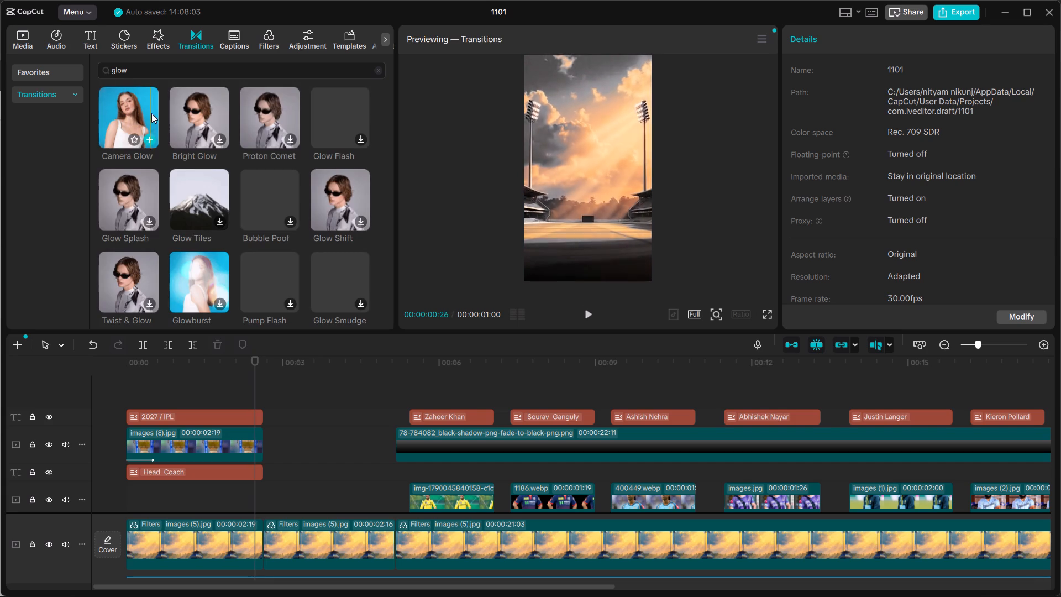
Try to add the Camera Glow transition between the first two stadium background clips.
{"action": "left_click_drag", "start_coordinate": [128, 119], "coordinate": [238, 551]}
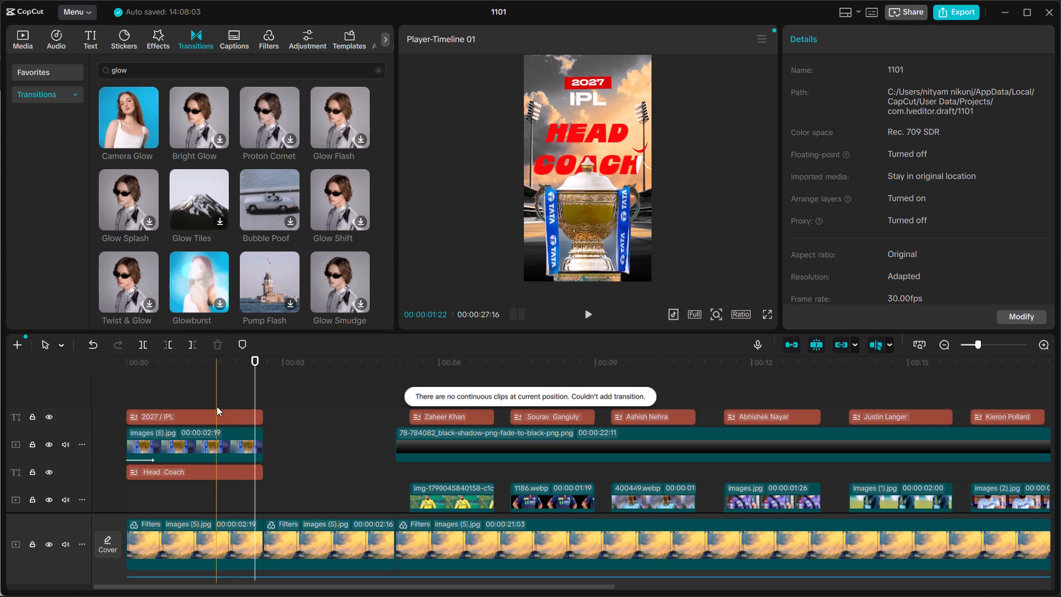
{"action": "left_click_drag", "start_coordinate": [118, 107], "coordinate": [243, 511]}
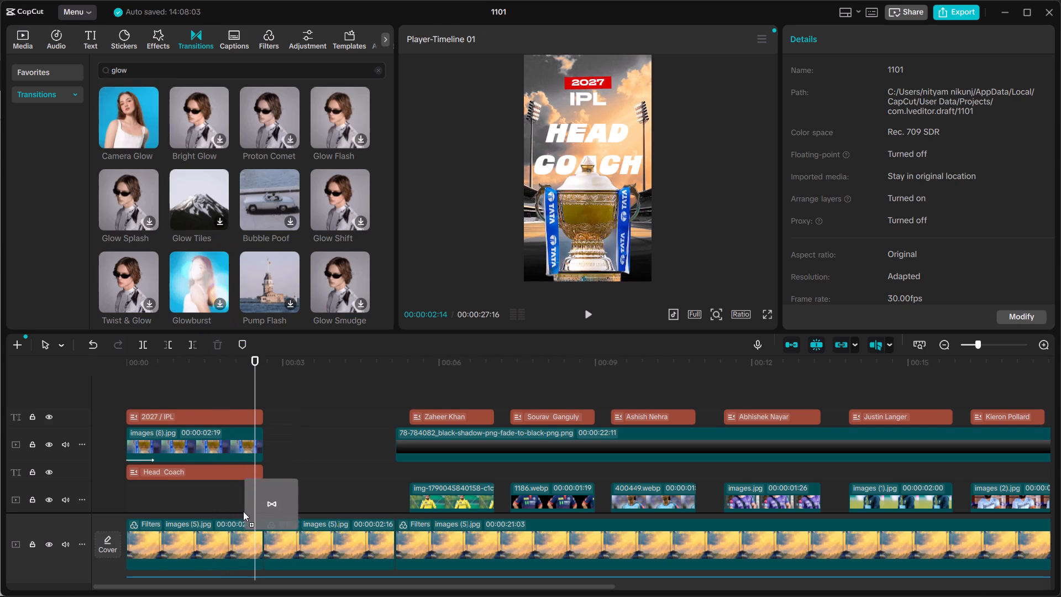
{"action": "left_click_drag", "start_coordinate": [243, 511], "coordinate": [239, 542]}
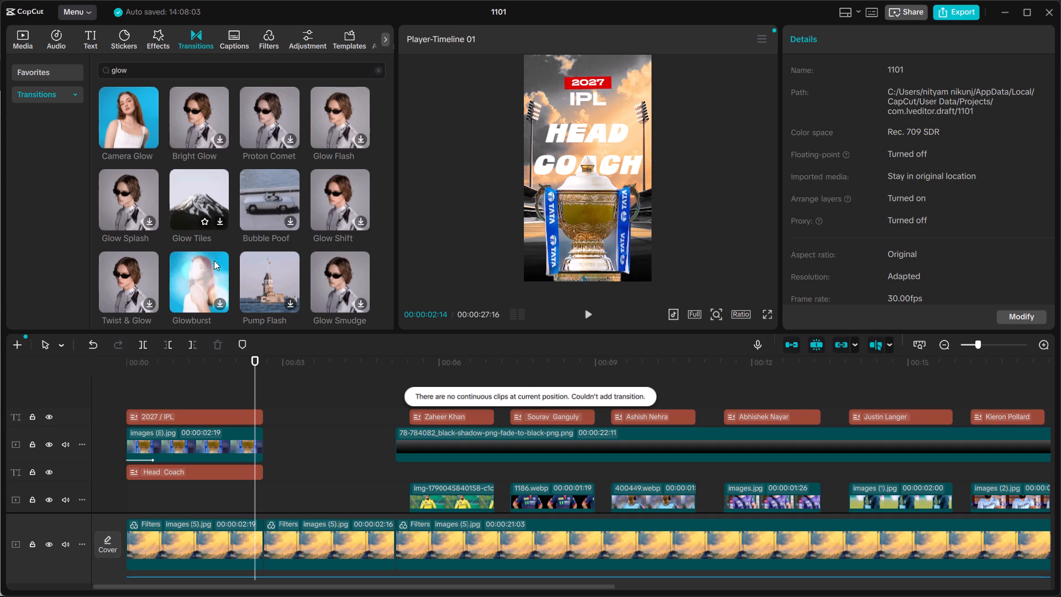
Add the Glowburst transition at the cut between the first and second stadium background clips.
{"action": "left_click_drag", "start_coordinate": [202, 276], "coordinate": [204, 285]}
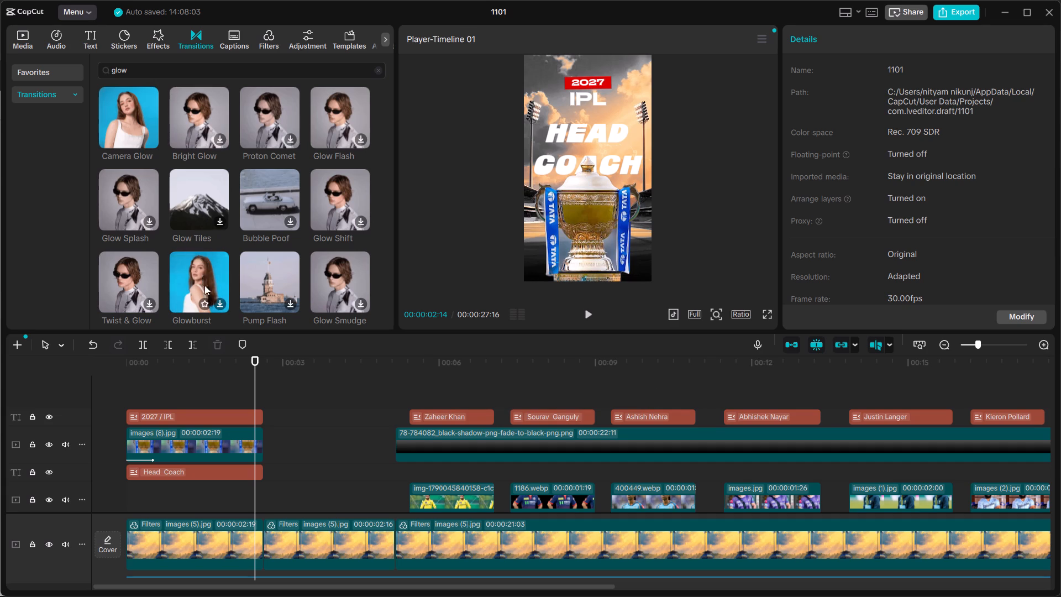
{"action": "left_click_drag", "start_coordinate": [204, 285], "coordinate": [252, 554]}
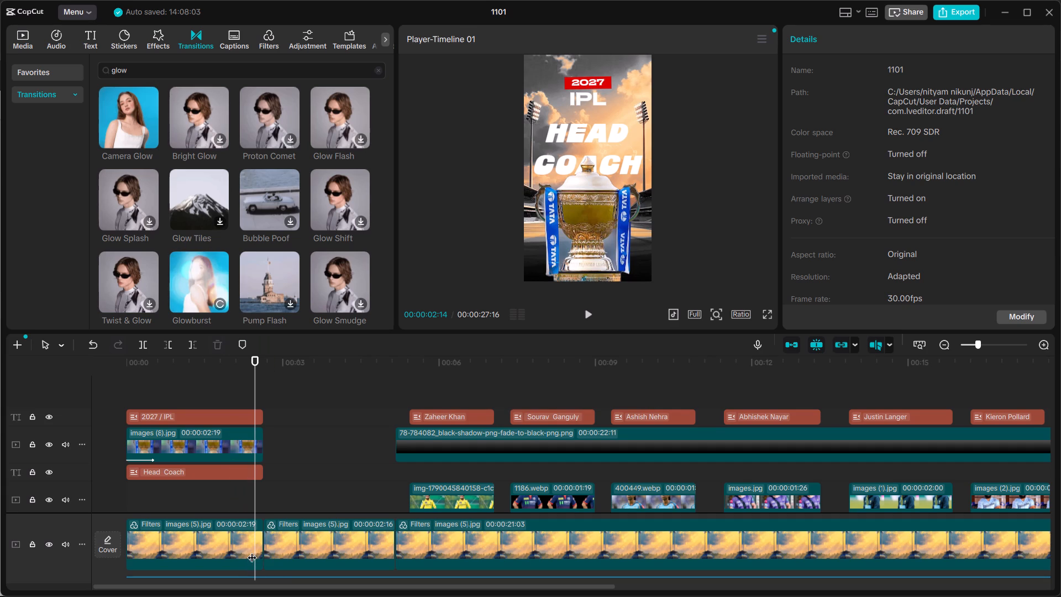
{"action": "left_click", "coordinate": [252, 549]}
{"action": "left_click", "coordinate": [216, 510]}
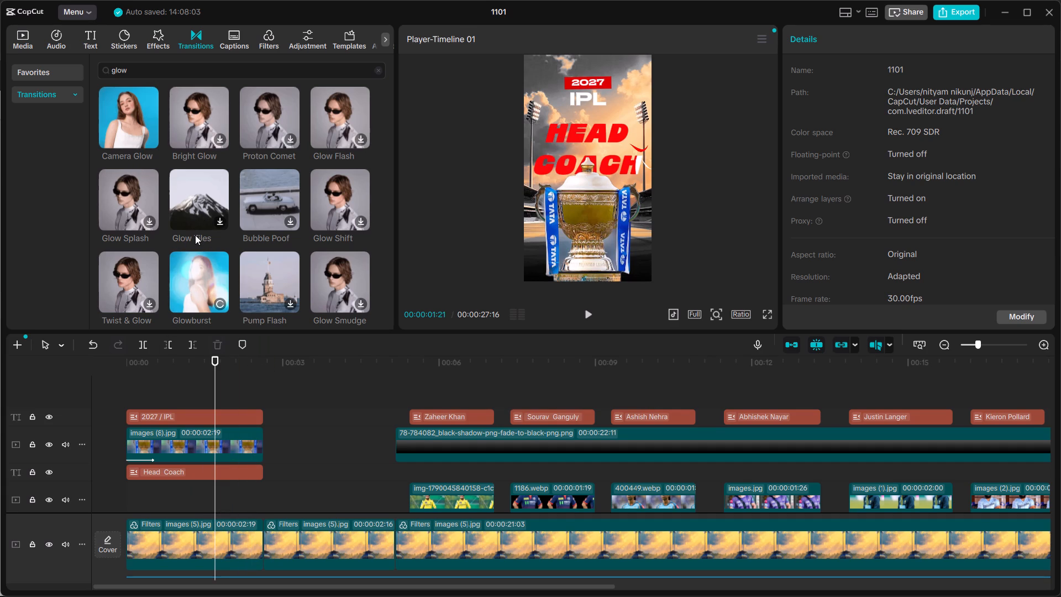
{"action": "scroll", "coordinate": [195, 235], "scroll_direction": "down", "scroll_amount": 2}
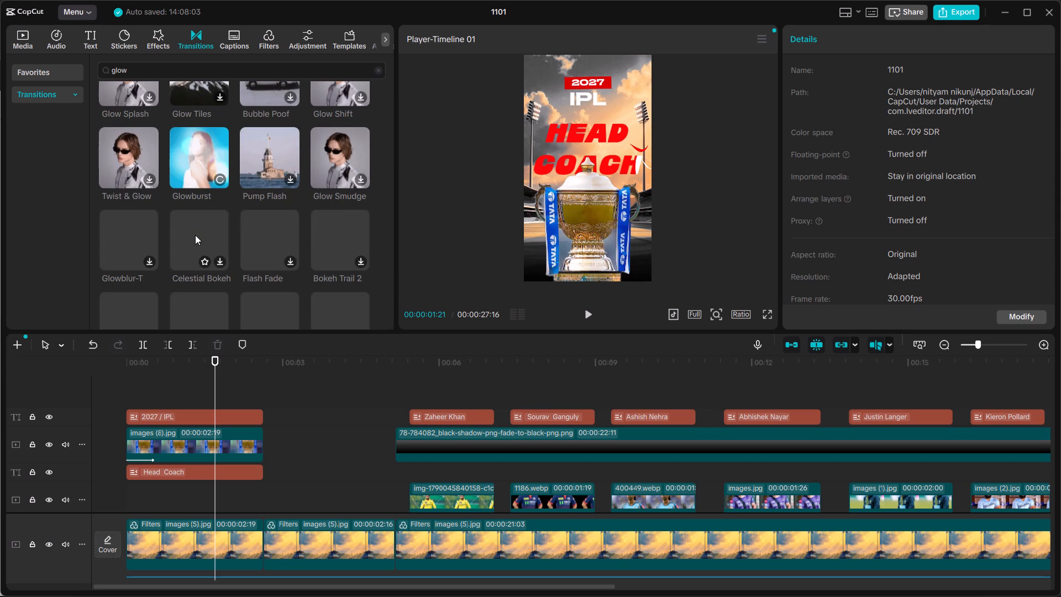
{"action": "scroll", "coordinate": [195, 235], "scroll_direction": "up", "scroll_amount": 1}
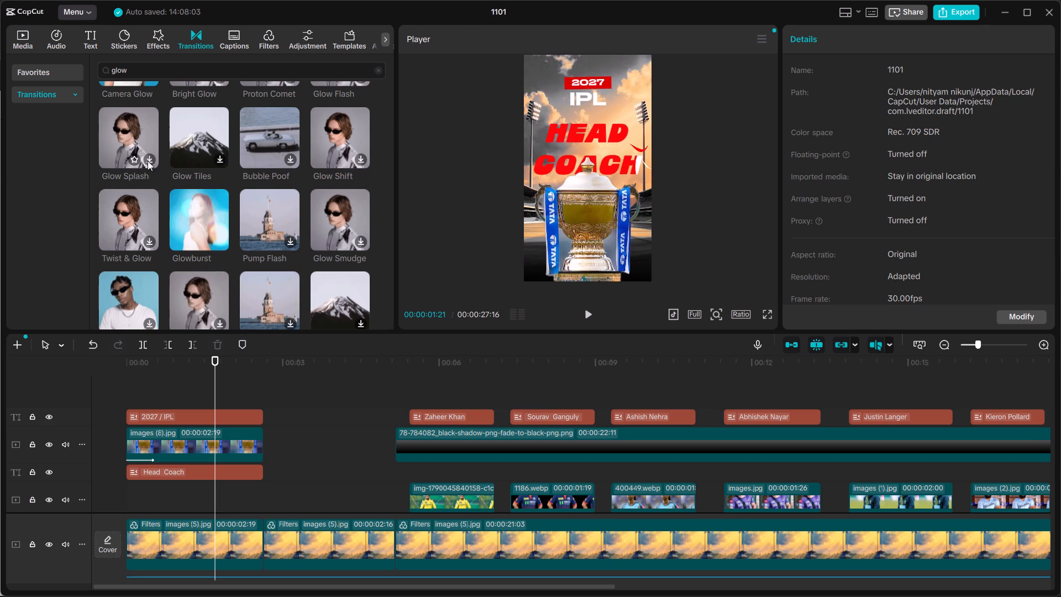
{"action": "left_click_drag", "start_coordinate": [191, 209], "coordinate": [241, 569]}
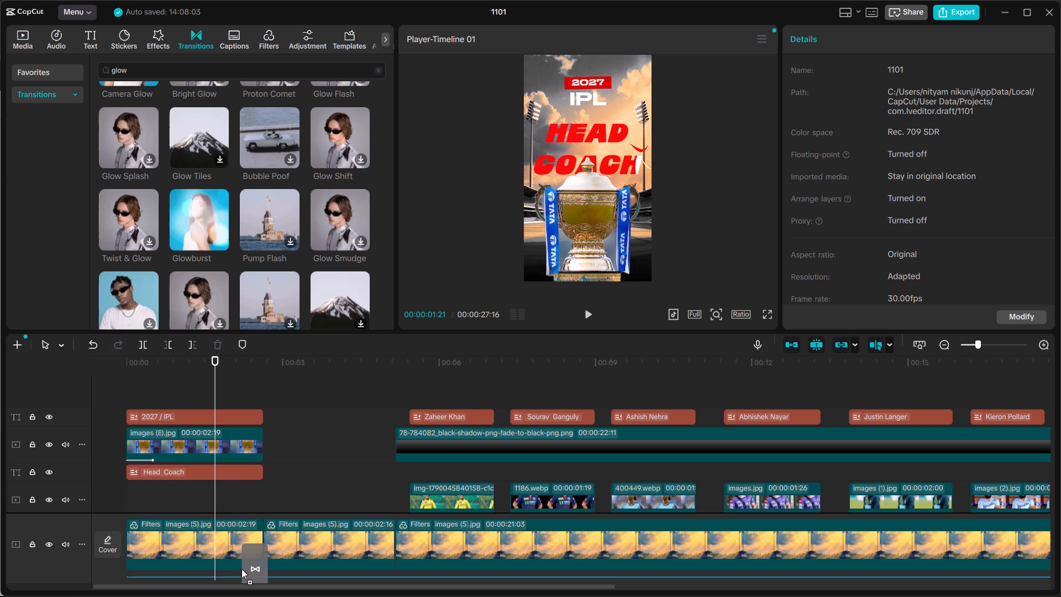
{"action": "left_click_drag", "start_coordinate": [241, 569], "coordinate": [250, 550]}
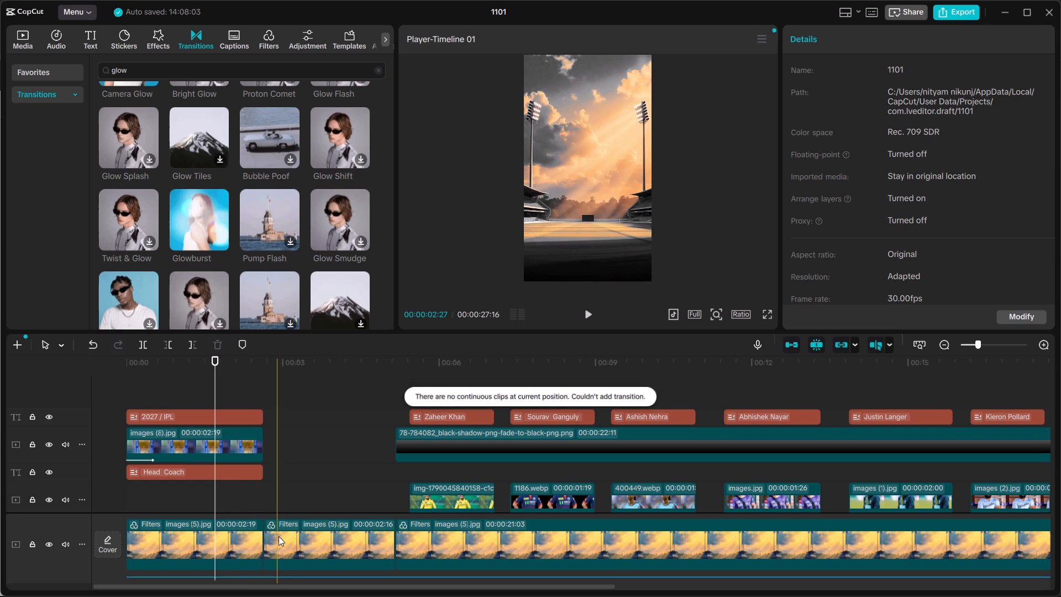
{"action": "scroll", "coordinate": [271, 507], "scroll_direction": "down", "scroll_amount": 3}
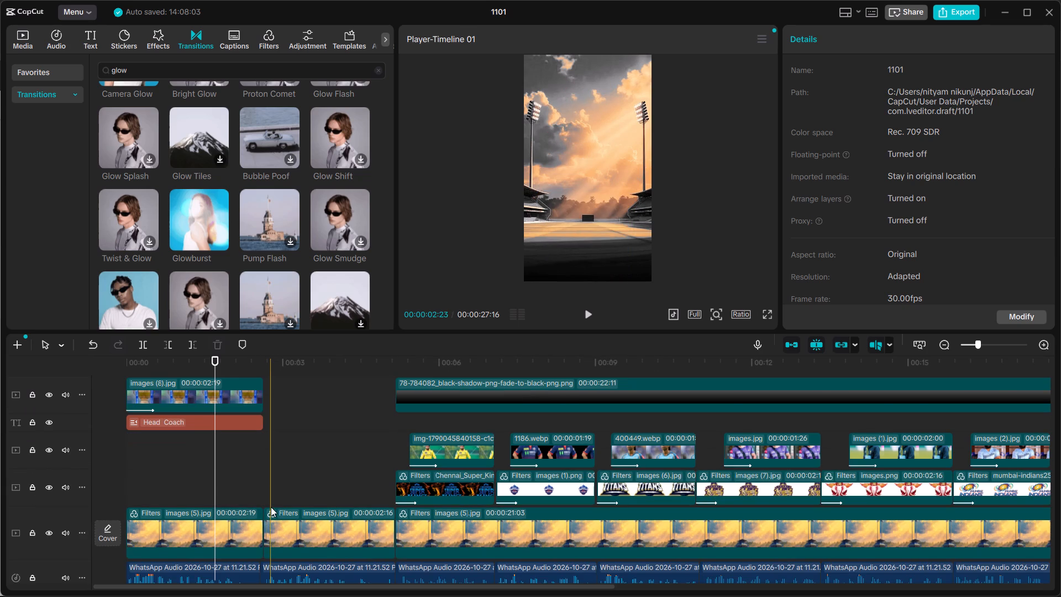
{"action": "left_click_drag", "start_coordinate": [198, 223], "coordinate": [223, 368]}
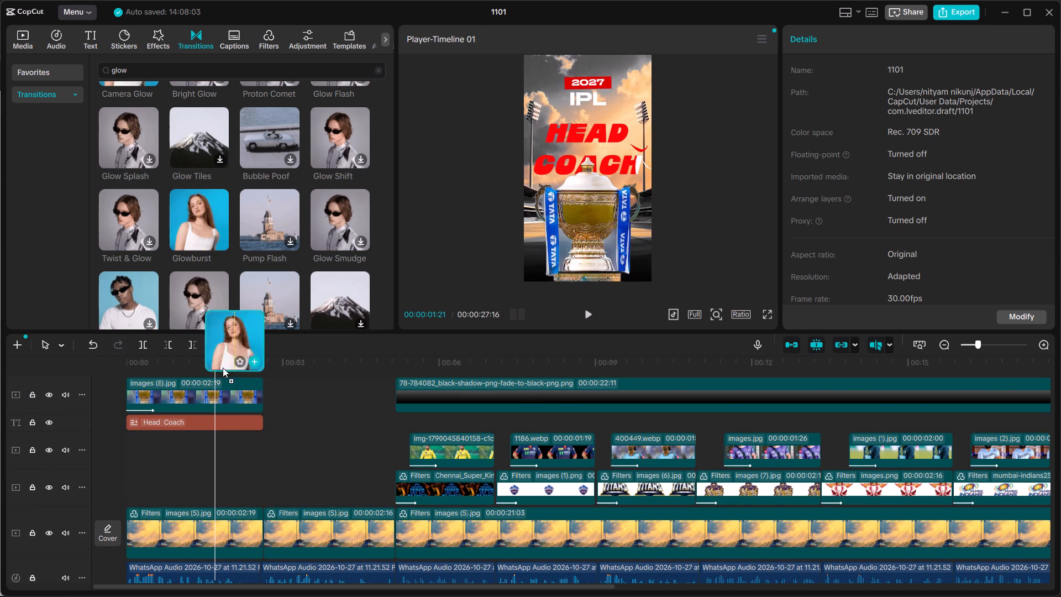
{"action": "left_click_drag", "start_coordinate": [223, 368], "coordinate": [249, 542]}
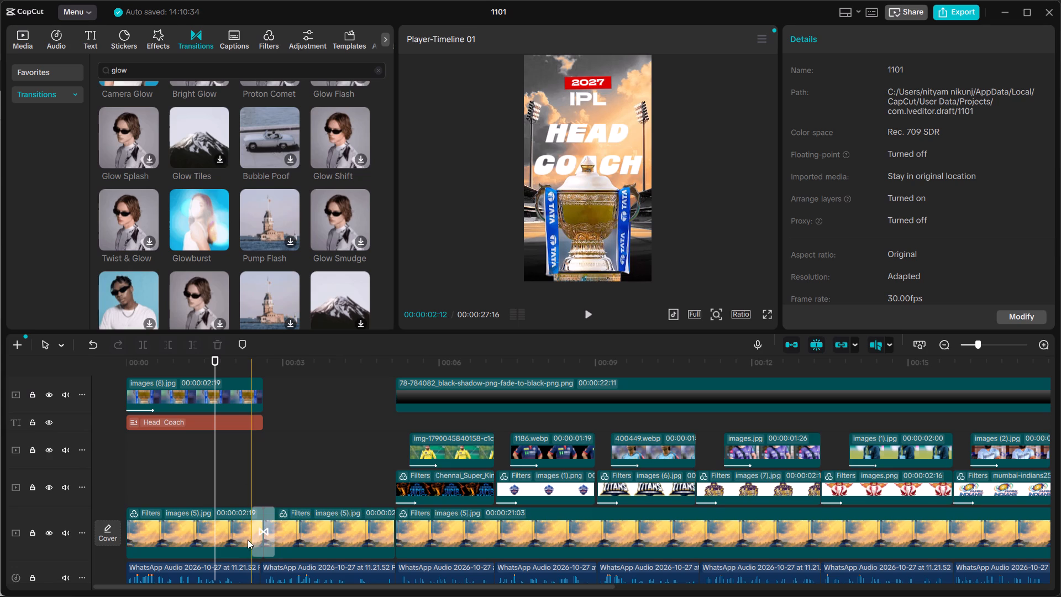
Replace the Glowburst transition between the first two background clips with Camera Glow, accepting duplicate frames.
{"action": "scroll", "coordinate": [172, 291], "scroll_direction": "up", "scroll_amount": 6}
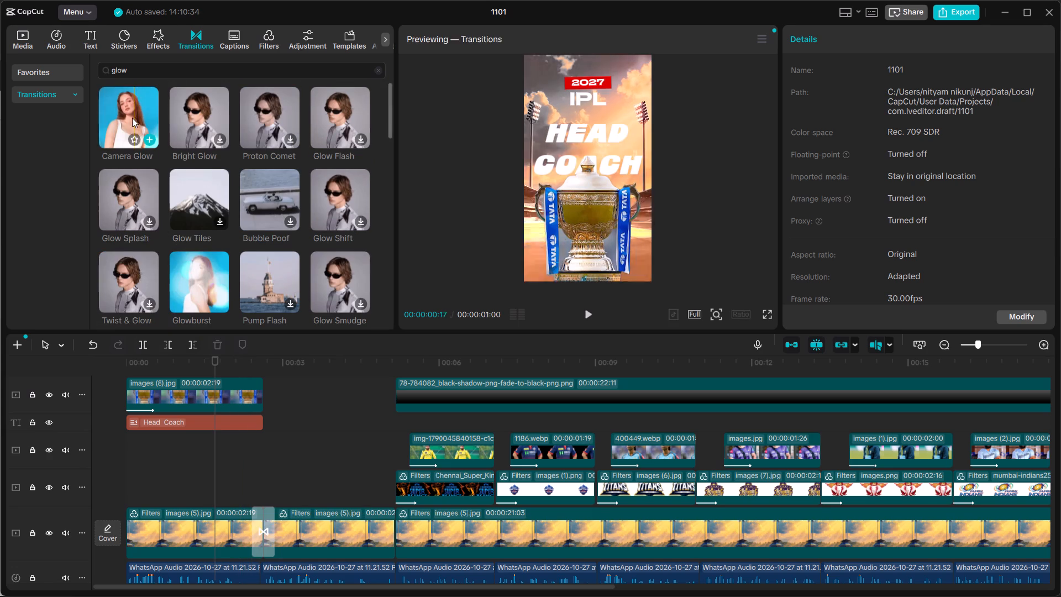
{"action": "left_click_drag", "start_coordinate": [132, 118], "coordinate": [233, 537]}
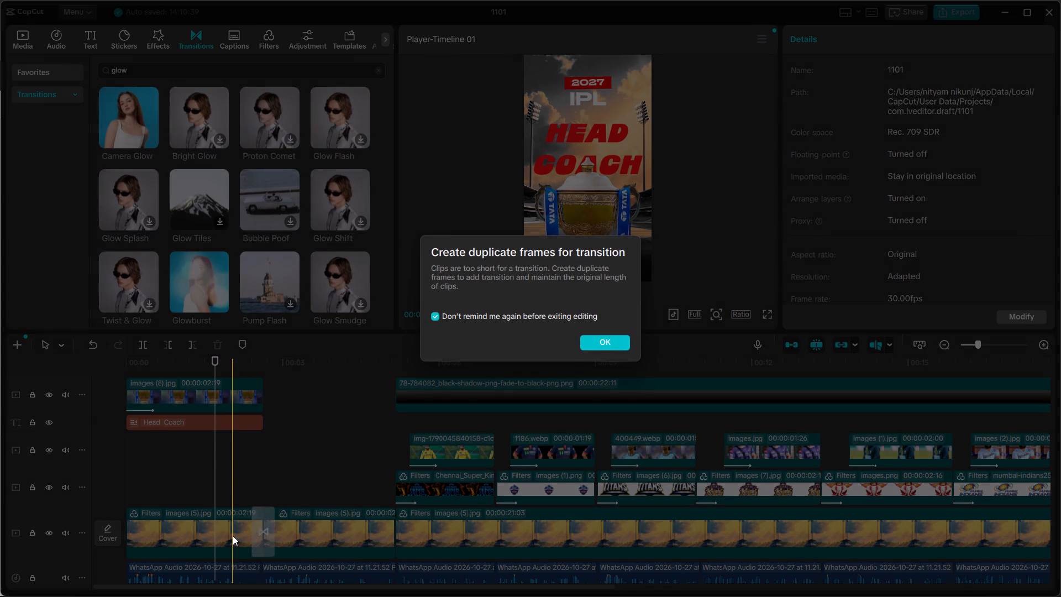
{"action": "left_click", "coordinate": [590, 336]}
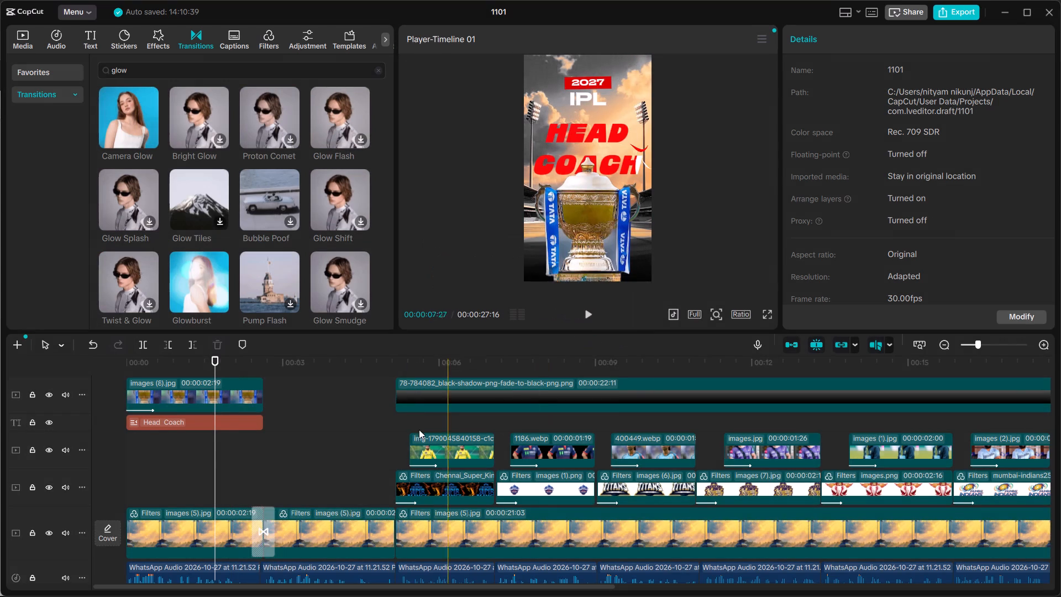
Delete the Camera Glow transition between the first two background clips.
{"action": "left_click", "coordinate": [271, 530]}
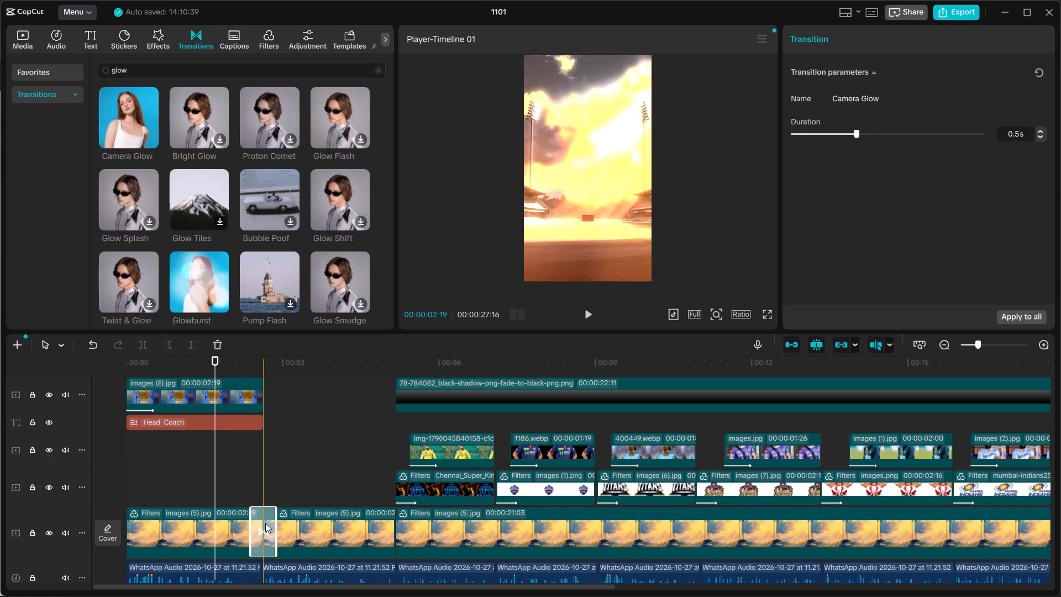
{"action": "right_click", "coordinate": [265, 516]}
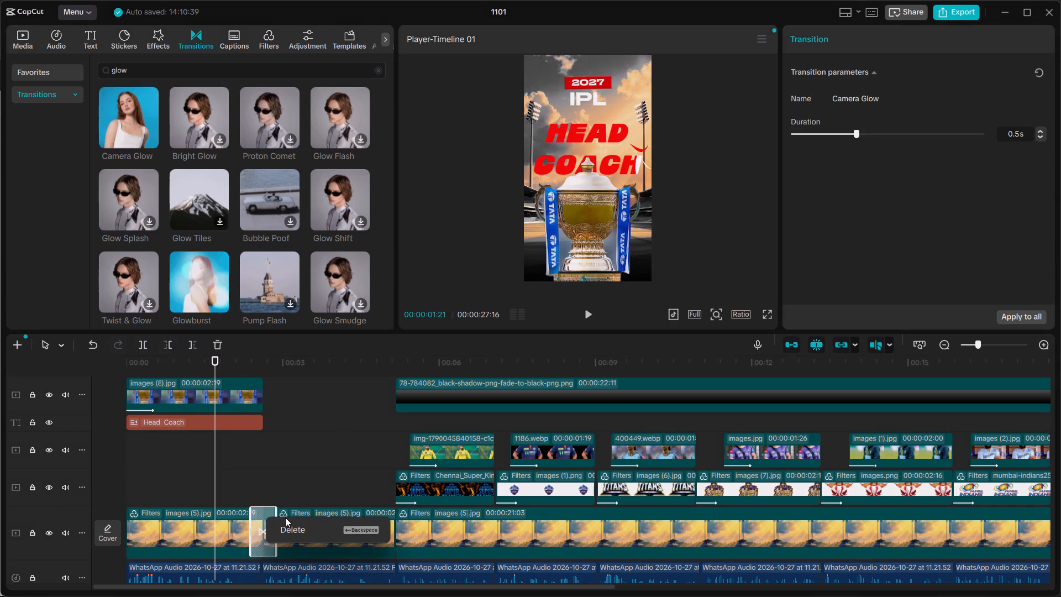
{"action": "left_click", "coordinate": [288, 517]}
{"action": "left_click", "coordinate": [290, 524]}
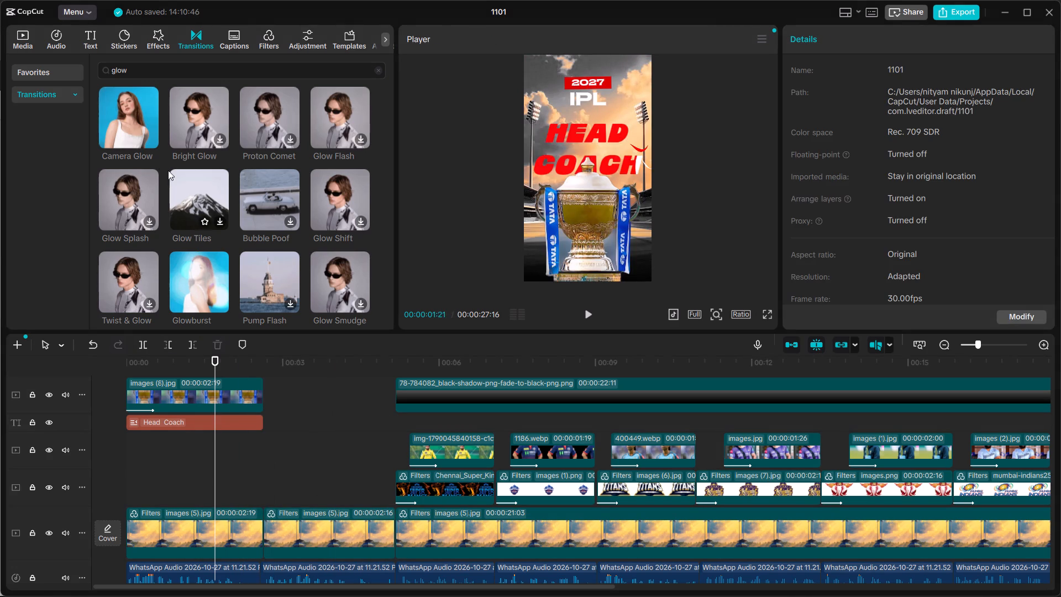
Add the Camera Glow transition between the first two background clips and play through it into the Zaheer Khan section.
{"action": "left_click_drag", "start_coordinate": [120, 135], "coordinate": [234, 533]}
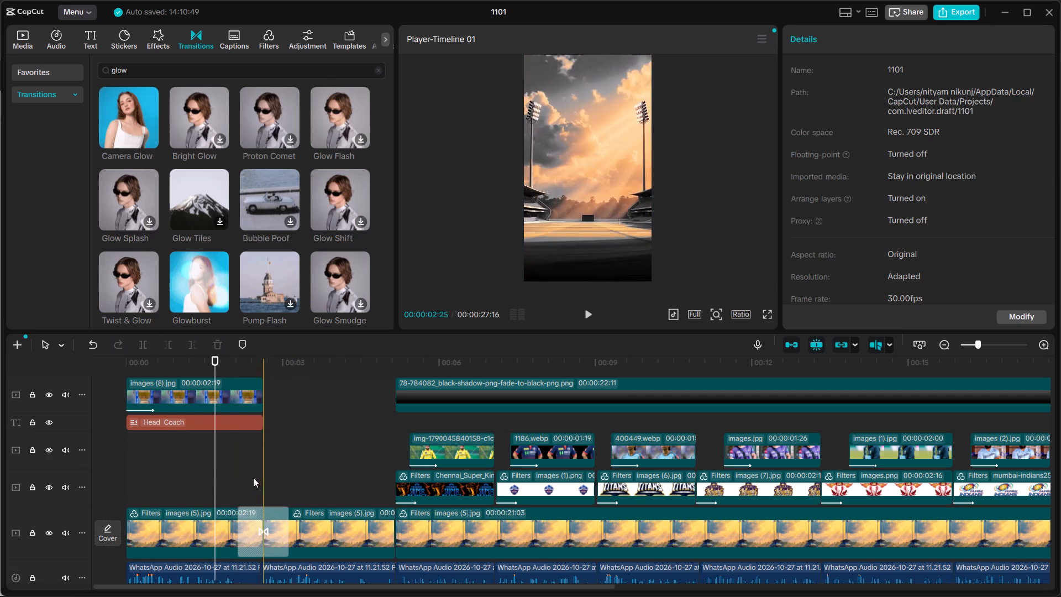
{"action": "left_click", "coordinate": [207, 475]}
{"action": "key", "text": "space"}
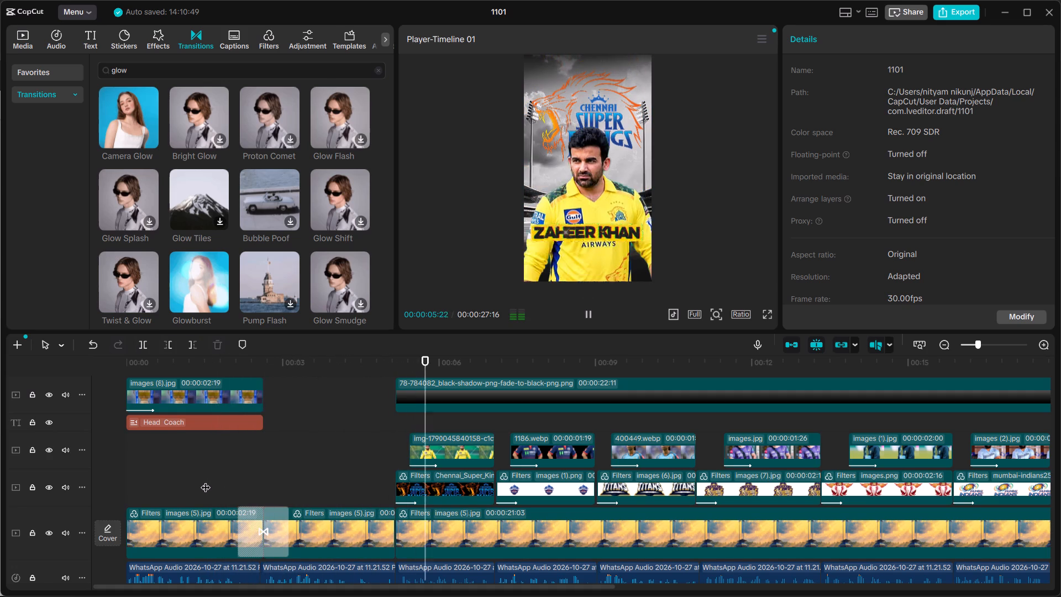
{"action": "key", "text": "space"}
Add the Camera Glow transition at the cut between the second and third background clips.
{"action": "left_click_drag", "start_coordinate": [128, 117], "coordinate": [141, 143]}
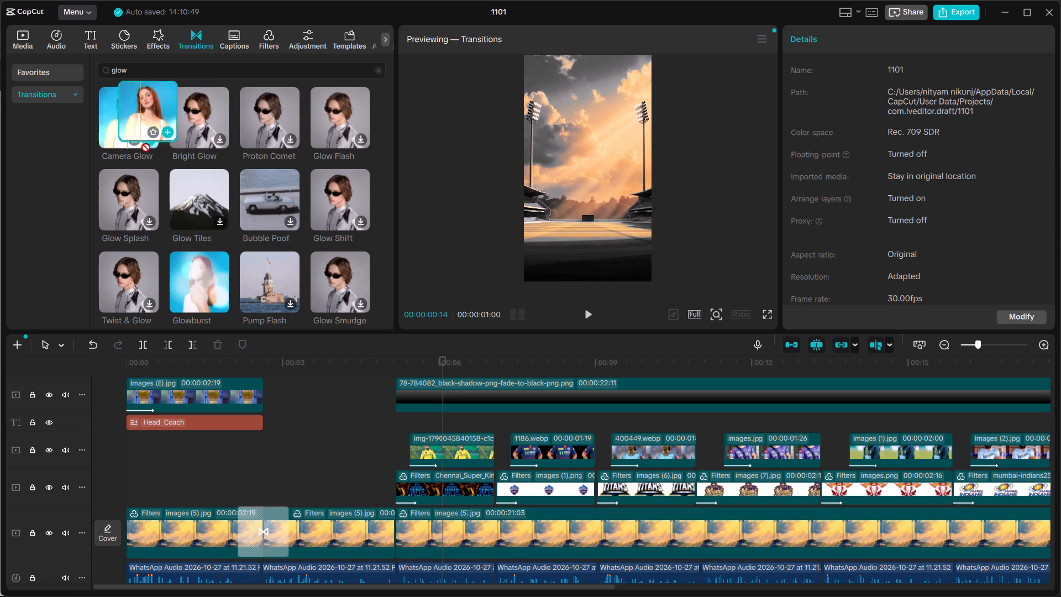
{"action": "left_click_drag", "start_coordinate": [141, 143], "coordinate": [354, 540]}
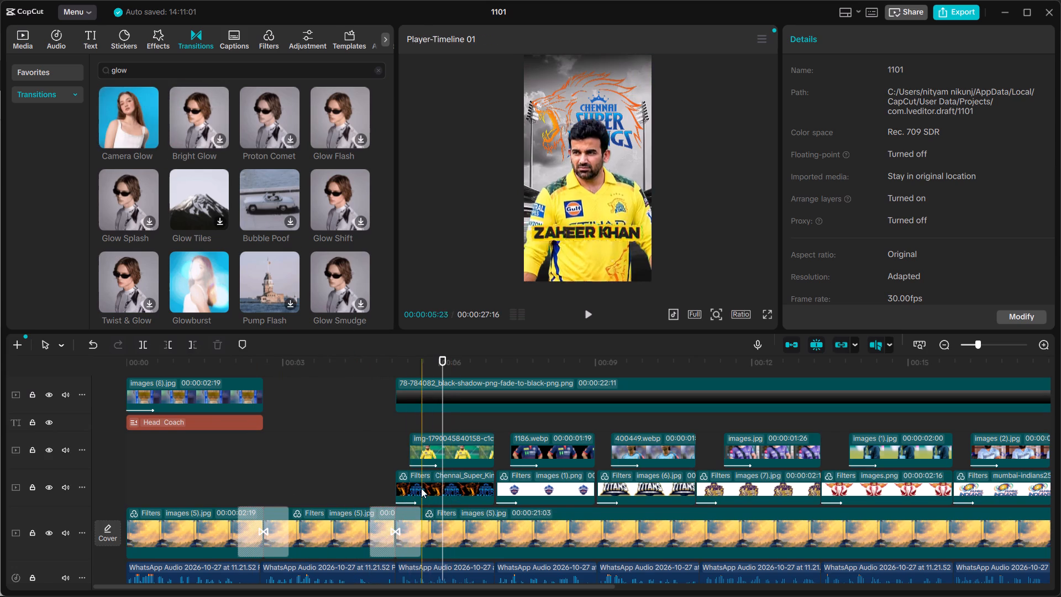
{"action": "left_click", "coordinate": [264, 499]}
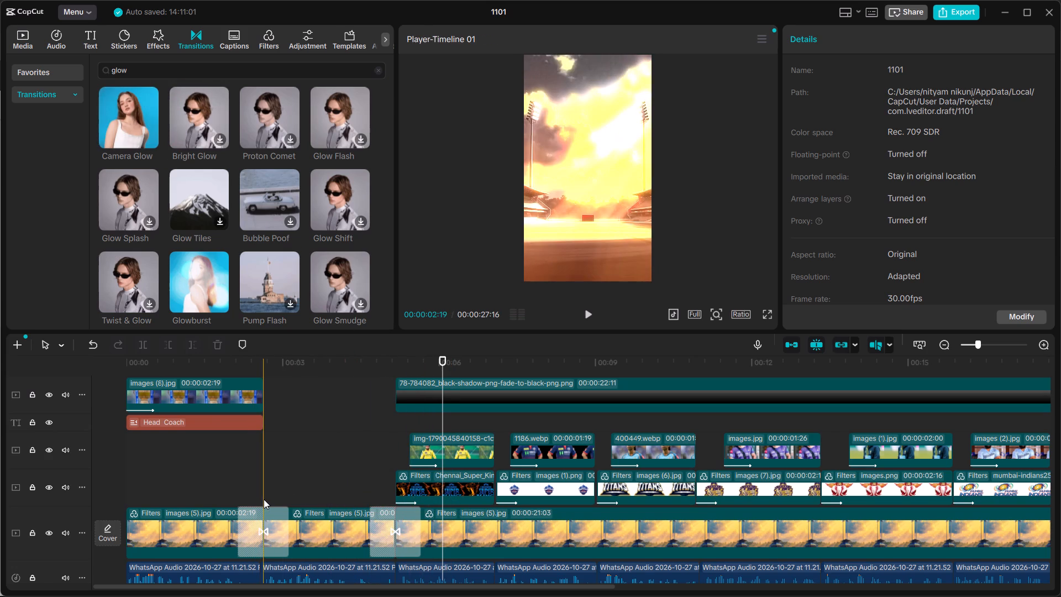
{"action": "left_click", "coordinate": [9, 38]}
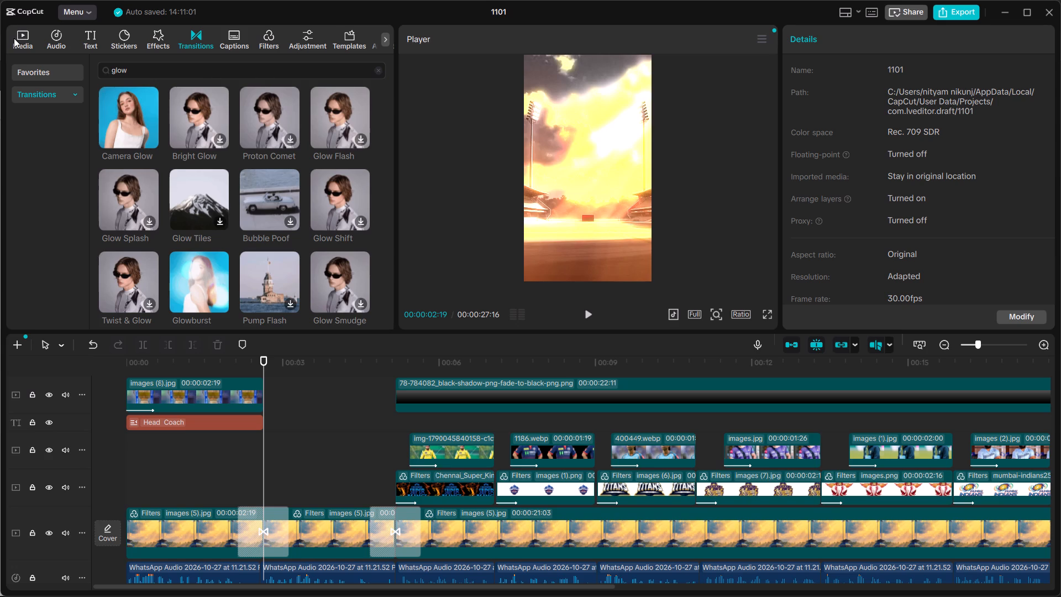
{"action": "left_click", "coordinate": [17, 38]}
{"action": "left_click", "coordinate": [118, 69]}
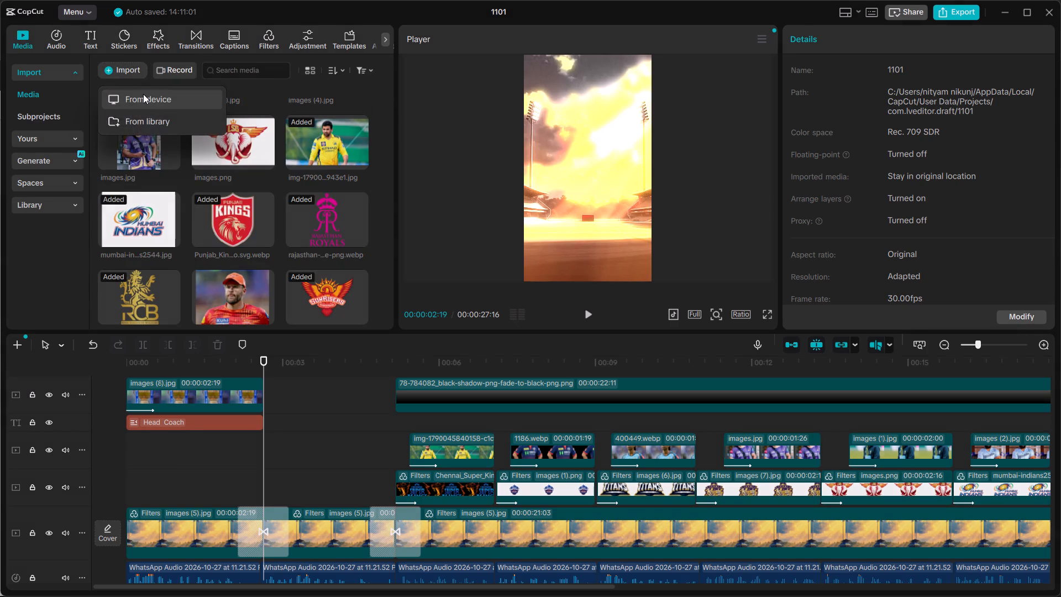
{"action": "left_click", "coordinate": [143, 94]}
{"action": "left_click", "coordinate": [79, 146]}
{"action": "left_click", "coordinate": [81, 166]}
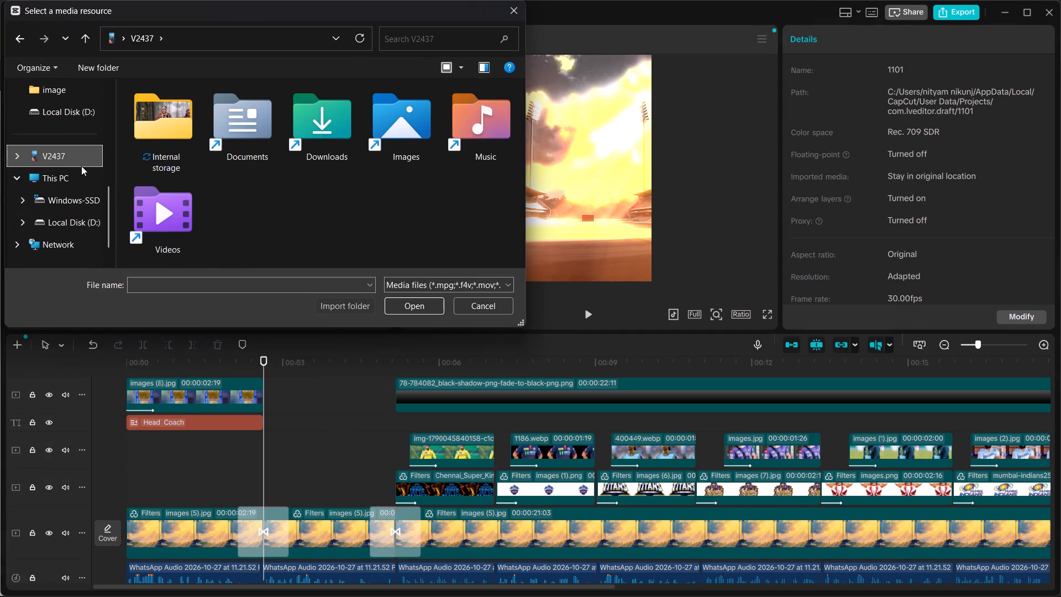
{"action": "left_click", "coordinate": [75, 175]}
{"action": "scroll", "coordinate": [77, 174], "scroll_direction": "up", "scroll_amount": 4}
{"action": "left_click", "coordinate": [72, 193]}
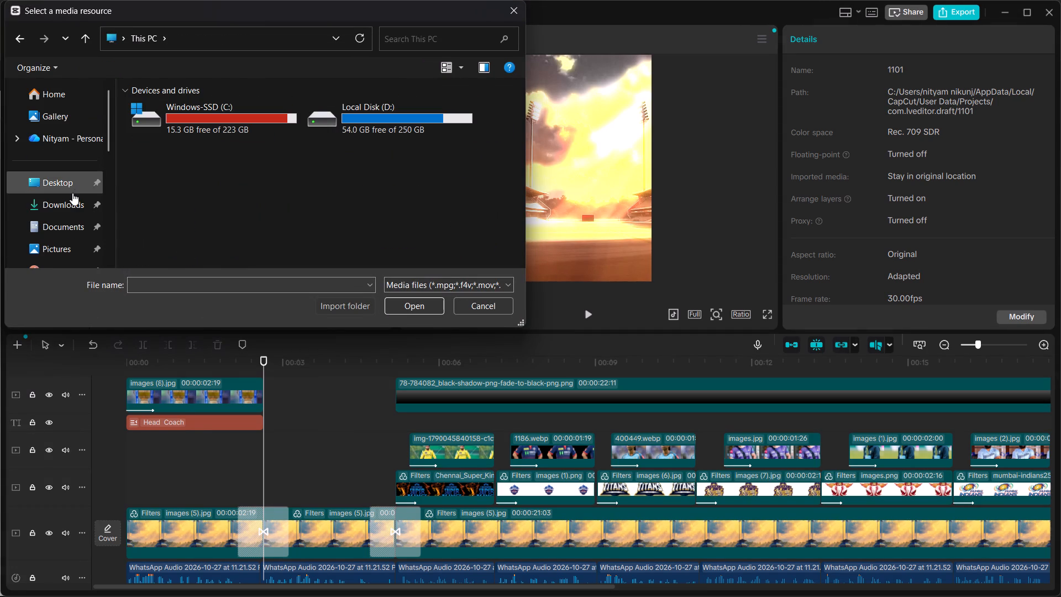
{"action": "left_click", "coordinate": [72, 209]}
{"action": "left_click", "coordinate": [172, 165]}
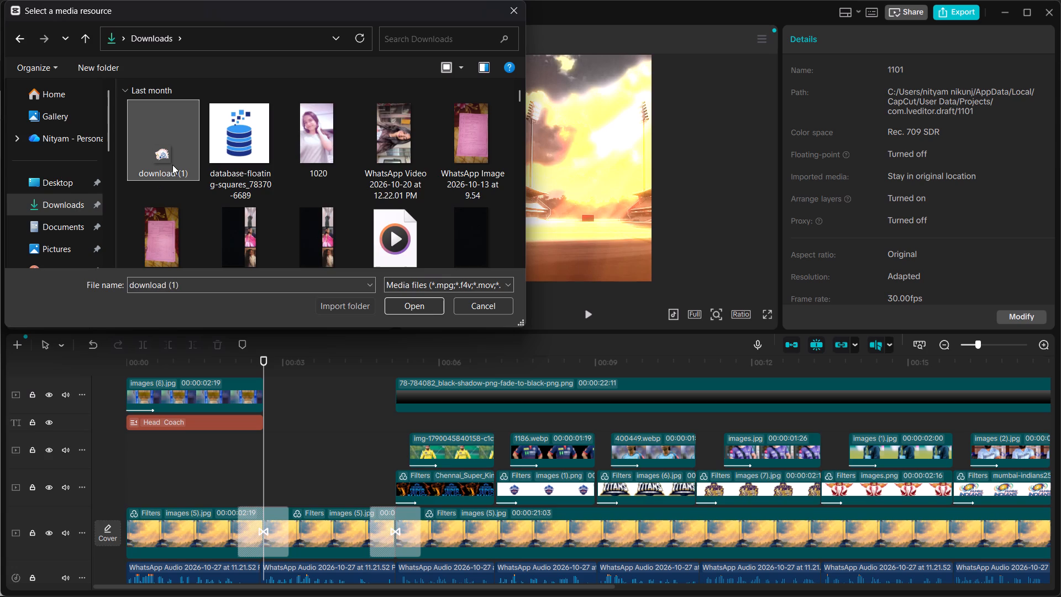
{"action": "scroll", "coordinate": [172, 162], "scroll_direction": "down", "scroll_amount": 4}
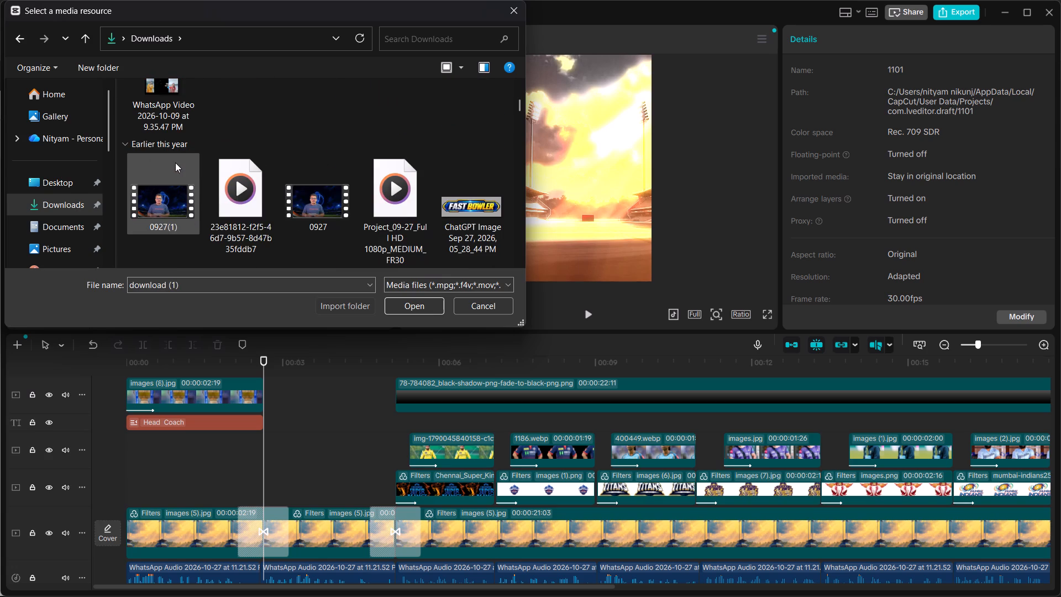
{"action": "scroll", "coordinate": [175, 163], "scroll_direction": "down", "scroll_amount": 3}
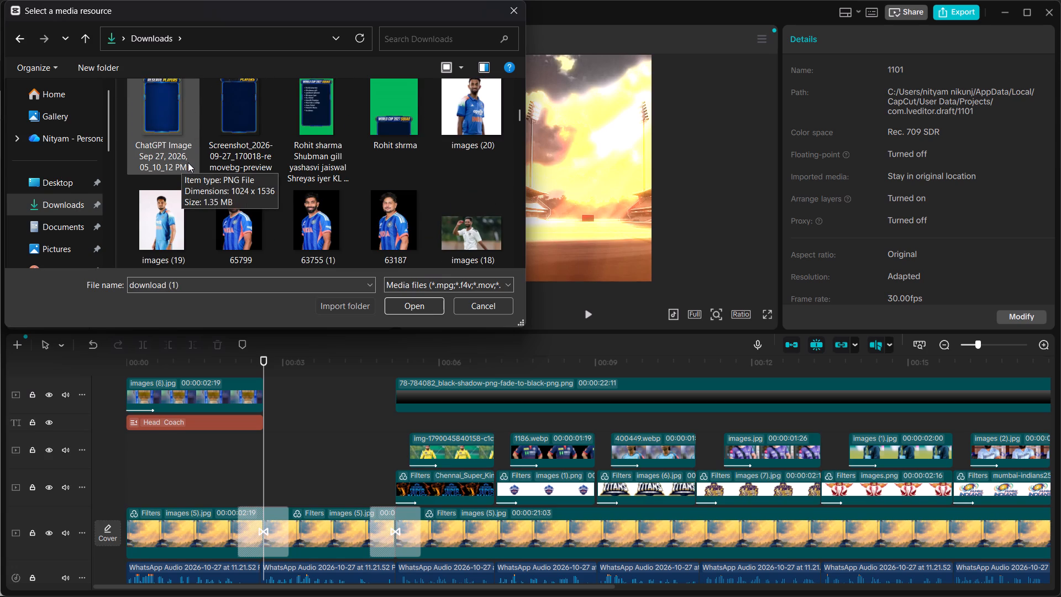
{"action": "scroll", "coordinate": [188, 163], "scroll_direction": "down", "scroll_amount": 3}
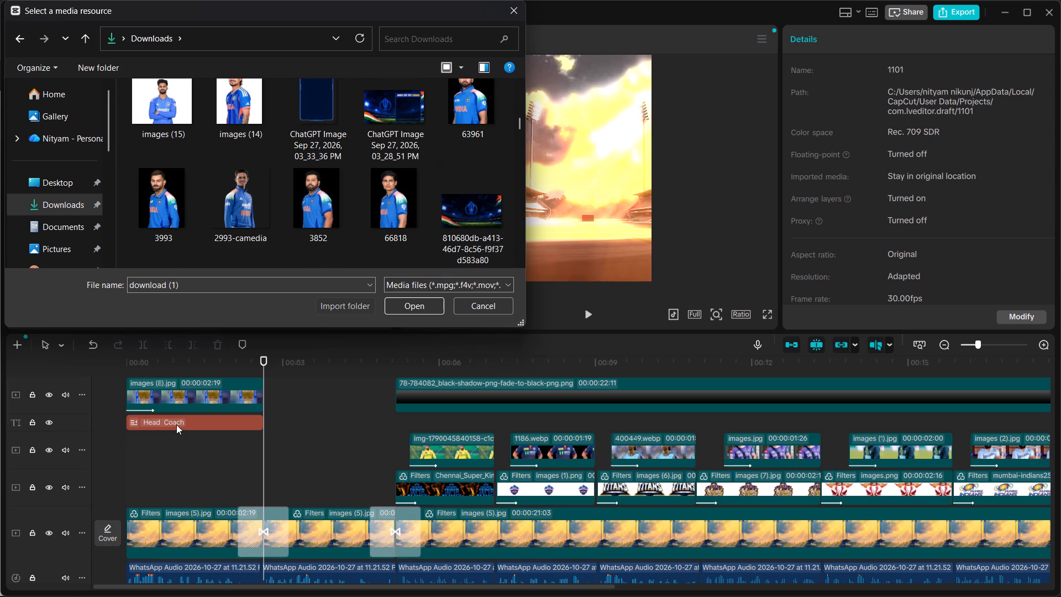
{"action": "scroll", "coordinate": [275, 149], "scroll_direction": "down", "scroll_amount": 1}
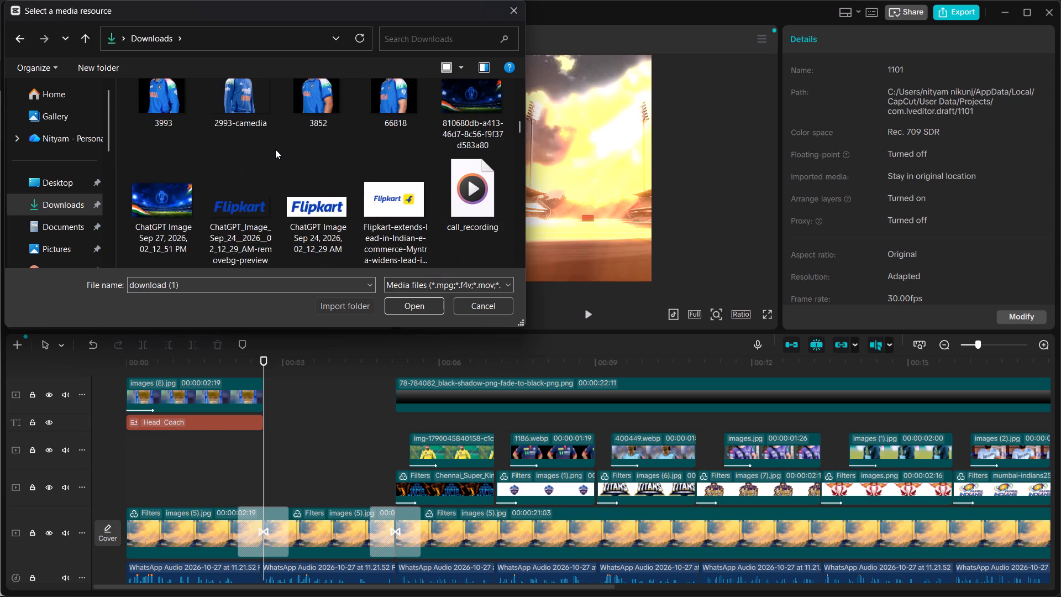
{"action": "scroll", "coordinate": [275, 149], "scroll_direction": "down", "scroll_amount": 3}
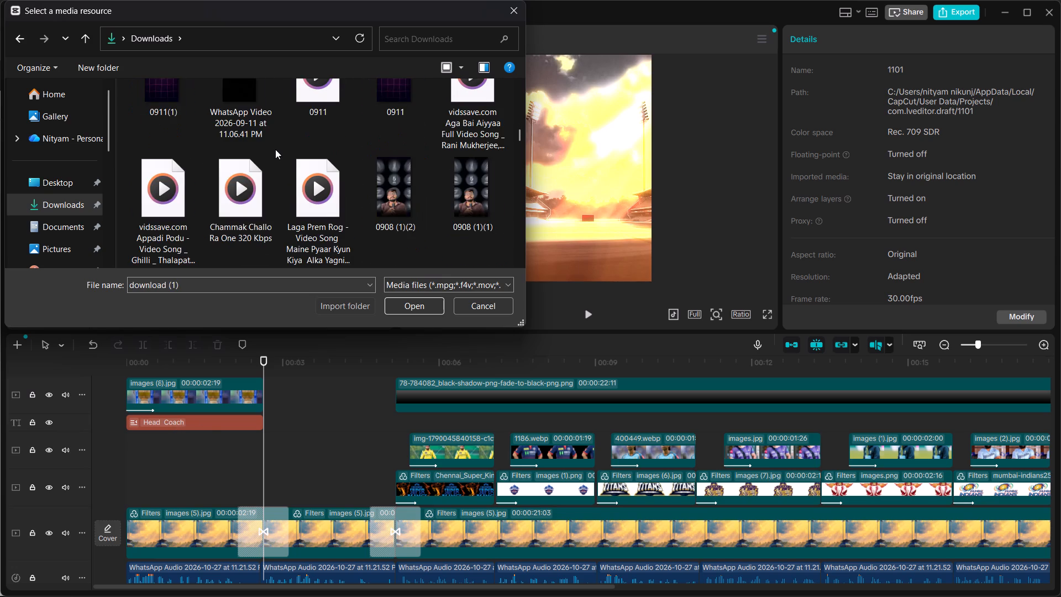
{"action": "scroll", "coordinate": [275, 149], "scroll_direction": "down", "scroll_amount": 3}
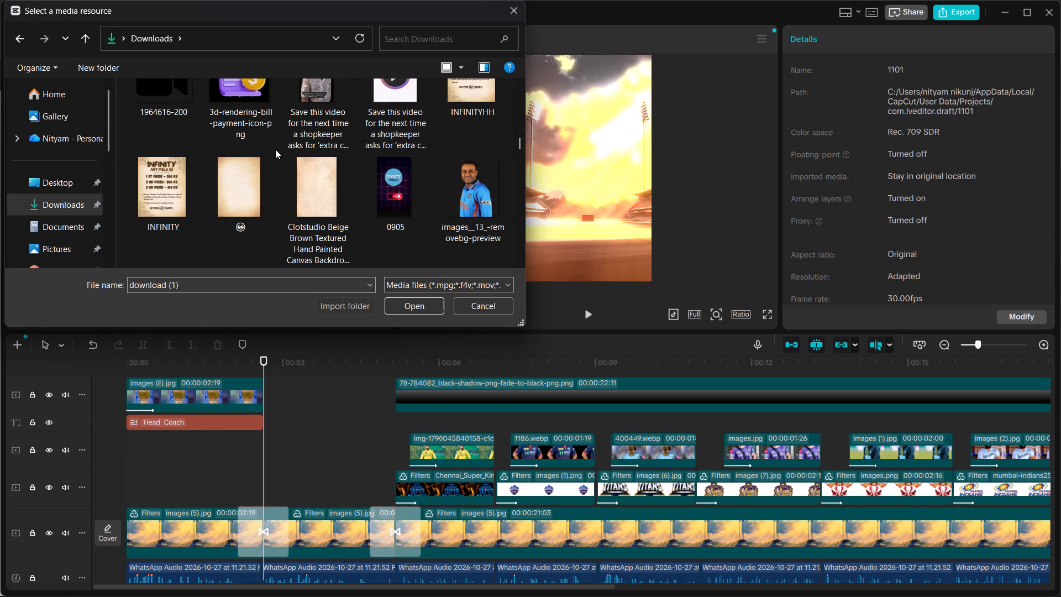
{"action": "scroll", "coordinate": [275, 149], "scroll_direction": "down", "scroll_amount": 3}
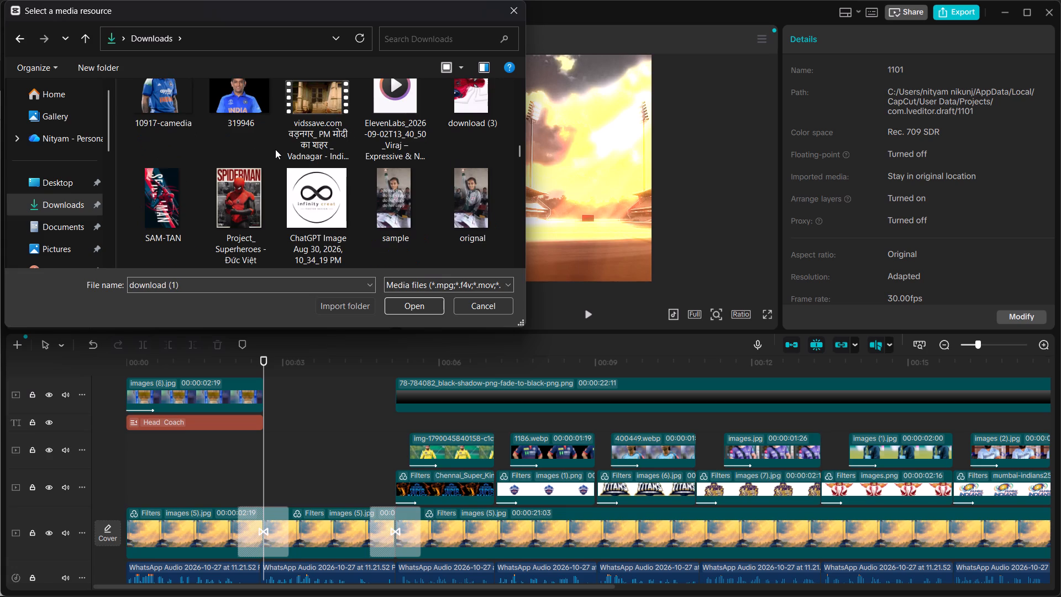
{"action": "scroll", "coordinate": [275, 149], "scroll_direction": "down", "scroll_amount": 2}
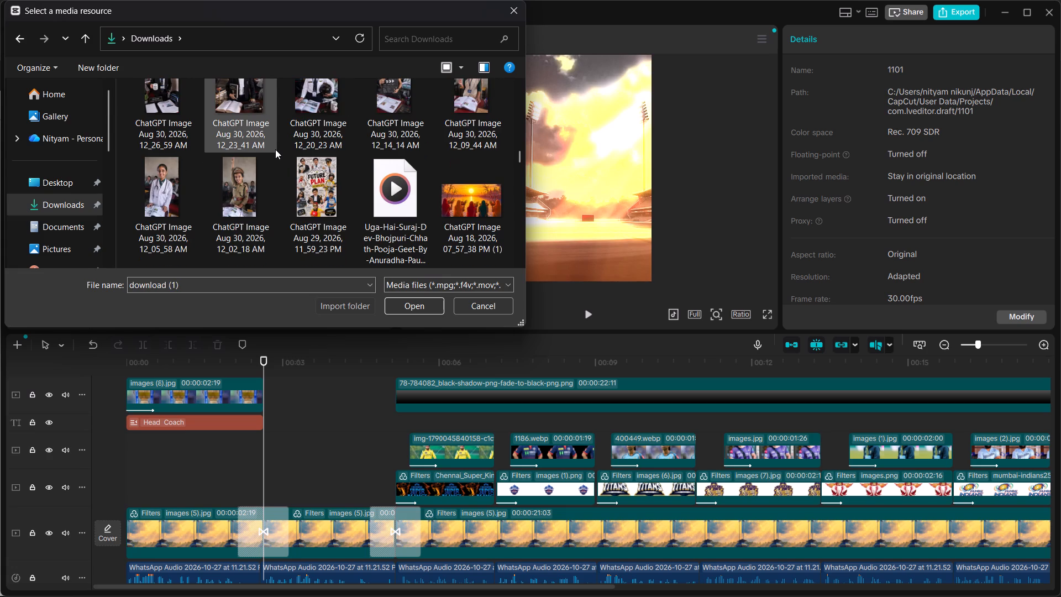
{"action": "scroll", "coordinate": [275, 149], "scroll_direction": "down", "scroll_amount": 3}
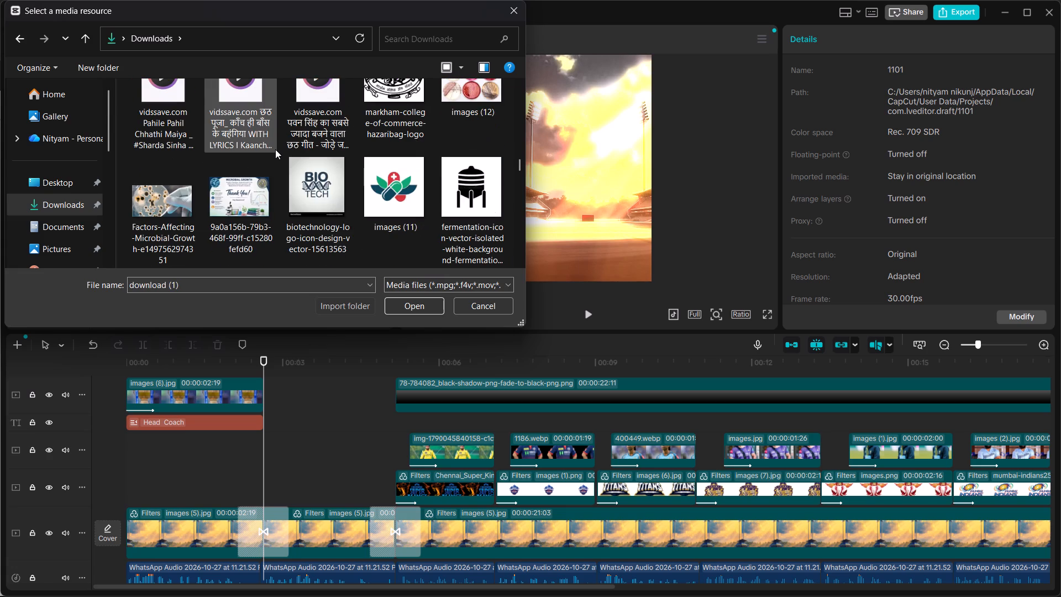
{"action": "scroll", "coordinate": [275, 149], "scroll_direction": "down", "scroll_amount": 4}
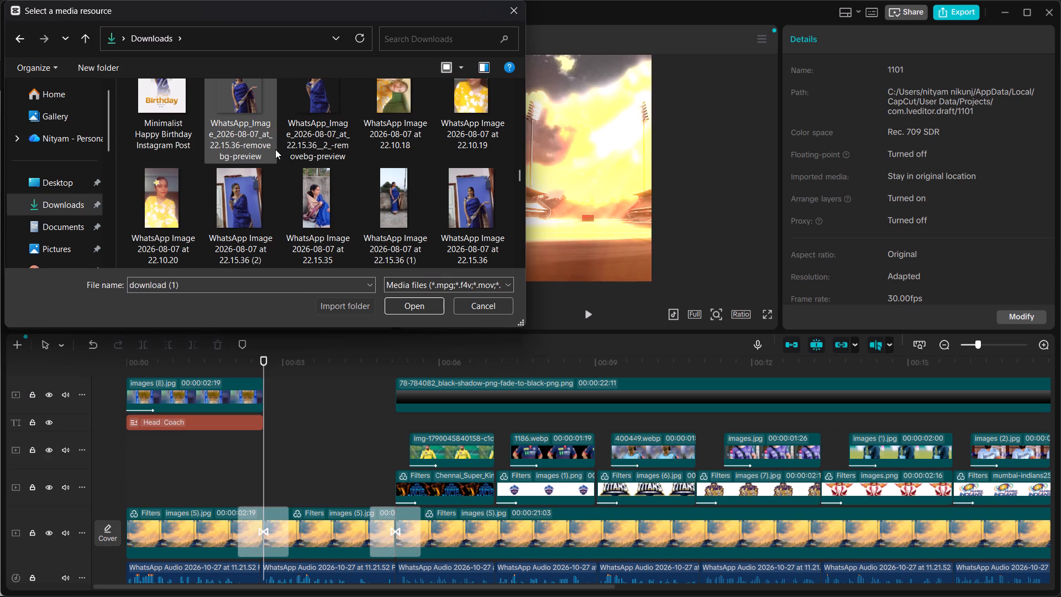
{"action": "scroll", "coordinate": [275, 149], "scroll_direction": "down", "scroll_amount": 3}
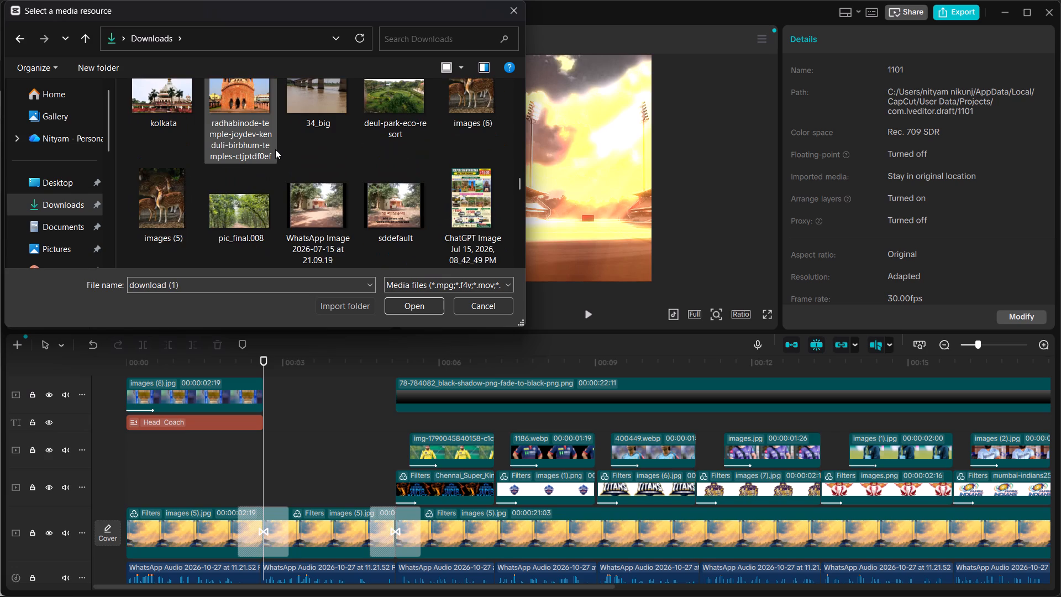
{"action": "scroll", "coordinate": [275, 149], "scroll_direction": "down", "scroll_amount": 3}
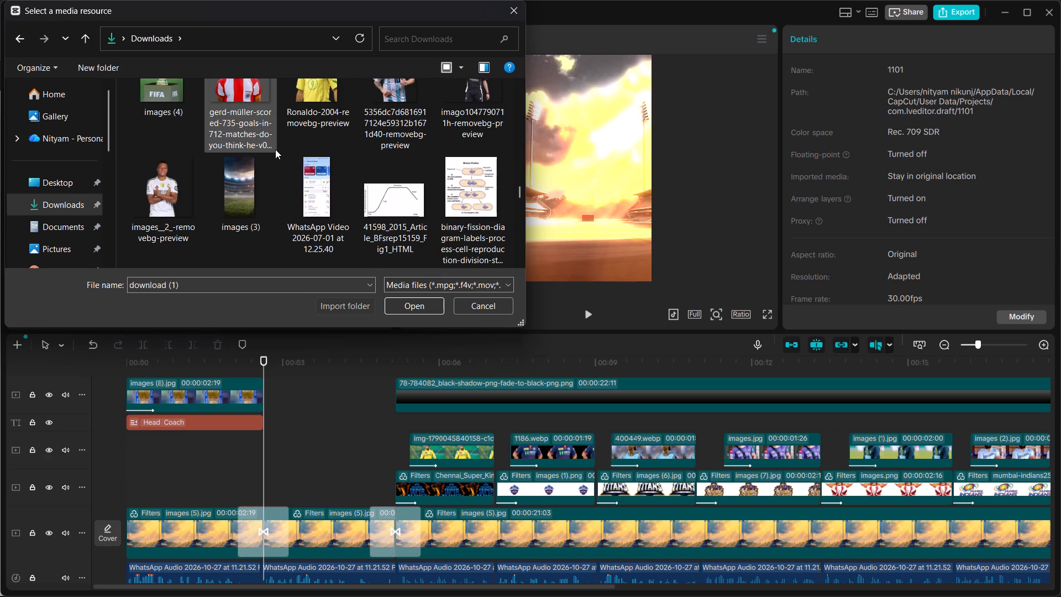
{"action": "scroll", "coordinate": [275, 149], "scroll_direction": "down", "scroll_amount": 4}
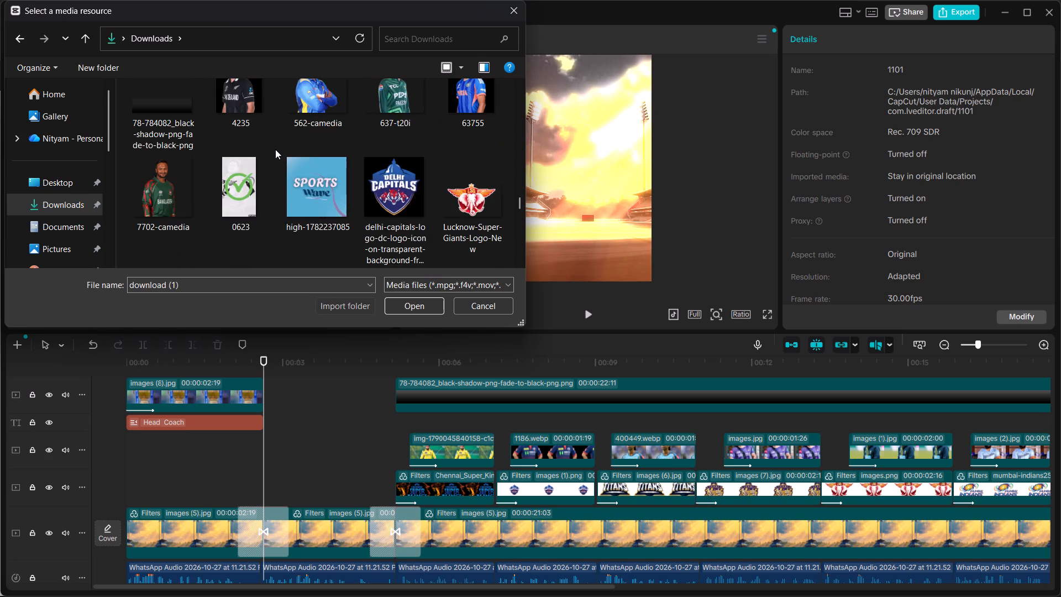
{"action": "scroll", "coordinate": [275, 149], "scroll_direction": "down", "scroll_amount": 1}
{"action": "scroll", "coordinate": [275, 149], "scroll_direction": "up", "scroll_amount": 1}
{"action": "left_click", "coordinate": [320, 124]}
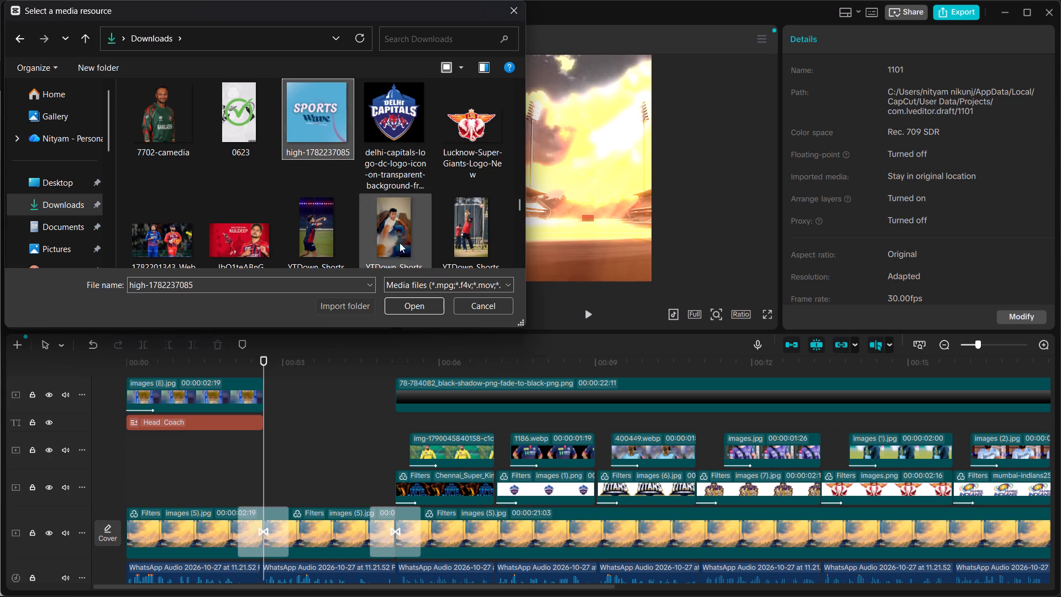
{"action": "left_click", "coordinate": [423, 306]}
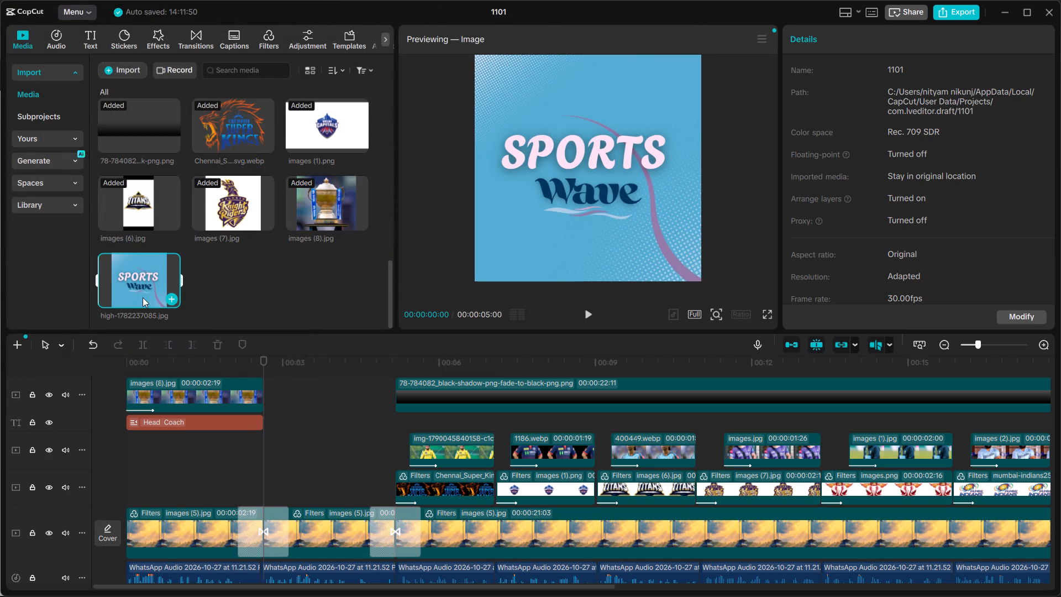
Place the Sports Wave image at 00:00:02:19, trim it to 00:00:02:16, and fit it between the trophy and black-shadow clips on their track.
{"action": "left_click_drag", "start_coordinate": [142, 296], "coordinate": [269, 392]}
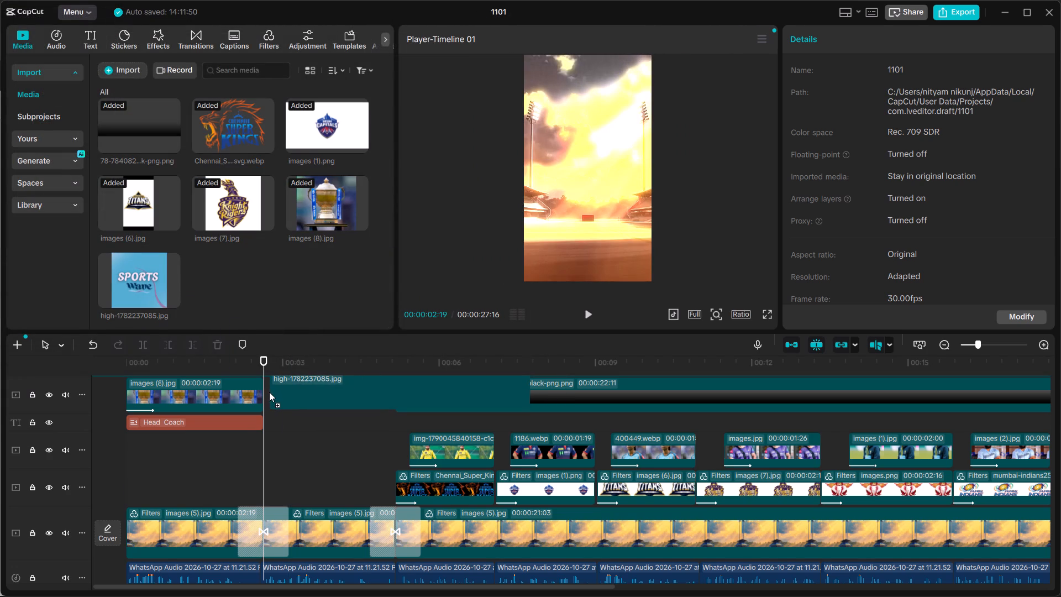
{"action": "left_click_drag", "start_coordinate": [269, 392], "coordinate": [265, 391]}
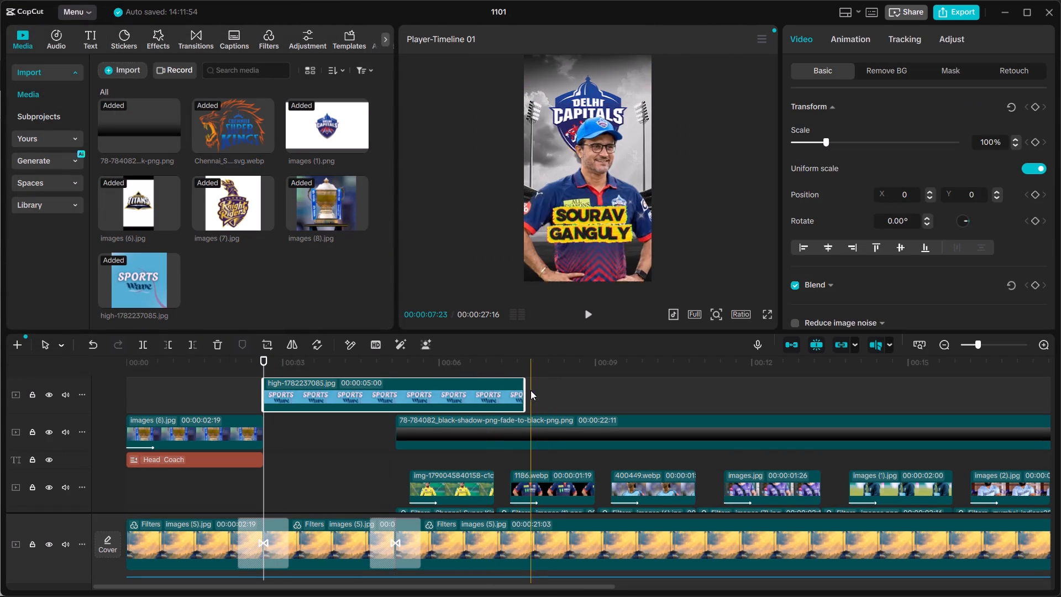
{"action": "left_click_drag", "start_coordinate": [524, 388], "coordinate": [390, 415]}
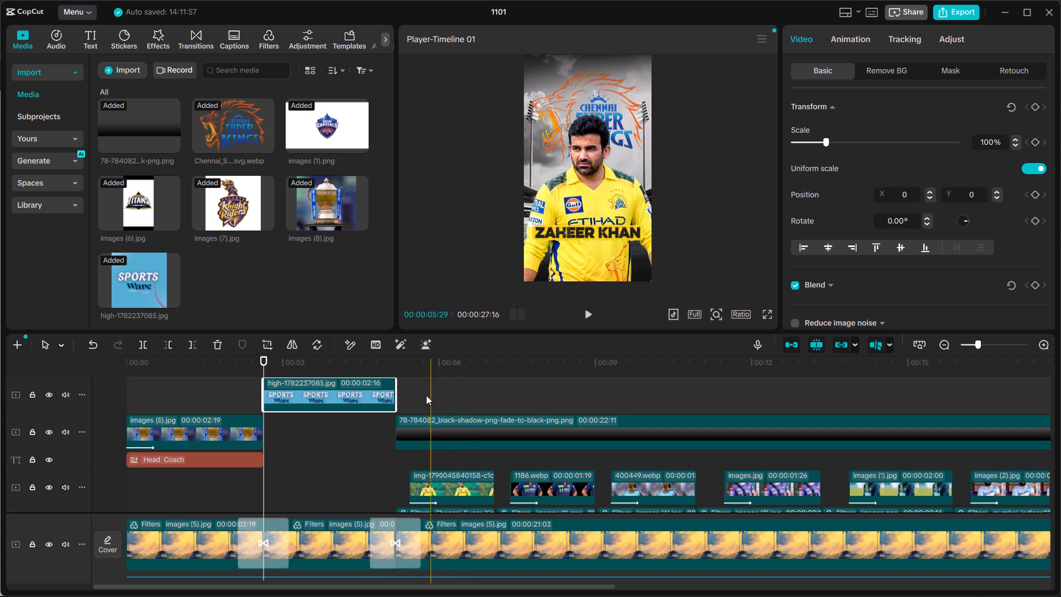
{"action": "left_click_drag", "start_coordinate": [345, 396], "coordinate": [351, 436]}
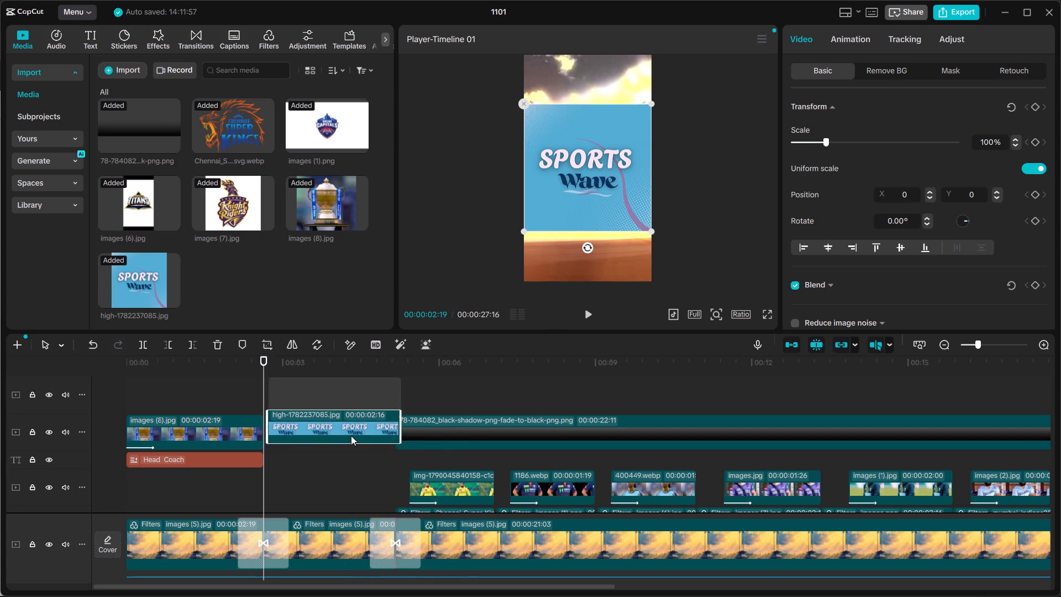
{"action": "left_click_drag", "start_coordinate": [351, 436], "coordinate": [343, 445]}
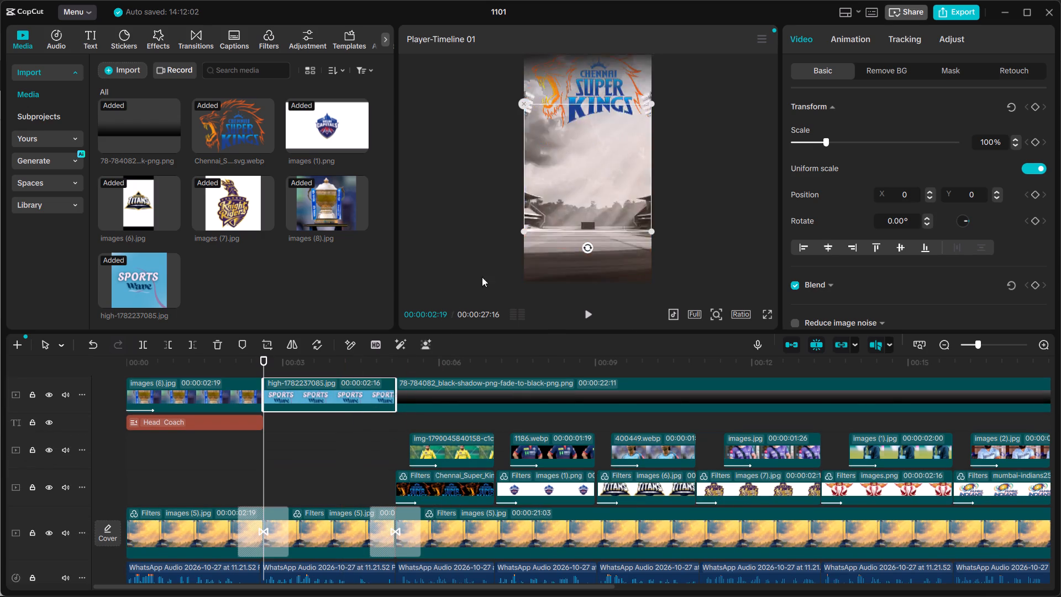
Apply a Circle mask to the Sports Wave image and enlarge it to enclose the whole logo, nearly filling the image.
{"action": "left_click", "coordinate": [577, 197]}
{"action": "left_click", "coordinate": [959, 66]}
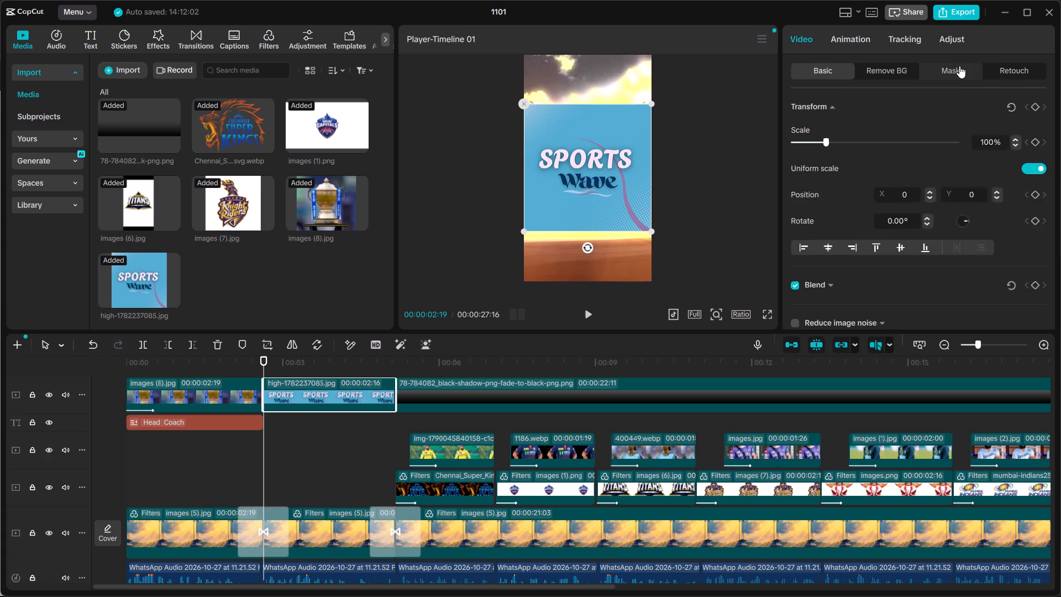
{"action": "left_click", "coordinate": [815, 130]}
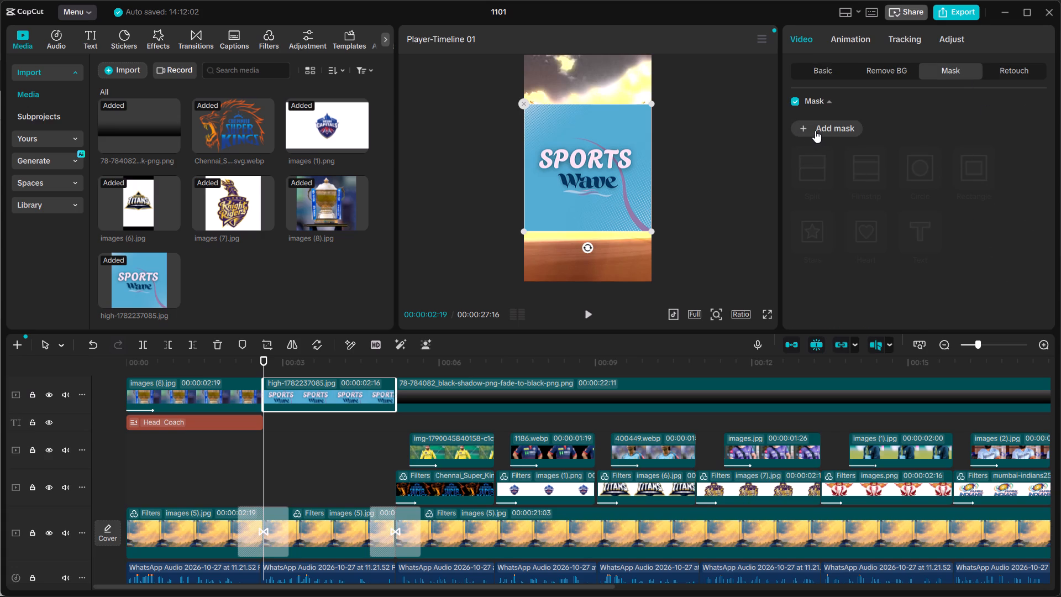
{"action": "left_click", "coordinate": [905, 180]}
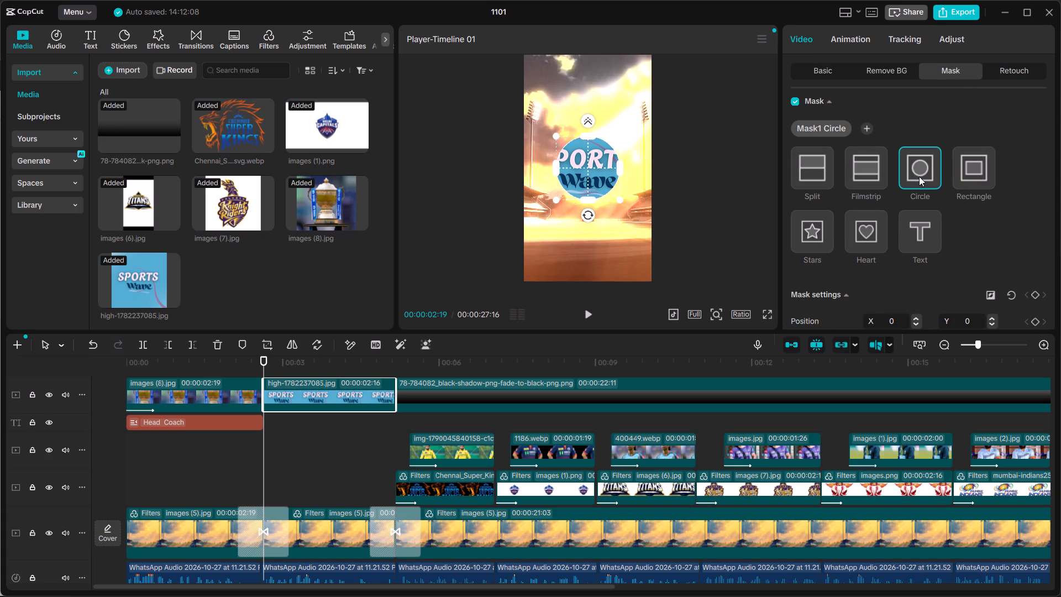
{"action": "left_click_drag", "start_coordinate": [618, 201], "coordinate": [648, 233]}
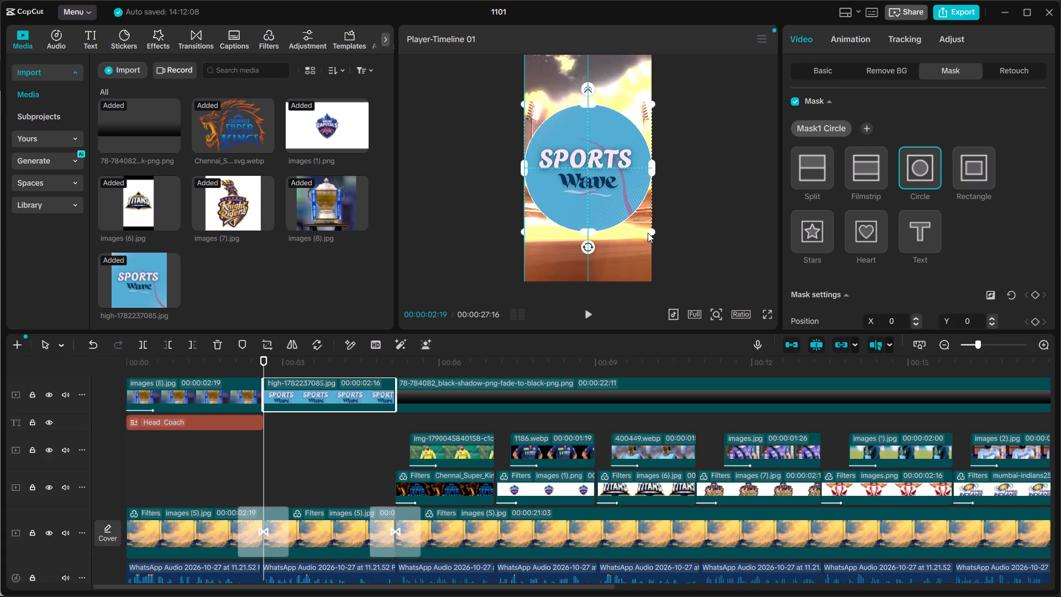
{"action": "left_click_drag", "start_coordinate": [648, 233], "coordinate": [644, 229]}
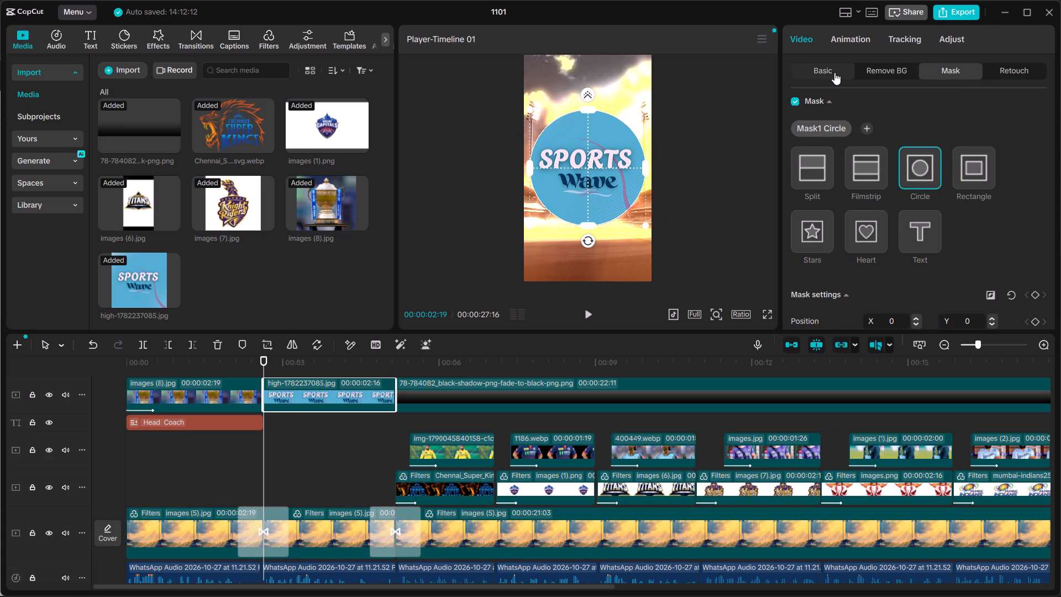
Scale the circular Sports Wave logo down to 50%, keeping it centred in the frame.
{"action": "left_click", "coordinate": [835, 70]}
{"action": "left_click_drag", "start_coordinate": [653, 233], "coordinate": [652, 233]}
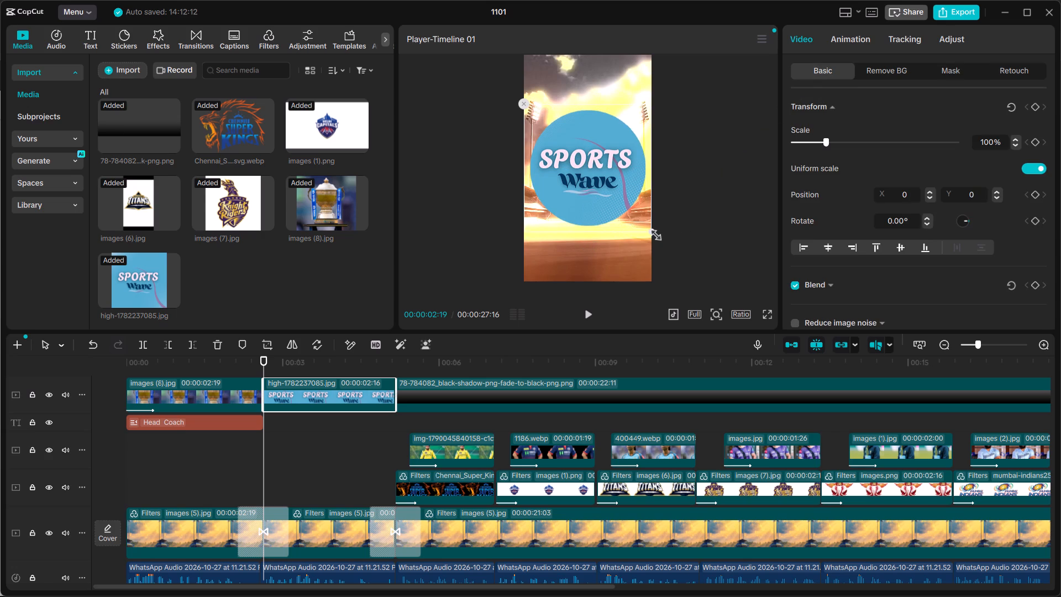
{"action": "left_click_drag", "start_coordinate": [652, 233], "coordinate": [593, 195]}
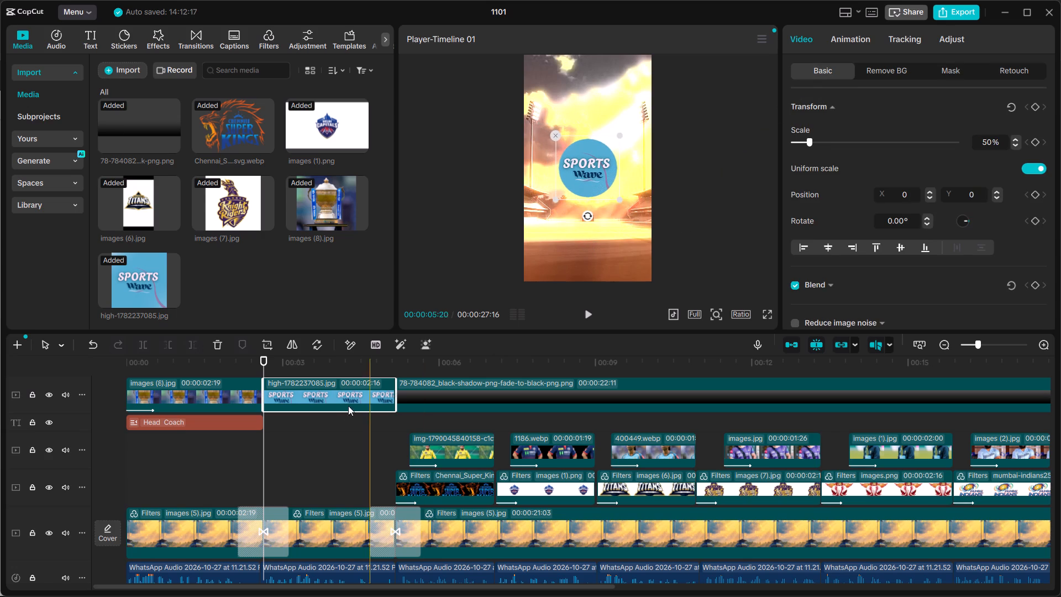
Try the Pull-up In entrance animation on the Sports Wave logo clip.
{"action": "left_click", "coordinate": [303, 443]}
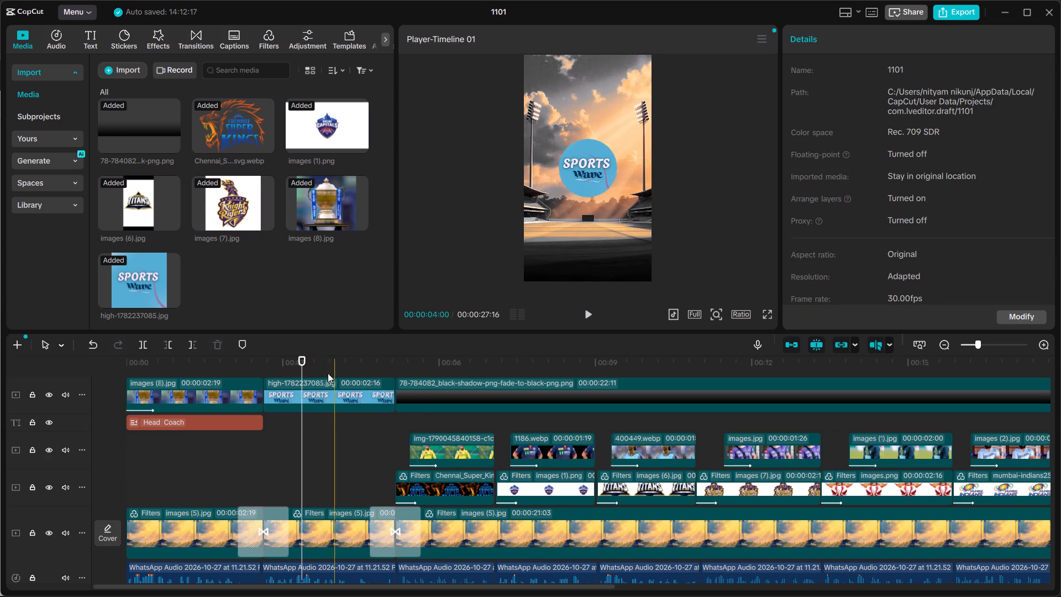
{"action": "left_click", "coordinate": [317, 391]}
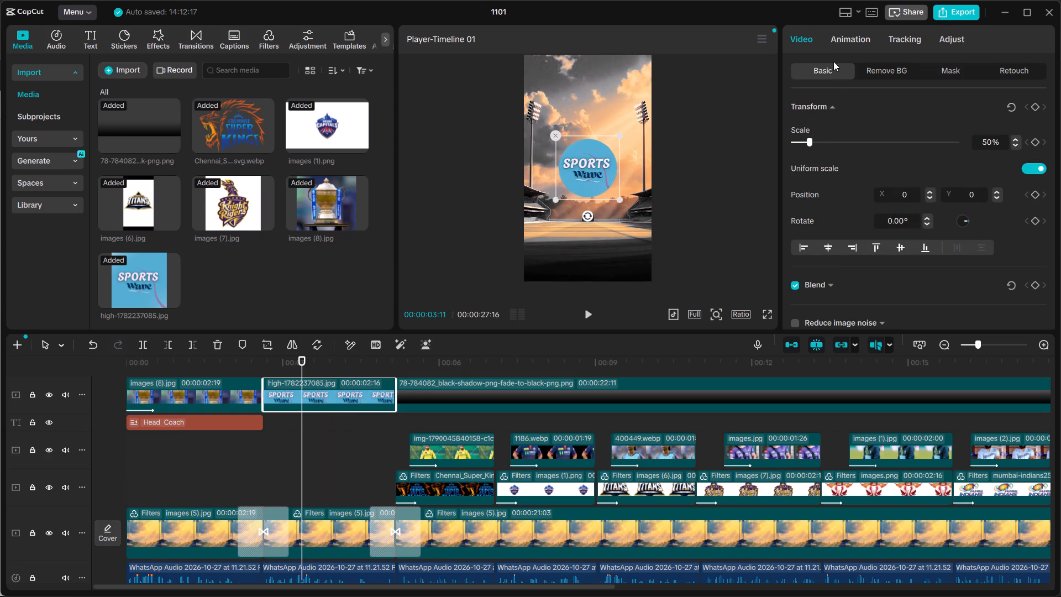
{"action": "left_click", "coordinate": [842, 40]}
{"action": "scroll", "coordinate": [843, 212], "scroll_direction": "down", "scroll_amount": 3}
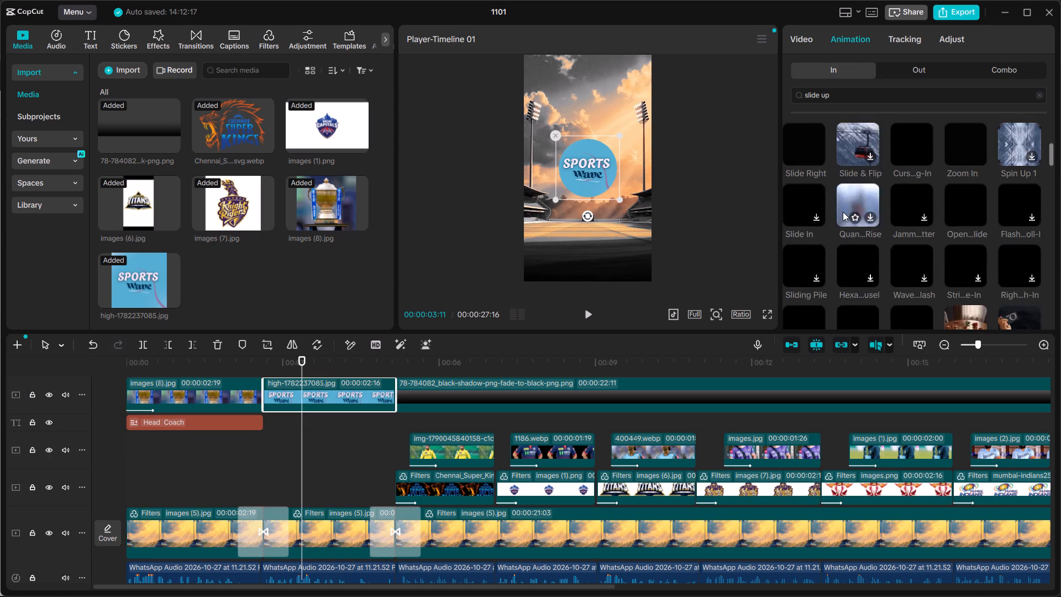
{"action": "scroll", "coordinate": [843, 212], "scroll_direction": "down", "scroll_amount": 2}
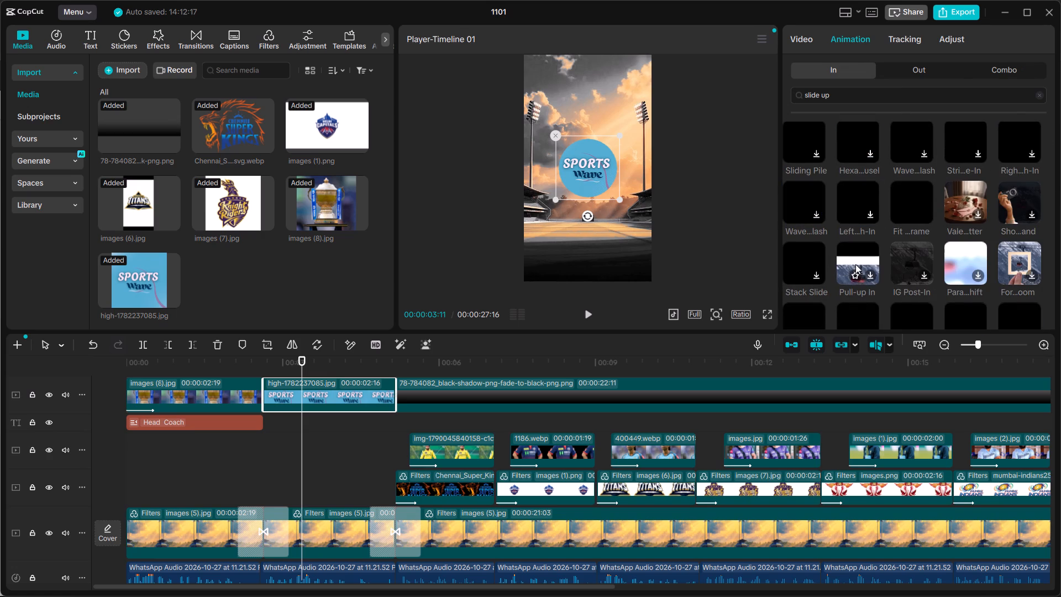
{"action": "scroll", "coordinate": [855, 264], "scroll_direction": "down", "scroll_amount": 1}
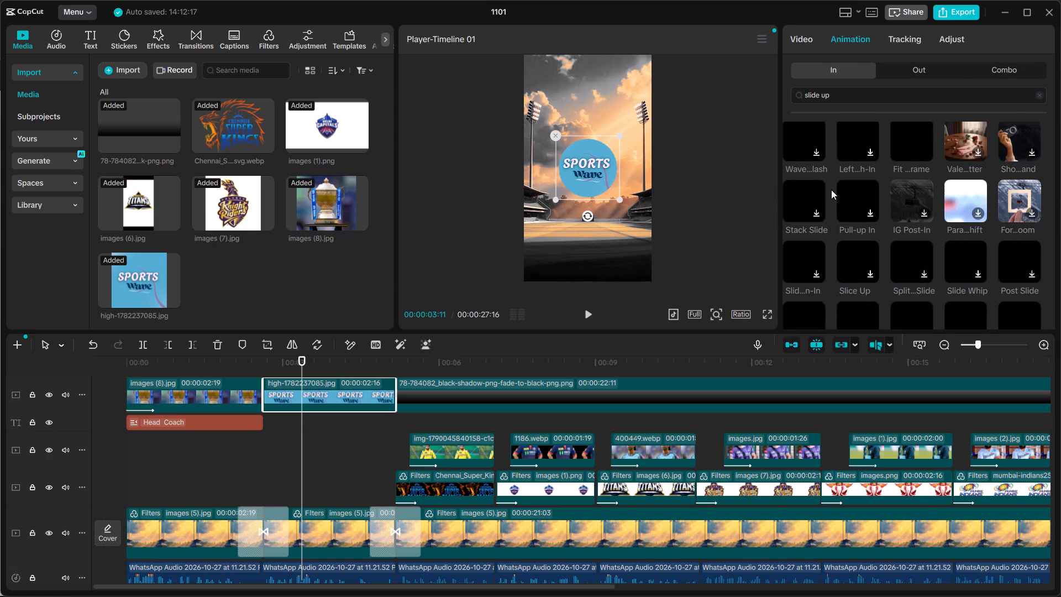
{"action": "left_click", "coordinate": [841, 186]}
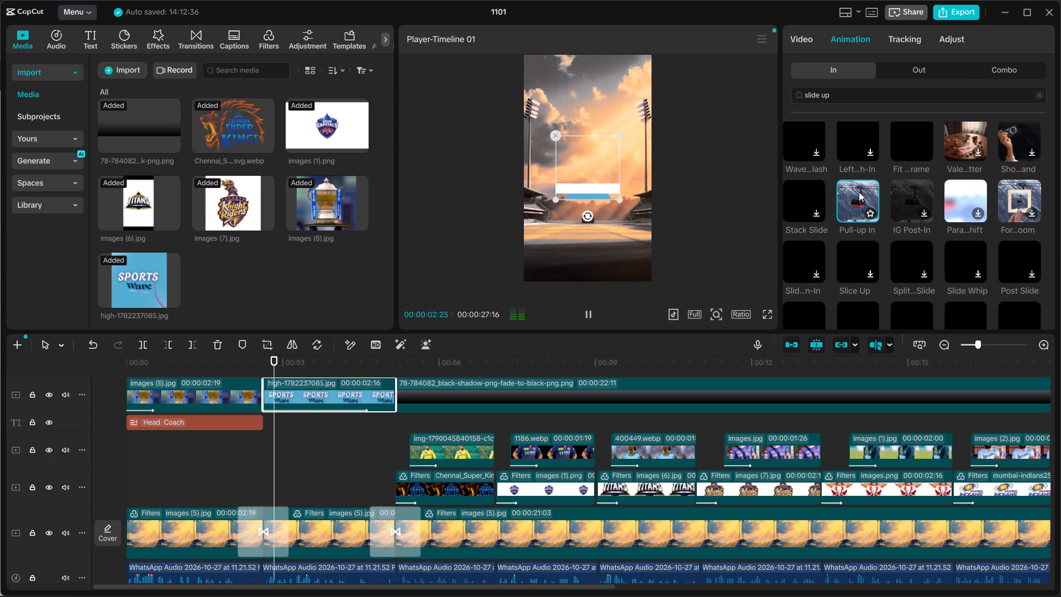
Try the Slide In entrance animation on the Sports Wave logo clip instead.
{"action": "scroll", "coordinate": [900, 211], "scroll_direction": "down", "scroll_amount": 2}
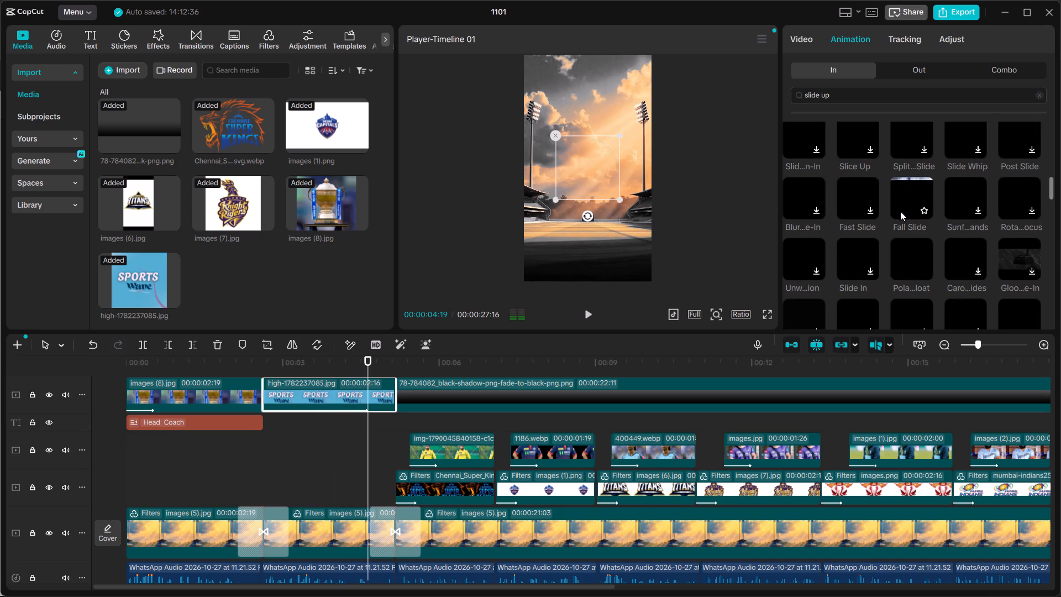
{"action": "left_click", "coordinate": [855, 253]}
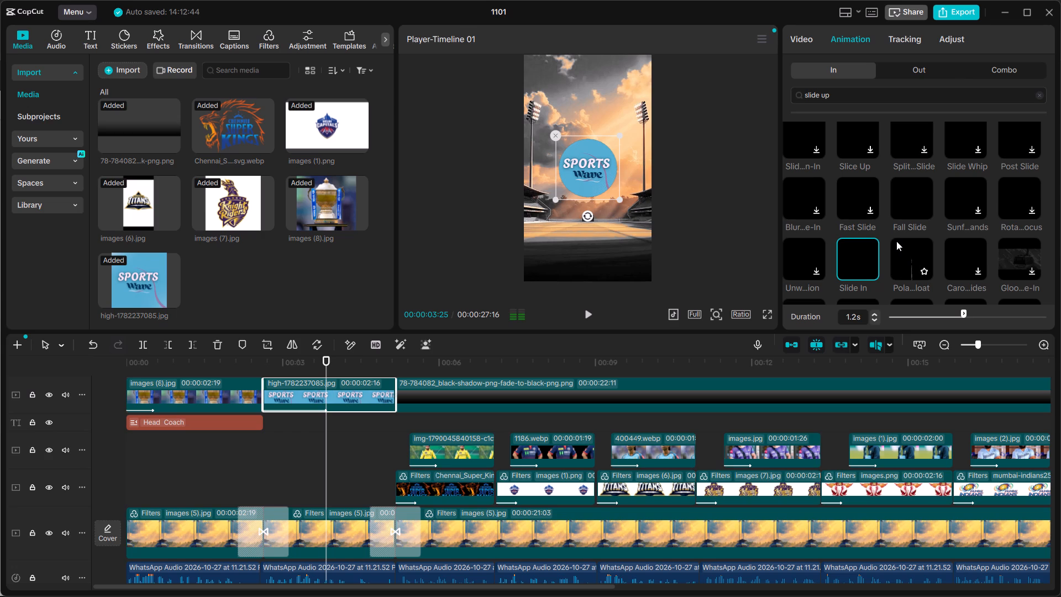
Look through the remaining slide up entrance animations for one that suits the Sports Wave logo.
{"action": "scroll", "coordinate": [896, 241], "scroll_direction": "down", "scroll_amount": 3}
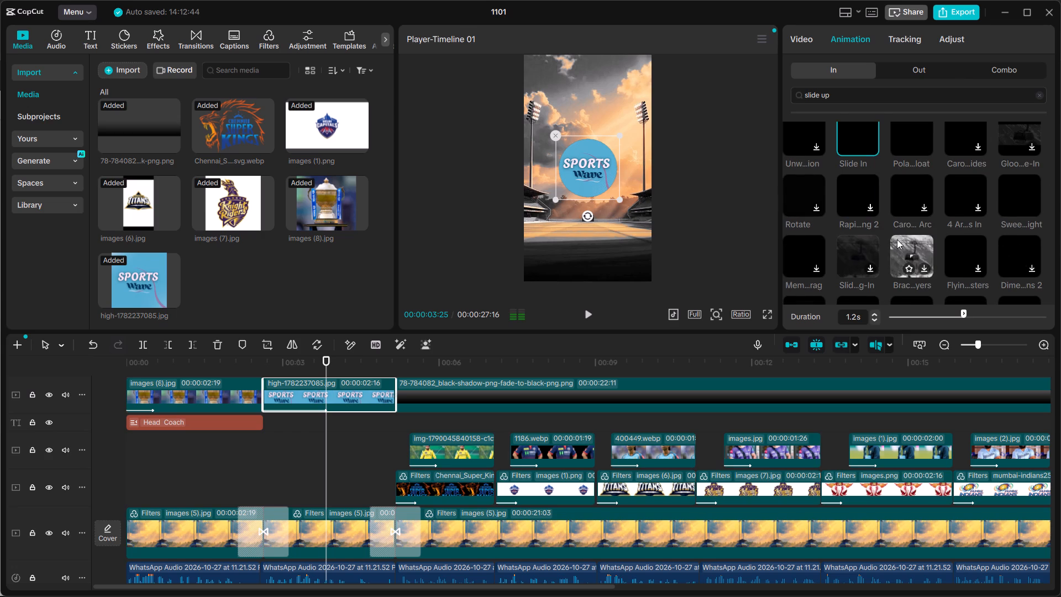
{"action": "scroll", "coordinate": [894, 224], "scroll_direction": "down", "scroll_amount": 2}
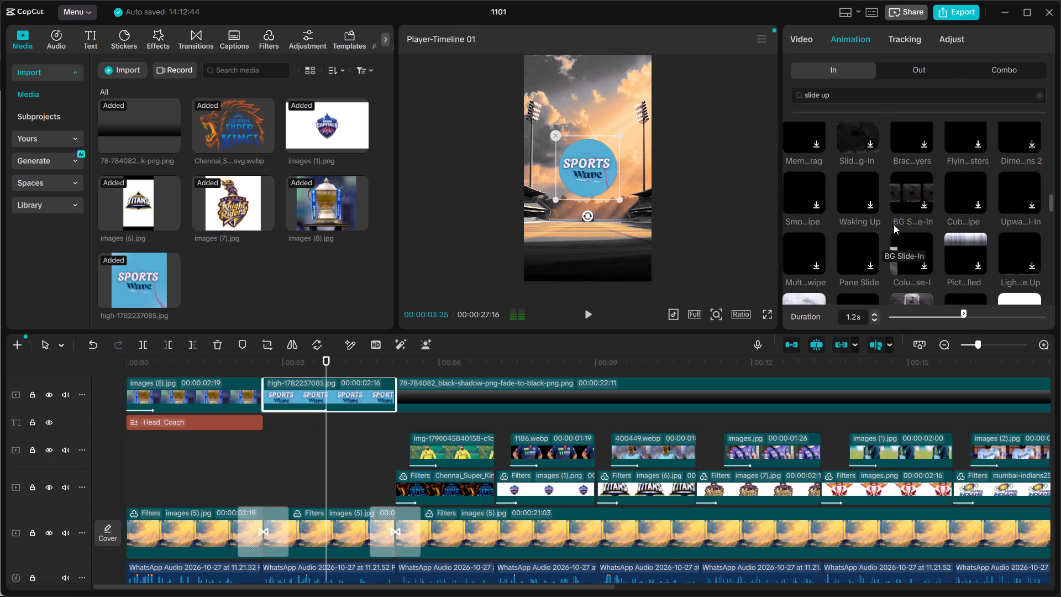
{"action": "scroll", "coordinate": [894, 224], "scroll_direction": "down", "scroll_amount": 2}
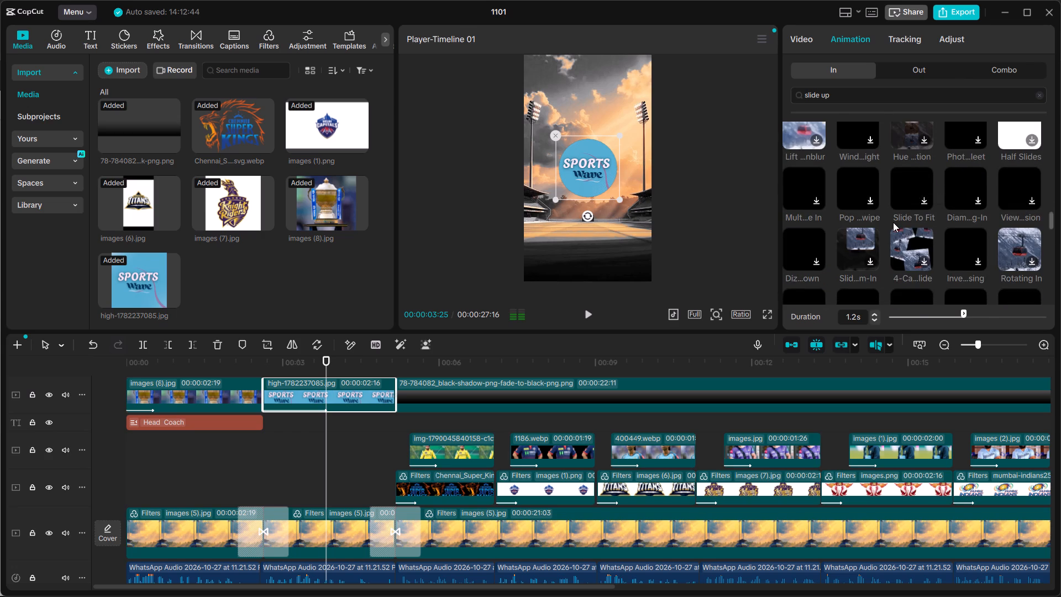
{"action": "scroll", "coordinate": [893, 222], "scroll_direction": "down", "scroll_amount": 14}
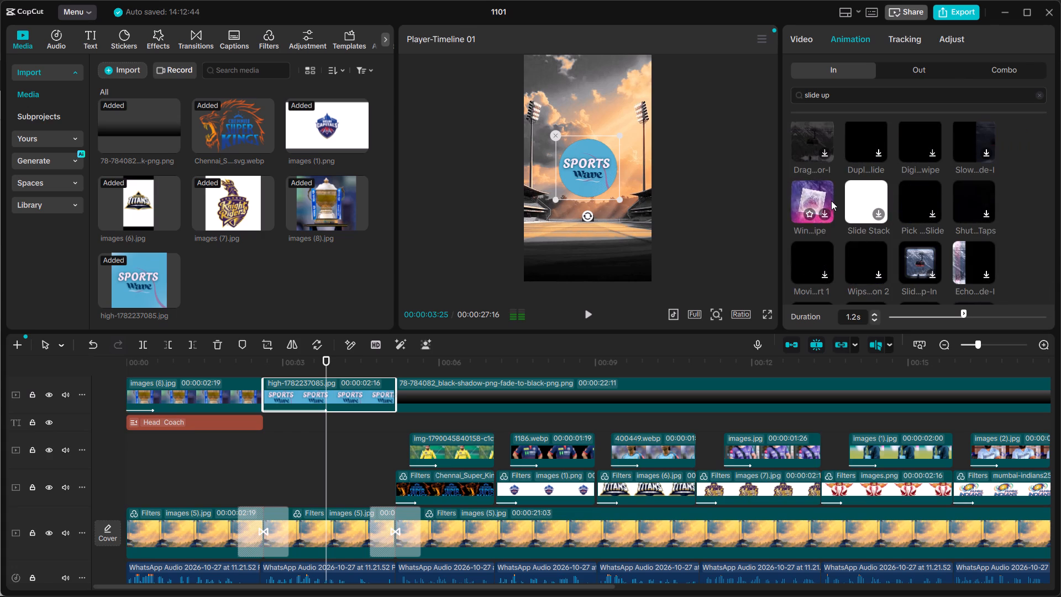
{"action": "scroll", "coordinate": [831, 201], "scroll_direction": "up", "scroll_amount": 3}
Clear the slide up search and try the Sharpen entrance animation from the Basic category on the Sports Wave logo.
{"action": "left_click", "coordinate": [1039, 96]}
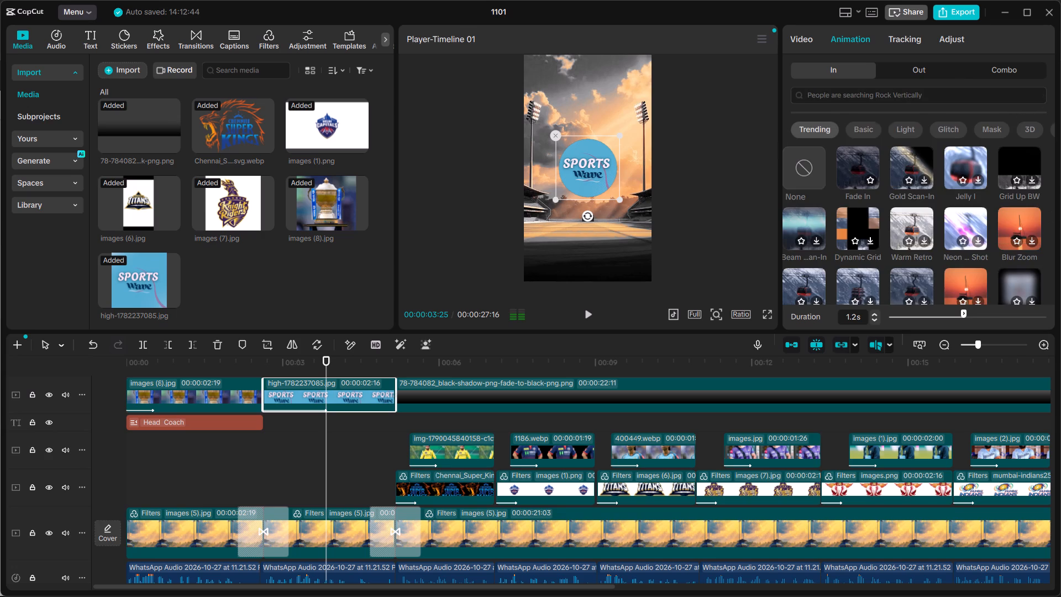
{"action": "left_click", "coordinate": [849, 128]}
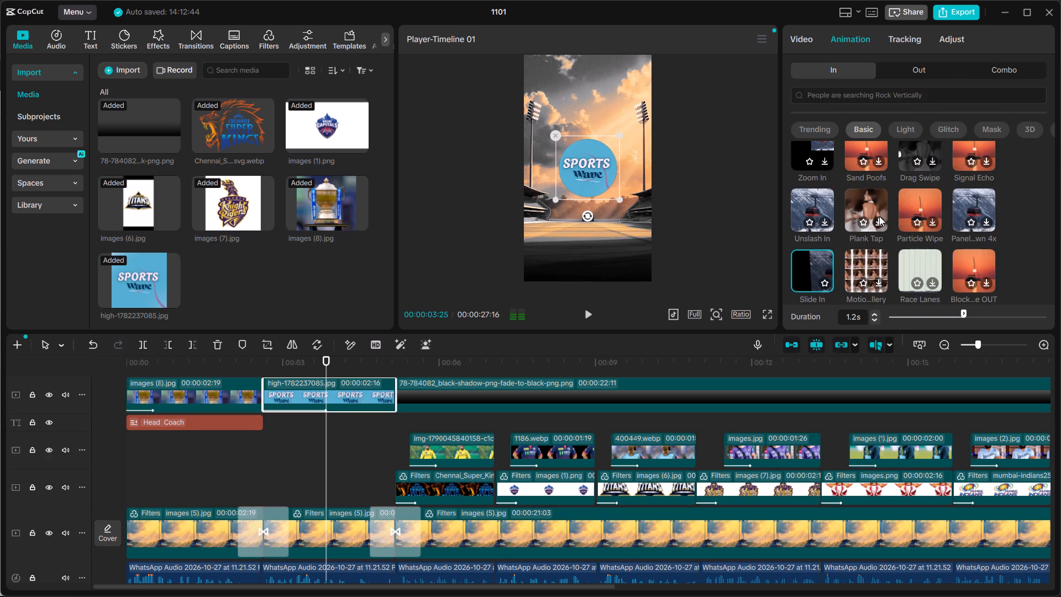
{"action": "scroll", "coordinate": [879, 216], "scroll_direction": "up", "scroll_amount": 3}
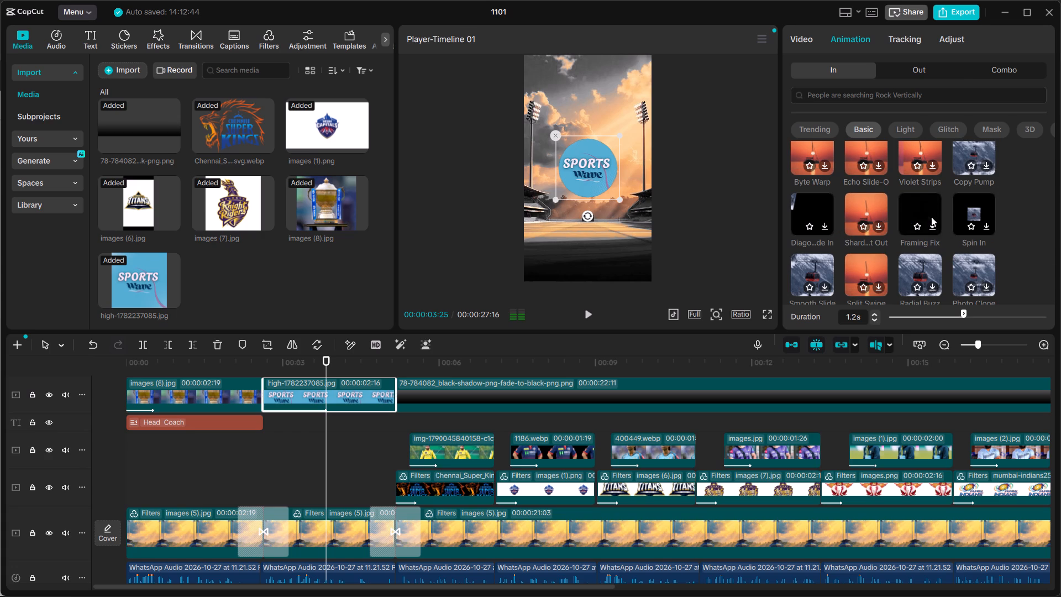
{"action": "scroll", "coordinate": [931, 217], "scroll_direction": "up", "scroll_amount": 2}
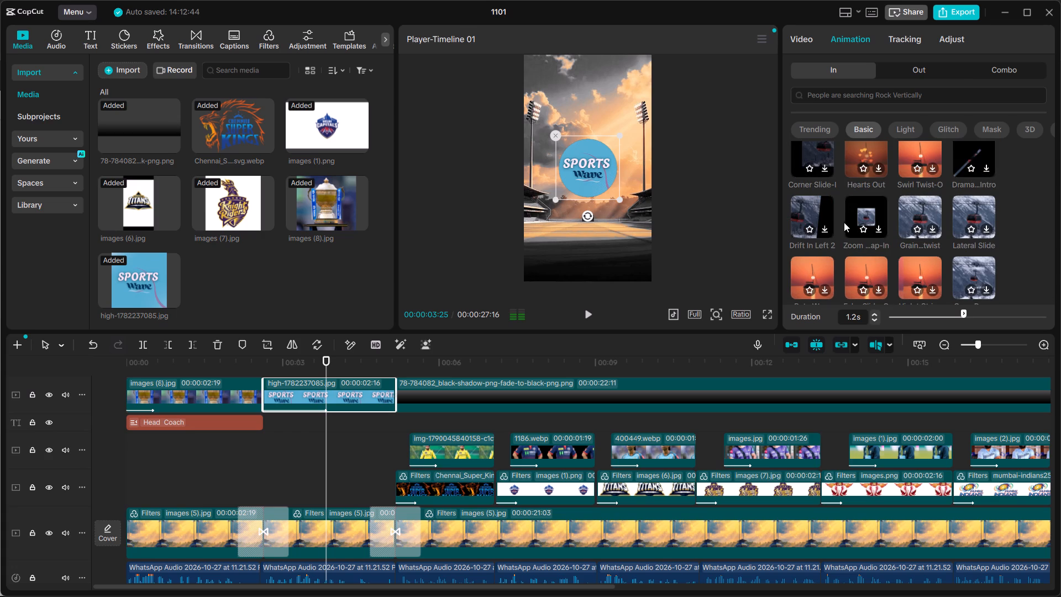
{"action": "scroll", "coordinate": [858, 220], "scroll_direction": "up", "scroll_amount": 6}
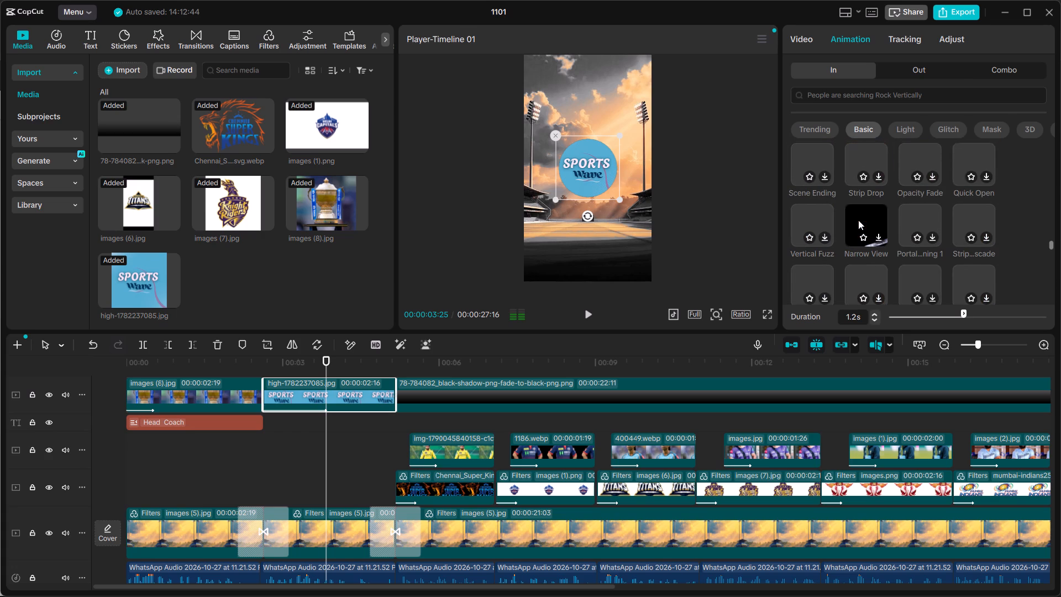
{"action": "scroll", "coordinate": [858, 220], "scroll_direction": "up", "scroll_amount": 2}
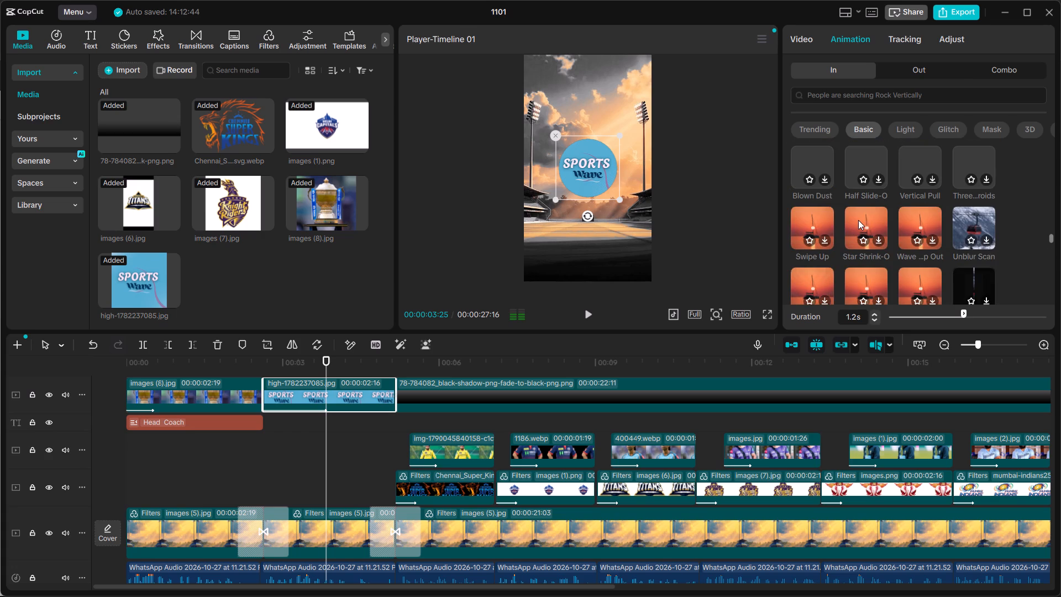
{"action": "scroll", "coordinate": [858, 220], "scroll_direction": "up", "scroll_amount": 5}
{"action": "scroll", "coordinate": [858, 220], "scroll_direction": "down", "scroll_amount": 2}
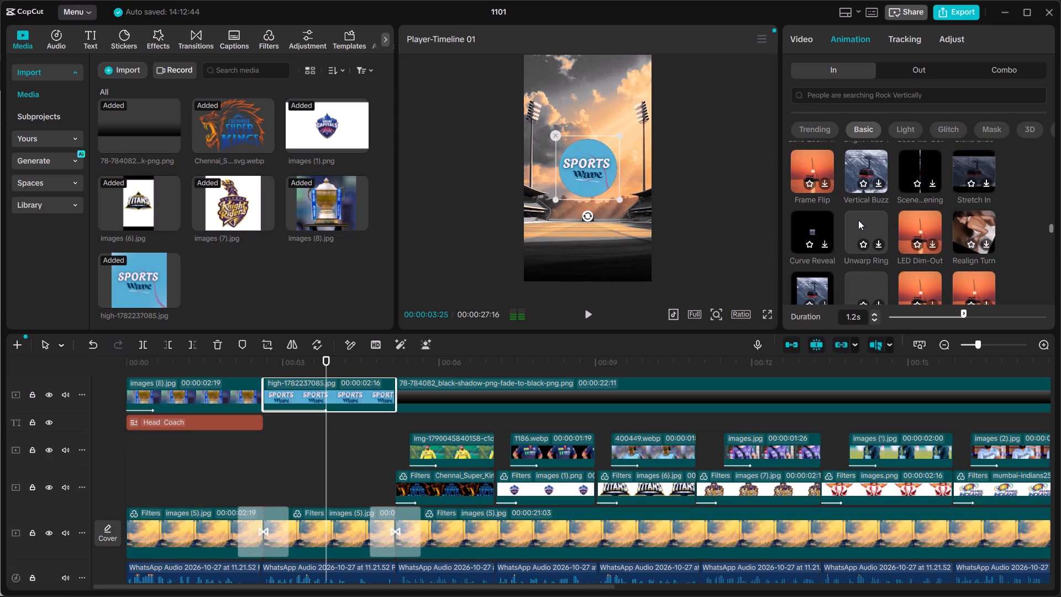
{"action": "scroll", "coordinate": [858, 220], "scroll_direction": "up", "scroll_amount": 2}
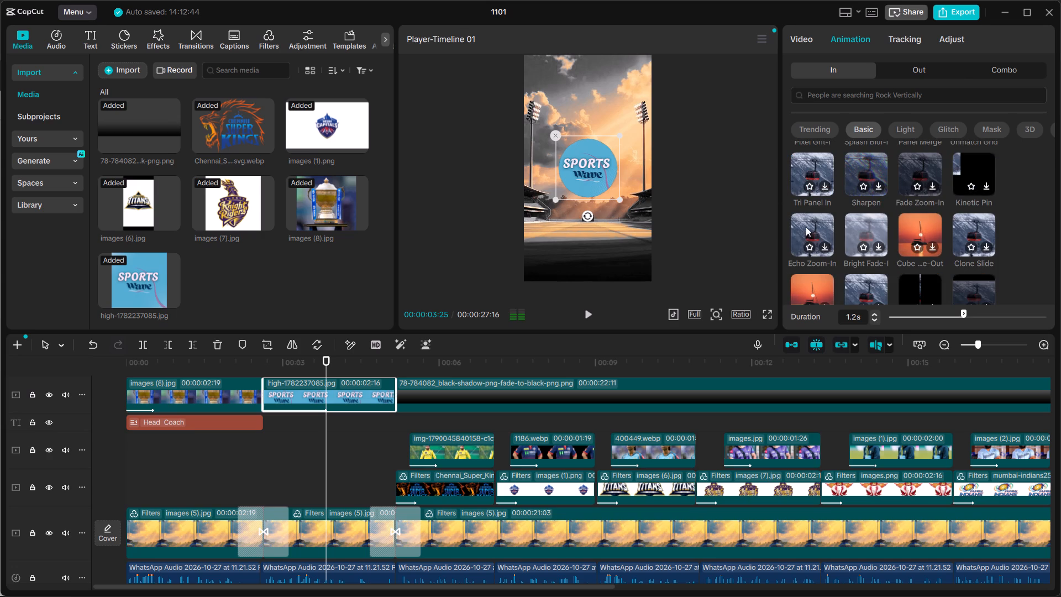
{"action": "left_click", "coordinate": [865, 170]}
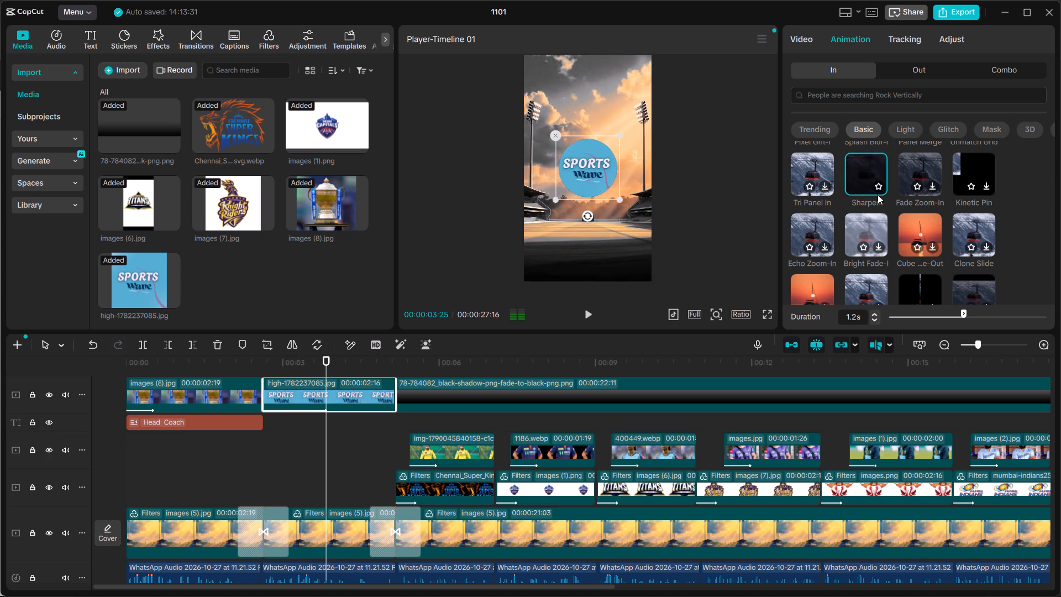
Apply the Energy Burst entrance animation from the Basic category to the Sports Wave logo clip.
{"action": "scroll", "coordinate": [878, 195], "scroll_direction": "up", "scroll_amount": 12}
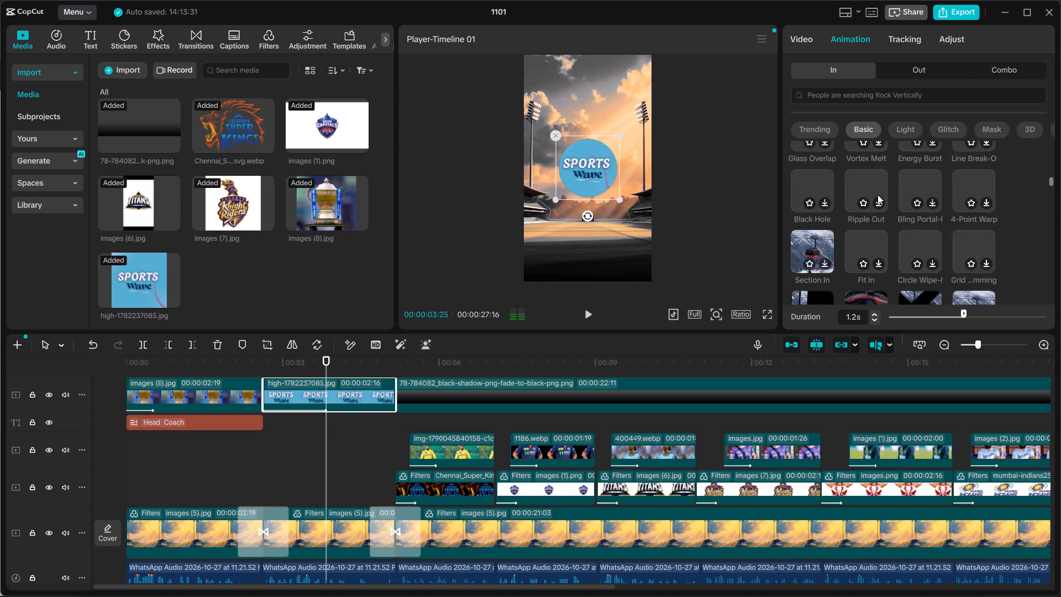
{"action": "scroll", "coordinate": [878, 195], "scroll_direction": "up", "scroll_amount": 1}
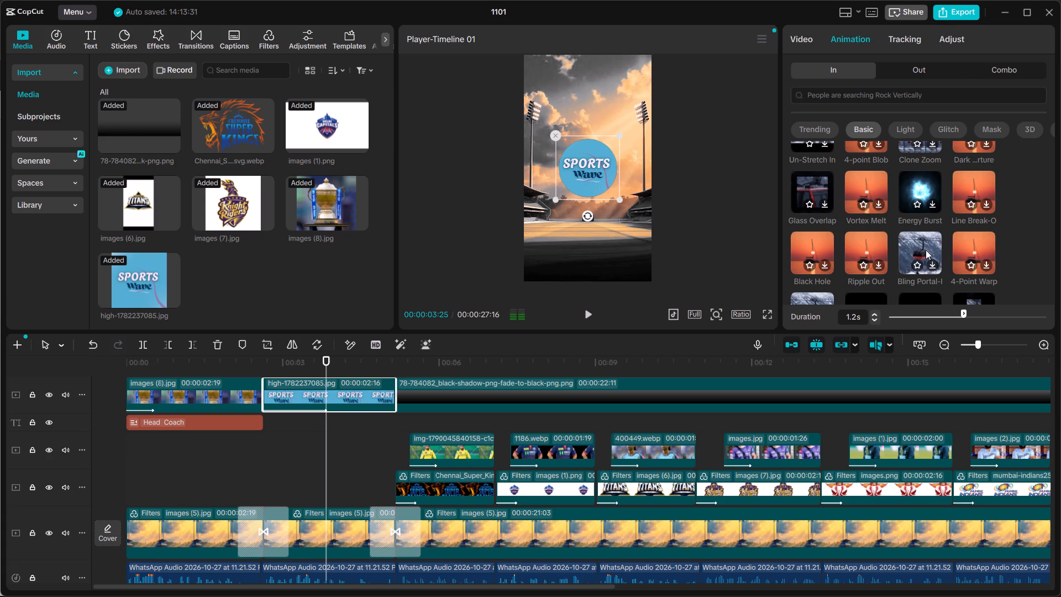
{"action": "left_click", "coordinate": [925, 180]}
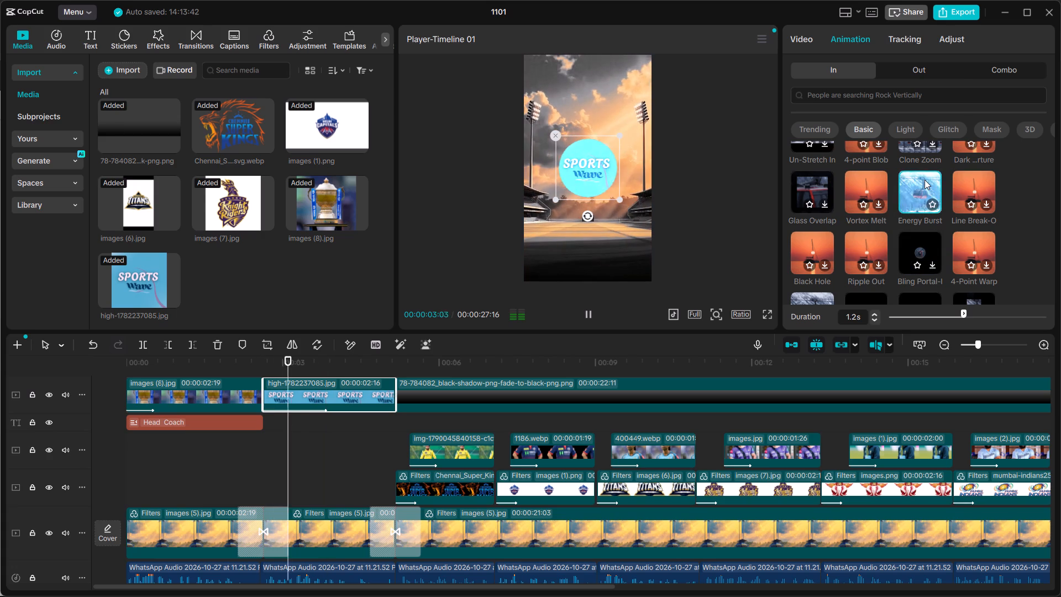
Enlarge the circular Sports Wave logo slightly to a bit over half the frame's width, keeping it centred.
{"action": "left_click_drag", "start_coordinate": [619, 202], "coordinate": [625, 214]}
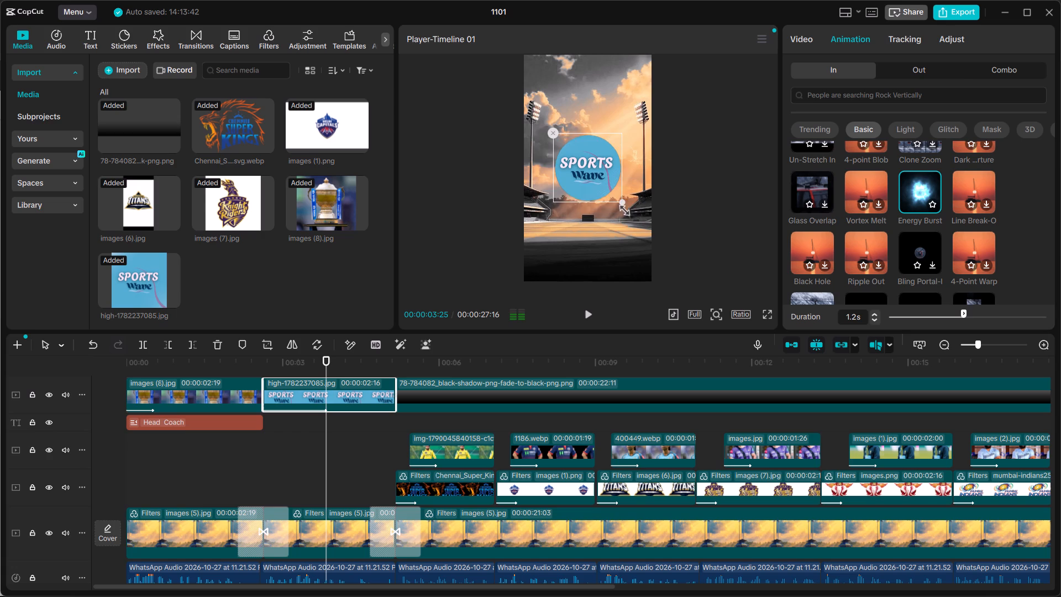
{"action": "left_click_drag", "start_coordinate": [625, 214], "coordinate": [627, 217]}
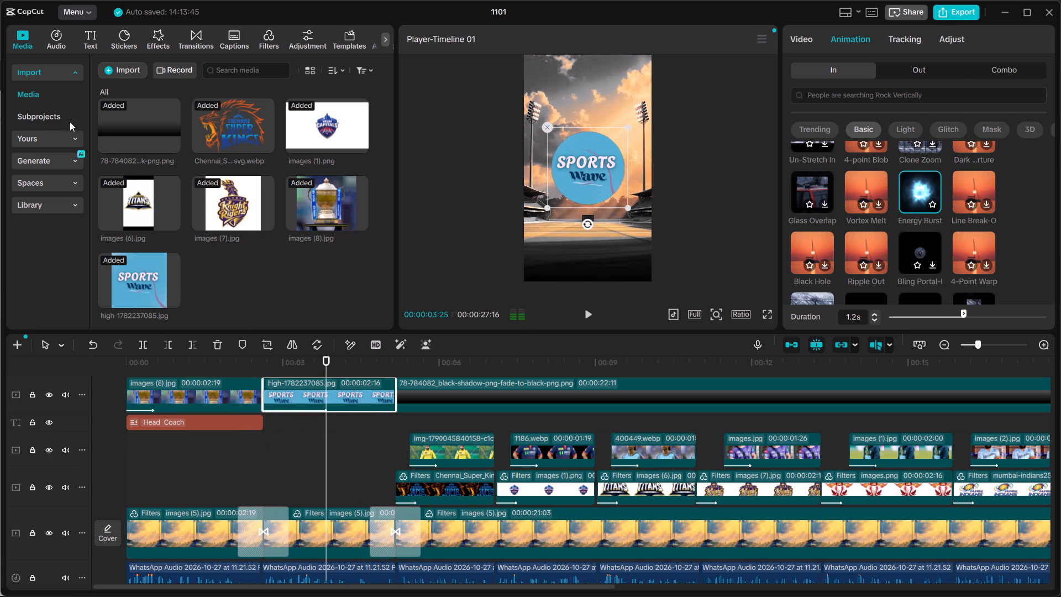
Browse the text template categories, including Free Fire, for a template that suits the Sports Wave logo section.
{"action": "left_click", "coordinate": [81, 40]}
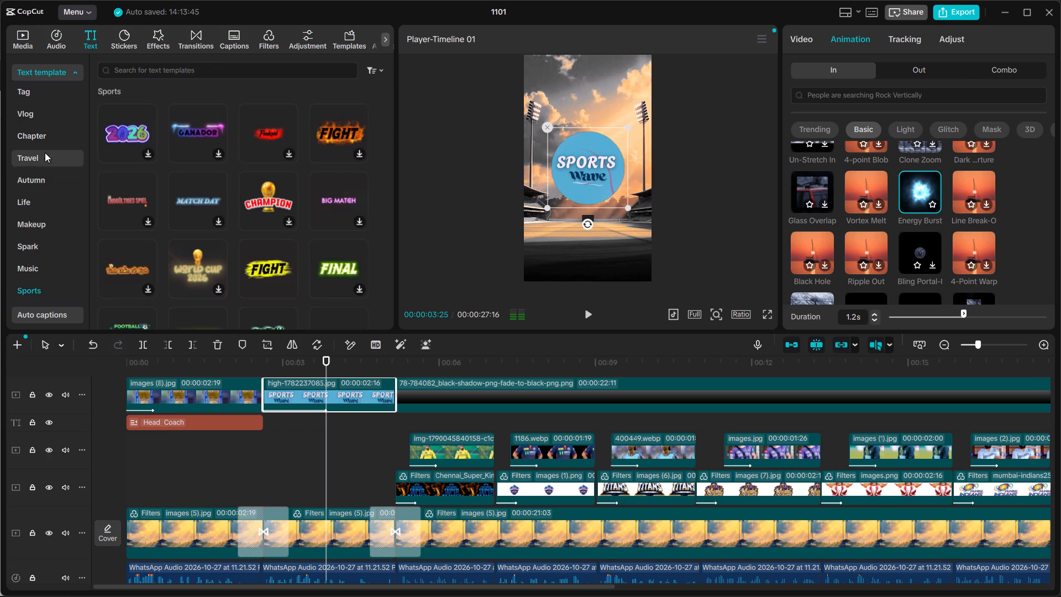
{"action": "scroll", "coordinate": [41, 119], "scroll_direction": "up", "scroll_amount": 2}
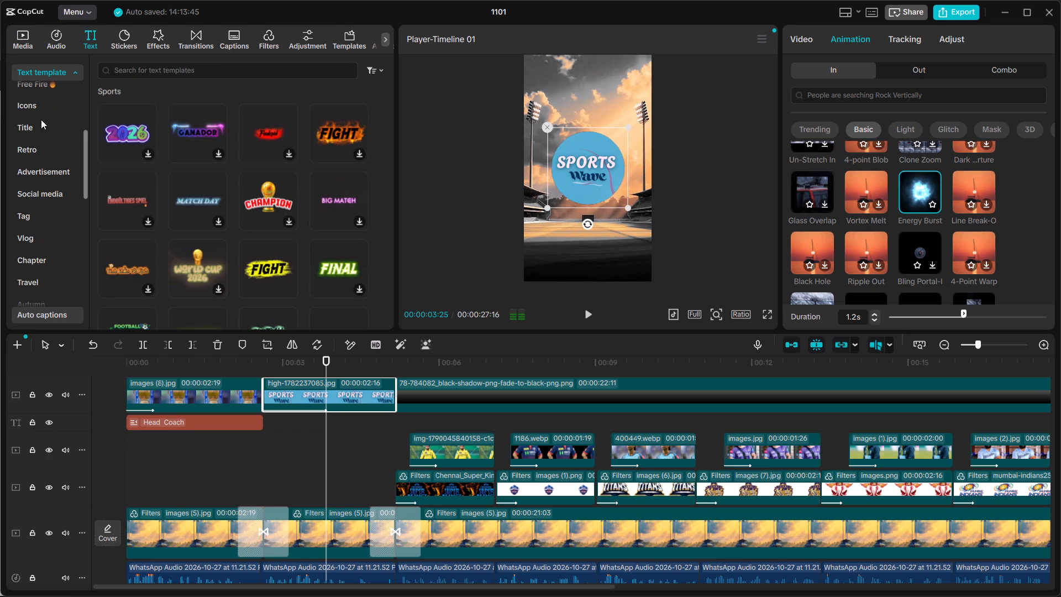
{"action": "scroll", "coordinate": [33, 135], "scroll_direction": "up", "scroll_amount": 1}
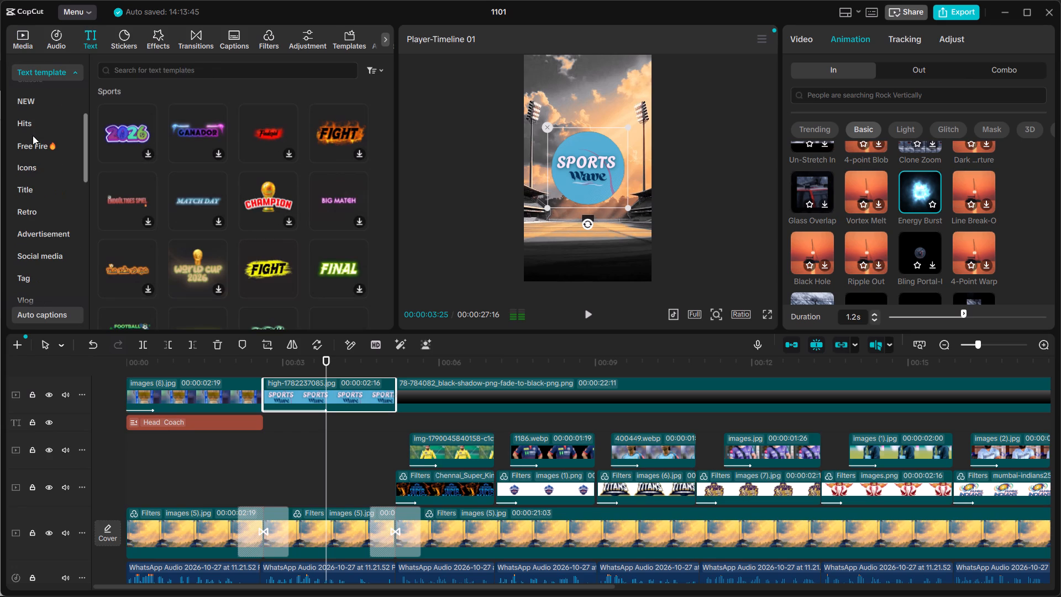
{"action": "left_click", "coordinate": [33, 150]}
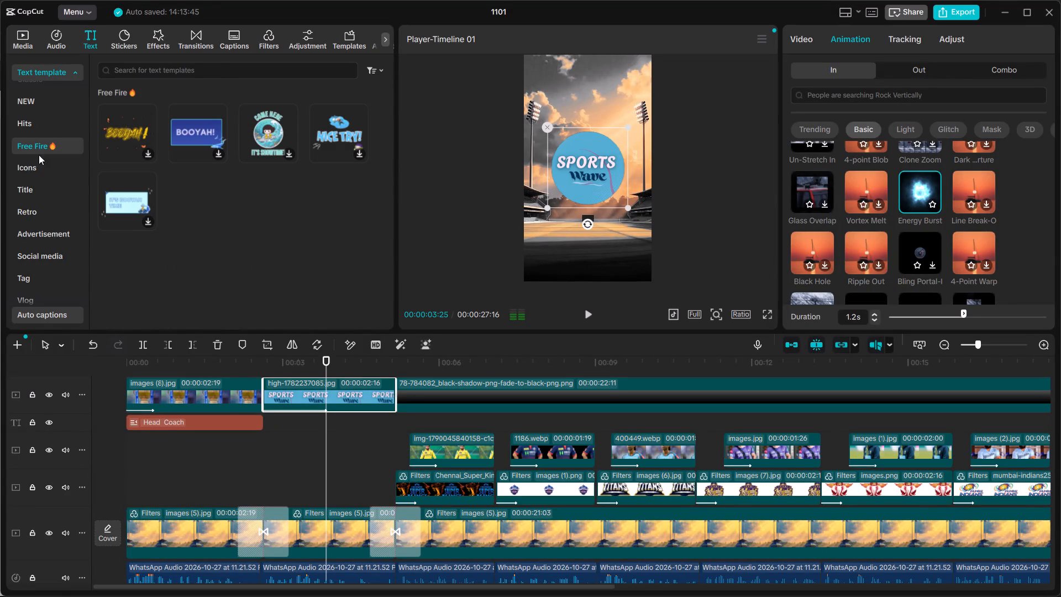
{"action": "scroll", "coordinate": [44, 218], "scroll_direction": "down", "scroll_amount": 3}
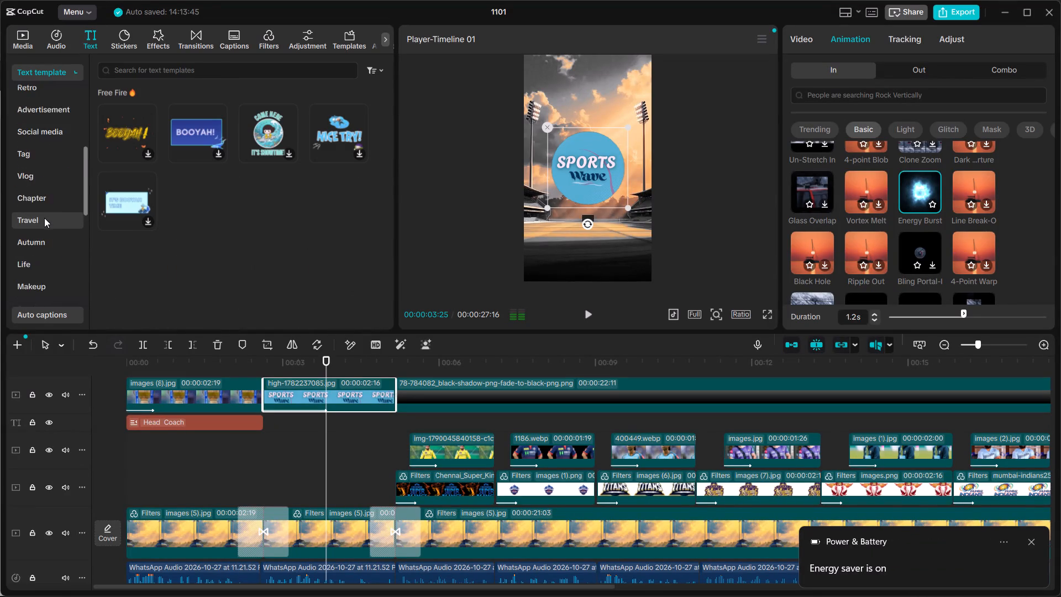
{"action": "scroll", "coordinate": [44, 218], "scroll_direction": "down", "scroll_amount": 1}
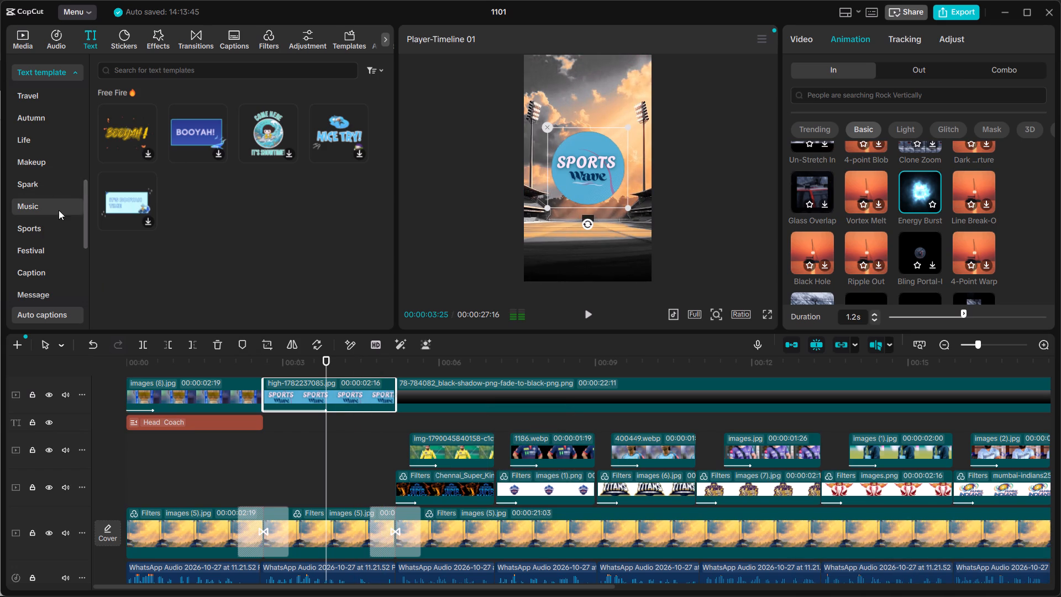
{"action": "scroll", "coordinate": [56, 195], "scroll_direction": "up", "scroll_amount": 3}
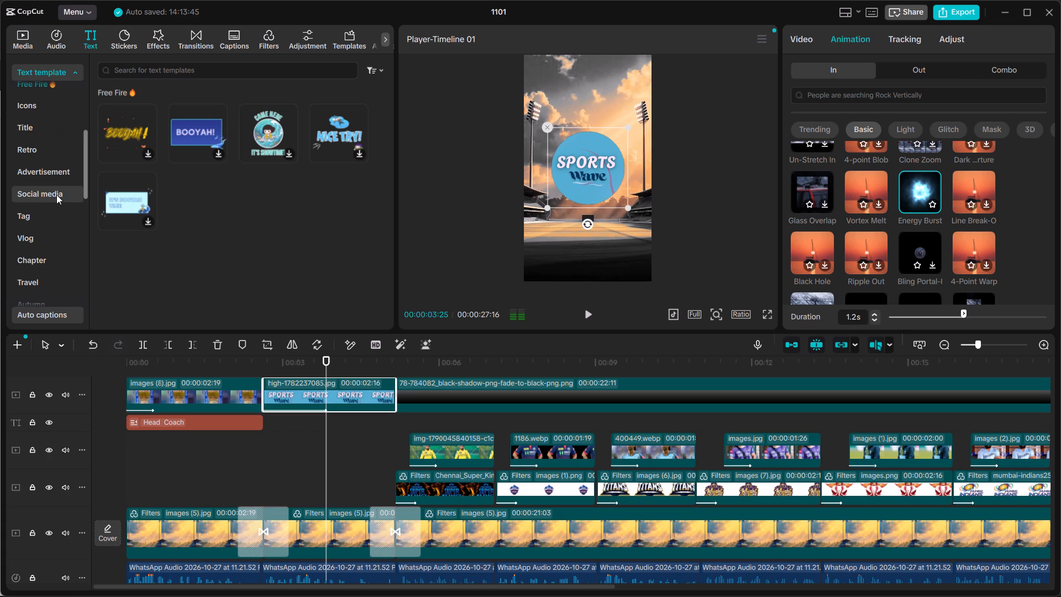
Add the Social media Subscribe text template with the YouTube icon after the Head Coach title, trimmed to end with the Sports Wave clip.
{"action": "left_click", "coordinate": [49, 196]}
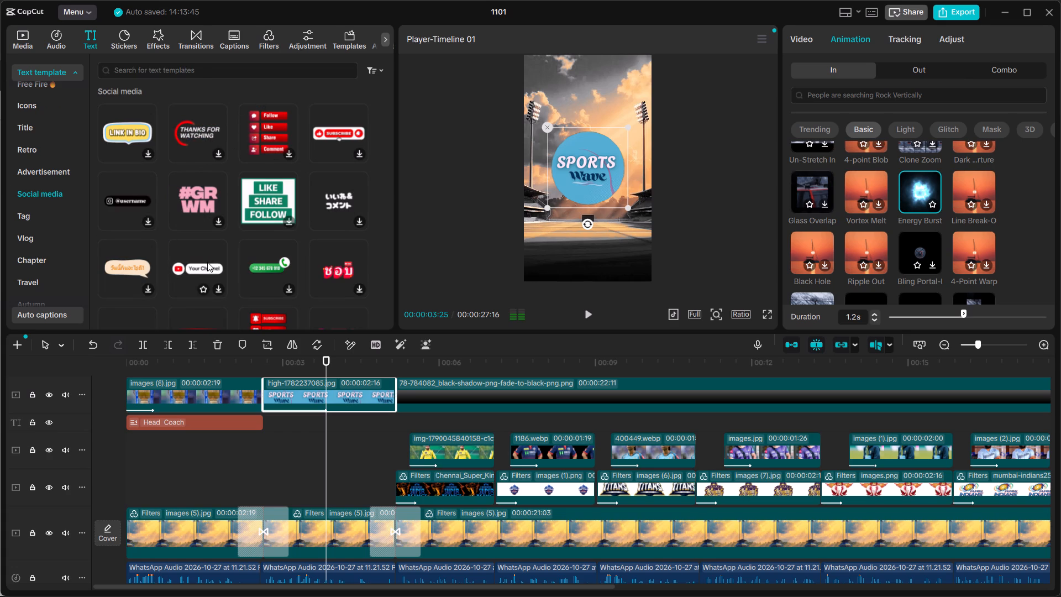
{"action": "scroll", "coordinate": [212, 266], "scroll_direction": "down", "scroll_amount": 3}
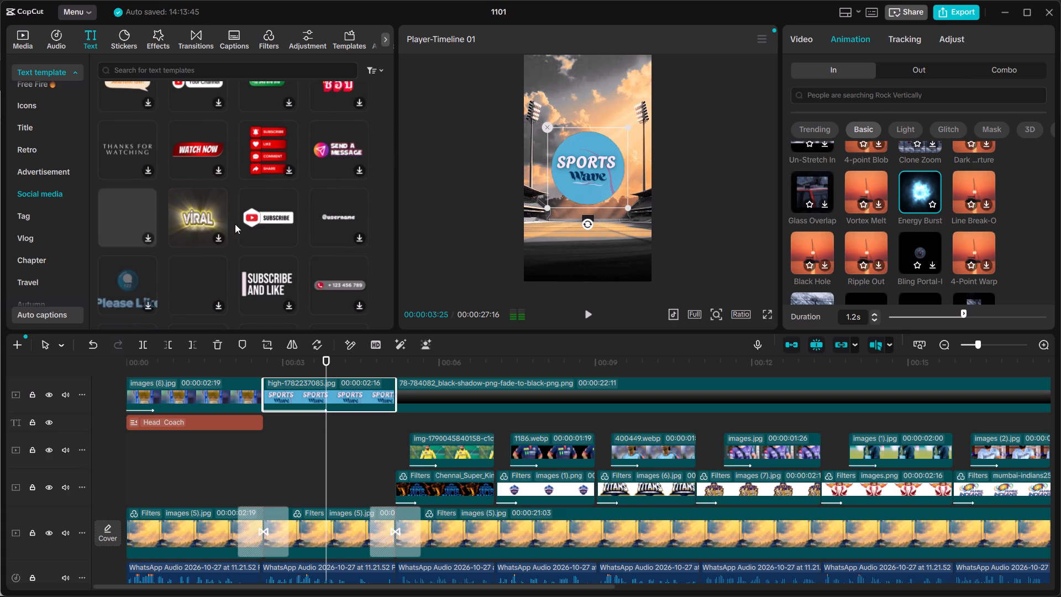
{"action": "left_click", "coordinate": [253, 220]}
{"action": "left_click_drag", "start_coordinate": [272, 221], "coordinate": [283, 308]}
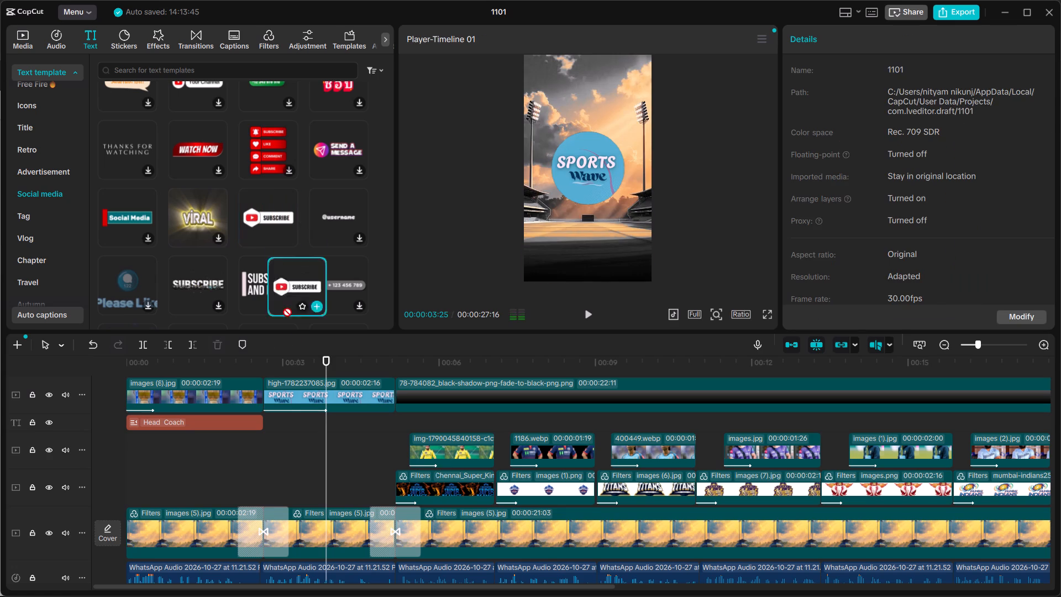
{"action": "left_click_drag", "start_coordinate": [283, 308], "coordinate": [266, 418]}
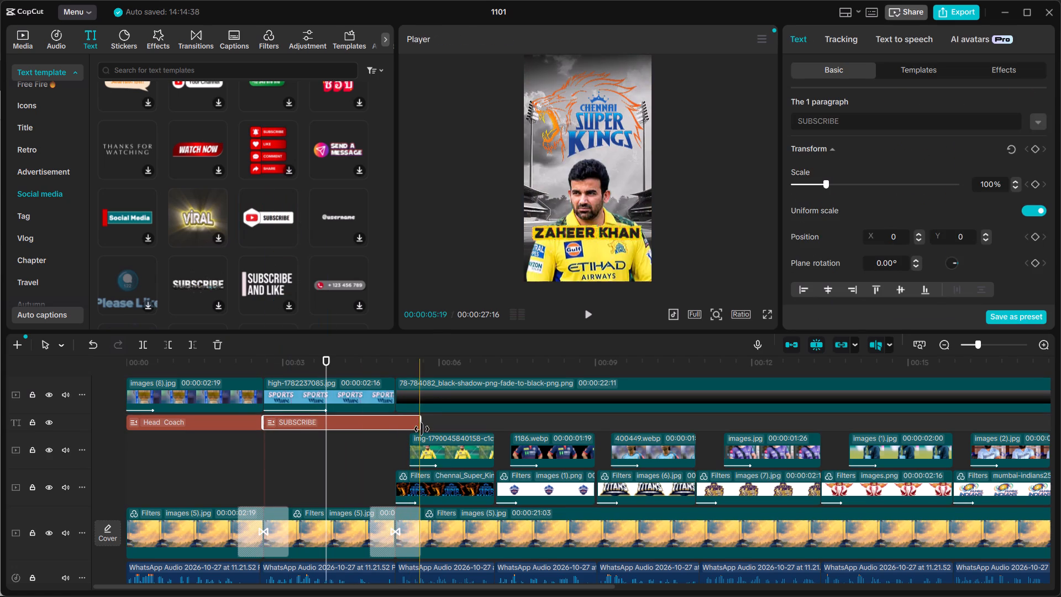
{"action": "left_click_drag", "start_coordinate": [422, 428], "coordinate": [395, 426]}
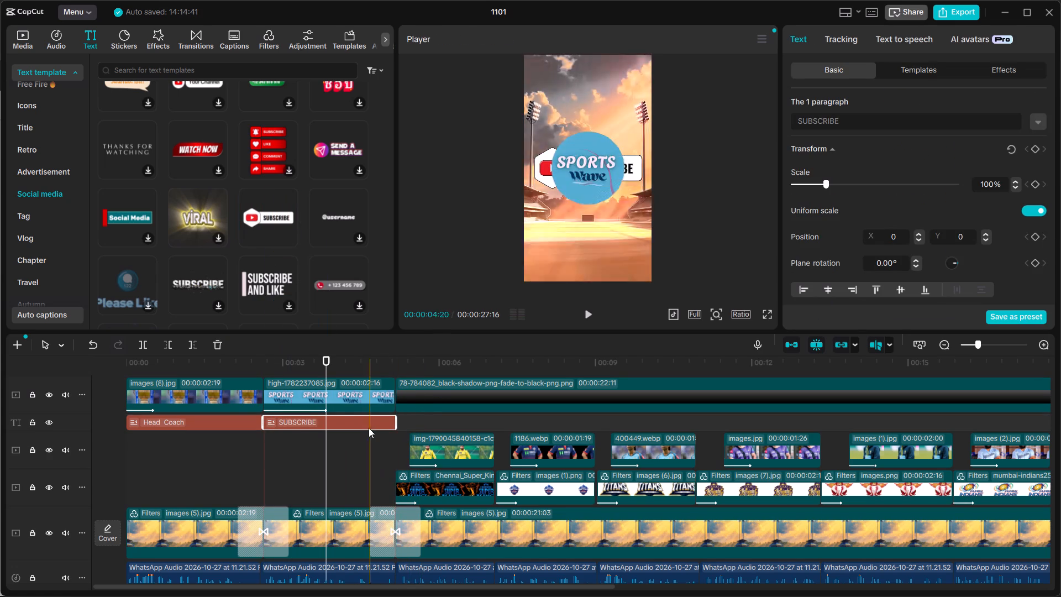
Move the Sports Wave logo slightly higher in the frame and place the Subscribe template centred just below it.
{"action": "left_click_drag", "start_coordinate": [626, 160], "coordinate": [629, 208]}
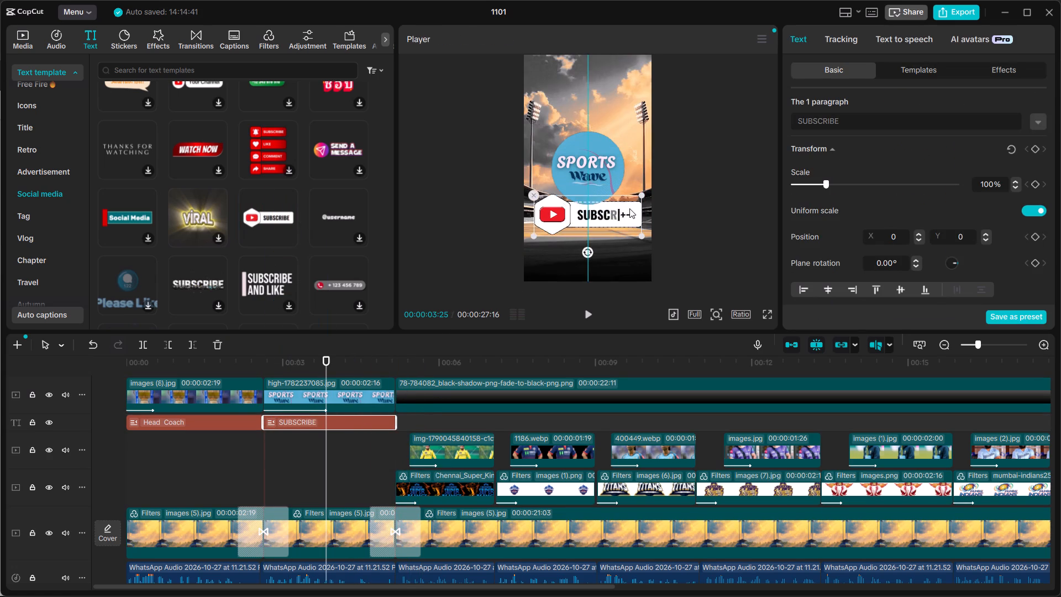
{"action": "left_click_drag", "start_coordinate": [629, 208], "coordinate": [628, 220]}
{"action": "left_click", "coordinate": [609, 161]}
{"action": "left_click_drag", "start_coordinate": [606, 160], "coordinate": [606, 129]}
{"action": "left_click_drag", "start_coordinate": [564, 178], "coordinate": [564, 159]}
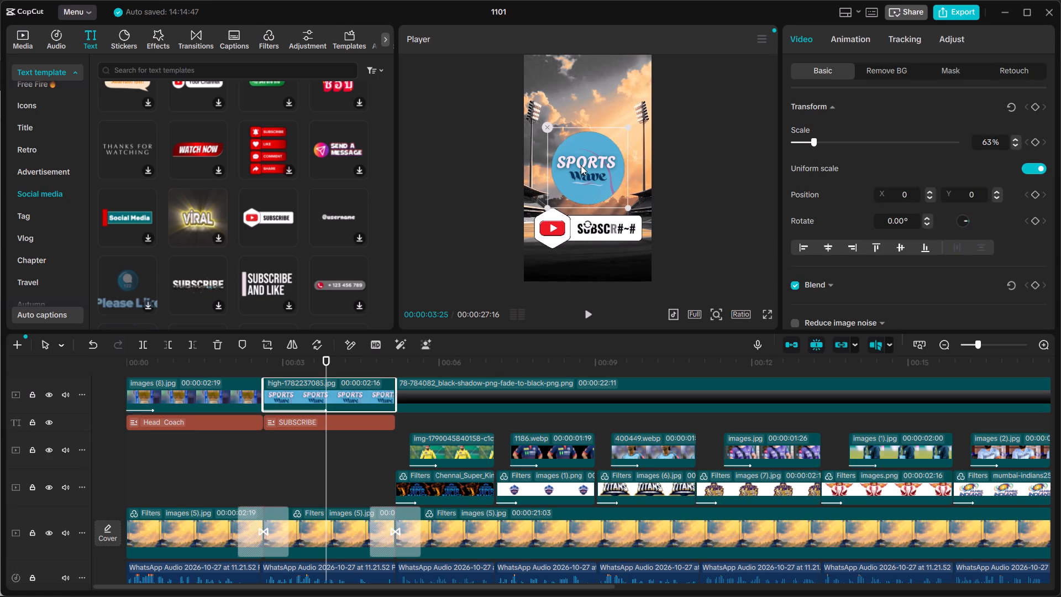
{"action": "left_click_drag", "start_coordinate": [581, 165], "coordinate": [583, 149]}
{"action": "left_click", "coordinate": [584, 226]}
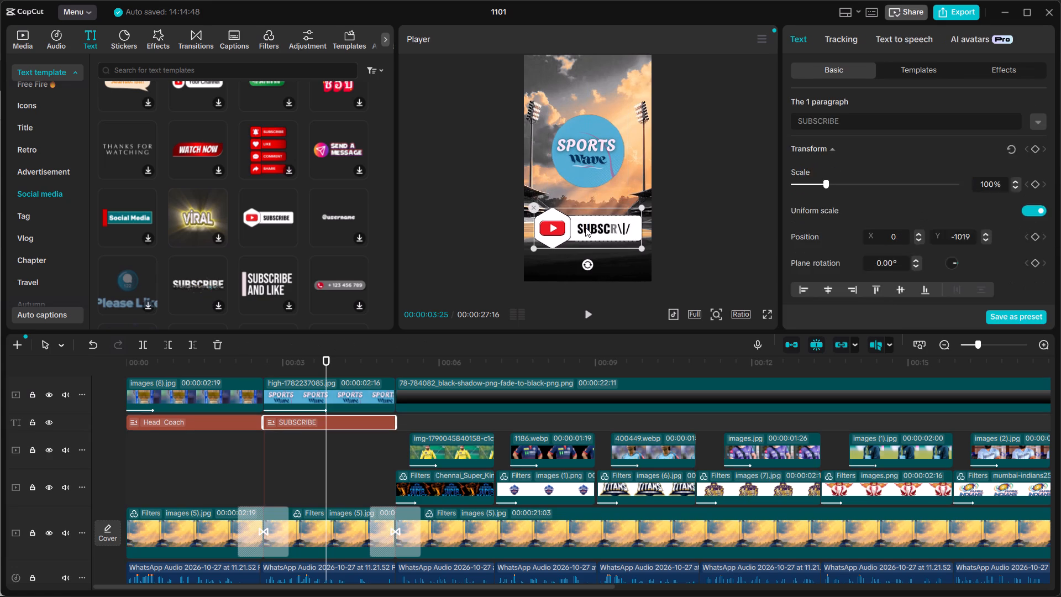
{"action": "left_click_drag", "start_coordinate": [585, 227], "coordinate": [583, 211]}
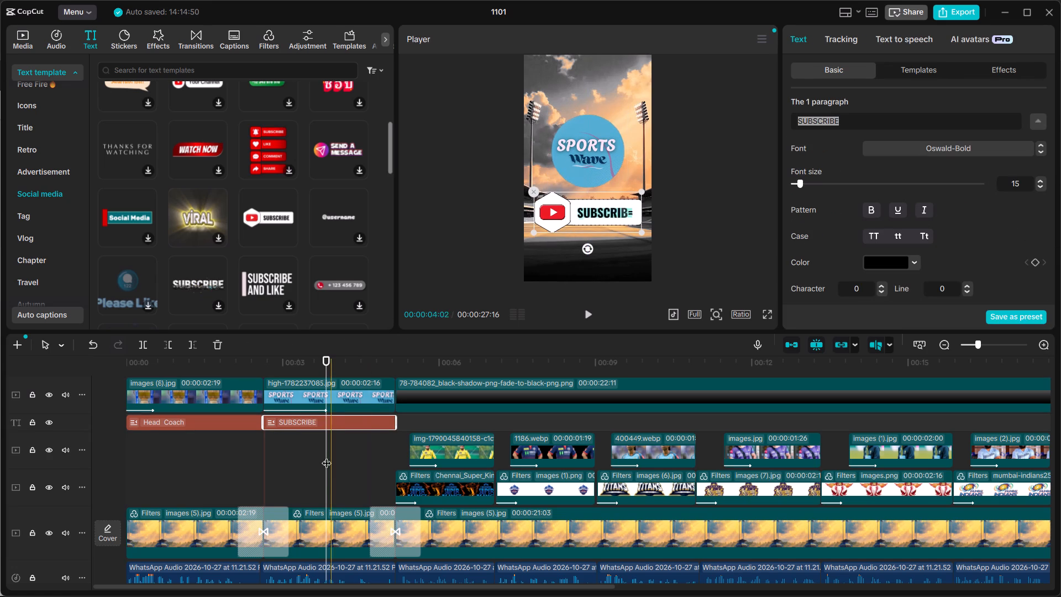
Play the video from about 00:00:02:07 to the end to review the Sports Wave and coach sections.
{"action": "left_click", "coordinate": [272, 461]}
{"action": "left_click", "coordinate": [243, 459]}
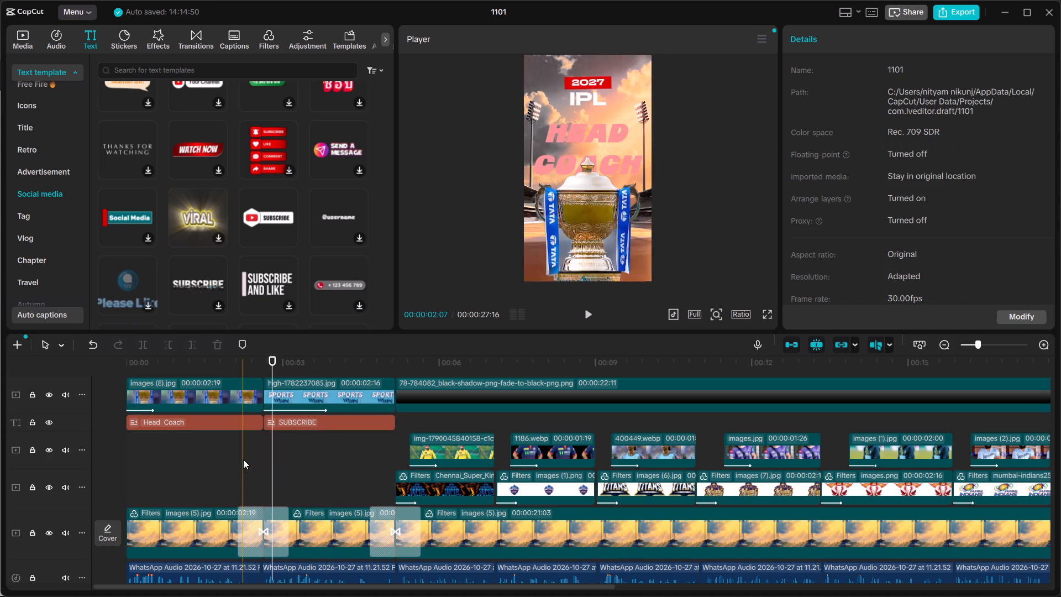
{"action": "key", "text": "space"}
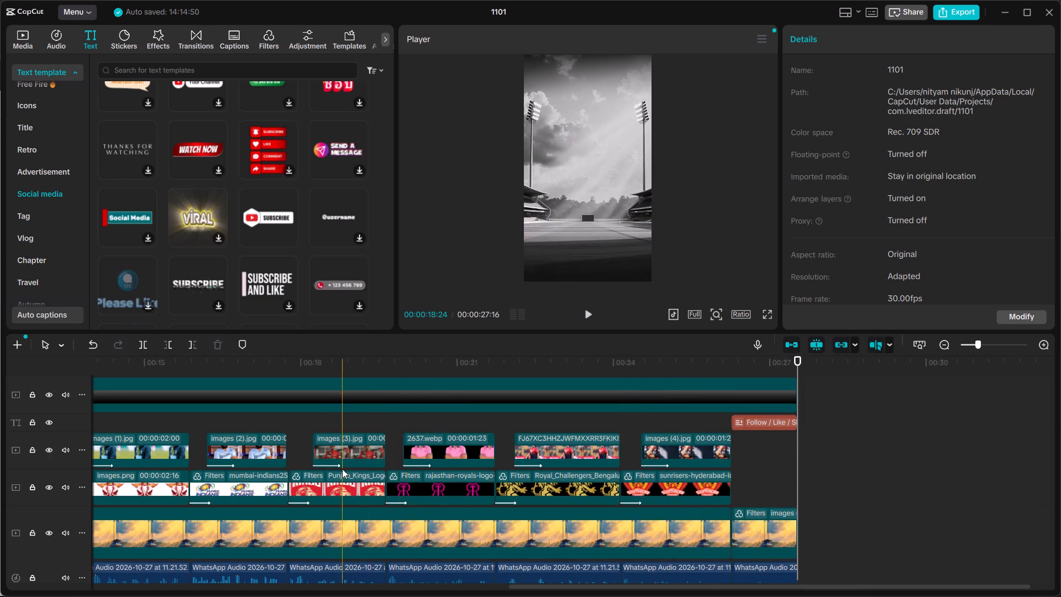
{"action": "scroll", "coordinate": [342, 469], "scroll_direction": "right", "scroll_amount": 3}
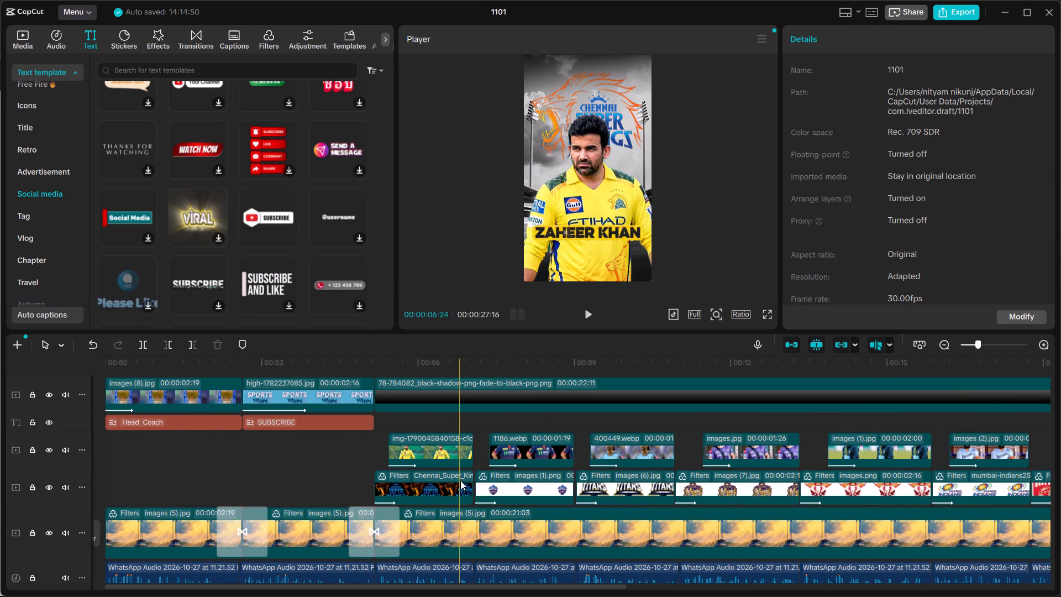
{"action": "scroll", "coordinate": [245, 479], "scroll_direction": "right", "scroll_amount": 2}
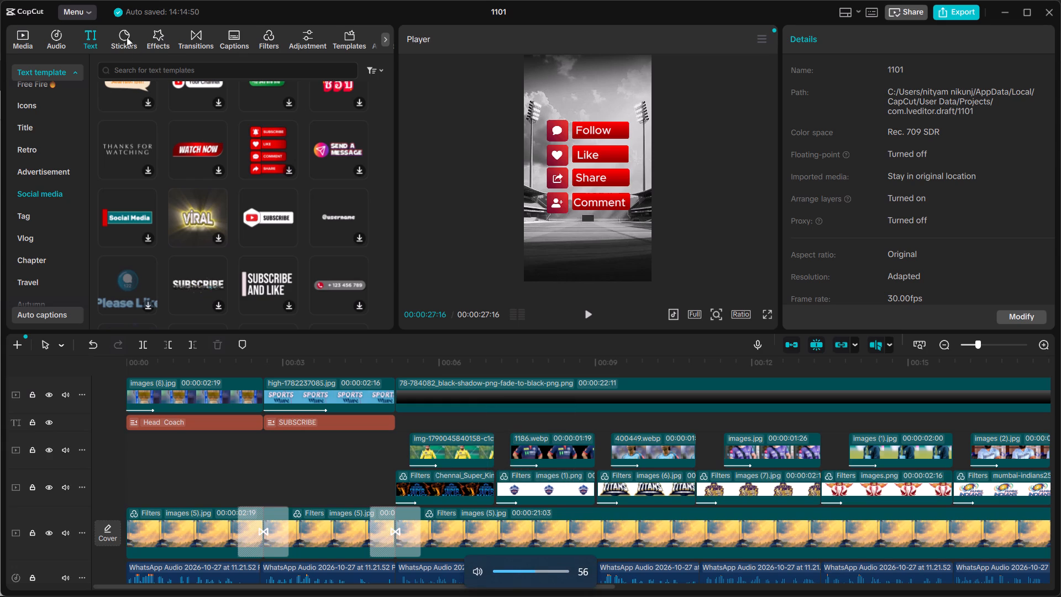
Add the Mouse click 1 trending sound effect on a new audio track at about 00:00:02:04, under the first background transition.
{"action": "left_click", "coordinate": [62, 35]}
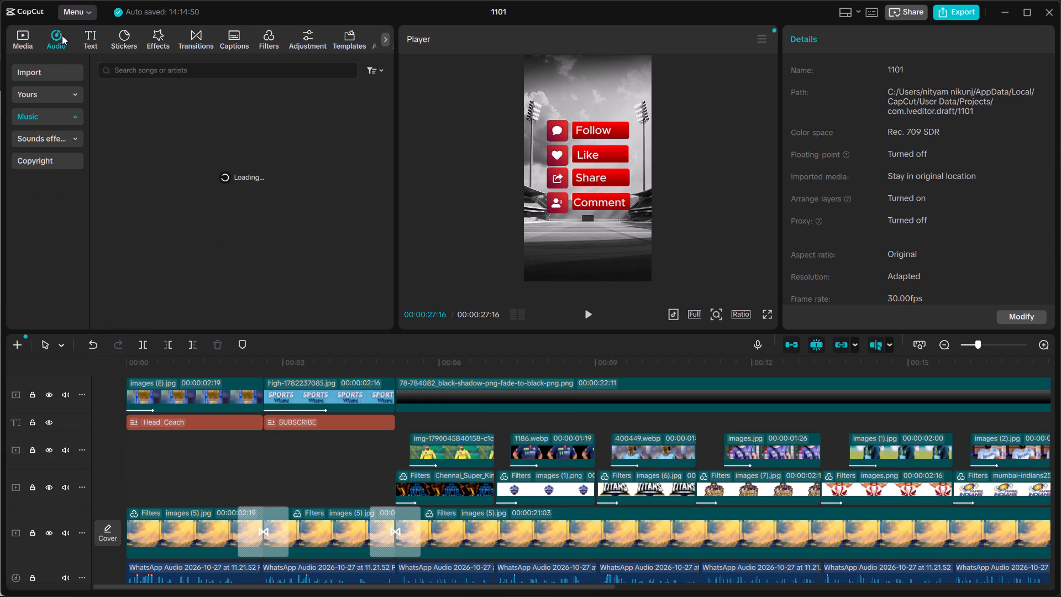
{"action": "left_click", "coordinate": [50, 94]}
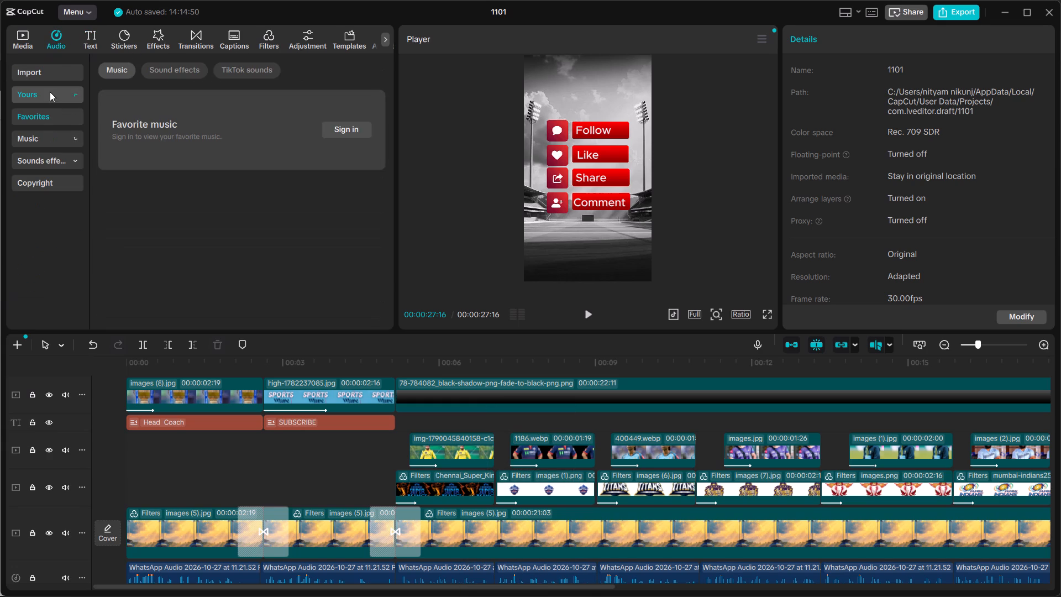
{"action": "left_click", "coordinate": [47, 137]}
{"action": "left_click", "coordinate": [47, 137]}
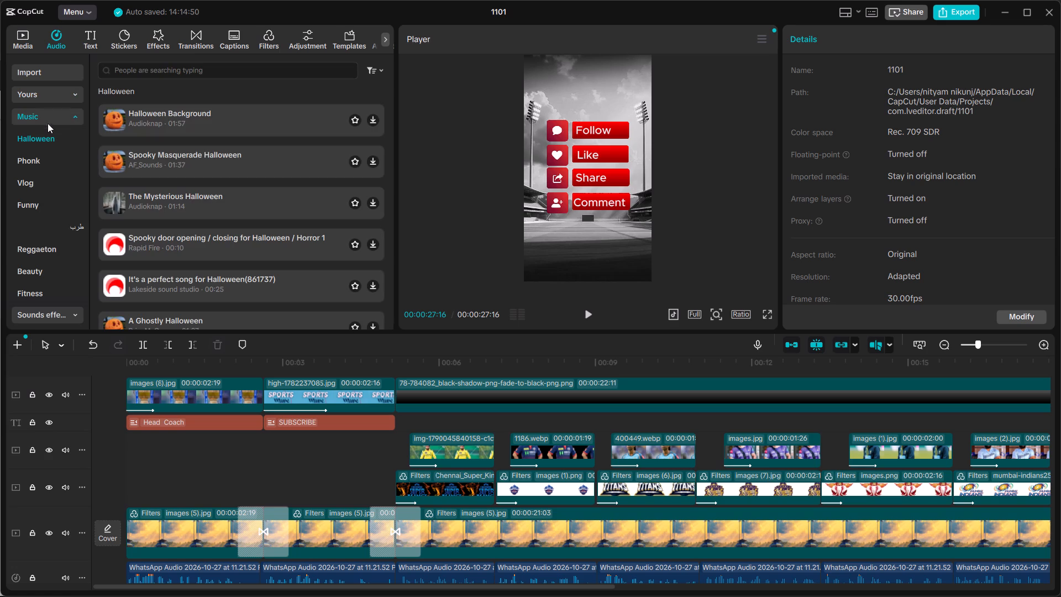
{"action": "left_click", "coordinate": [48, 116]}
{"action": "left_click", "coordinate": [49, 129]}
{"action": "left_click", "coordinate": [49, 135]}
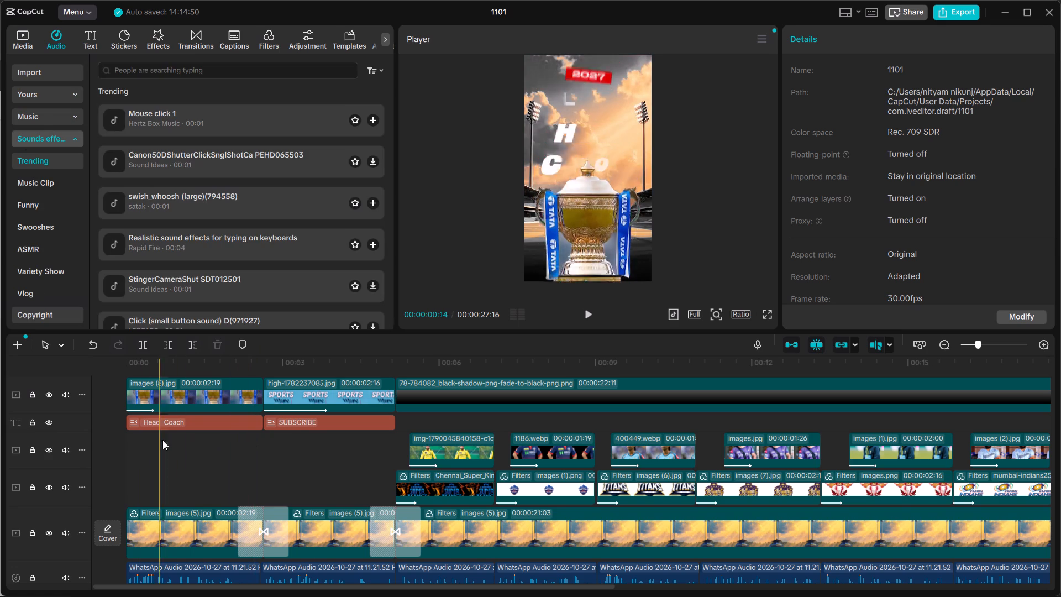
{"action": "left_click", "coordinate": [279, 119]}
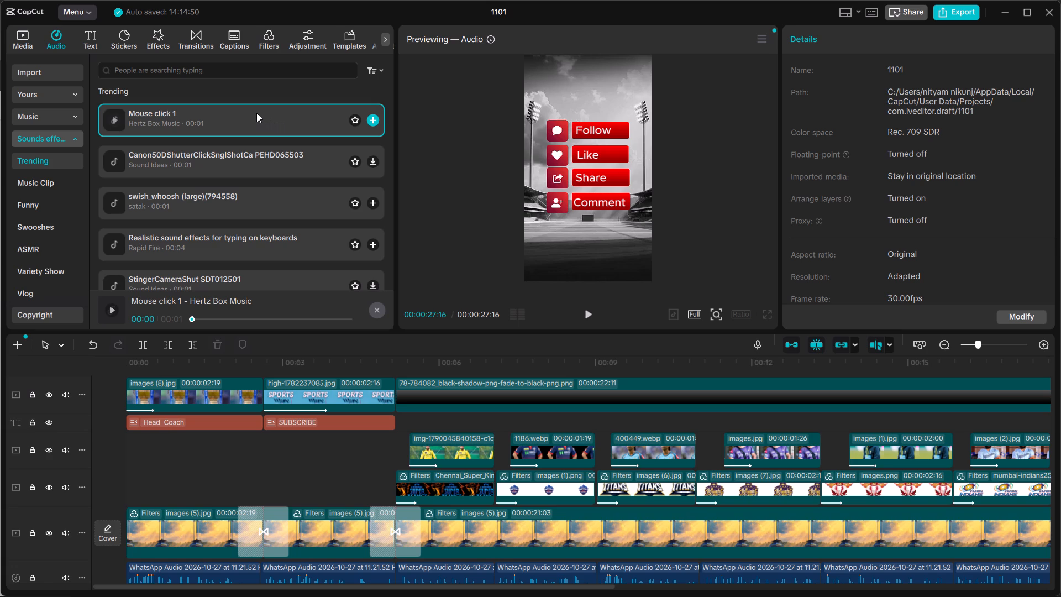
{"action": "left_click_drag", "start_coordinate": [256, 113], "coordinate": [238, 577]}
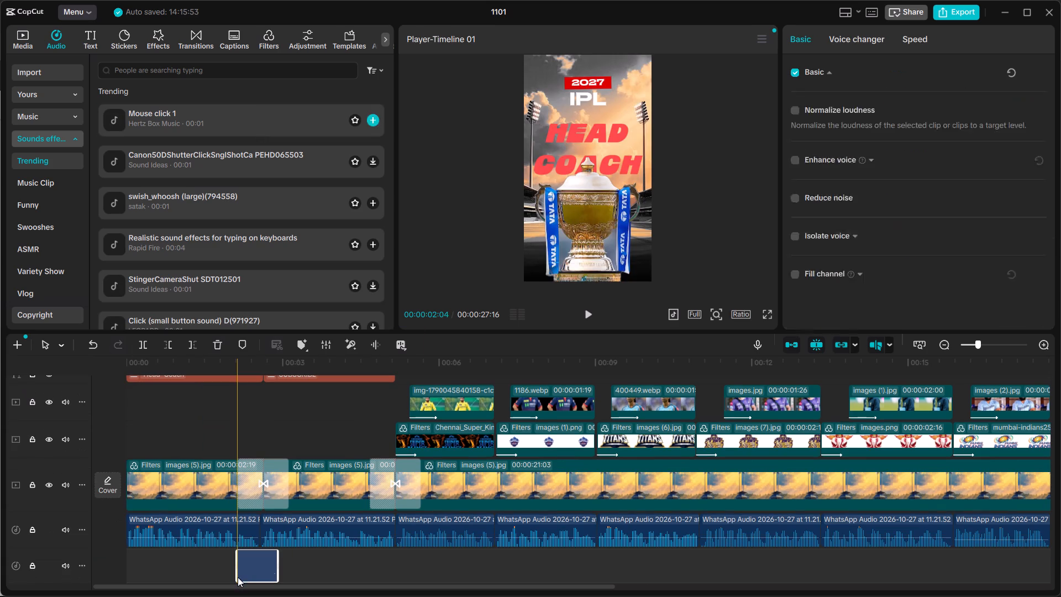
{"action": "left_click", "coordinate": [256, 570]}
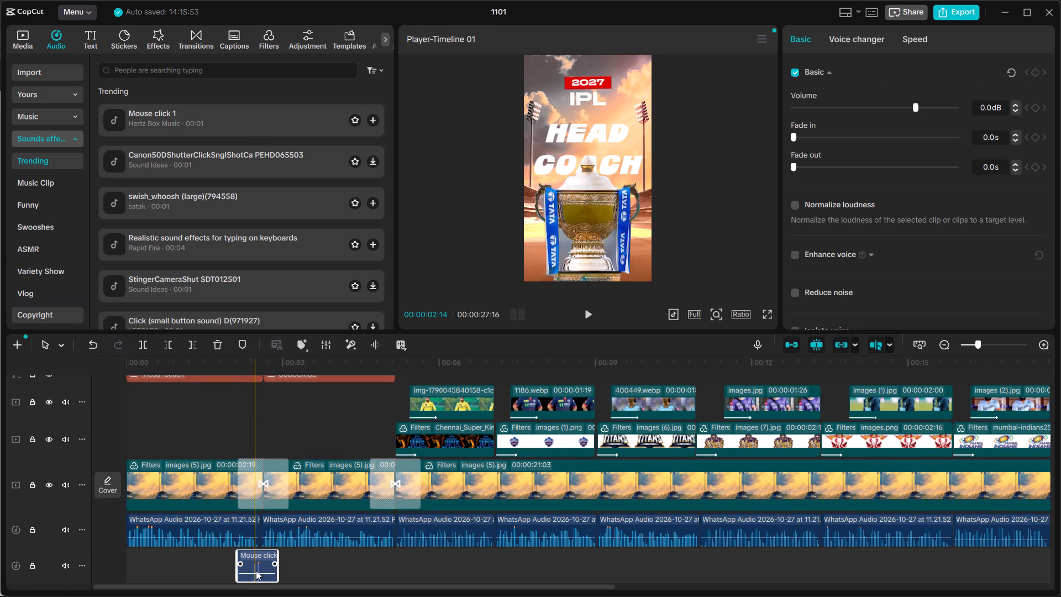
Play back across the first background transition to check the mouse click sound.
{"action": "left_click", "coordinate": [217, 565]}
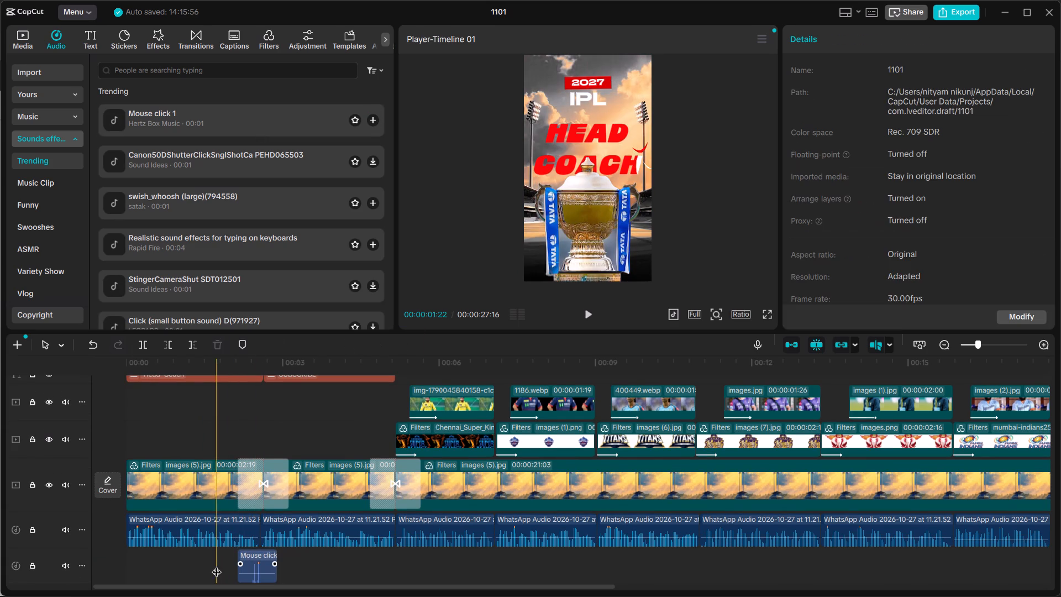
{"action": "key", "text": "space"}
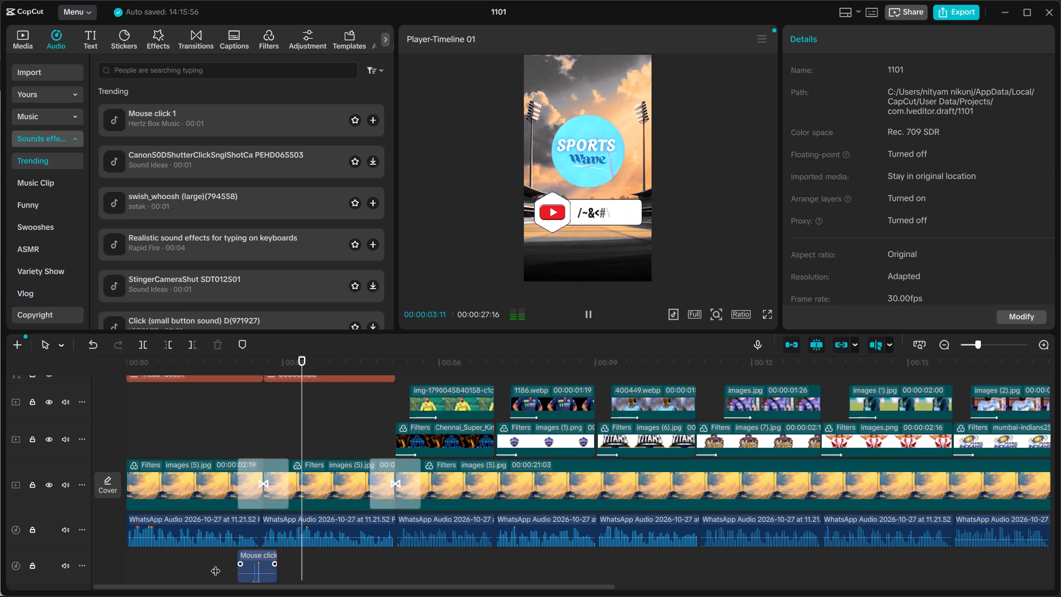
{"action": "key", "text": "space"}
Copy the Mouse click 1 sound effect, set the copy's volume to -1.7 dB and place it under the second background transition.
{"action": "left_click", "coordinate": [262, 563]}
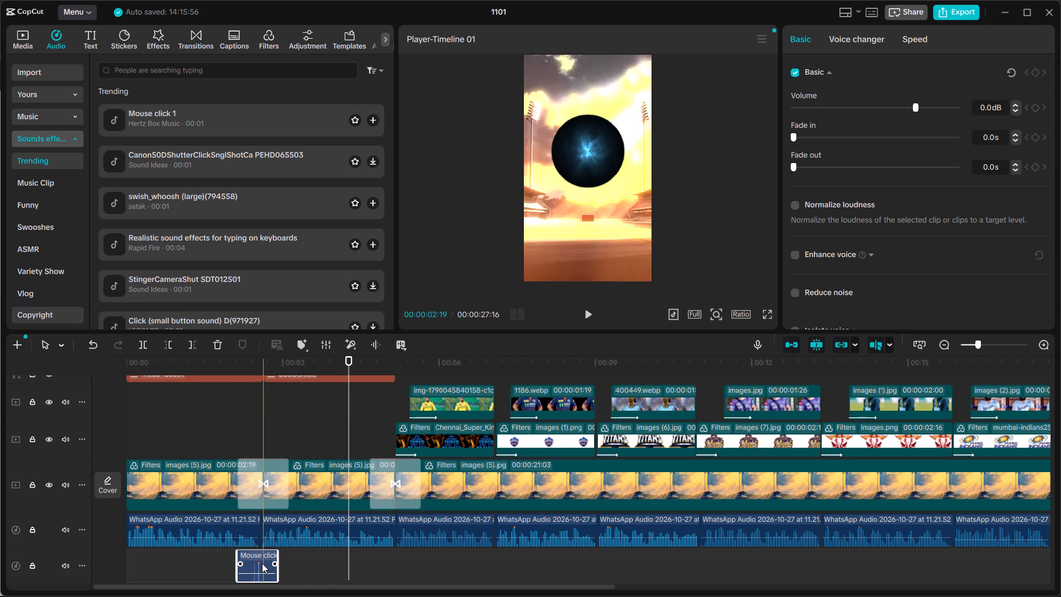
{"action": "key", "text": "ctrl+c"}
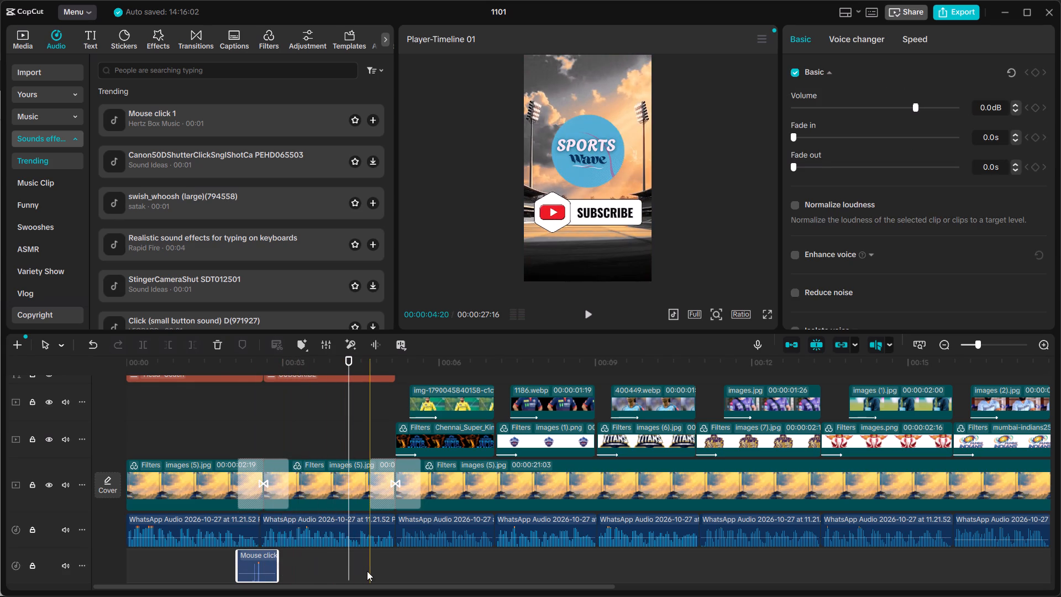
{"action": "left_click", "coordinate": [367, 571]}
{"action": "key", "text": "ctrl+v"}
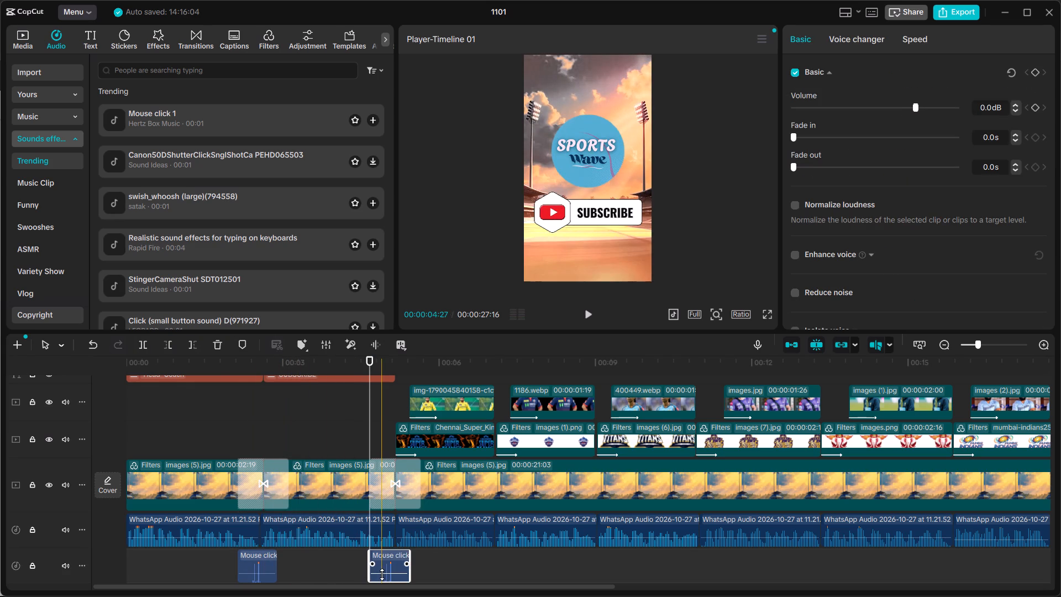
{"action": "left_click_drag", "start_coordinate": [382, 574], "coordinate": [387, 574]}
{"action": "left_click_drag", "start_coordinate": [388, 572], "coordinate": [390, 575]}
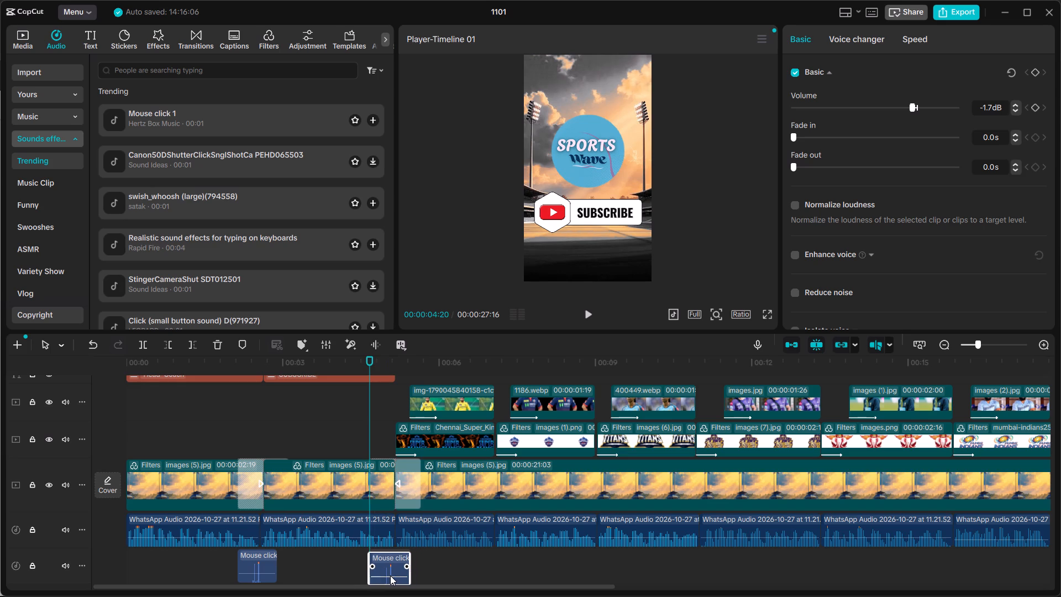
{"action": "left_click_drag", "start_coordinate": [390, 575], "coordinate": [395, 558]}
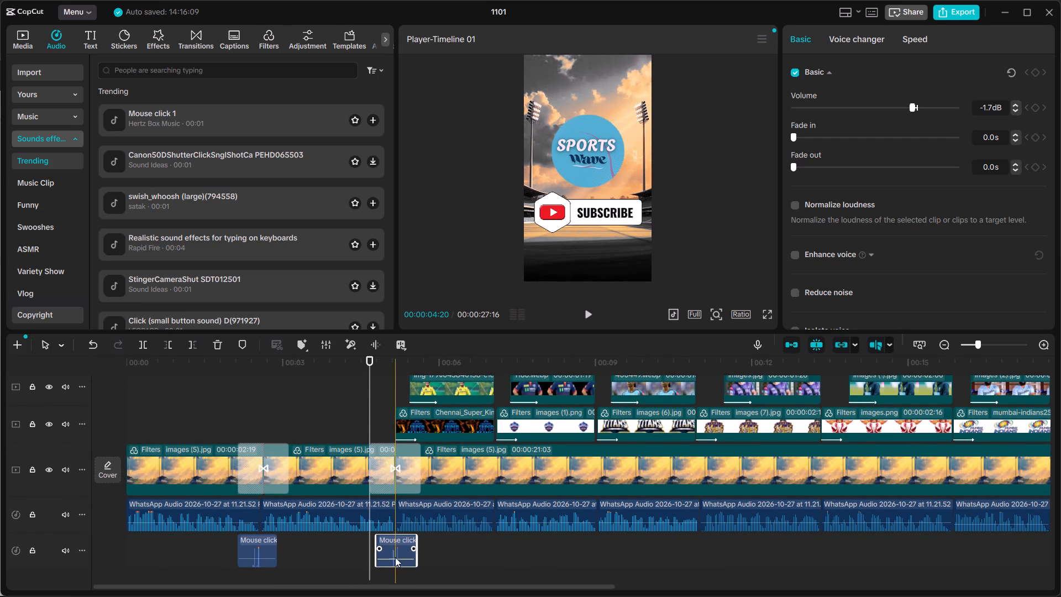
Pause the song playing in the browser's YouTube tab and return to CapCut.
{"action": "left_click", "coordinate": [142, 579]}
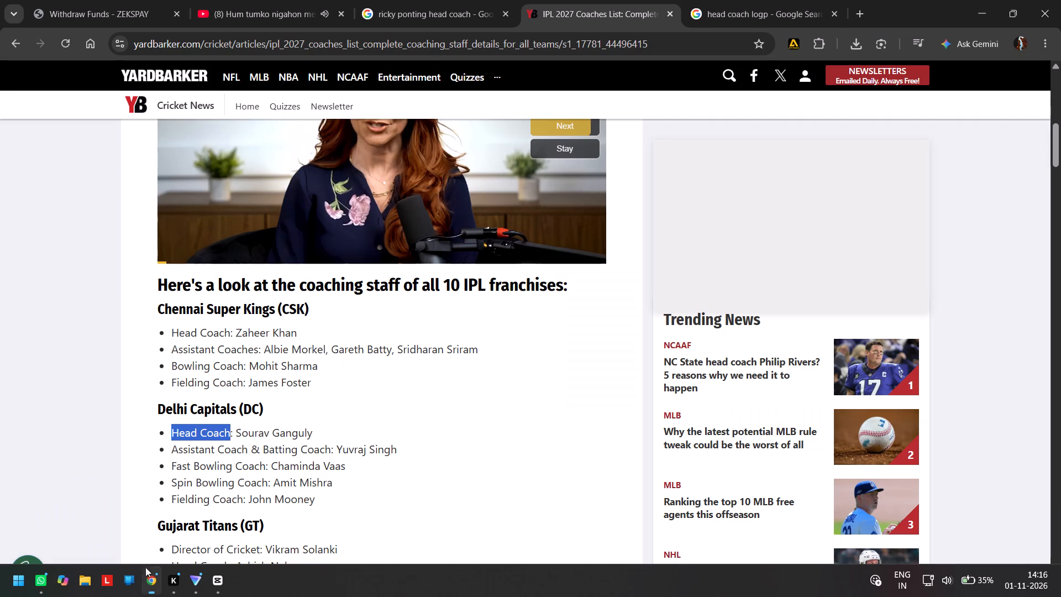
{"action": "left_click", "coordinate": [314, 3]}
{"action": "left_click", "coordinate": [292, 293]}
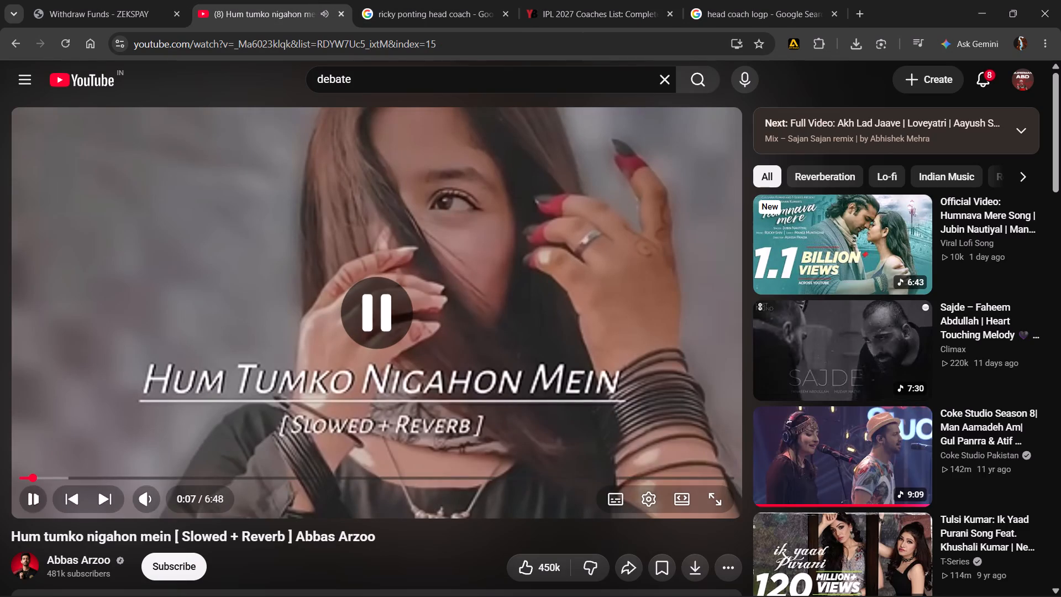
{"action": "left_click", "coordinate": [222, 583]}
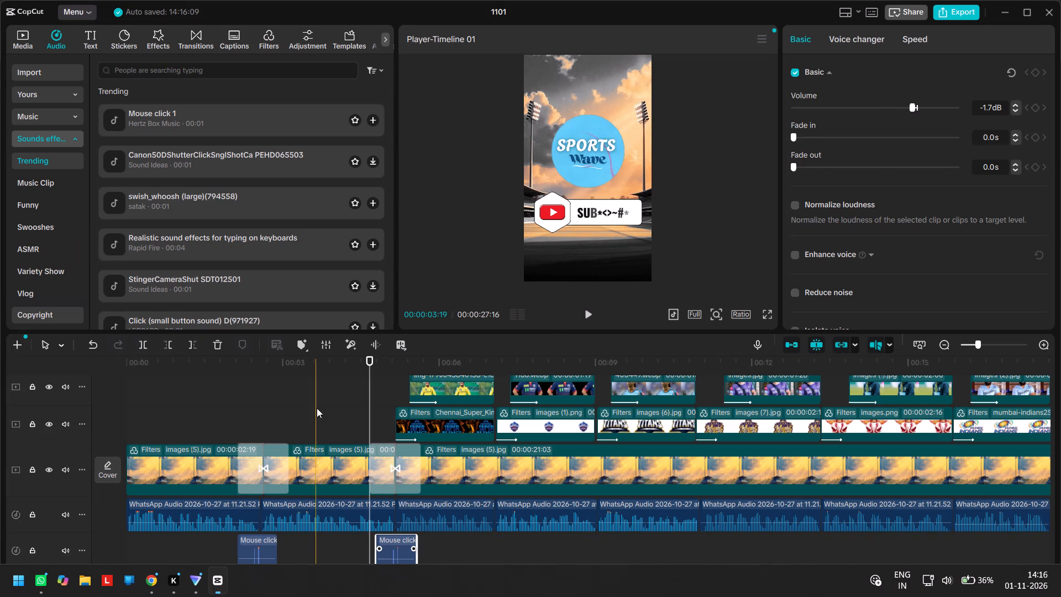
Play back from about 00:00:03:19 to 00:00:09:01 to check the sound under the second background transition.
{"action": "left_click", "coordinate": [317, 408]}
{"action": "key", "text": "space"}
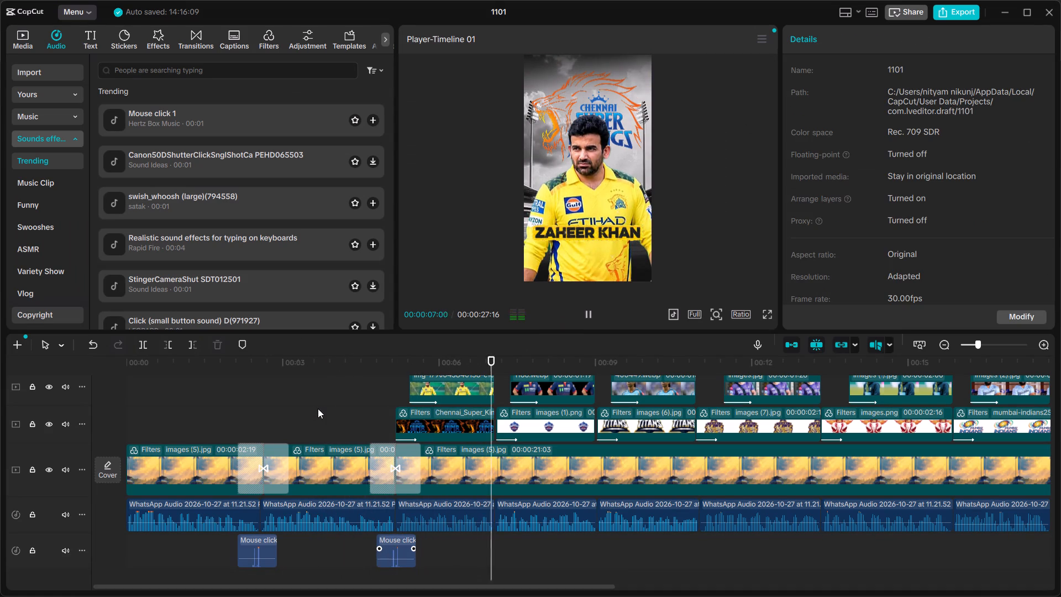
{"action": "key", "text": "space"}
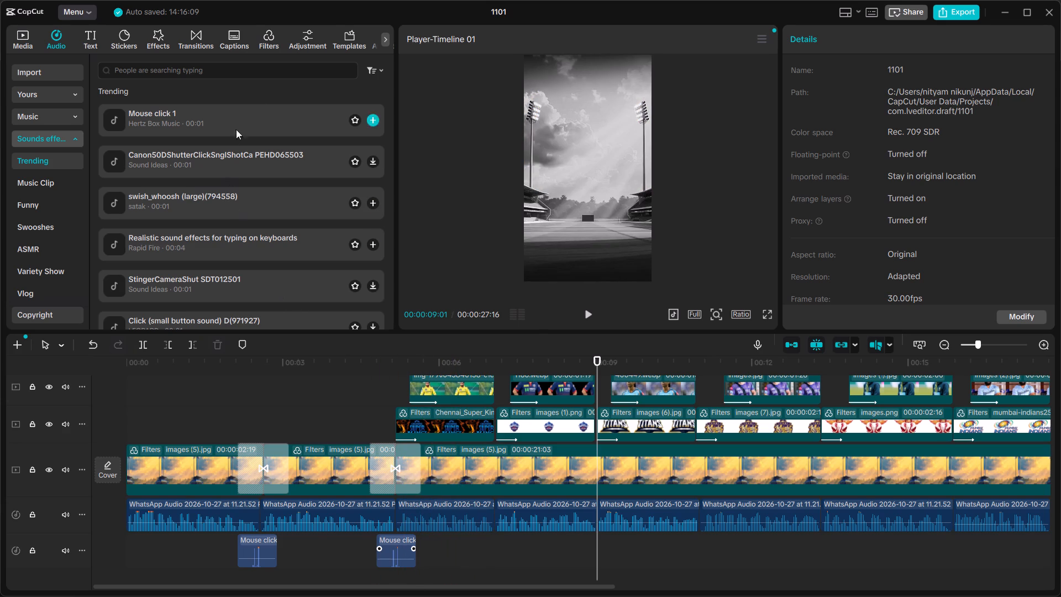
Search the sound effects for "pop up", audition several of the listed pop-up sounds and clear the search.
{"action": "left_click", "coordinate": [265, 75]}
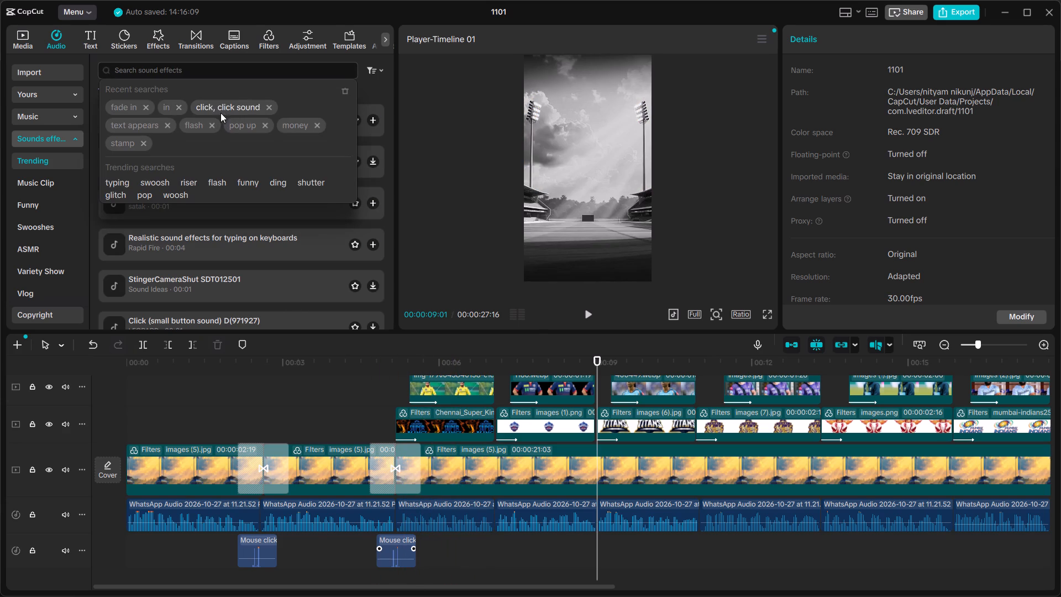
{"action": "left_click", "coordinate": [243, 125]}
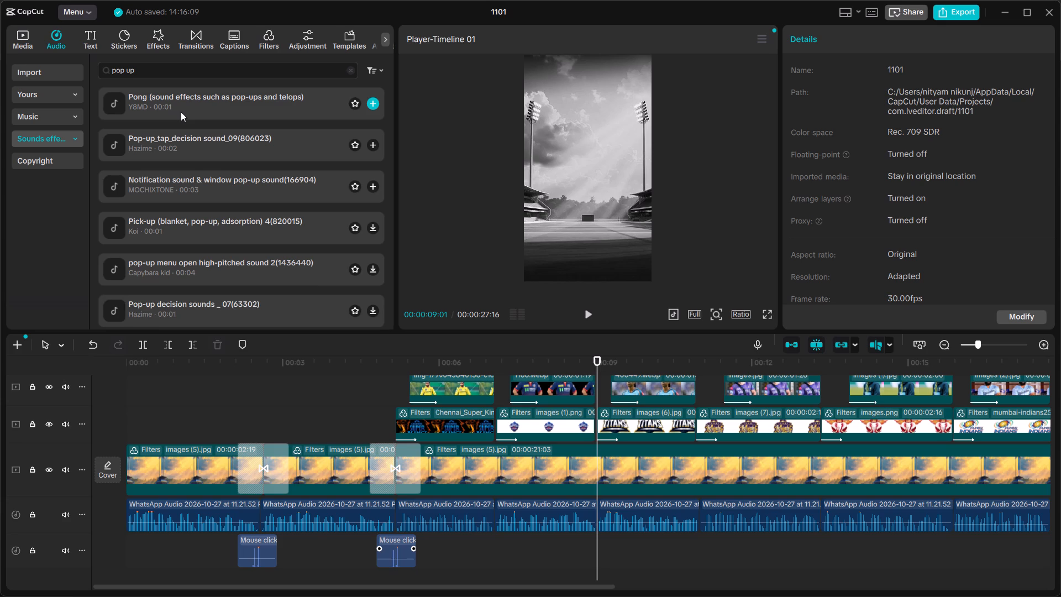
{"action": "left_click", "coordinate": [181, 112]}
{"action": "left_click", "coordinate": [187, 134]}
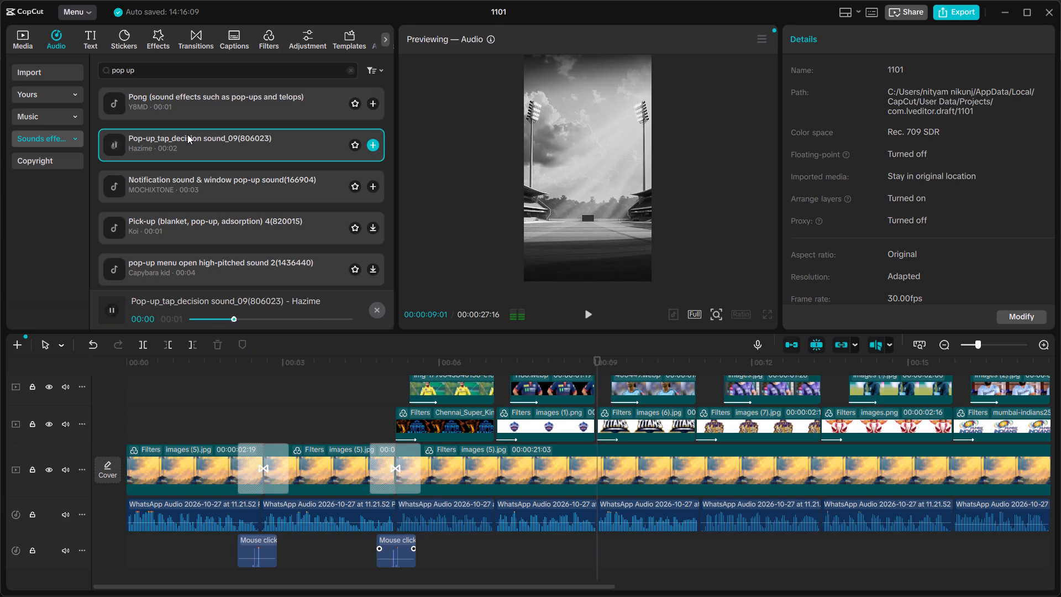
{"action": "left_click", "coordinate": [197, 190]}
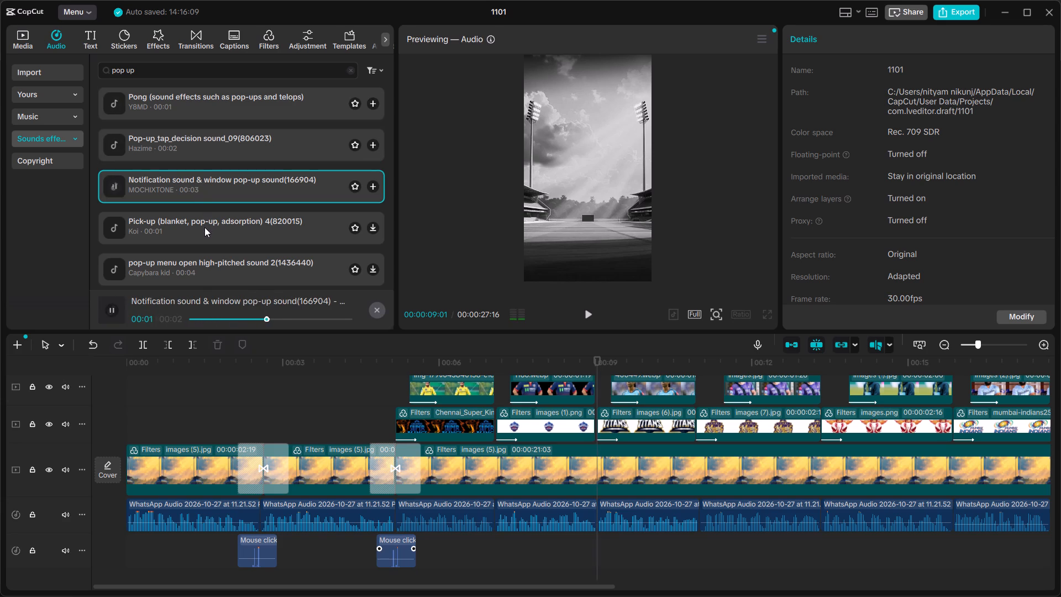
{"action": "left_click", "coordinate": [204, 227]}
{"action": "left_click", "coordinate": [204, 226]}
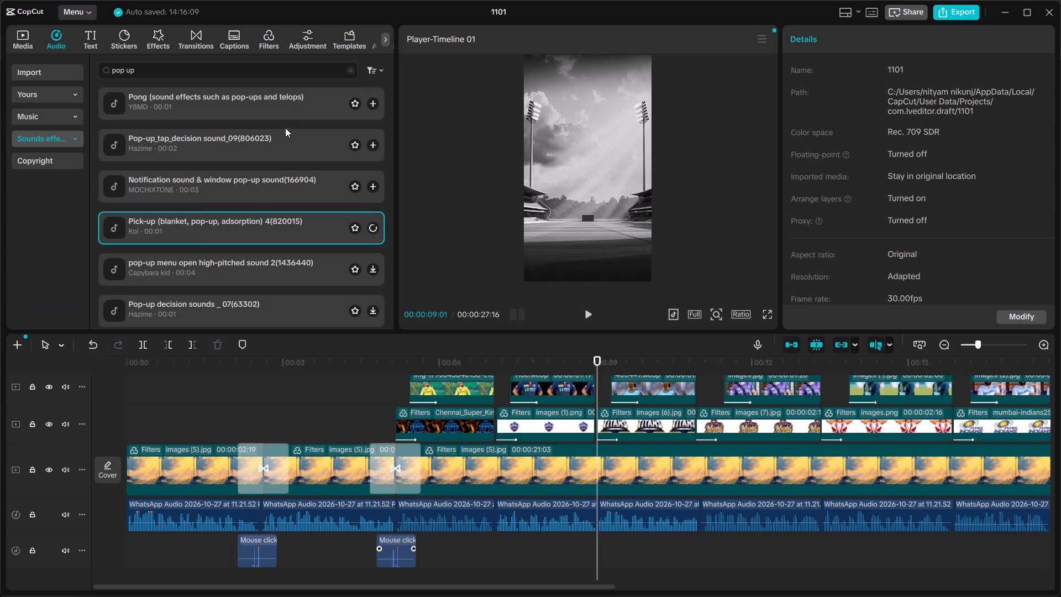
{"action": "left_click", "coordinate": [349, 68]}
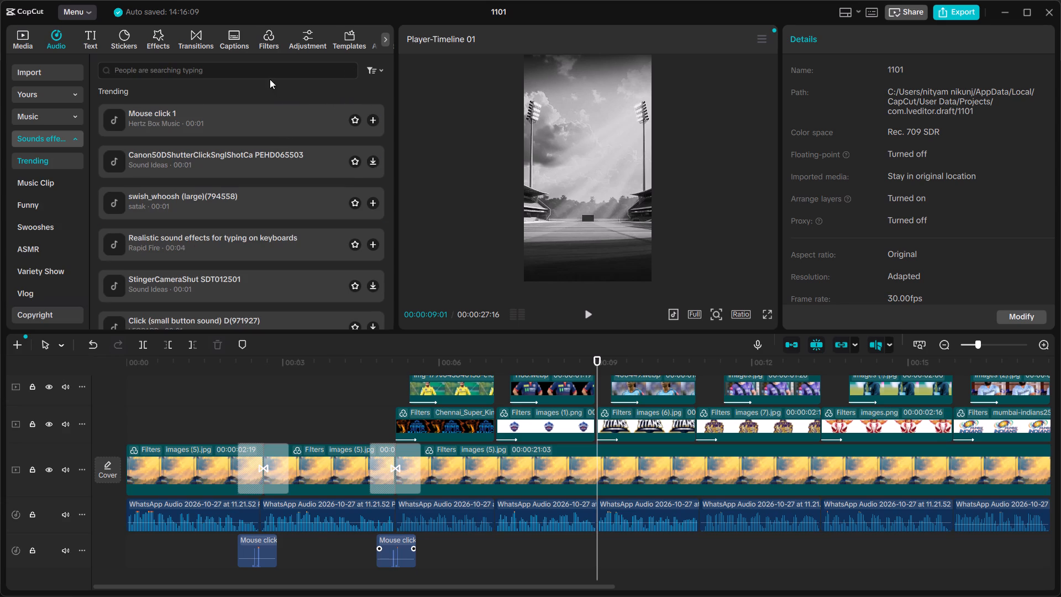
Search "fade in" sound effects and place "For throwing in sushi scenes such as explanations" on a new audio track at about 00:00:05:09, for the Chennai coach.
{"action": "left_click", "coordinate": [264, 69]}
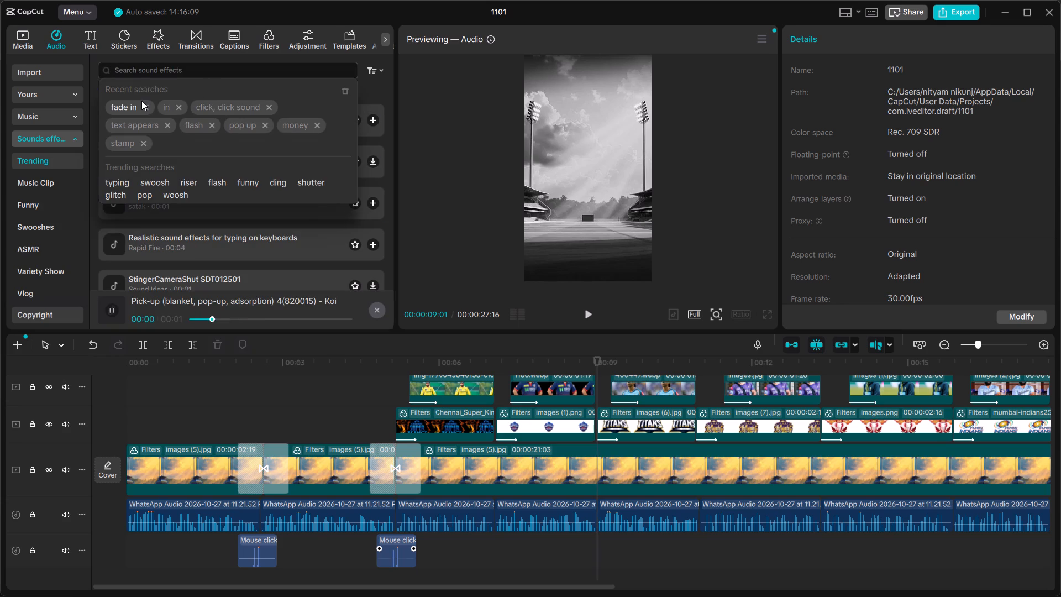
{"action": "left_click", "coordinate": [127, 102]}
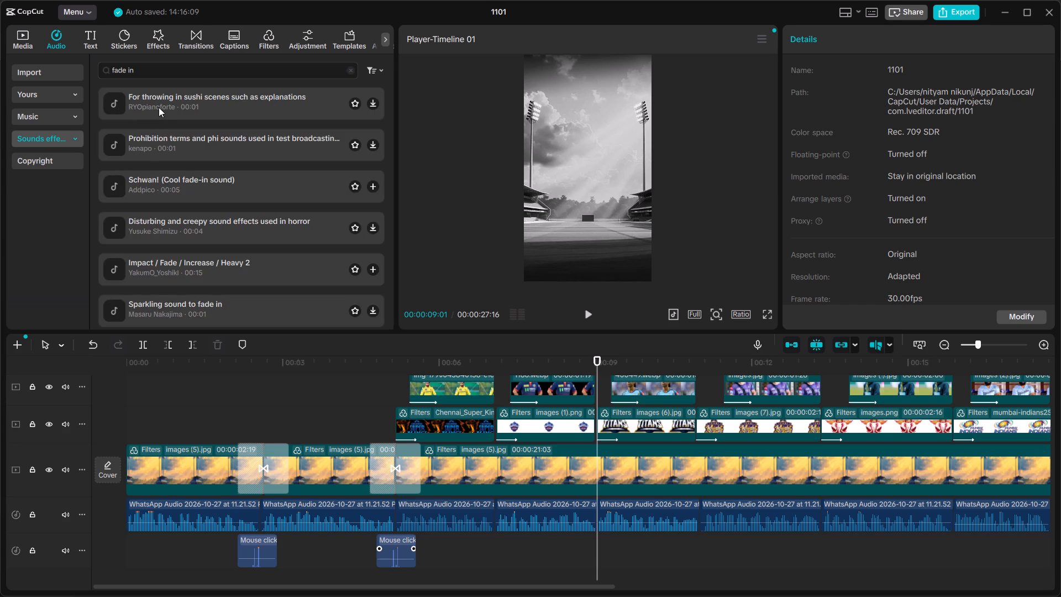
{"action": "left_click", "coordinate": [159, 107]}
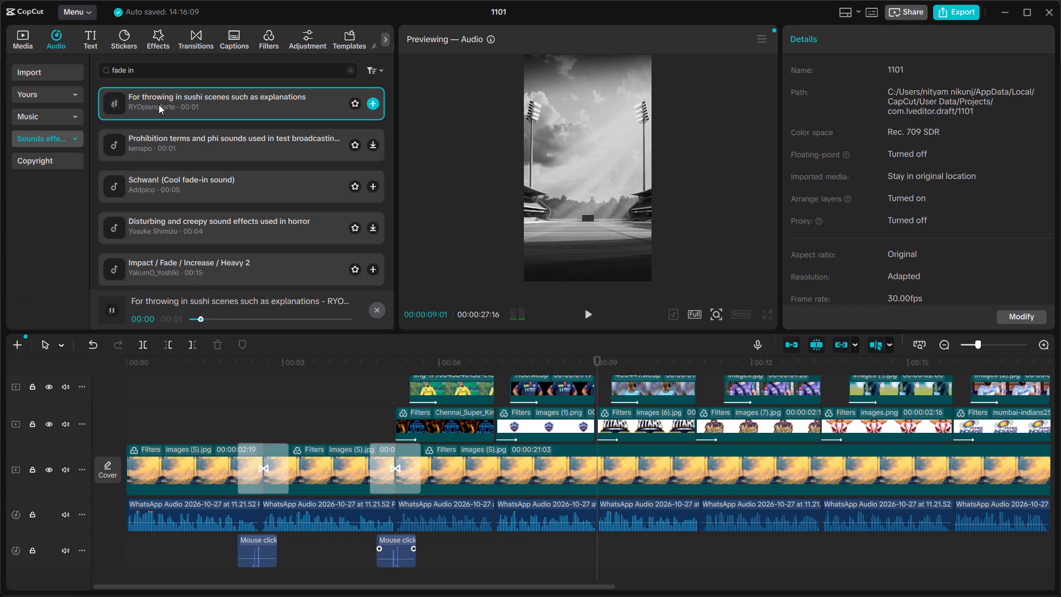
{"action": "left_click", "coordinate": [174, 133]}
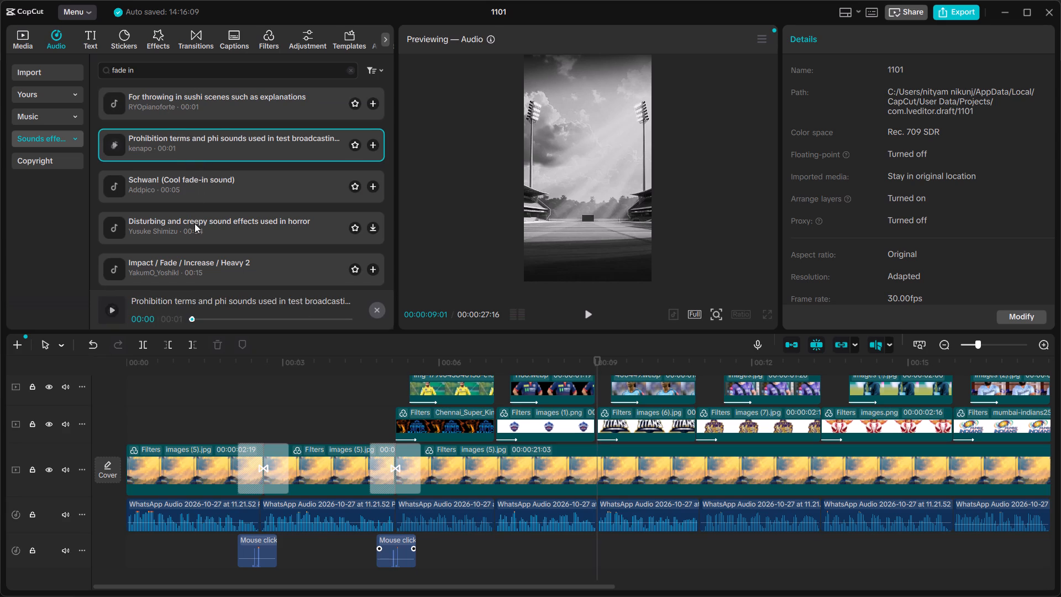
{"action": "left_click", "coordinate": [222, 99]}
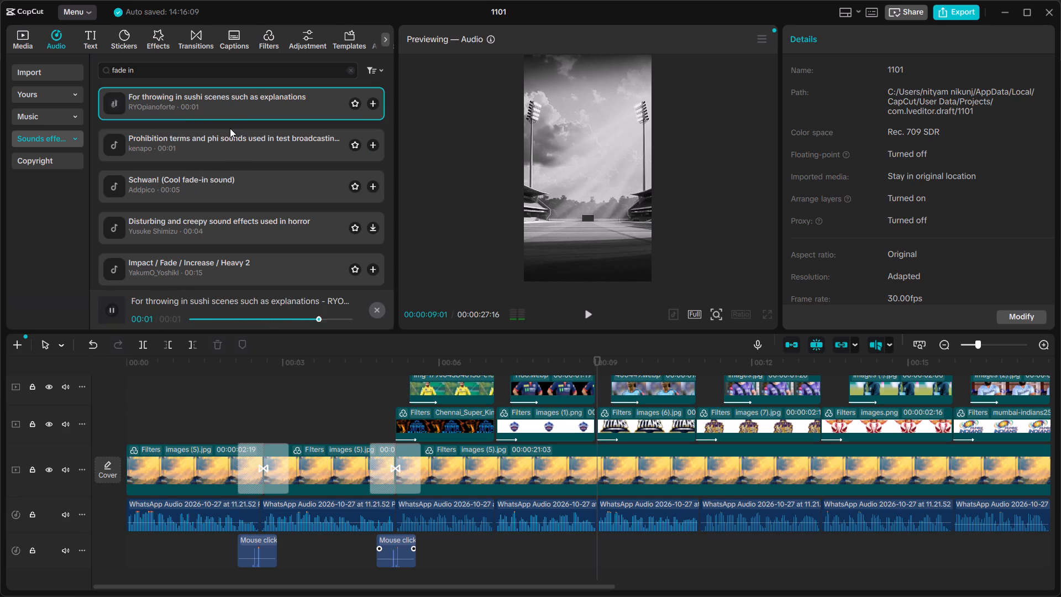
{"action": "left_click_drag", "start_coordinate": [227, 108], "coordinate": [408, 554]}
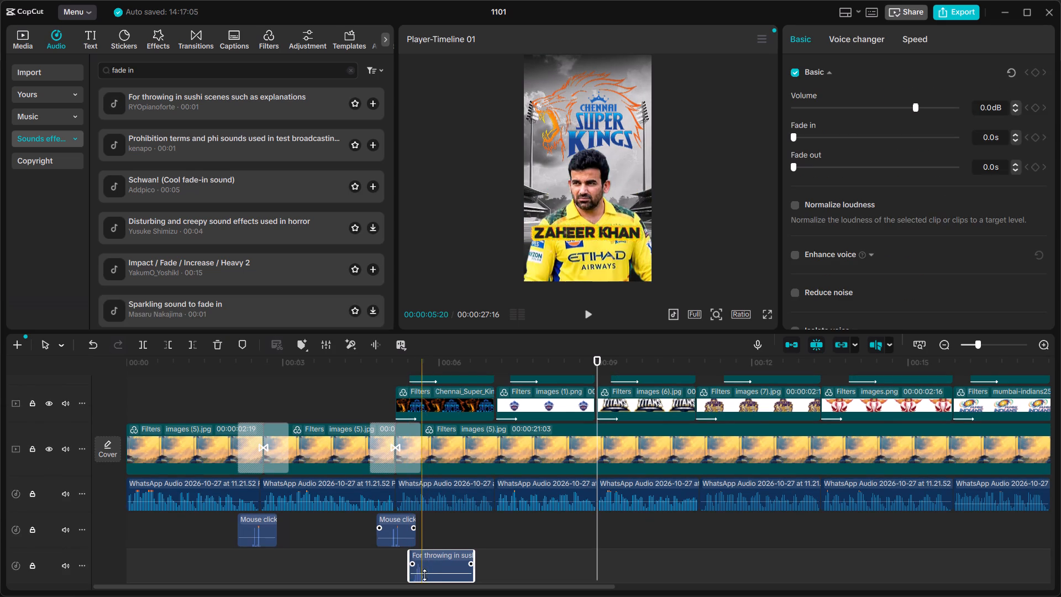
{"action": "left_click_drag", "start_coordinate": [433, 572], "coordinate": [428, 571]}
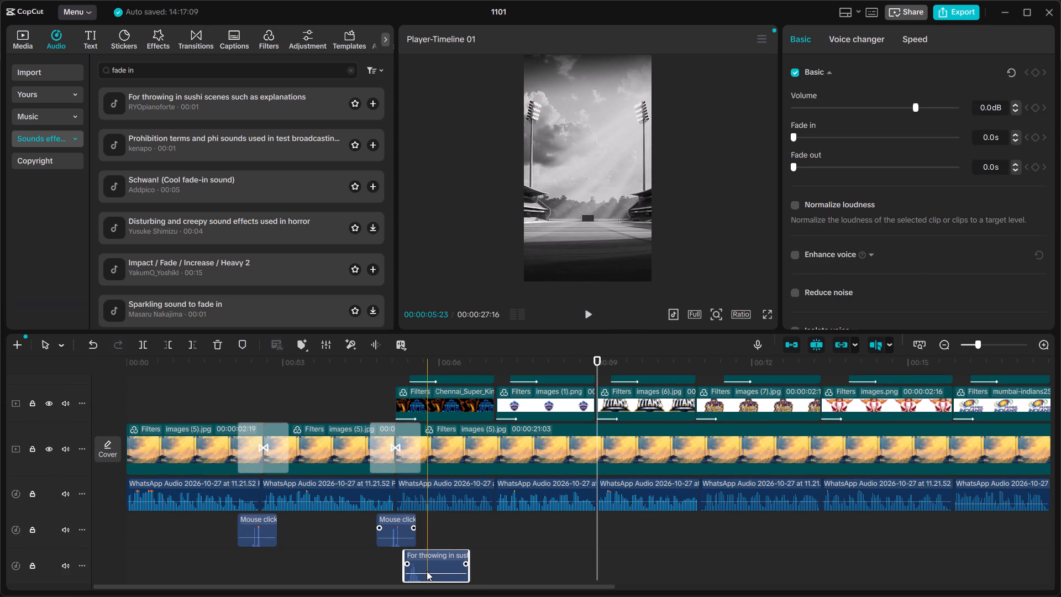
Set the volume of the sushi-scenes sound effect to -5.0 dB, playing back the Chennai Super Kings entrance to check it.
{"action": "left_click", "coordinate": [393, 573]}
{"action": "key", "text": "space"}
{"action": "key", "text": "space"}
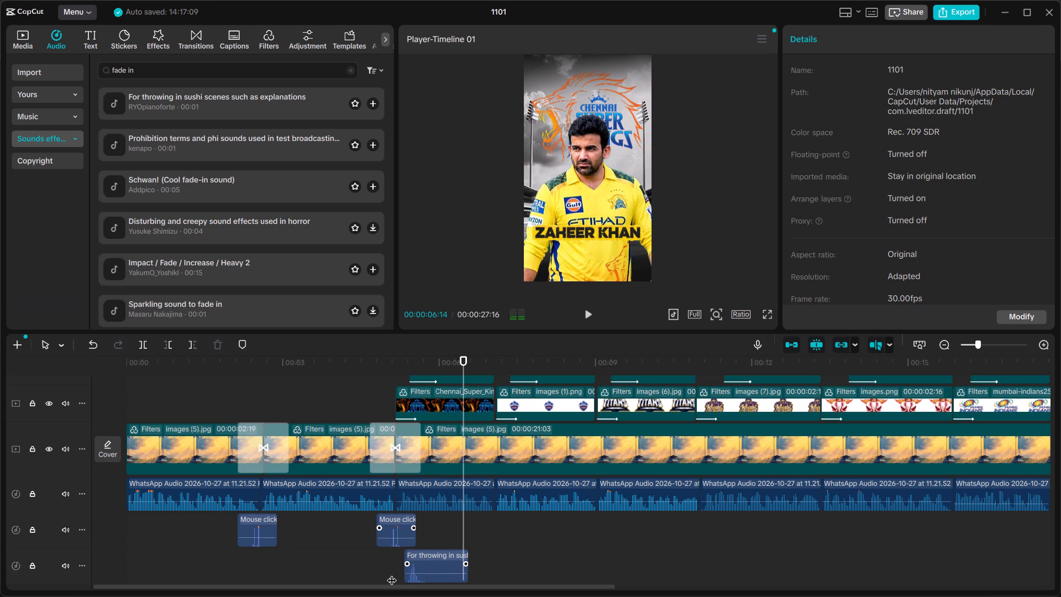
{"action": "left_click", "coordinate": [415, 578]}
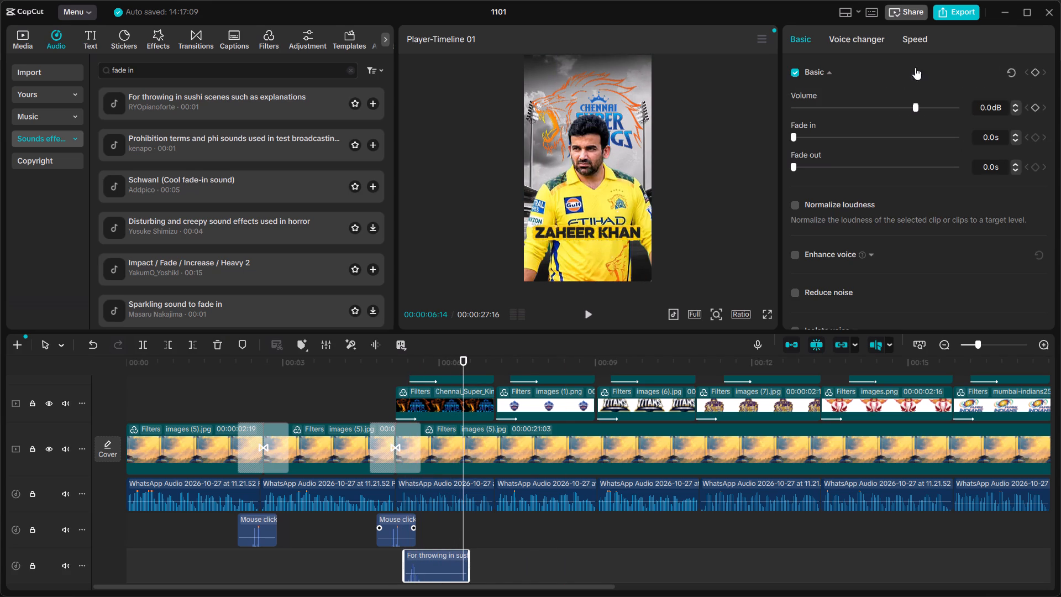
{"action": "left_click", "coordinate": [903, 104]}
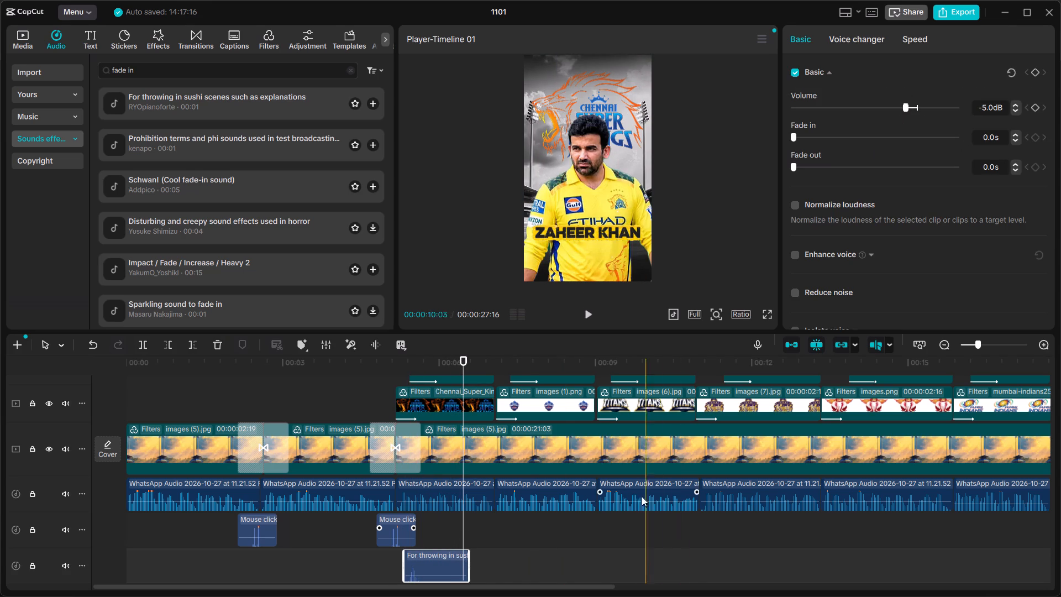
{"action": "left_click", "coordinate": [378, 577]}
{"action": "key", "text": "space"}
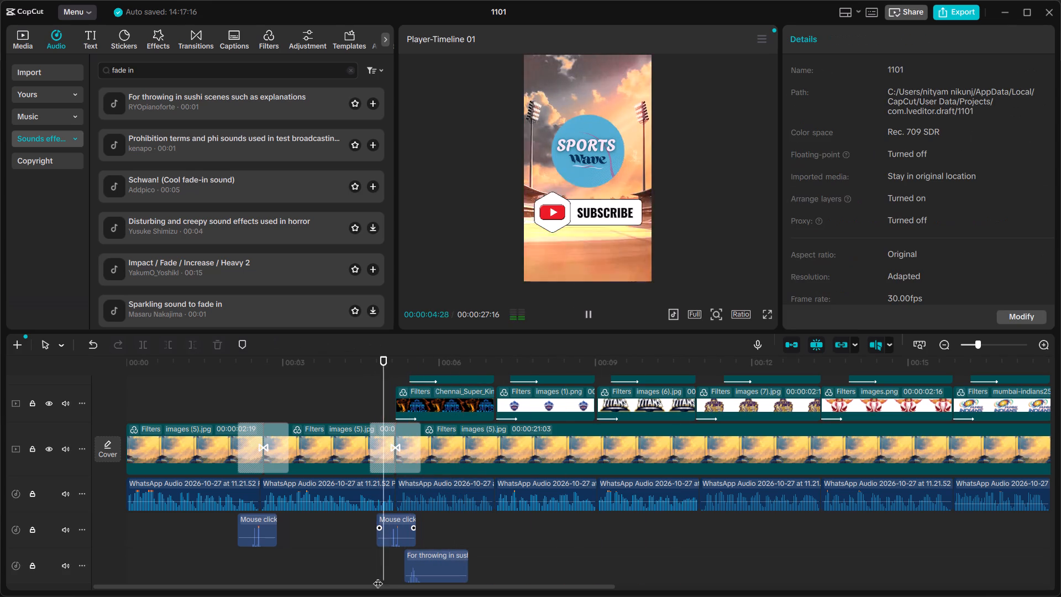
{"action": "key", "text": "space"}
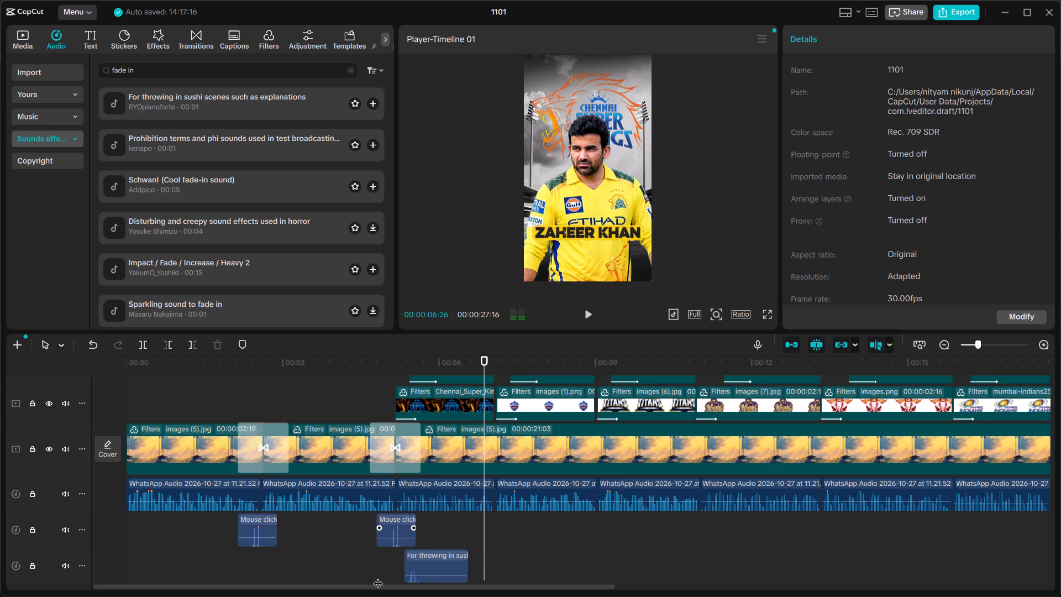
Copy the -5.0 dB sound effect to about 00:00:07:10 under the Delhi Capitals coach's entrance and play it back.
{"action": "left_click", "coordinate": [434, 574]}
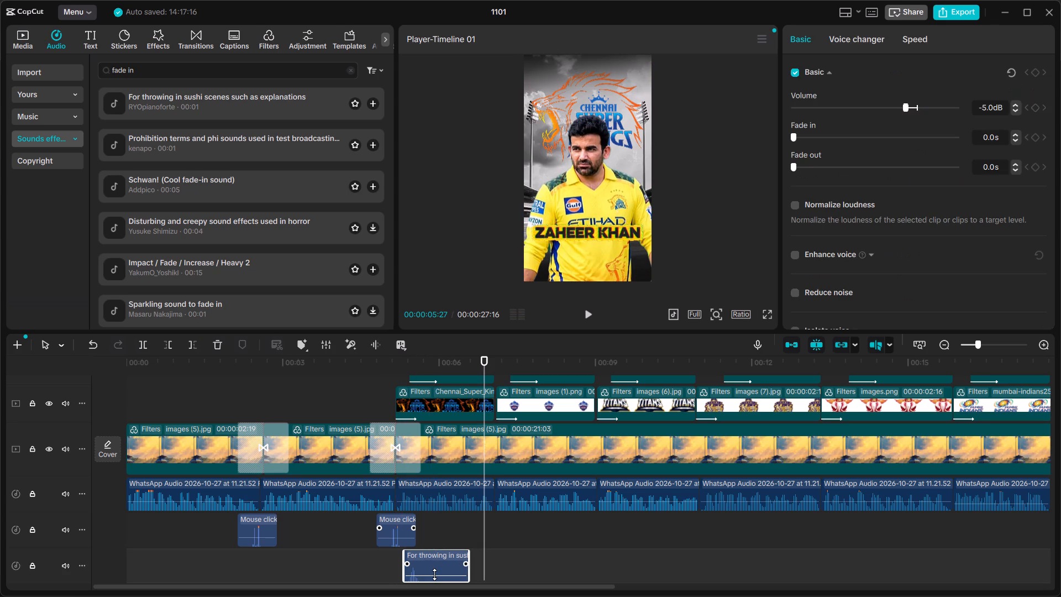
{"action": "key", "text": "ctrl+c"}
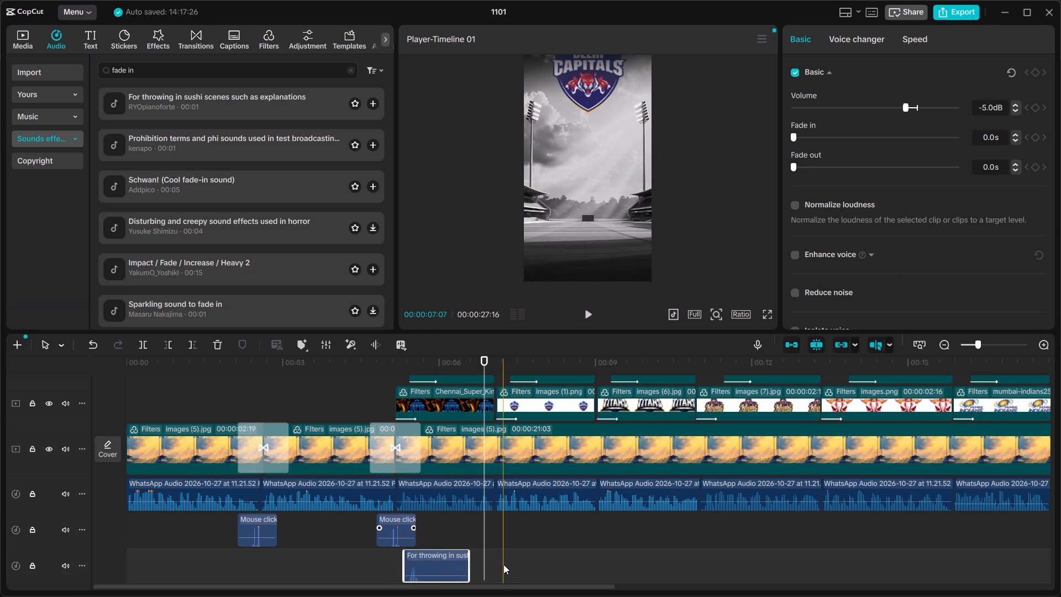
{"action": "left_click", "coordinate": [509, 563]}
{"action": "key", "text": "ctrl+v"}
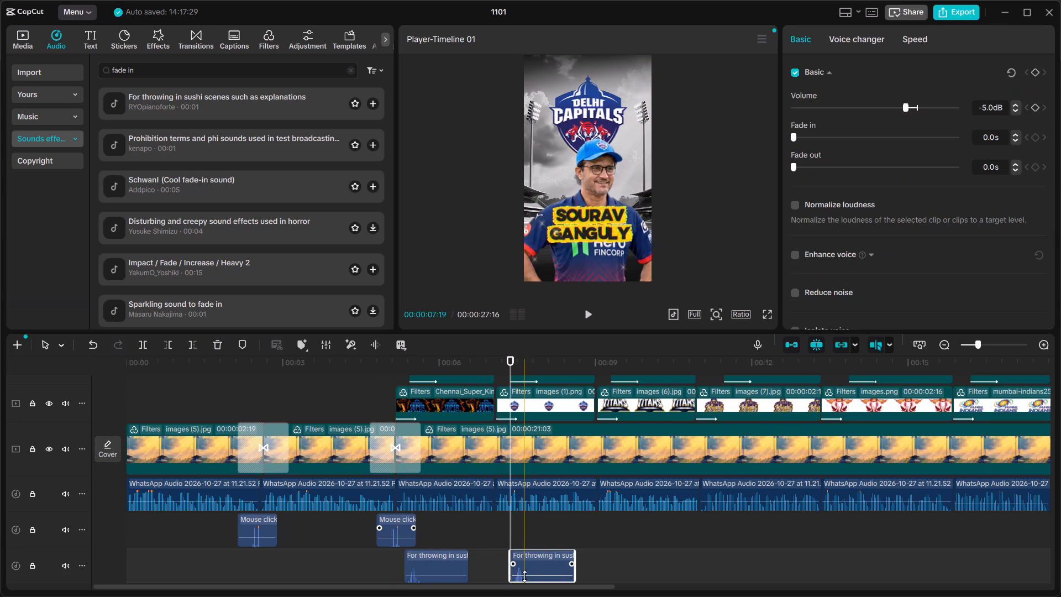
{"action": "left_click", "coordinate": [485, 549]}
{"action": "key", "text": "space"}
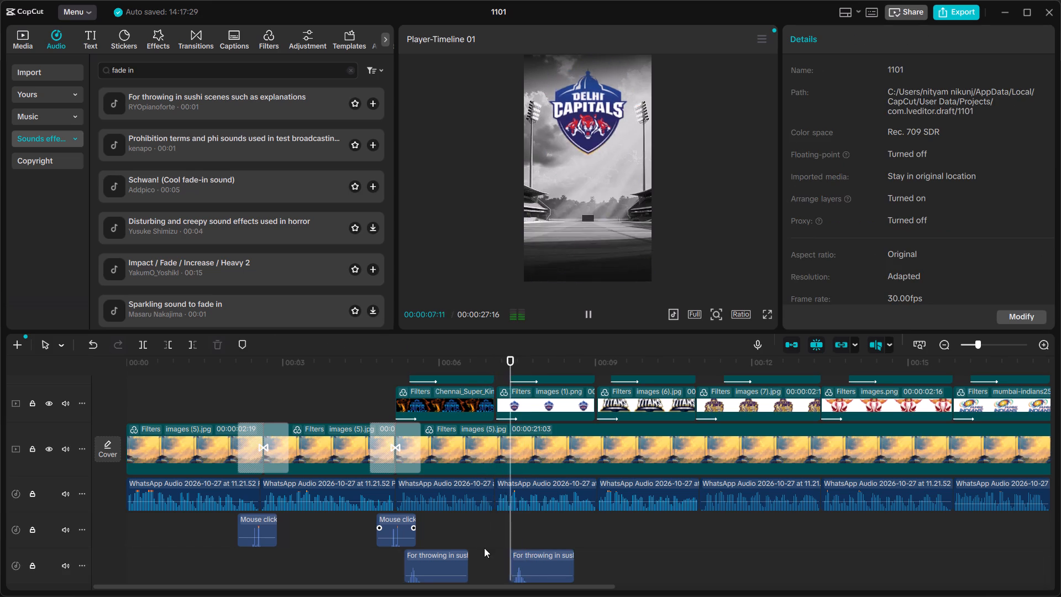
{"action": "key", "text": "space"}
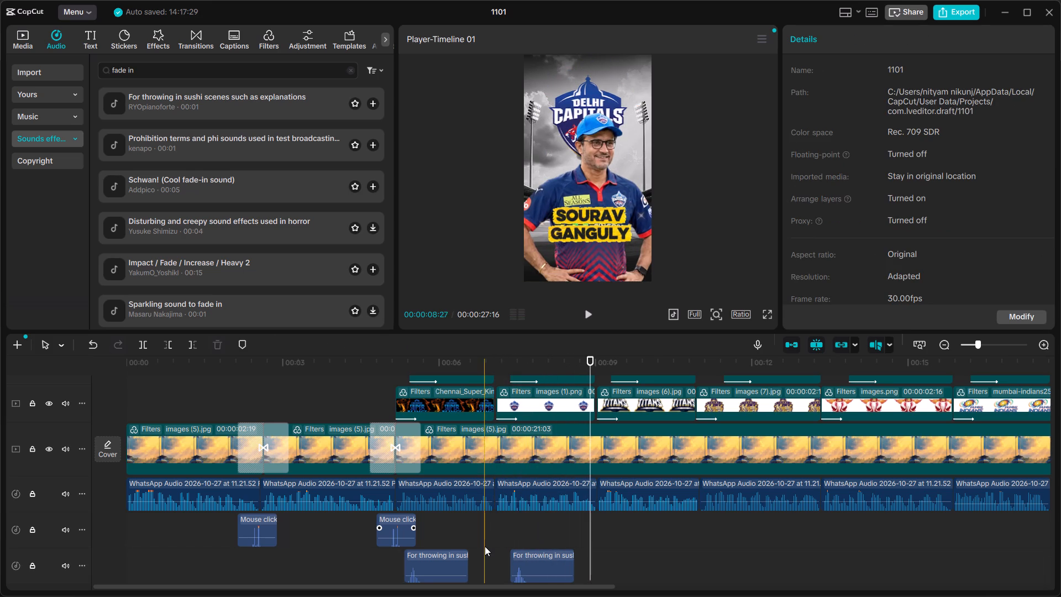
Replay the Delhi Capitals section and paste another copy of the sound effect at about 00:00:09:10 for the Gujarat Titans coach.
{"action": "key", "text": "space"}
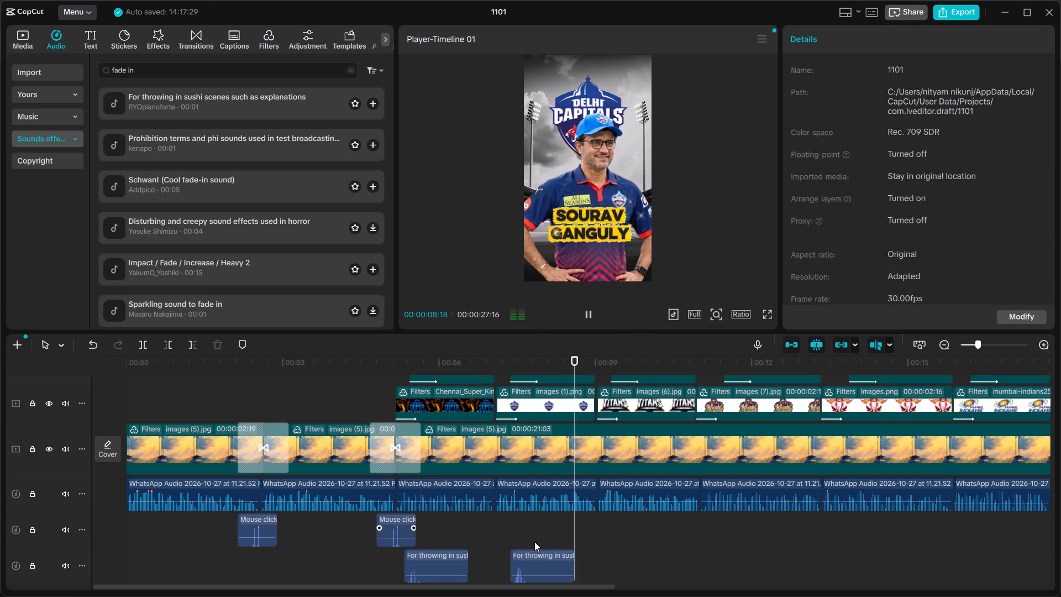
{"action": "key", "text": "space"}
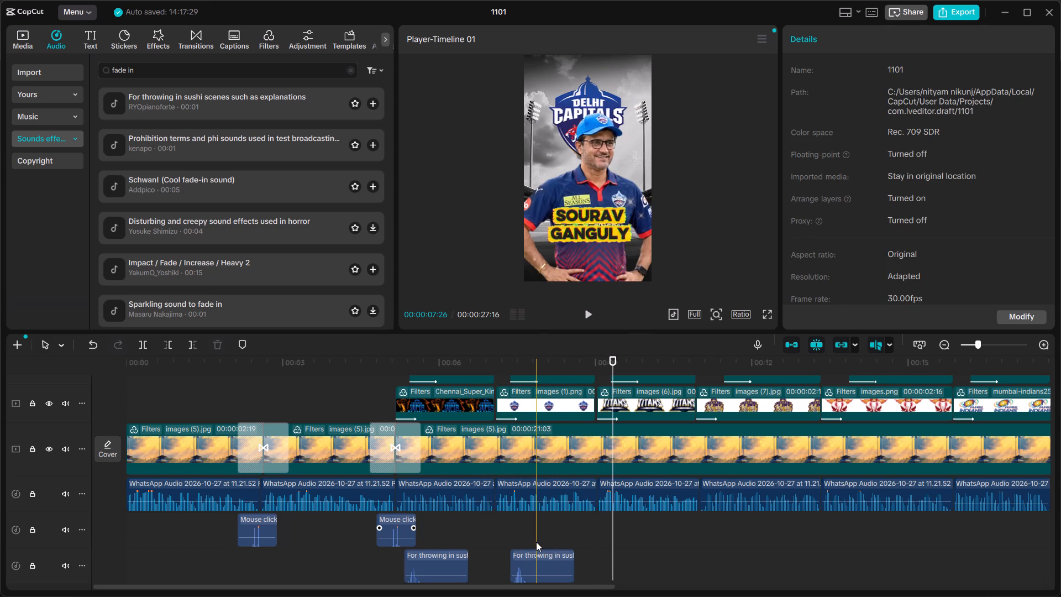
{"action": "key", "text": "ctrl+v"}
{"action": "left_click_drag", "start_coordinate": [575, 570], "coordinate": [635, 536]}
{"action": "left_click_drag", "start_coordinate": [635, 537], "coordinate": [647, 538]}
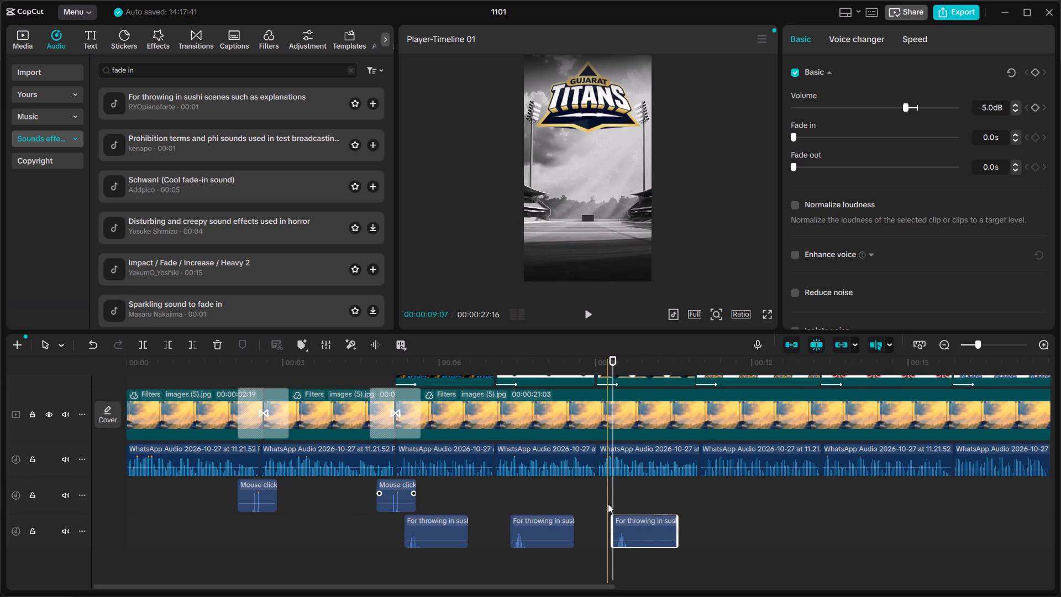
Replay the Gujarat Titans entrance, shift its sushi-scenes sound effect earlier to about 00:00:09:06, and check the timing.
{"action": "left_click", "coordinate": [585, 496]}
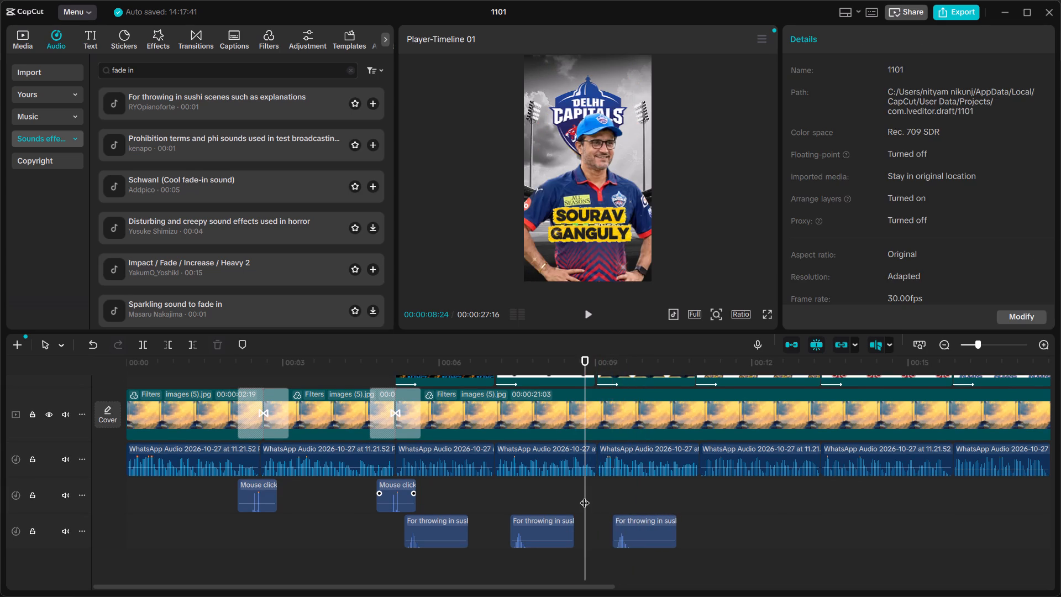
{"action": "key", "text": "space"}
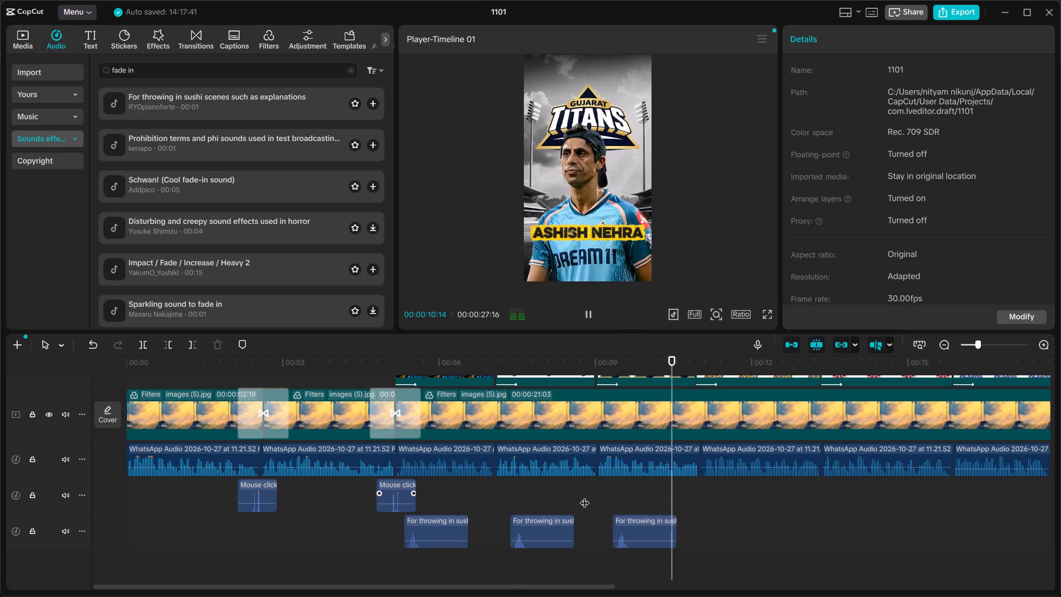
{"action": "key", "text": "space"}
{"action": "left_click", "coordinate": [626, 520]}
{"action": "left_click_drag", "start_coordinate": [630, 523], "coordinate": [626, 523]}
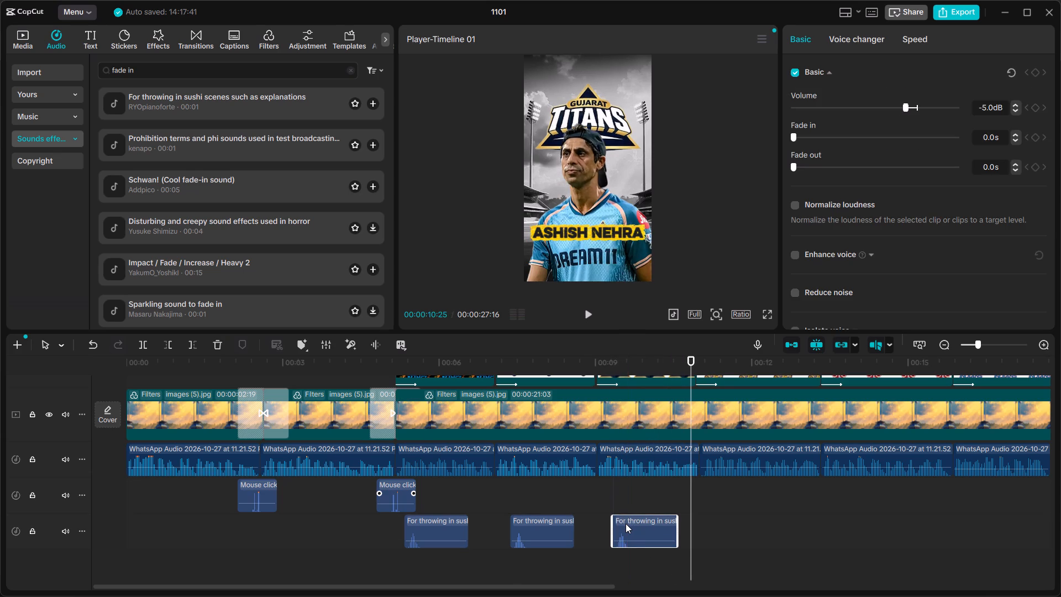
{"action": "left_click_drag", "start_coordinate": [626, 523], "coordinate": [623, 523]}
{"action": "left_click", "coordinate": [593, 492]}
{"action": "key", "text": "space"}
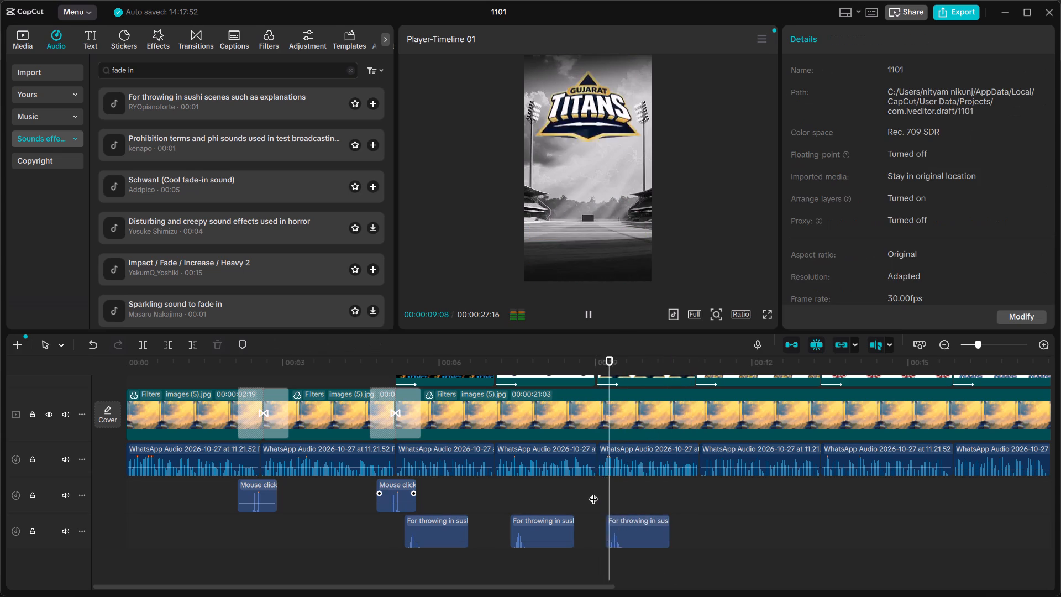
{"action": "key", "text": "space"}
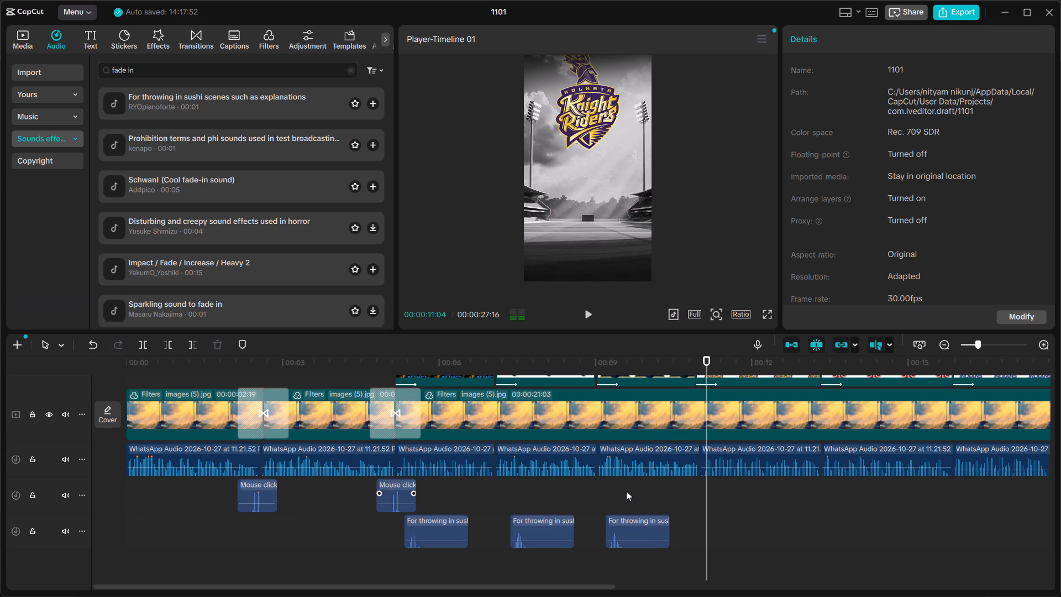
Paste the sound effect for the Kolkata Knight Riders coach, shift it to about 00:00:11:13, and play the section back.
{"action": "key", "text": "ctrl+v"}
{"action": "key", "text": "space"}
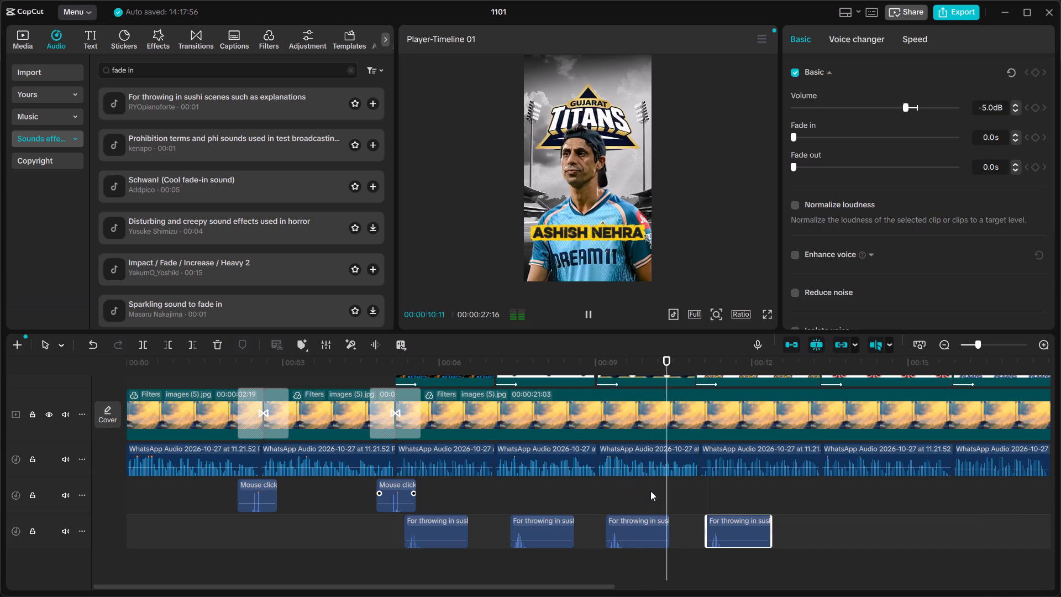
{"action": "key", "text": "space"}
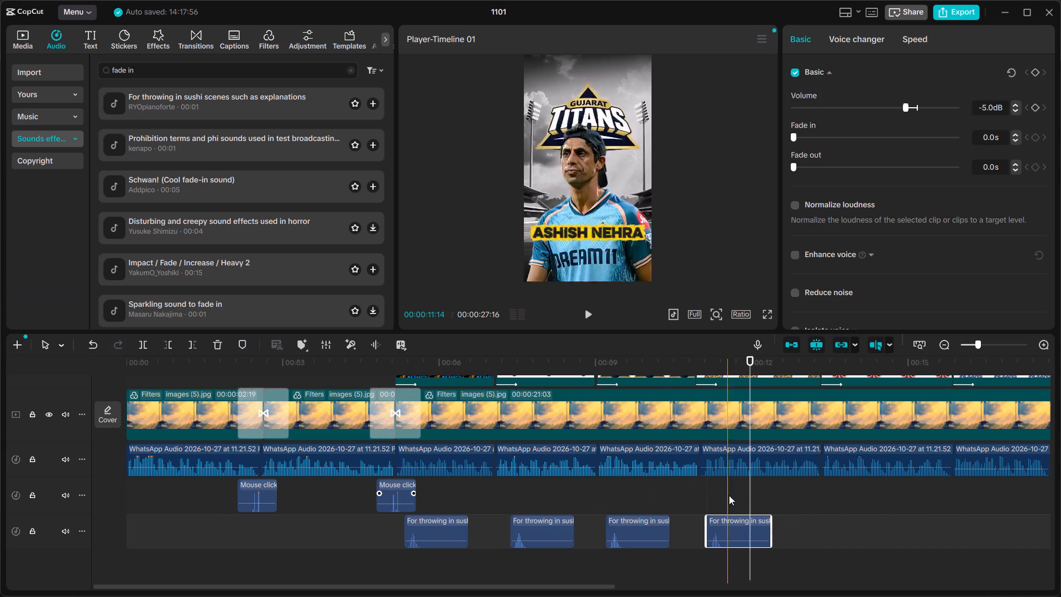
{"action": "left_click_drag", "start_coordinate": [730, 528], "coordinate": [739, 526]}
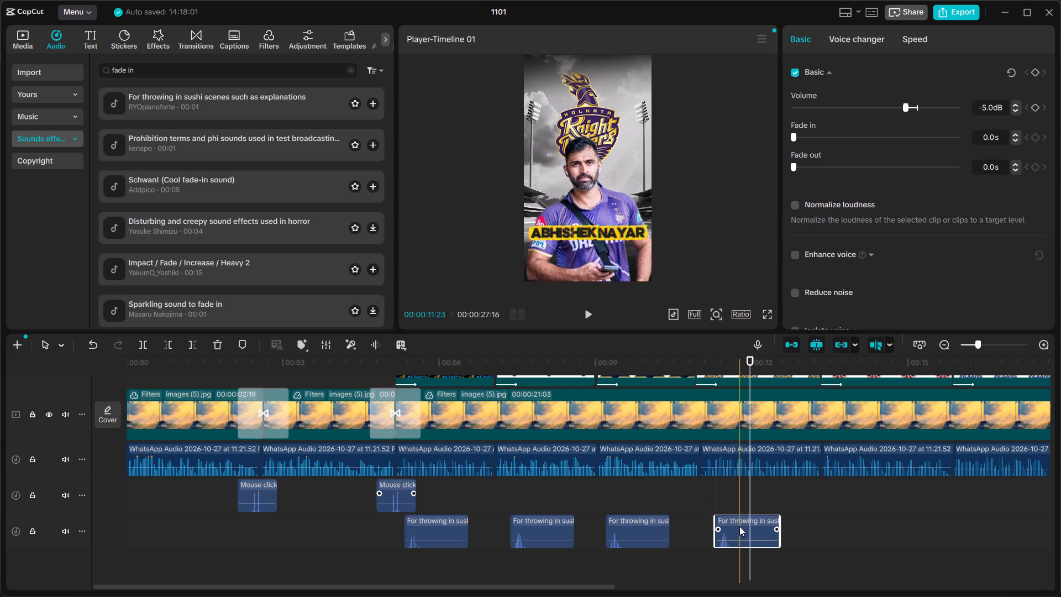
{"action": "left_click_drag", "start_coordinate": [739, 526], "coordinate": [747, 526]}
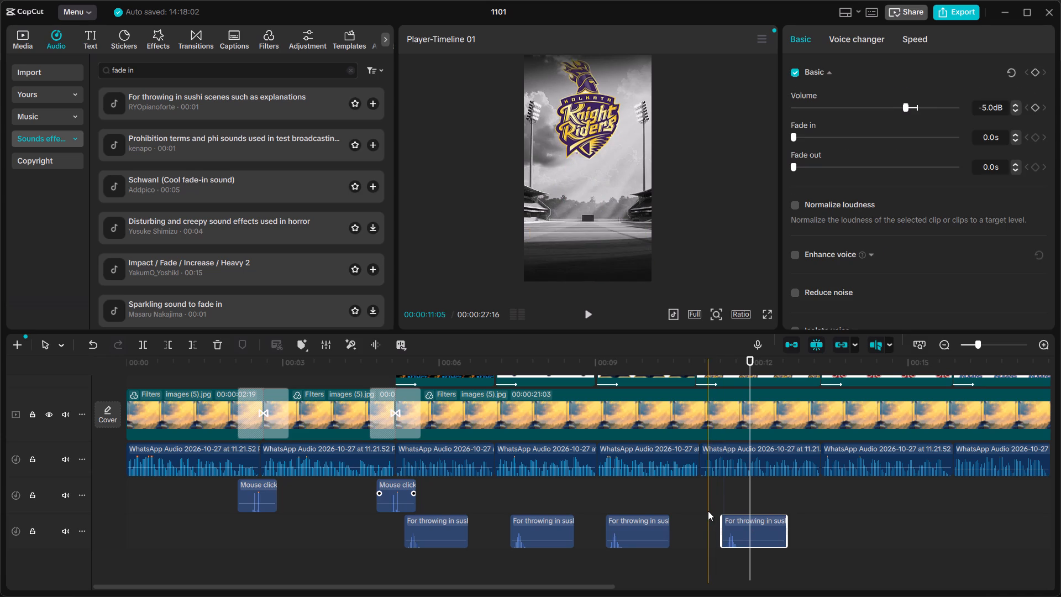
{"action": "left_click", "coordinate": [708, 511]}
{"action": "key", "text": "space"}
{"action": "key", "text": "space"}
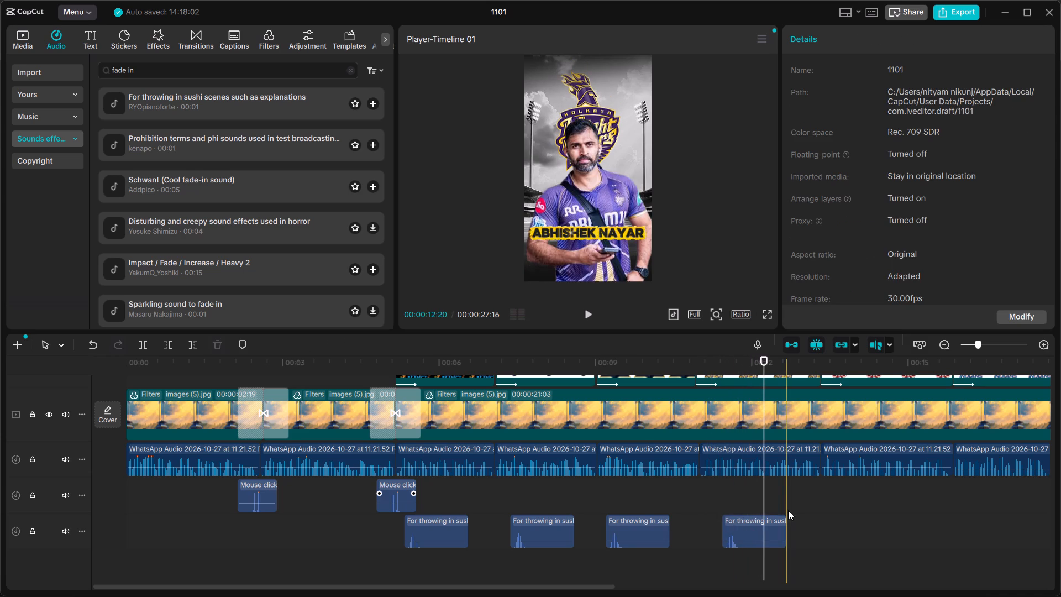
Paste the sound effect for the Lucknow coach, position it at about 00:00:13:21, and play the section back.
{"action": "scroll", "coordinate": [788, 510], "scroll_direction": "left", "scroll_amount": 1}
{"action": "scroll", "coordinate": [554, 510], "scroll_direction": "down", "scroll_amount": 2}
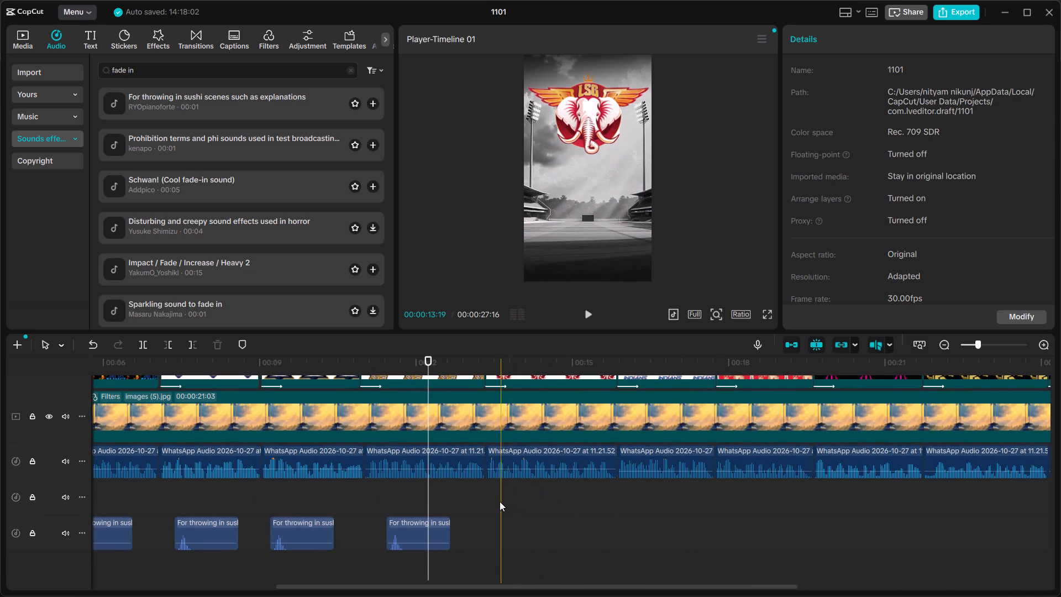
{"action": "left_click", "coordinate": [496, 495]}
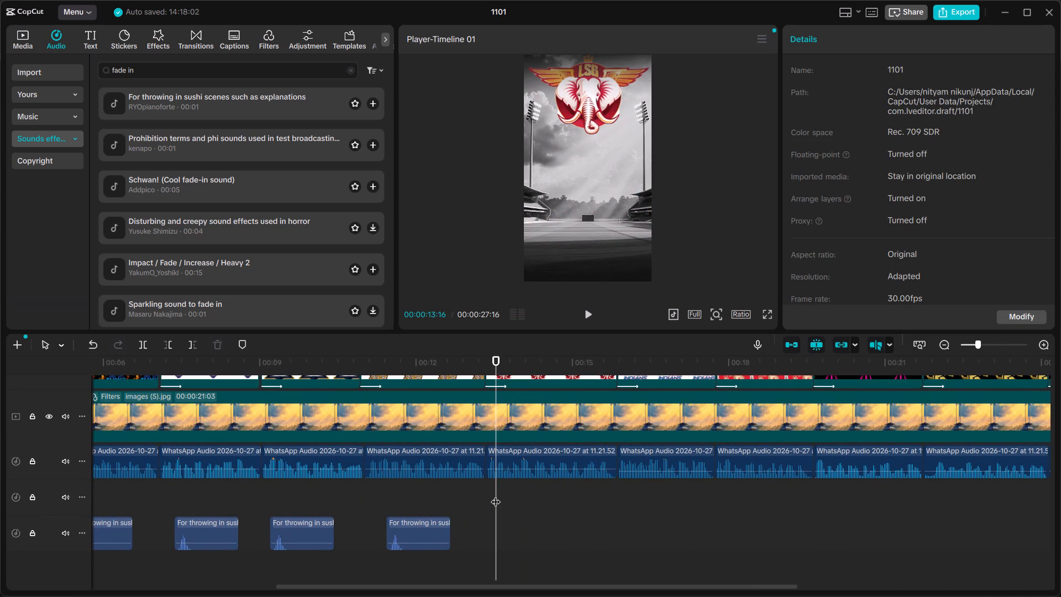
{"action": "key", "text": "ctrl+v"}
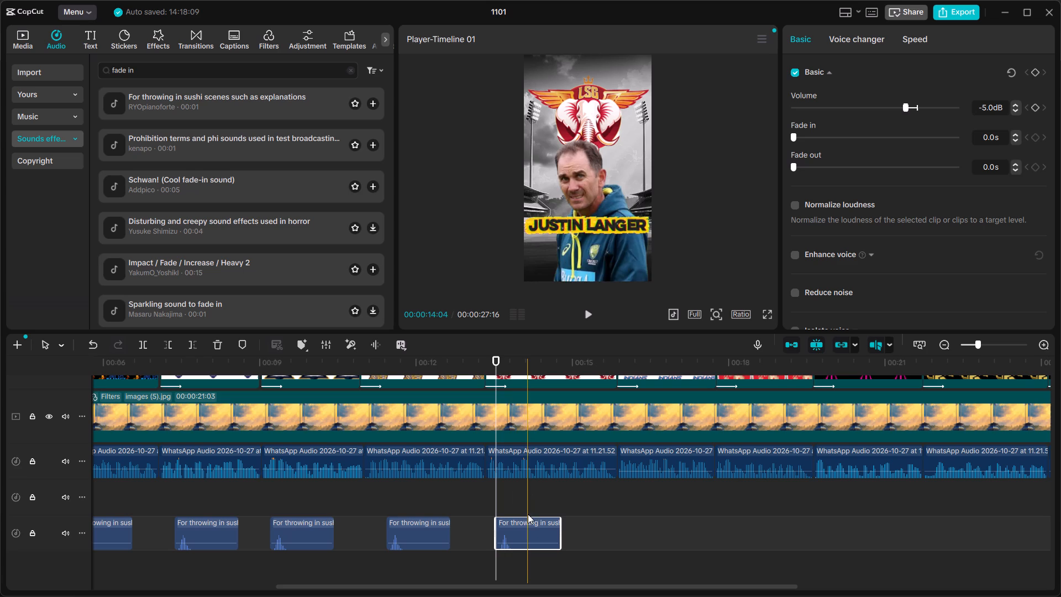
{"action": "left_click_drag", "start_coordinate": [520, 523], "coordinate": [529, 525]}
{"action": "left_click", "coordinate": [508, 499]}
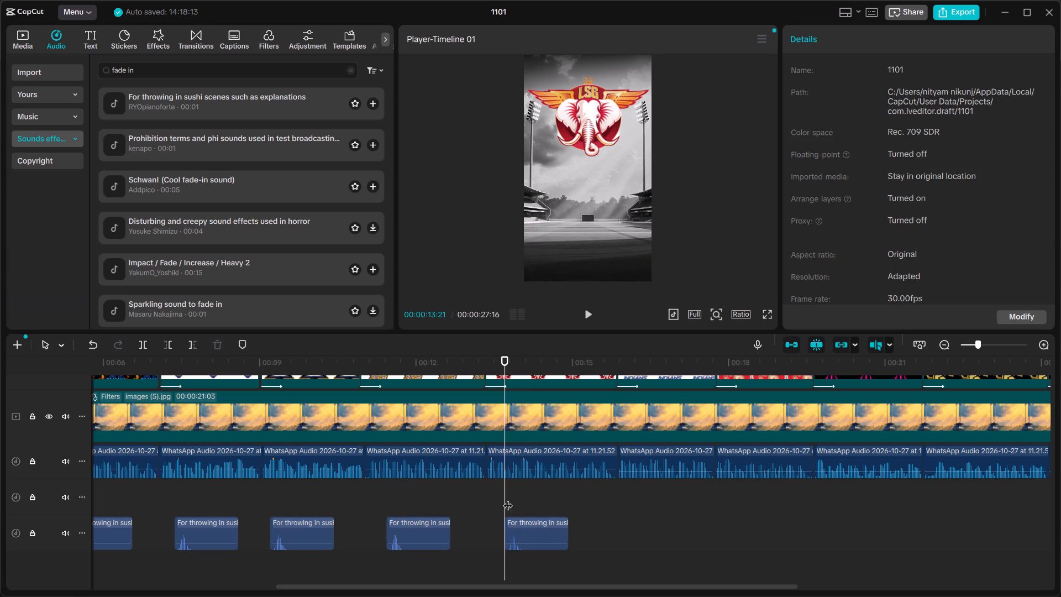
{"action": "key", "text": "space"}
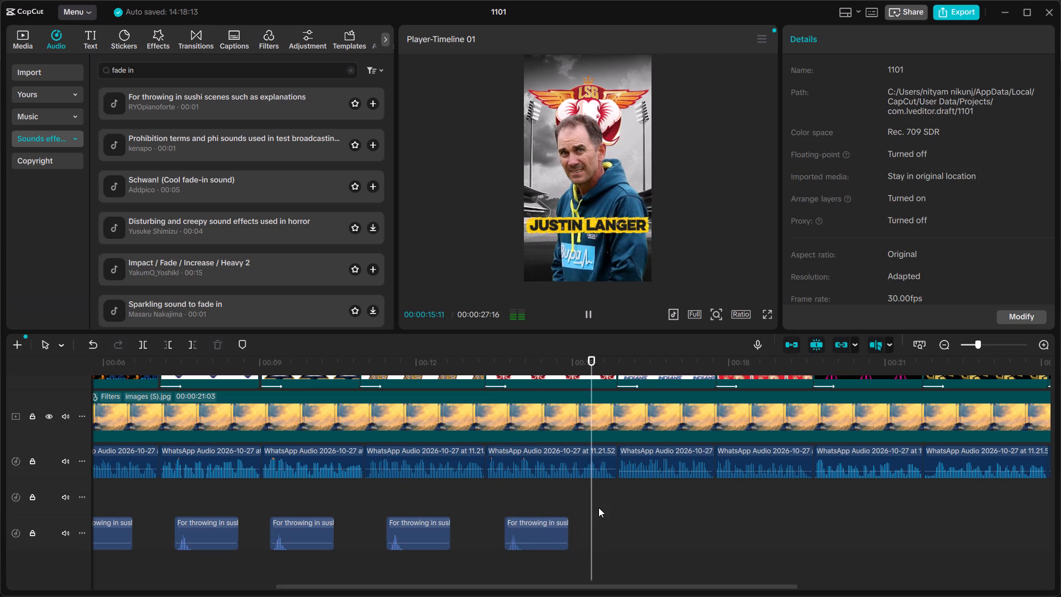
{"action": "key", "text": "space"}
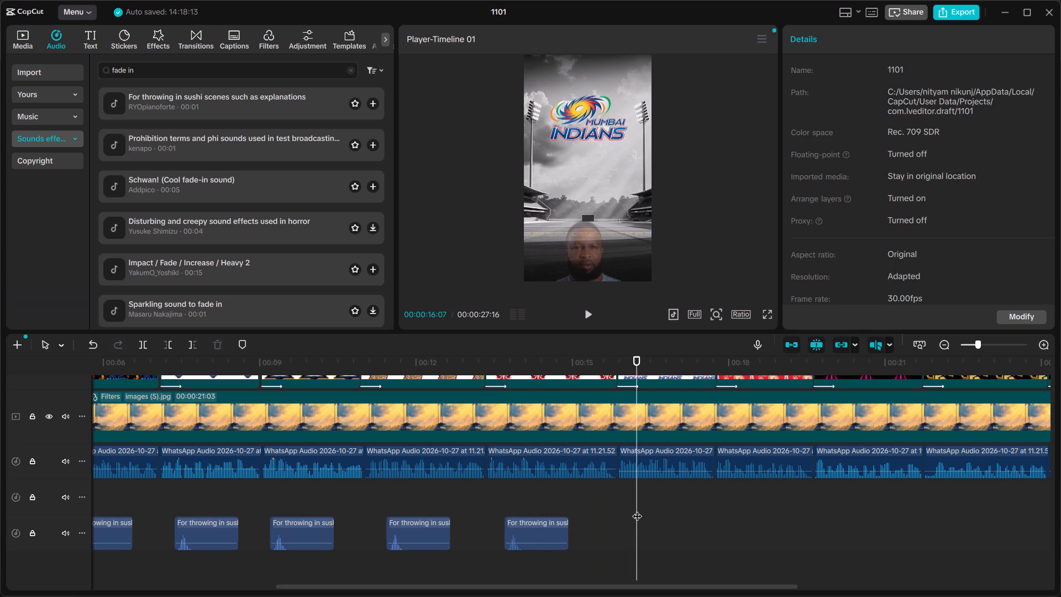
Paste the sound effect for the Mumbai Indians coach, shift it to about 00:00:16:03, and play the section back.
{"action": "left_click", "coordinate": [637, 509]}
{"action": "key", "text": "ctrl+v"}
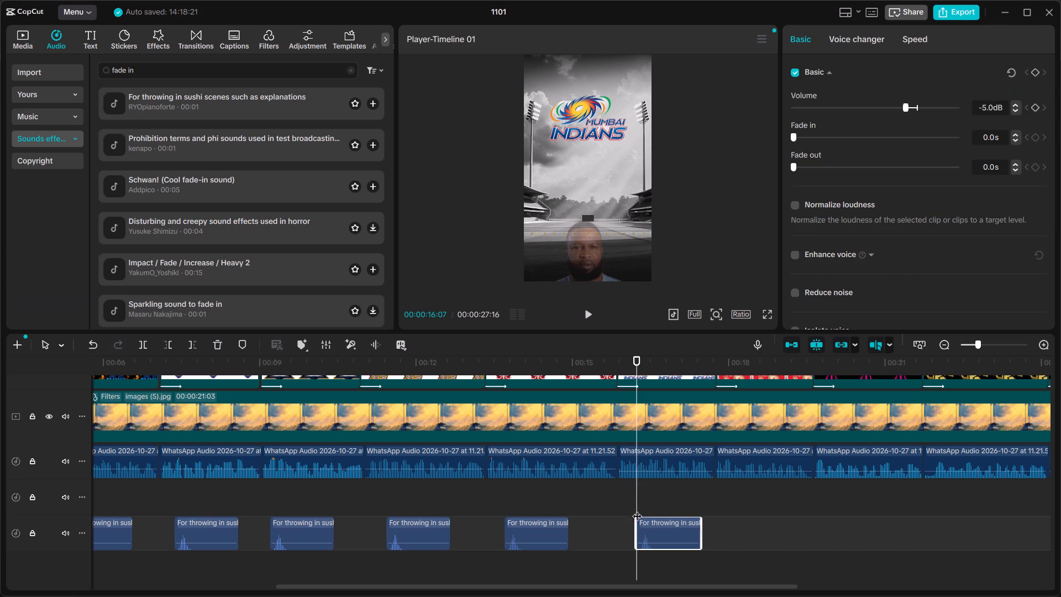
{"action": "left_click_drag", "start_coordinate": [644, 519], "coordinate": [637, 519]}
{"action": "left_click", "coordinate": [625, 500]}
{"action": "key", "text": "space"}
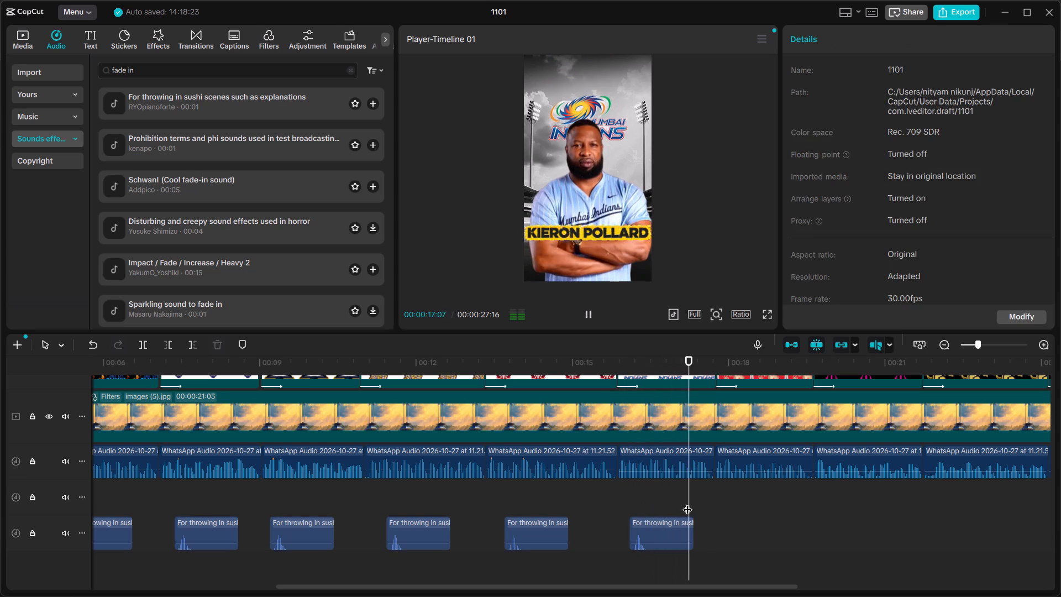
{"action": "key", "text": "space"}
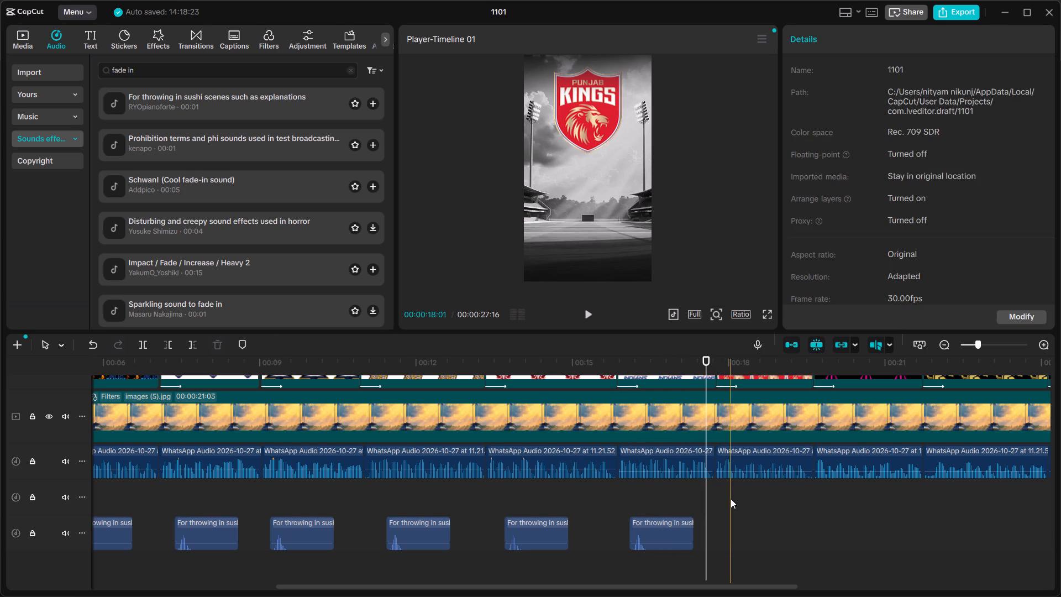
Paste copies of the sound effect at about 00:00:18:06 for the Punjab Kings coach and 00:00:20:01 for the Rajasthan Royals coach.
{"action": "left_click", "coordinate": [738, 497]}
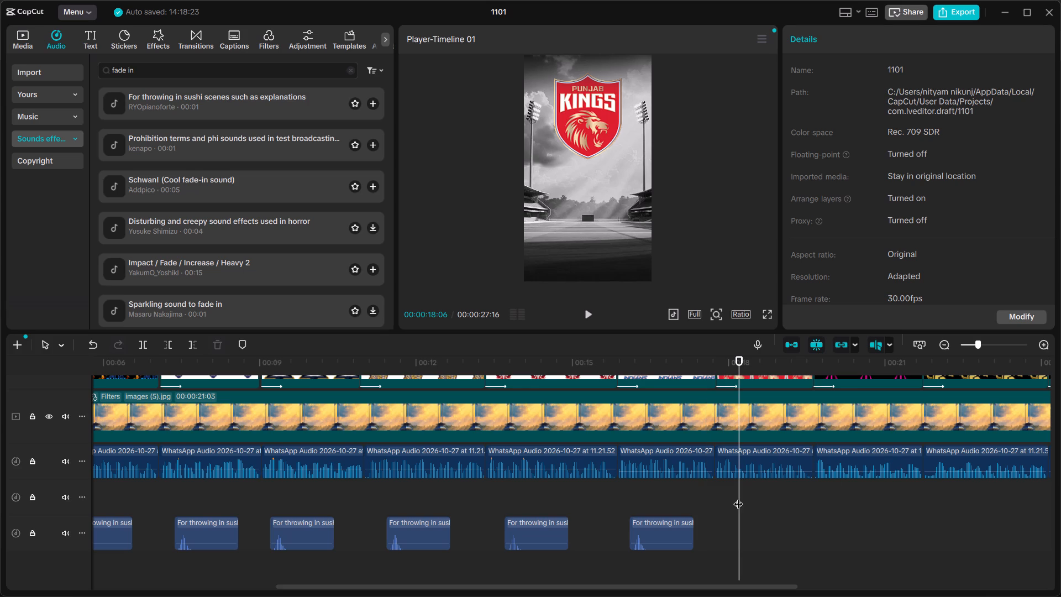
{"action": "key", "text": "ctrl+v"}
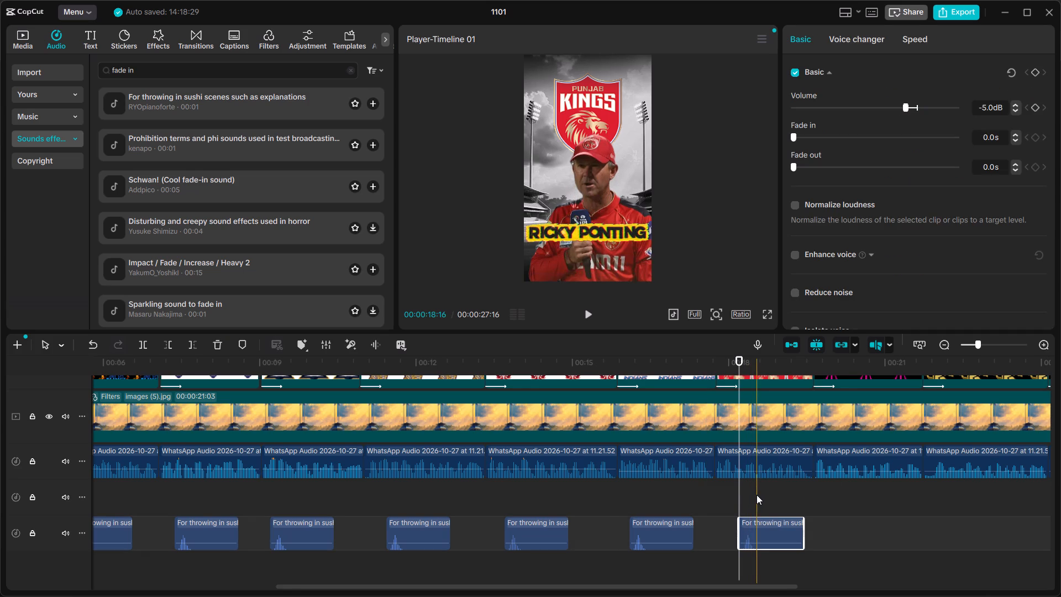
{"action": "scroll", "coordinate": [757, 495], "scroll_direction": "left", "scroll_amount": 1}
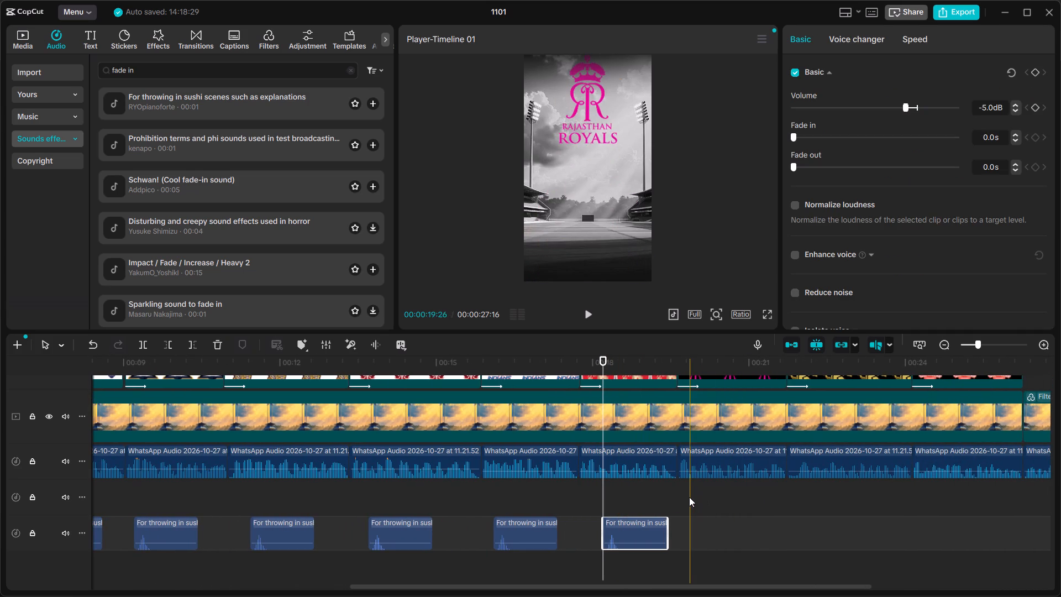
{"action": "left_click", "coordinate": [698, 498]}
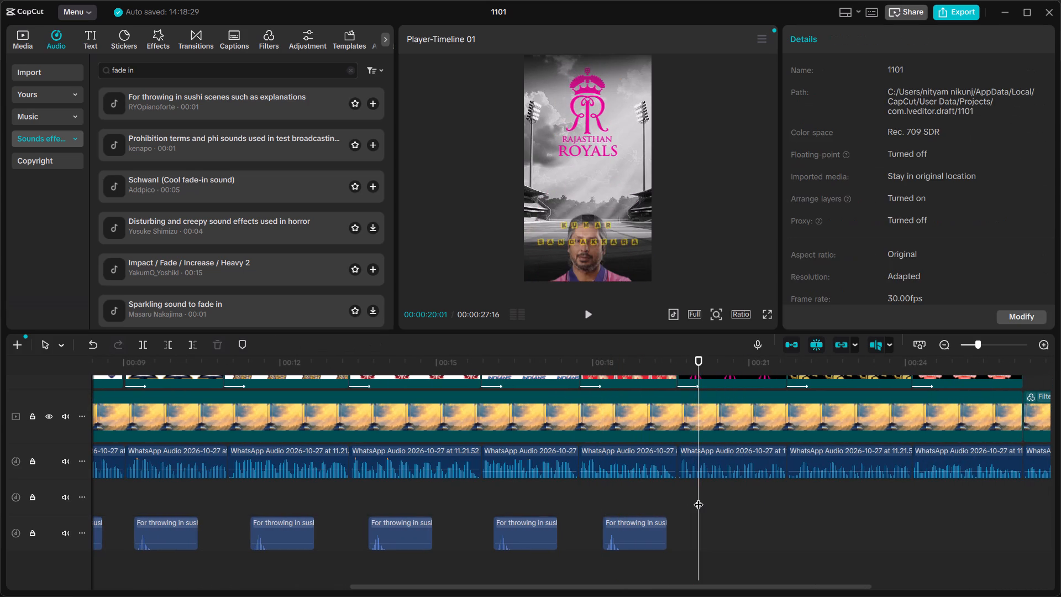
{"action": "key", "text": "ctrl+v"}
Paste copies of the sound effect at about 00:00:22:04 for the Bengaluru coach and 00:00:24:16 for the Sunrisers coach.
{"action": "scroll", "coordinate": [734, 499], "scroll_direction": "left", "scroll_amount": 1}
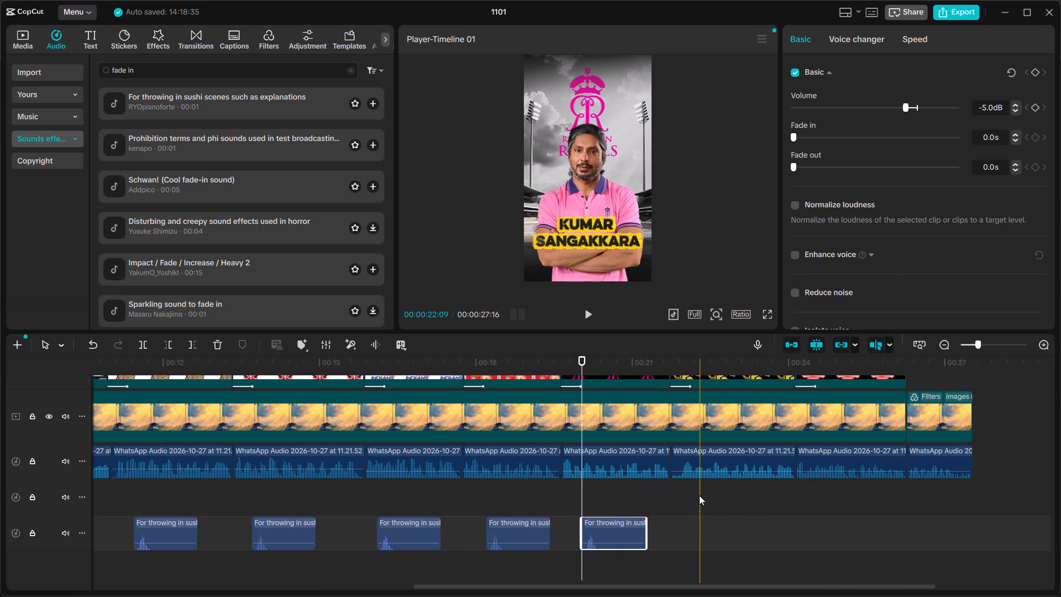
{"action": "left_click", "coordinate": [692, 495]}
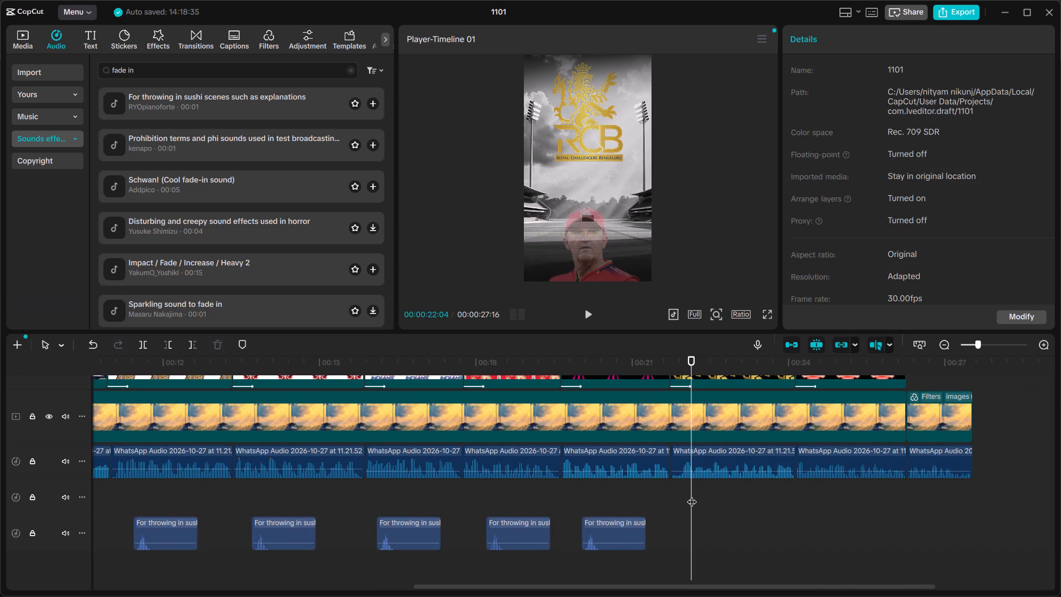
{"action": "key", "text": "ctrl+v"}
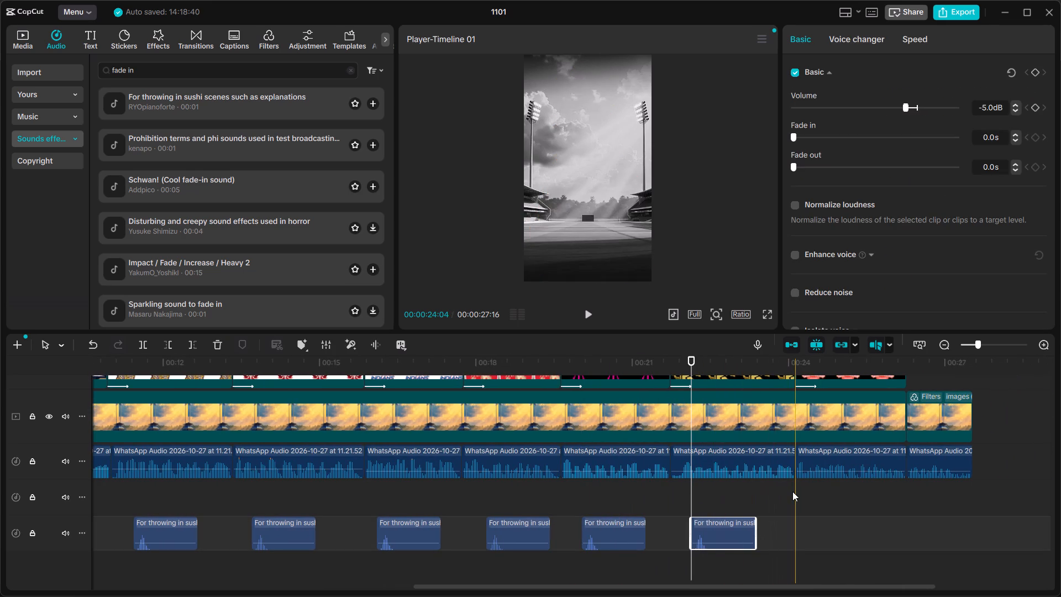
{"action": "left_click", "coordinate": [817, 492]}
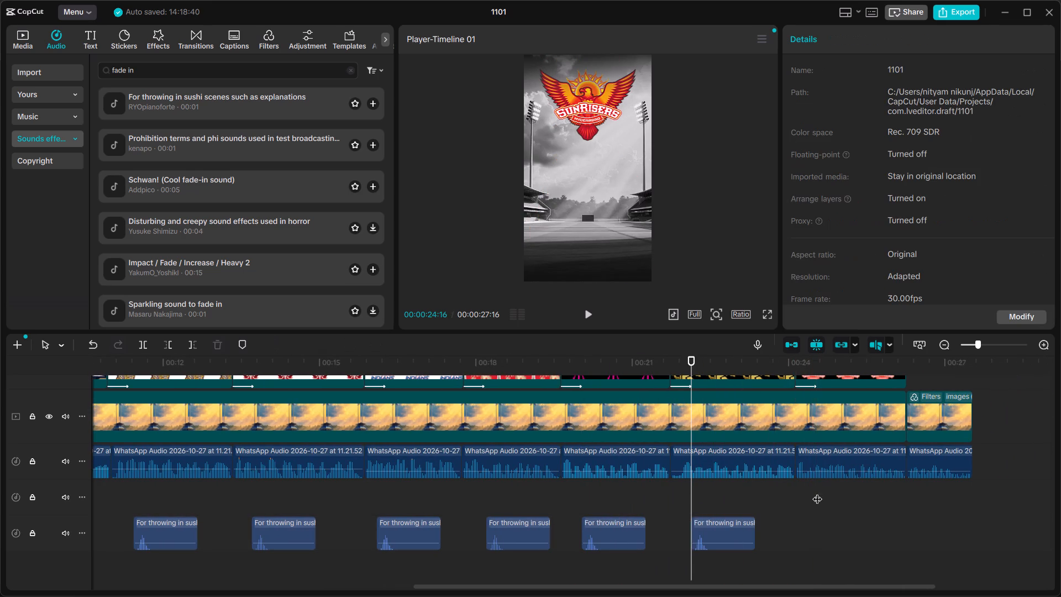
{"action": "key", "text": "ctrl+v"}
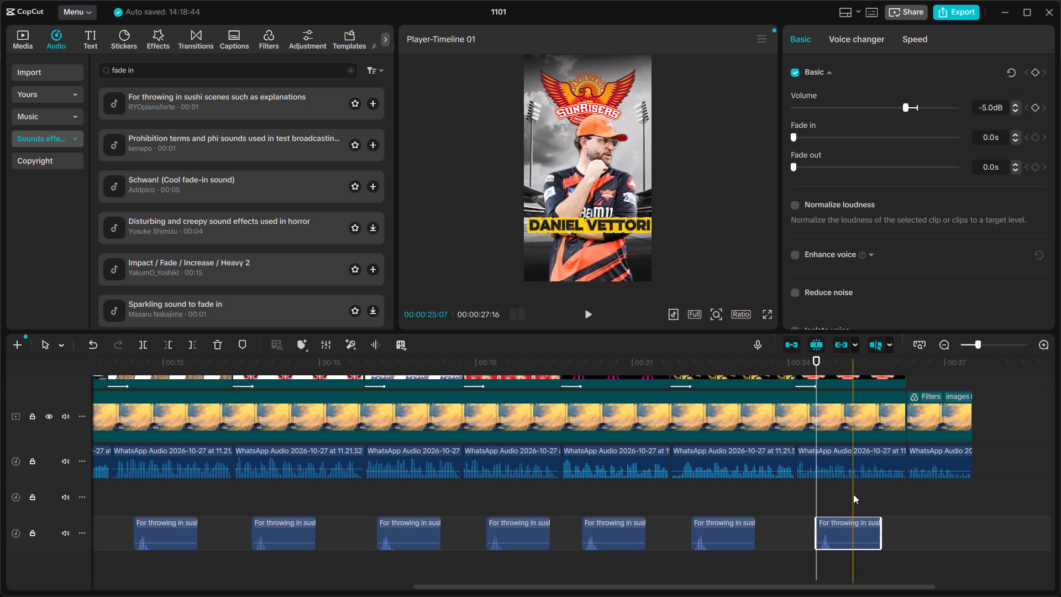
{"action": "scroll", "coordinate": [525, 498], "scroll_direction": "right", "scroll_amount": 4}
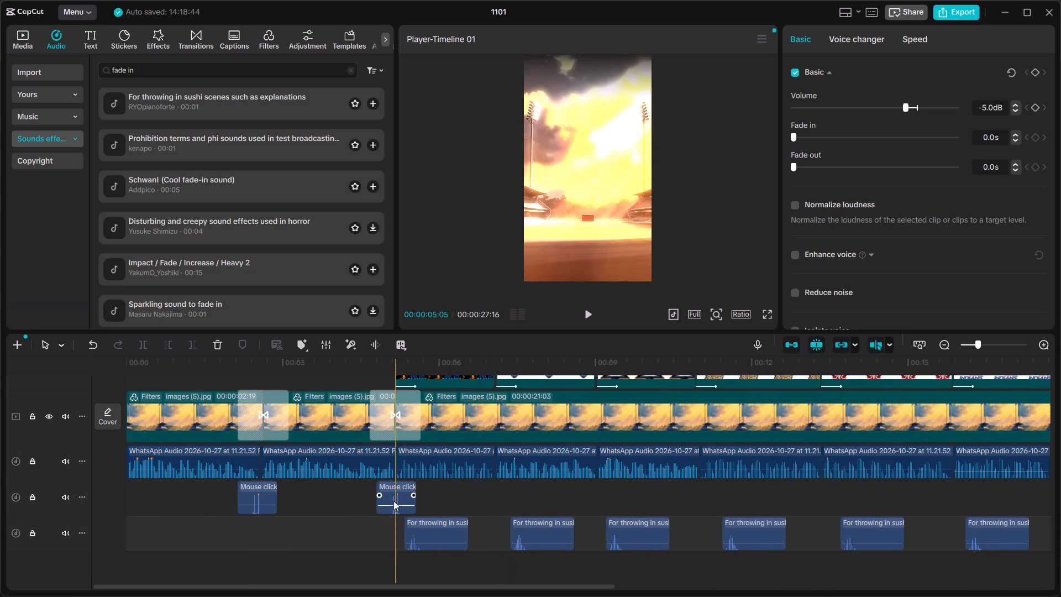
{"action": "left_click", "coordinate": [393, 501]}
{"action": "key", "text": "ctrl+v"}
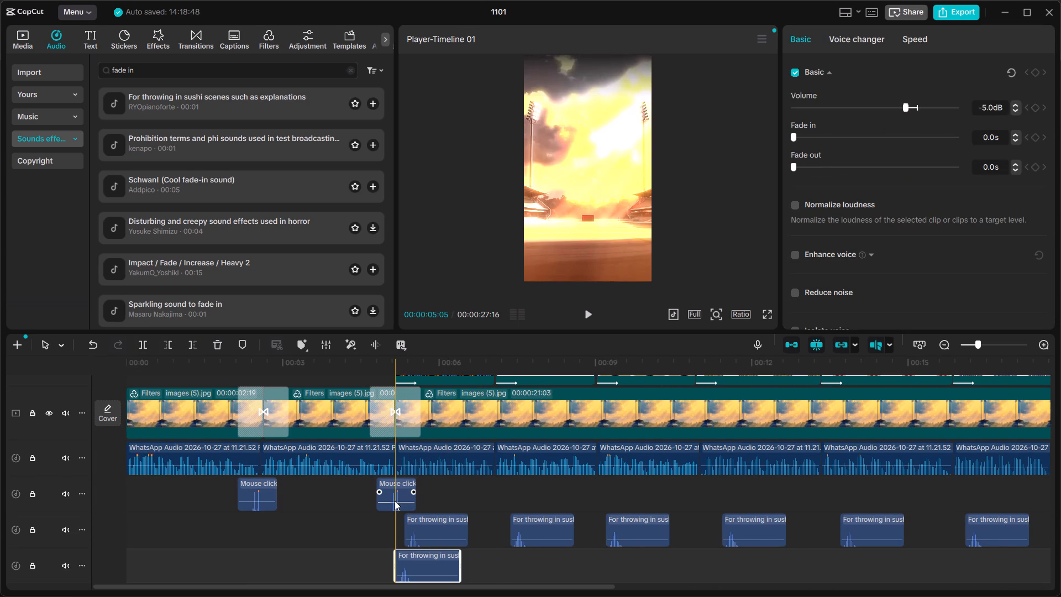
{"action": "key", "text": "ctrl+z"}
Copy the second Mouse click sound effect to about 00:00:26:08, just before the outro, and set the copy's volume to -9.2 dB.
{"action": "left_click", "coordinate": [405, 495]}
{"action": "key", "text": "ctrl+c"}
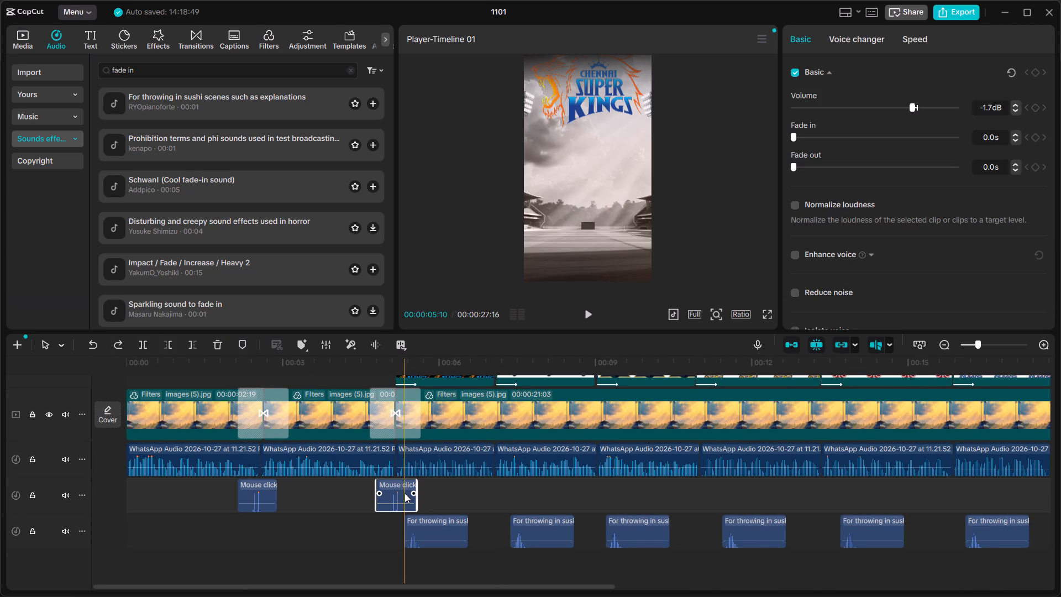
{"action": "scroll", "coordinate": [568, 501], "scroll_direction": "left", "scroll_amount": 4}
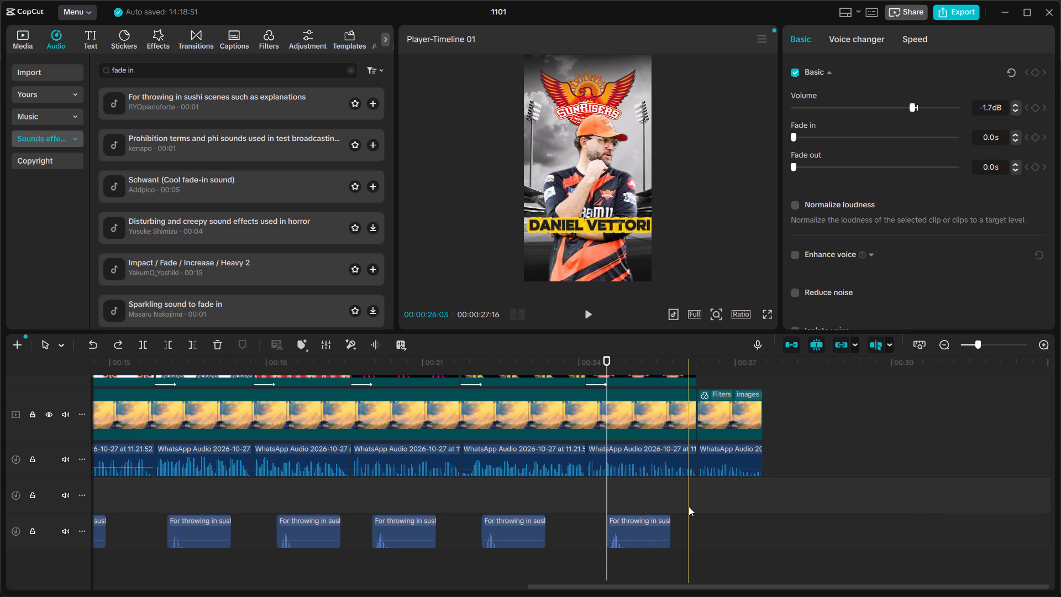
{"action": "left_click", "coordinate": [689, 506]}
{"action": "key", "text": "ctrl+v"}
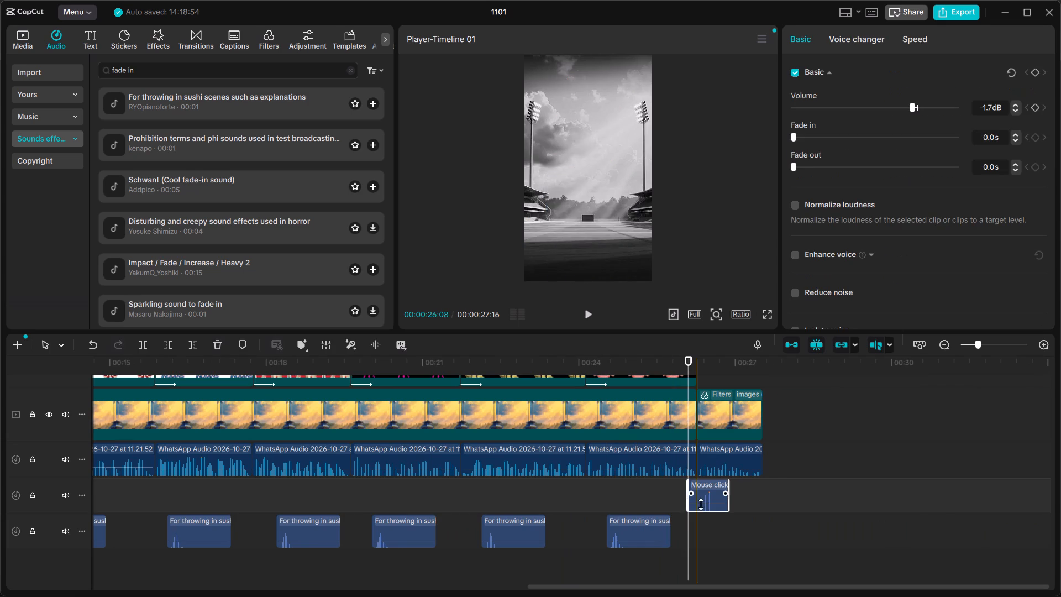
{"action": "left_click_drag", "start_coordinate": [713, 503], "coordinate": [704, 503]}
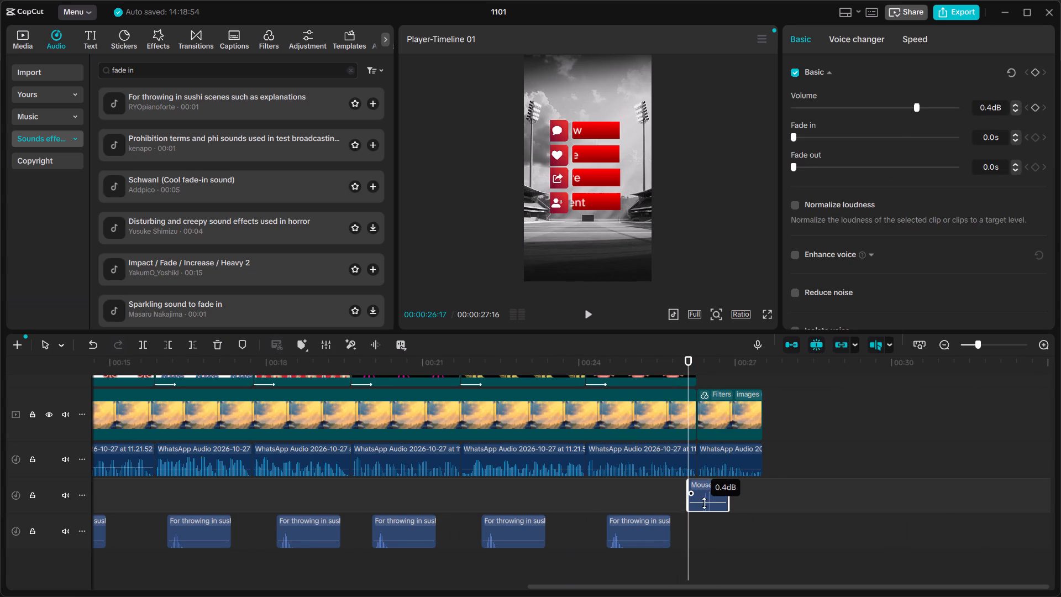
{"action": "left_click_drag", "start_coordinate": [704, 503], "coordinate": [697, 506]}
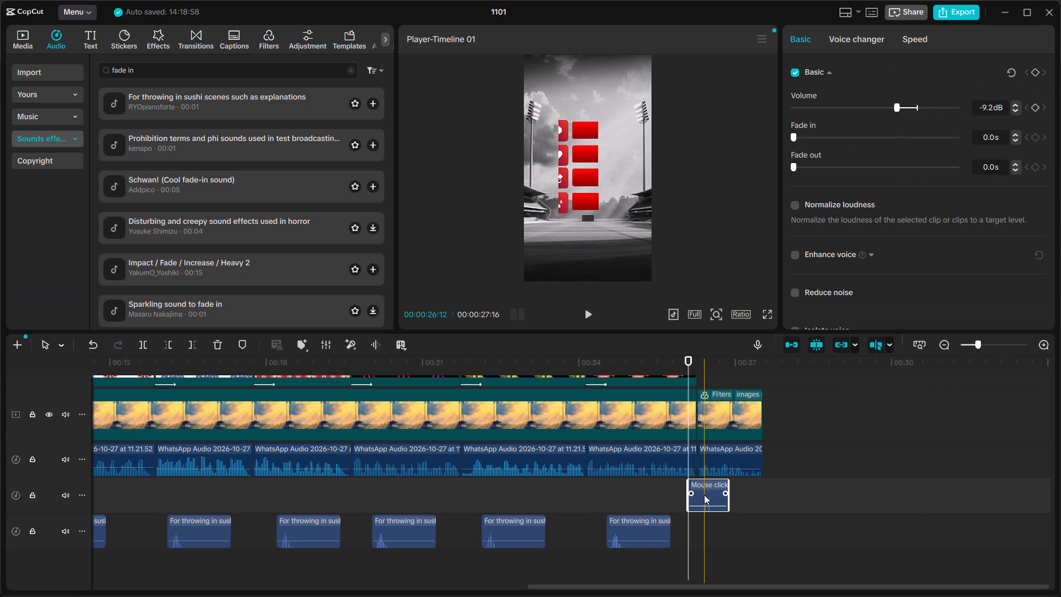
Undo the last volume change on the Mouse click sound effect before the outro.
{"action": "key", "text": "ctrl+z"}
Shift the last Mouse click sound effect earlier to start at about 00:00:25:28 and play the outro back.
{"action": "left_click_drag", "start_coordinate": [705, 481], "coordinate": [698, 480]}
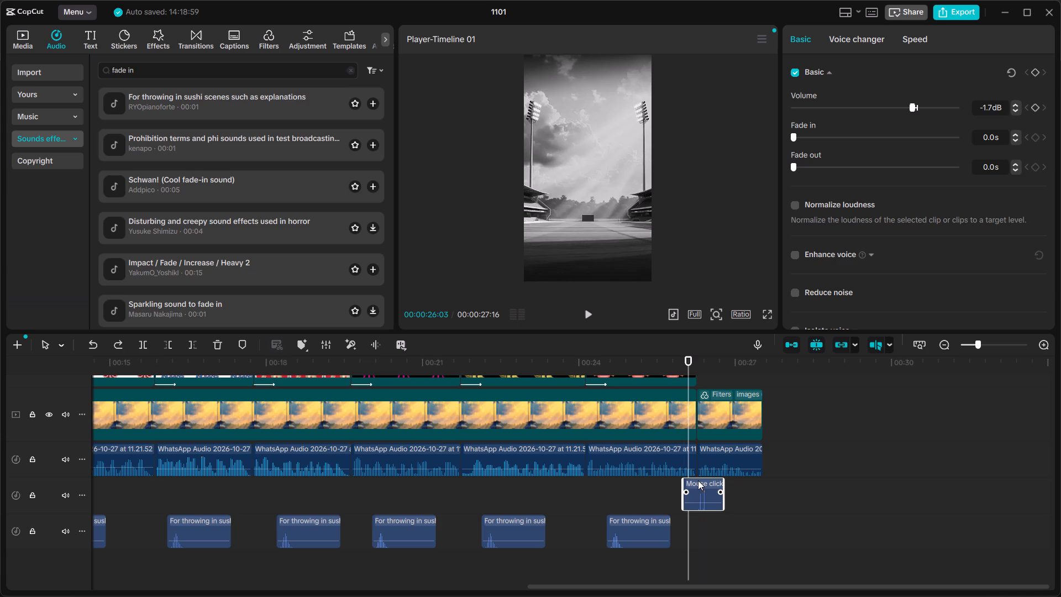
{"action": "left_click_drag", "start_coordinate": [698, 480], "coordinate": [695, 480]}
{"action": "left_click", "coordinate": [651, 480]}
{"action": "key", "text": "space"}
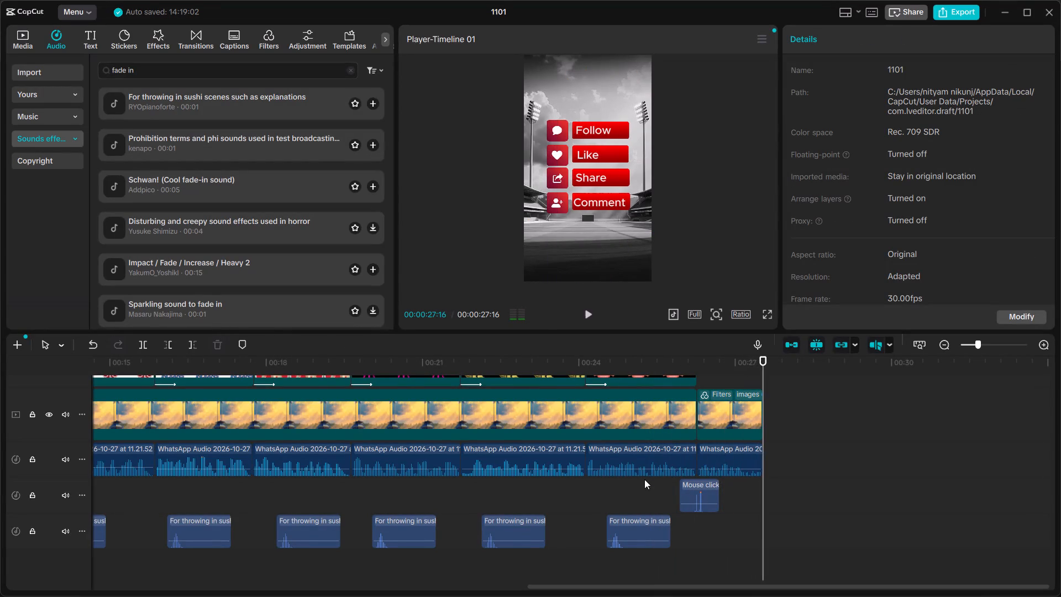
{"action": "key", "text": "space"}
{"action": "key", "text": "space"}
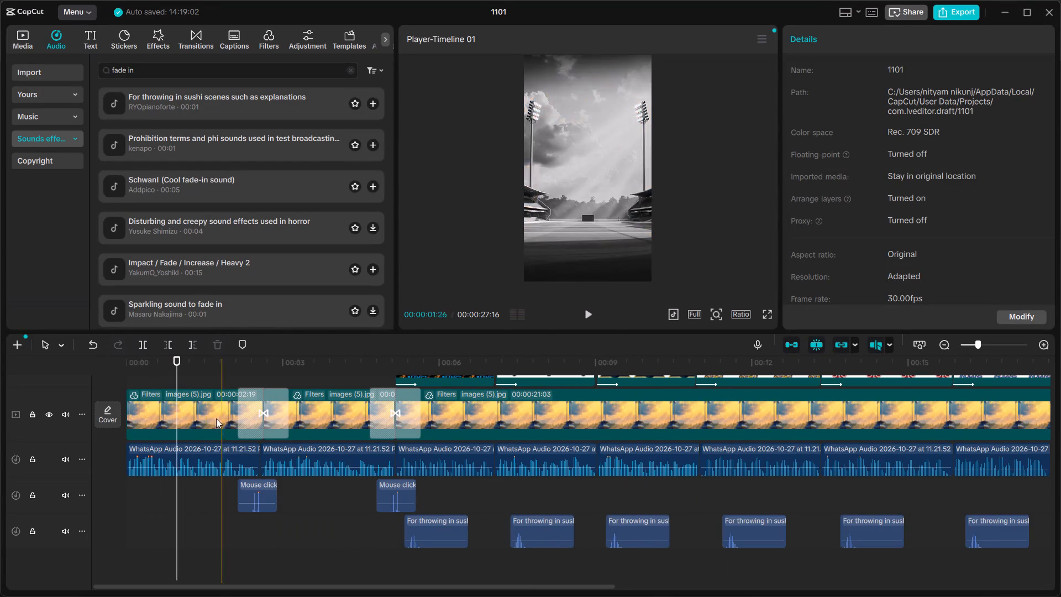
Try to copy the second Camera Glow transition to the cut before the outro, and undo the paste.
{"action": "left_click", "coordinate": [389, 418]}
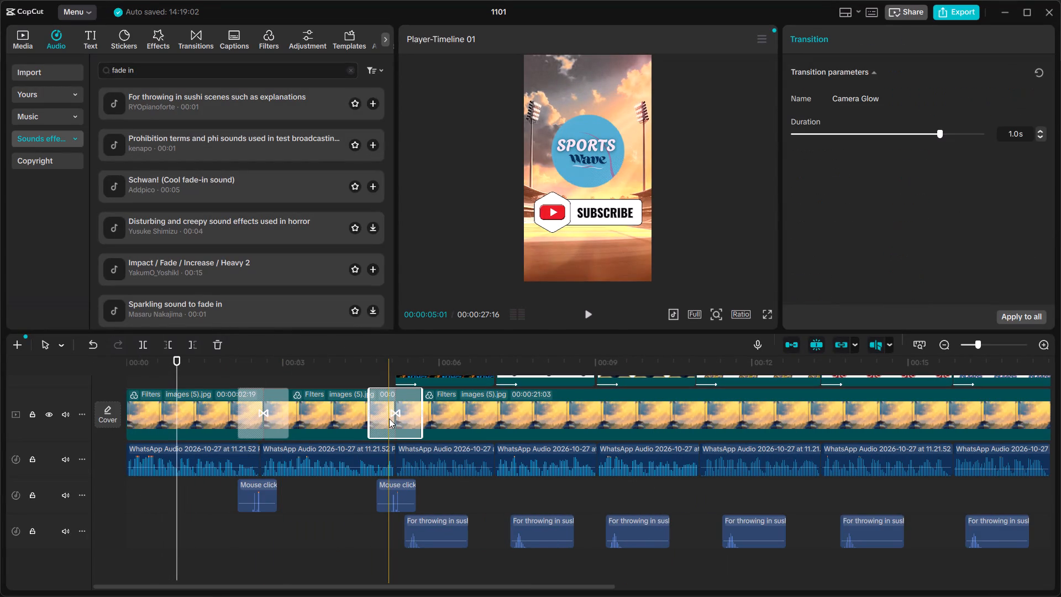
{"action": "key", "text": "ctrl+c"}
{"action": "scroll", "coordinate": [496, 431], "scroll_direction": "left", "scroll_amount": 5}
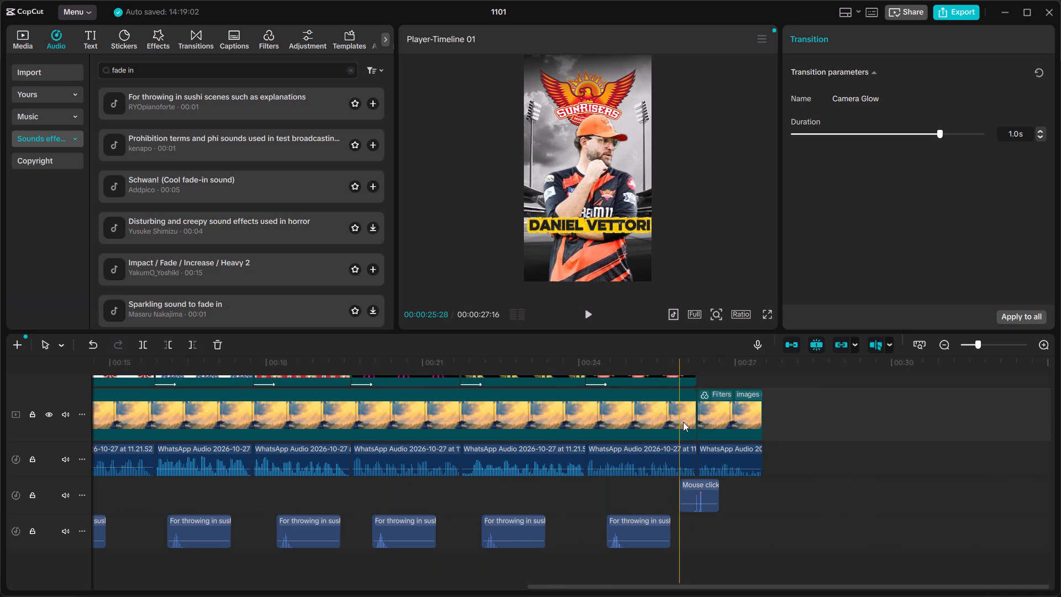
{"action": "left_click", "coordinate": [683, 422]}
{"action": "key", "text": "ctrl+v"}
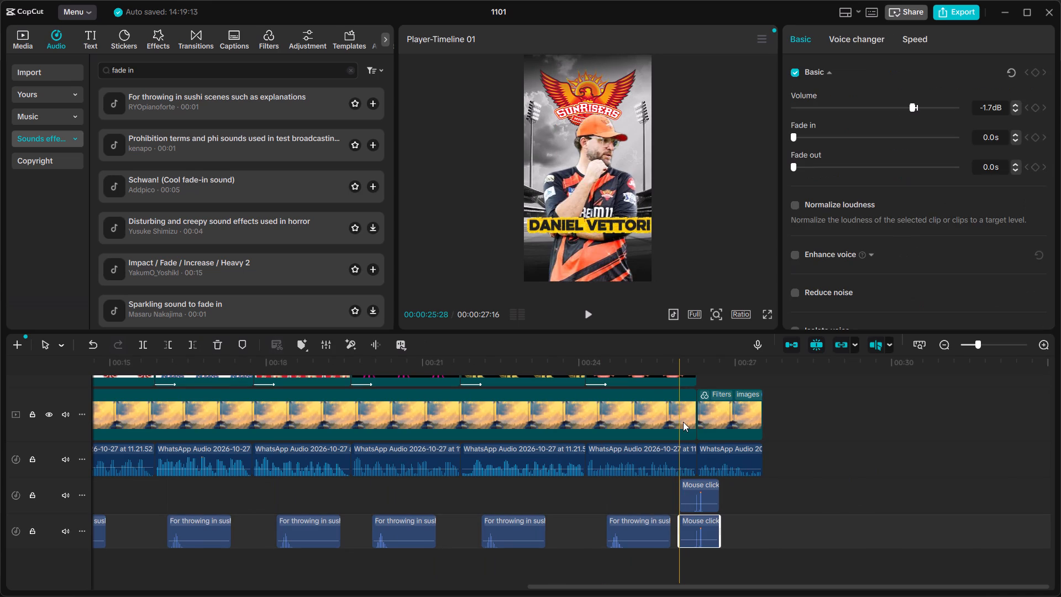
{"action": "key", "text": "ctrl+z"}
Add the Camera Glow transition at the cut between the long background clip and the outro clip.
{"action": "scroll", "coordinate": [596, 432], "scroll_direction": "right", "scroll_amount": 5}
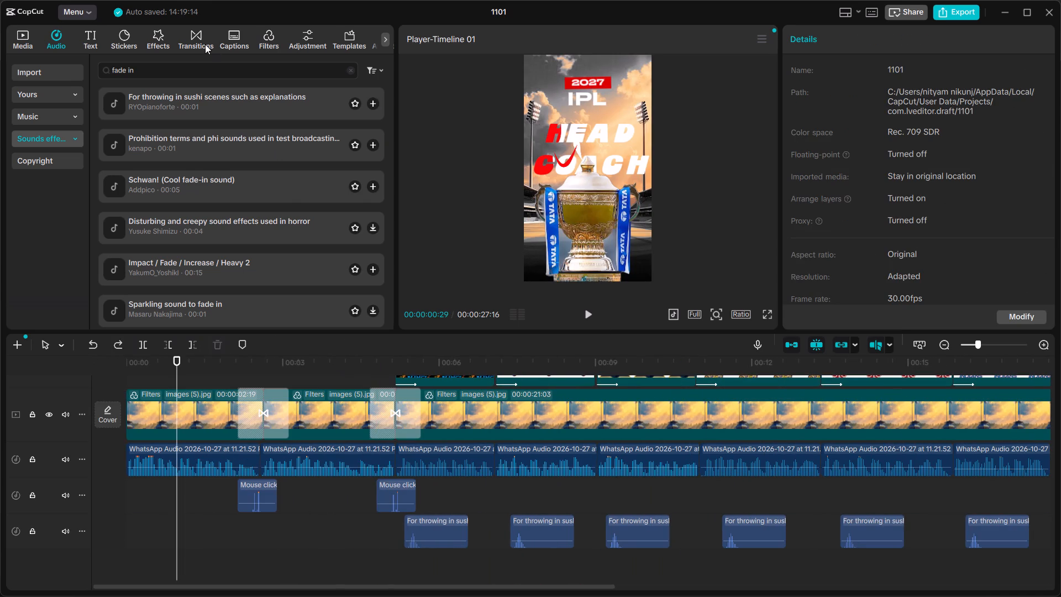
{"action": "left_click", "coordinate": [204, 44]}
{"action": "scroll", "coordinate": [190, 142], "scroll_direction": "left", "scroll_amount": 5}
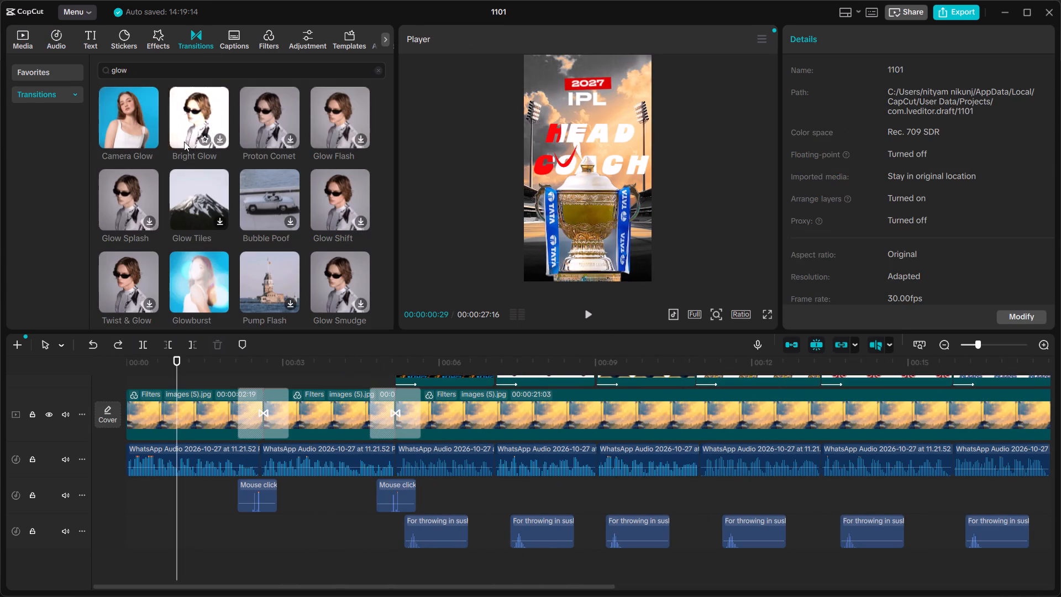
{"action": "scroll", "coordinate": [184, 142], "scroll_direction": "left", "scroll_amount": 1}
{"action": "scroll", "coordinate": [387, 494], "scroll_direction": "left", "scroll_amount": 8}
{"action": "left_click_drag", "start_coordinate": [123, 117], "coordinate": [151, 135]}
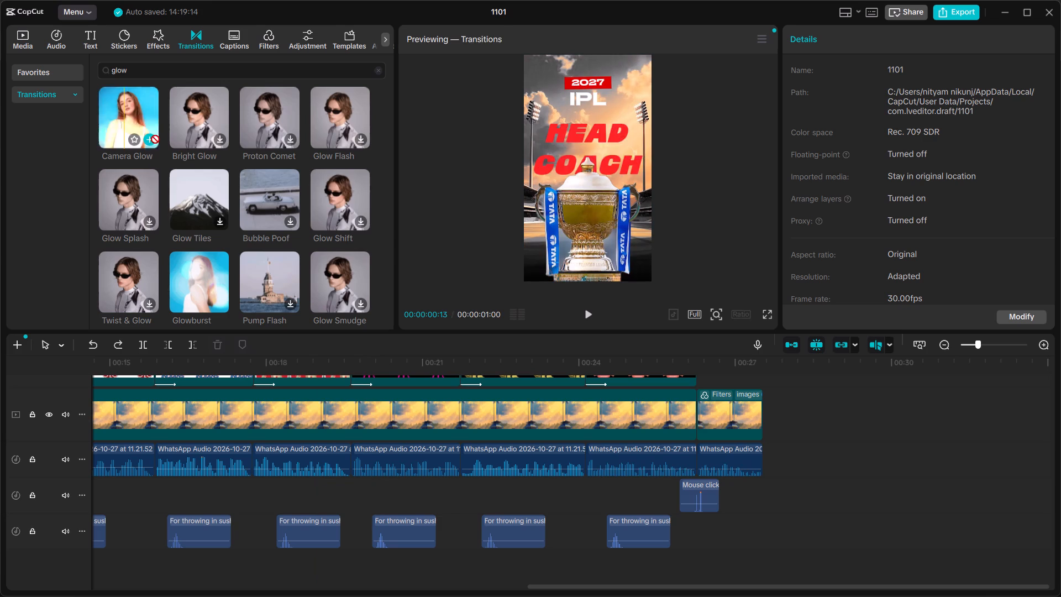
{"action": "left_click_drag", "start_coordinate": [151, 135], "coordinate": [661, 422]}
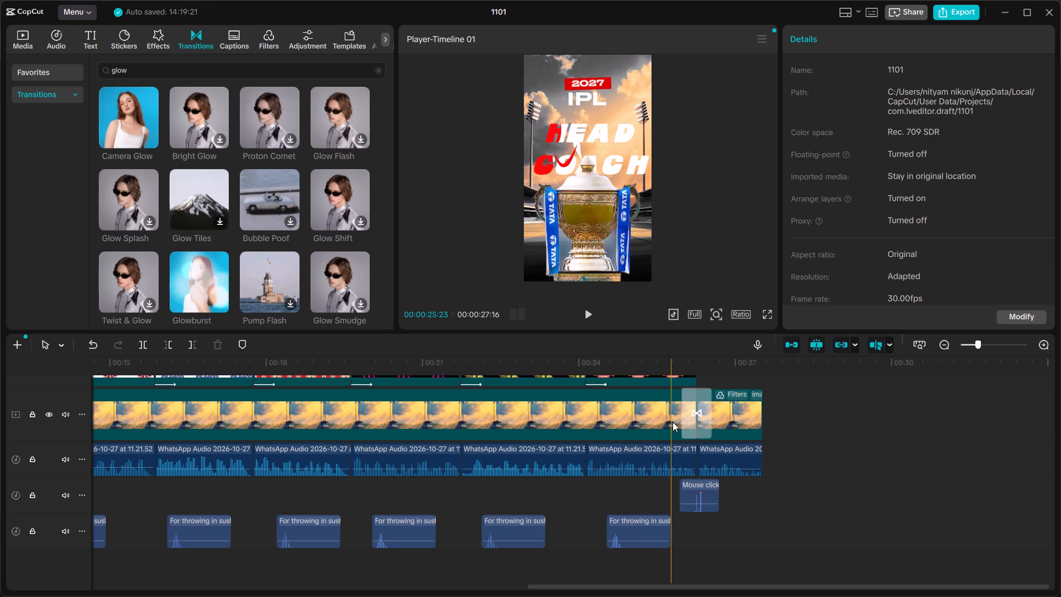
{"action": "scroll", "coordinate": [456, 457], "scroll_direction": "right", "scroll_amount": 6}
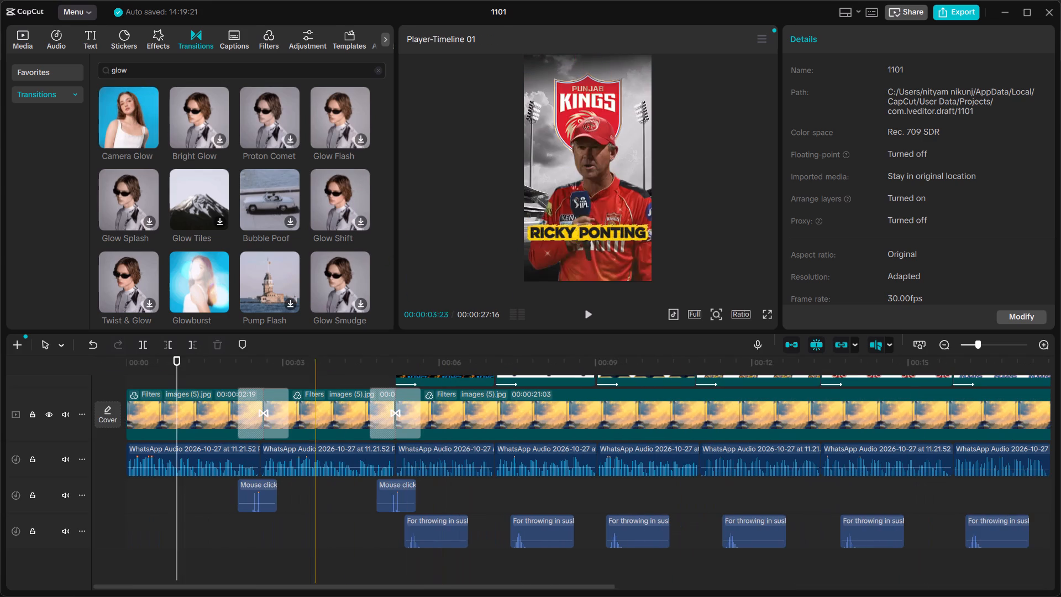